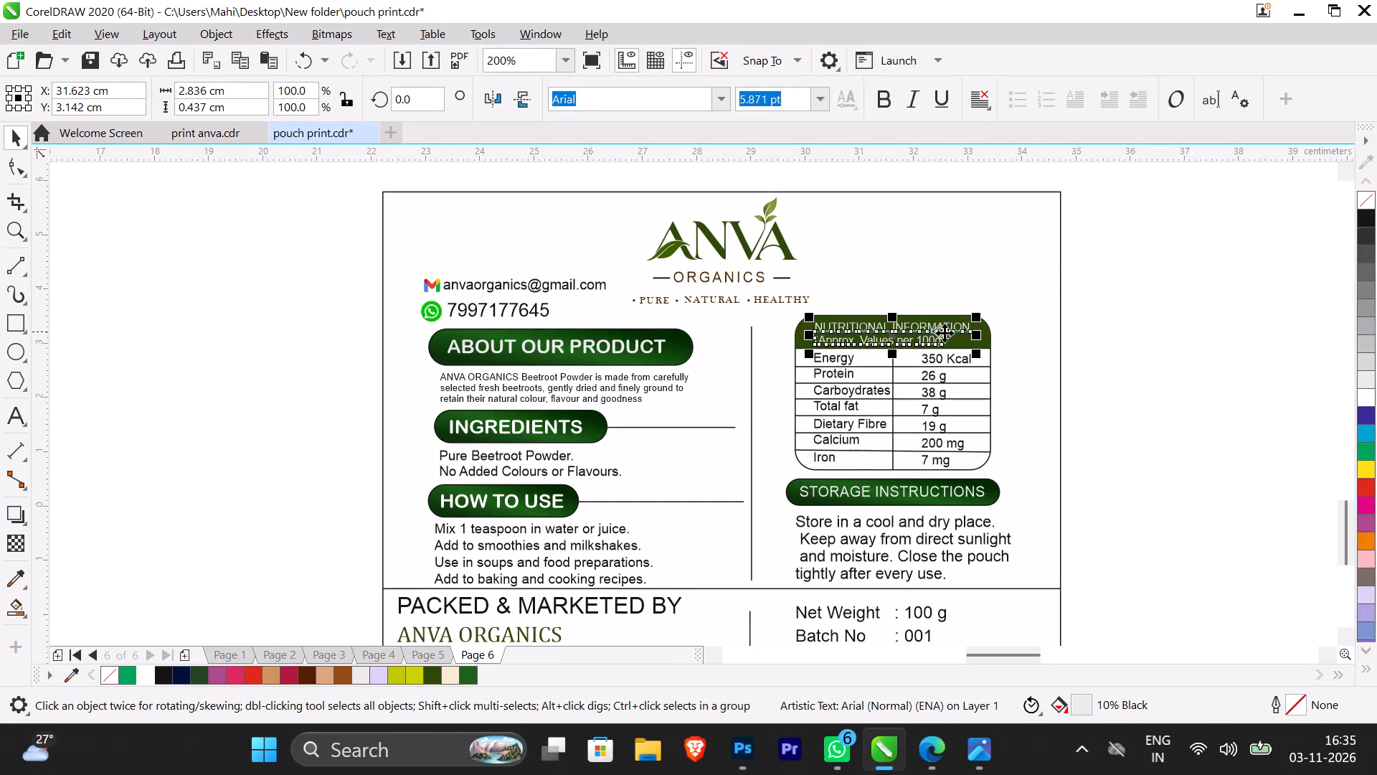
Set the Iron value in the beetroot label's nutritional information table to 6 mg.
{"action": "left_click", "coordinate": [963, 360]}
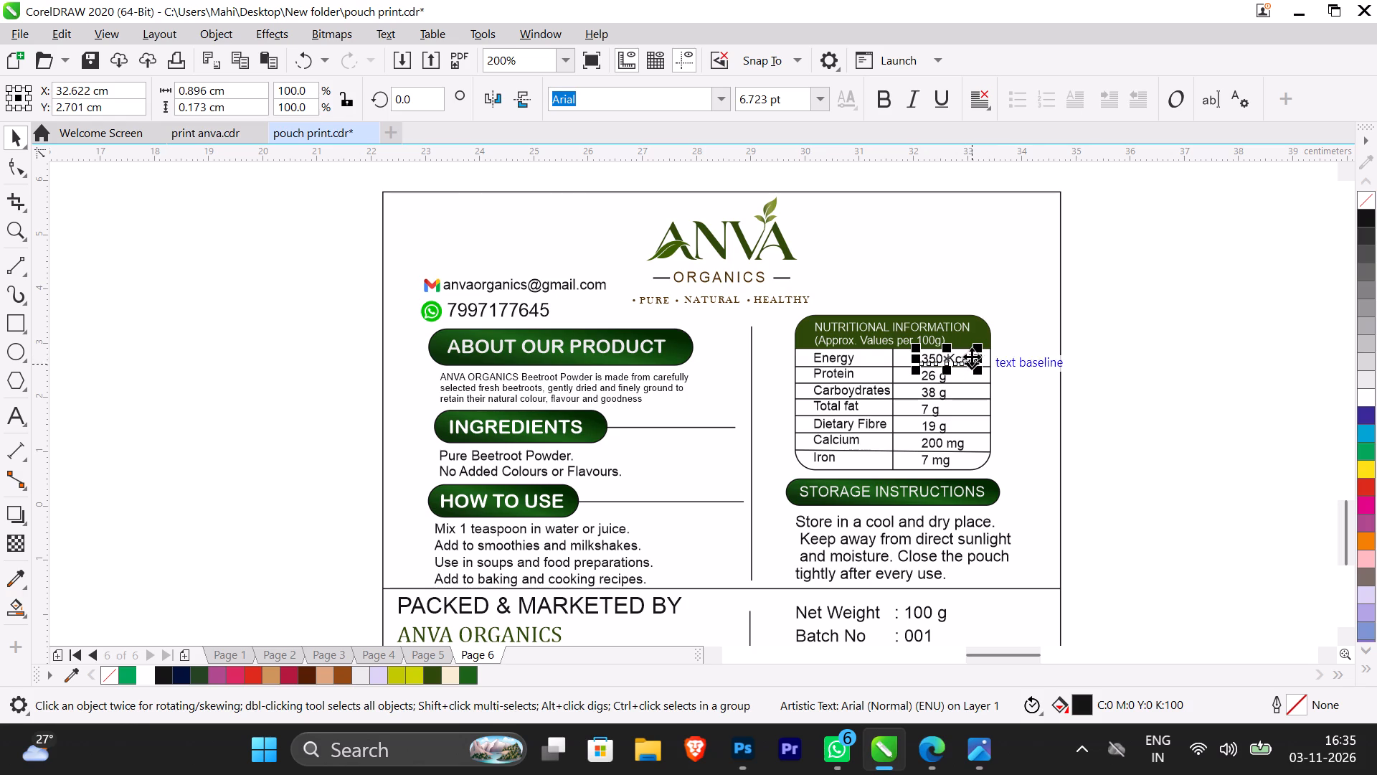
{"action": "scroll", "coordinate": [968, 361], "scroll_direction": "up", "scroll_amount": 1}
{"action": "scroll", "coordinate": [949, 367], "scroll_direction": "down", "scroll_amount": 1}
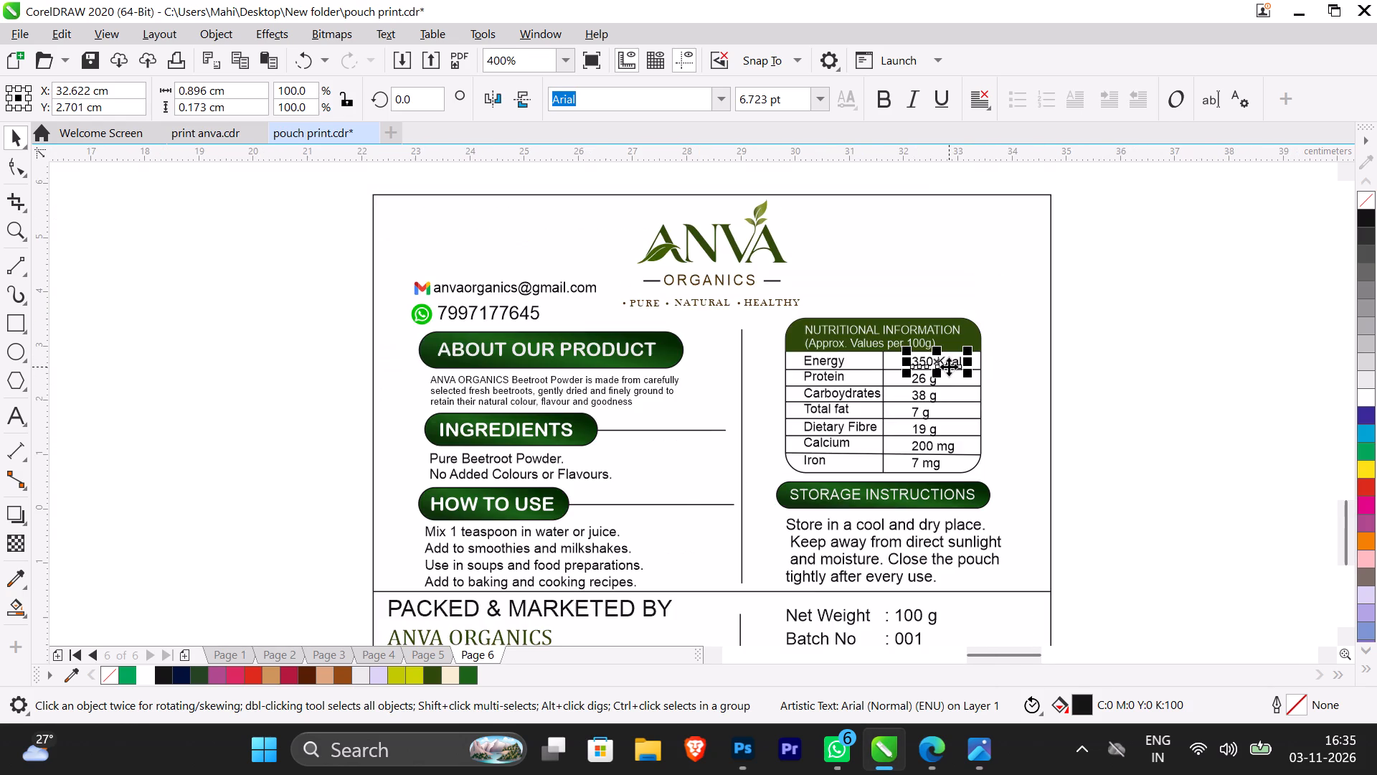
{"action": "scroll", "coordinate": [947, 372], "scroll_direction": "down", "scroll_amount": 2}
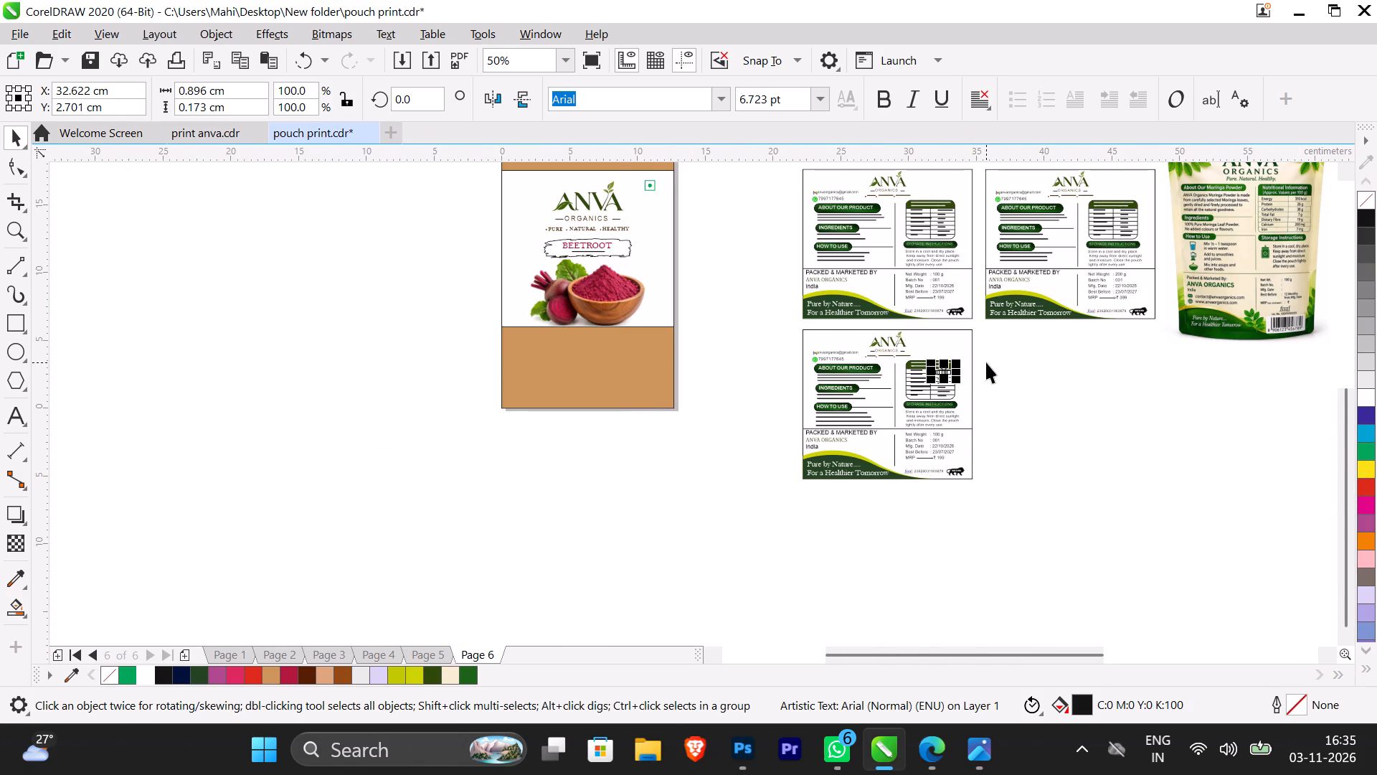
{"action": "scroll", "coordinate": [986, 362], "scroll_direction": "up", "scroll_amount": 1}
{"action": "scroll", "coordinate": [926, 377], "scroll_direction": "up", "scroll_amount": 1}
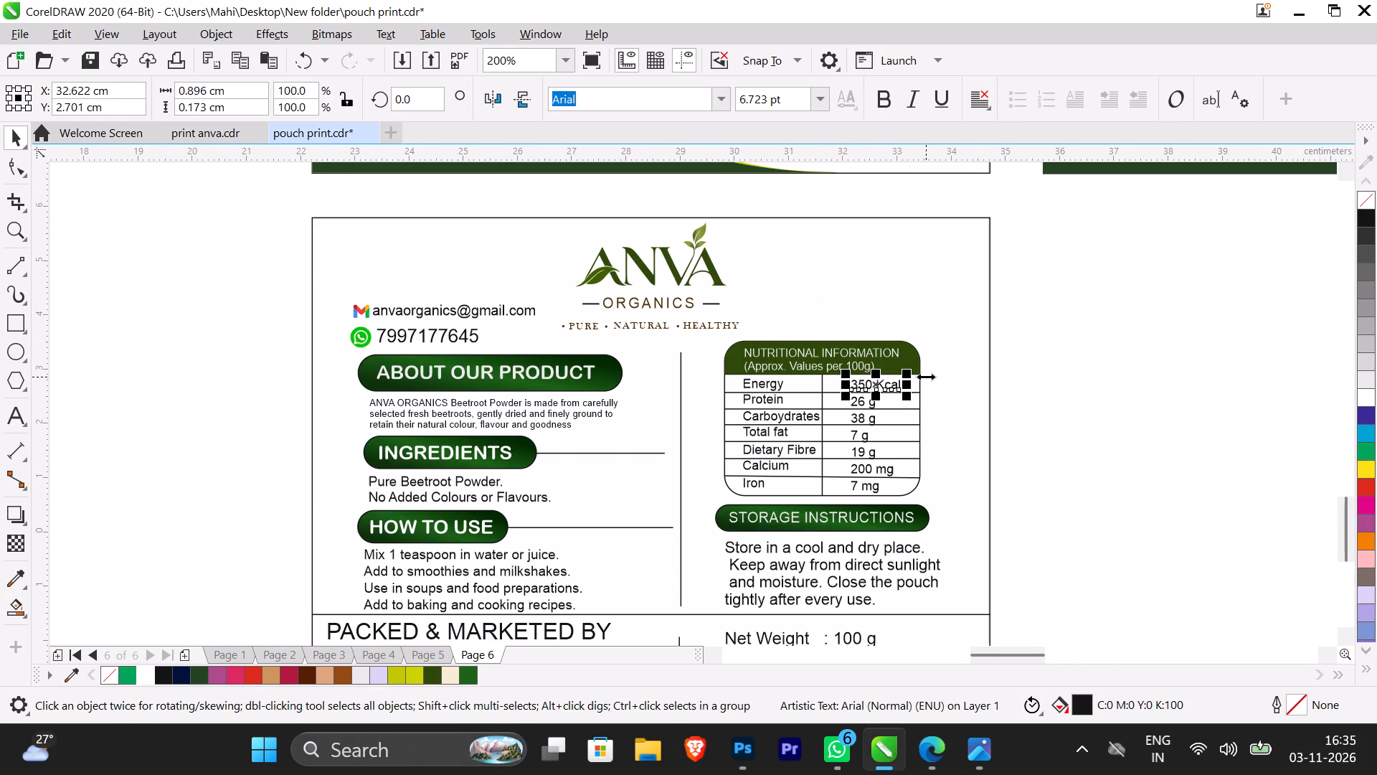
{"action": "scroll", "coordinate": [926, 377], "scroll_direction": "up", "scroll_amount": 1}
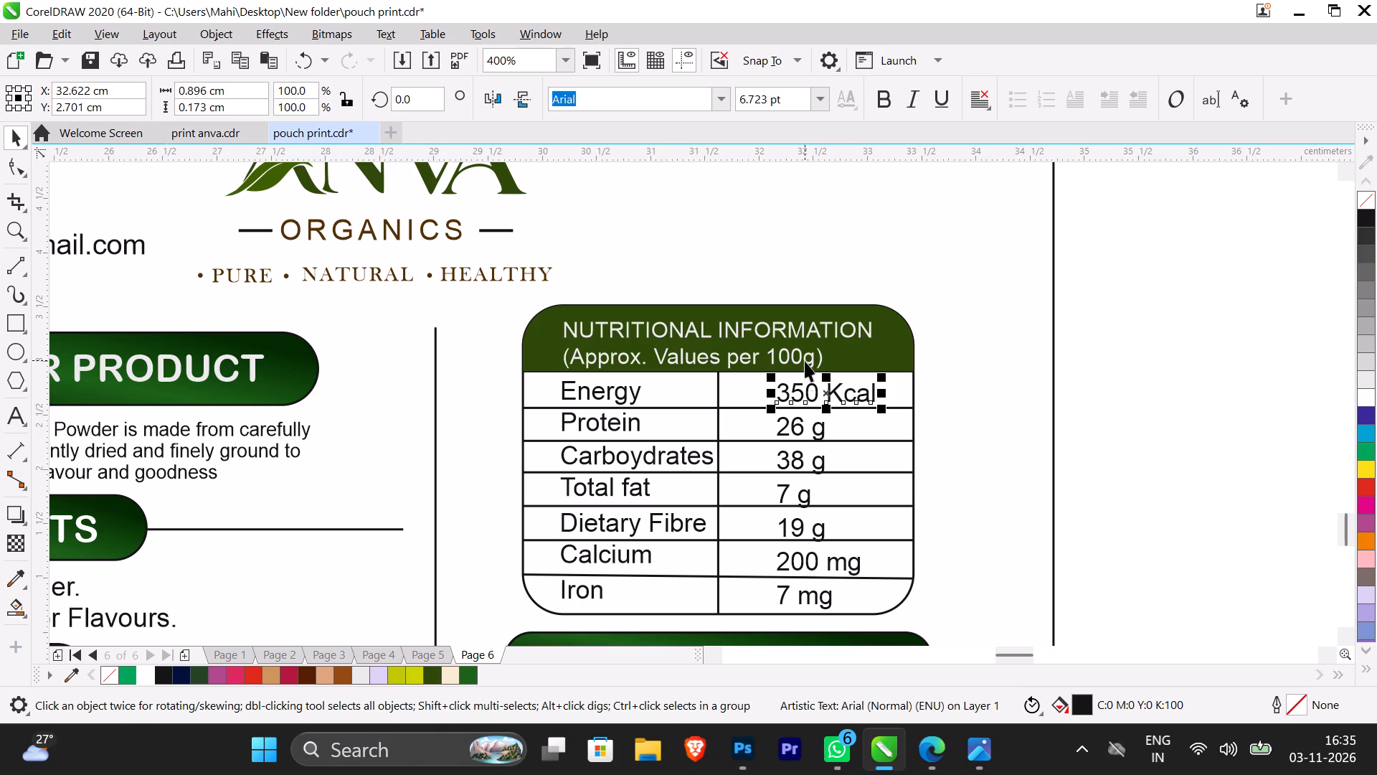
{"action": "left_click", "coordinate": [782, 589]}
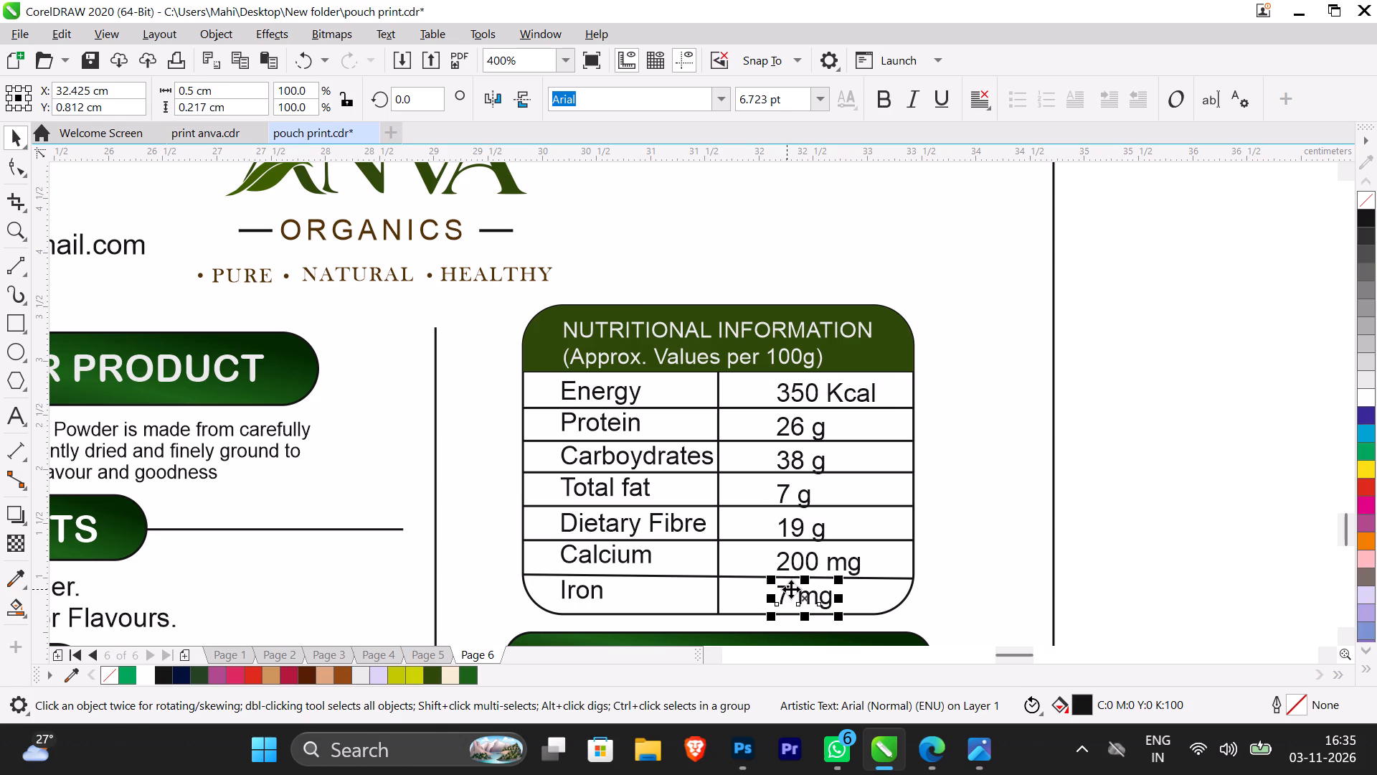
{"action": "double_click", "coordinate": [792, 589]}
{"action": "key", "text": "BackSpace"}
{"action": "key", "text": "Return"}
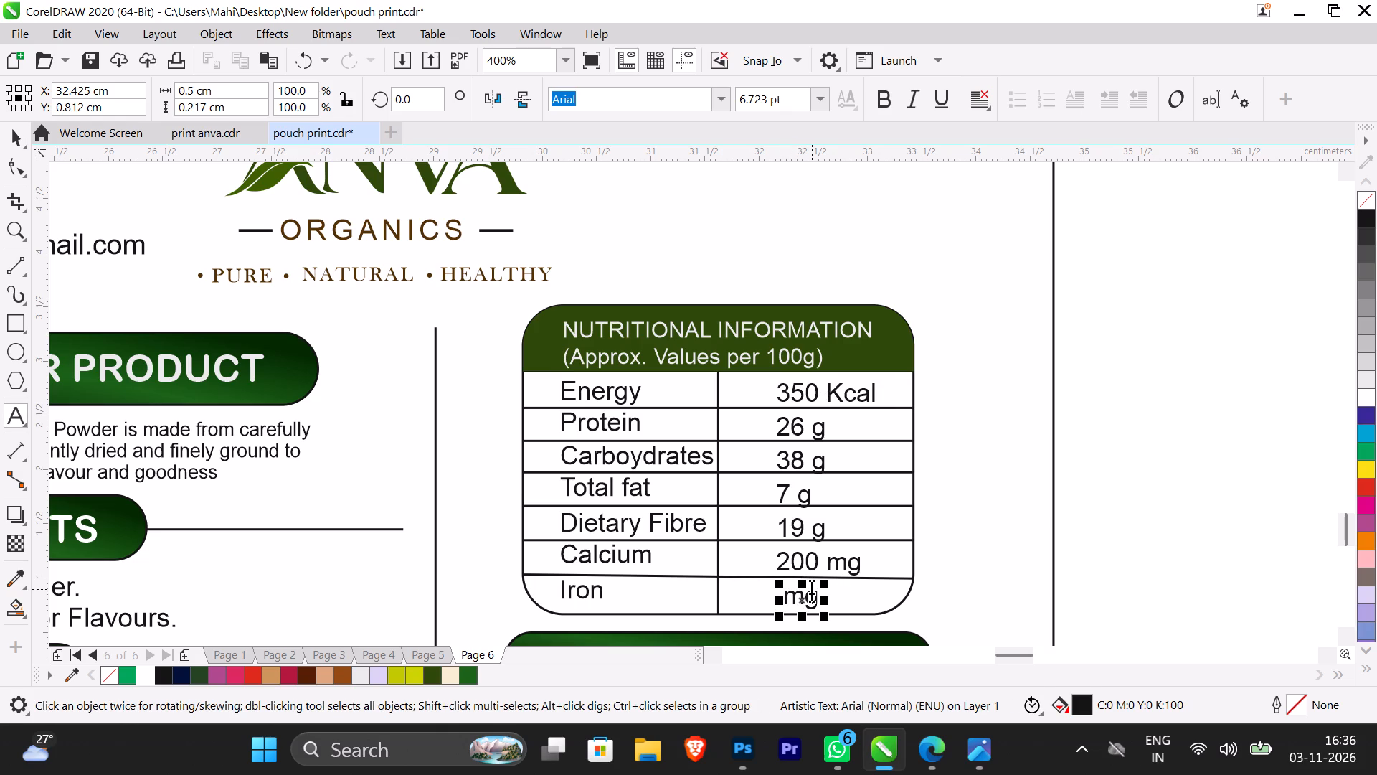
{"action": "key", "text": "6"}
Set the Calcium value in the nutritional information table to 120 mg.
{"action": "left_click", "coordinate": [787, 559]}
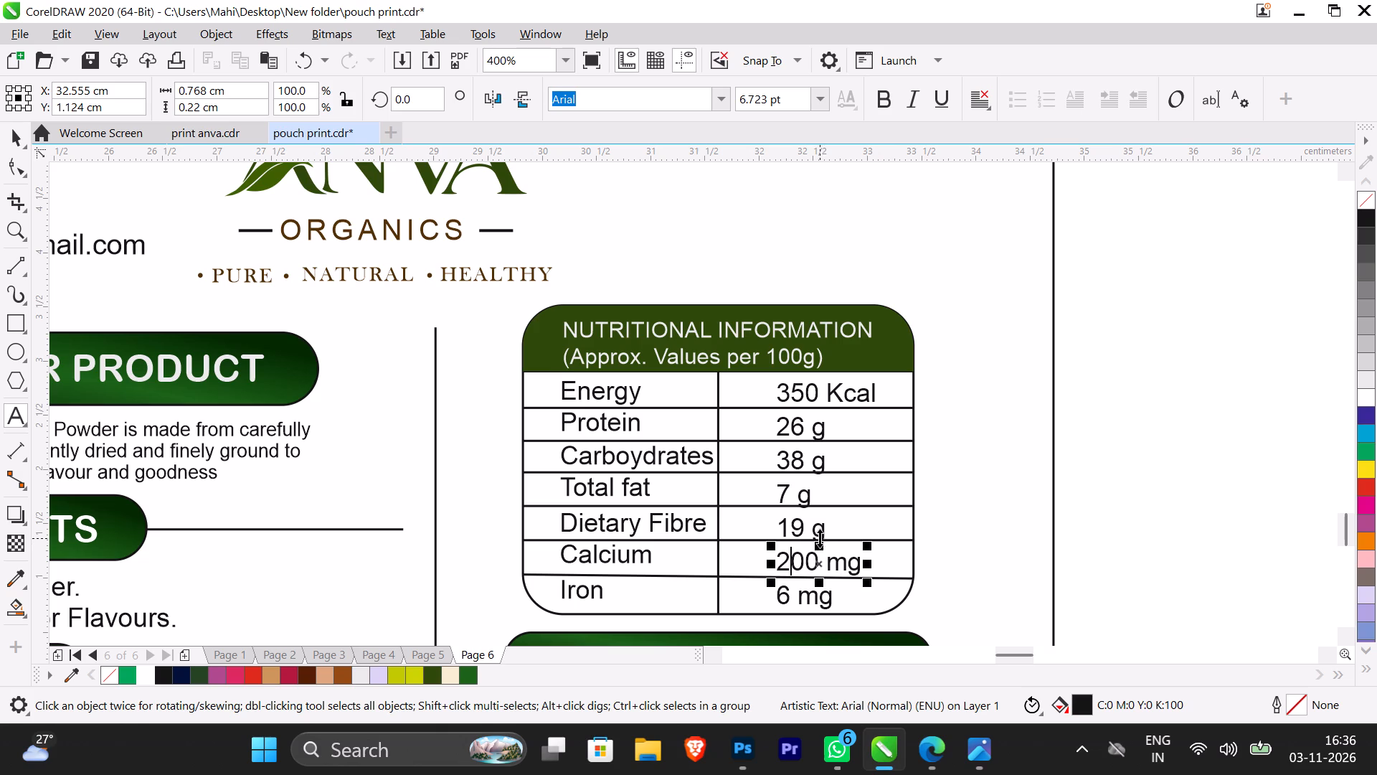
{"action": "key", "text": "Right"}
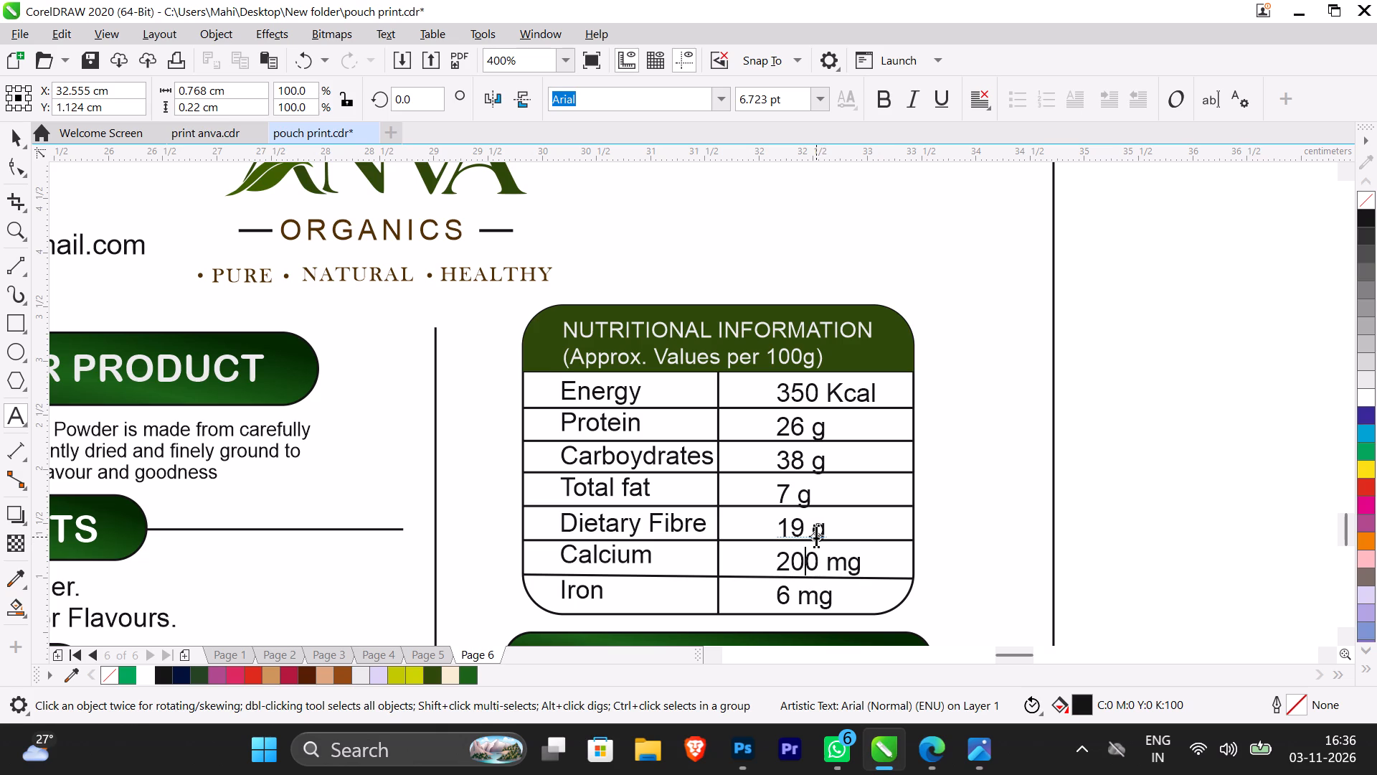
{"action": "key", "text": "BackSpace"}
{"action": "key", "text": "BackSpace"}
{"action": "type", "text": "12"}
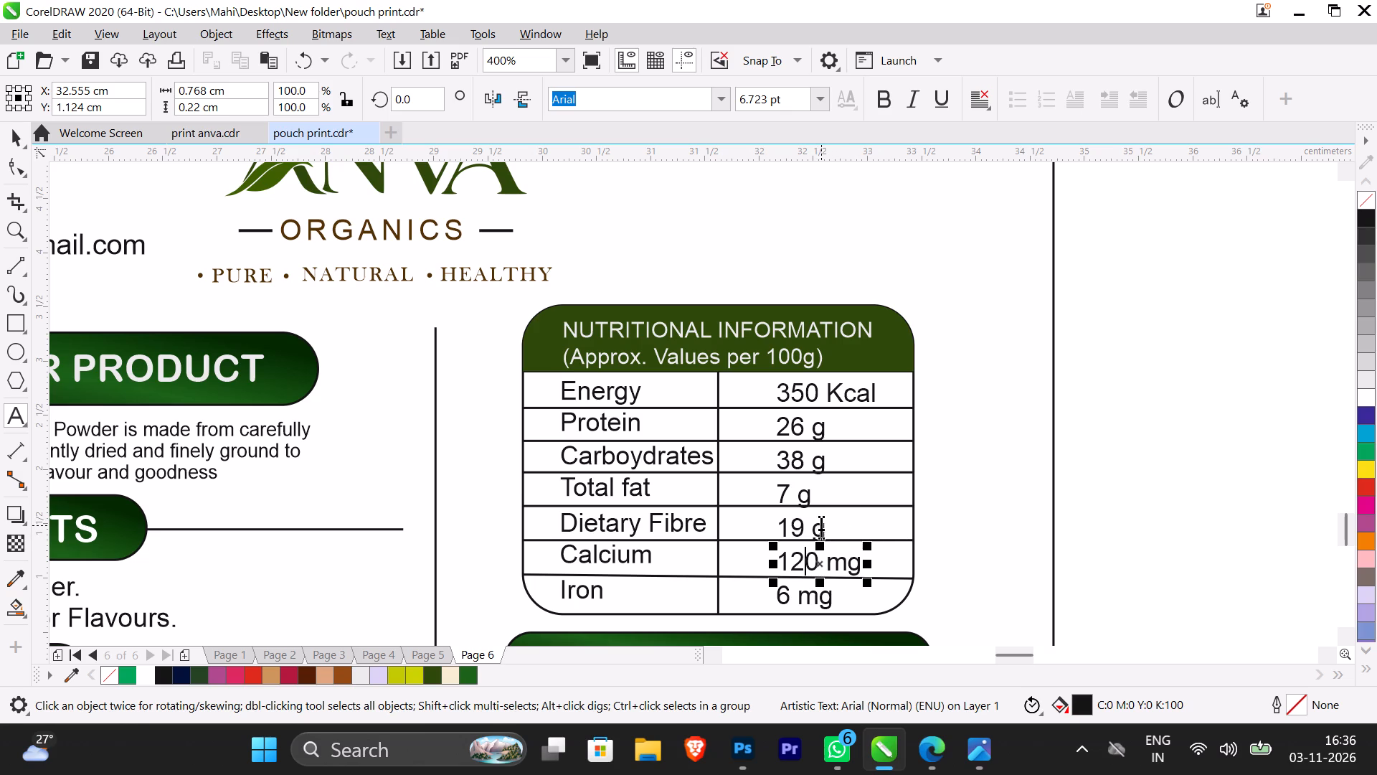
Set the Dietary Fibre value in the nutritional information table to 8 g.
{"action": "left_click", "coordinate": [810, 530]}
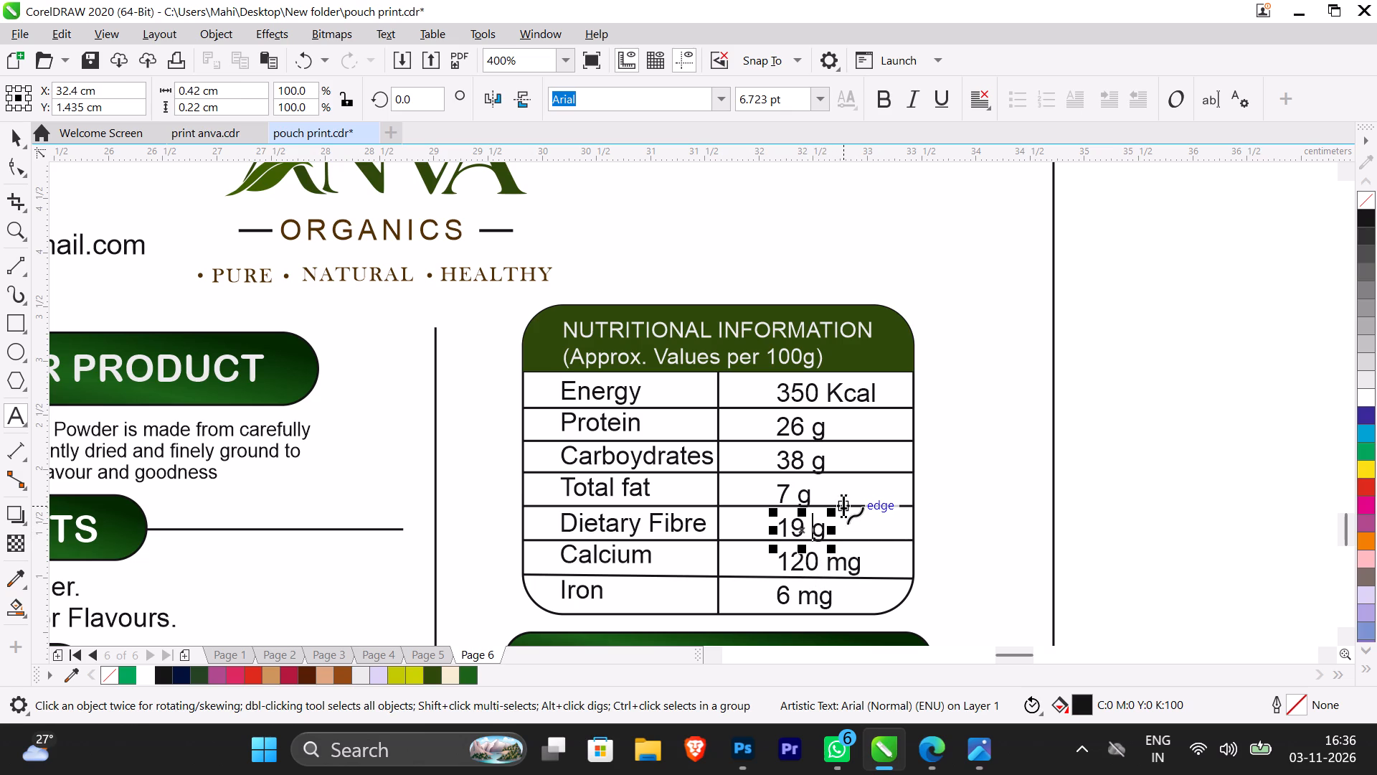
{"action": "key", "text": "BackSpace"}
{"action": "key", "text": "BackSpace"}
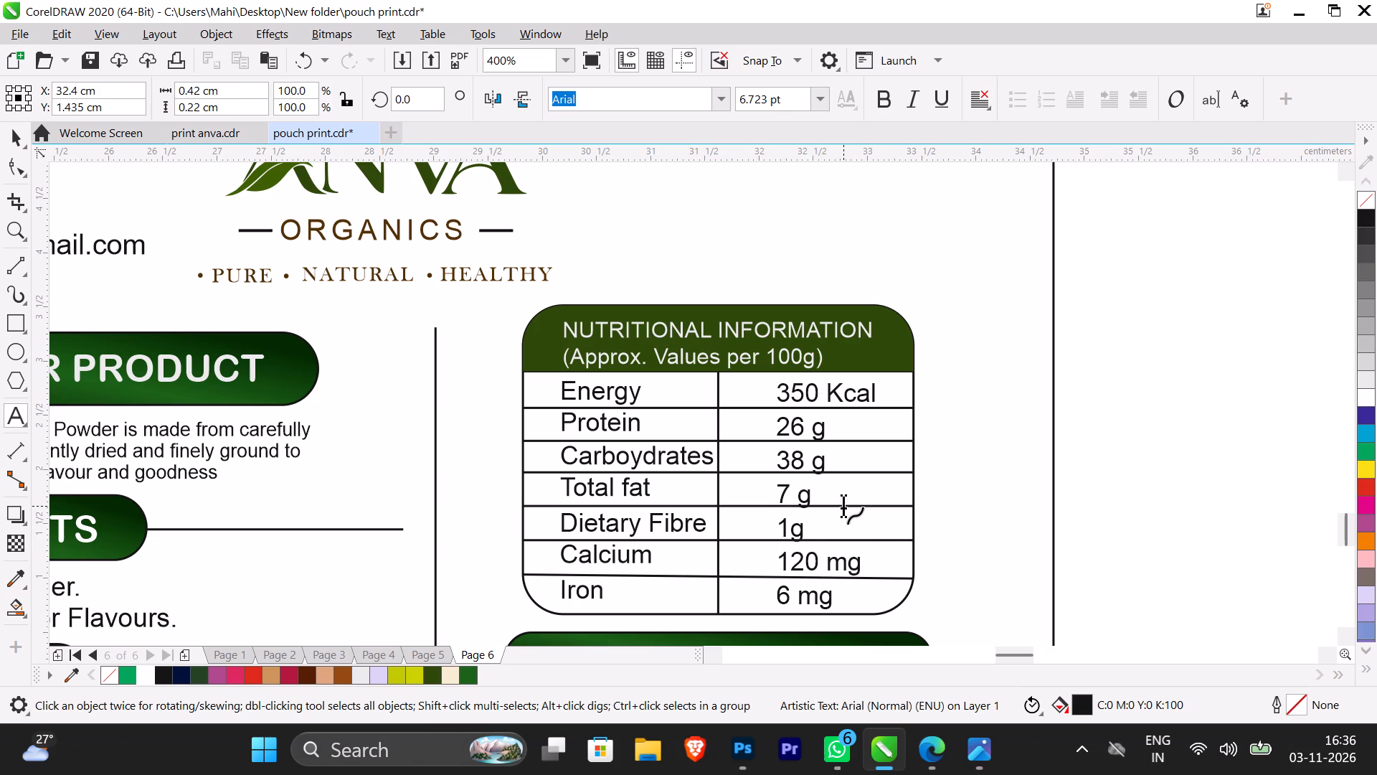
{"action": "key", "text": "BackSpace"}
{"action": "key", "text": "8"}
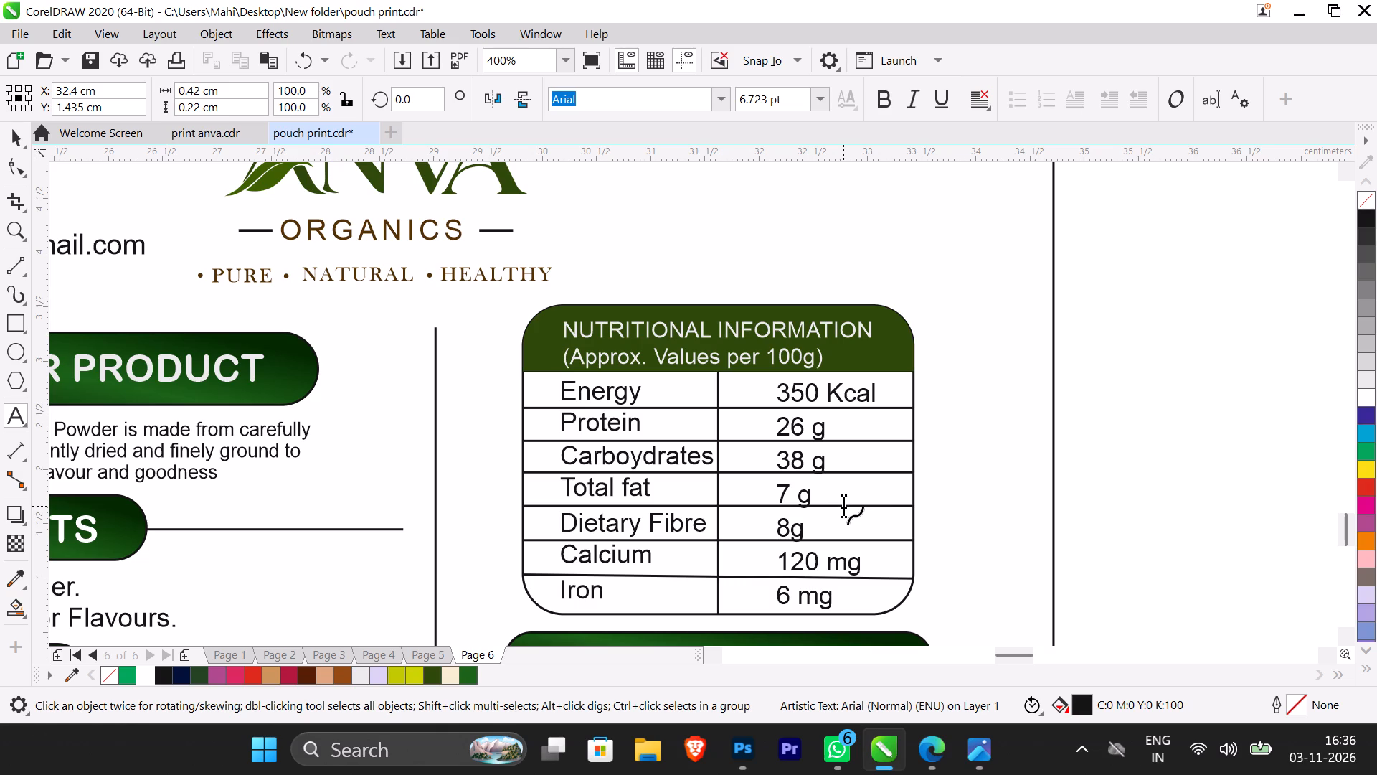
{"action": "key", "text": "space"}
Set the Total fat value in the nutritional information table to 1 g.
{"action": "left_click", "coordinate": [797, 483]}
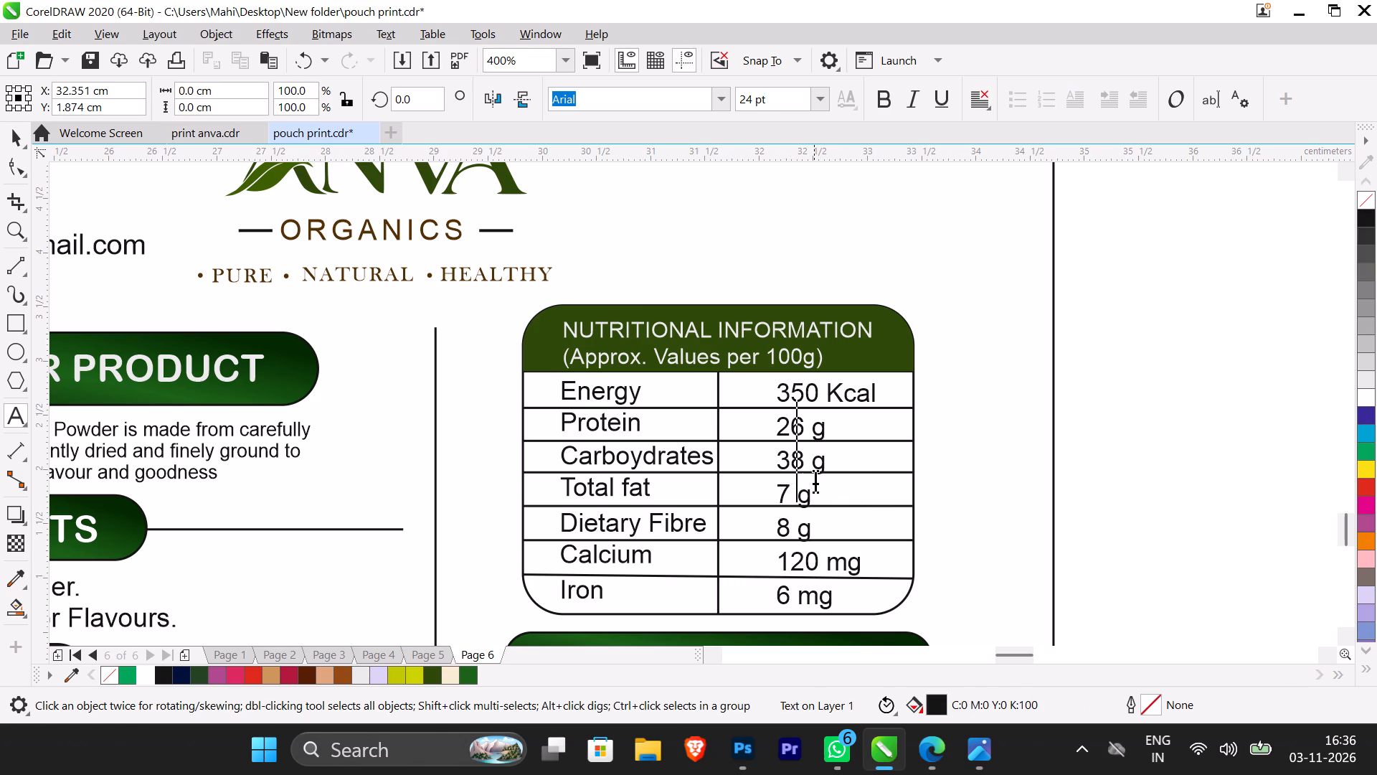
{"action": "left_click", "coordinate": [785, 490]}
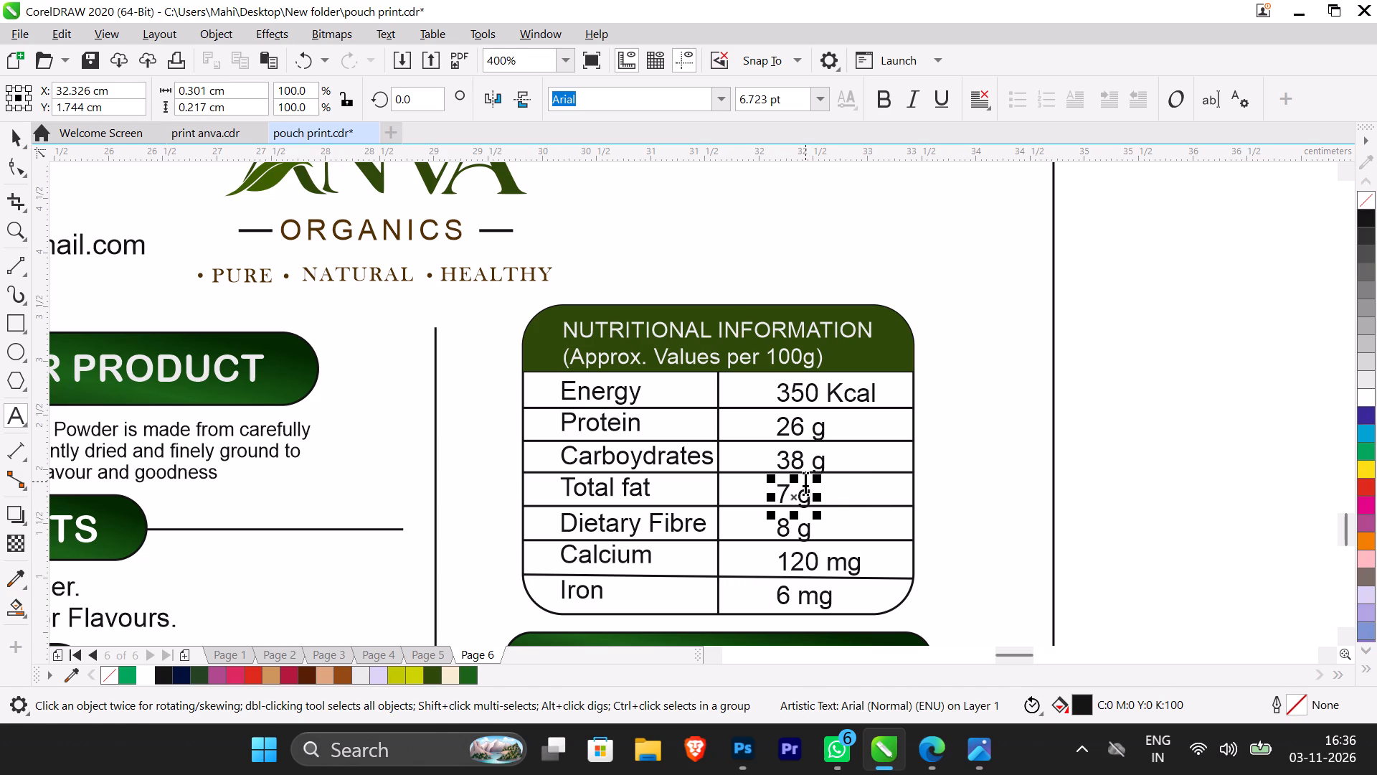
{"action": "key", "text": "BackSpace"}
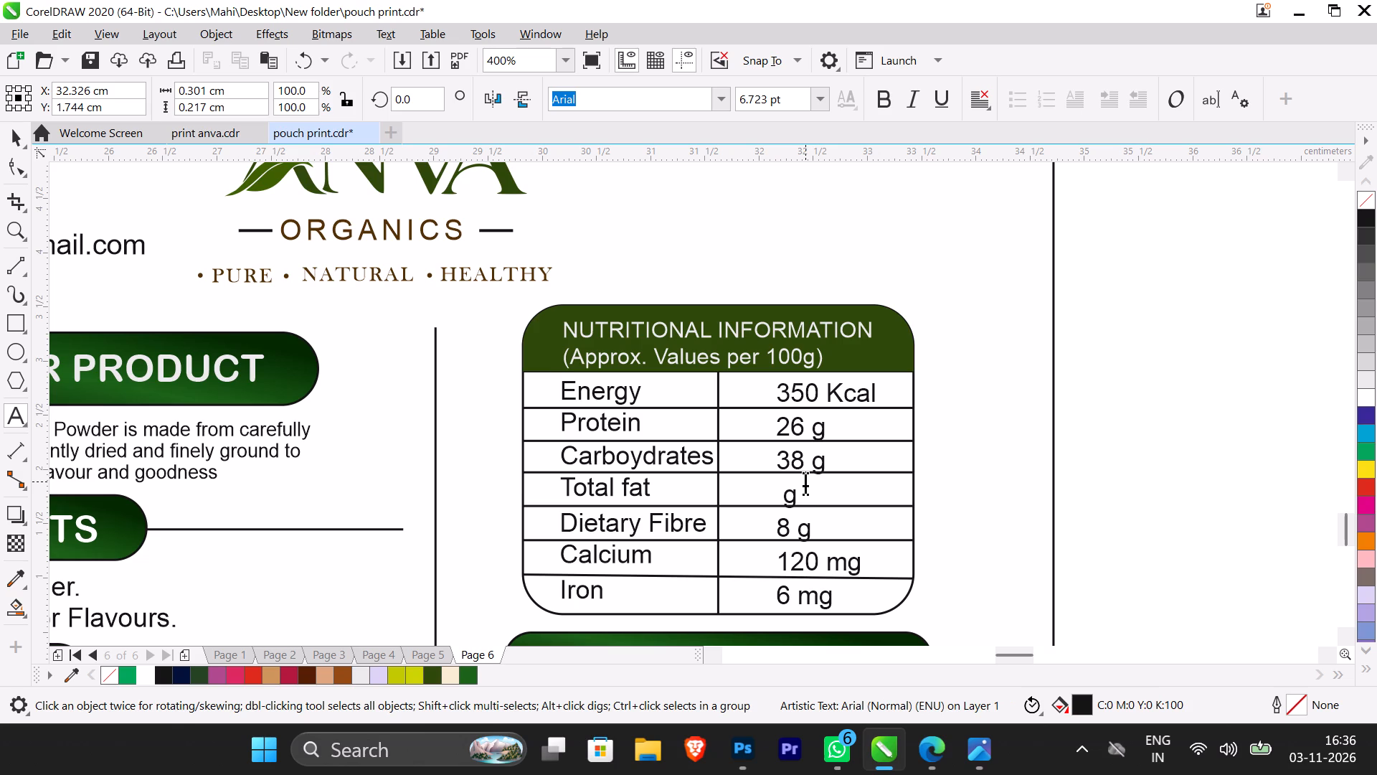
{"action": "key", "text": "1"}
Set the Carboydrates value in the nutritional information table to 75 g.
{"action": "left_click", "coordinate": [803, 459]}
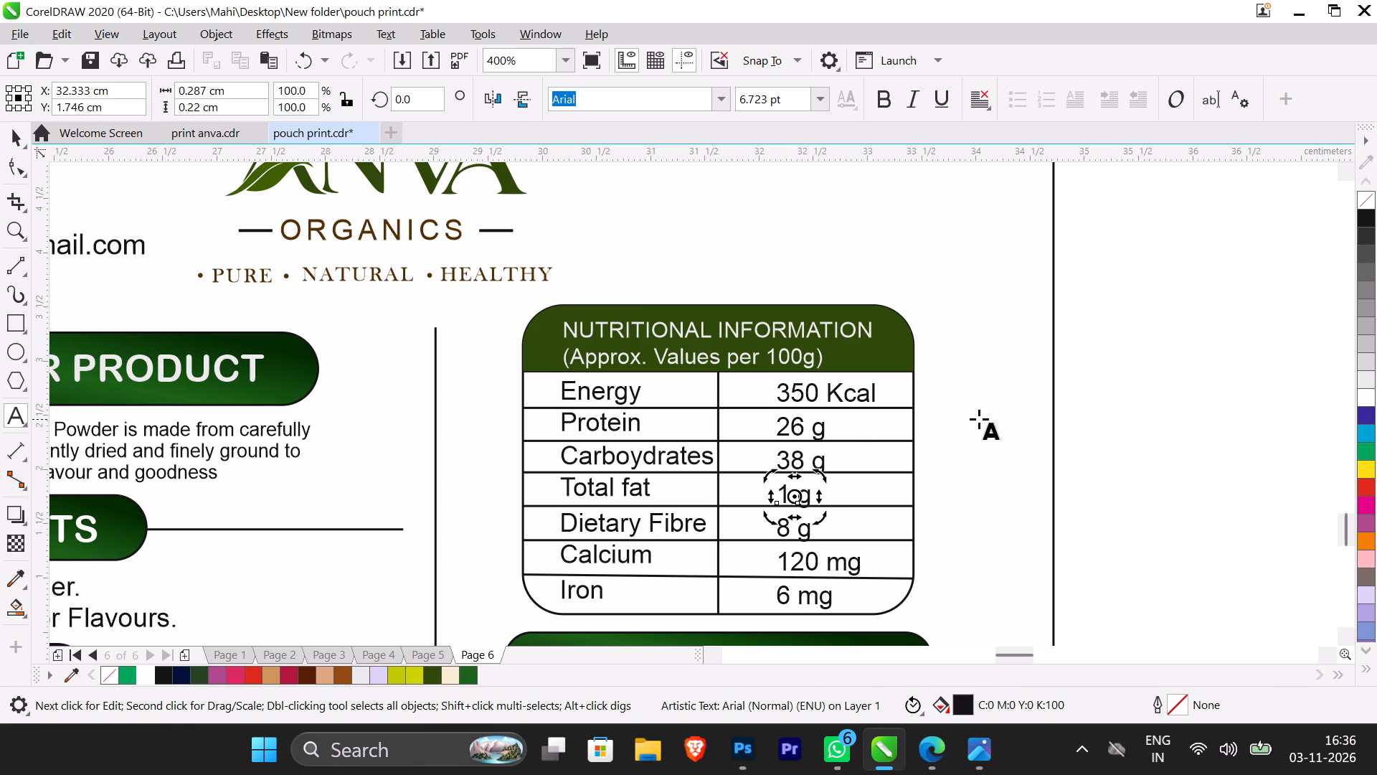
{"action": "left_click", "coordinate": [792, 449]}
{"action": "left_click", "coordinate": [804, 455]}
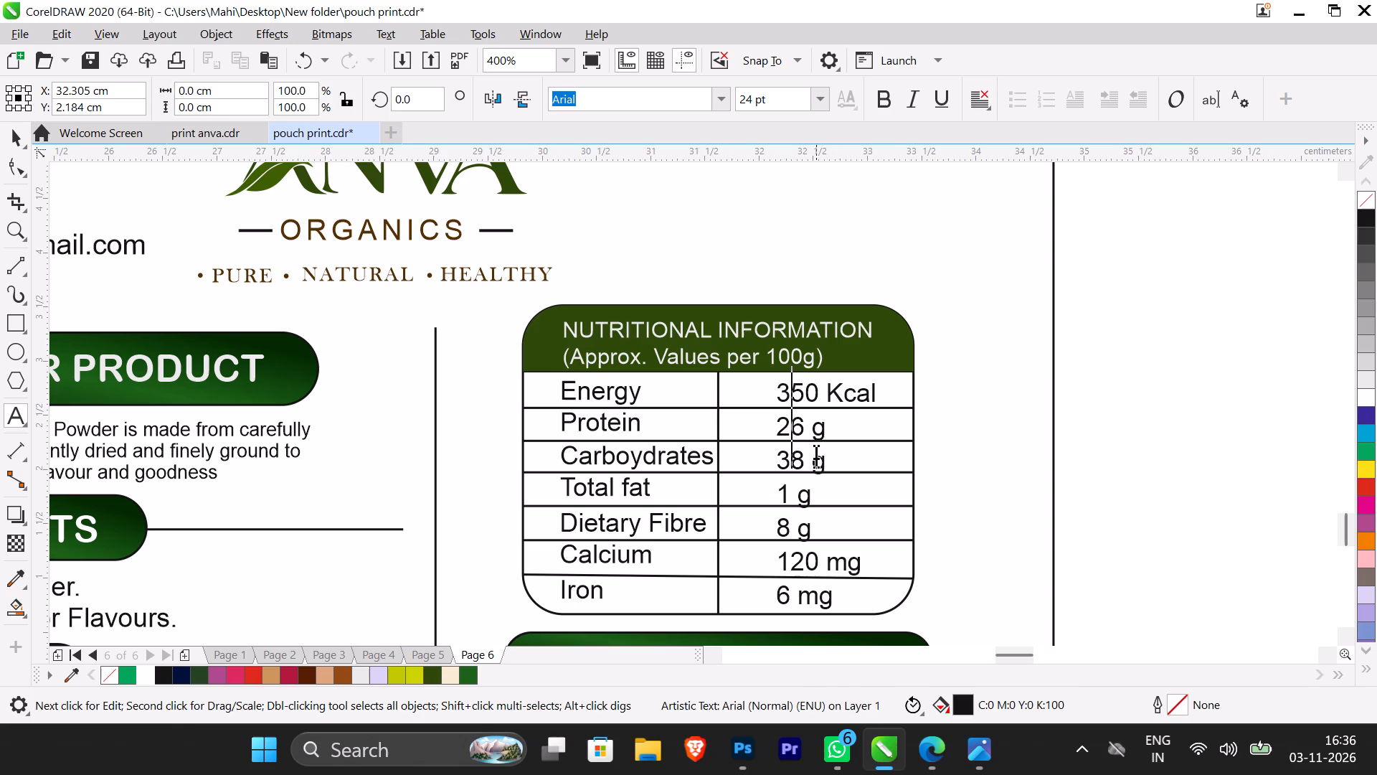
{"action": "left_click", "coordinate": [816, 454]}
{"action": "left_click", "coordinate": [818, 462]}
{"action": "left_click", "coordinate": [803, 460]}
{"action": "left_click", "coordinate": [787, 457]}
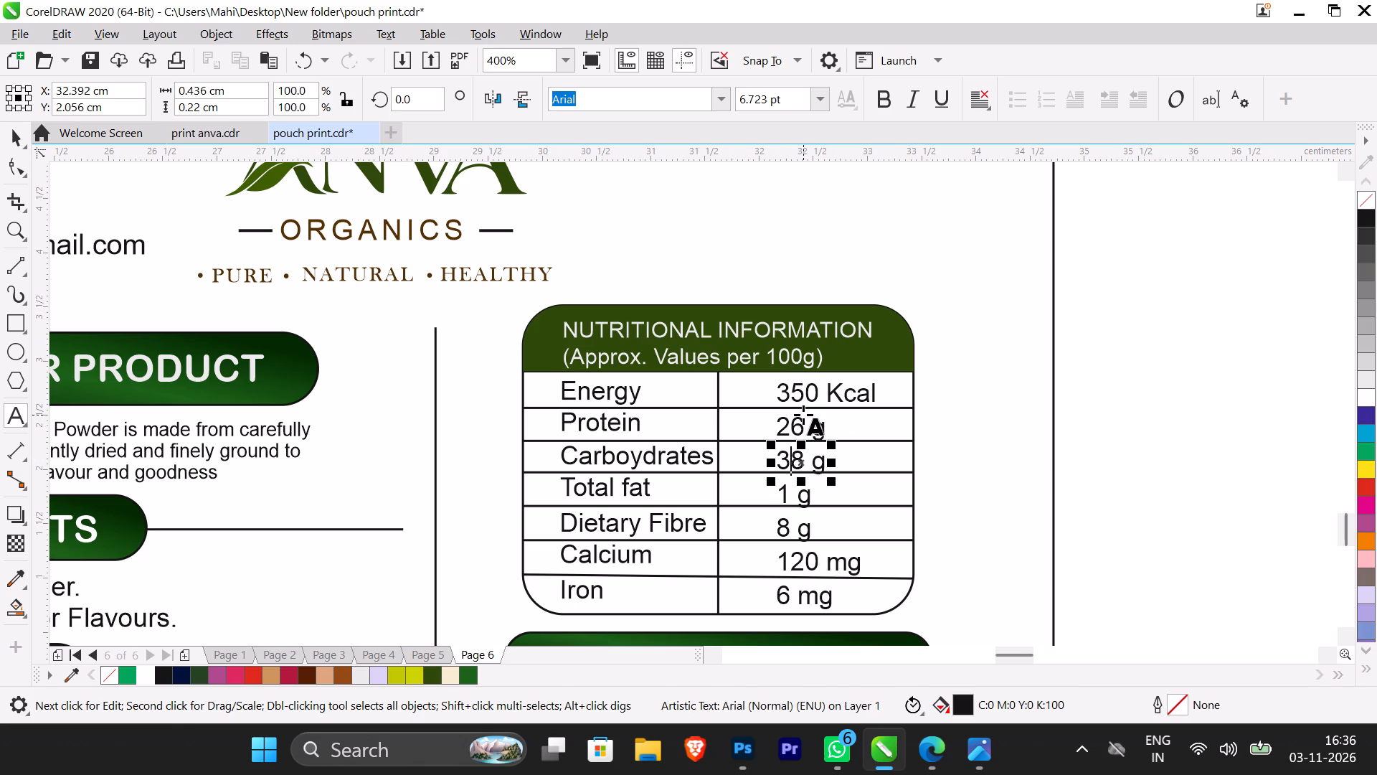
{"action": "key", "text": "Right"}
{"action": "key", "text": "BackSpace"}
{"action": "key", "text": "BackSpace"}
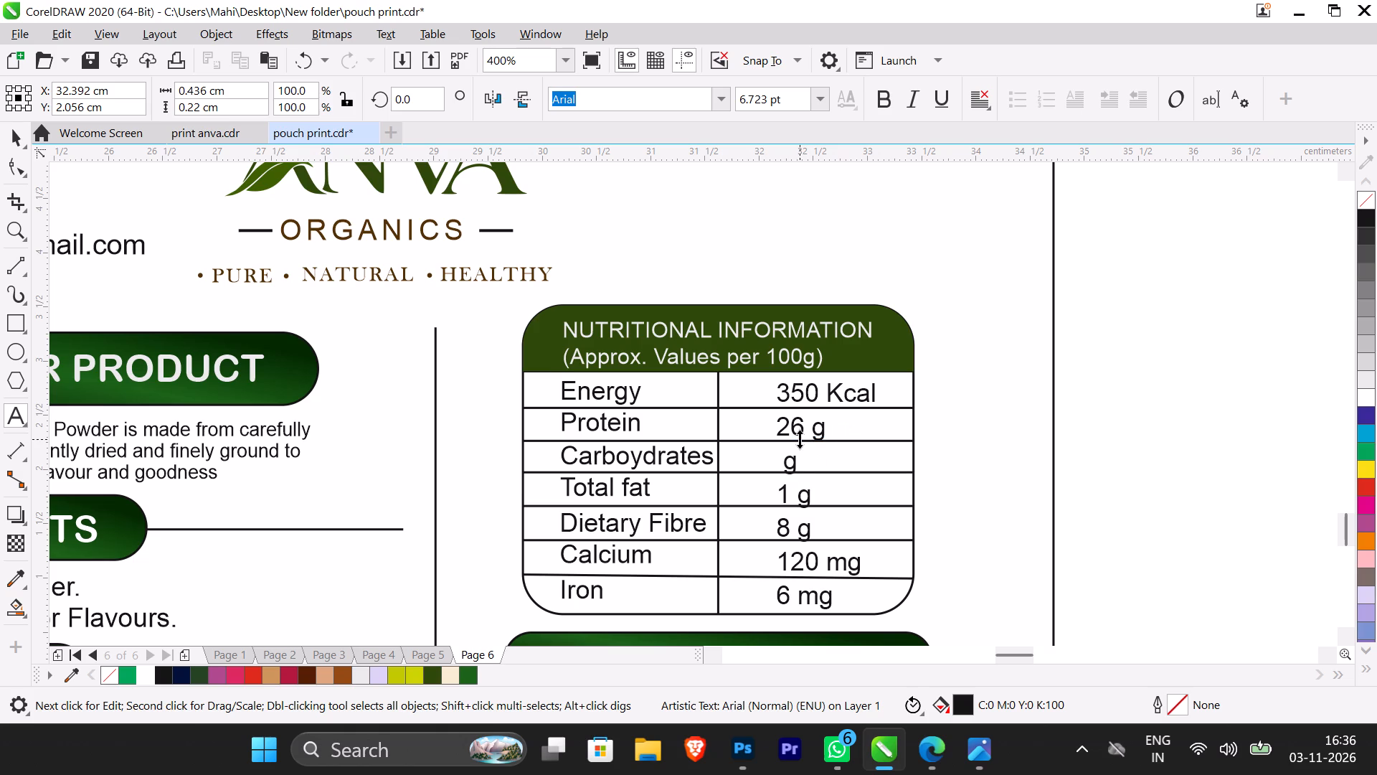
{"action": "type", "text": "75"}
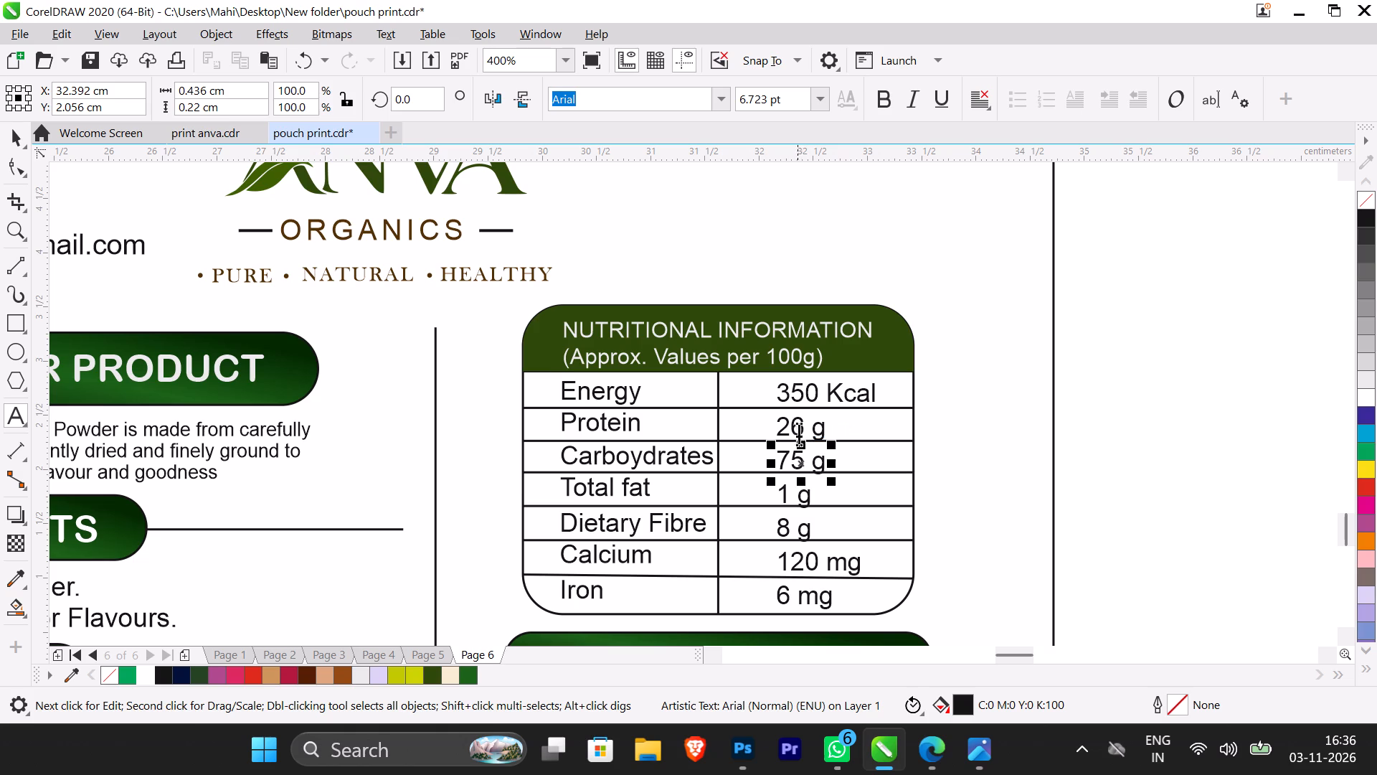
Set the Protein value in the nutritional information table to 12 g.
{"action": "left_click", "coordinate": [800, 423]}
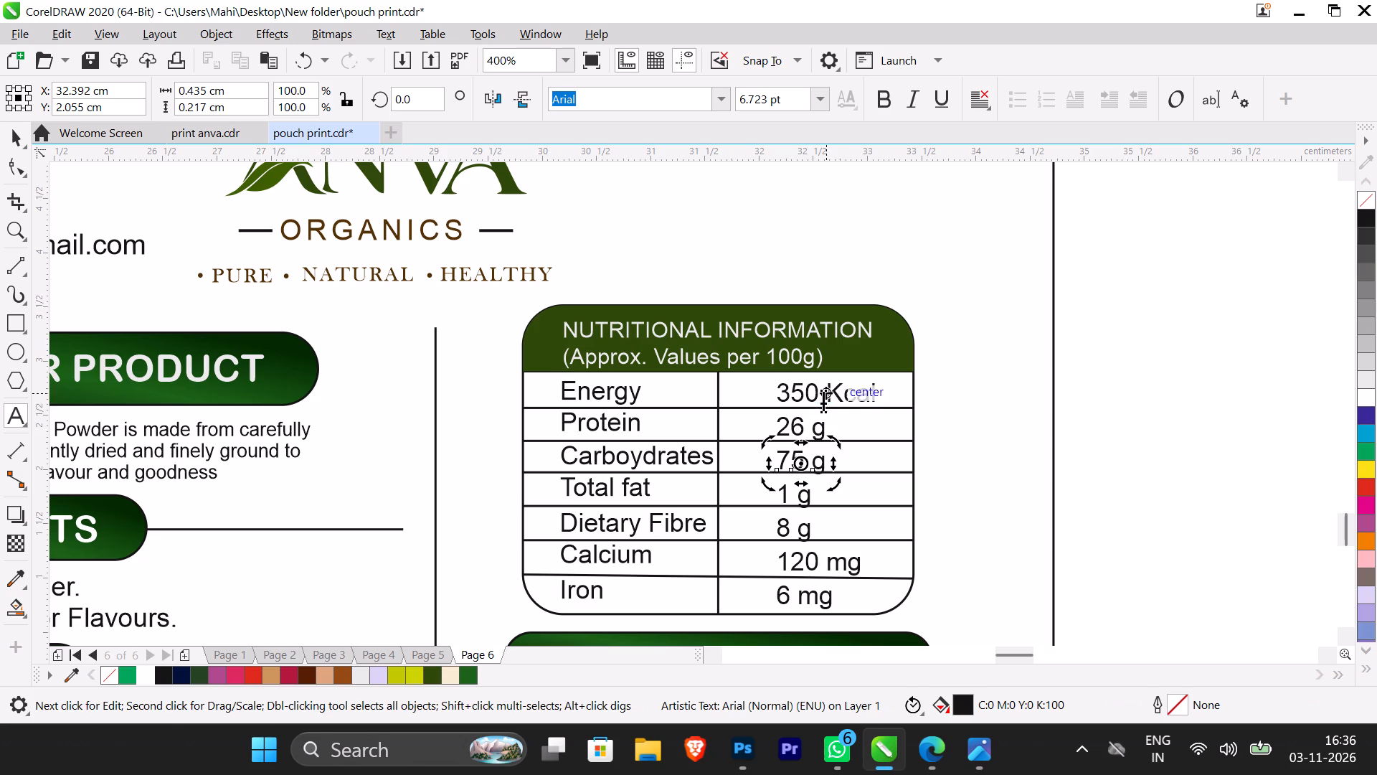
{"action": "left_click", "coordinate": [803, 388]}
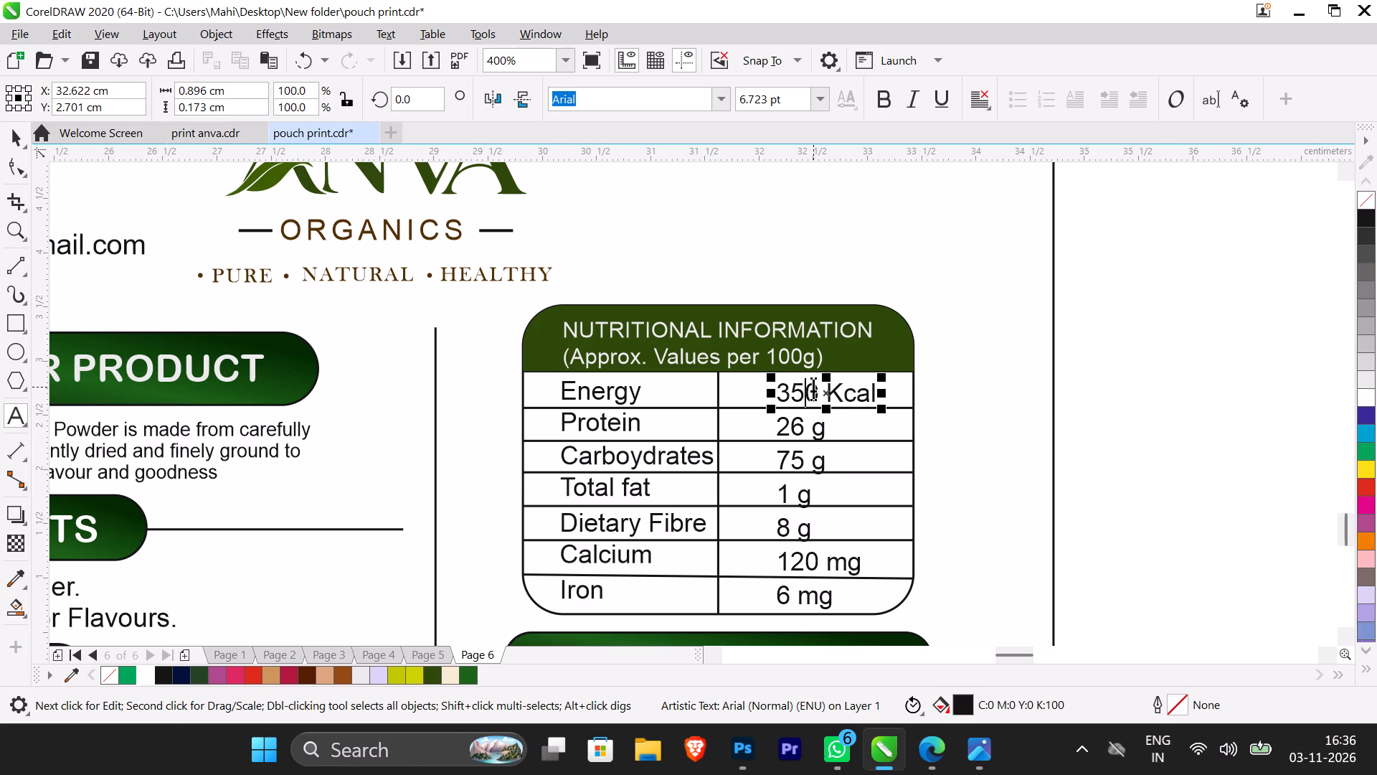
{"action": "left_click", "coordinate": [797, 408]}
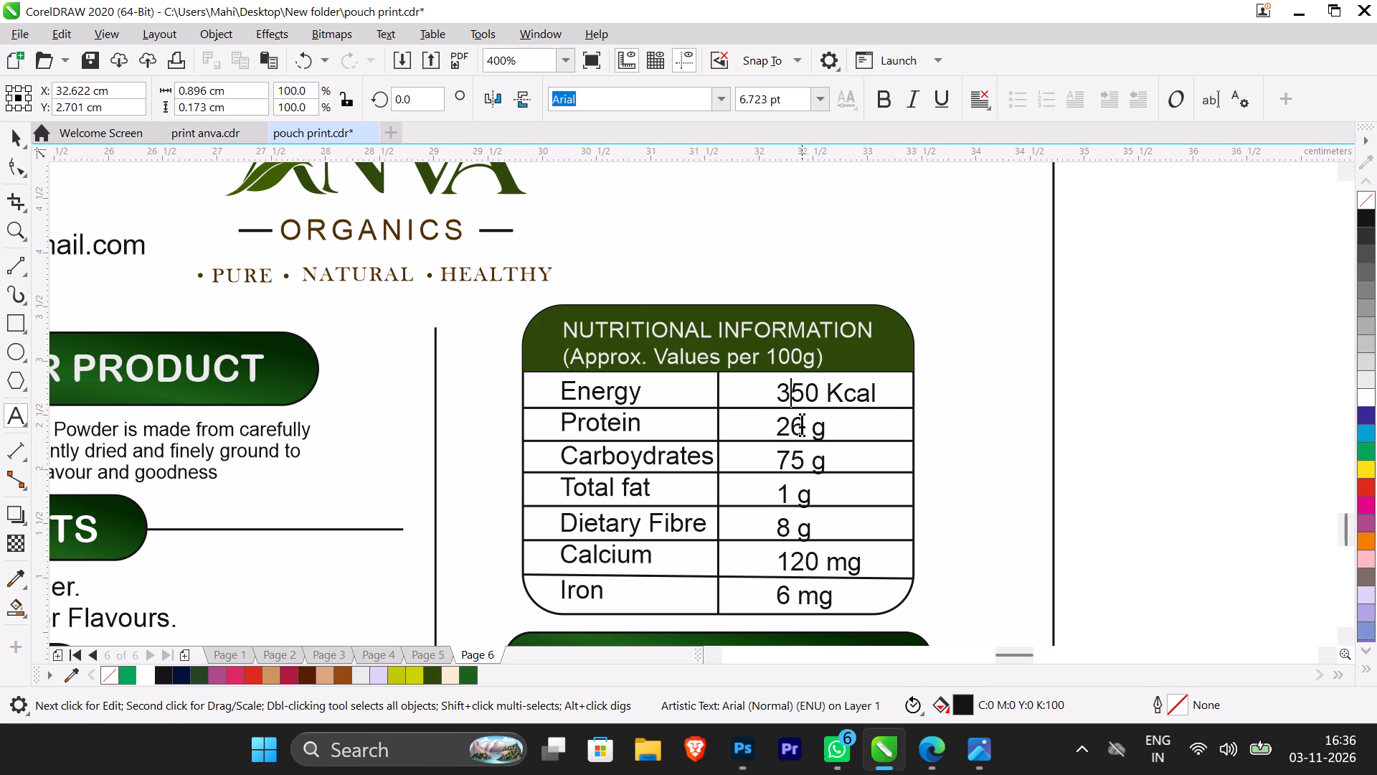
{"action": "left_click", "coordinate": [795, 428]}
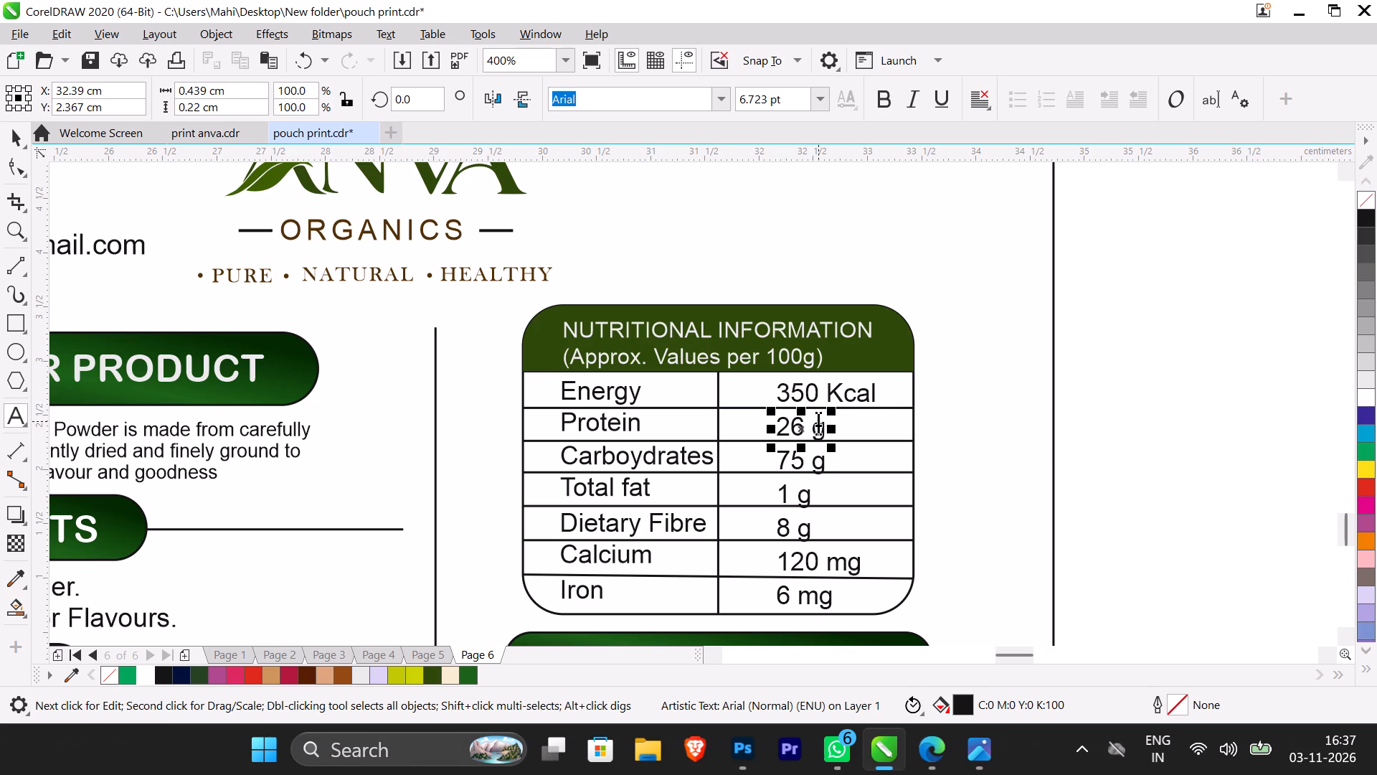
{"action": "key", "text": "BackSpace"}
{"action": "key", "text": "1"}
{"action": "key", "text": "Right"}
{"action": "key", "text": "2"}
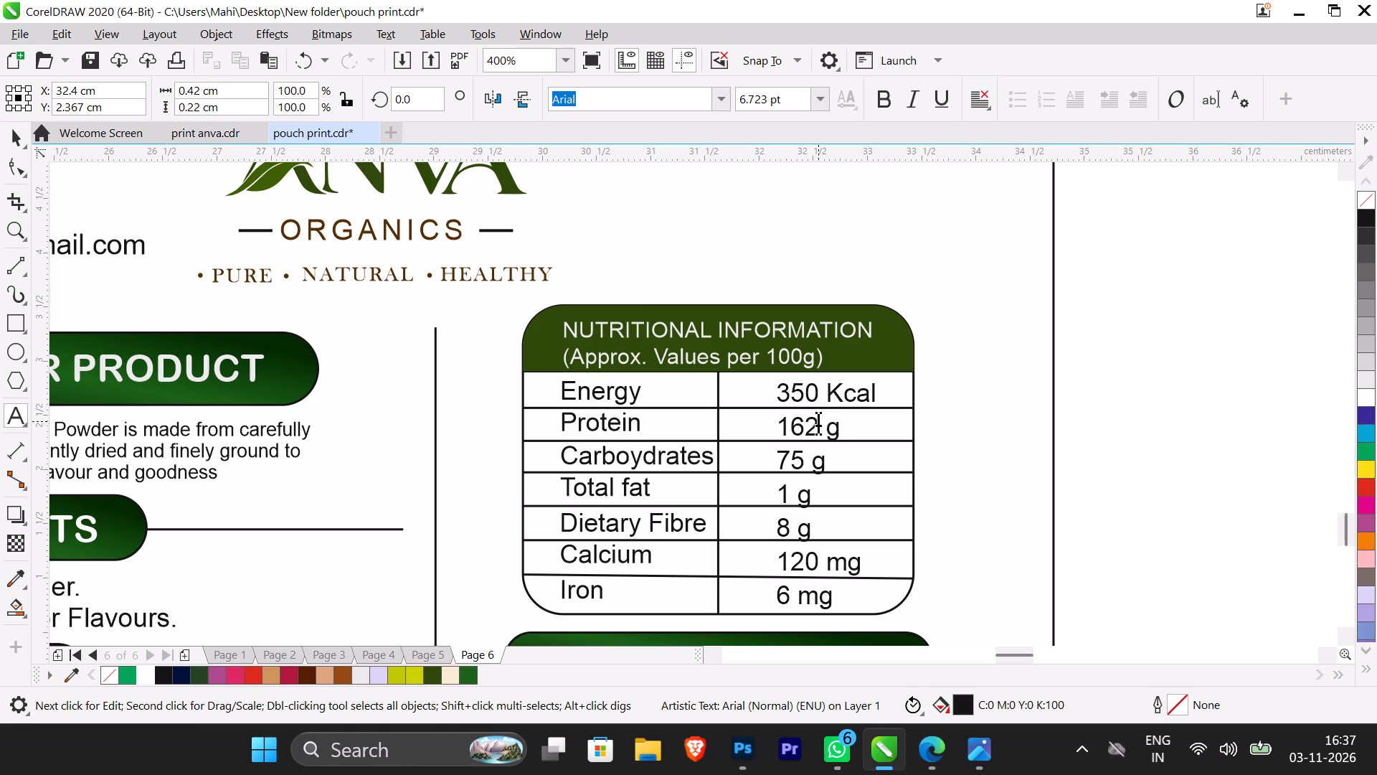
{"action": "key", "text": "Left"}
{"action": "key", "text": "BackSpace"}
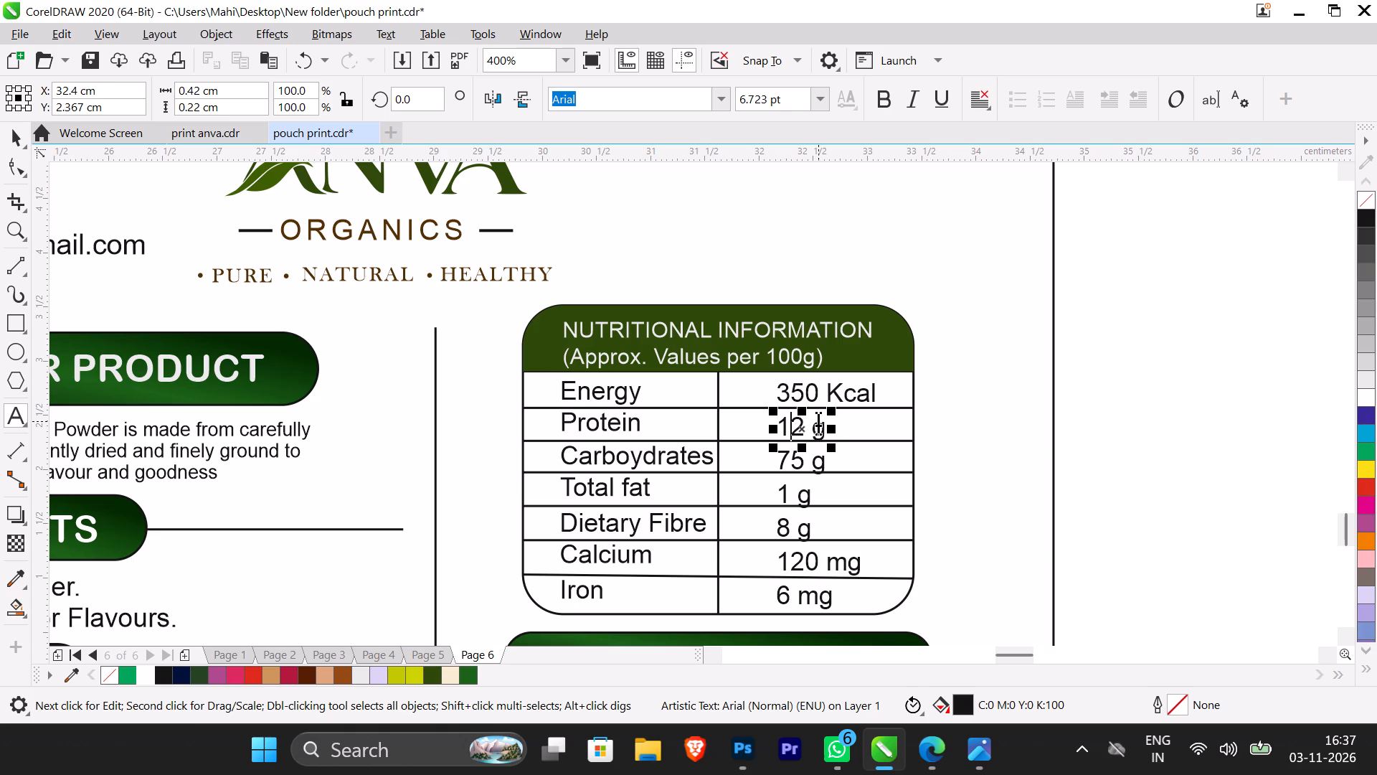
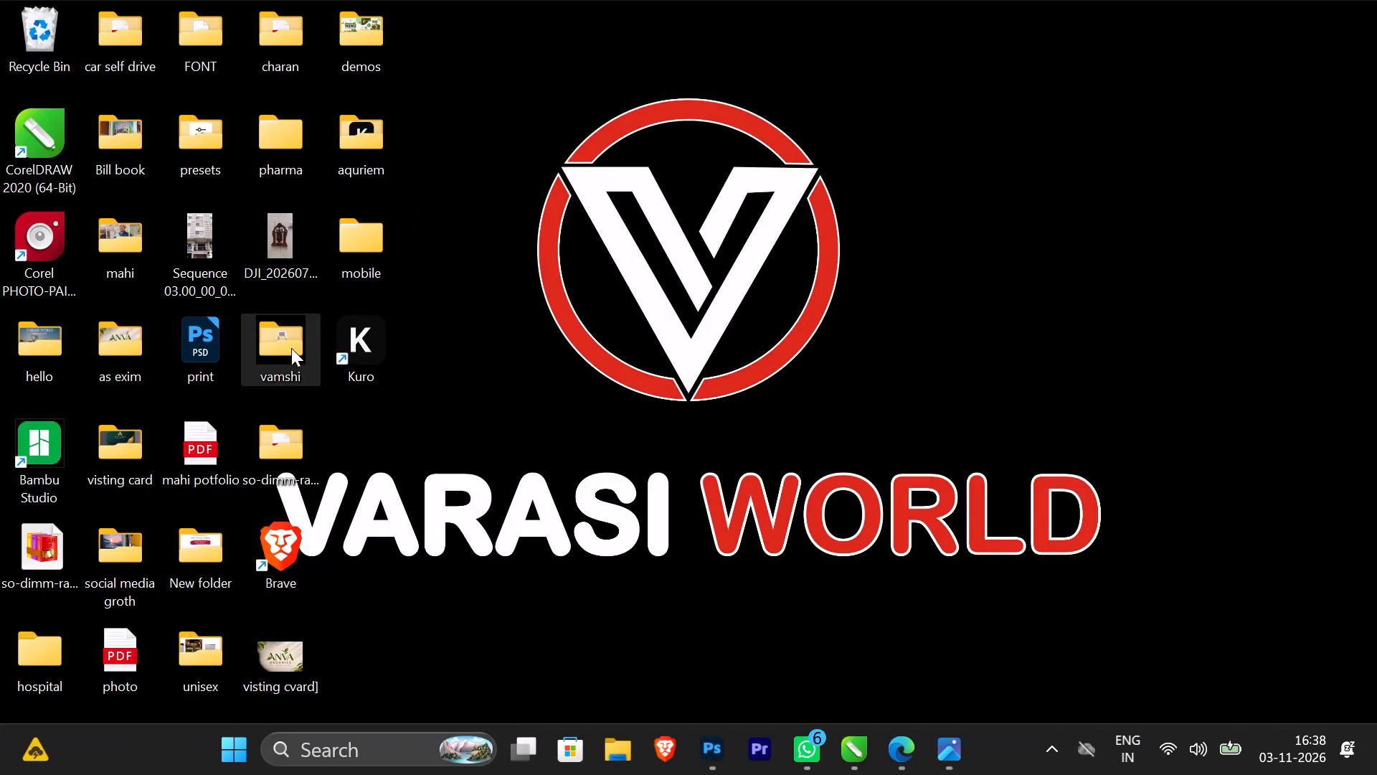
Launch the Kuro application from its desktop shortcut.
{"action": "double_click", "coordinate": [368, 343]}
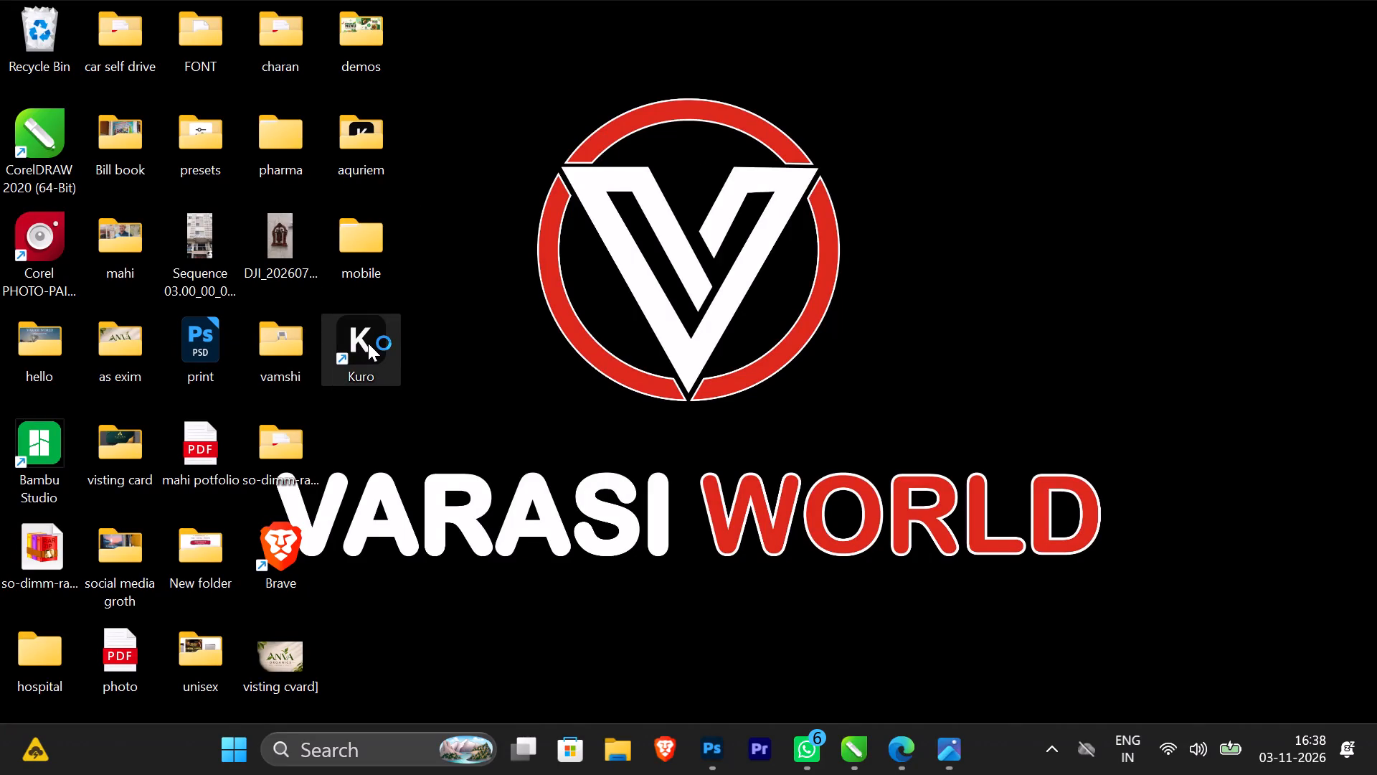
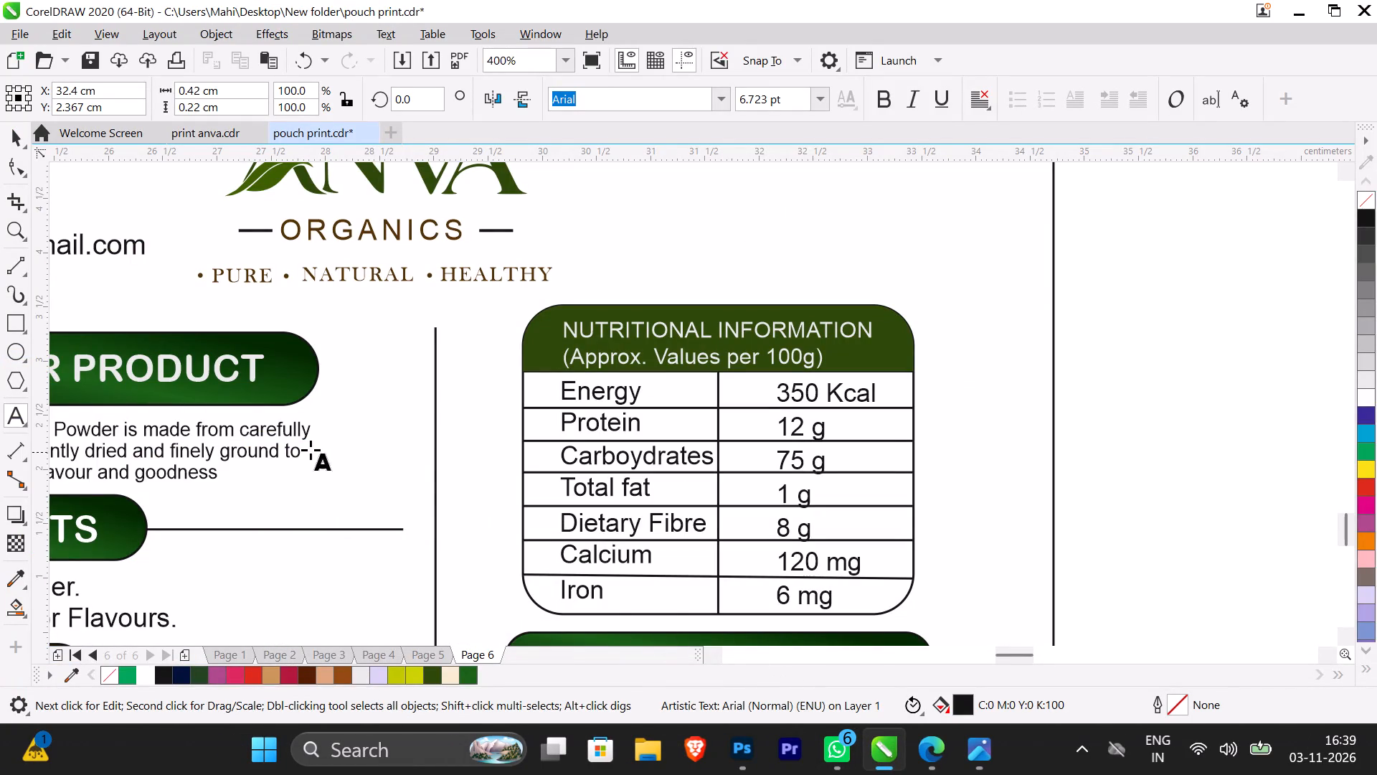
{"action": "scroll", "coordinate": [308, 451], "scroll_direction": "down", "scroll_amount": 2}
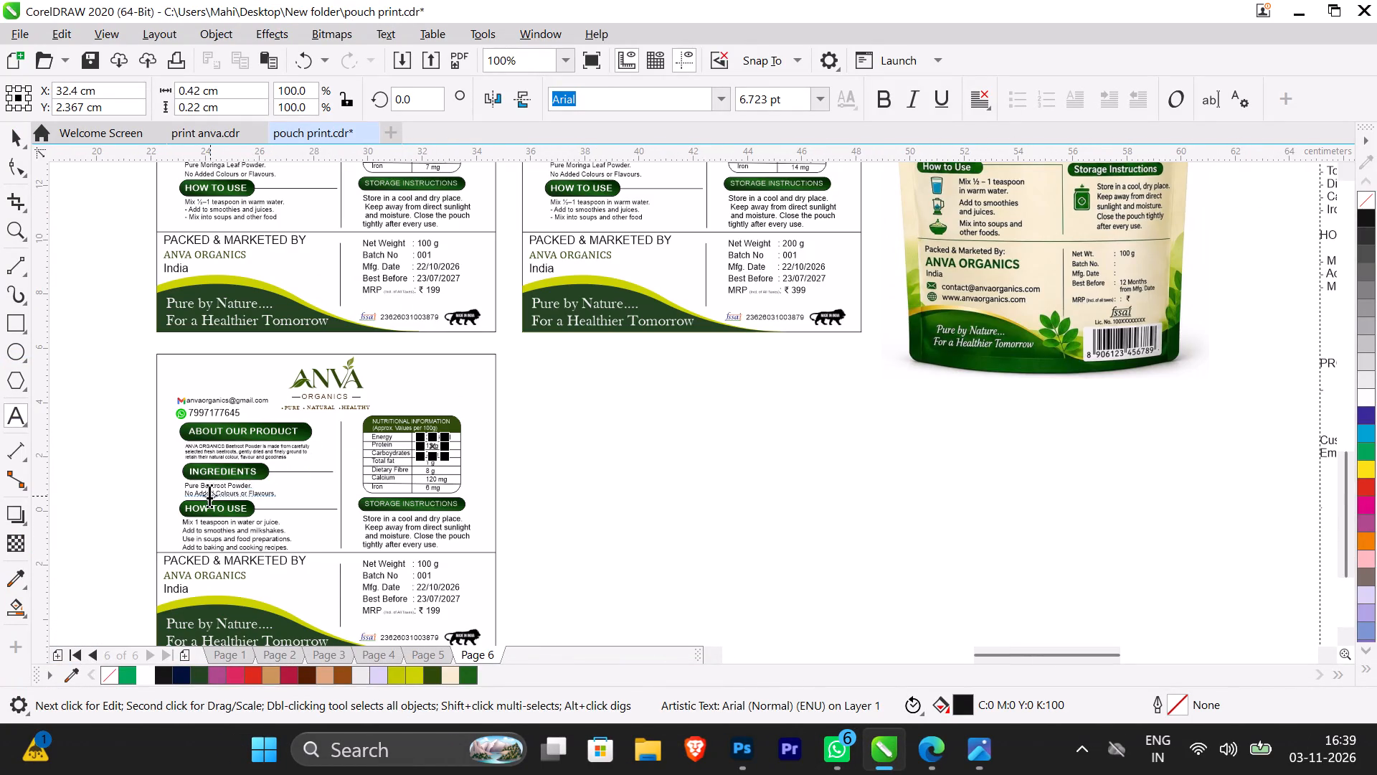
Check the Beetroot Powder label's product description, nutritional table, storage instructions, and net weight, batch, date and MRP details.
{"action": "scroll", "coordinate": [204, 490], "scroll_direction": "up", "scroll_amount": 1}
{"action": "scroll", "coordinate": [176, 424], "scroll_direction": "up", "scroll_amount": 1}
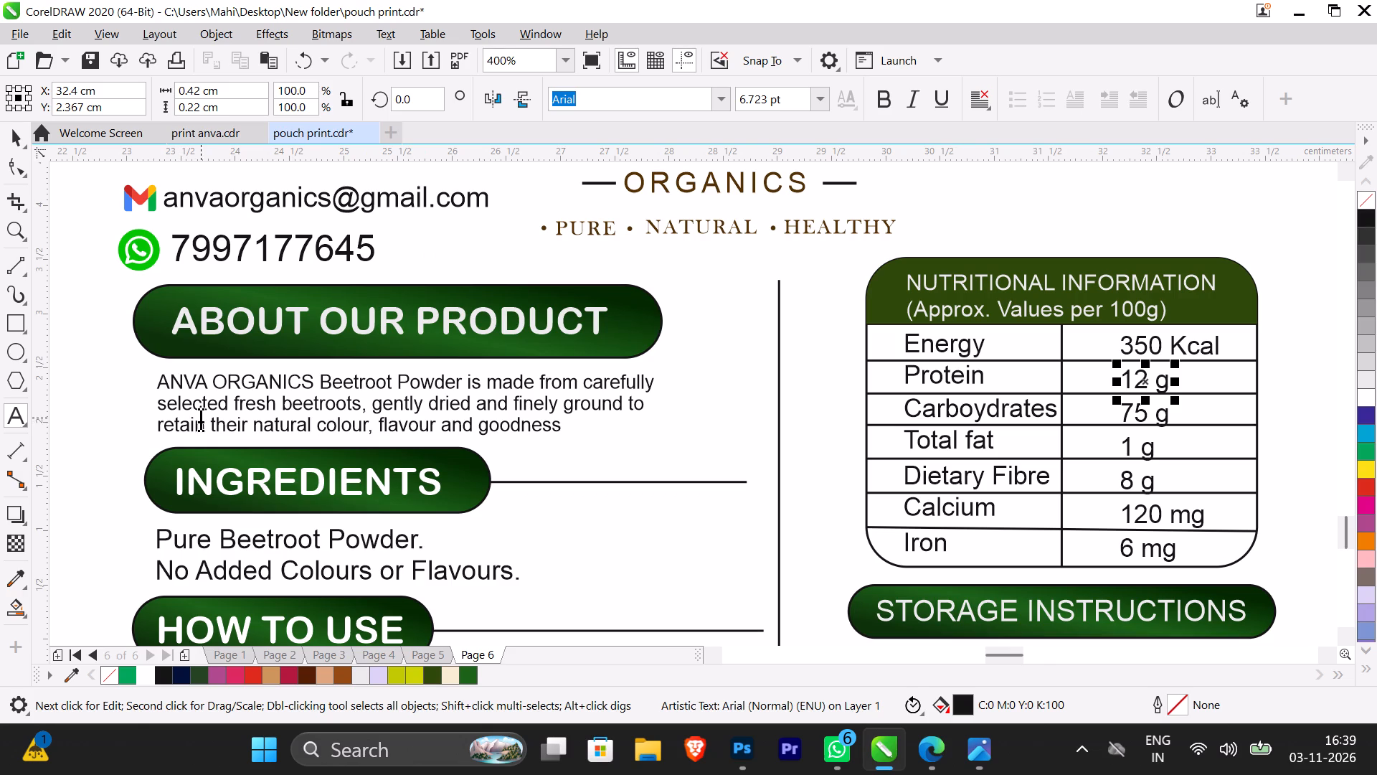
{"action": "scroll", "coordinate": [265, 412], "scroll_direction": "down", "scroll_amount": 1}
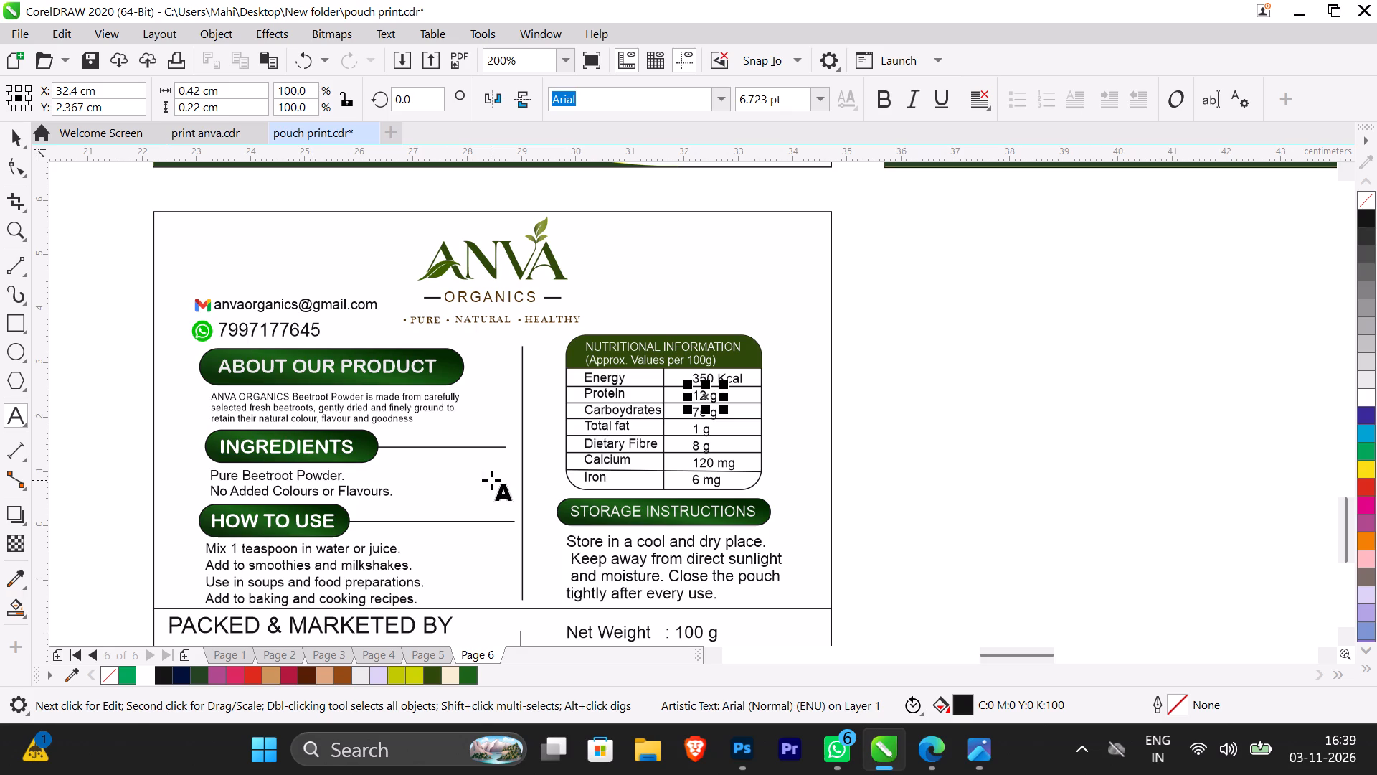
{"action": "scroll", "coordinate": [574, 526], "scroll_direction": "down", "scroll_amount": 1}
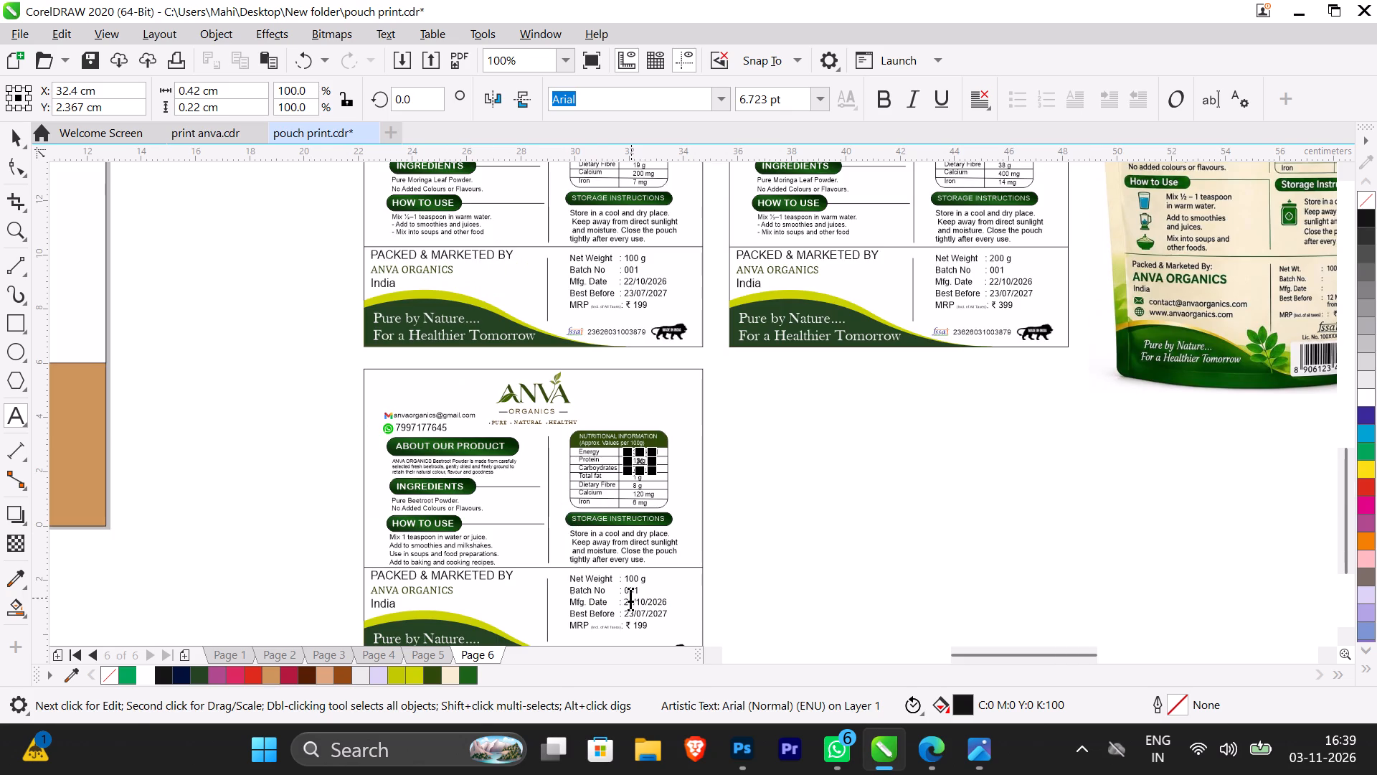
{"action": "scroll", "coordinate": [610, 583], "scroll_direction": "down", "scroll_amount": 1}
{"action": "scroll", "coordinate": [610, 598], "scroll_direction": "up", "scroll_amount": 4}
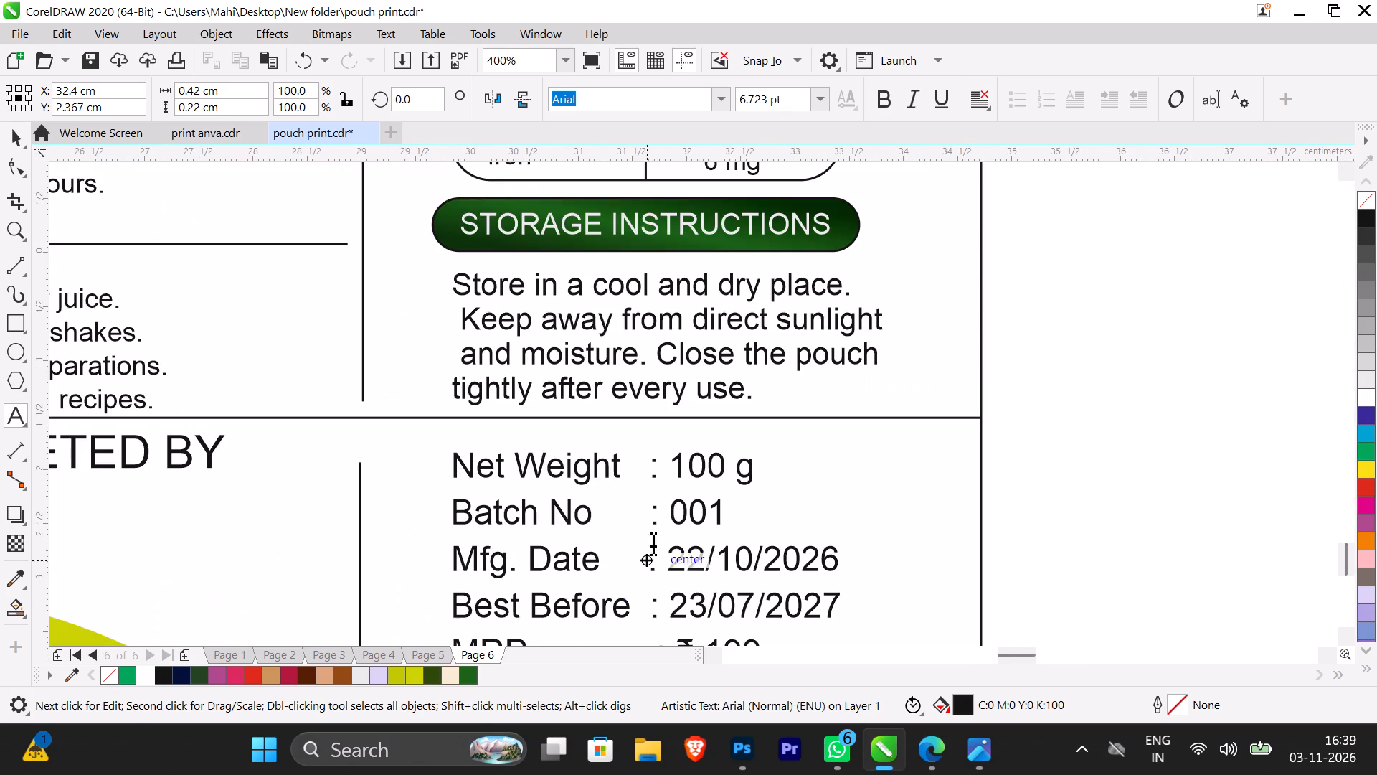
{"action": "scroll", "coordinate": [702, 474], "scroll_direction": "down", "scroll_amount": 1}
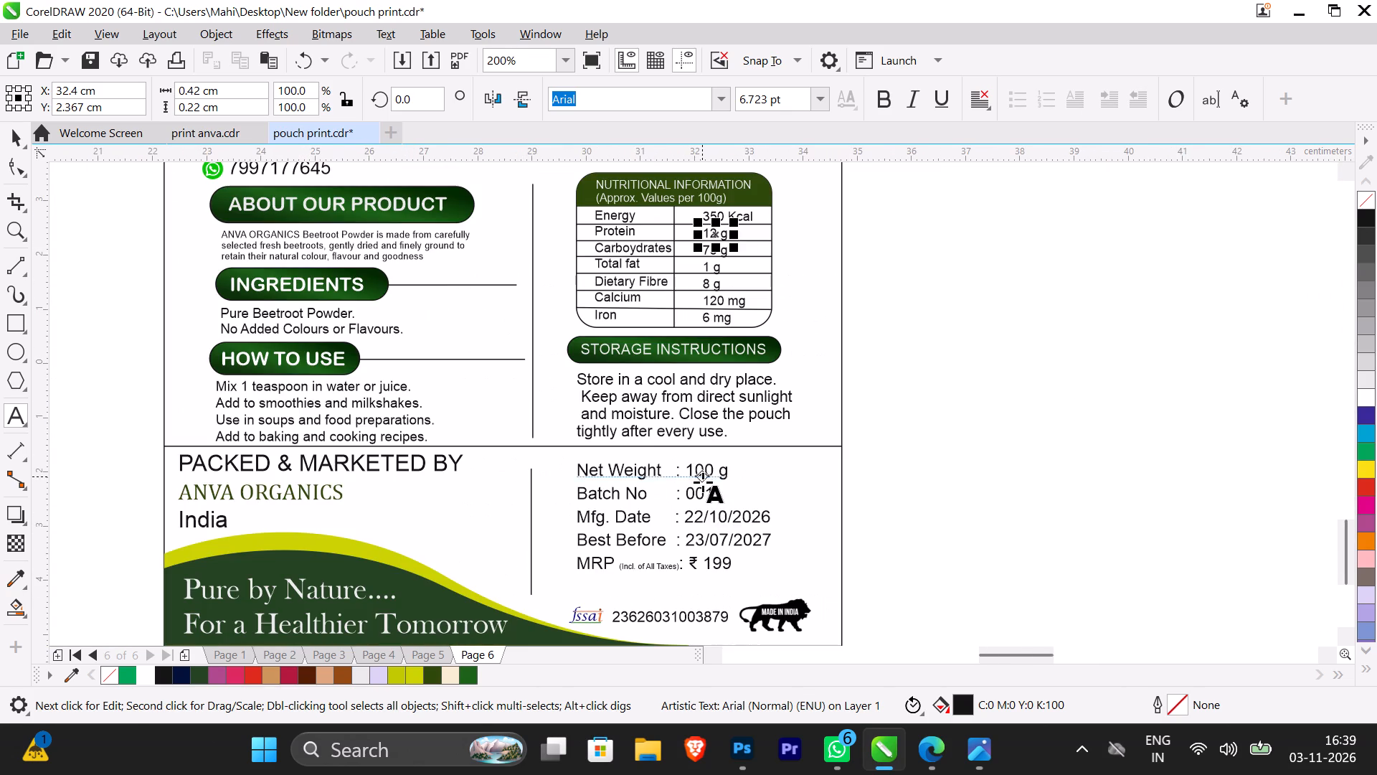
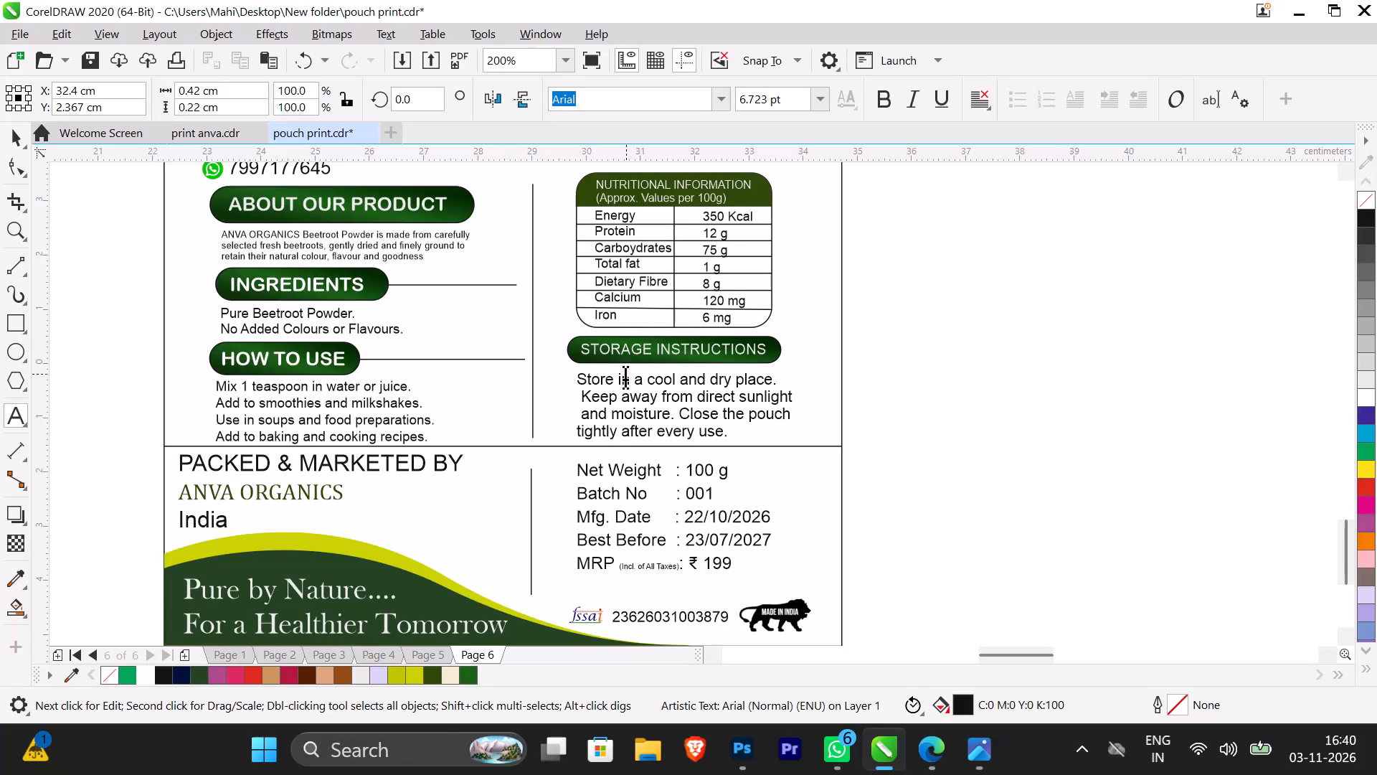
Set the MRP in the Beetroot Powder label's packing details to ₹ 150.
{"action": "scroll", "coordinate": [620, 387], "scroll_direction": "down", "scroll_amount": 1}
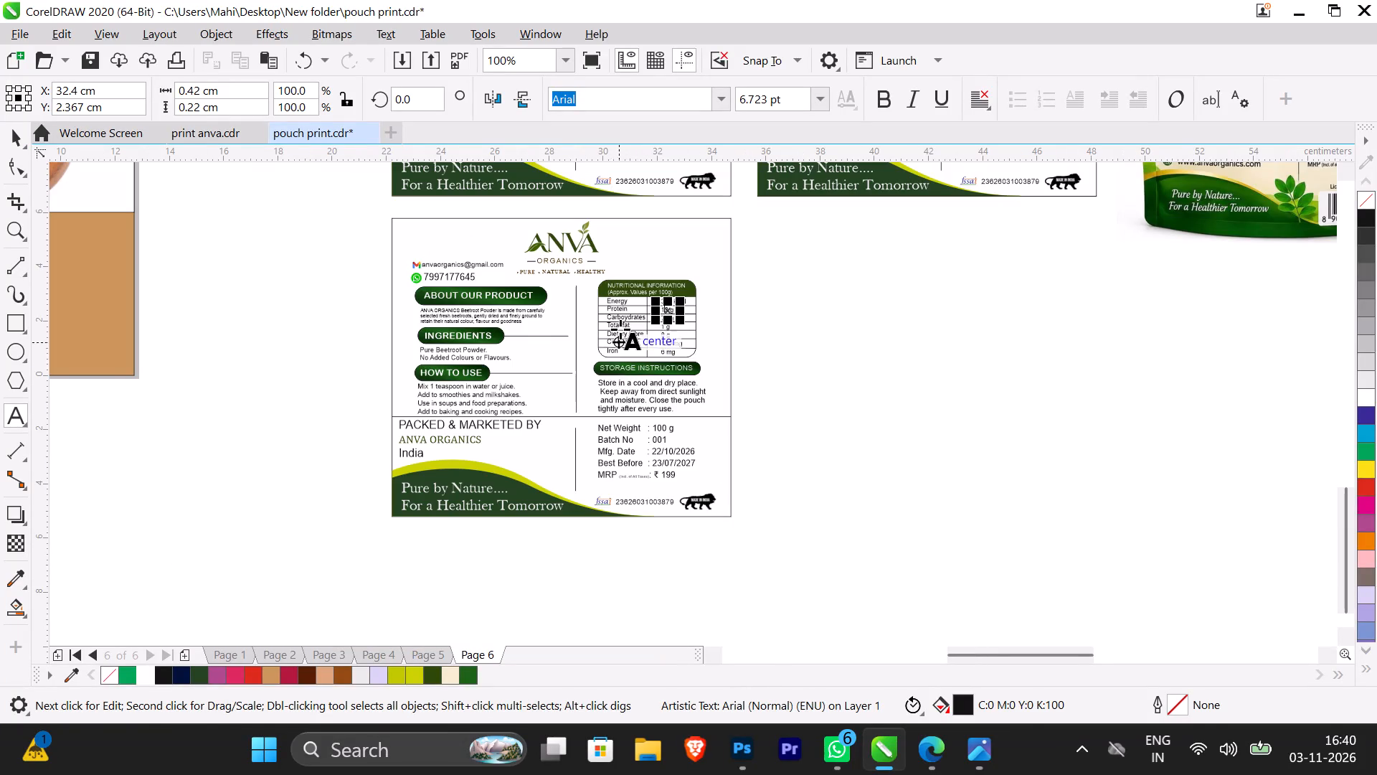
{"action": "scroll", "coordinate": [625, 266], "scroll_direction": "up", "scroll_amount": 2}
{"action": "scroll", "coordinate": [568, 282], "scroll_direction": "down", "scroll_amount": 1}
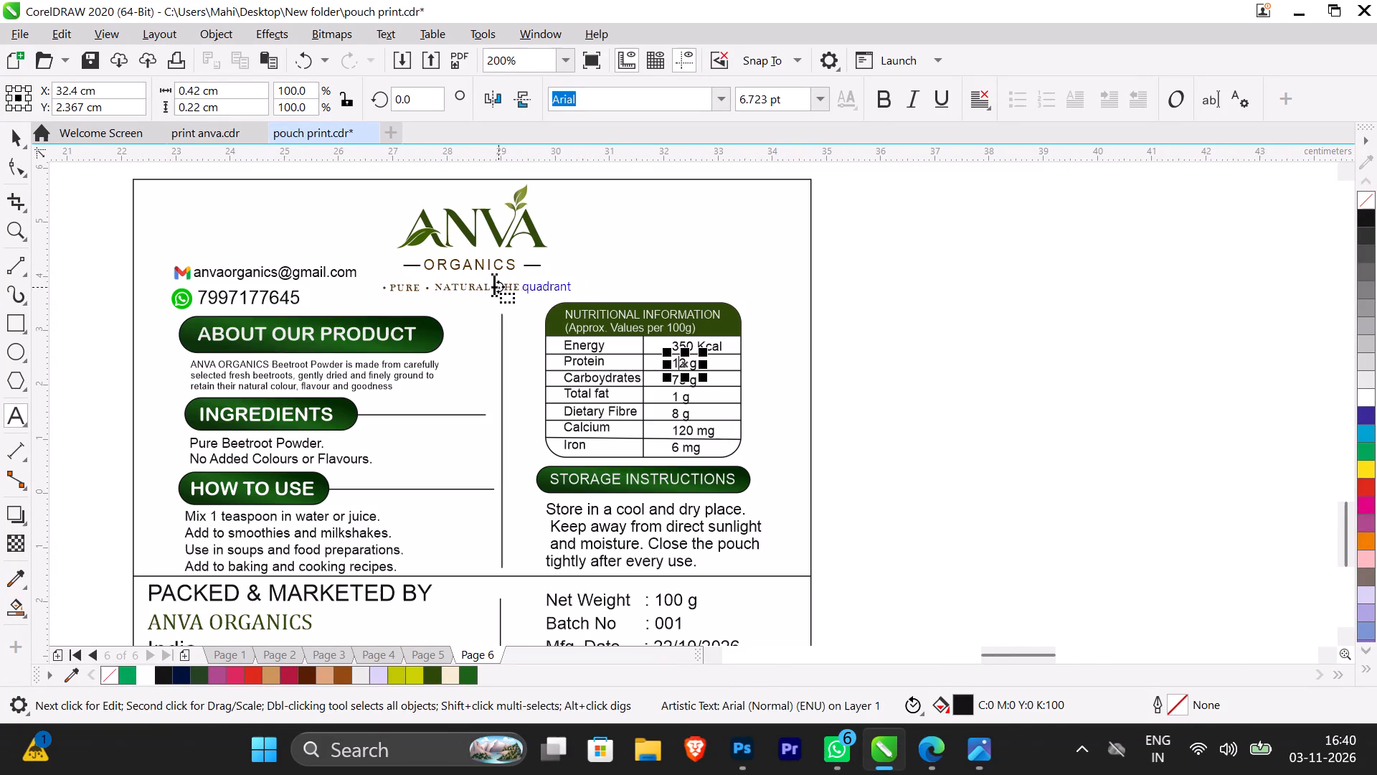
{"action": "scroll", "coordinate": [640, 509], "scroll_direction": "down", "scroll_amount": 1}
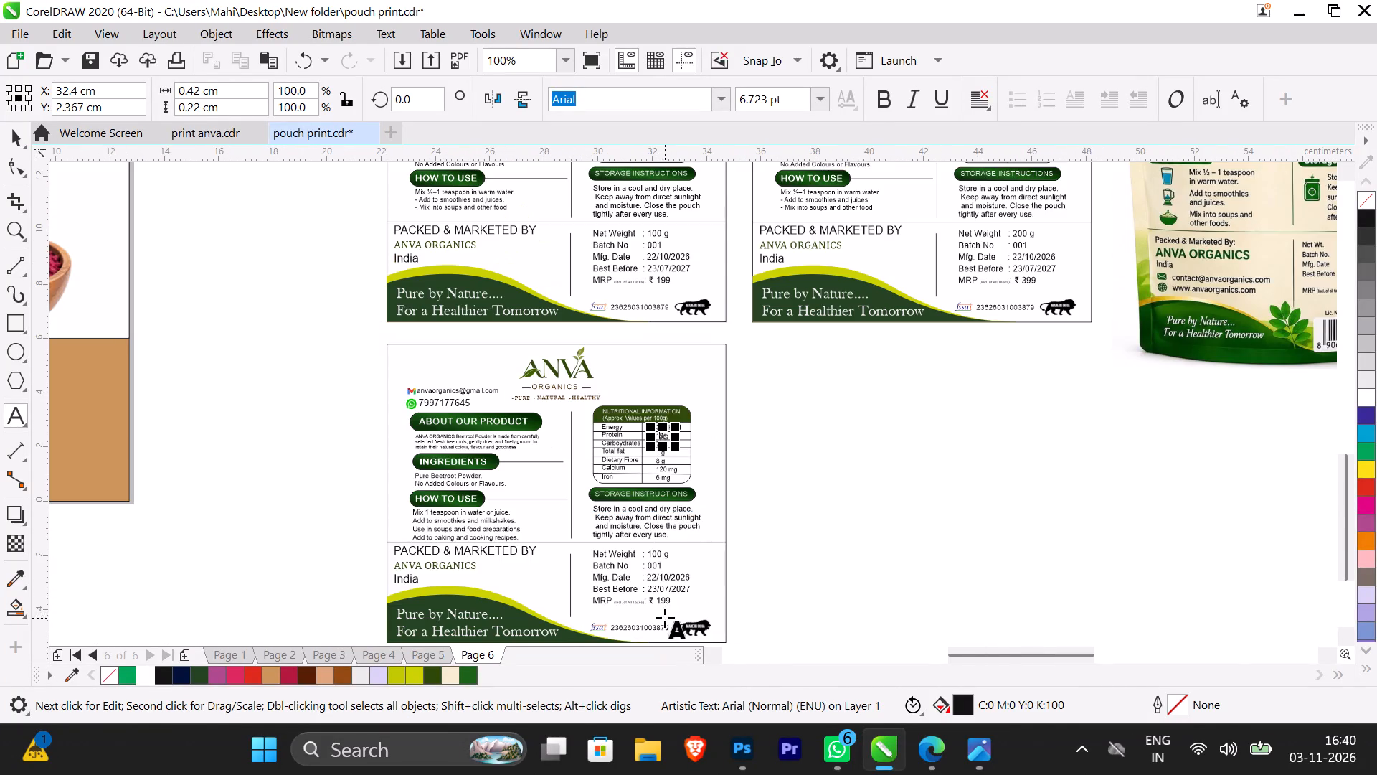
{"action": "scroll", "coordinate": [663, 616], "scroll_direction": "up", "scroll_amount": 3}
{"action": "left_click", "coordinate": [686, 500]}
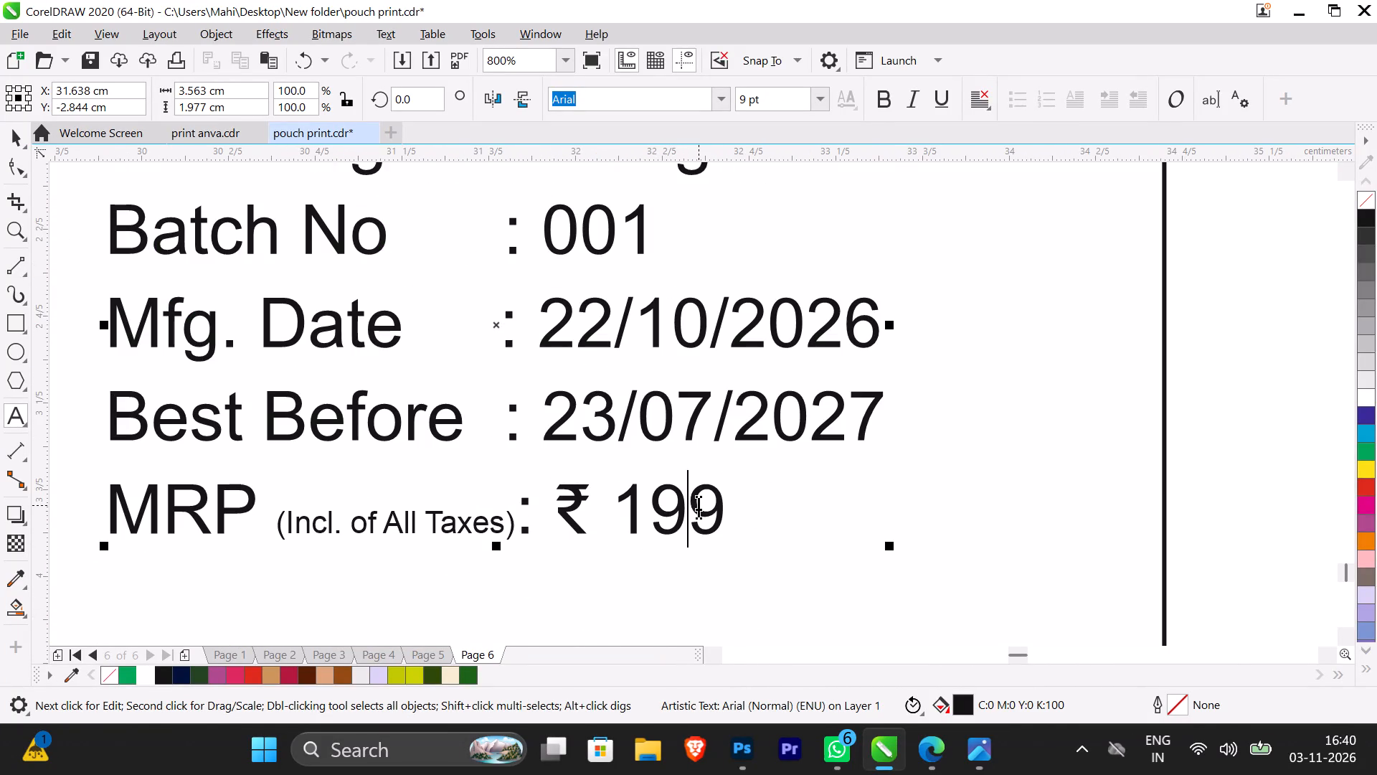
{"action": "key", "text": "BackSpace"}
{"action": "key", "text": "Right"}
{"action": "key", "text": "BackSpace"}
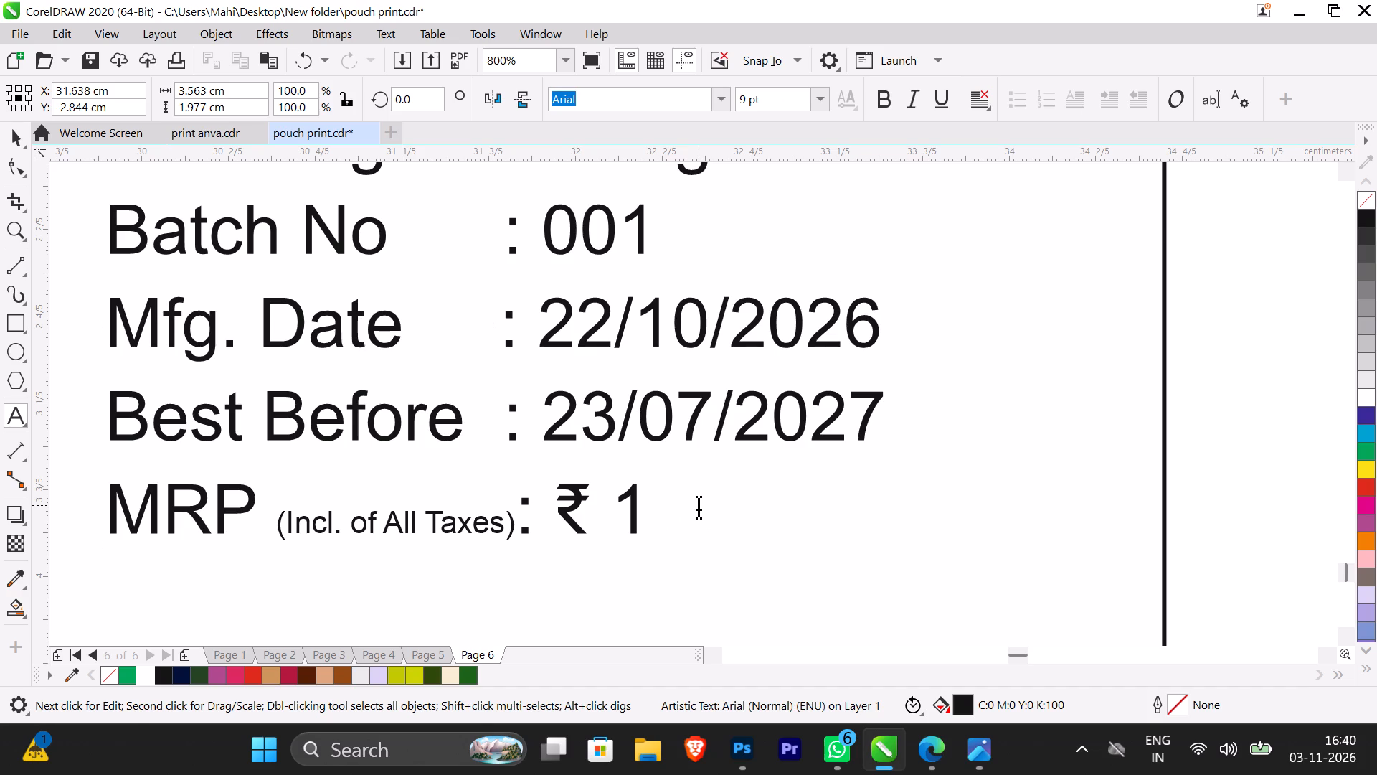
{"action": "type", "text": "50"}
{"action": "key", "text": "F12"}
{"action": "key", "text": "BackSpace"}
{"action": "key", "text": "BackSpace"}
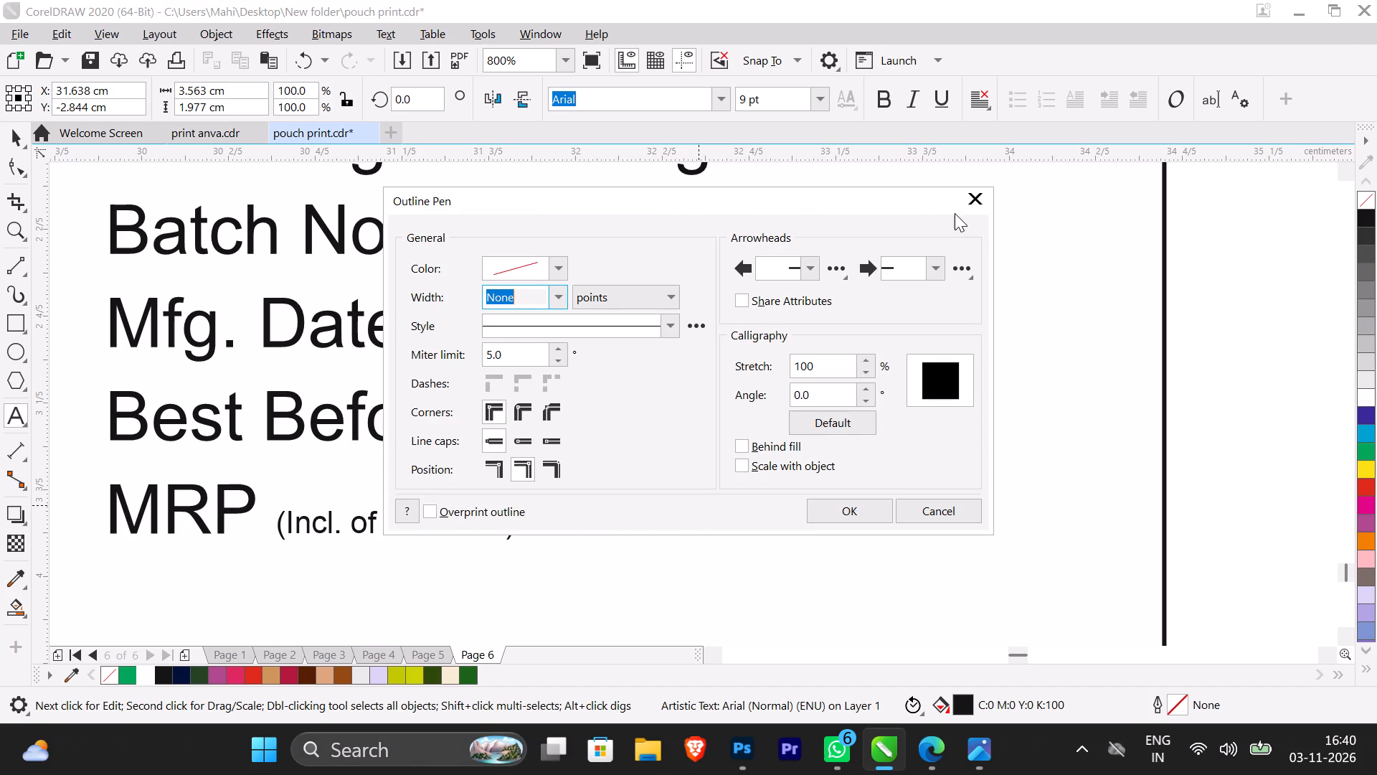
Dismiss the outline settings and undo the last edits to the MRP amount on the beetroot back label.
{"action": "left_click", "coordinate": [970, 205]}
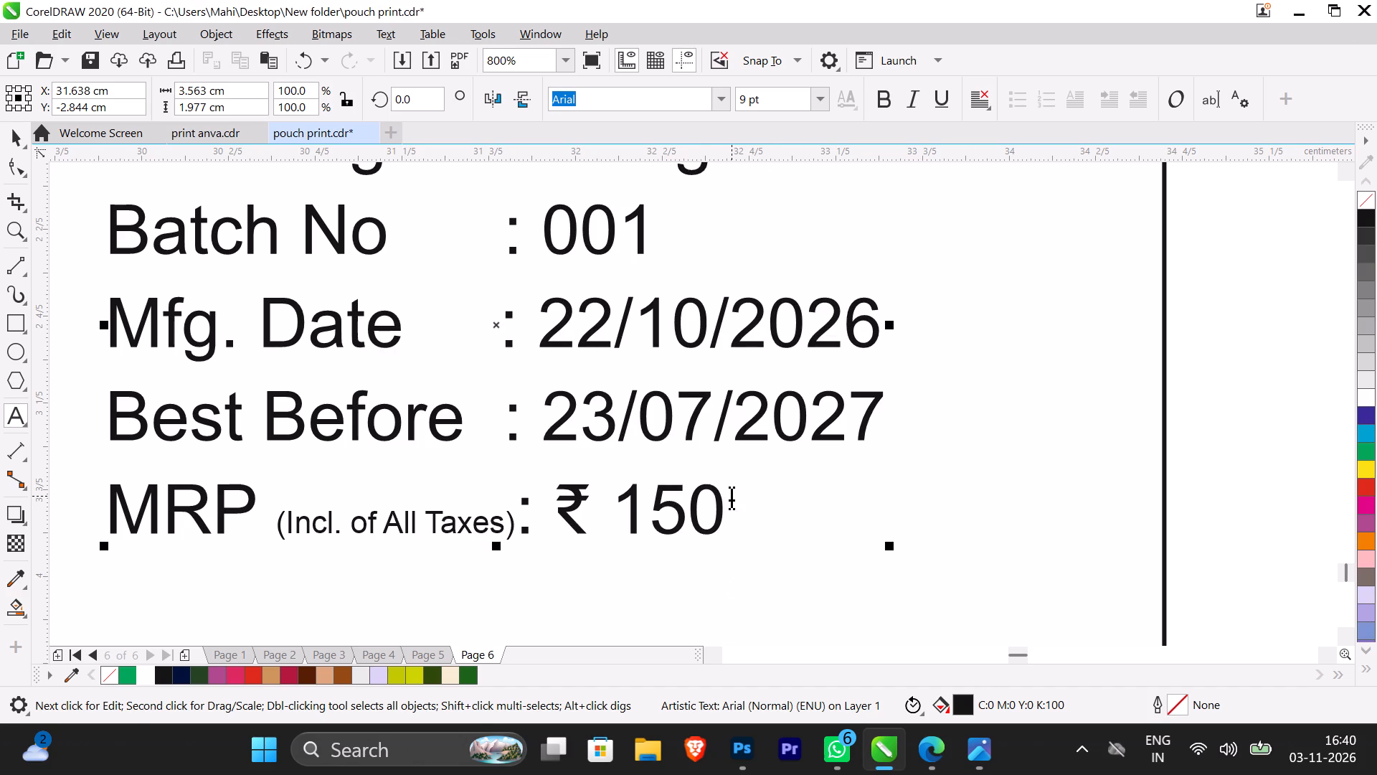
{"action": "key", "text": "ctrl+z"}
{"action": "key", "text": "ctrl+z"}
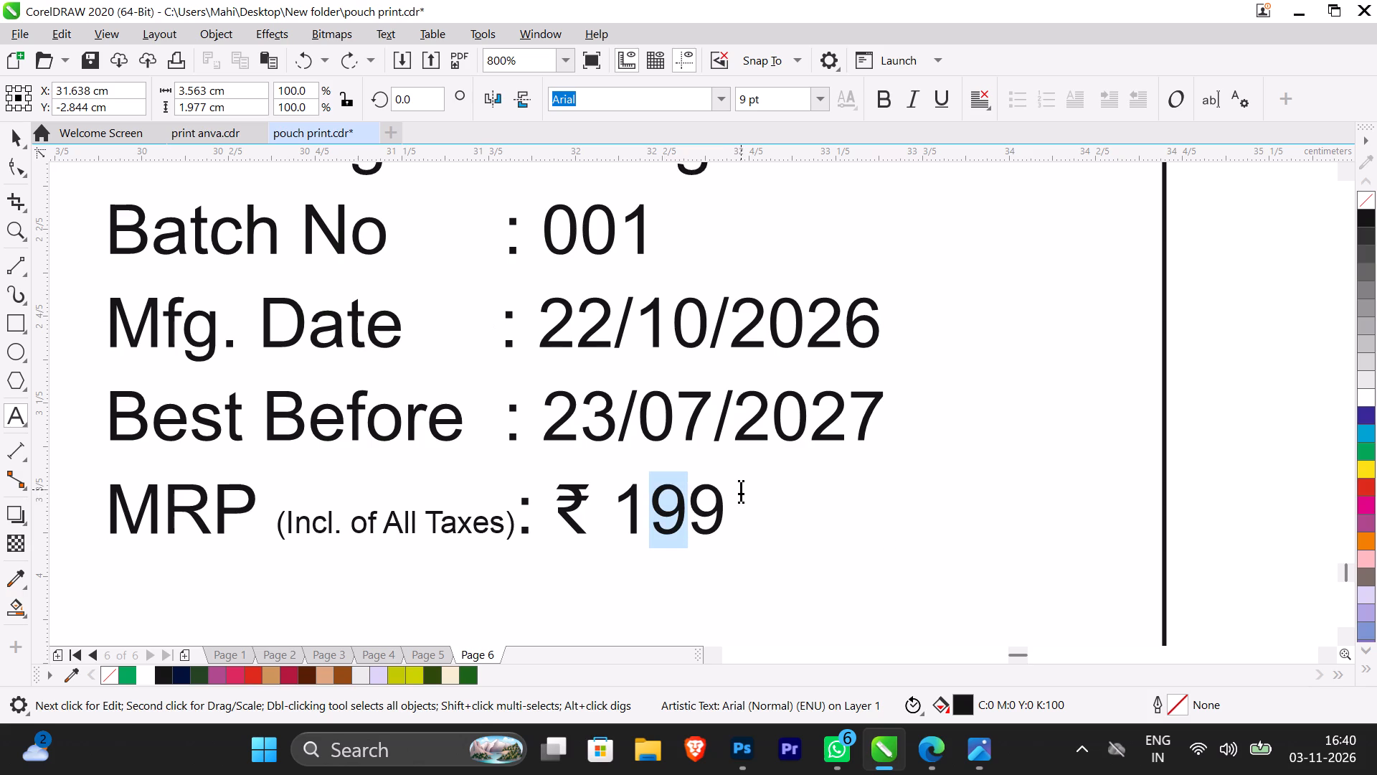
{"action": "left_click", "coordinate": [750, 507]}
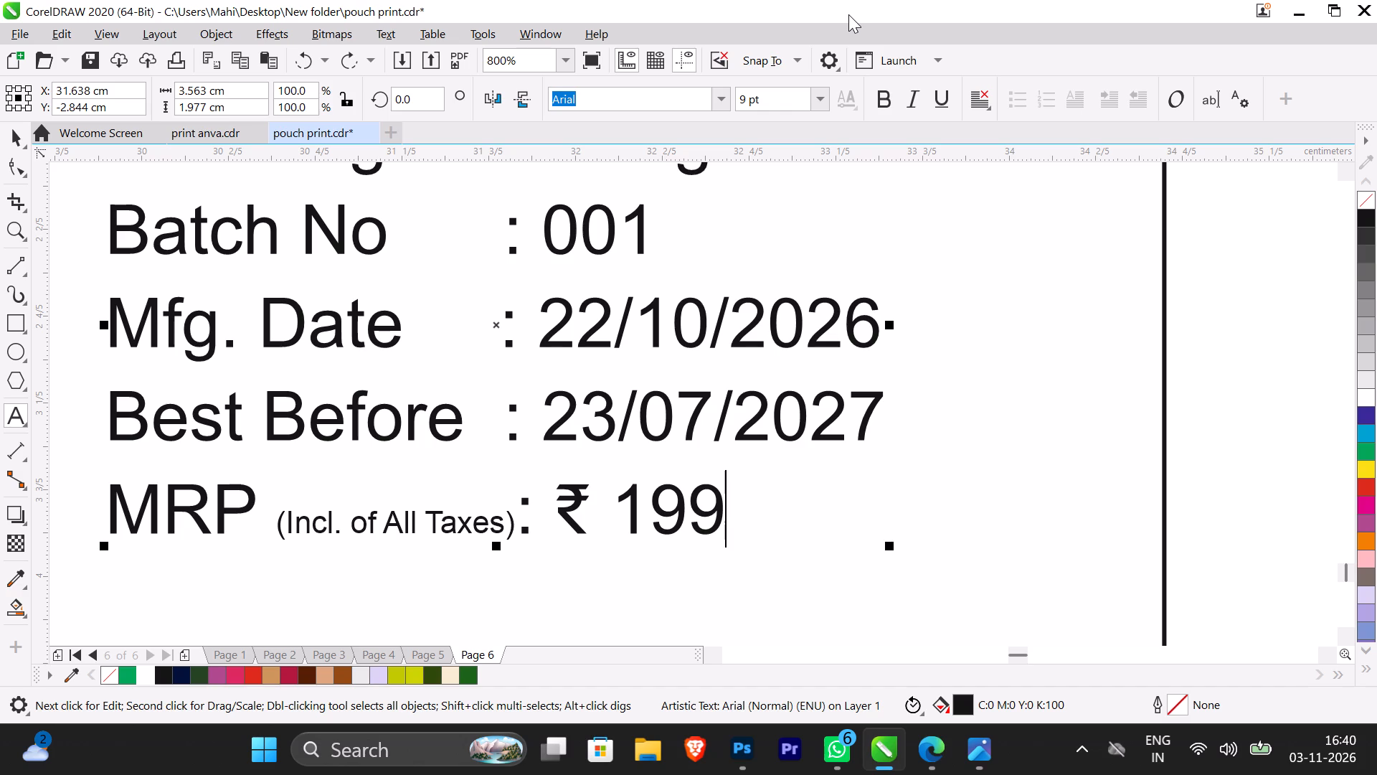
Set the Iron value in the beetroot label's nutritional information table to 8 mg.
{"action": "scroll", "coordinate": [848, 14], "scroll_direction": "down", "scroll_amount": 4}
{"action": "scroll", "coordinate": [760, 357], "scroll_direction": "down", "scroll_amount": 3}
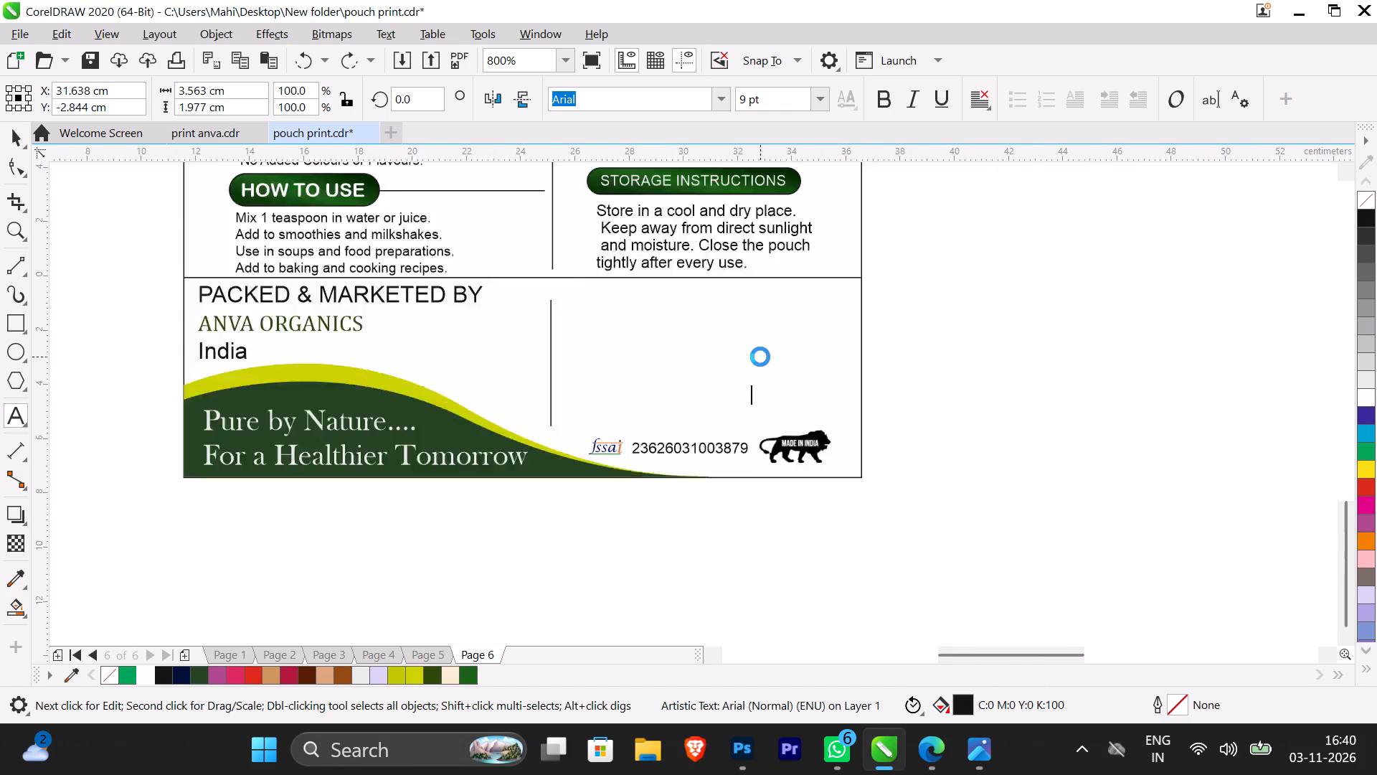
{"action": "scroll", "coordinate": [728, 225], "scroll_direction": "up", "scroll_amount": 3}
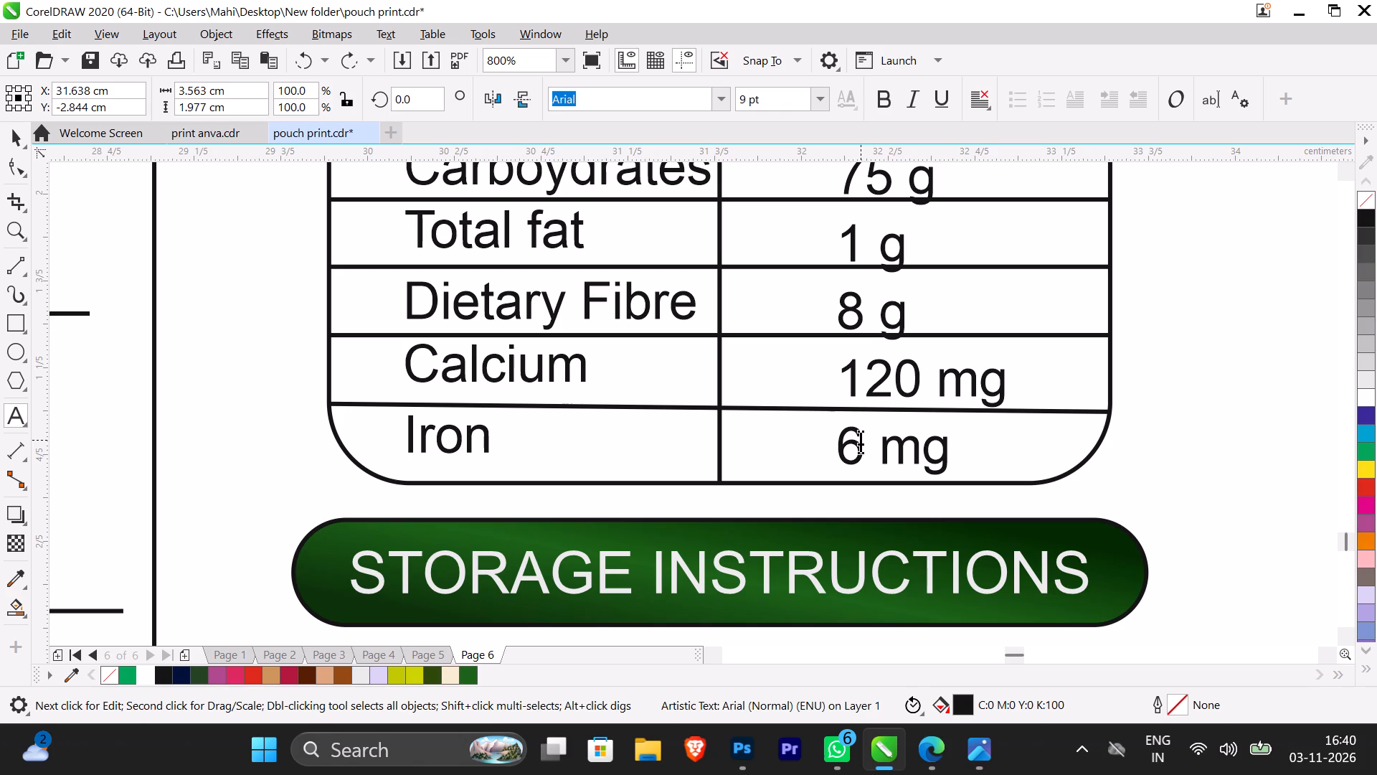
{"action": "left_click", "coordinate": [861, 440]}
{"action": "key", "text": "BackSpace"}
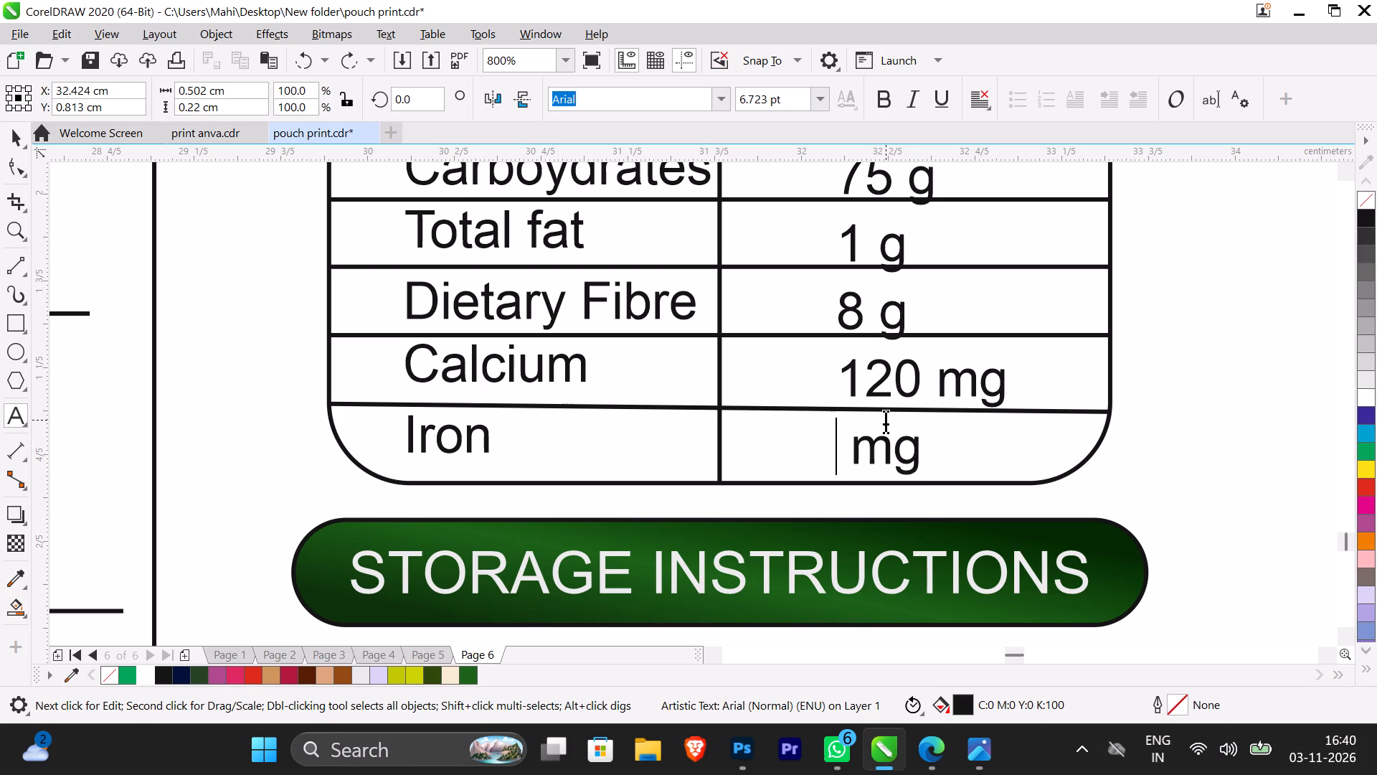
{"action": "key", "text": "8"}
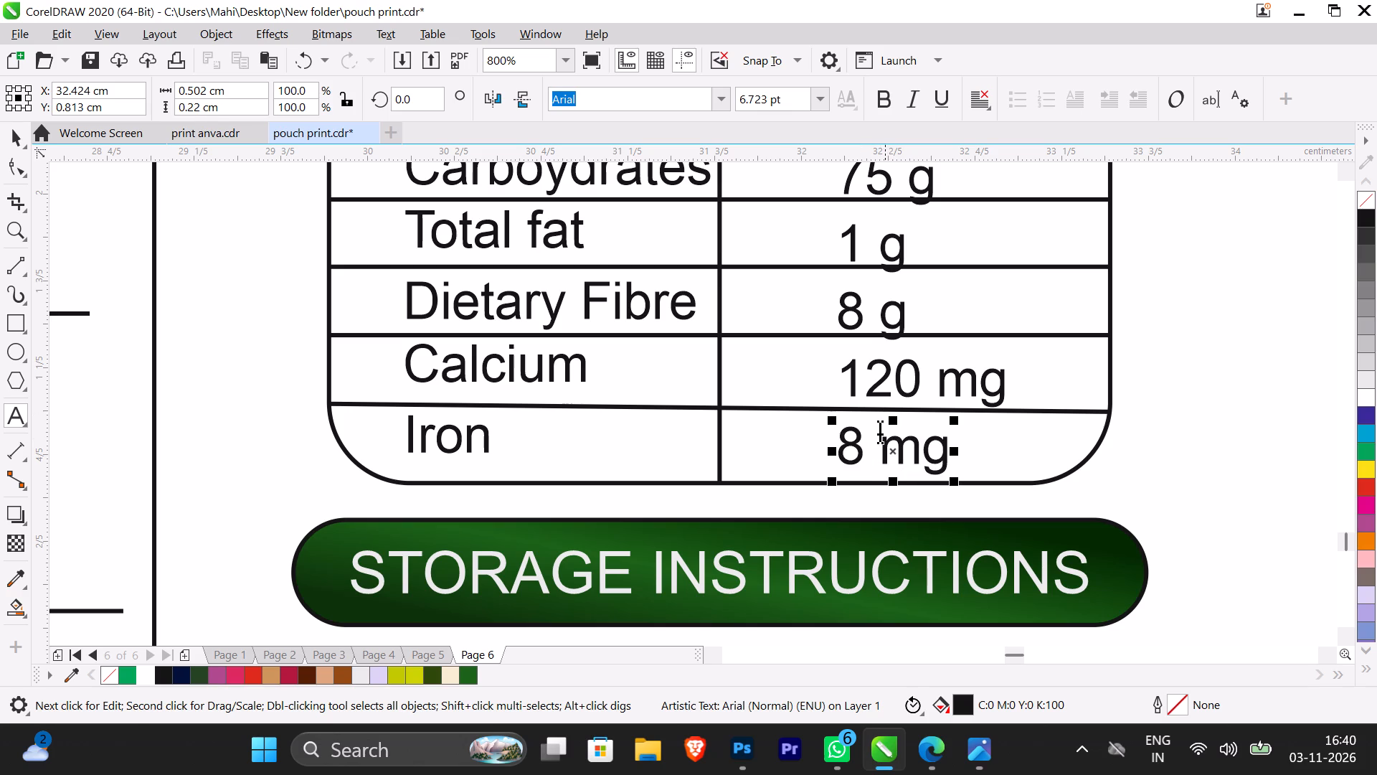
Check the beetroot back label's nutrition table and its overall layout beside the other labels.
{"action": "scroll", "coordinate": [879, 430], "scroll_direction": "down", "scroll_amount": 3}
{"action": "scroll", "coordinate": [907, 452], "scroll_direction": "up", "scroll_amount": 2}
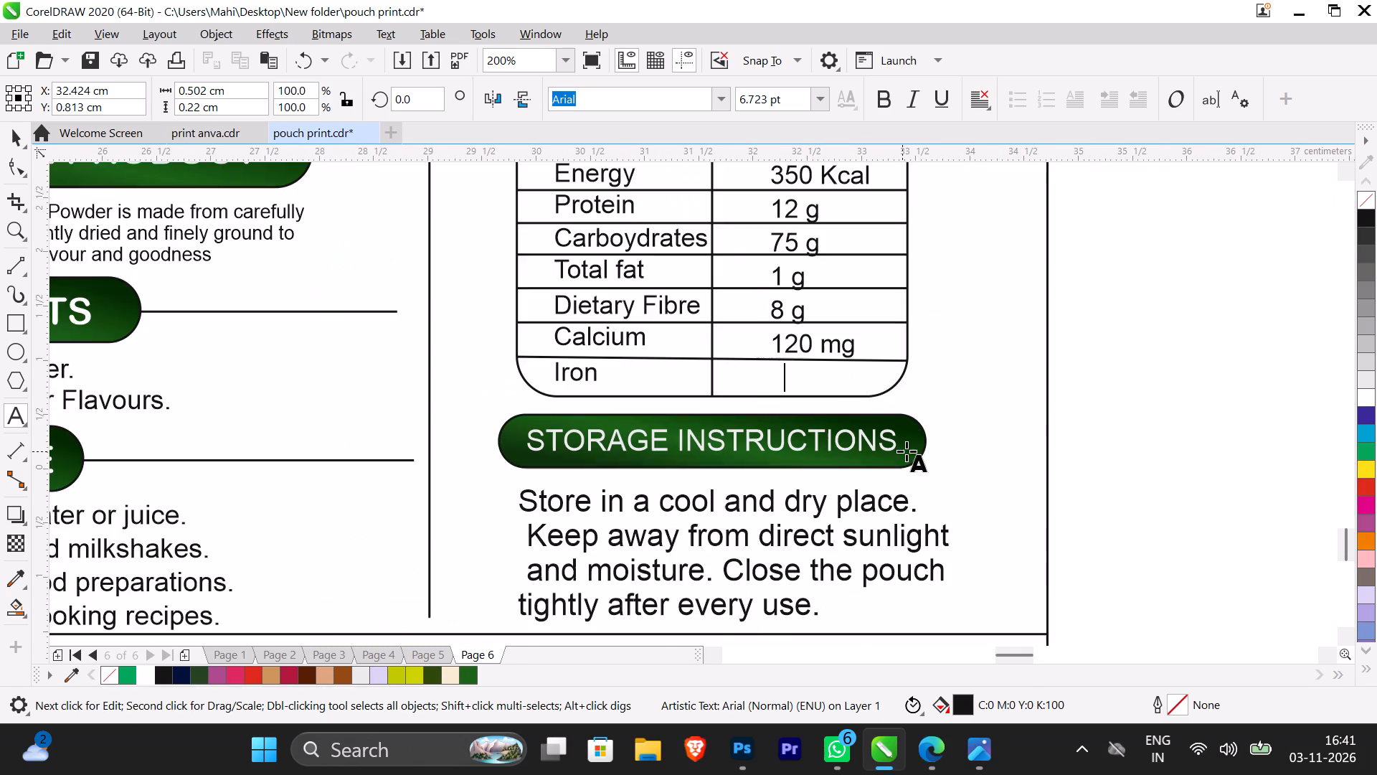
{"action": "scroll", "coordinate": [907, 445], "scroll_direction": "down", "scroll_amount": 1}
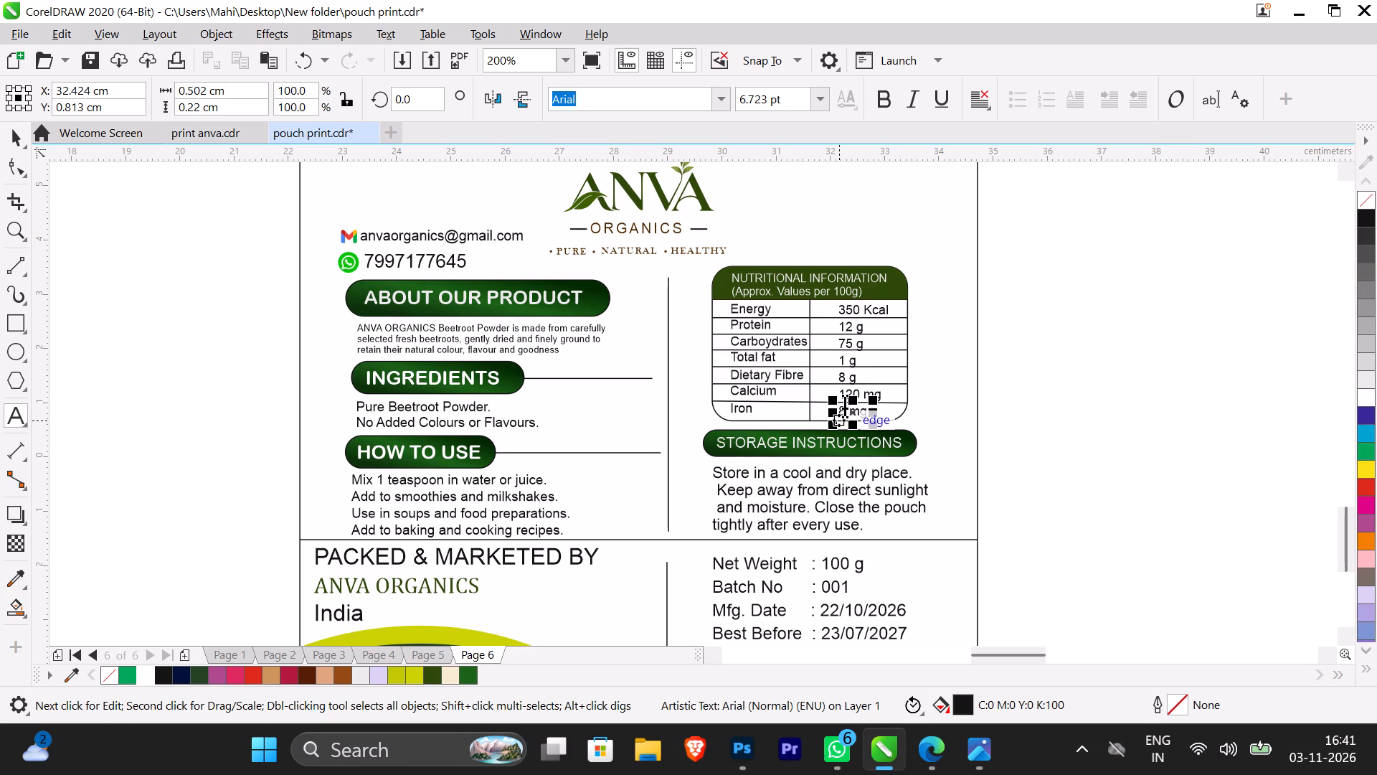
{"action": "scroll", "coordinate": [845, 404], "scroll_direction": "down", "scroll_amount": 2}
{"action": "scroll", "coordinate": [856, 477], "scroll_direction": "up", "scroll_amount": 1}
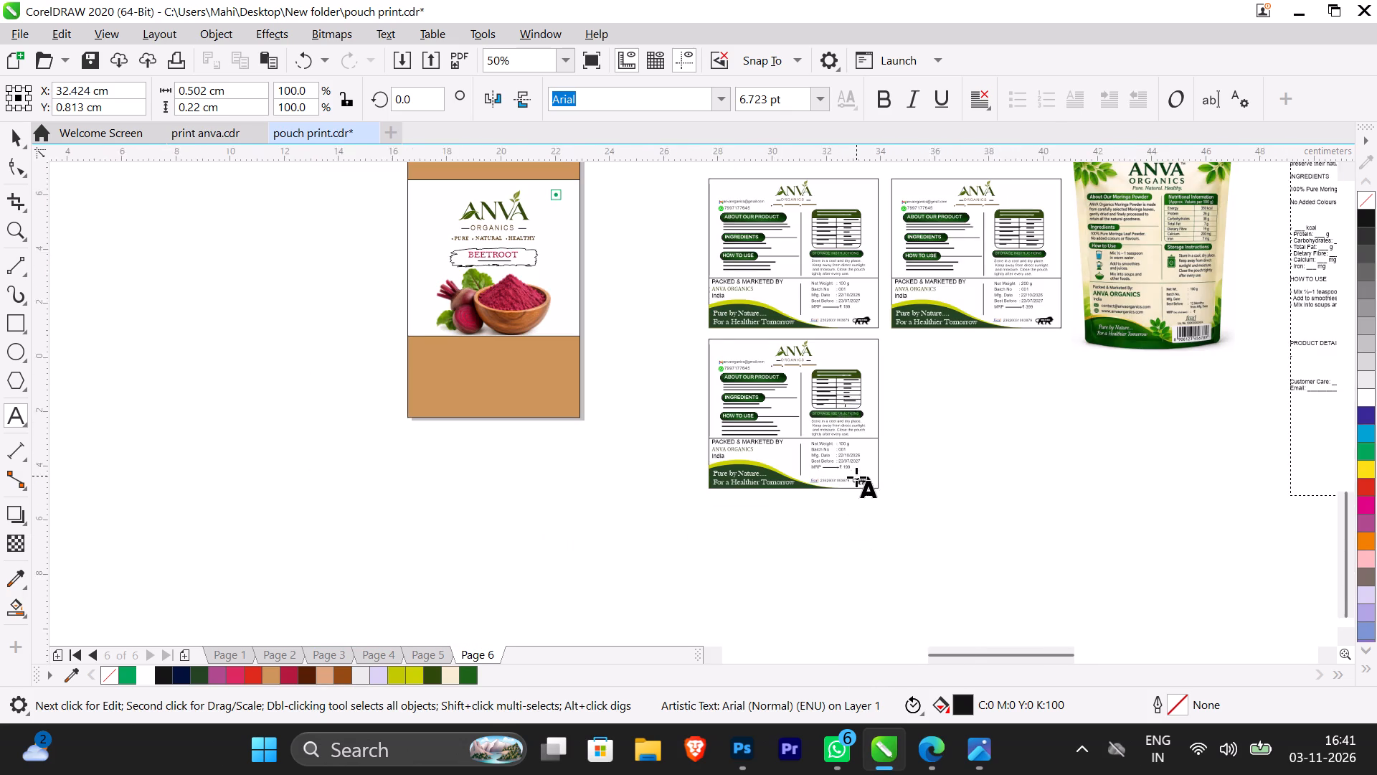
{"action": "scroll", "coordinate": [856, 477], "scroll_direction": "up", "scroll_amount": 1}
{"action": "scroll", "coordinate": [831, 438], "scroll_direction": "down", "scroll_amount": 1}
{"action": "scroll", "coordinate": [841, 289], "scroll_direction": "up", "scroll_amount": 1}
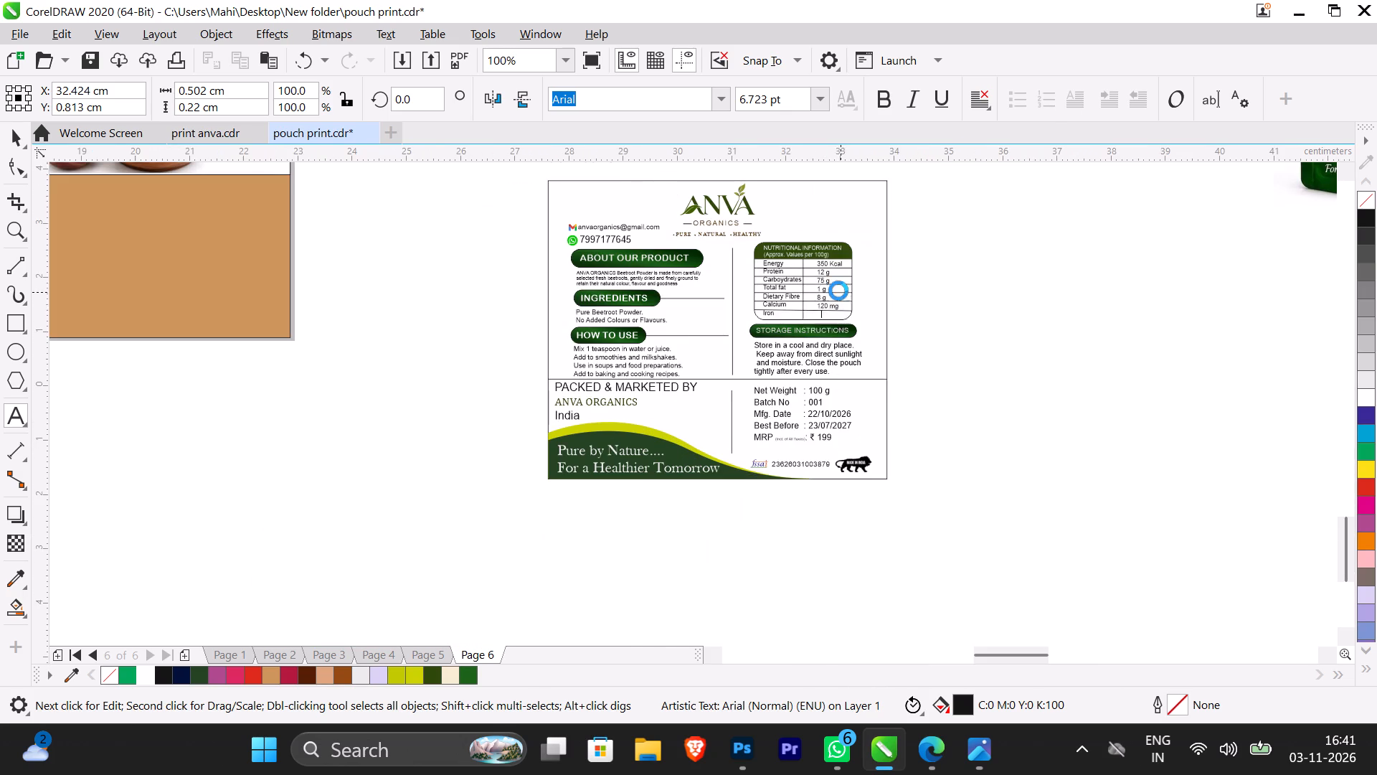
{"action": "scroll", "coordinate": [810, 346], "scroll_direction": "up", "scroll_amount": 2}
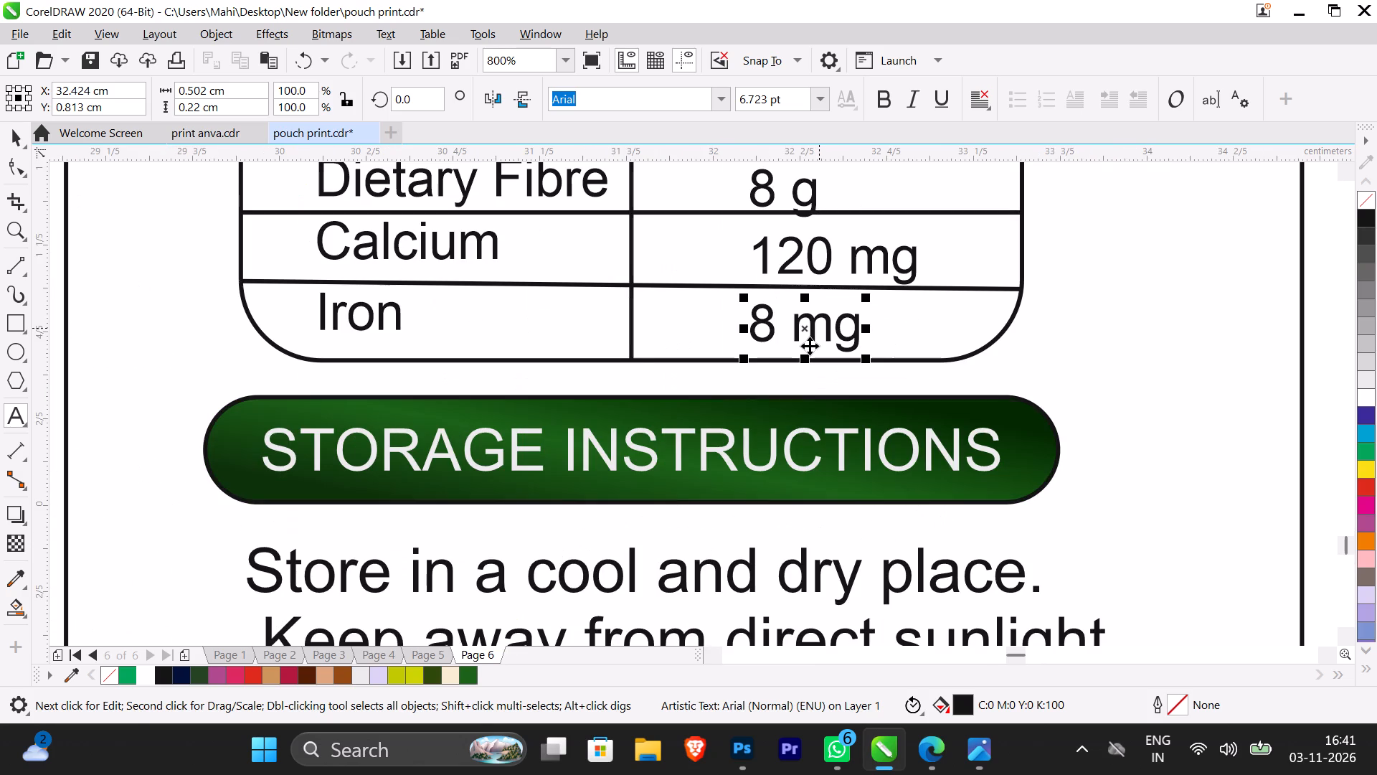
{"action": "scroll", "coordinate": [810, 346], "scroll_direction": "down", "scroll_amount": 2}
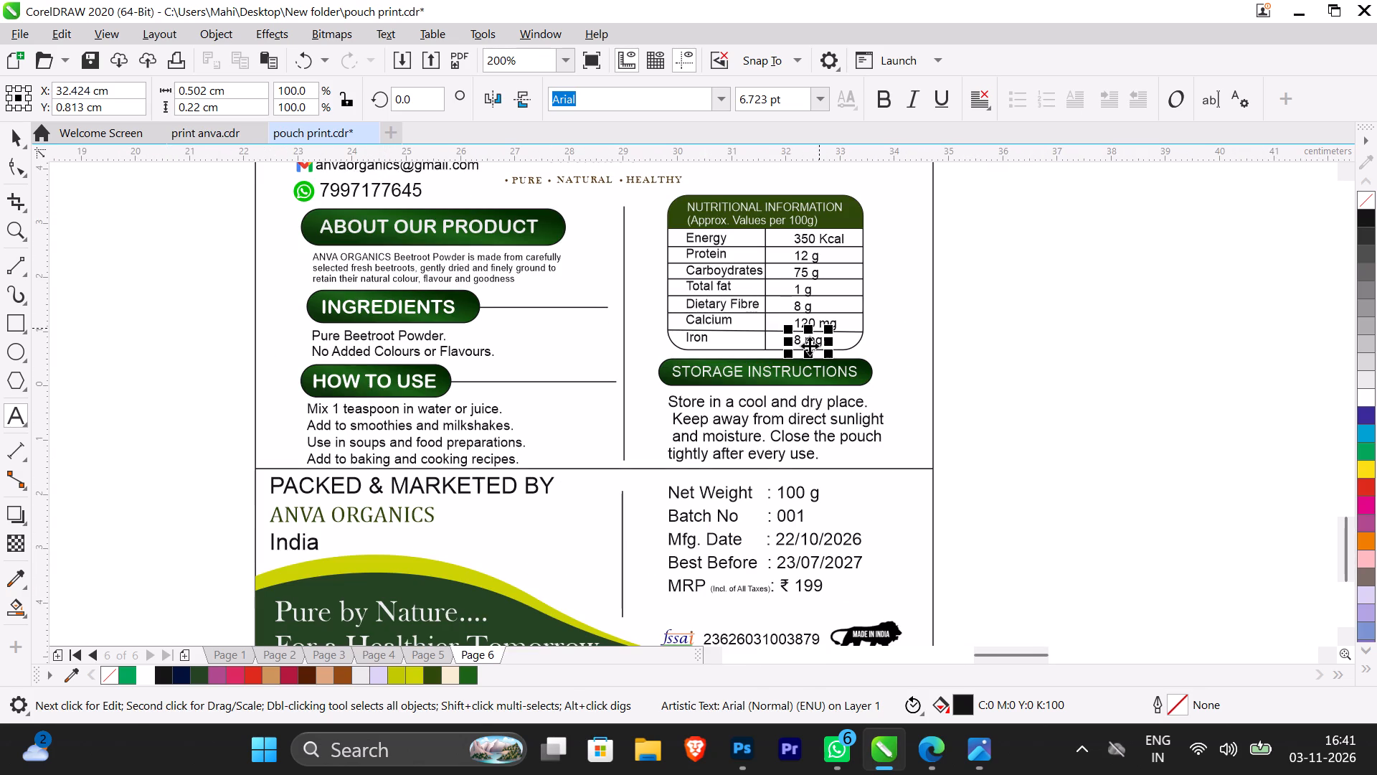
{"action": "scroll", "coordinate": [810, 346], "scroll_direction": "down", "scroll_amount": 1}
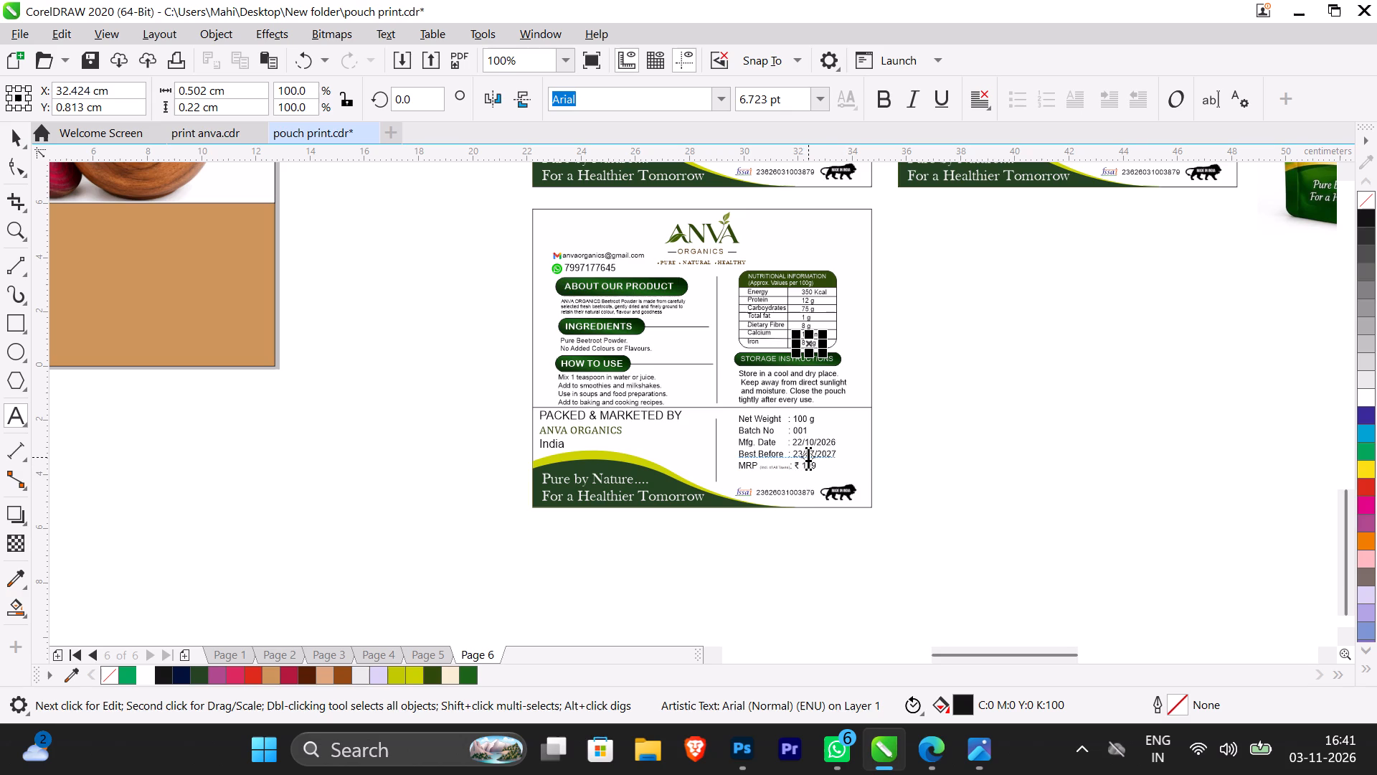
Examine the front label designs for the product names and artwork of each powder variant.
{"action": "scroll", "coordinate": [808, 456], "scroll_direction": "down", "scroll_amount": 2}
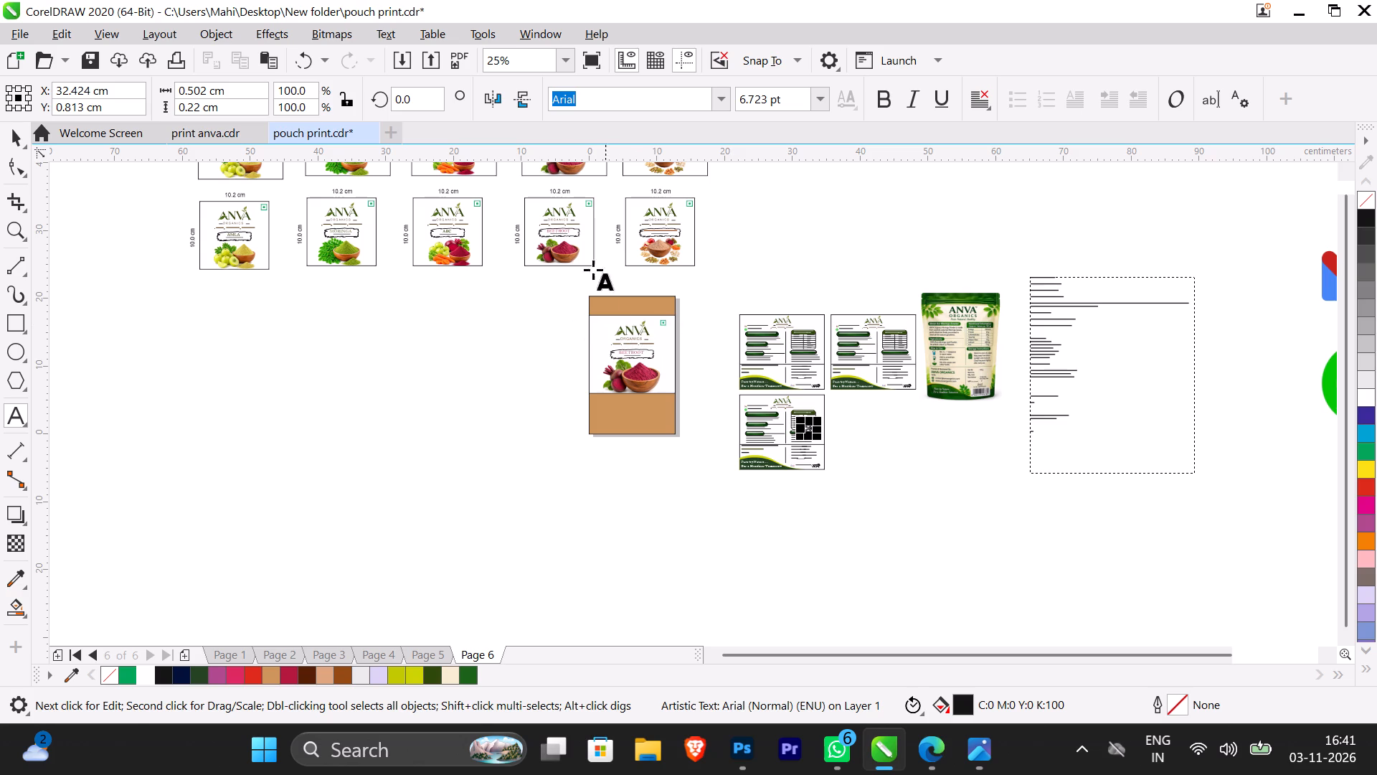
{"action": "scroll", "coordinate": [595, 240], "scroll_direction": "down", "scroll_amount": 2}
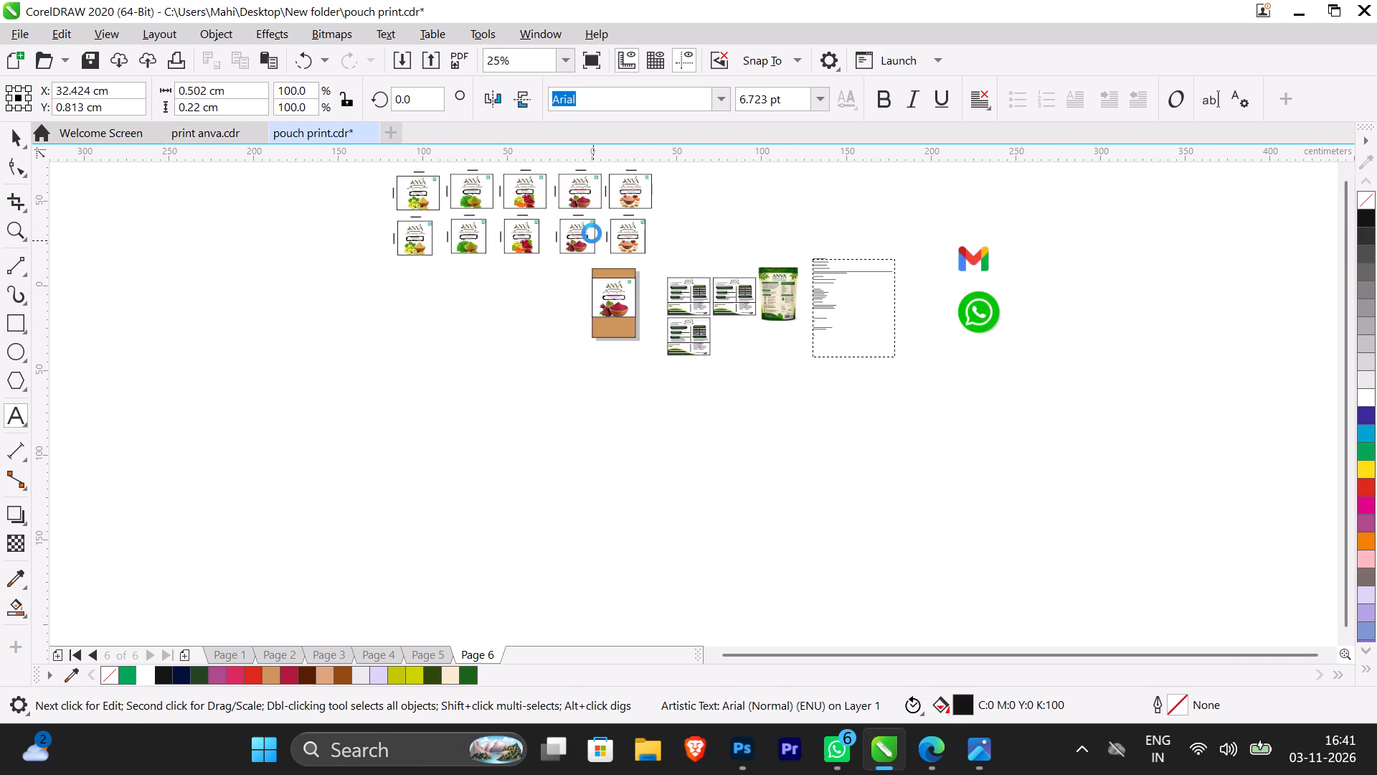
{"action": "scroll", "coordinate": [596, 209], "scroll_direction": "up", "scroll_amount": 5}
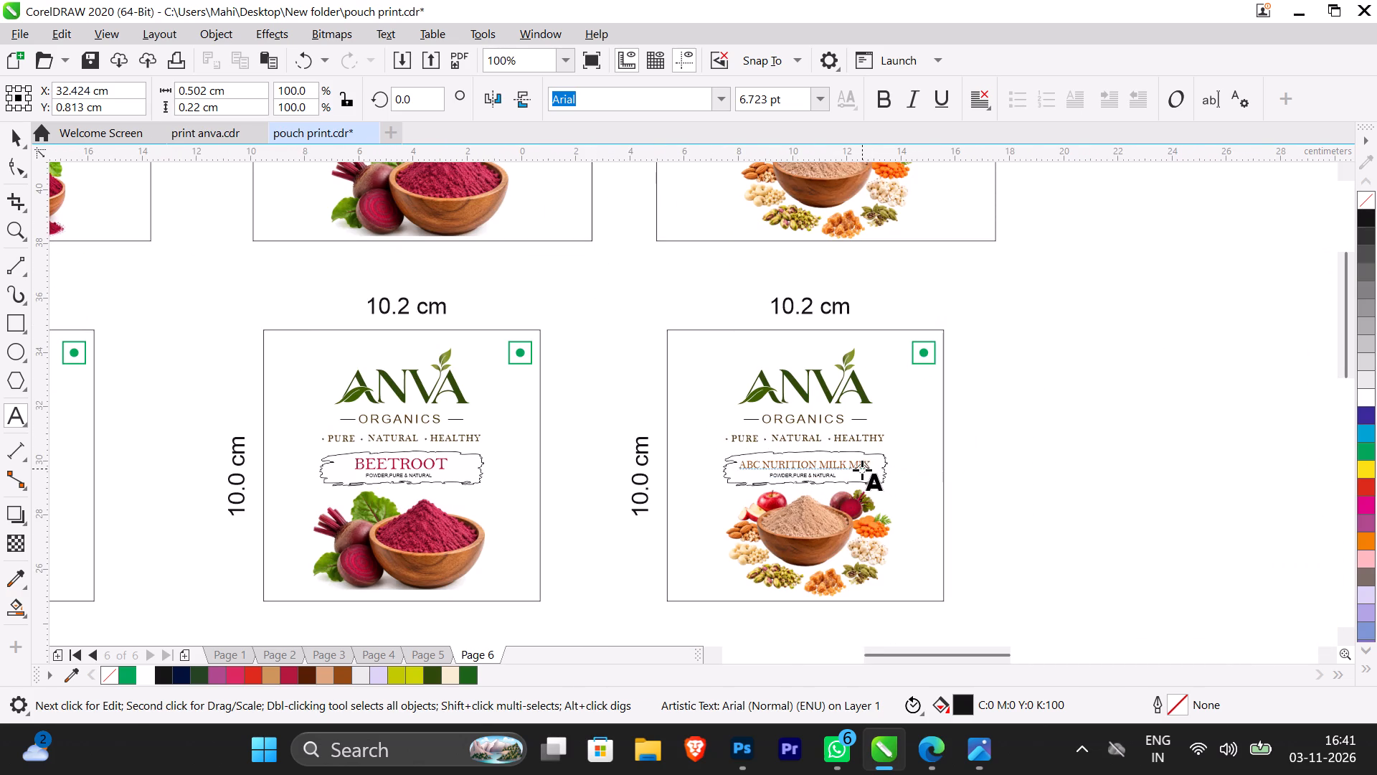
{"action": "scroll", "coordinate": [436, 413], "scroll_direction": "down", "scroll_amount": 3}
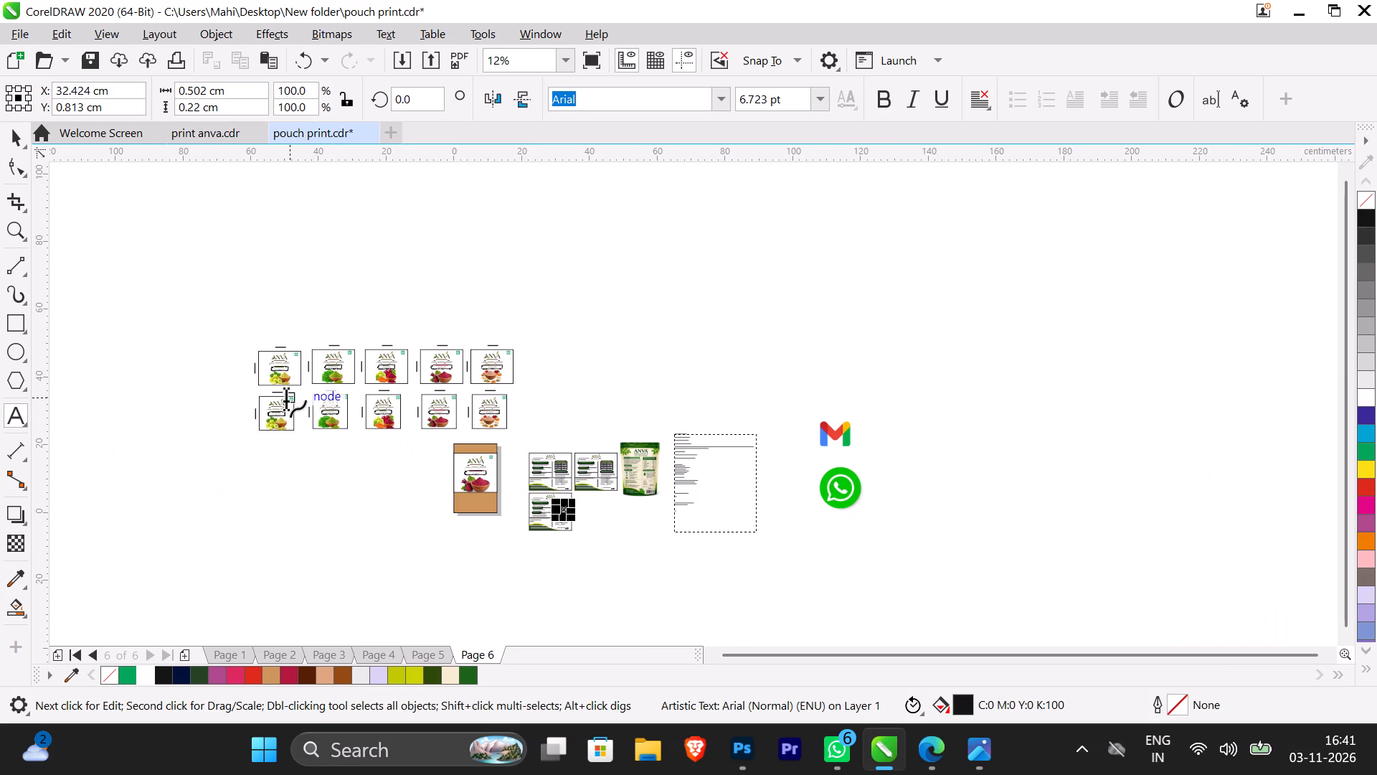
{"action": "scroll", "coordinate": [286, 397], "scroll_direction": "up", "scroll_amount": 2}
{"action": "scroll", "coordinate": [678, 448], "scroll_direction": "up", "scroll_amount": 2}
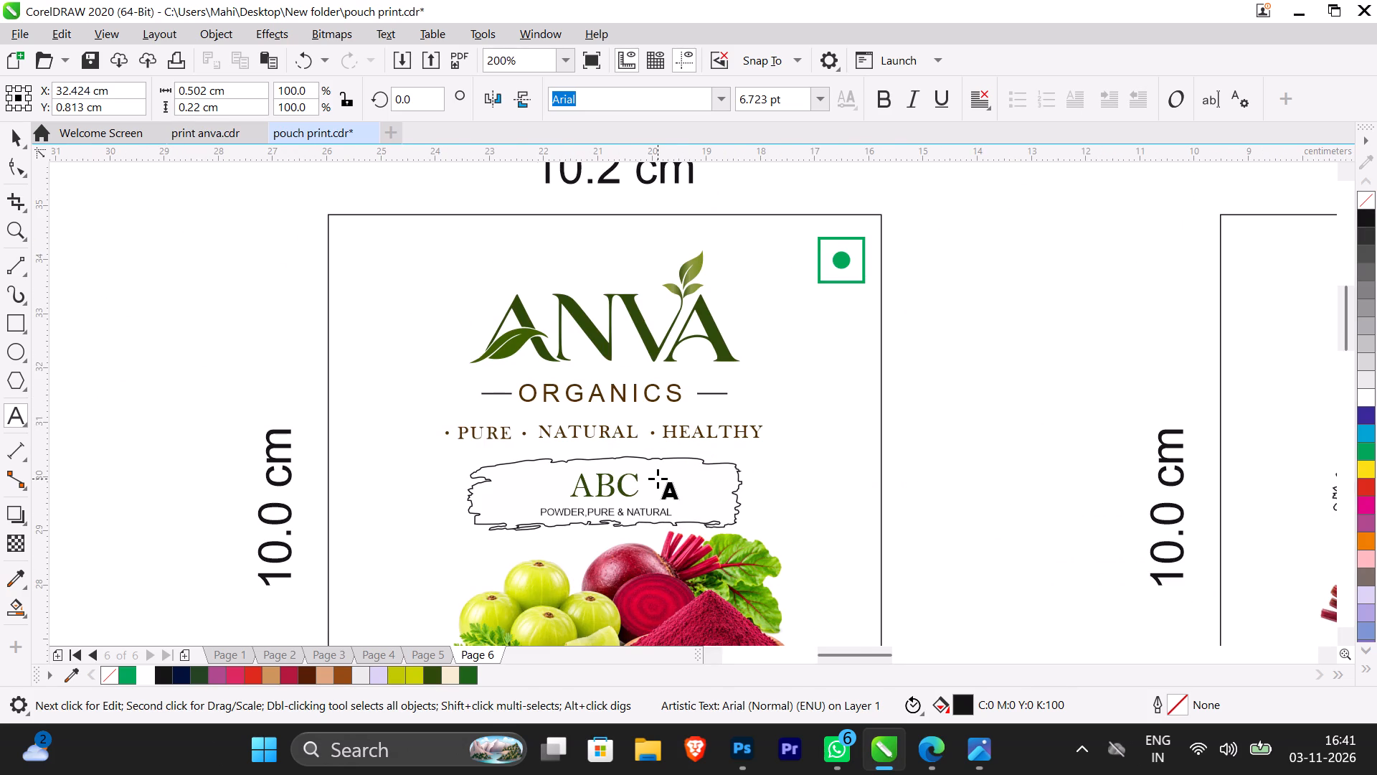
{"action": "scroll", "coordinate": [659, 491], "scroll_direction": "down", "scroll_amount": 2}
{"action": "scroll", "coordinate": [1133, 510], "scroll_direction": "up", "scroll_amount": 2}
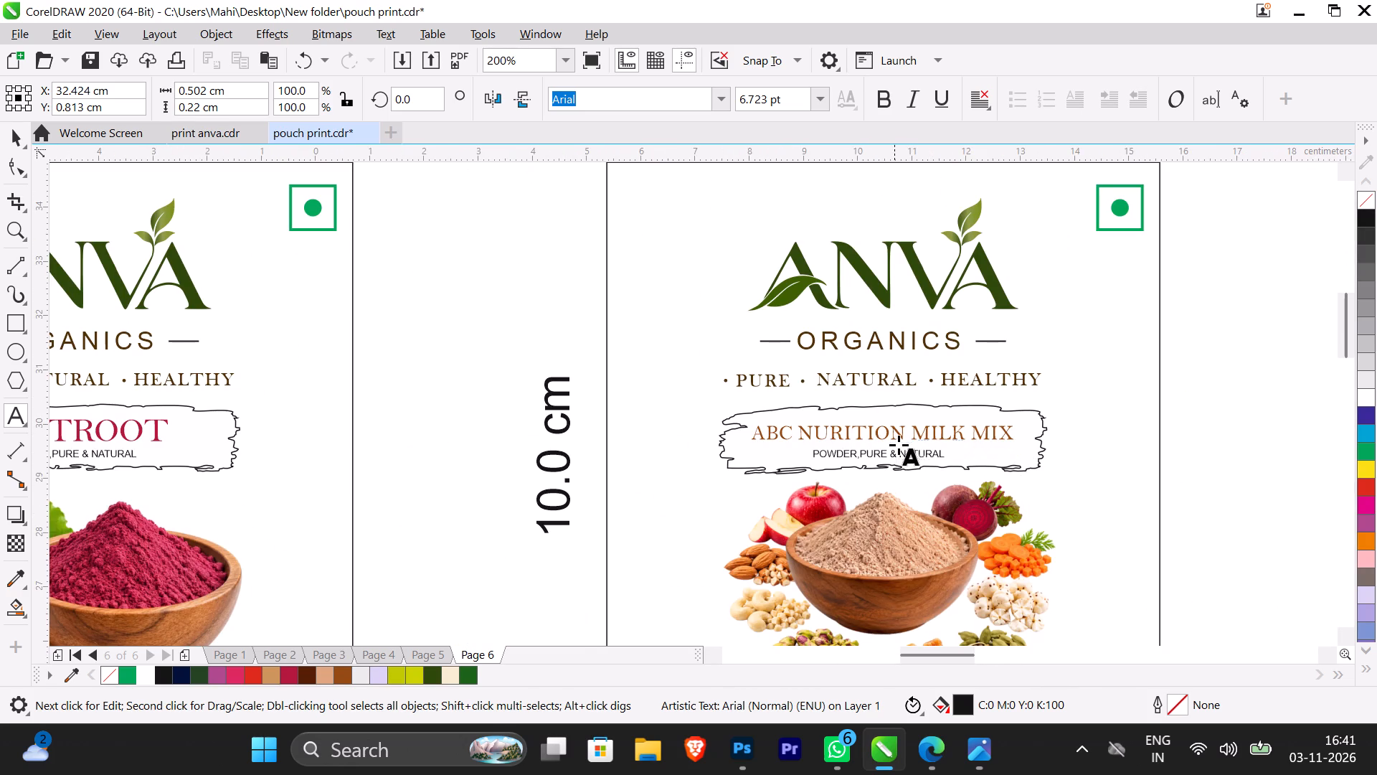
{"action": "scroll", "coordinate": [877, 483], "scroll_direction": "down", "scroll_amount": 1}
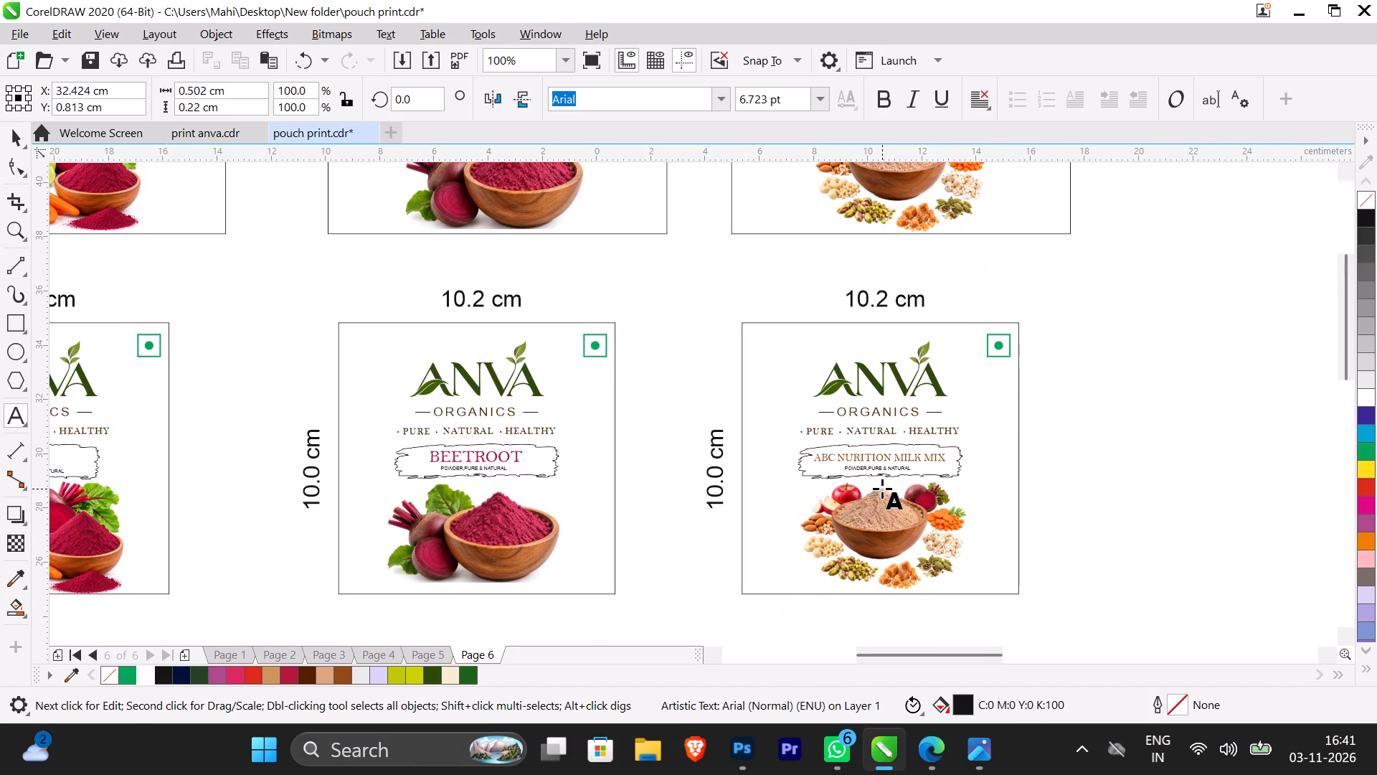
{"action": "scroll", "coordinate": [882, 489], "scroll_direction": "down", "scroll_amount": 2}
{"action": "scroll", "coordinate": [956, 528], "scroll_direction": "up", "scroll_amount": 1}
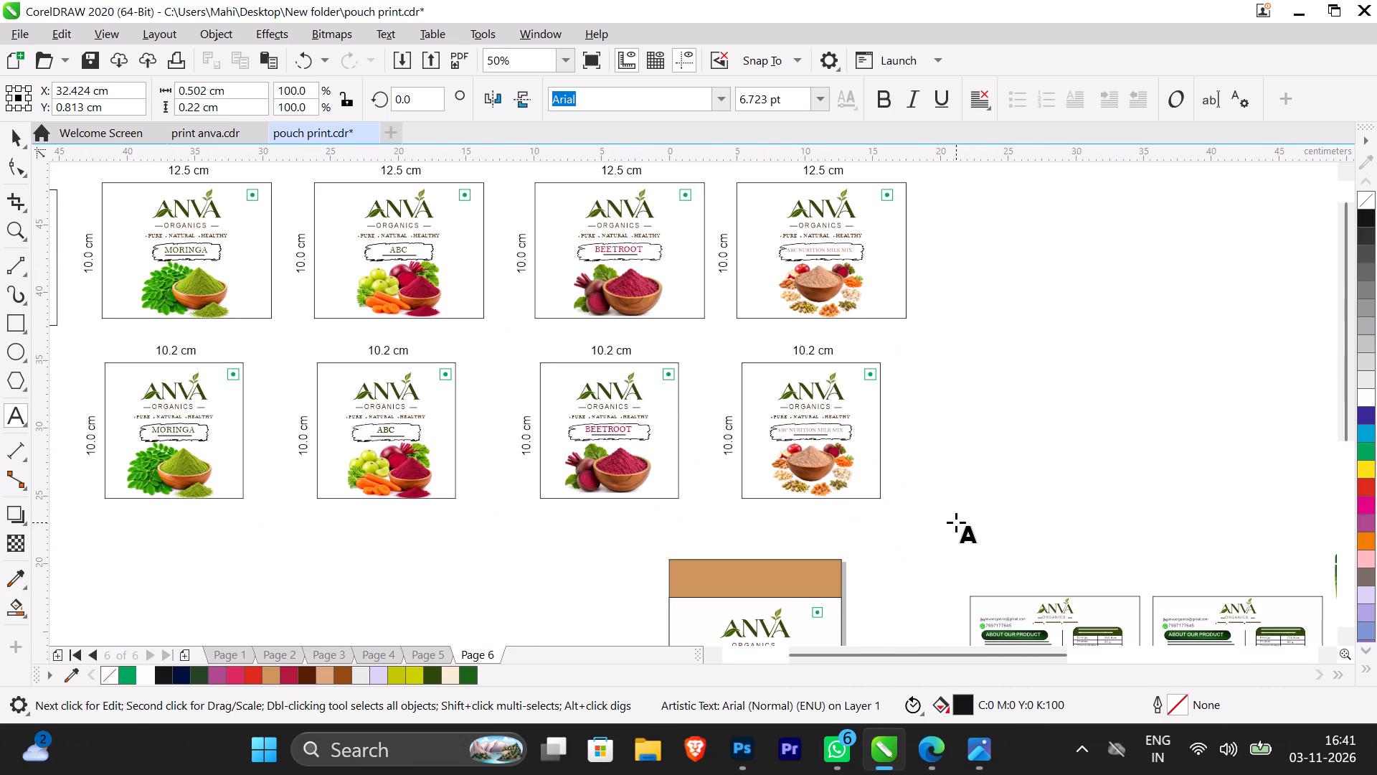
{"action": "scroll", "coordinate": [706, 479], "scroll_direction": "down", "scroll_amount": 1}
{"action": "scroll", "coordinate": [311, 456], "scroll_direction": "up", "scroll_amount": 2}
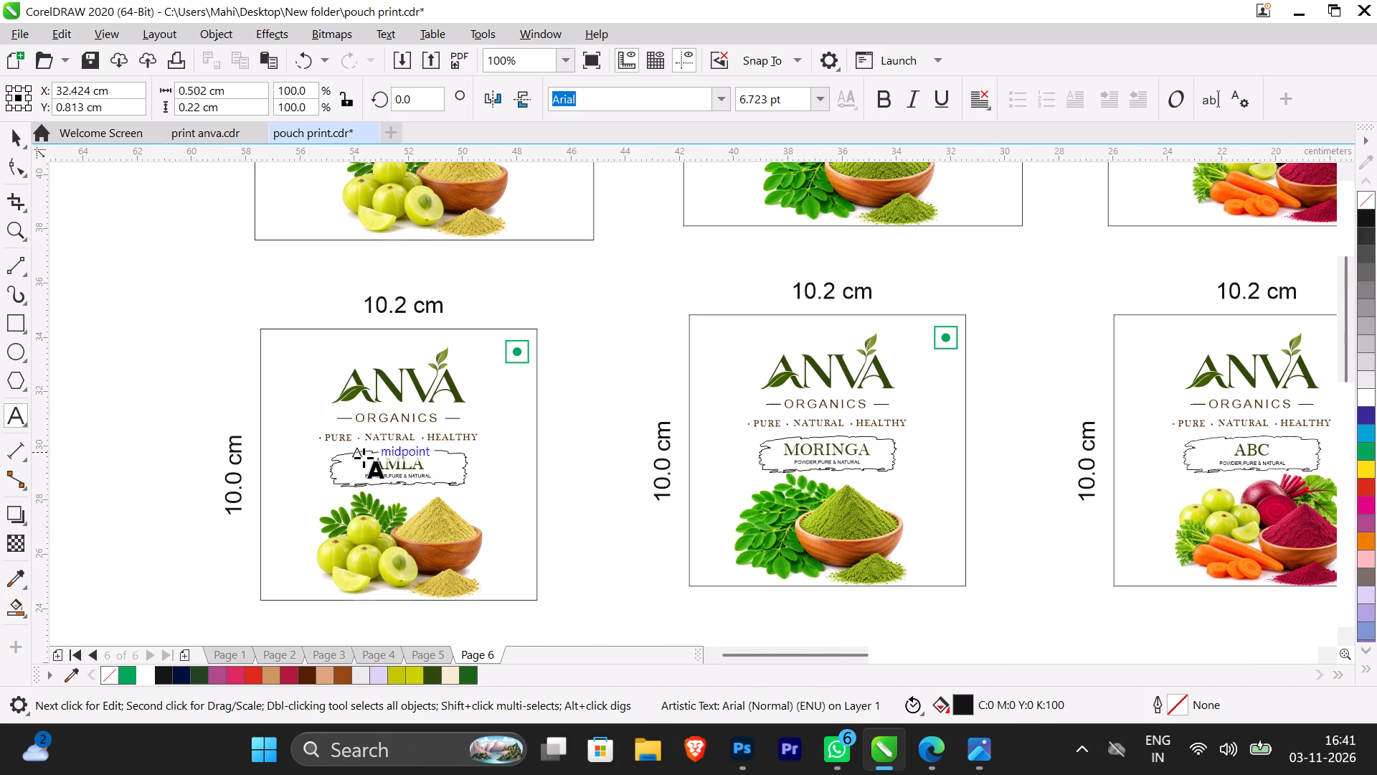
{"action": "scroll", "coordinate": [394, 465], "scroll_direction": "down", "scroll_amount": 4}
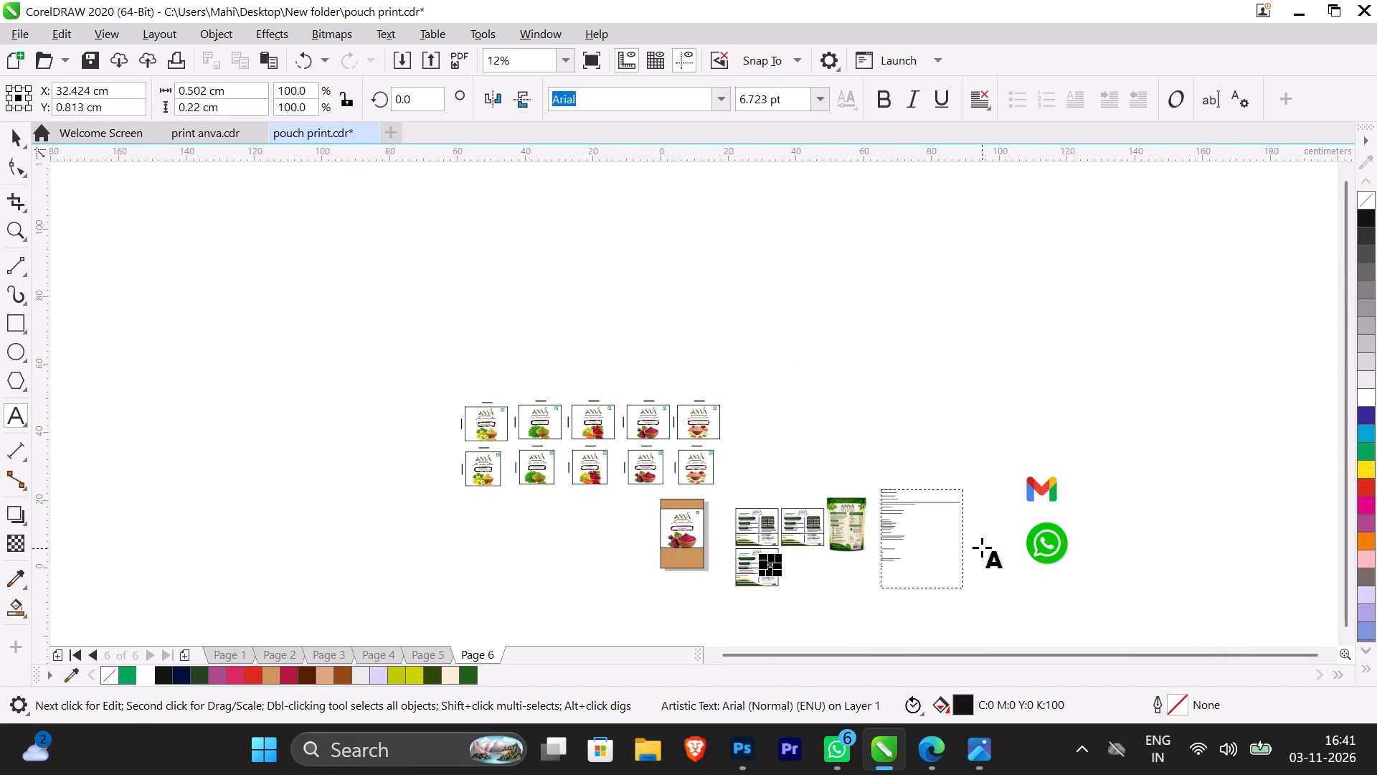
Review the beetroot back label's nutrition values, storage text and batch, date and MRP details against the moringa back labels.
{"action": "scroll", "coordinate": [838, 544], "scroll_direction": "up", "scroll_amount": 3}
{"action": "scroll", "coordinate": [686, 558], "scroll_direction": "down", "scroll_amount": 3}
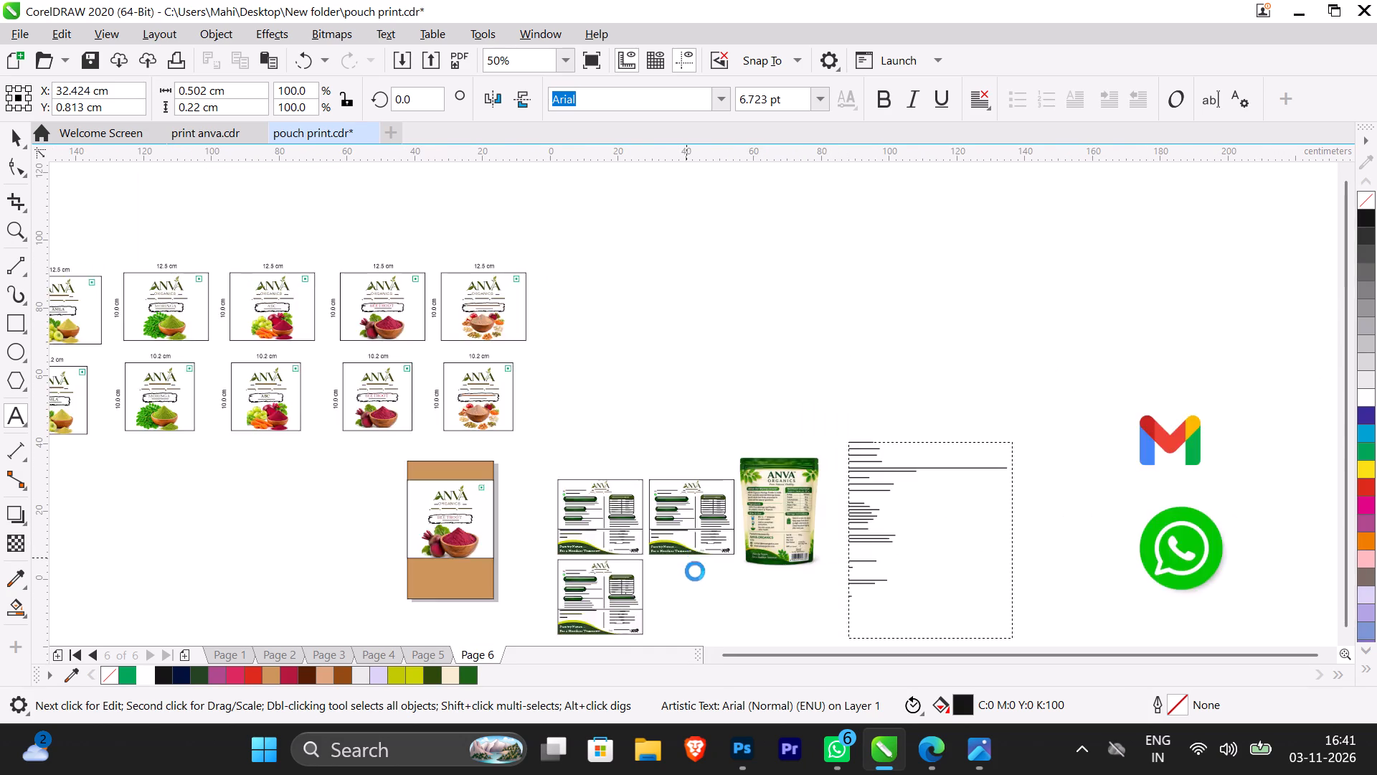
{"action": "scroll", "coordinate": [644, 612], "scroll_direction": "up", "scroll_amount": 4}
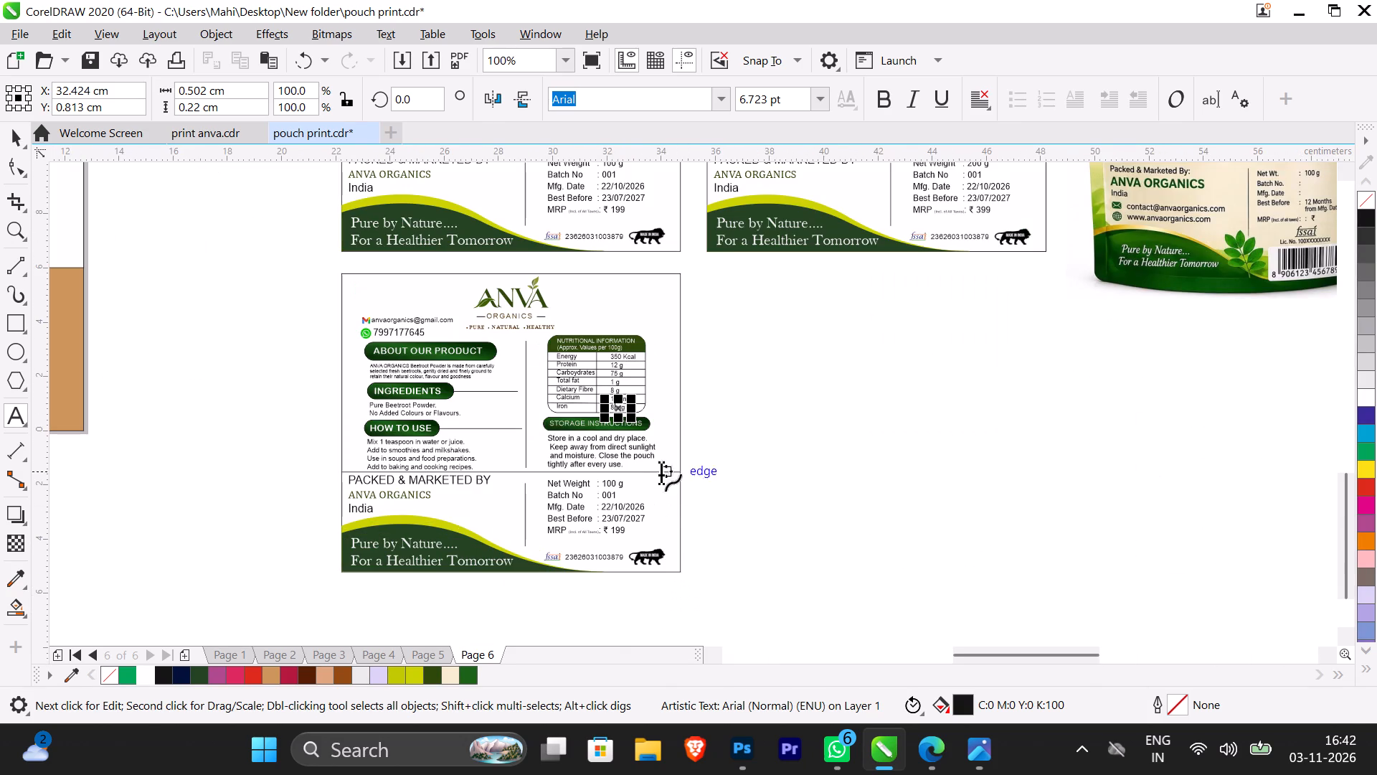
{"action": "scroll", "coordinate": [597, 405], "scroll_direction": "up", "scroll_amount": 2}
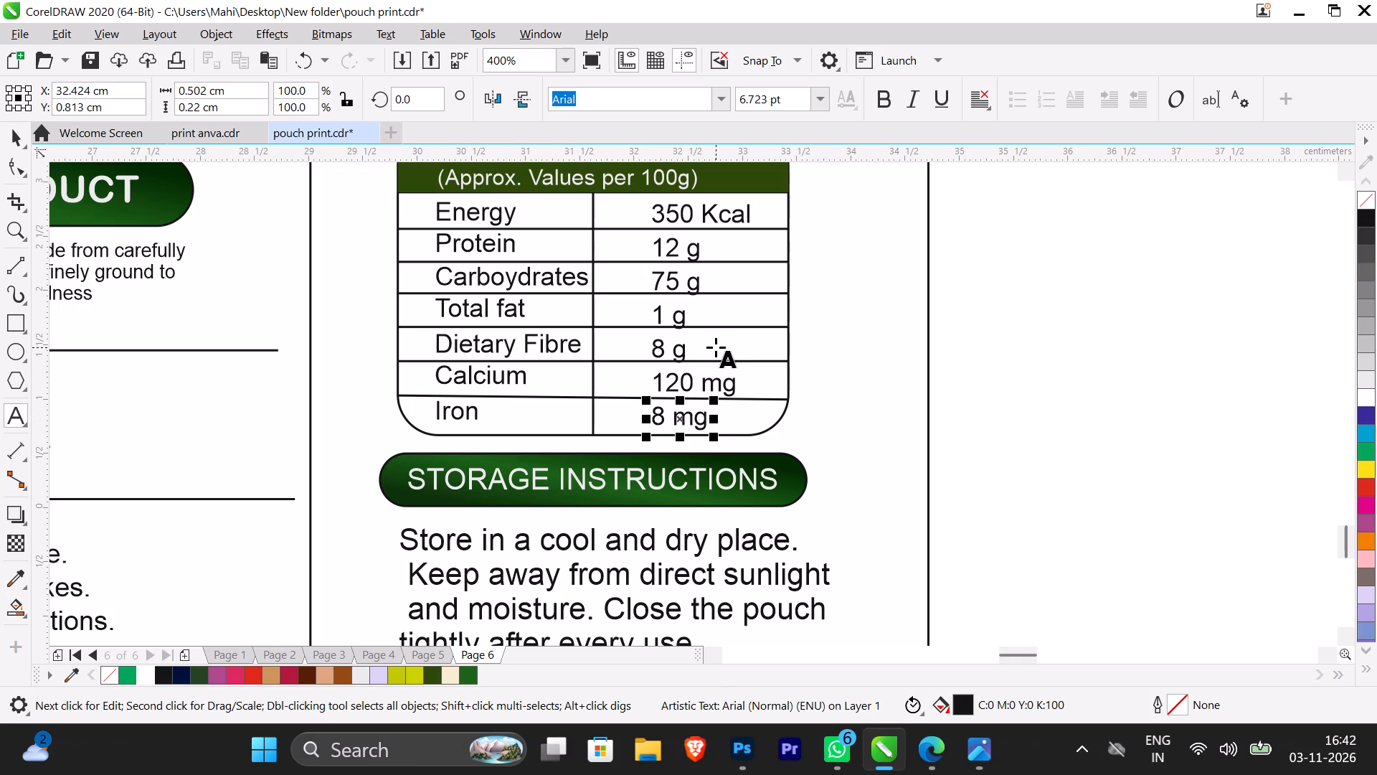
{"action": "scroll", "coordinate": [716, 346], "scroll_direction": "down", "scroll_amount": 2}
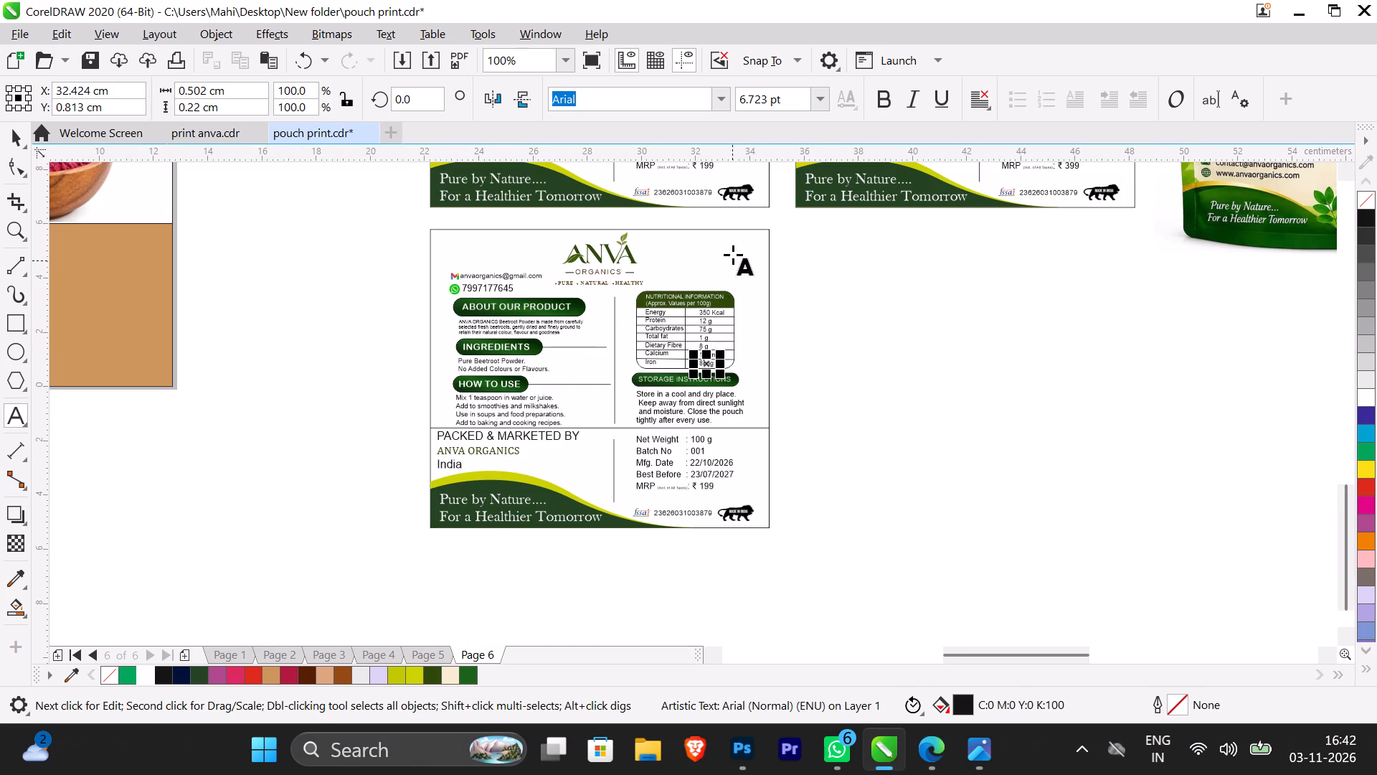
{"action": "scroll", "coordinate": [733, 239], "scroll_direction": "down", "scroll_amount": 2}
{"action": "scroll", "coordinate": [741, 183], "scroll_direction": "up", "scroll_amount": 4}
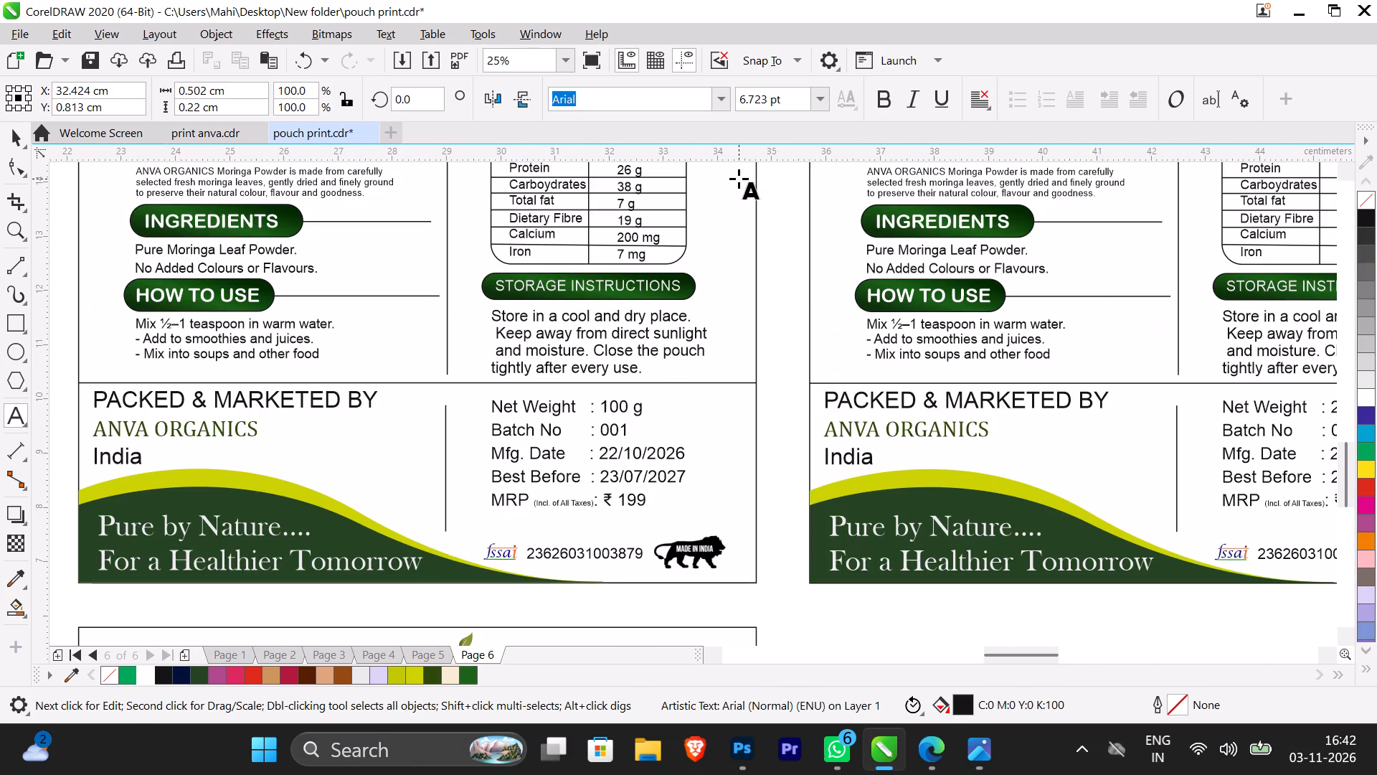
{"action": "scroll", "coordinate": [725, 236], "scroll_direction": "down", "scroll_amount": 2}
{"action": "scroll", "coordinate": [729, 418], "scroll_direction": "up", "scroll_amount": 2}
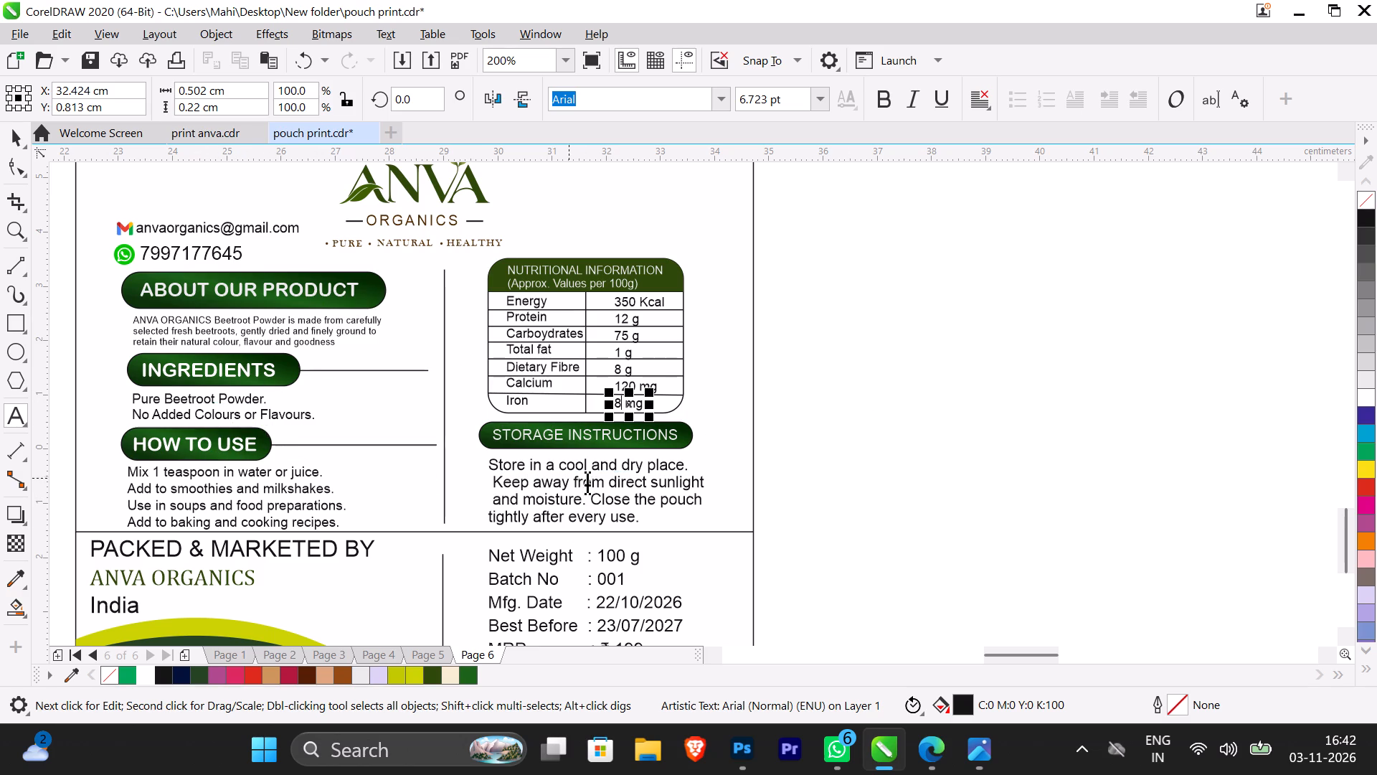
{"action": "scroll", "coordinate": [634, 491], "scroll_direction": "down", "scroll_amount": 1}
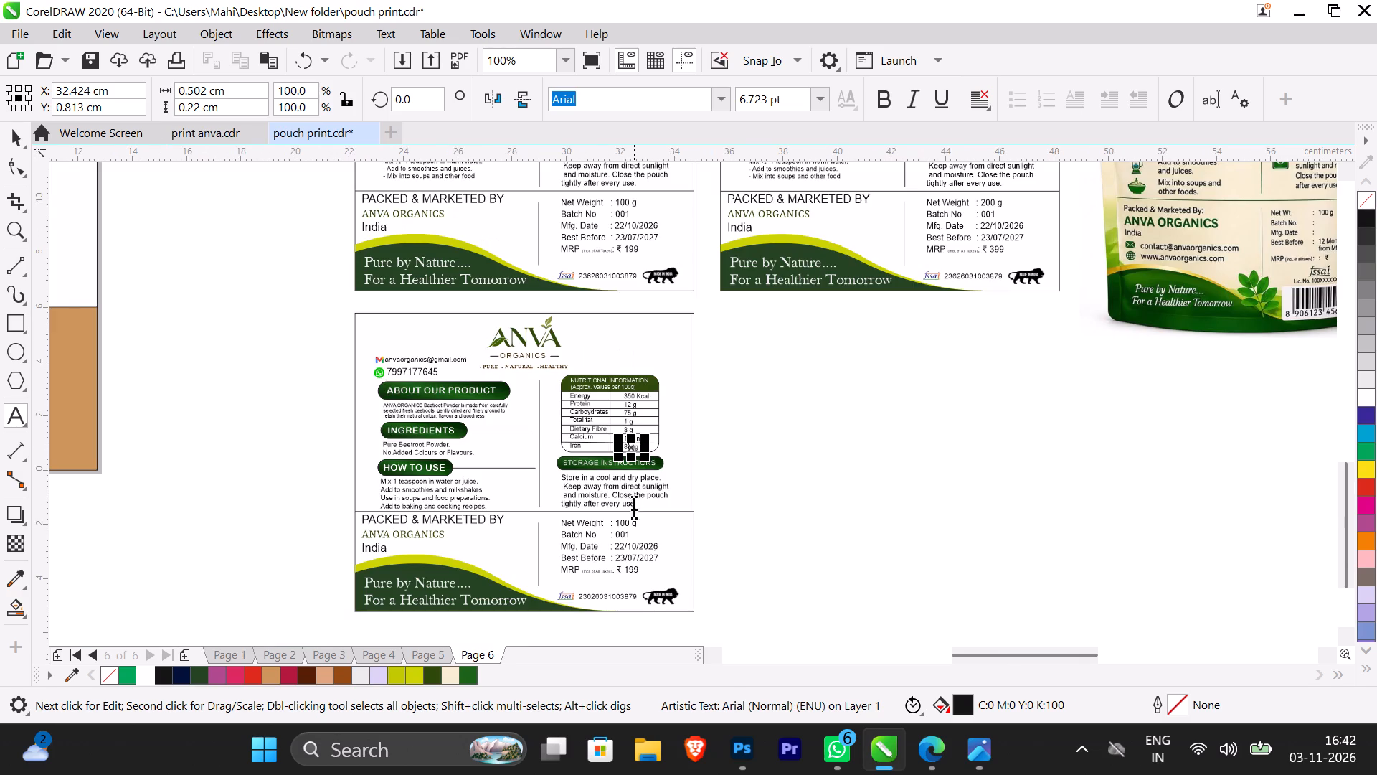
{"action": "scroll", "coordinate": [635, 576], "scroll_direction": "up", "scroll_amount": 2}
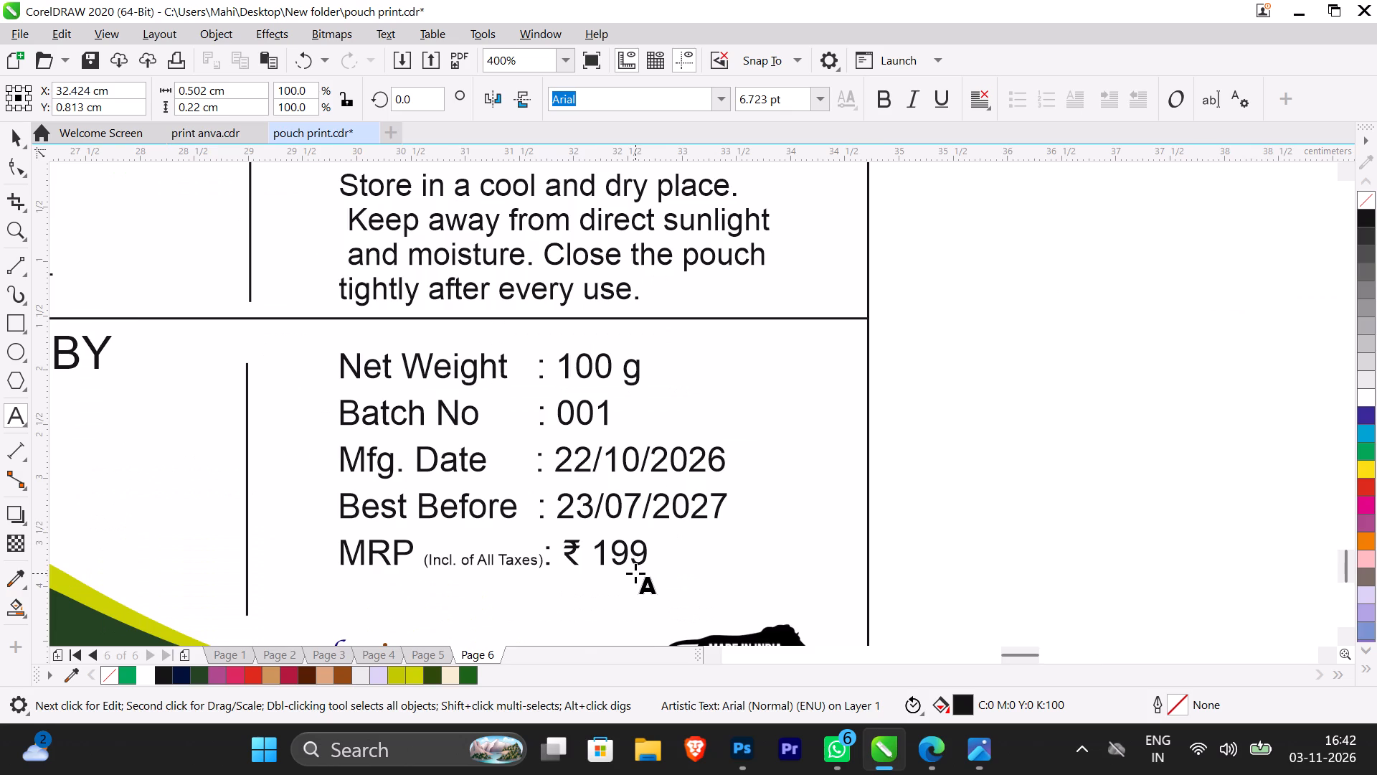
{"action": "scroll", "coordinate": [635, 573], "scroll_direction": "down", "scroll_amount": 2}
{"action": "scroll", "coordinate": [632, 447], "scroll_direction": "up", "scroll_amount": 3}
{"action": "scroll", "coordinate": [628, 441], "scroll_direction": "down", "scroll_amount": 1}
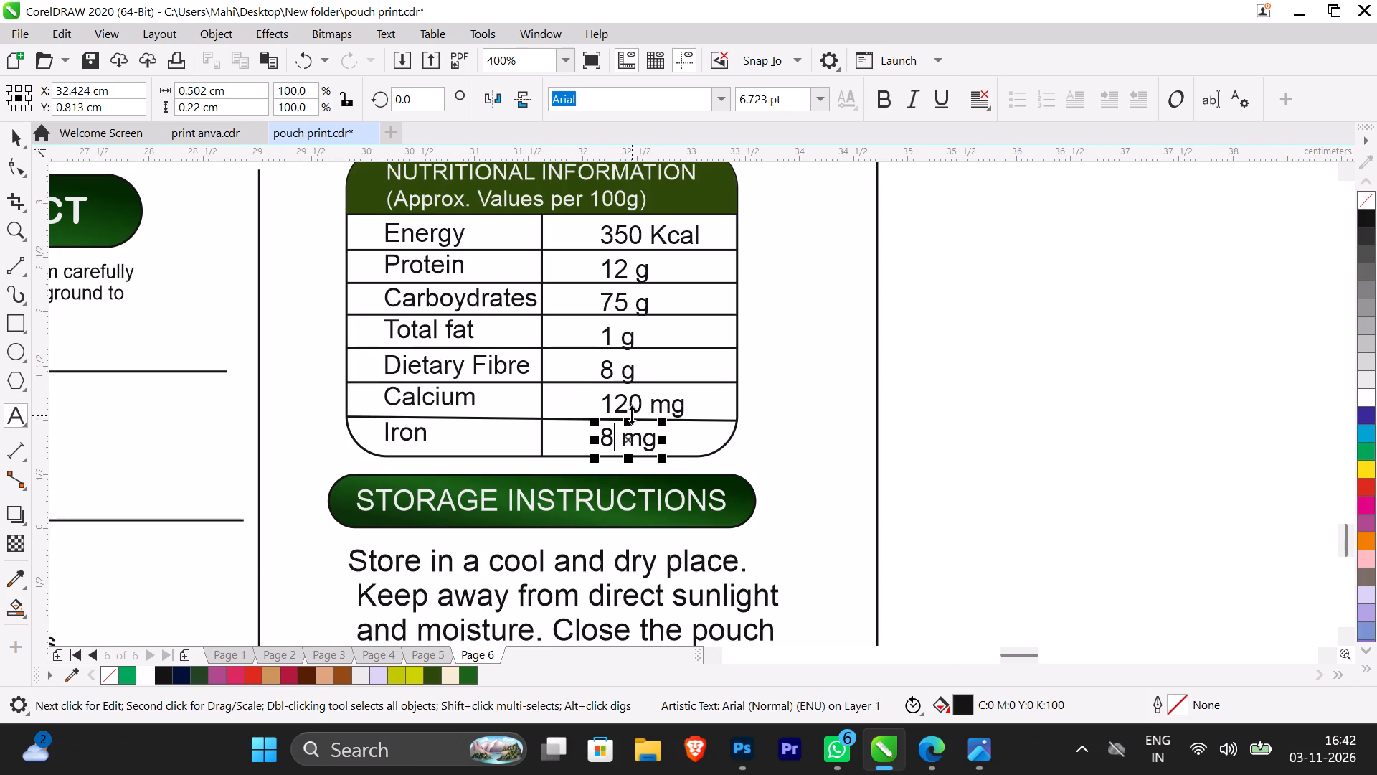
{"action": "scroll", "coordinate": [615, 440], "scroll_direction": "down", "scroll_amount": 1}
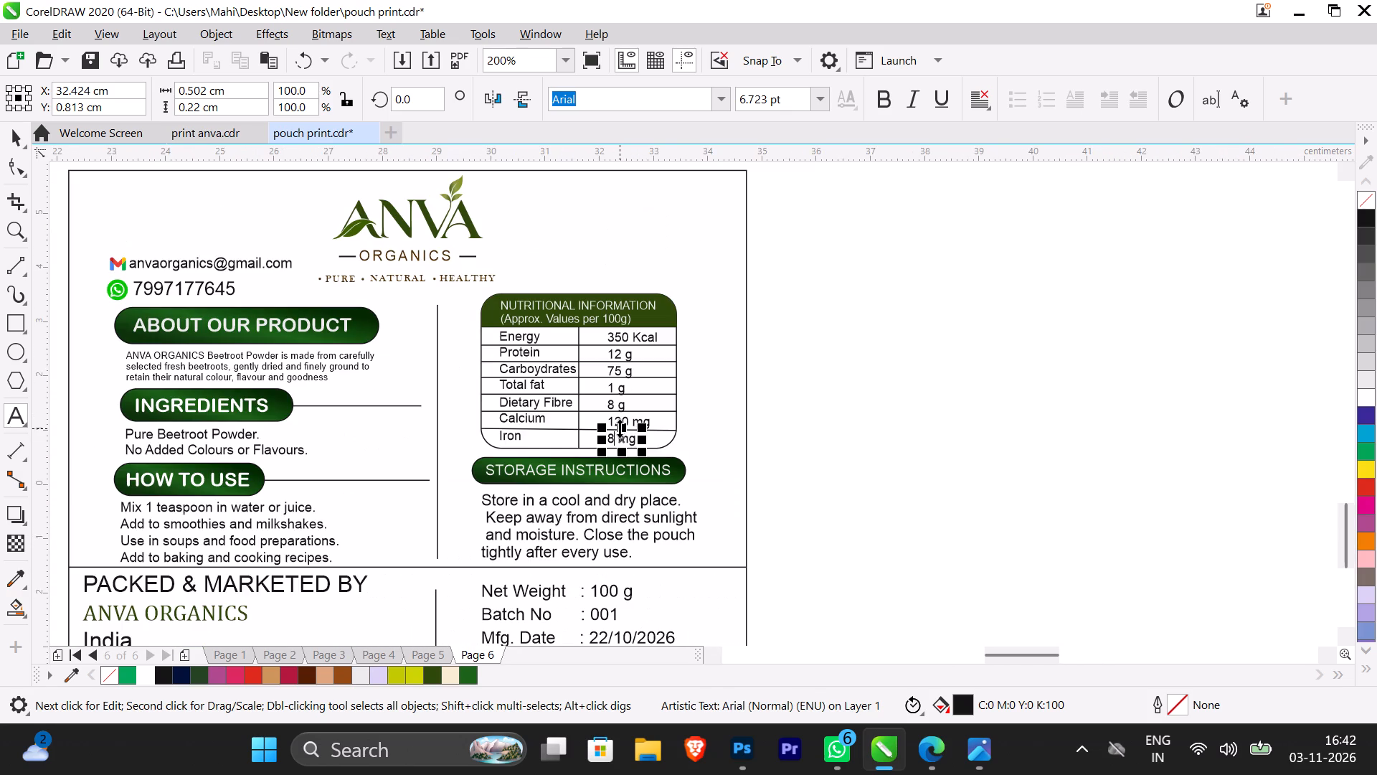
{"action": "scroll", "coordinate": [629, 464], "scroll_direction": "down", "scroll_amount": 2}
{"action": "scroll", "coordinate": [640, 513], "scroll_direction": "up", "scroll_amount": 3}
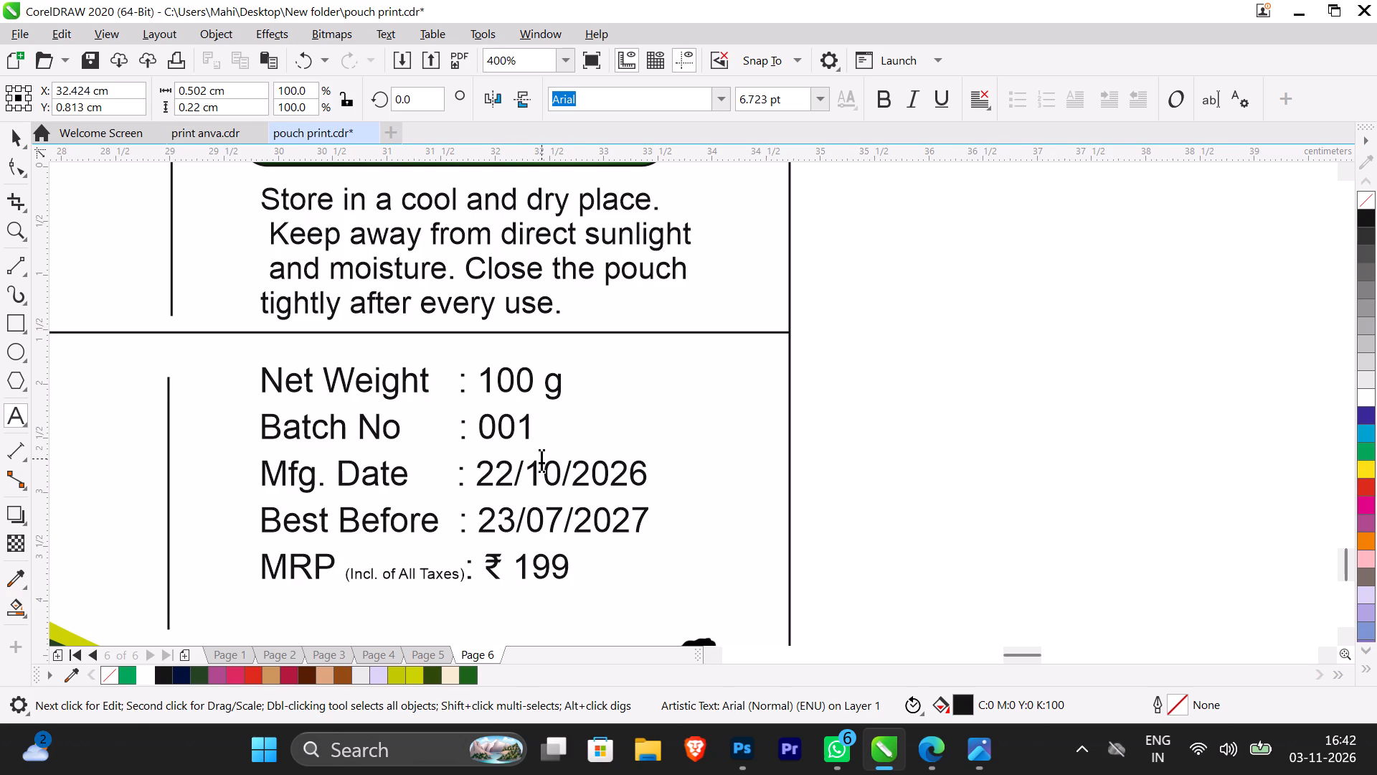
Review the beetroot back label's batch, date and MRP details, licence line and nutrition table against its overall layout.
{"action": "scroll", "coordinate": [541, 459], "scroll_direction": "down", "scroll_amount": 2}
{"action": "scroll", "coordinate": [552, 515], "scroll_direction": "up", "scroll_amount": 2}
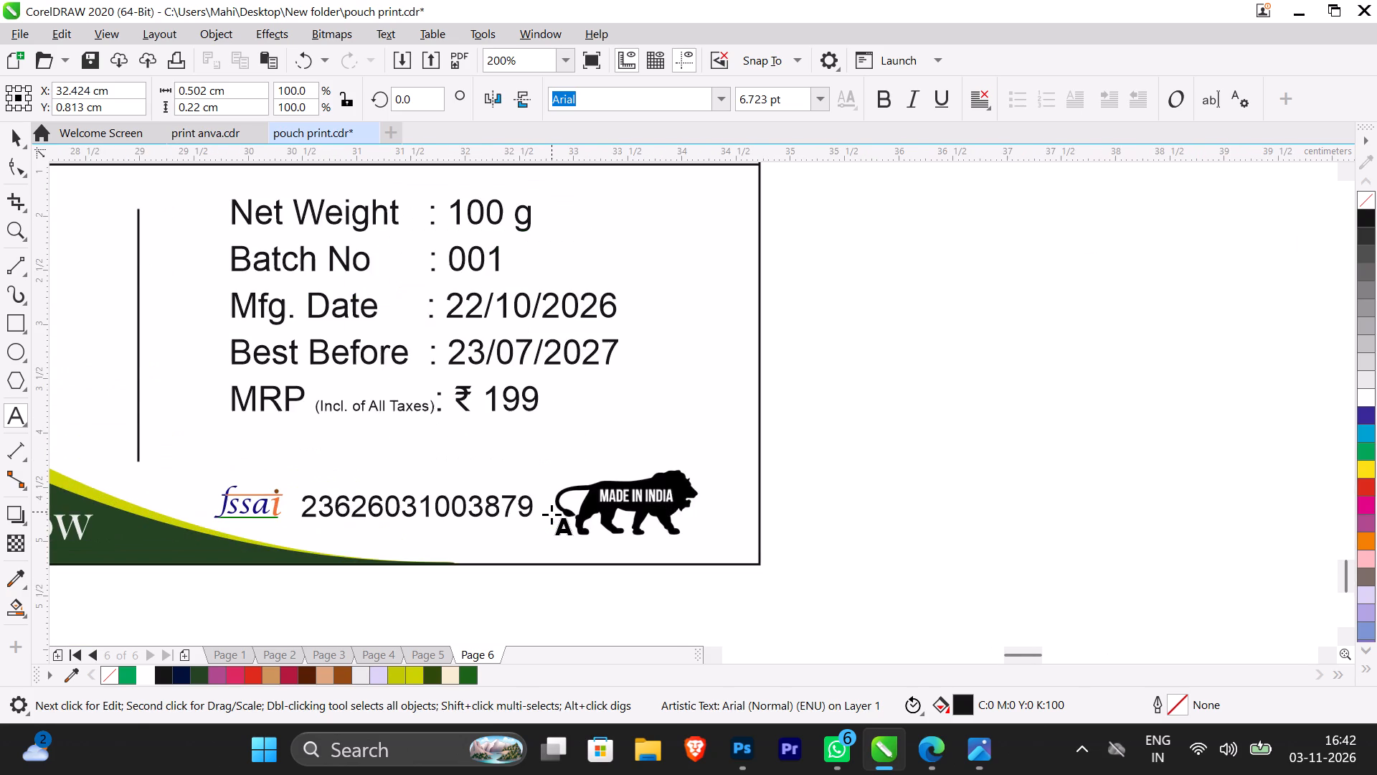
{"action": "scroll", "coordinate": [552, 515], "scroll_direction": "down", "scroll_amount": 2}
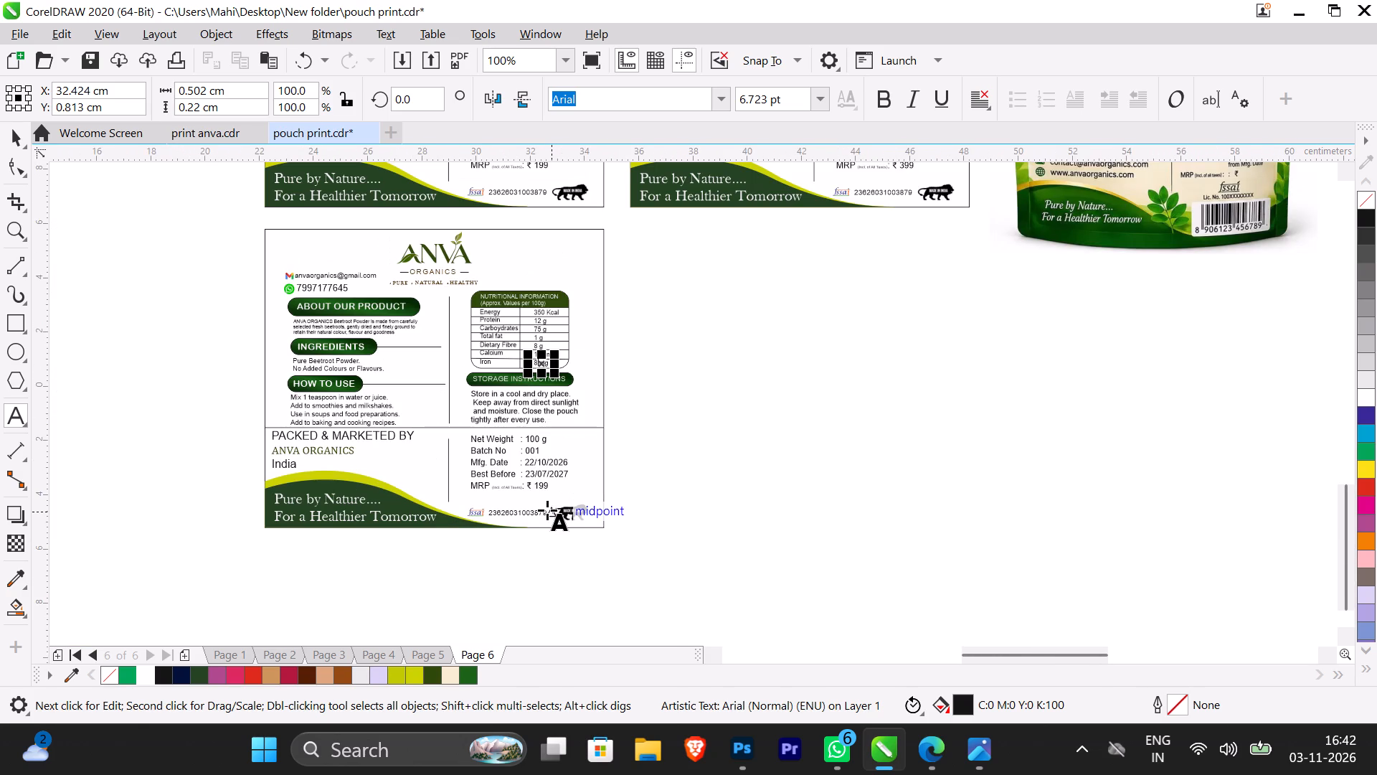
{"action": "scroll", "coordinate": [551, 300], "scroll_direction": "up", "scroll_amount": 2}
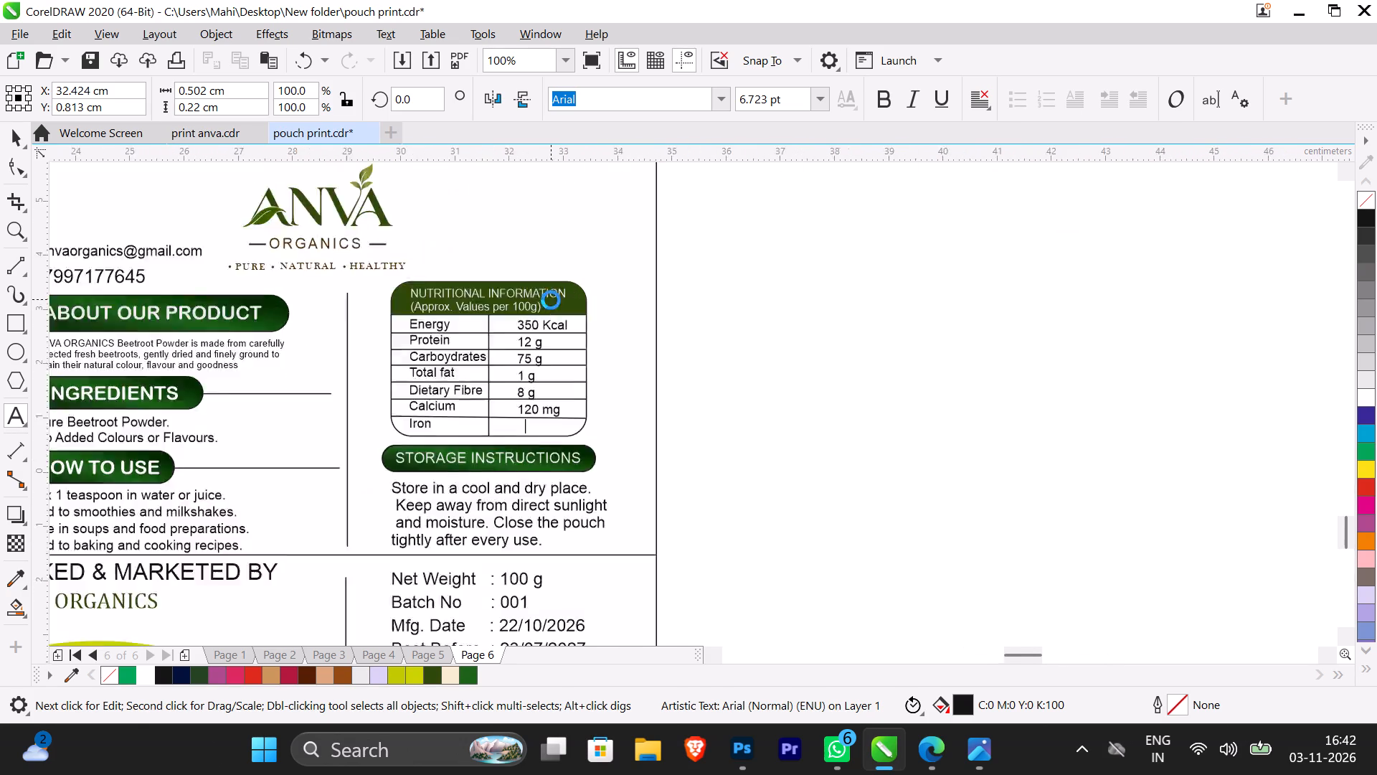
{"action": "scroll", "coordinate": [551, 300], "scroll_direction": "up", "scroll_amount": 1}
{"action": "scroll", "coordinate": [491, 312], "scroll_direction": "down", "scroll_amount": 2}
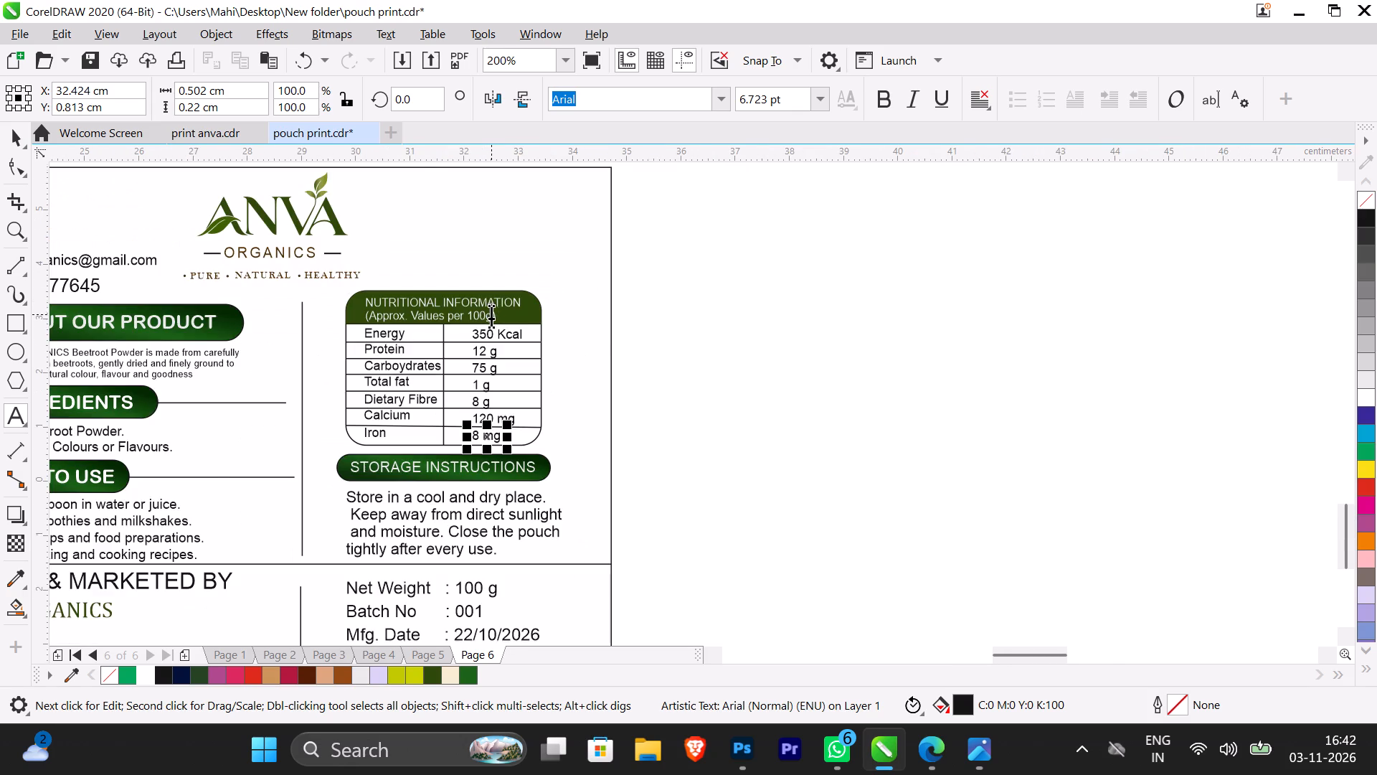
{"action": "scroll", "coordinate": [491, 314], "scroll_direction": "down", "scroll_amount": 1}
{"action": "scroll", "coordinate": [235, 360], "scroll_direction": "up", "scroll_amount": 2}
{"action": "scroll", "coordinate": [285, 331], "scroll_direction": "down", "scroll_amount": 2}
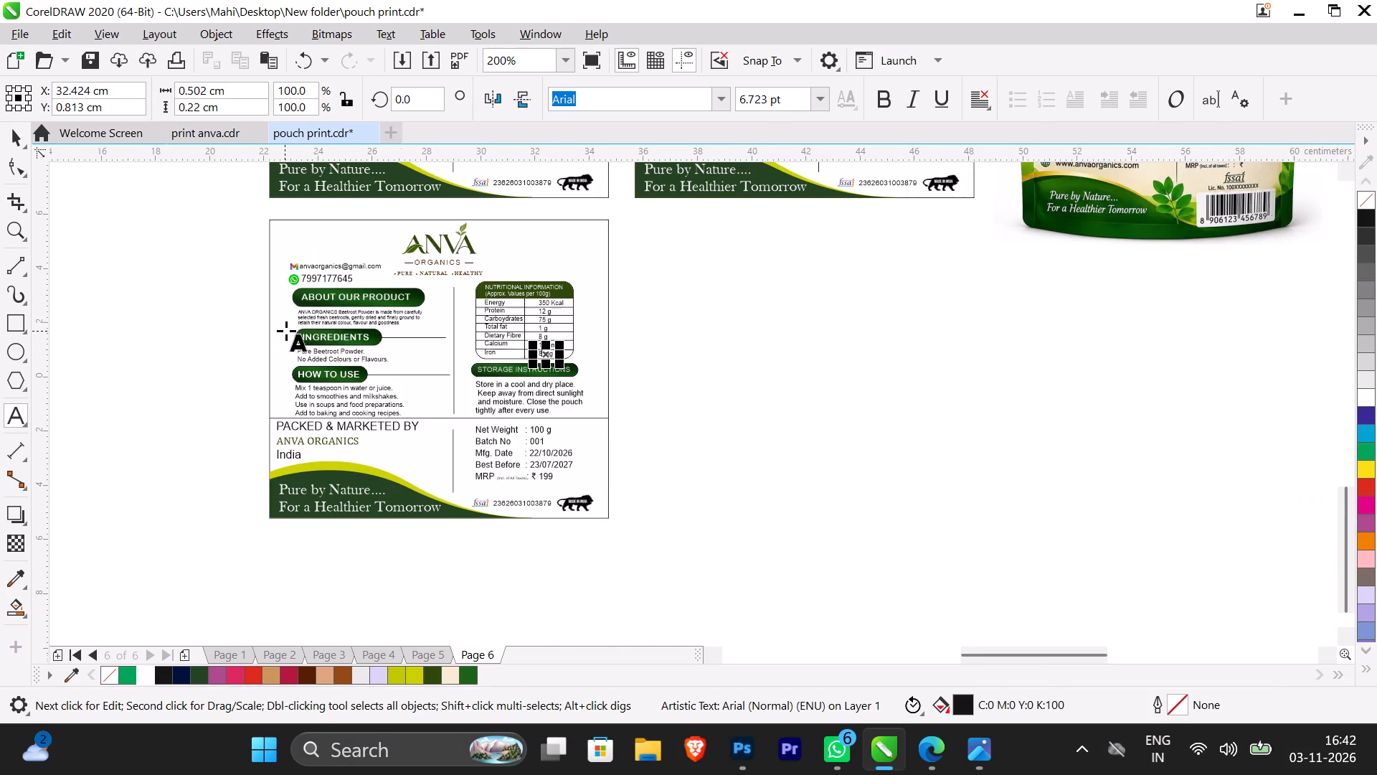
Duplicate the whole beetroot back label and place the copy beside the original at the same height, centred at about X 41.8 cm.
{"action": "left_click", "coordinate": [9, 136]}
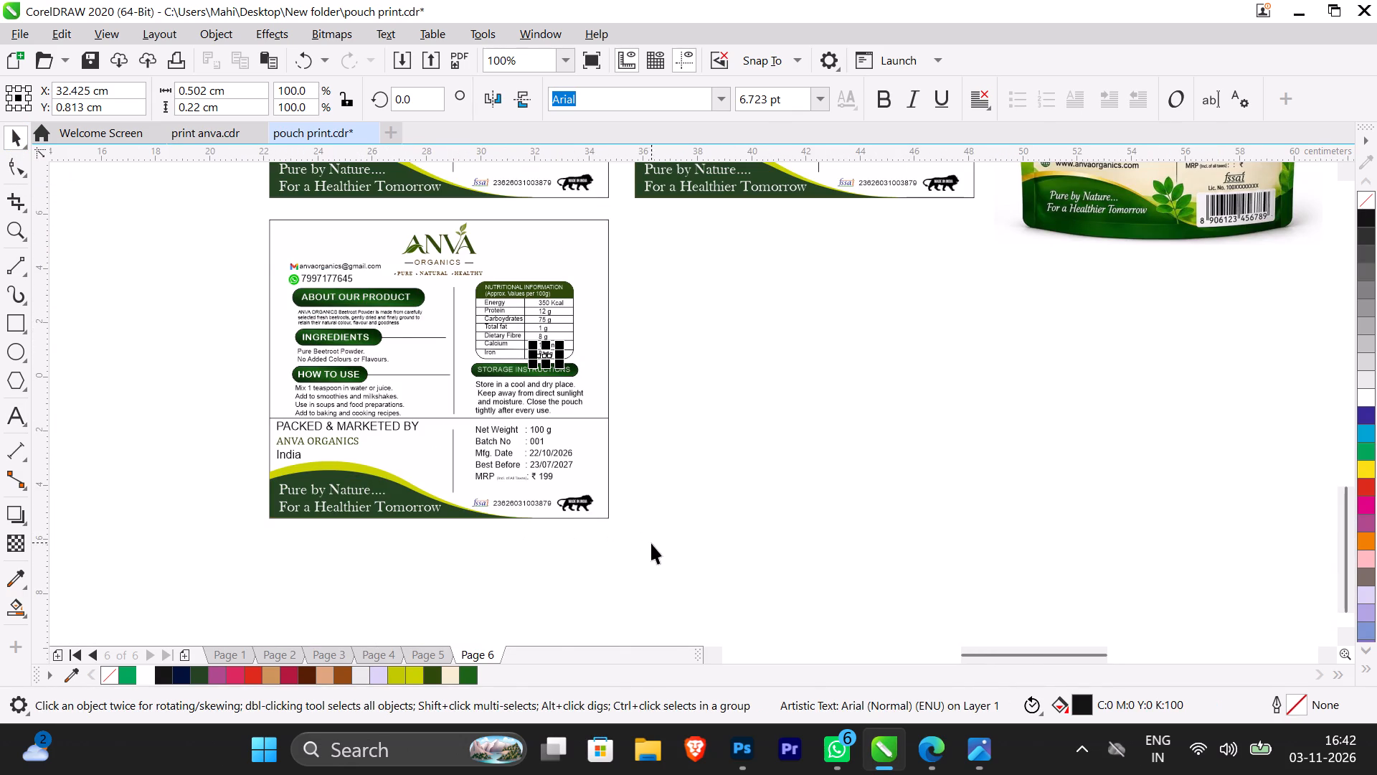
{"action": "left_click_drag", "start_coordinate": [676, 574], "coordinate": [214, 204]}
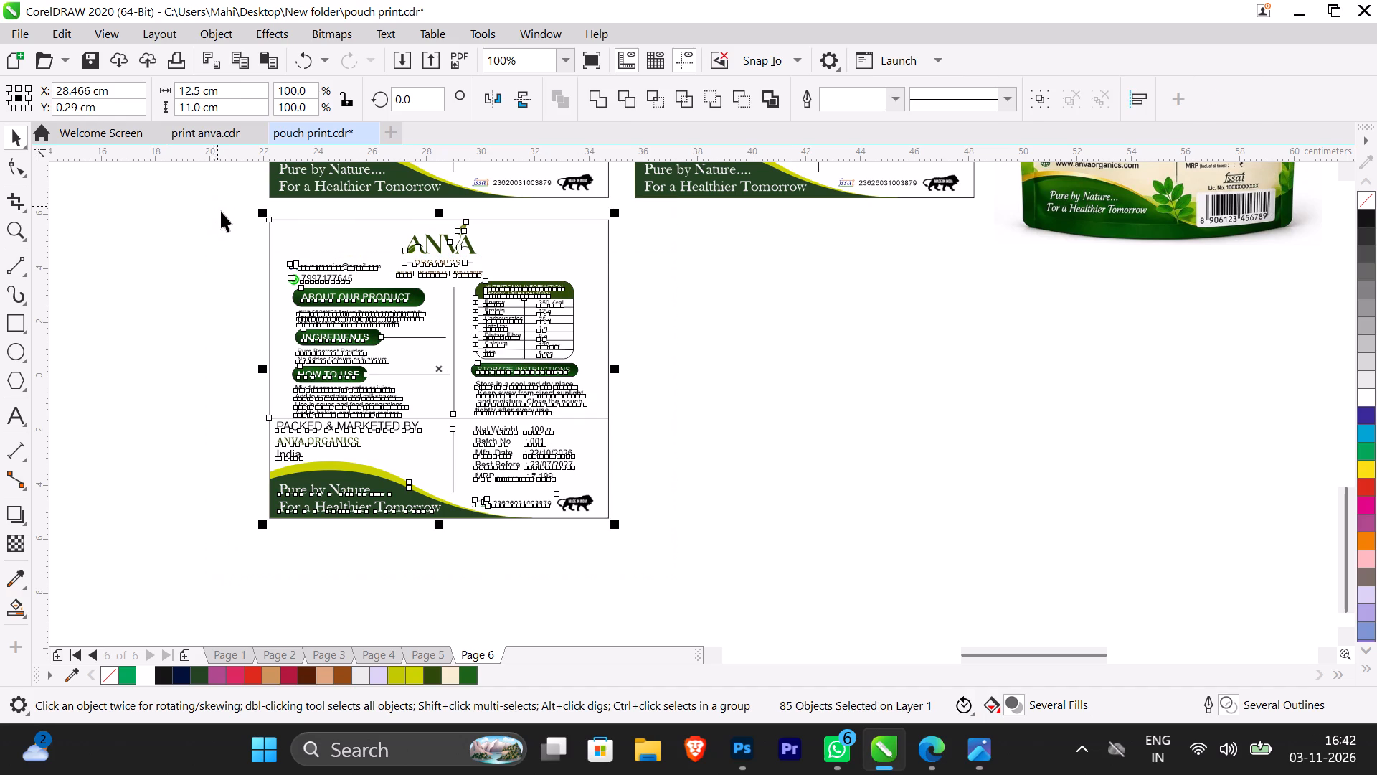
{"action": "key", "text": "plus"}
{"action": "left_click_drag", "start_coordinate": [432, 367], "coordinate": [732, 324]}
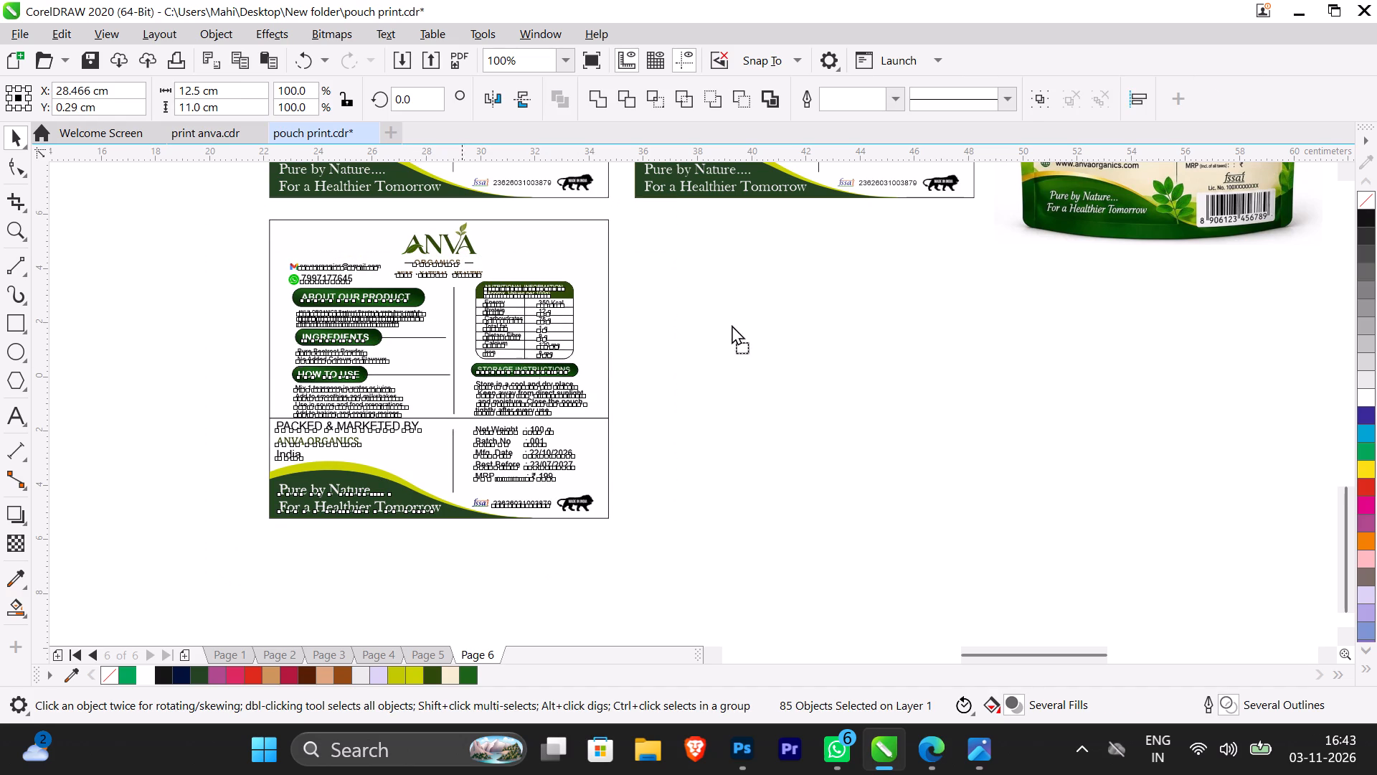
{"action": "left_click_drag", "start_coordinate": [732, 324], "coordinate": [800, 363]}
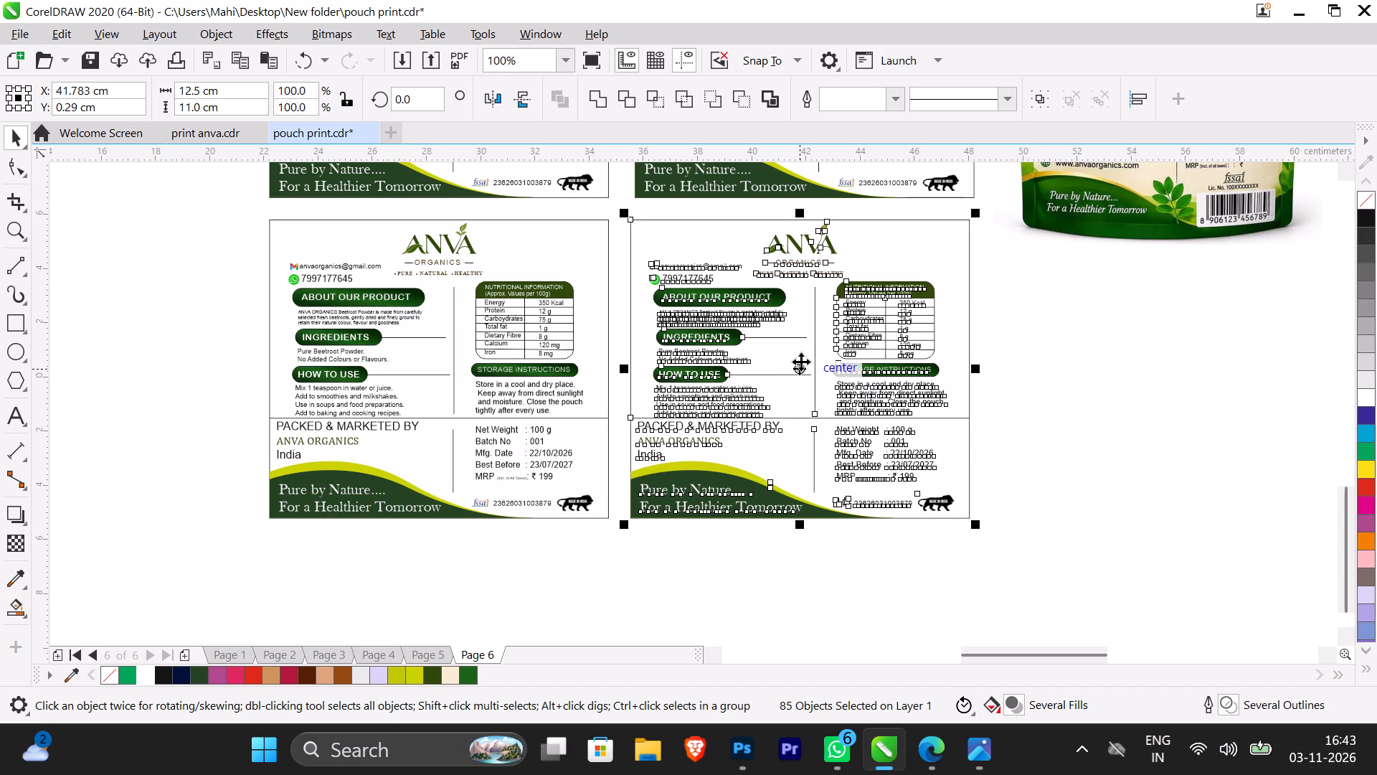
{"action": "left_click", "coordinate": [1135, 397]}
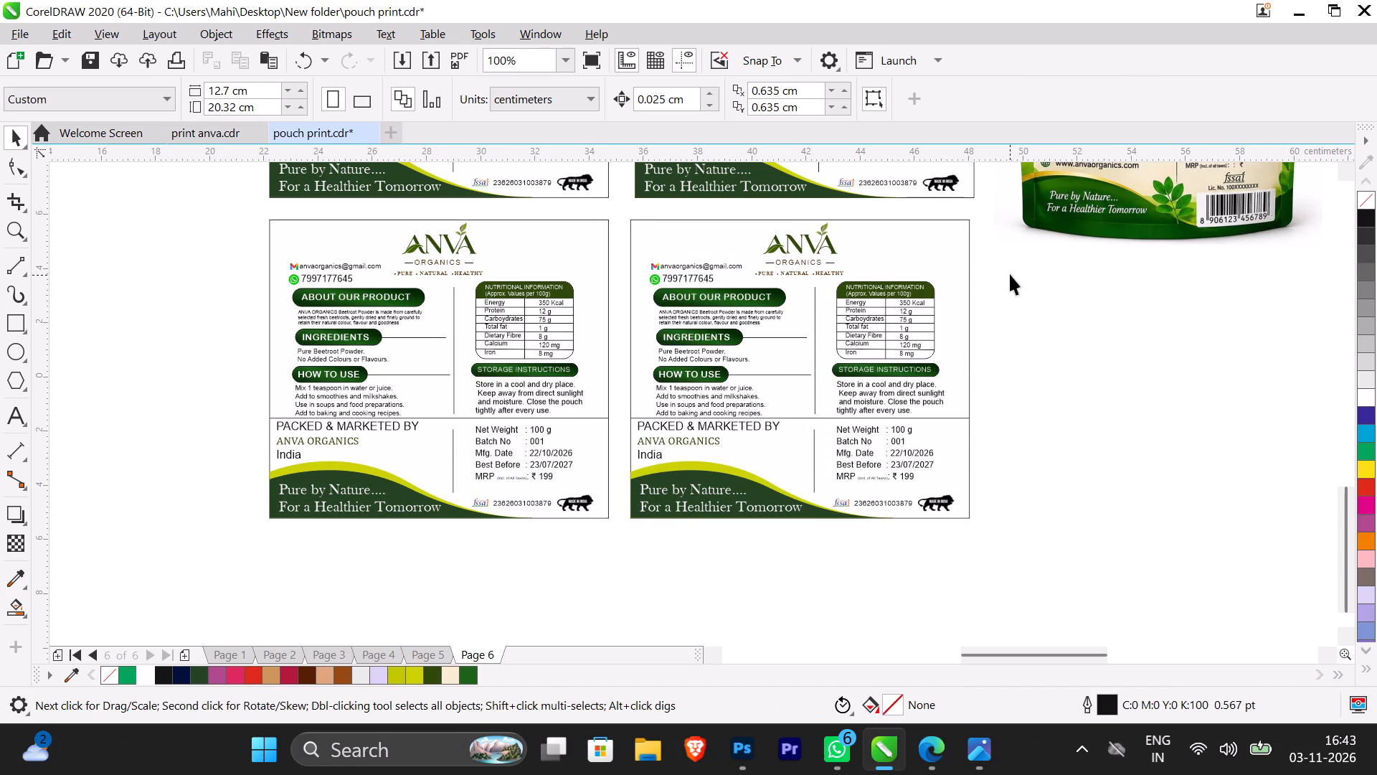
Change the nutrition table heading on the copied beetroot label to "Approx. Values per 200g".
{"action": "scroll", "coordinate": [1019, 270], "scroll_direction": "up", "scroll_amount": 1}
{"action": "scroll", "coordinate": [1019, 270], "scroll_direction": "down", "scroll_amount": 1}
{"action": "scroll", "coordinate": [1020, 260], "scroll_direction": "up", "scroll_amount": 1}
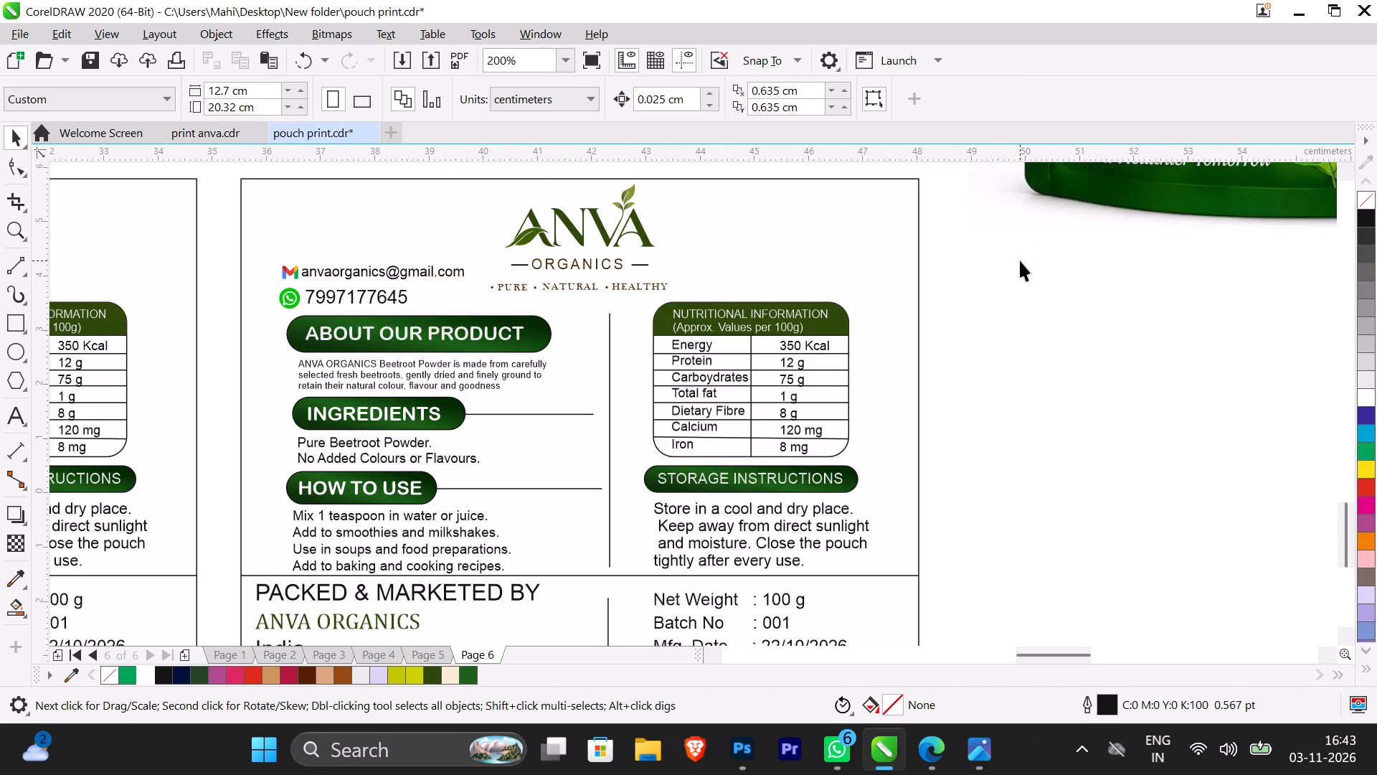
{"action": "scroll", "coordinate": [855, 322], "scroll_direction": "up", "scroll_amount": 2}
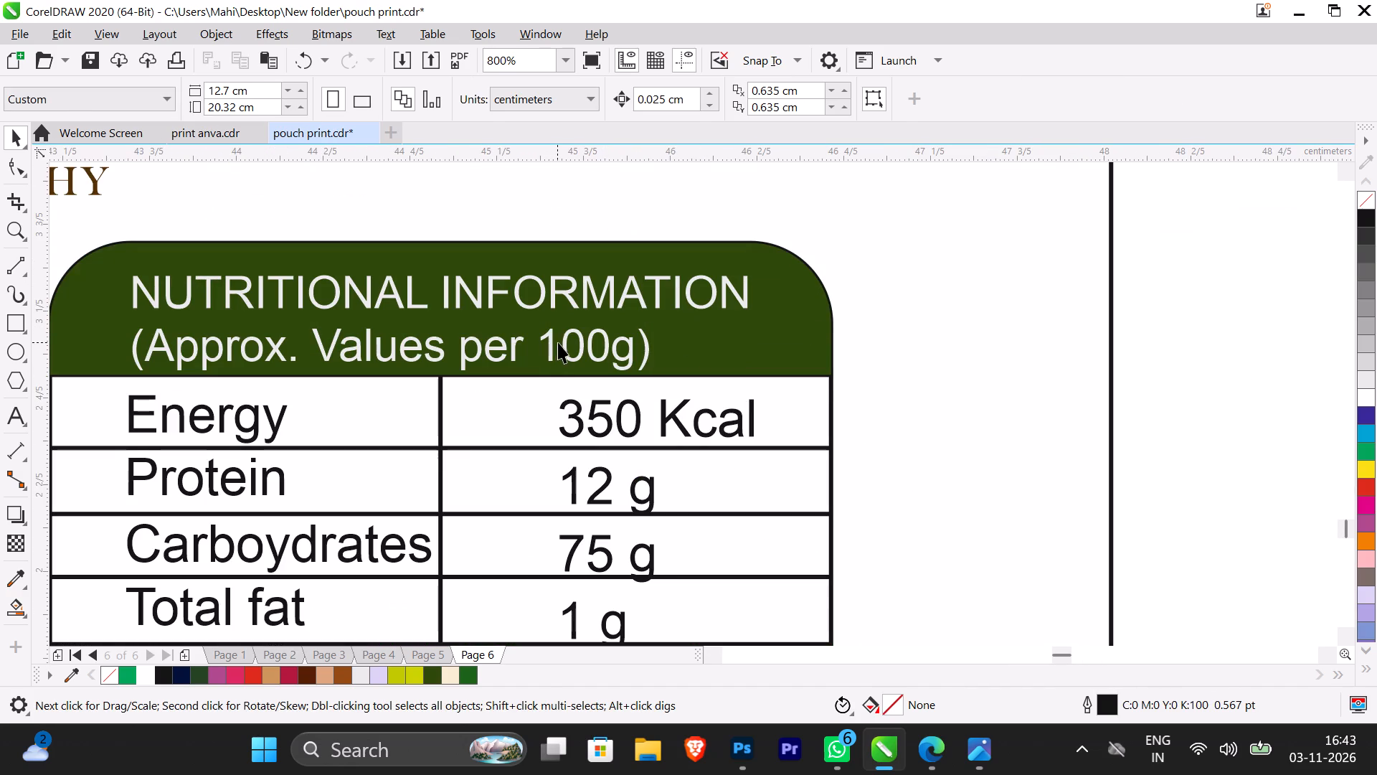
{"action": "double_click", "coordinate": [563, 342]}
{"action": "key", "text": "BackSpace"}
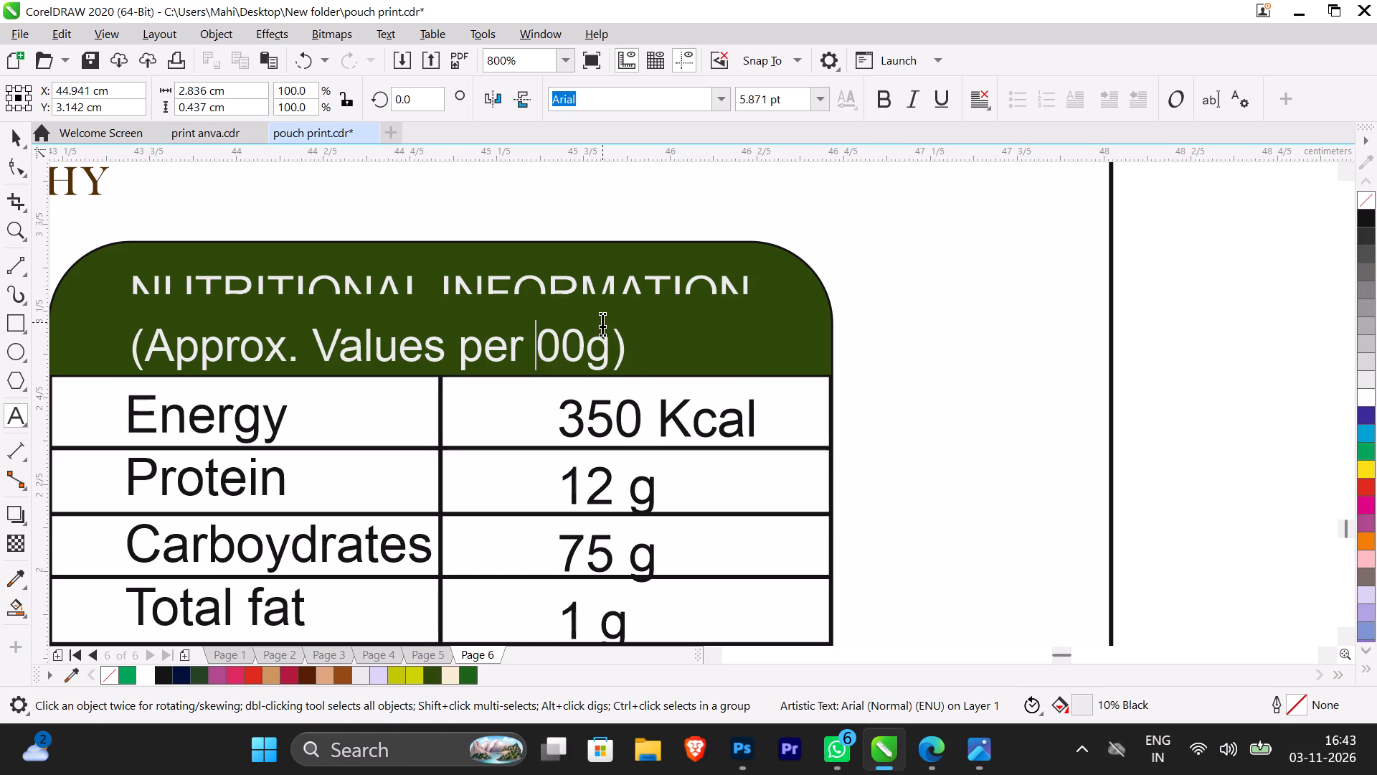
{"action": "key", "text": "2"}
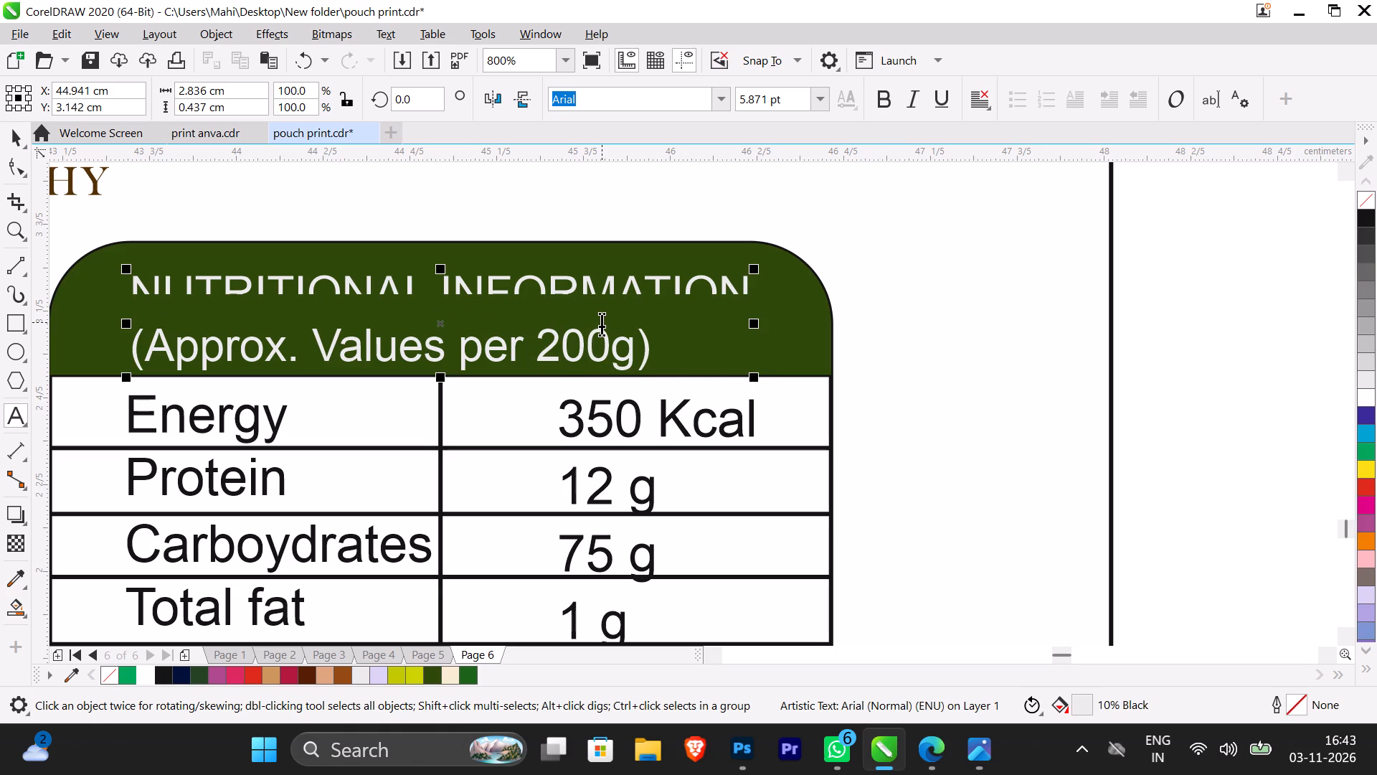
Set the Net Weight on the copied beetroot label to 200 g.
{"action": "scroll", "coordinate": [602, 410], "scroll_direction": "down", "scroll_amount": 3}
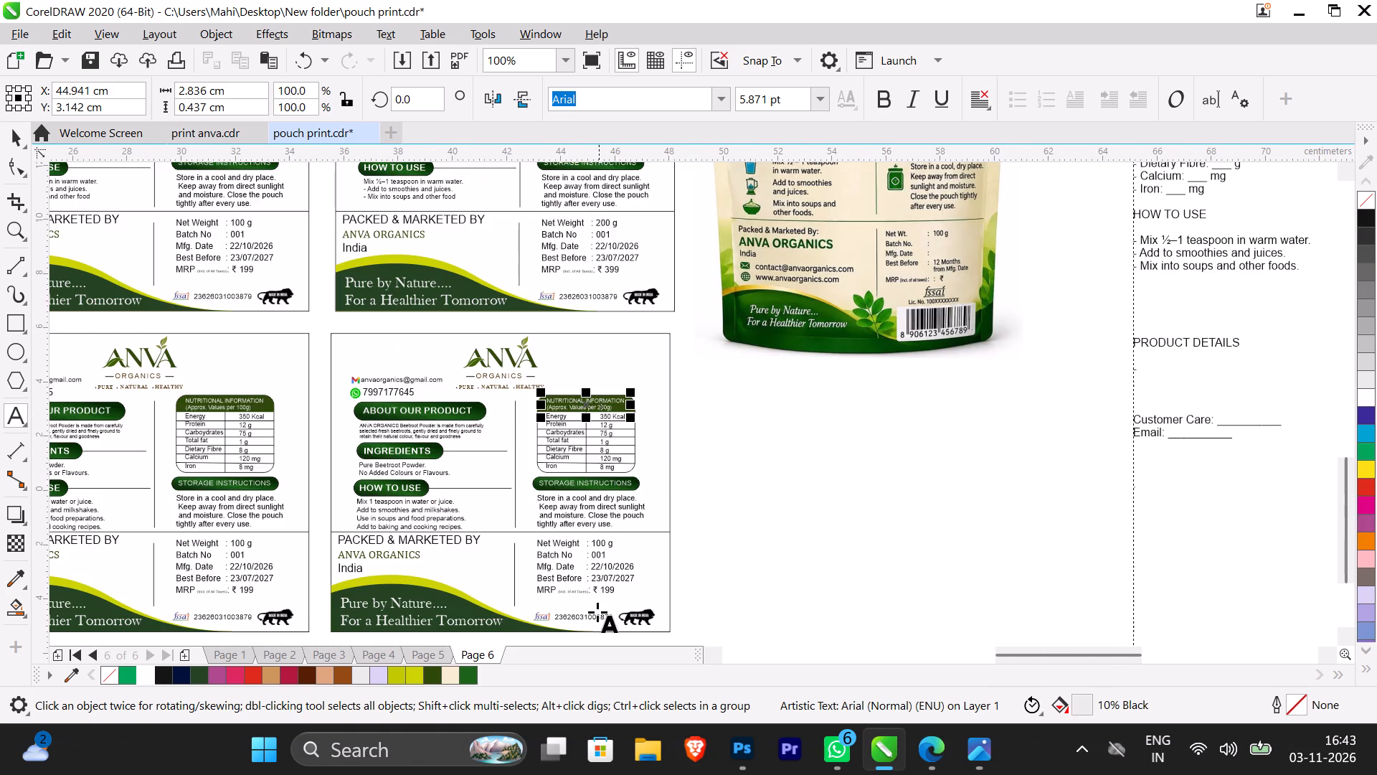
{"action": "scroll", "coordinate": [605, 531], "scroll_direction": "up", "scroll_amount": 3}
{"action": "left_click", "coordinate": [534, 626]}
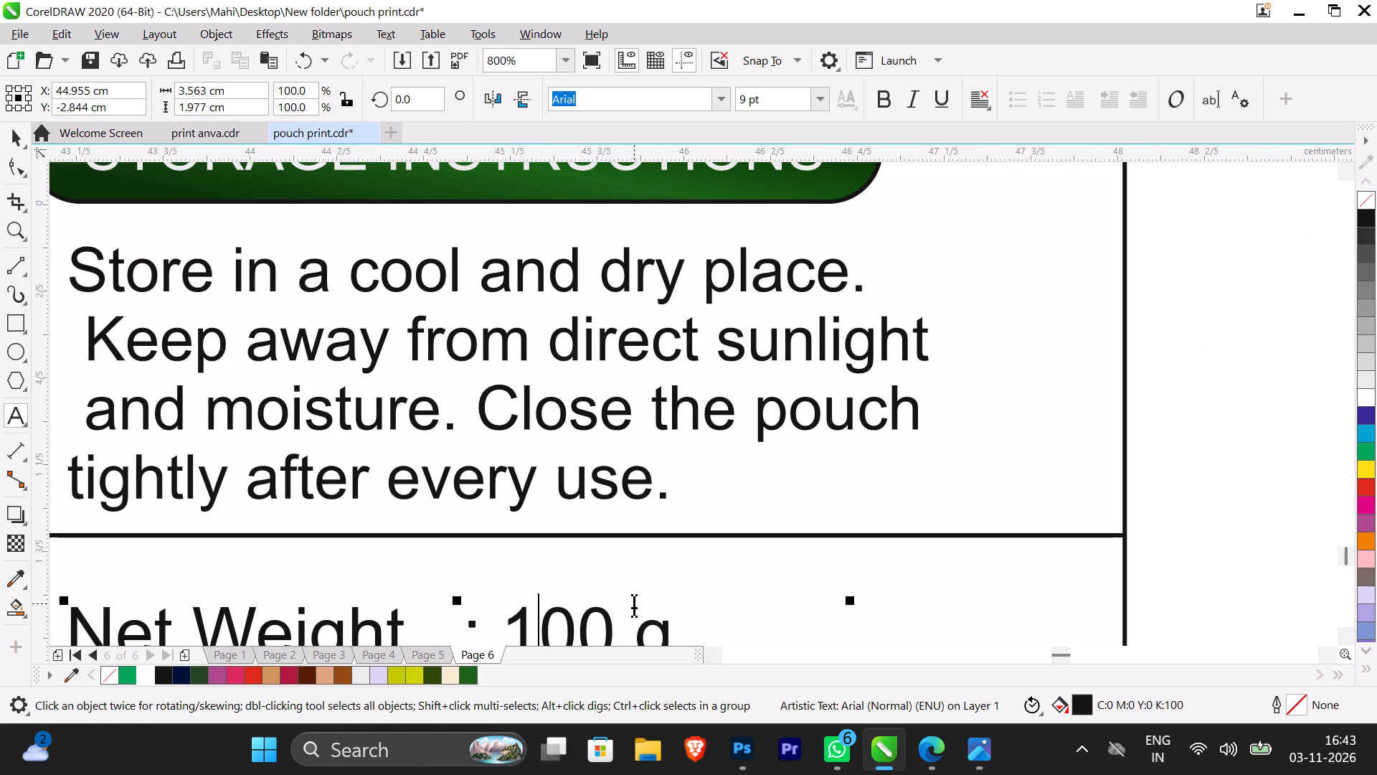
{"action": "key", "text": "BackSpace"}
{"action": "key", "text": "2"}
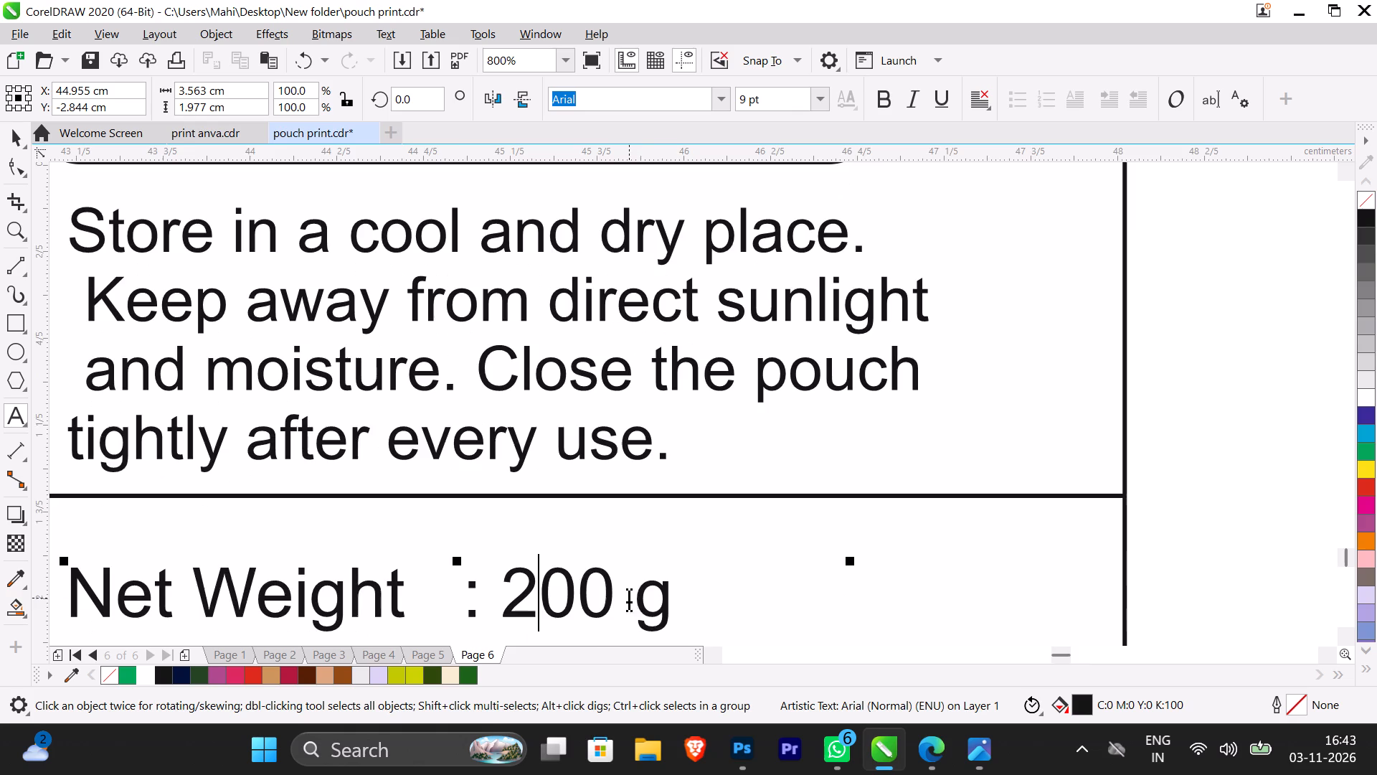
Set the Energy value in the 200 g beetroot label's nutrition table to 700 Kcal.
{"action": "scroll", "coordinate": [644, 596], "scroll_direction": "down", "scroll_amount": 5}
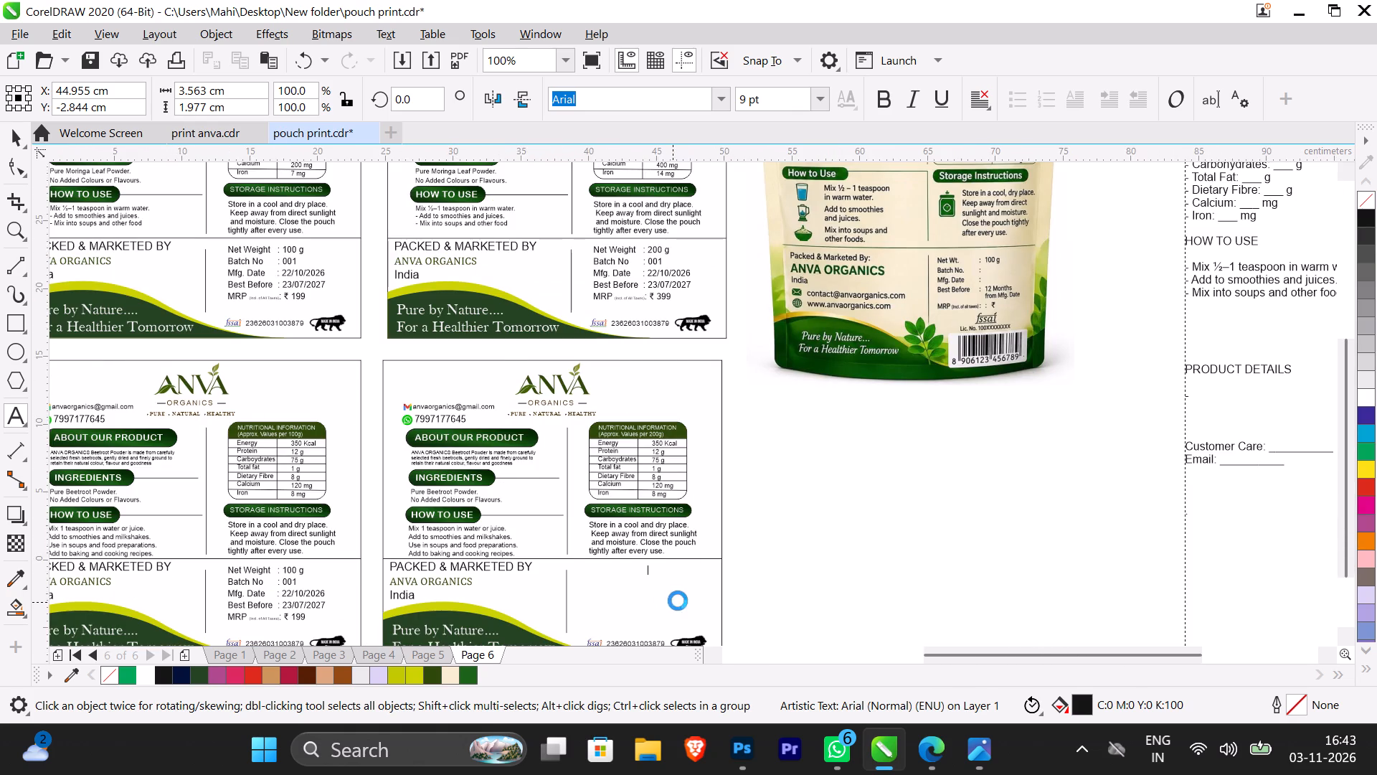
{"action": "scroll", "coordinate": [678, 624], "scroll_direction": "up", "scroll_amount": 4}
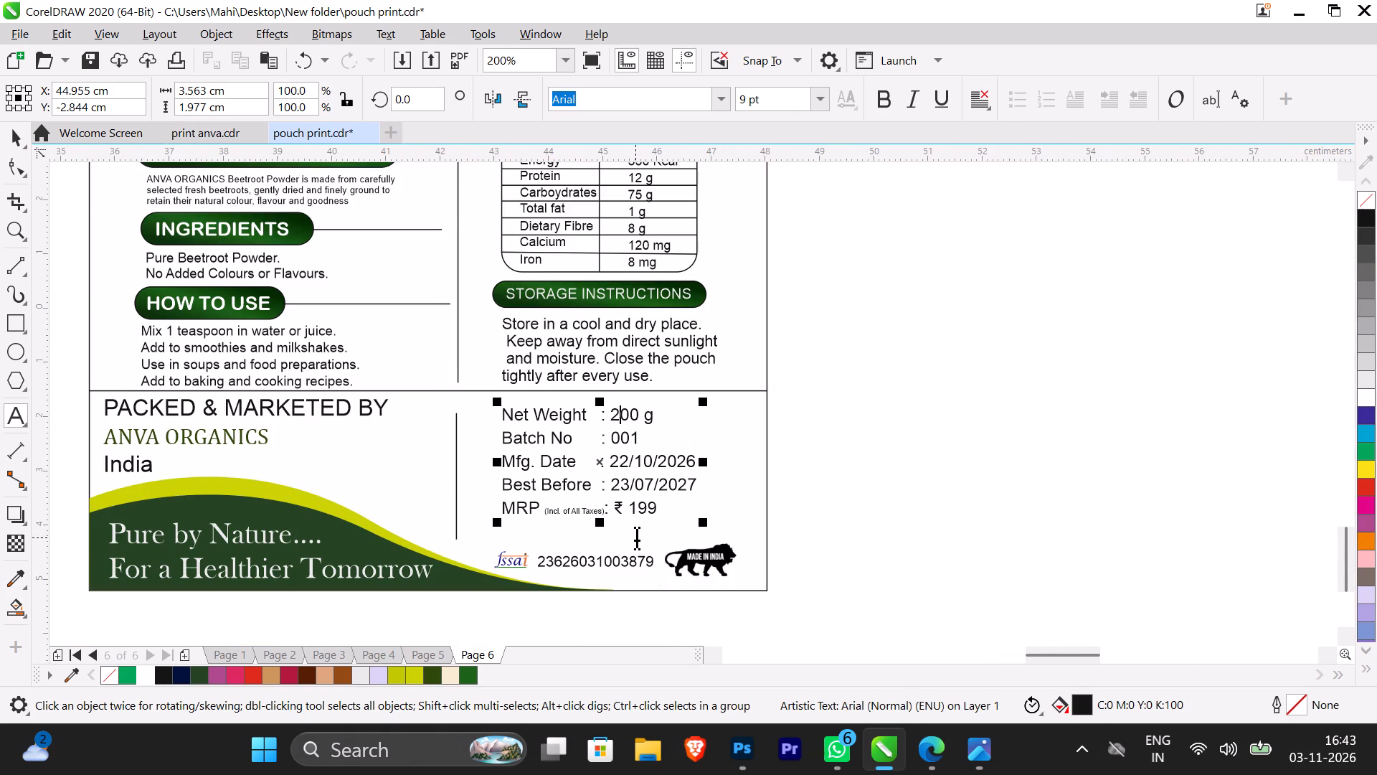
{"action": "scroll", "coordinate": [638, 534], "scroll_direction": "up", "scroll_amount": 2}
{"action": "scroll", "coordinate": [673, 496], "scroll_direction": "down", "scroll_amount": 2}
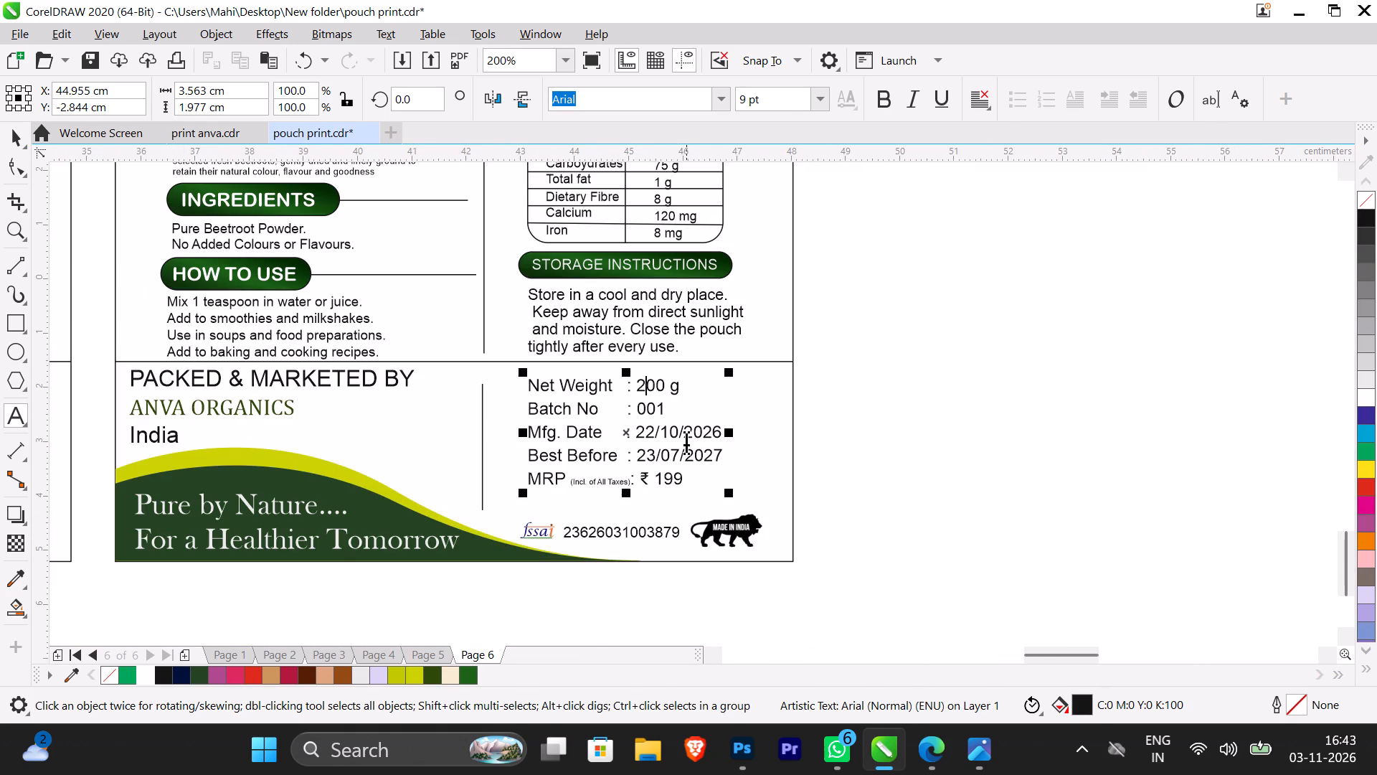
{"action": "scroll", "coordinate": [681, 456], "scroll_direction": "down", "scroll_amount": 2}
{"action": "scroll", "coordinate": [673, 298], "scroll_direction": "up", "scroll_amount": 3}
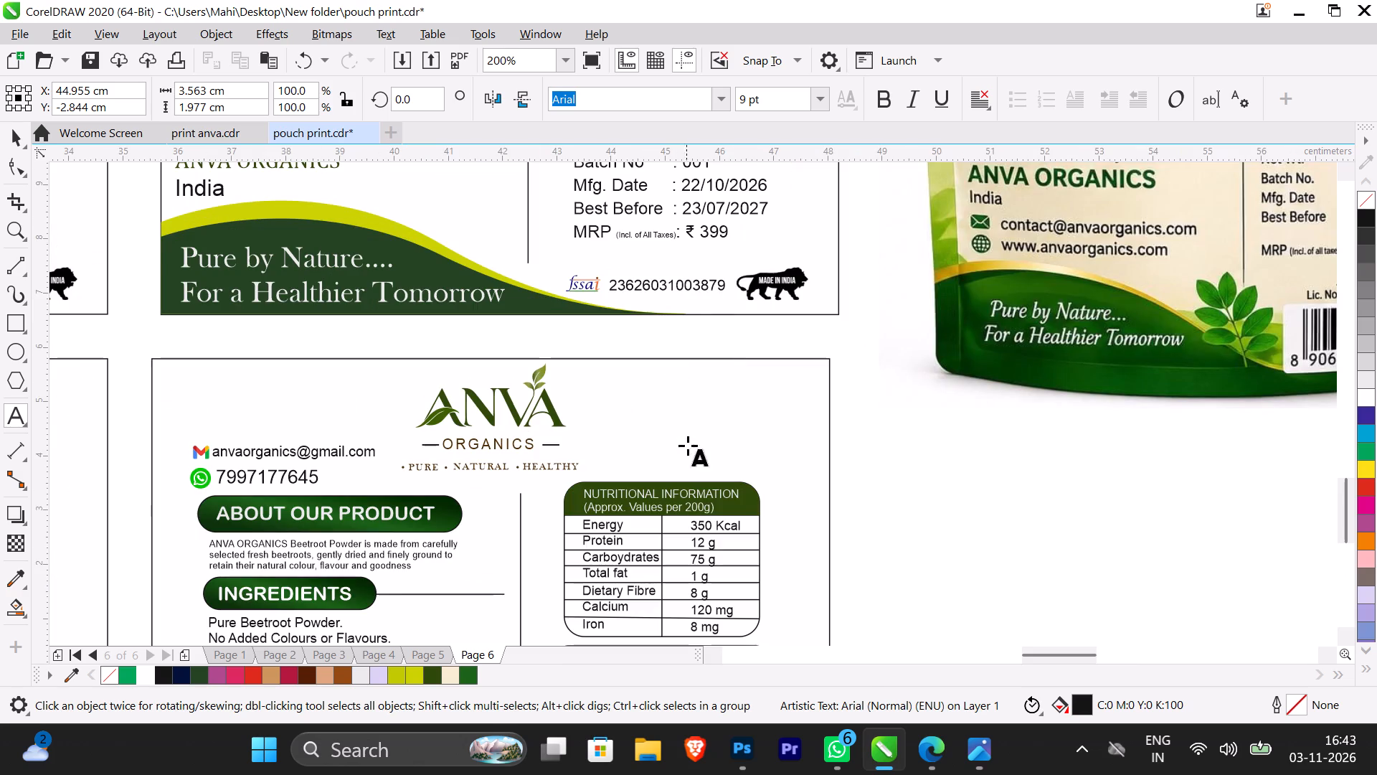
{"action": "scroll", "coordinate": [688, 550], "scroll_direction": "down", "scroll_amount": 1}
{"action": "scroll", "coordinate": [709, 593], "scroll_direction": "up", "scroll_amount": 2}
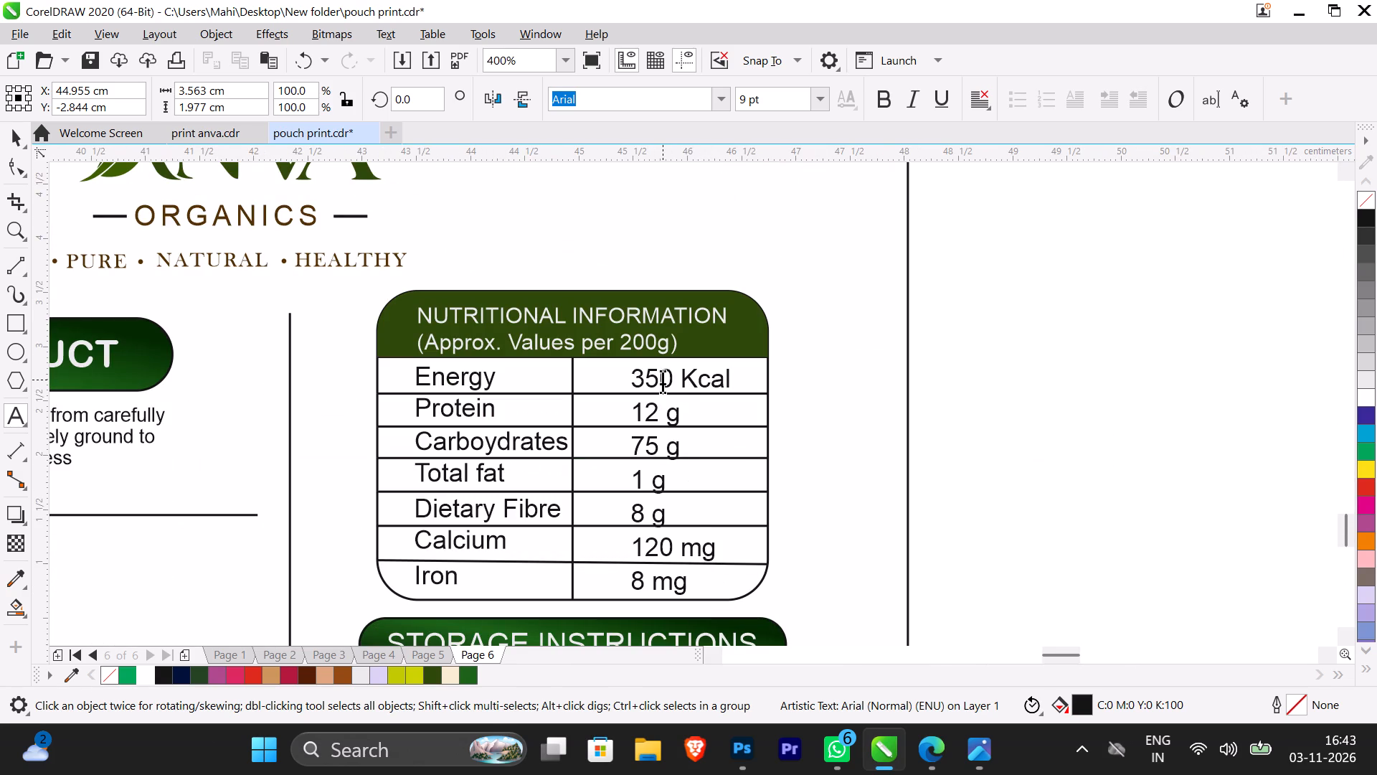
{"action": "left_click", "coordinate": [661, 378]}
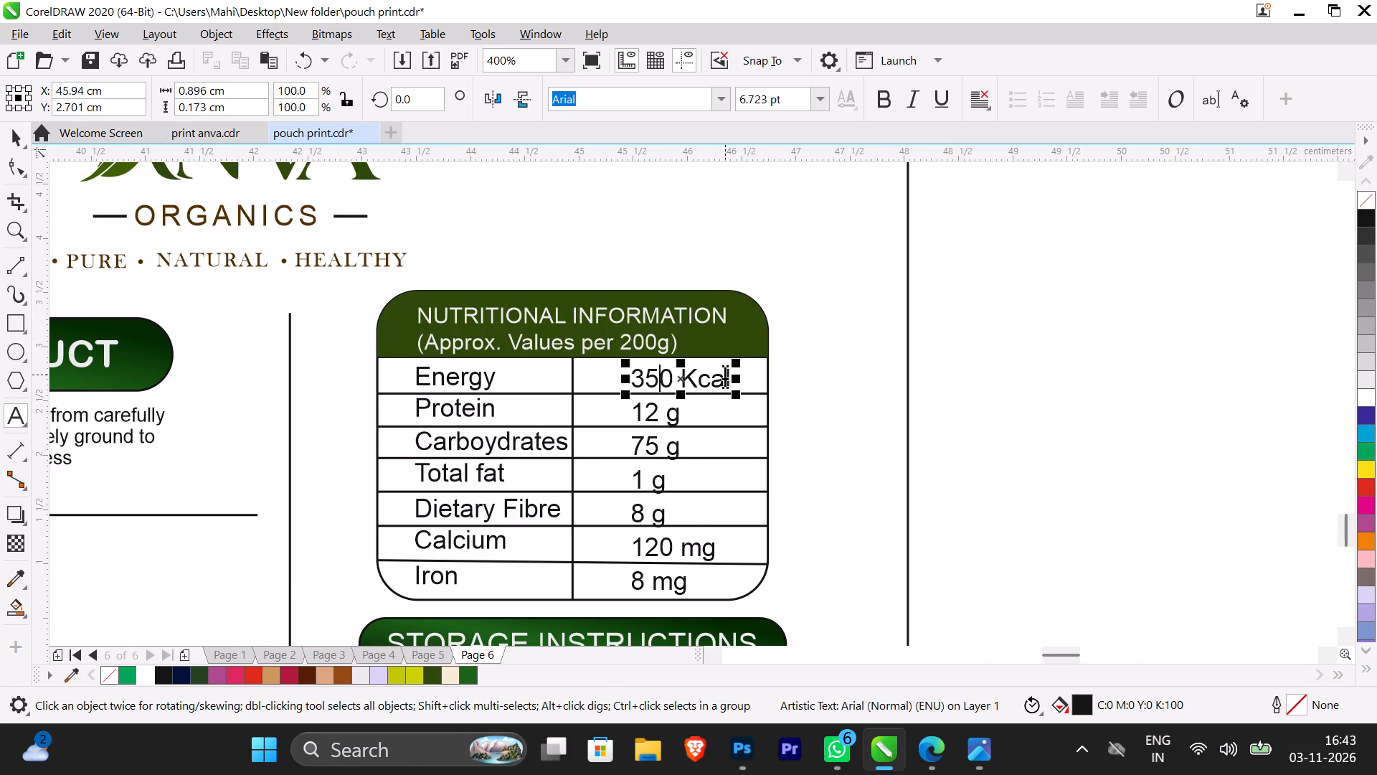
{"action": "key", "text": "BackSpace"}
{"action": "key", "text": "BackSpace"}
{"action": "type", "text": "70"}
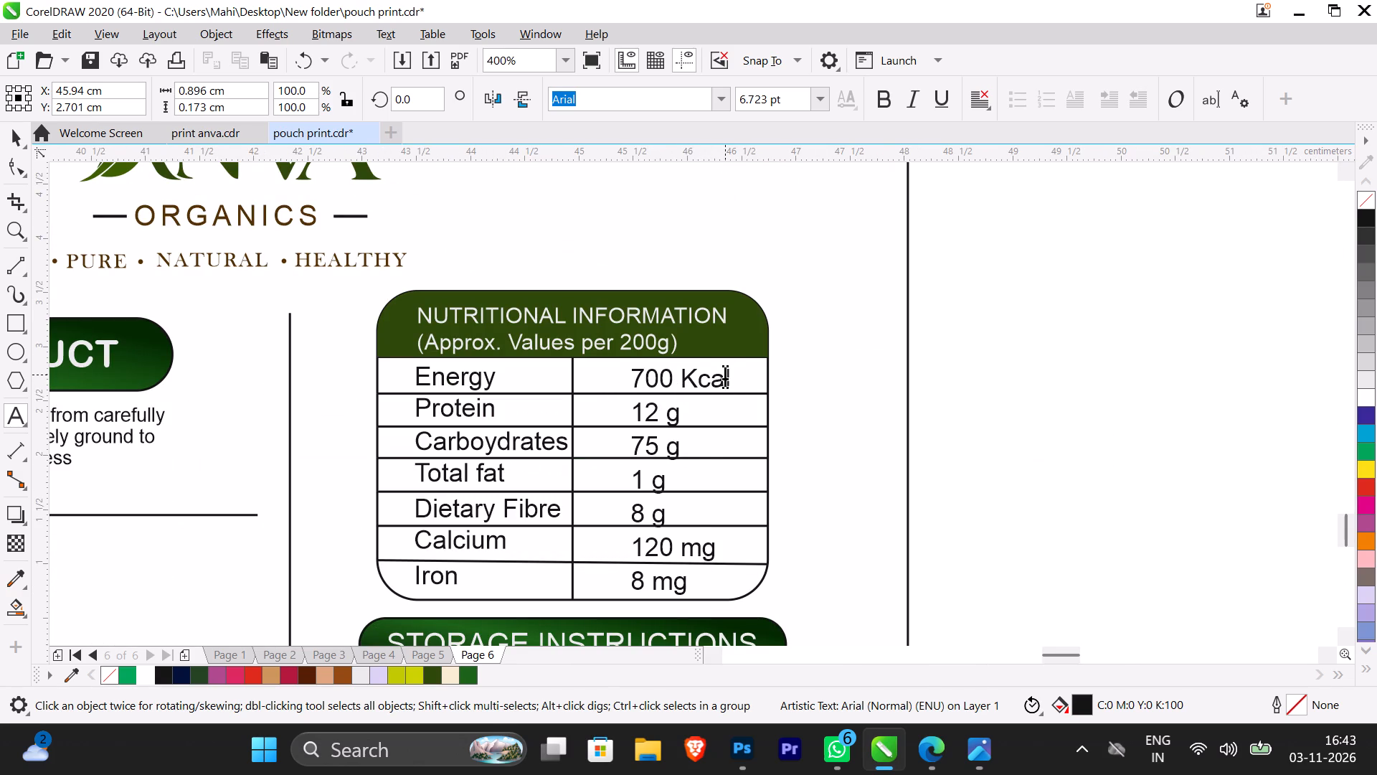
Set Protein to 24 g and Carbohydrates to 150 g in the 200 g beetroot label's nutrition table.
{"action": "left_click", "coordinate": [663, 408]}
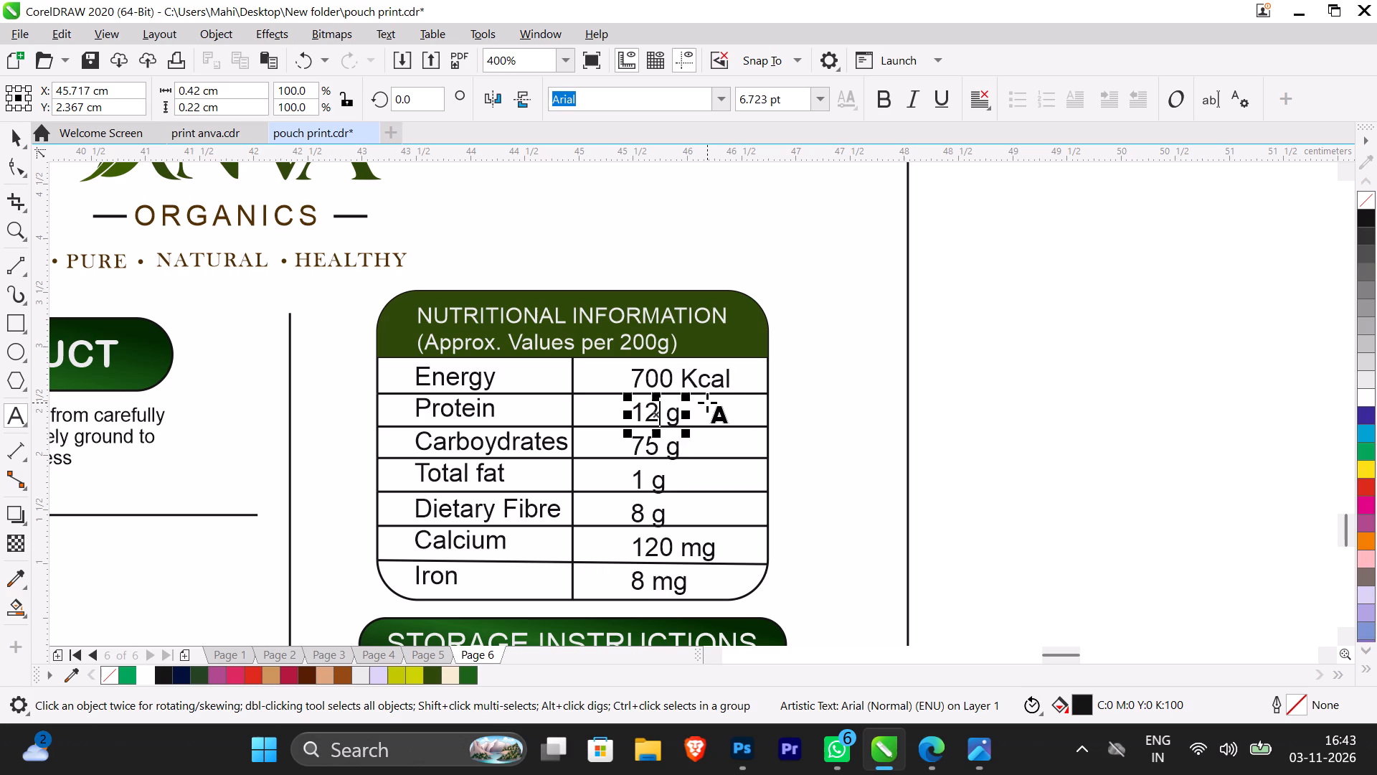
{"action": "key", "text": "BackSpace"}
{"action": "key", "text": "BackSpace"}
{"action": "type", "text": "24"}
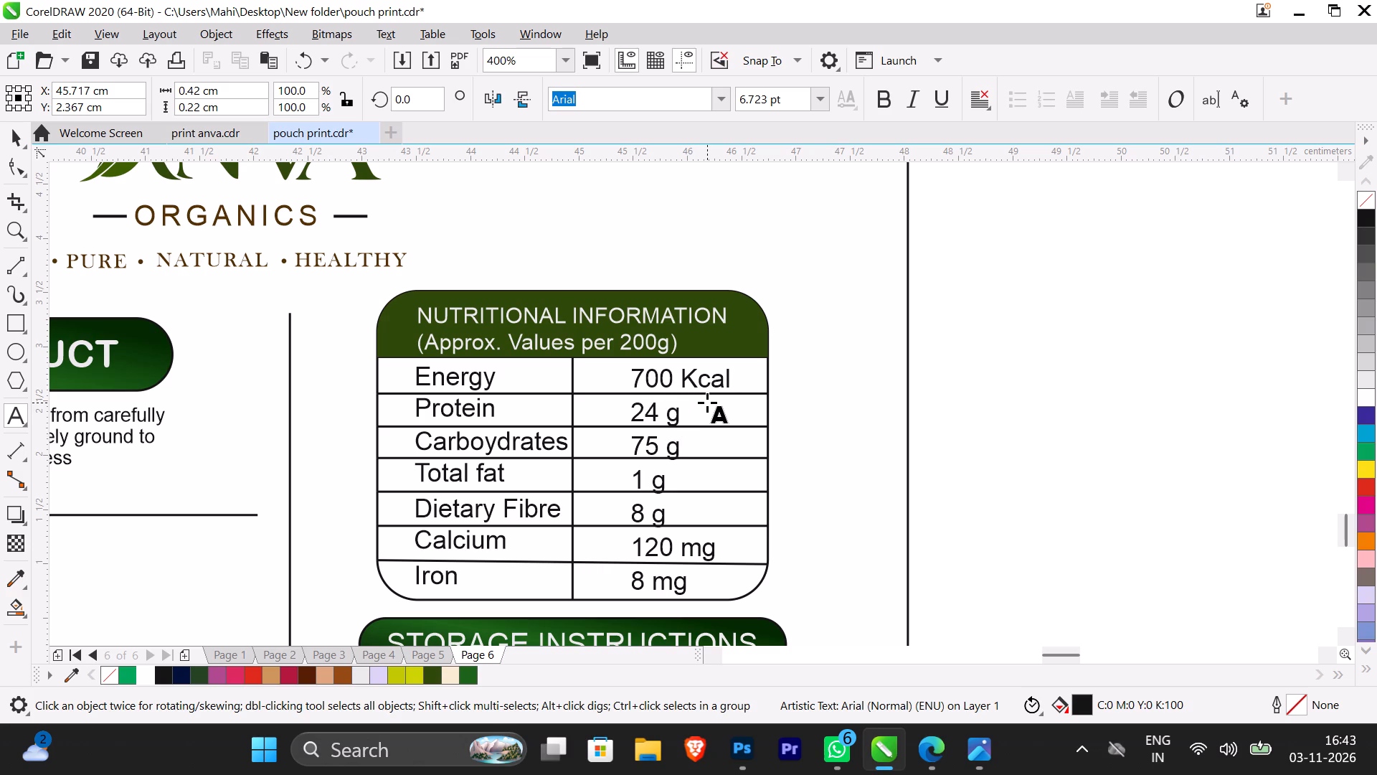
{"action": "left_click", "coordinate": [656, 444]}
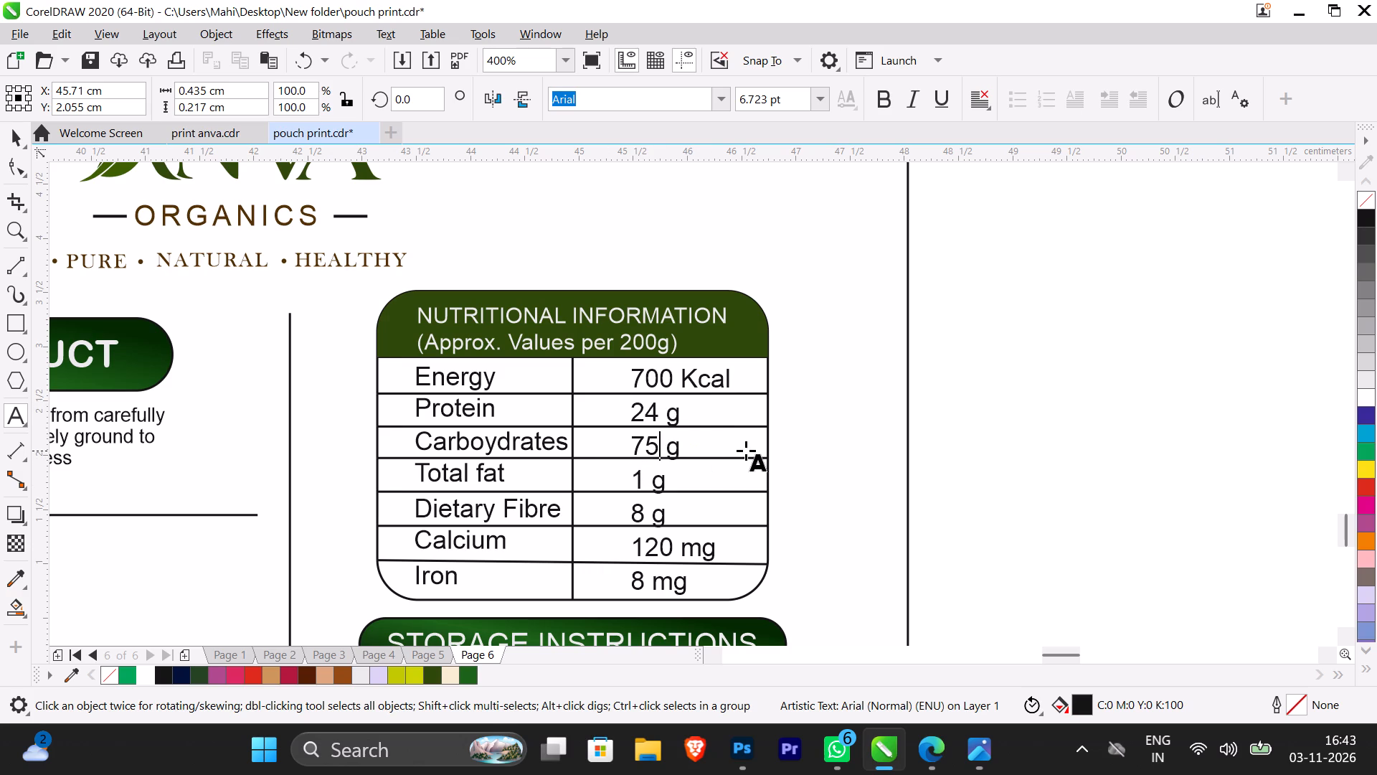
{"action": "key", "text": "BackSpace"}
{"action": "key", "text": "BackSpace"}
{"action": "type", "text": "1580"}
{"action": "key", "text": "BackSpace"}
{"action": "key", "text": "BackSpace"}
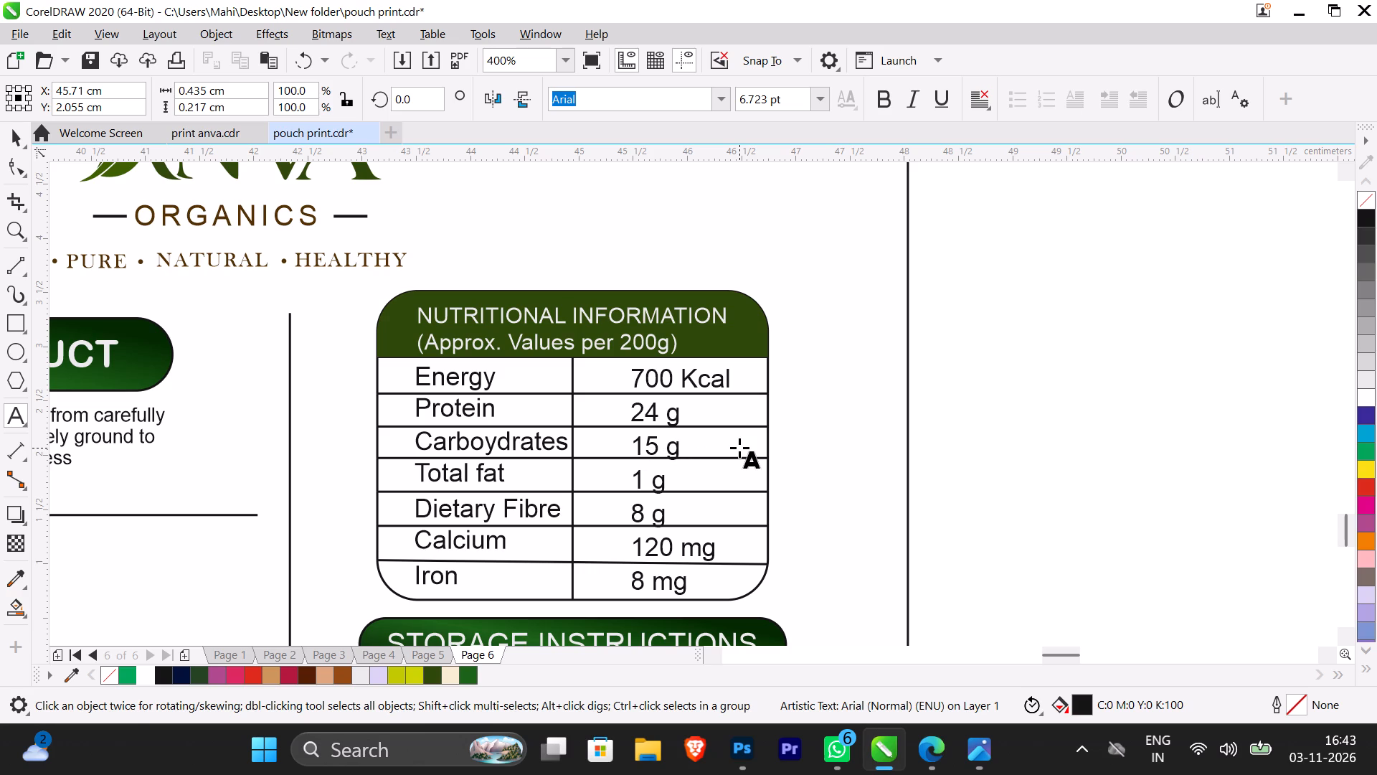
{"action": "key", "text": "0"}
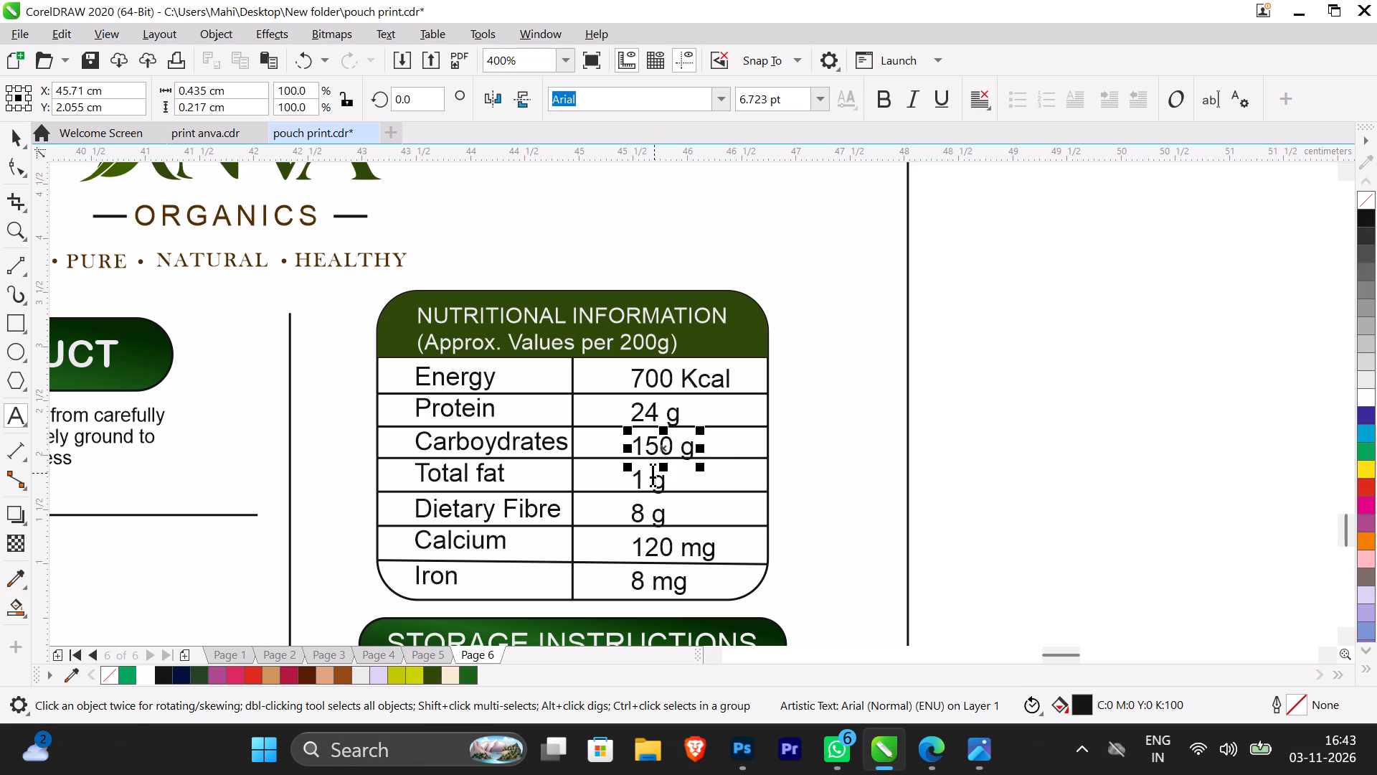
Set Total fat to 2 g and Dietary Fibre to 16 g in the 200 g beetroot label's nutrition table.
{"action": "left_click", "coordinate": [646, 473]}
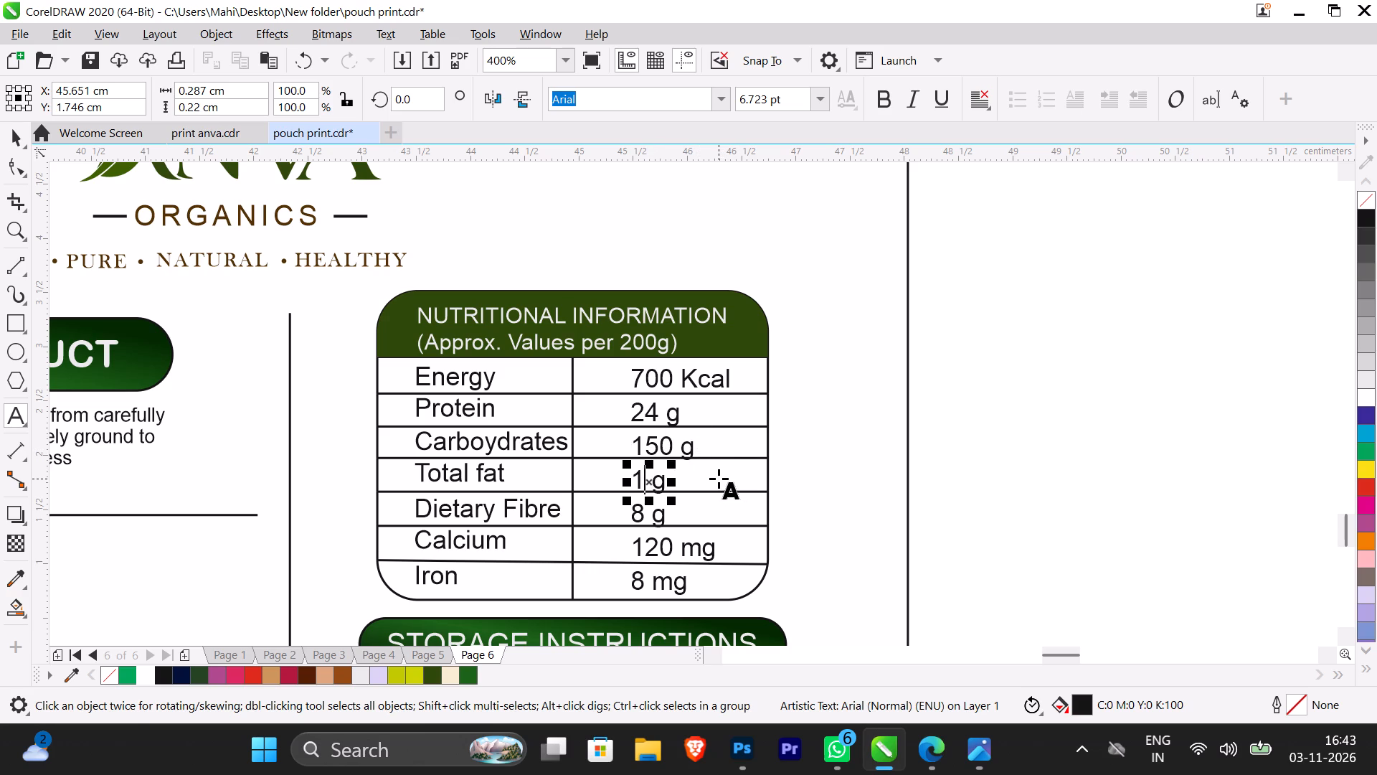
{"action": "key", "text": "BackSpace"}
{"action": "key", "text": "2"}
{"action": "left_click", "coordinate": [644, 513]}
{"action": "key", "text": "BackSpace"}
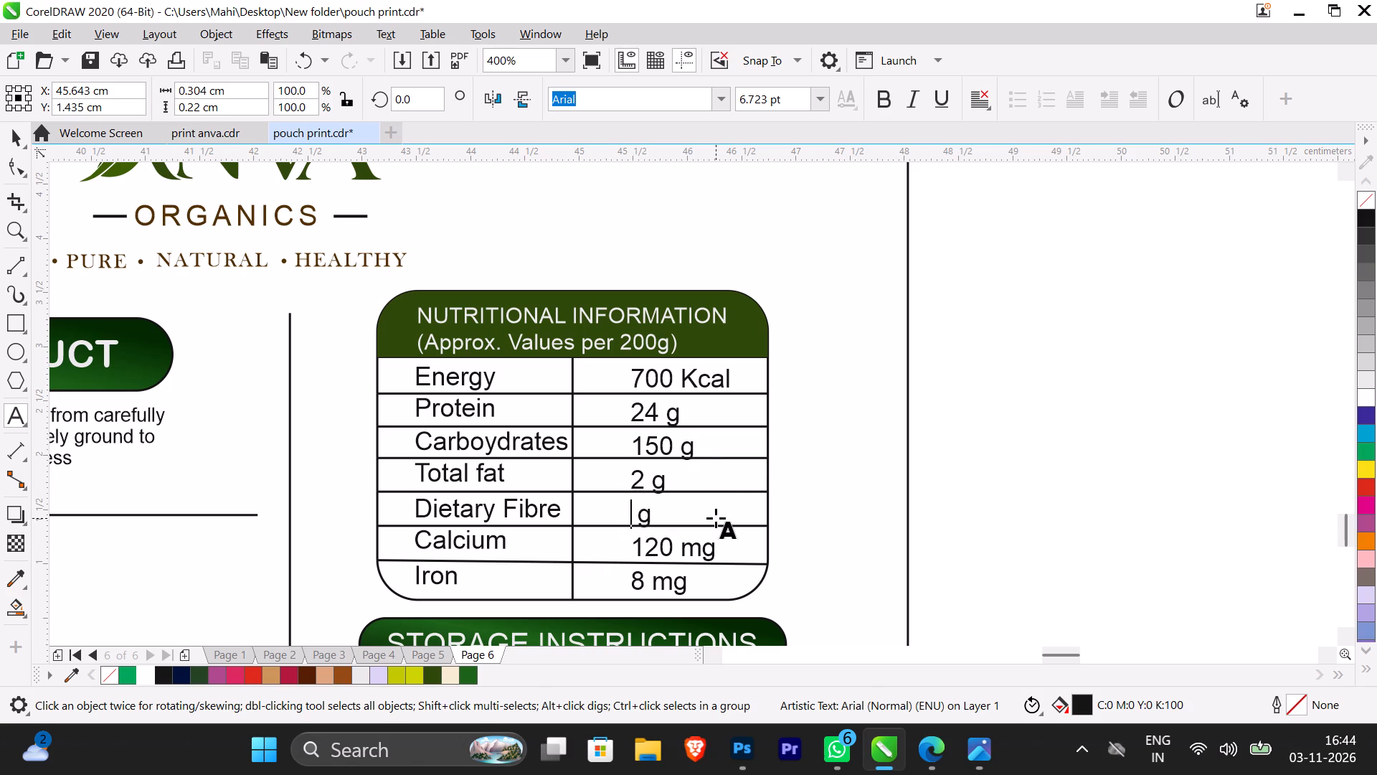
{"action": "type", "text": "16"}
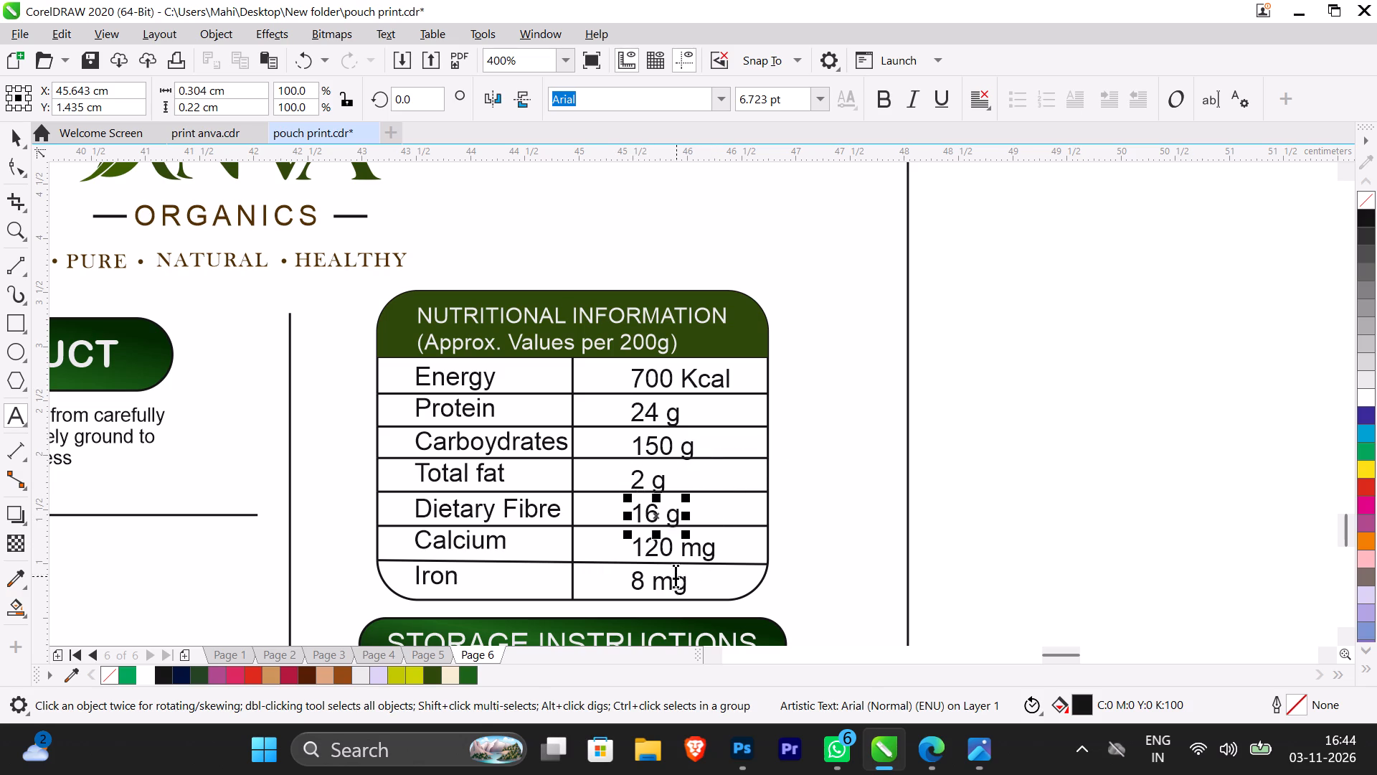
Set Calcium to 240 mg and Iron to 16 mg in the 200 g beetroot label's nutrition table.
{"action": "left_click", "coordinate": [676, 541]}
{"action": "key", "text": "BackSpace"}
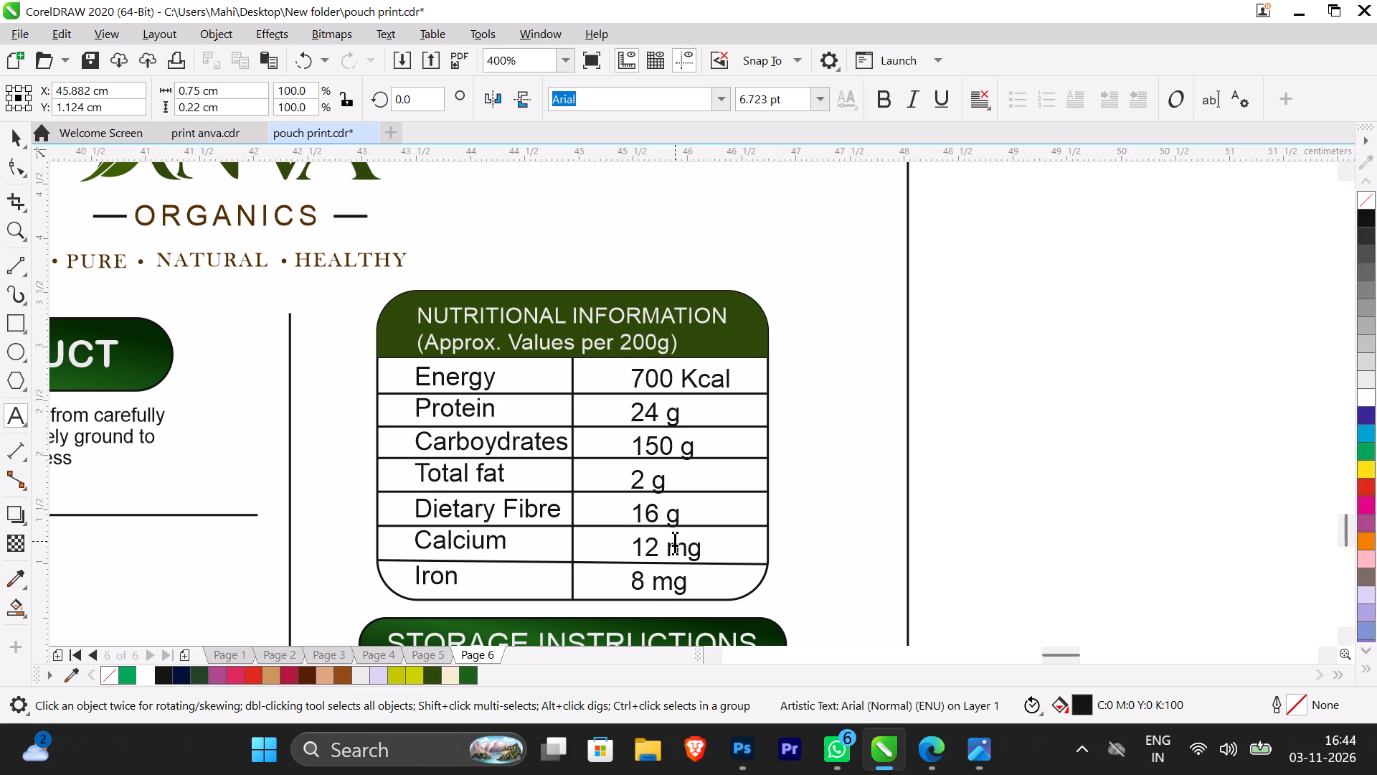
{"action": "key", "text": "BackSpace"}
{"action": "key", "text": "BackSpace"}
{"action": "type", "text": "240"}
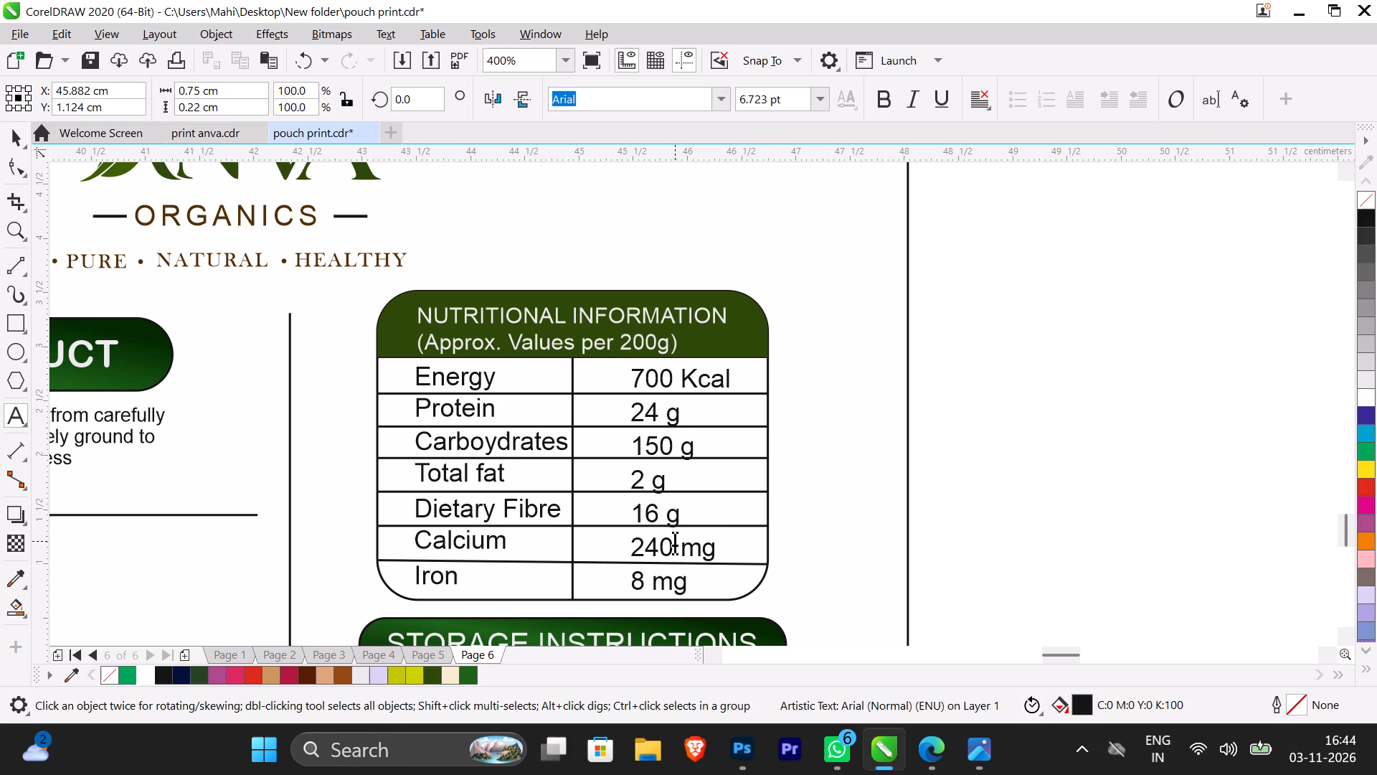
{"action": "left_click", "coordinate": [640, 578]}
{"action": "key", "text": "BackSpace"}
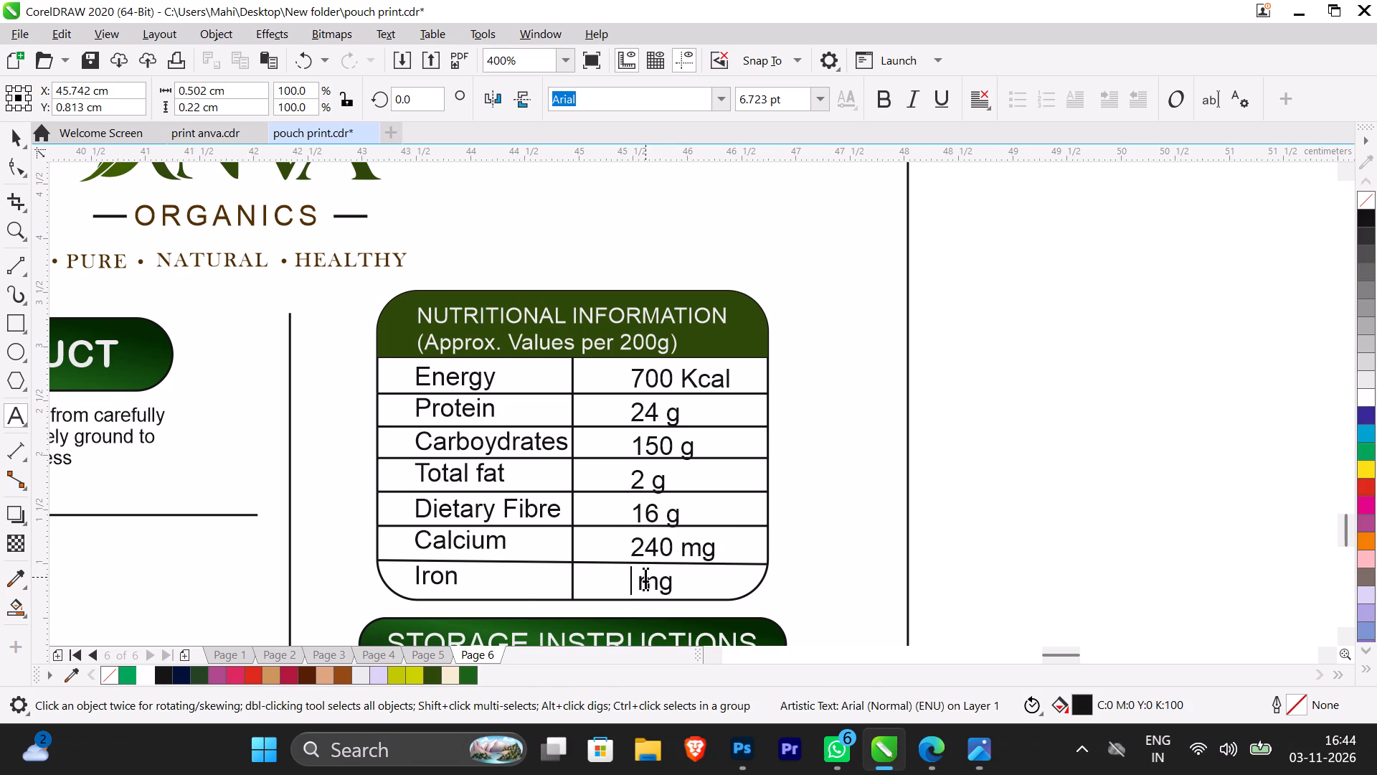
{"action": "type", "text": "16"}
{"action": "scroll", "coordinate": [771, 497], "scroll_direction": "down", "scroll_amount": 1}
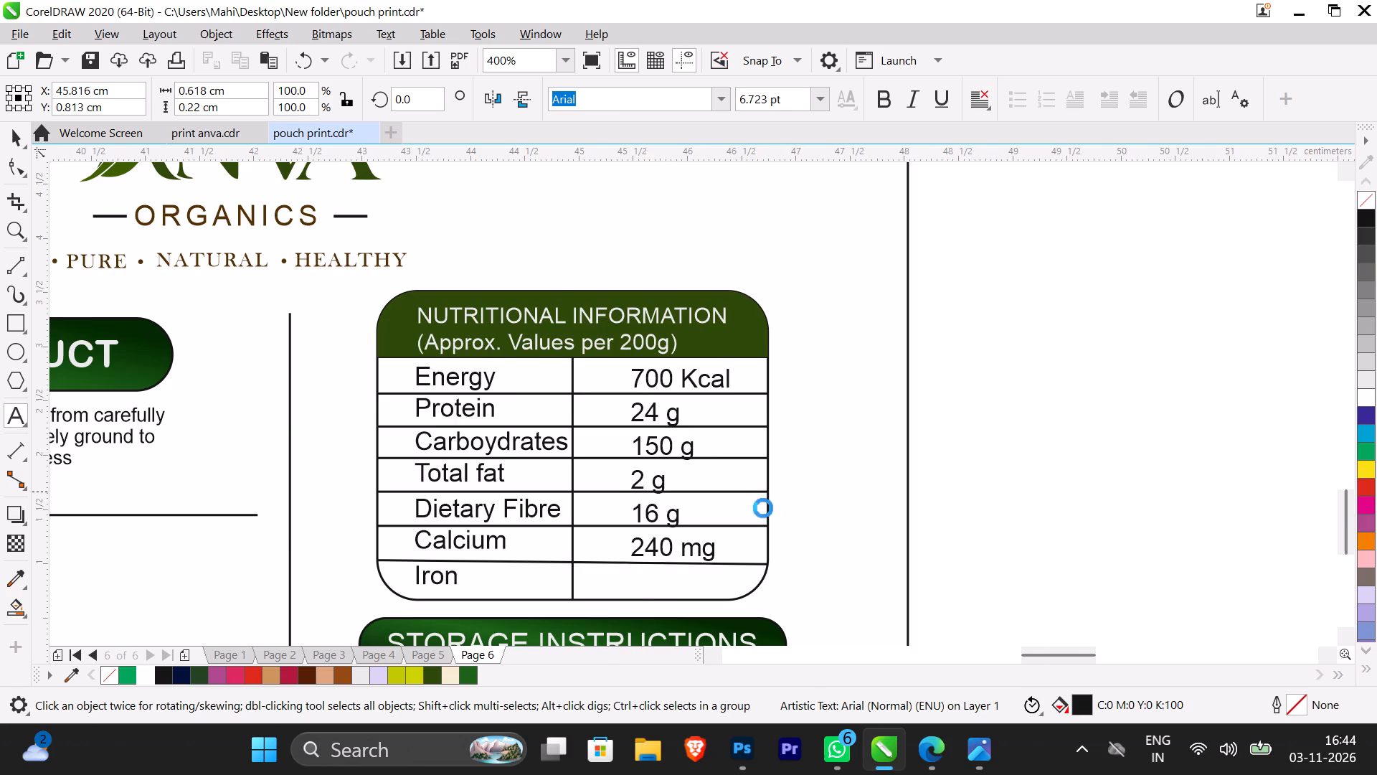
{"action": "scroll", "coordinate": [729, 546], "scroll_direction": "down", "scroll_amount": 2}
{"action": "scroll", "coordinate": [732, 573], "scroll_direction": "up", "scroll_amount": 3}
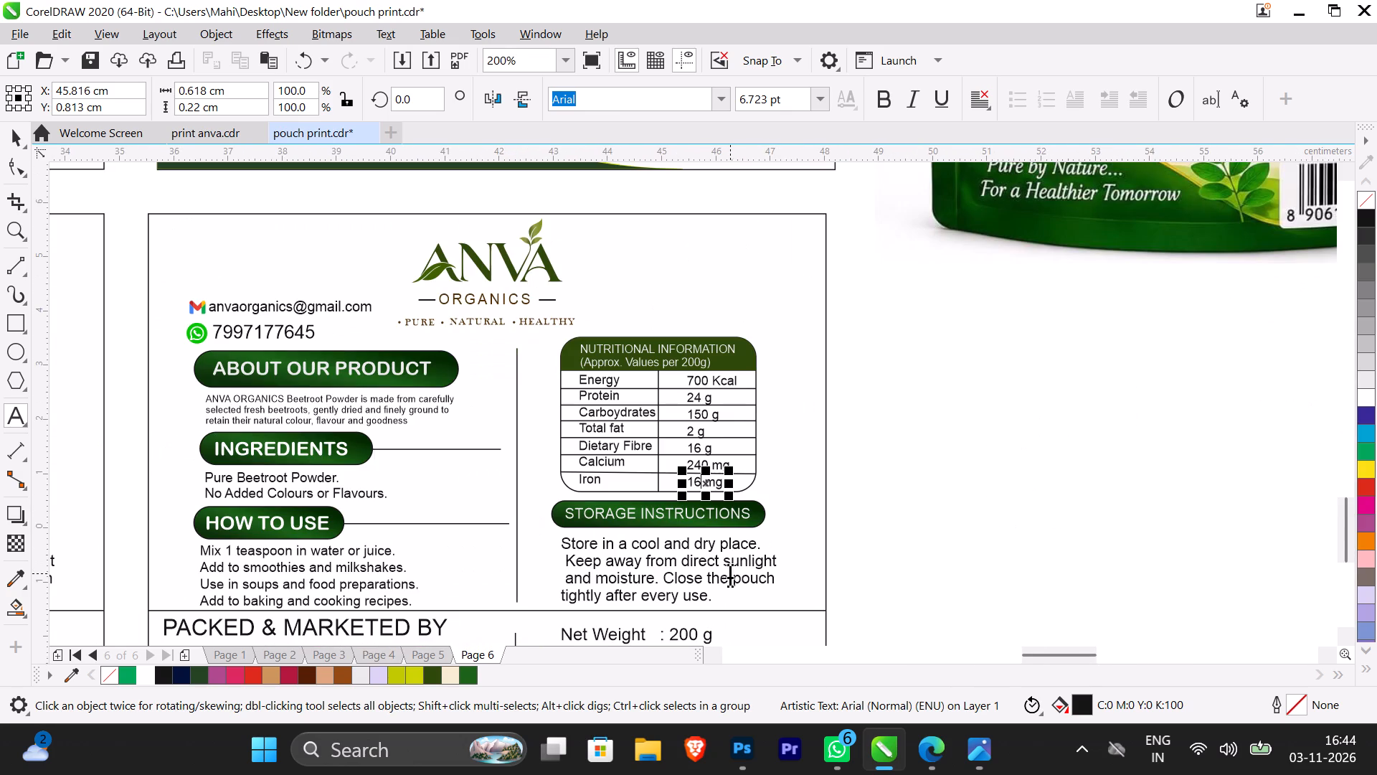
{"action": "scroll", "coordinate": [724, 570], "scroll_direction": "down", "scroll_amount": 3}
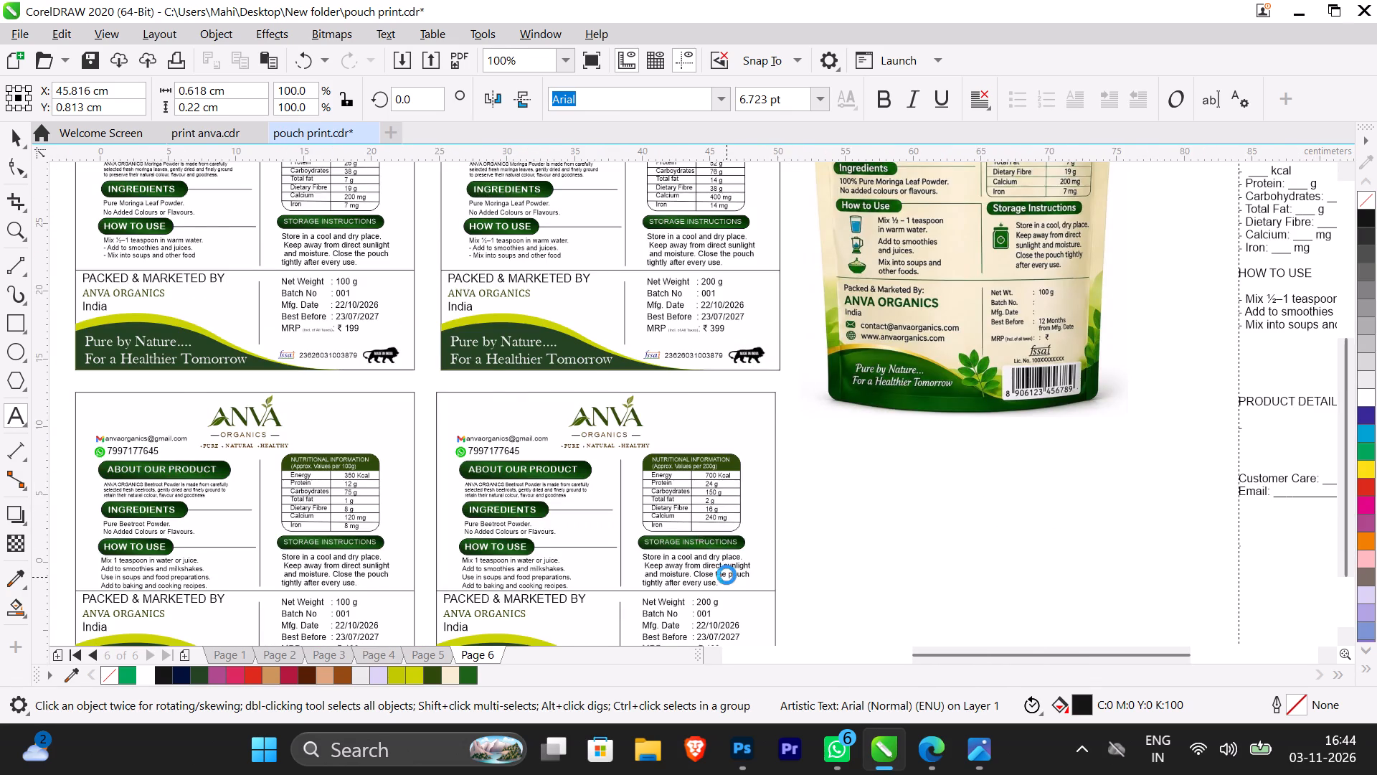
{"action": "scroll", "coordinate": [731, 609], "scroll_direction": "up", "scroll_amount": 2}
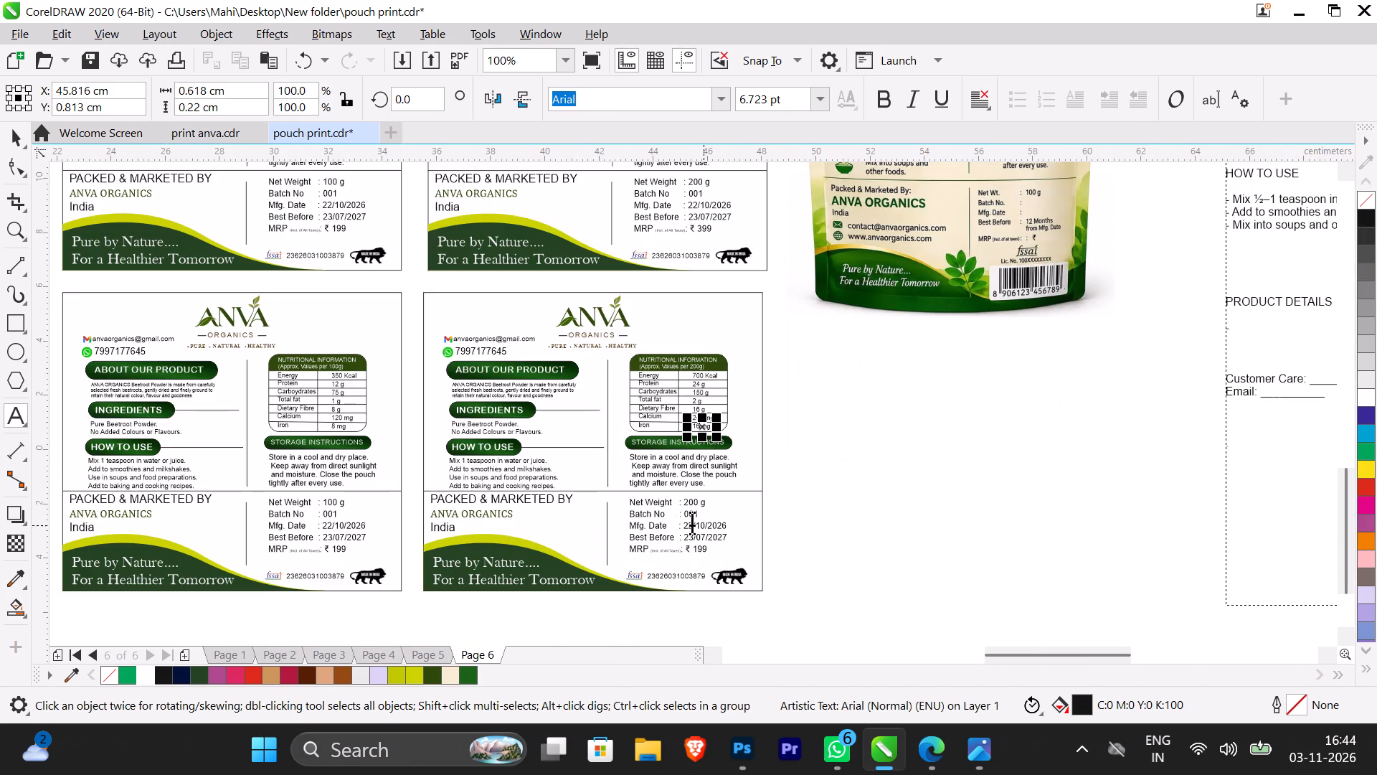
{"action": "left_click", "coordinate": [11, 128]}
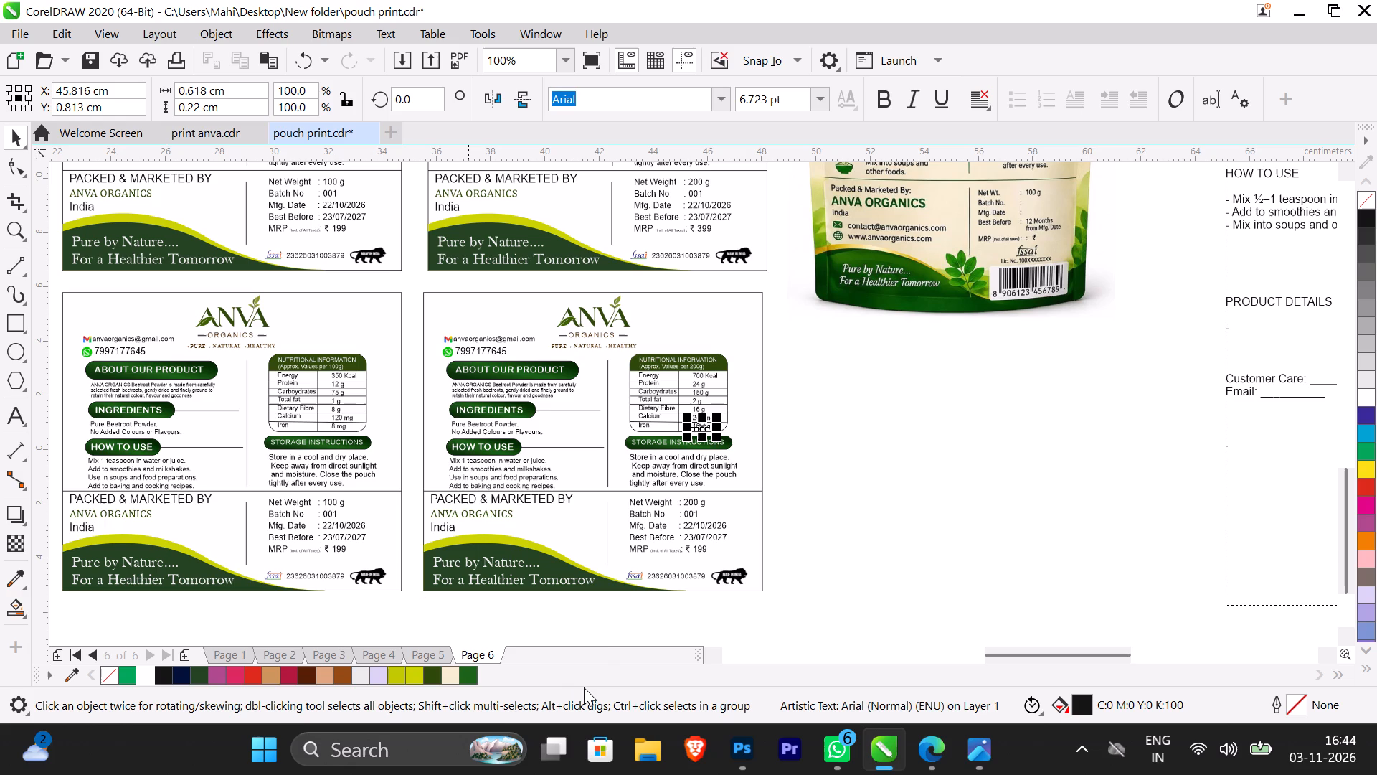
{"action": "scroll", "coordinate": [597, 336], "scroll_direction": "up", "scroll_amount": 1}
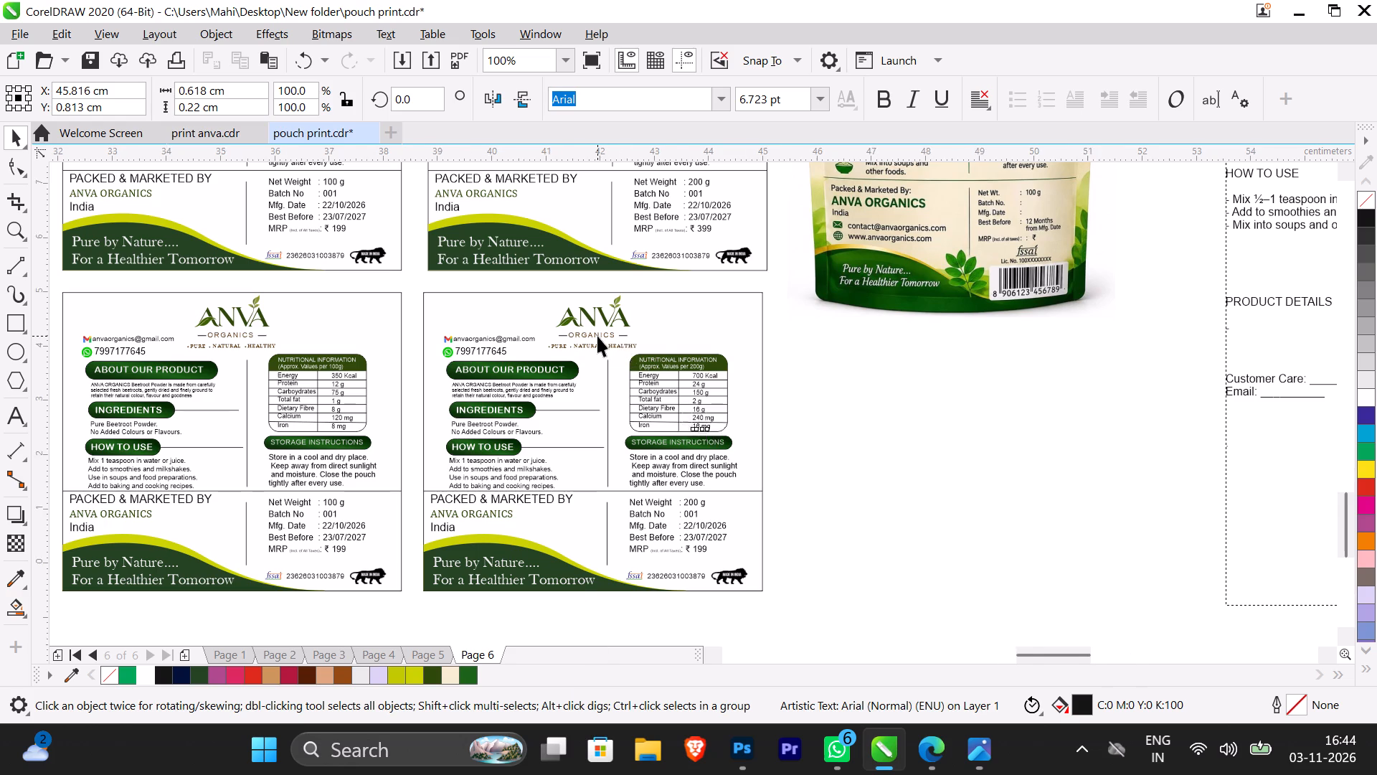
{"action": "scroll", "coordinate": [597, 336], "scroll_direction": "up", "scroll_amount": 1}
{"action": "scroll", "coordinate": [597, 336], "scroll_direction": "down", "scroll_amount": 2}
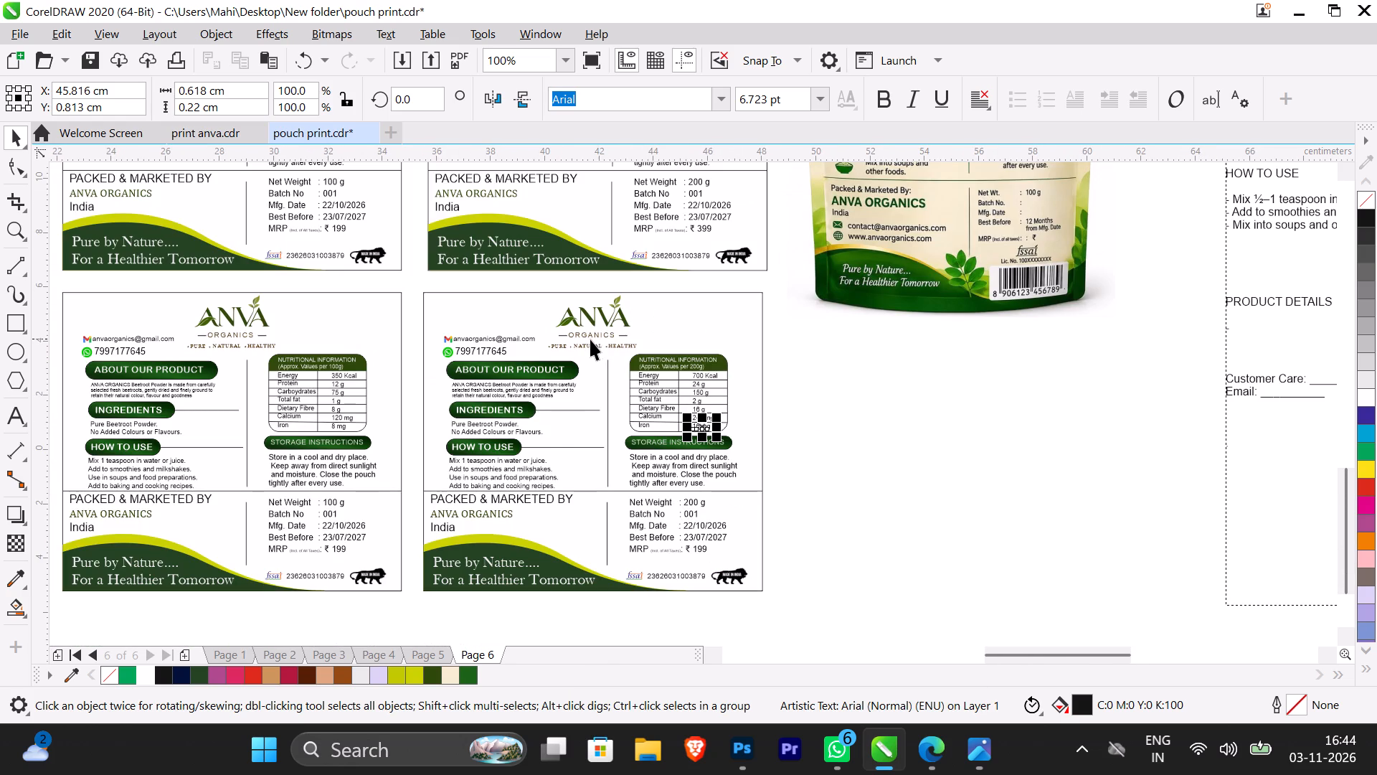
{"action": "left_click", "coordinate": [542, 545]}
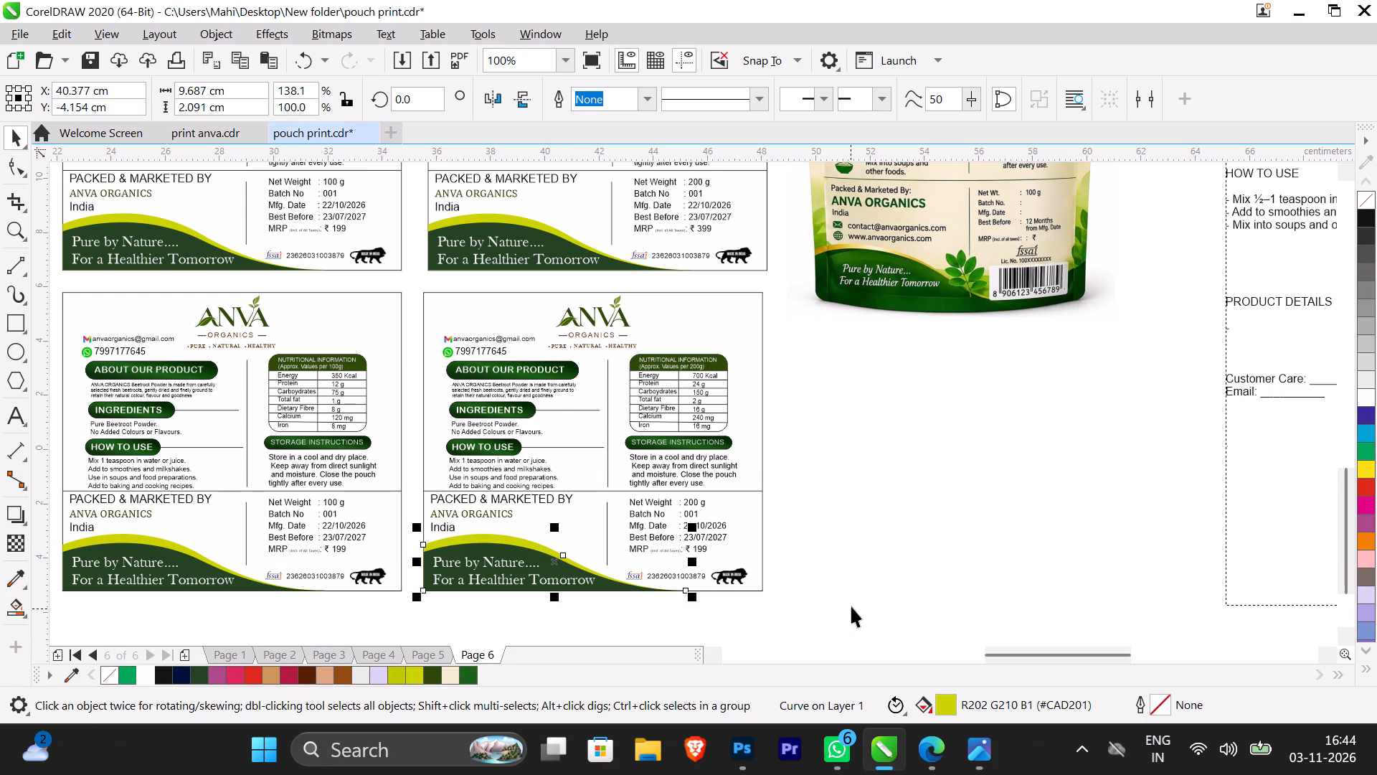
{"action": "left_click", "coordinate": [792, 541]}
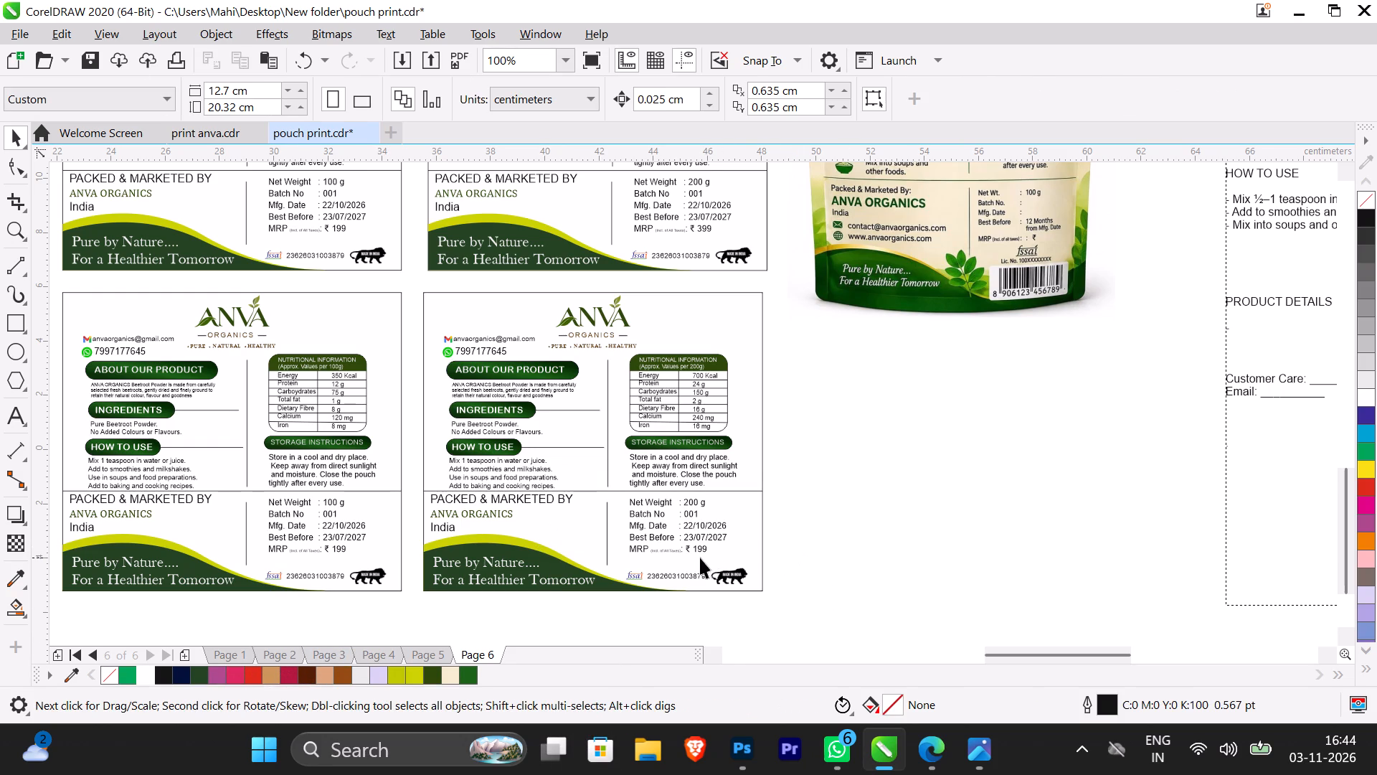
Set the MRP on the 200 g beetroot label to ₹ 399.
{"action": "scroll", "coordinate": [711, 556], "scroll_direction": "up", "scroll_amount": 2}
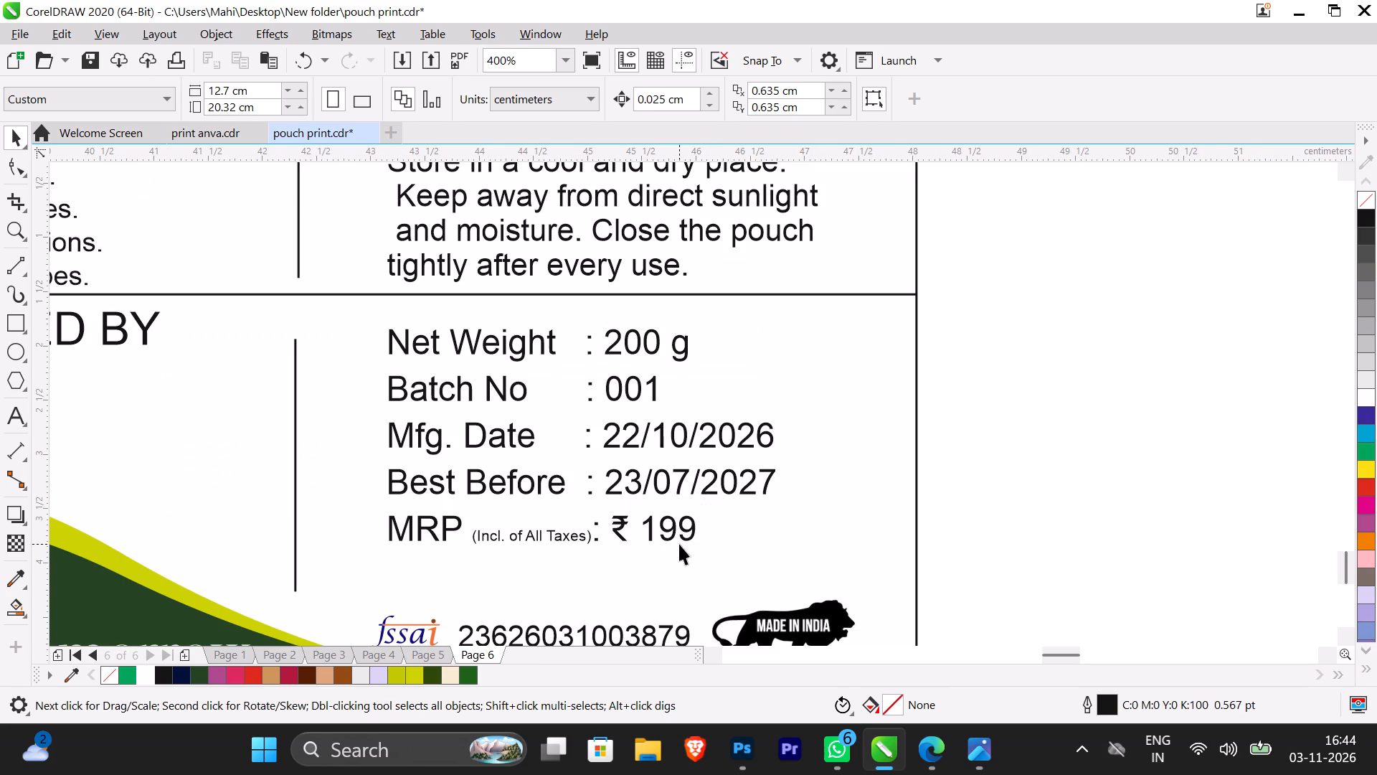
{"action": "double_click", "coordinate": [695, 527]}
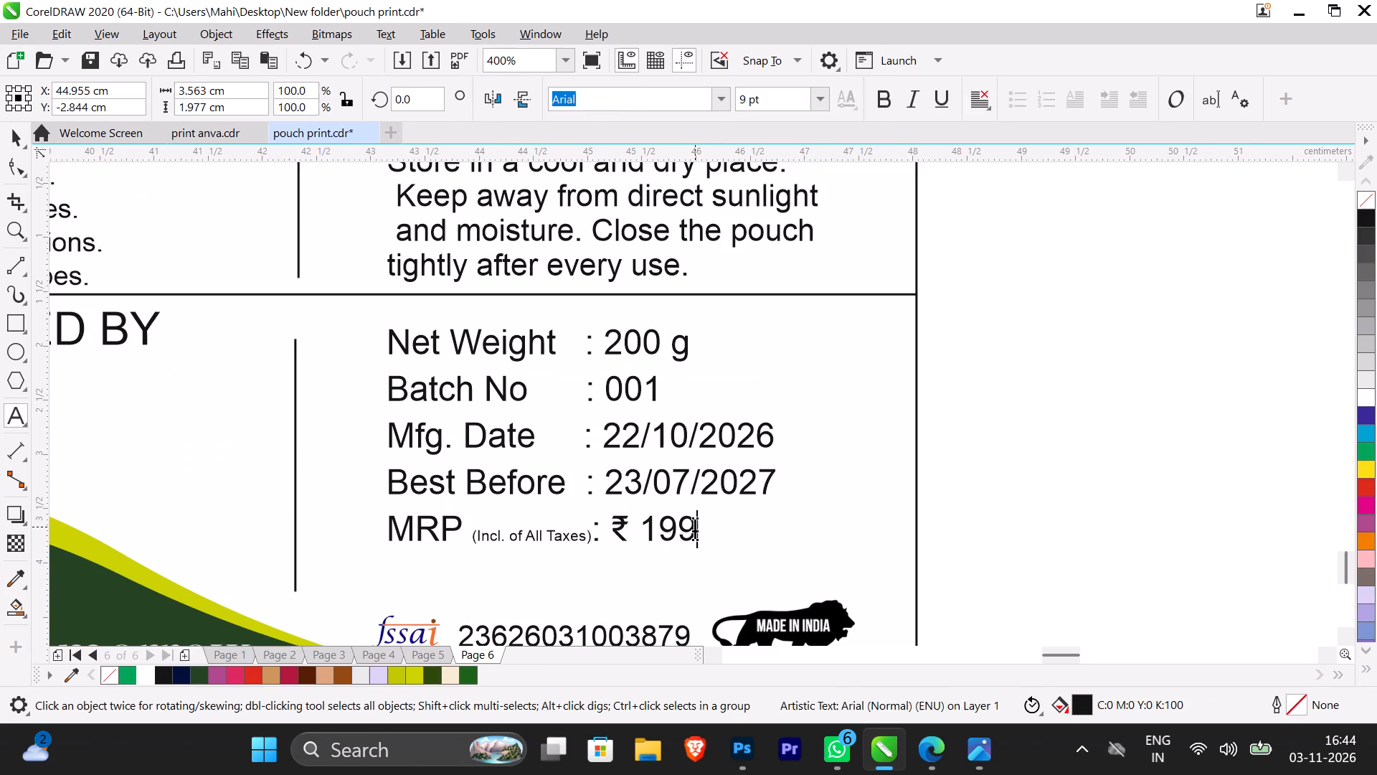
{"action": "key", "text": "BackSpace"}
{"action": "key", "text": "BackSpace"}
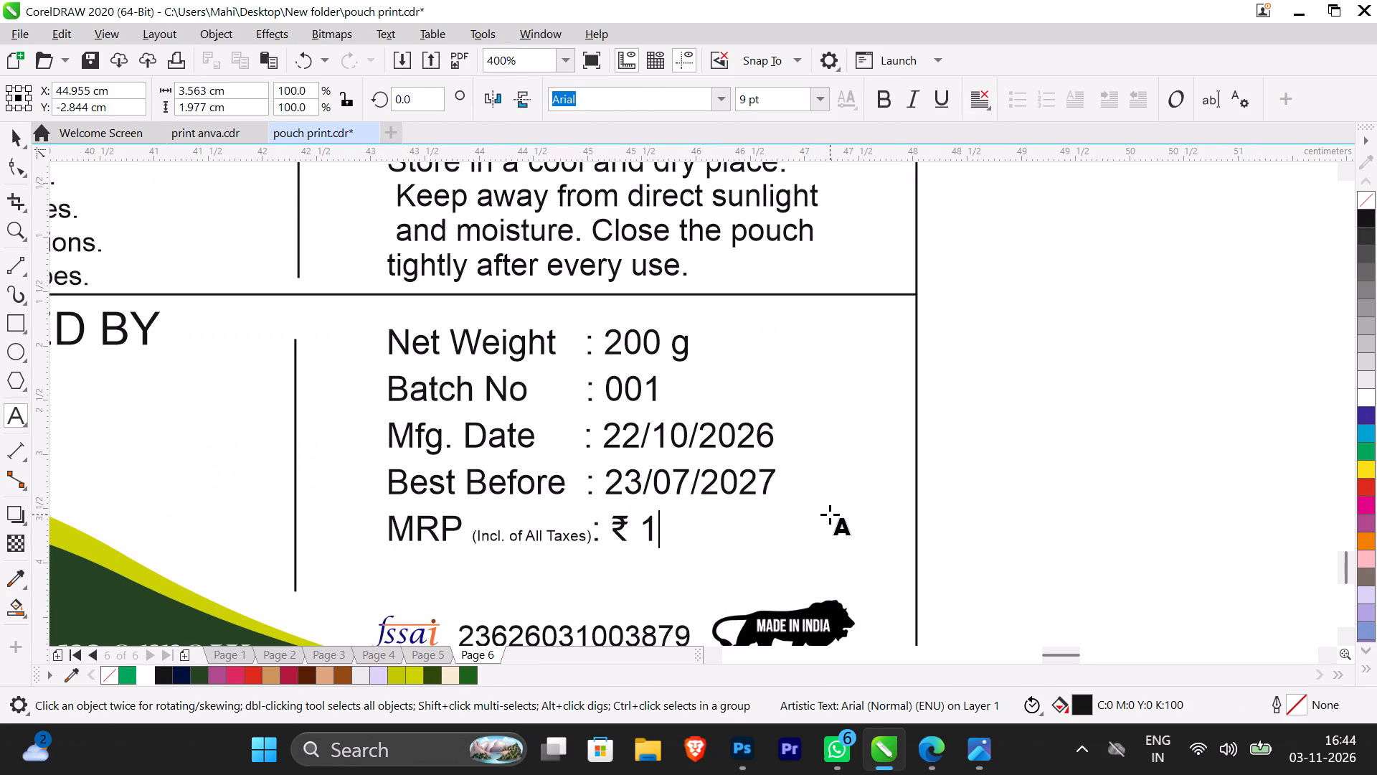
{"action": "key", "text": "BackSpace"}
{"action": "type", "text": "399"}
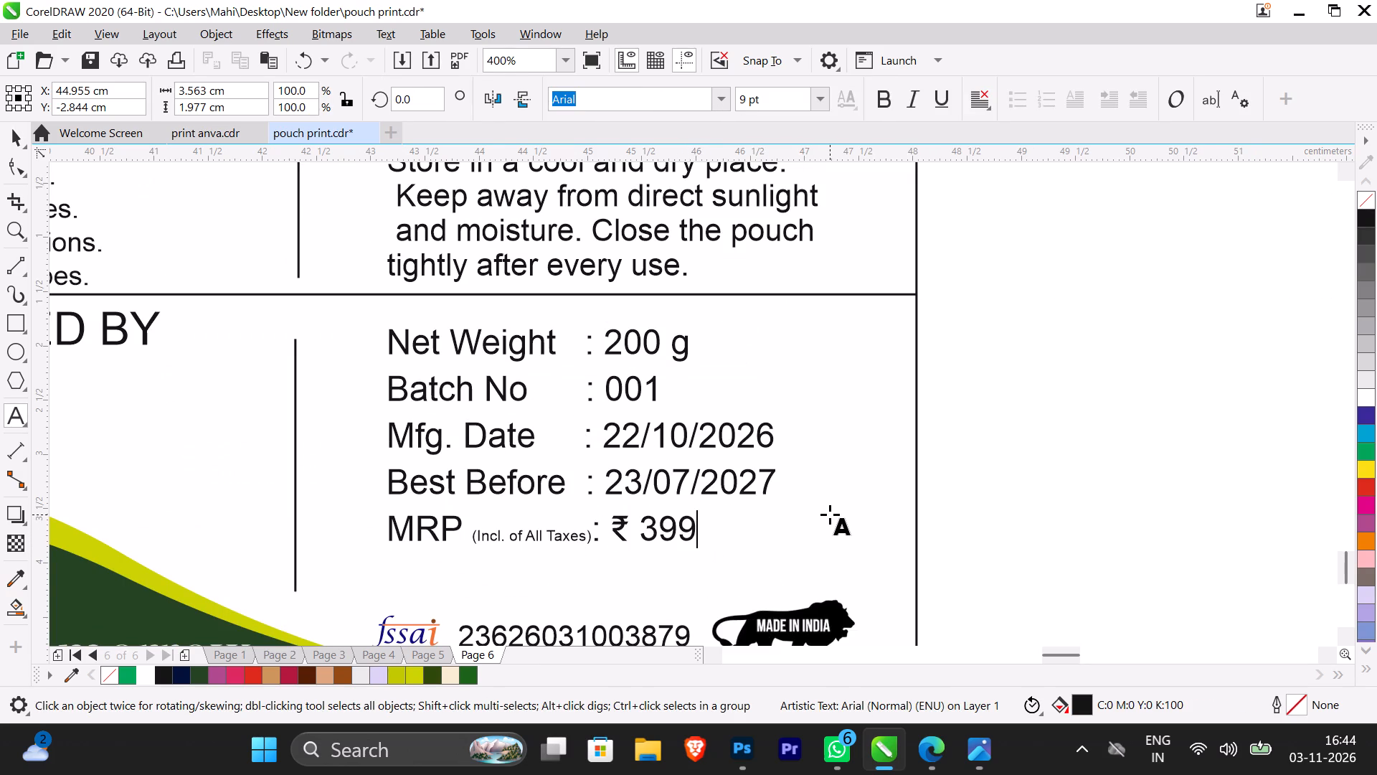
{"action": "scroll", "coordinate": [800, 507], "scroll_direction": "down", "scroll_amount": 1}
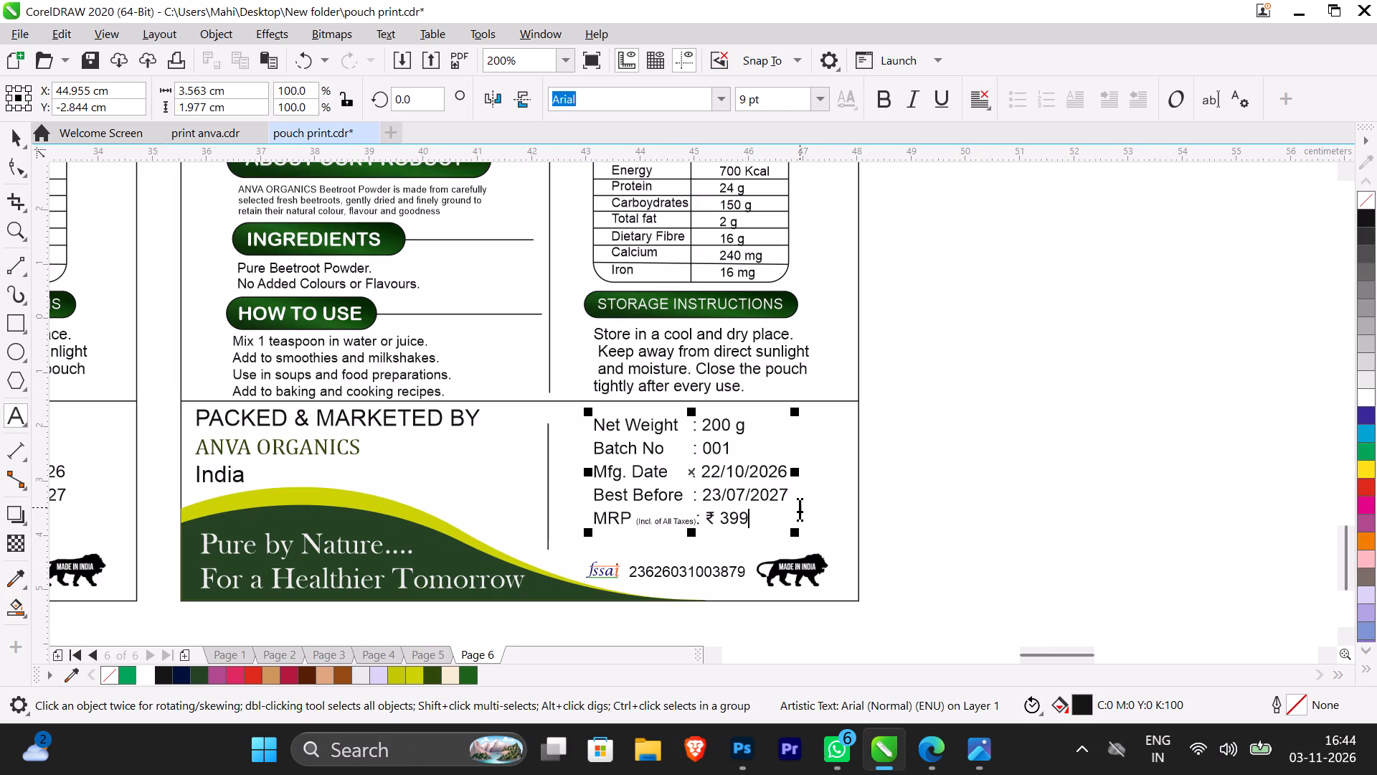
{"action": "scroll", "coordinate": [269, 350], "scroll_direction": "down", "scroll_amount": 1}
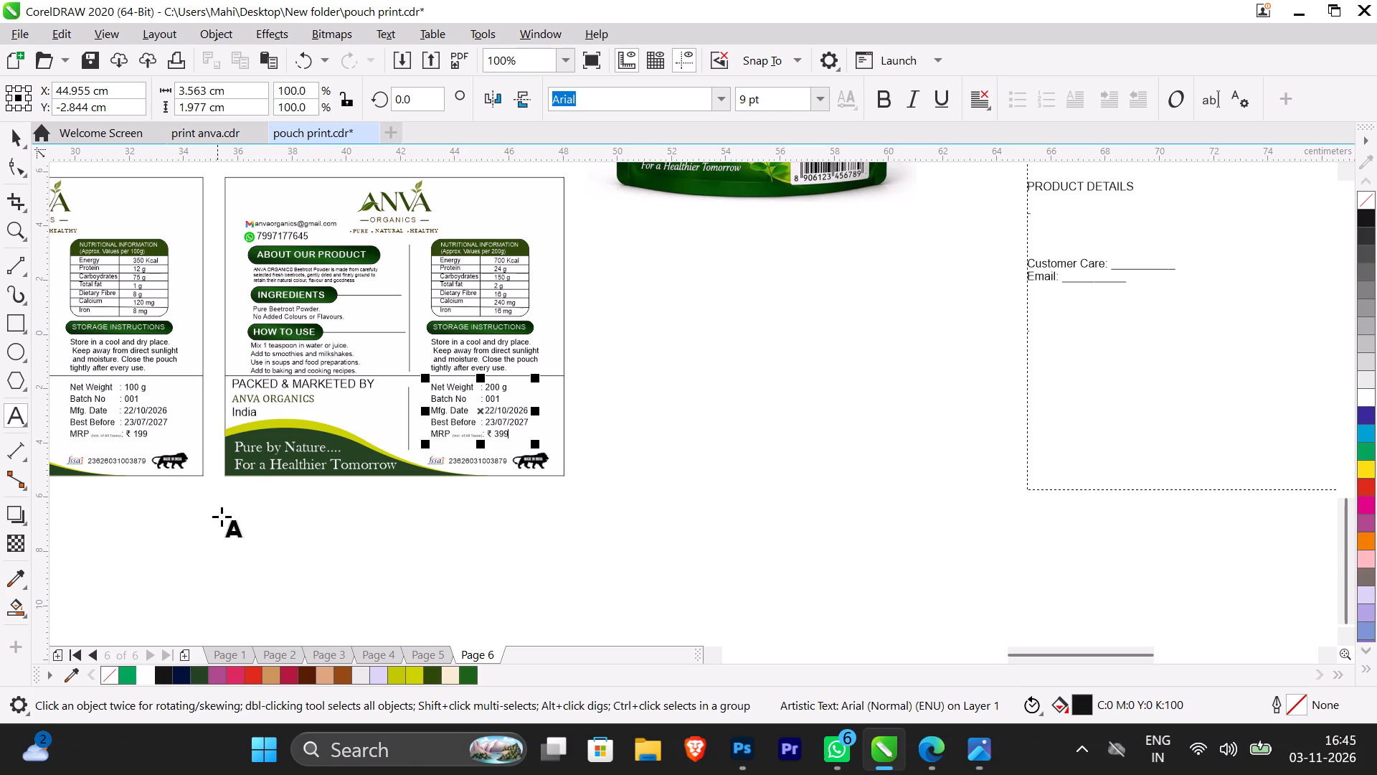
{"action": "left_click", "coordinate": [13, 144]}
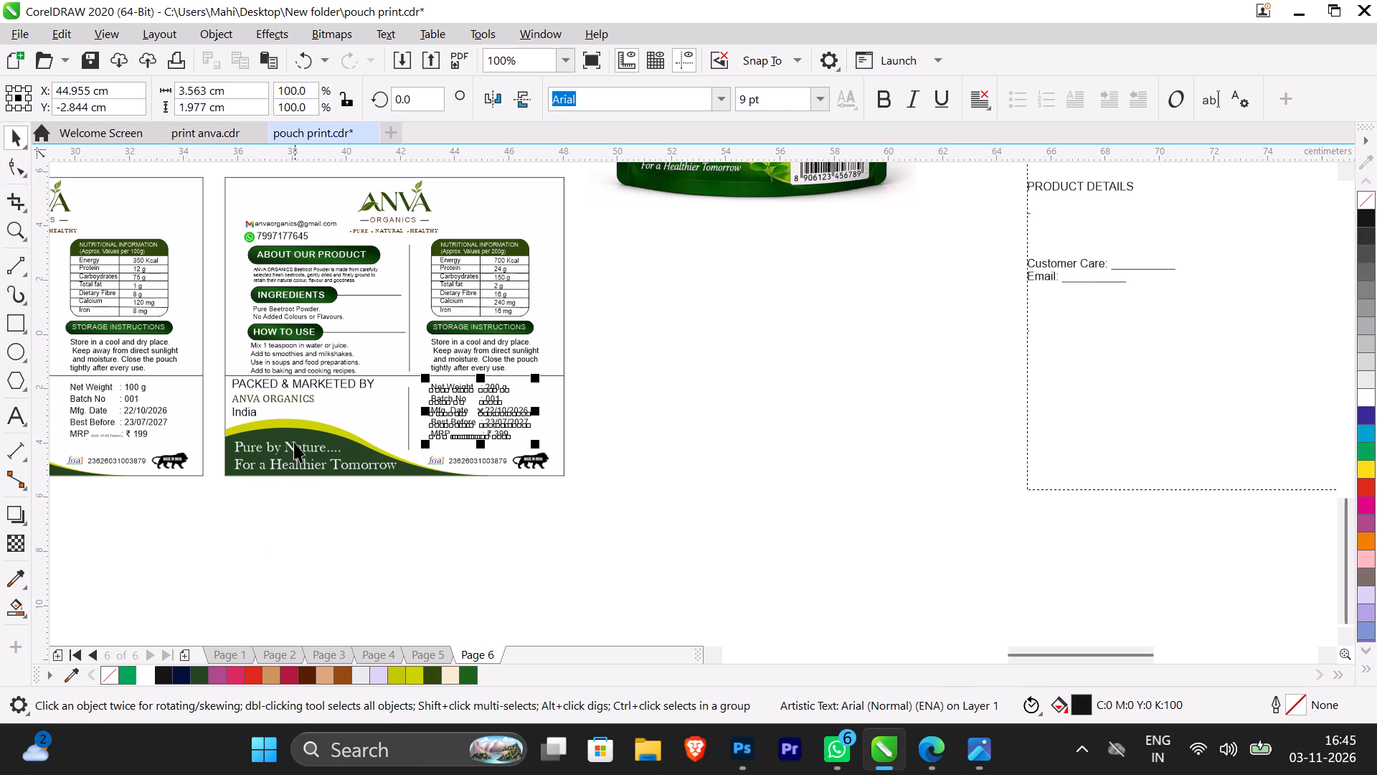
Fill the dark green wave behind the slogan on the 200 g beetroot label with crimson #B3193D.
{"action": "left_click", "coordinate": [285, 426]}
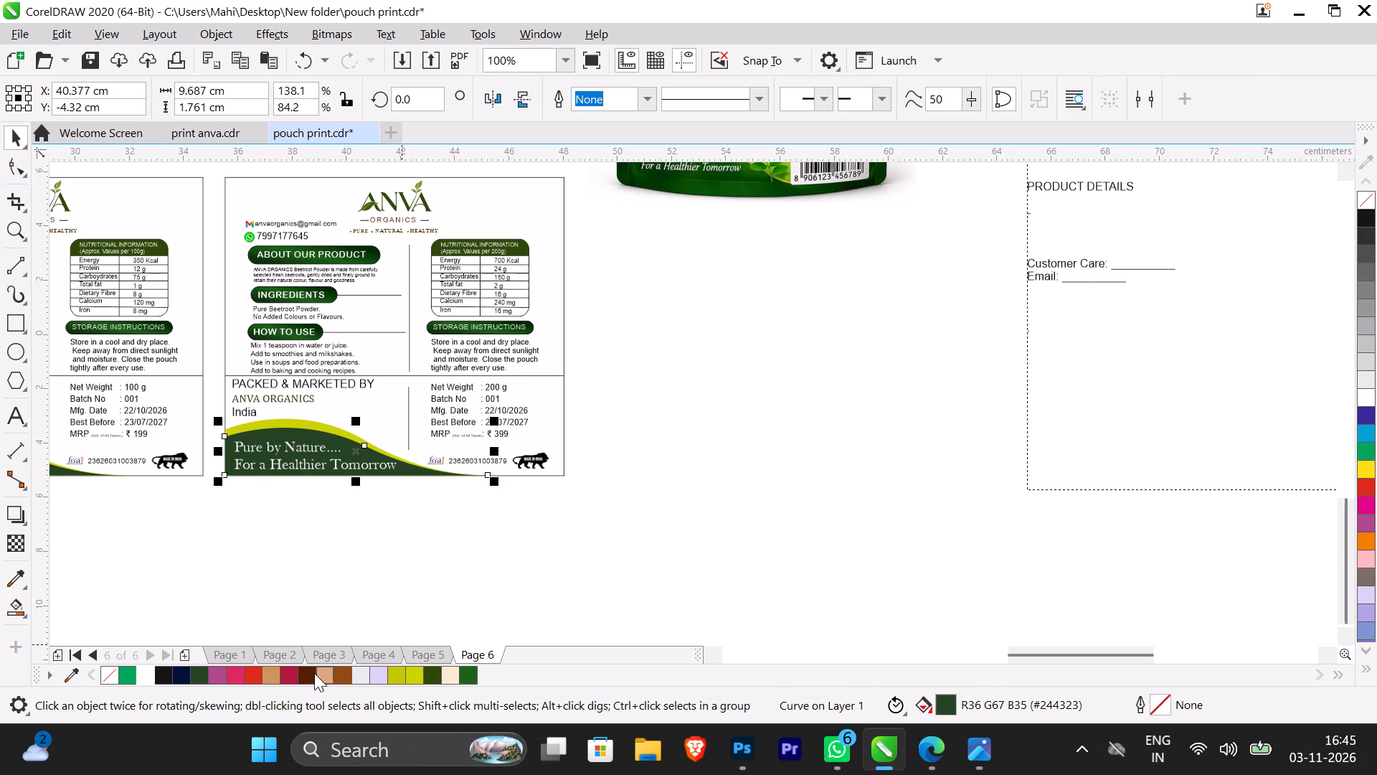
{"action": "left_click", "coordinate": [217, 672]}
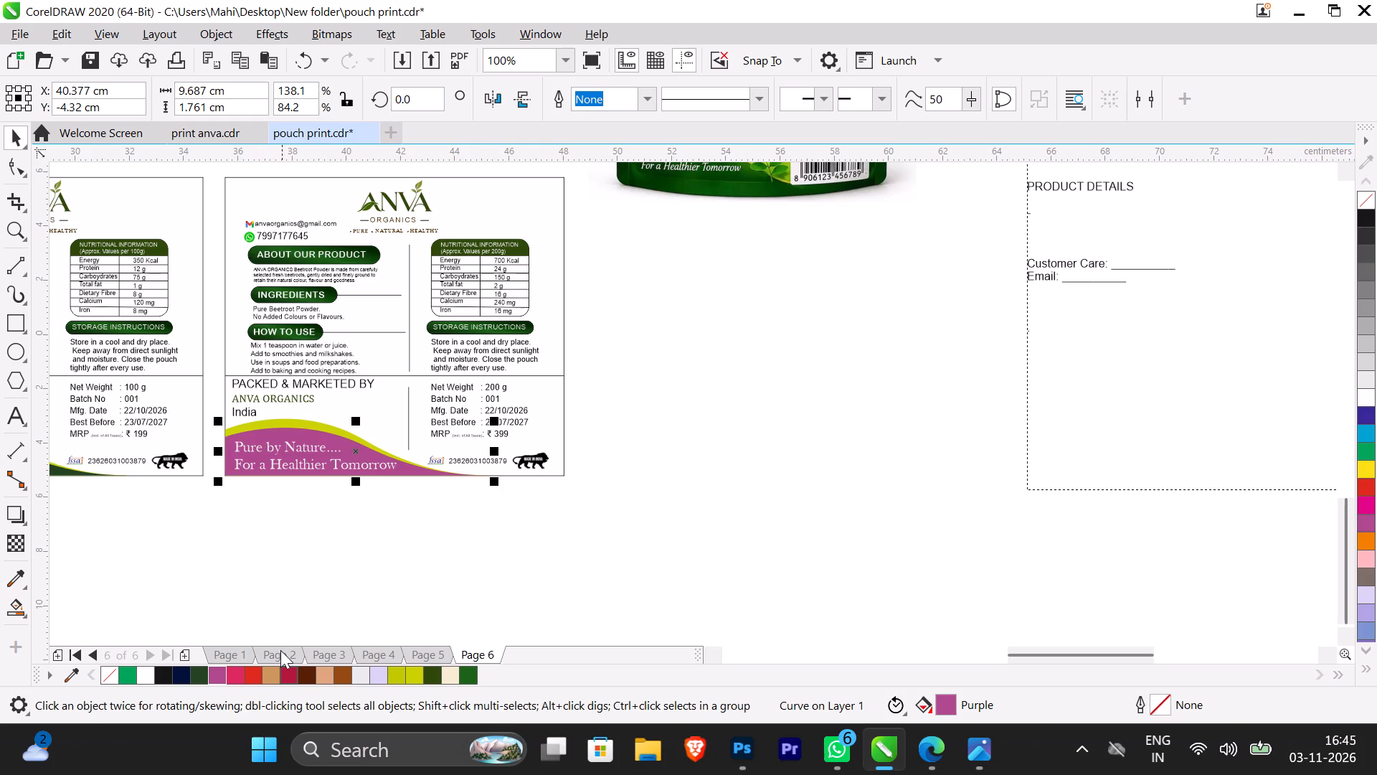
{"action": "key", "text": "ctrl+z"}
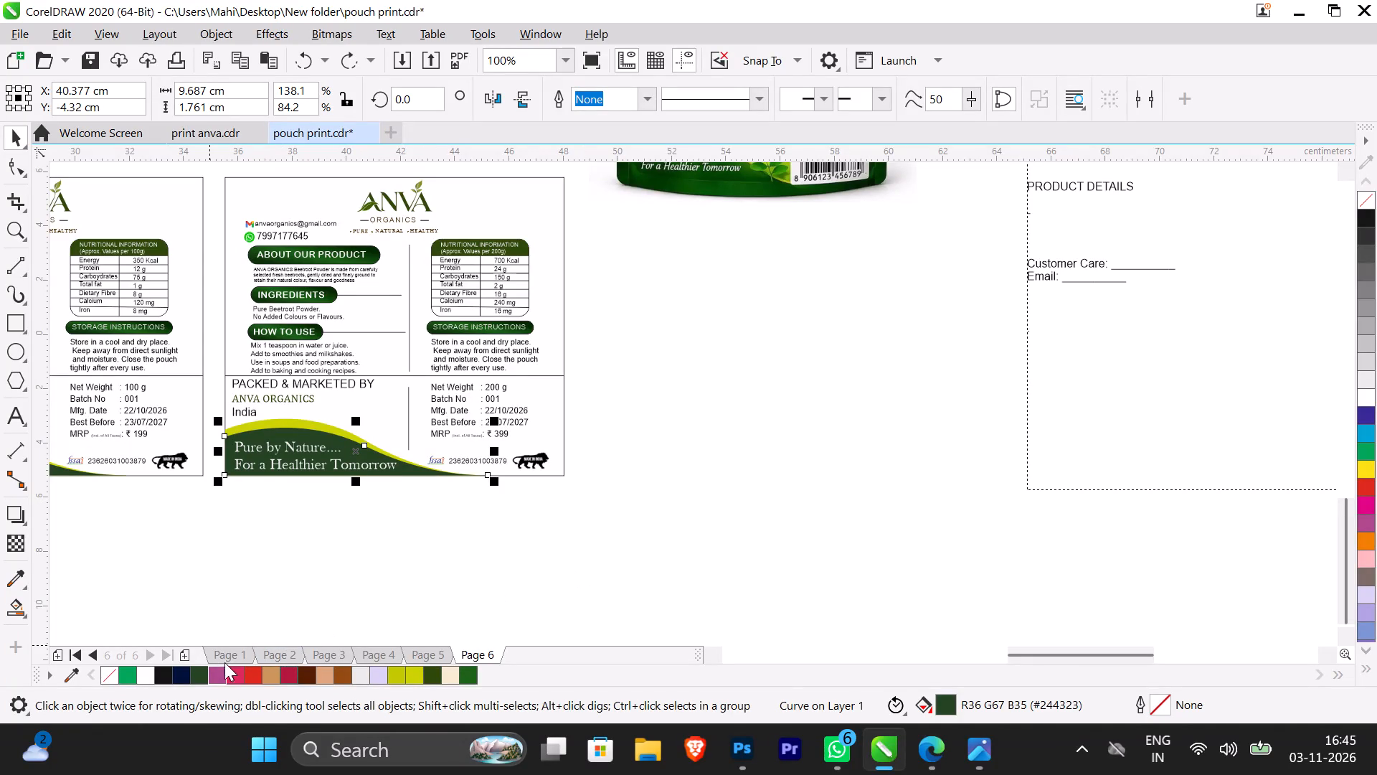
{"action": "left_click", "coordinate": [285, 674]}
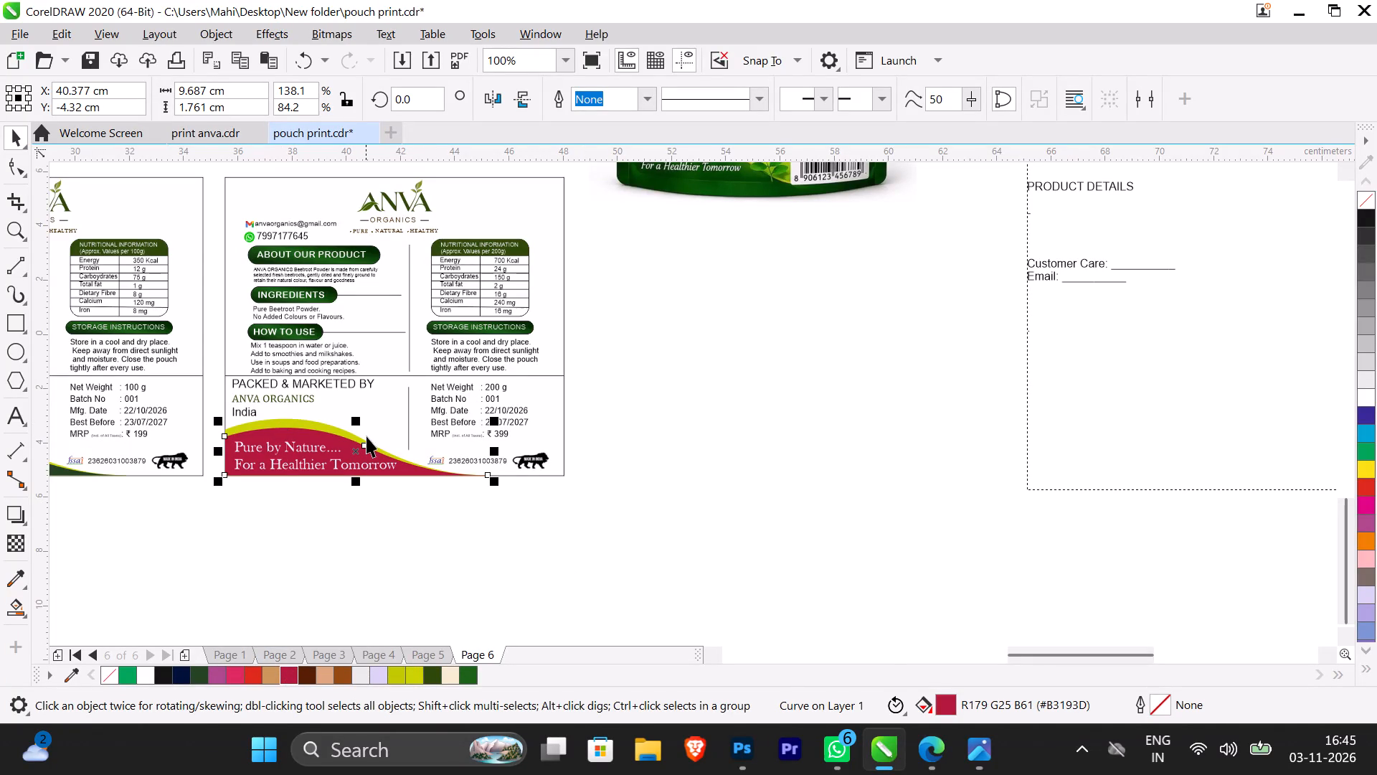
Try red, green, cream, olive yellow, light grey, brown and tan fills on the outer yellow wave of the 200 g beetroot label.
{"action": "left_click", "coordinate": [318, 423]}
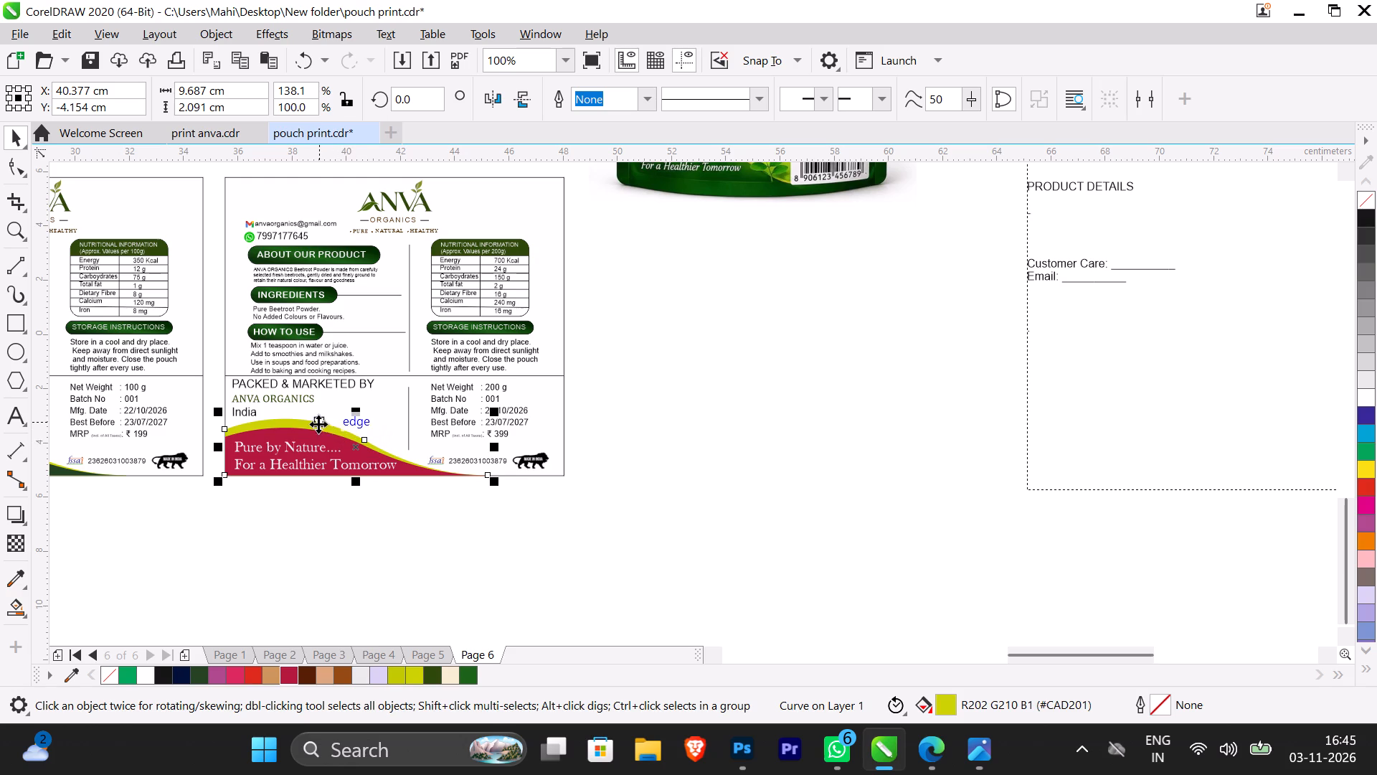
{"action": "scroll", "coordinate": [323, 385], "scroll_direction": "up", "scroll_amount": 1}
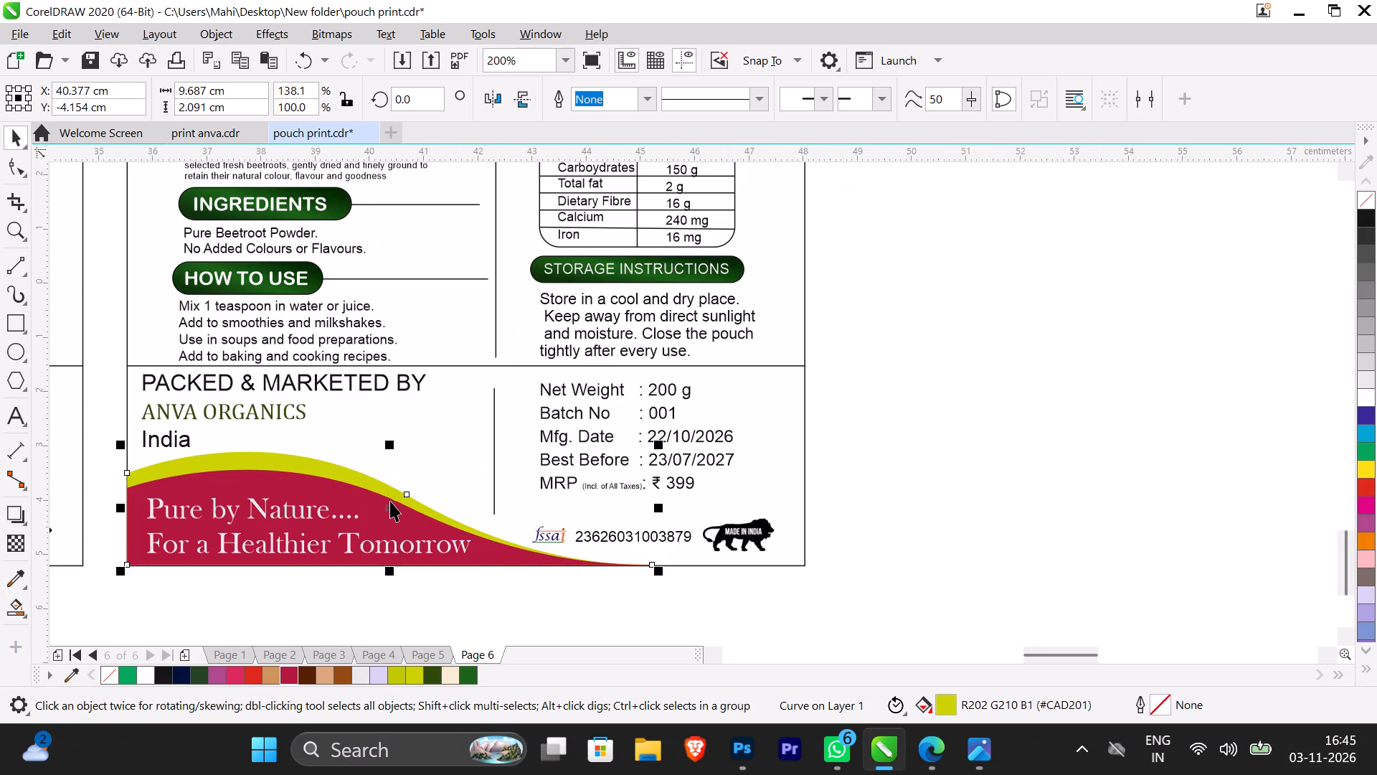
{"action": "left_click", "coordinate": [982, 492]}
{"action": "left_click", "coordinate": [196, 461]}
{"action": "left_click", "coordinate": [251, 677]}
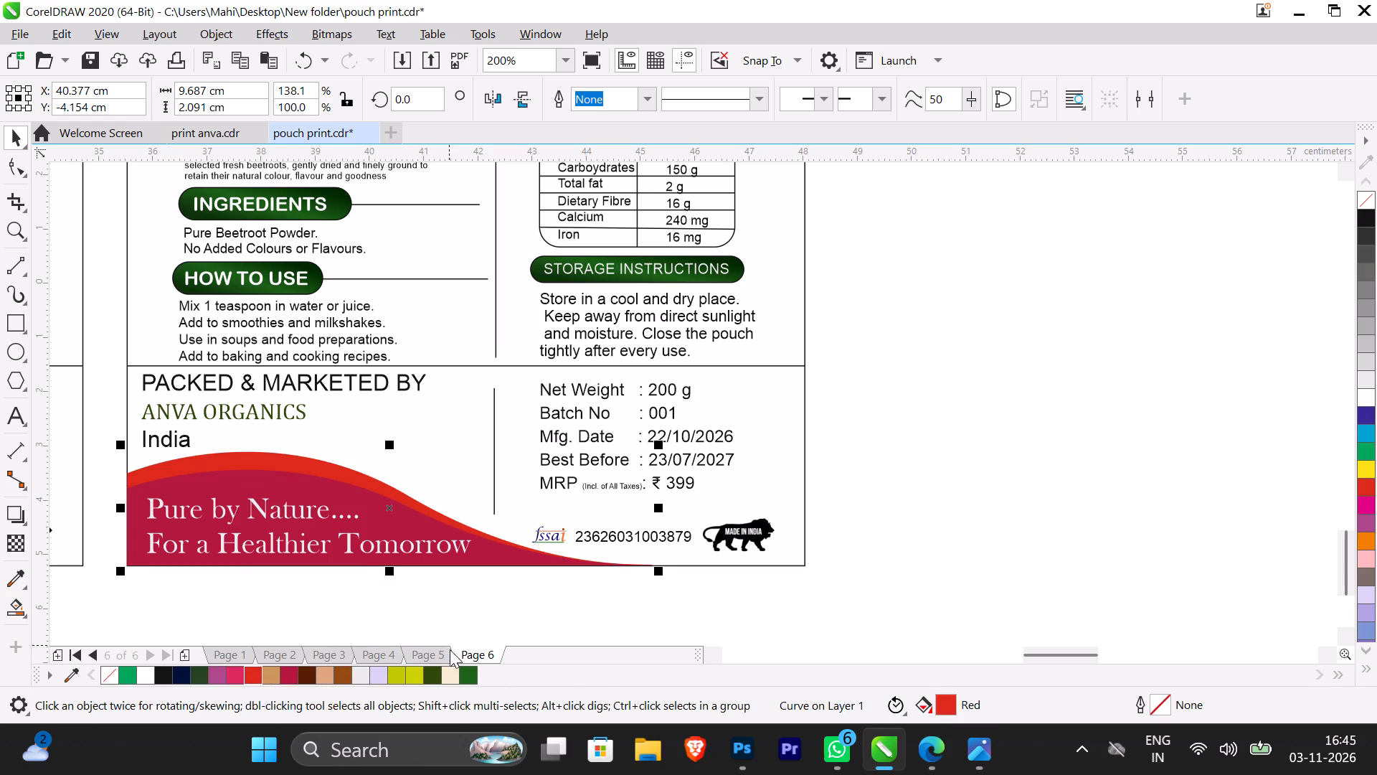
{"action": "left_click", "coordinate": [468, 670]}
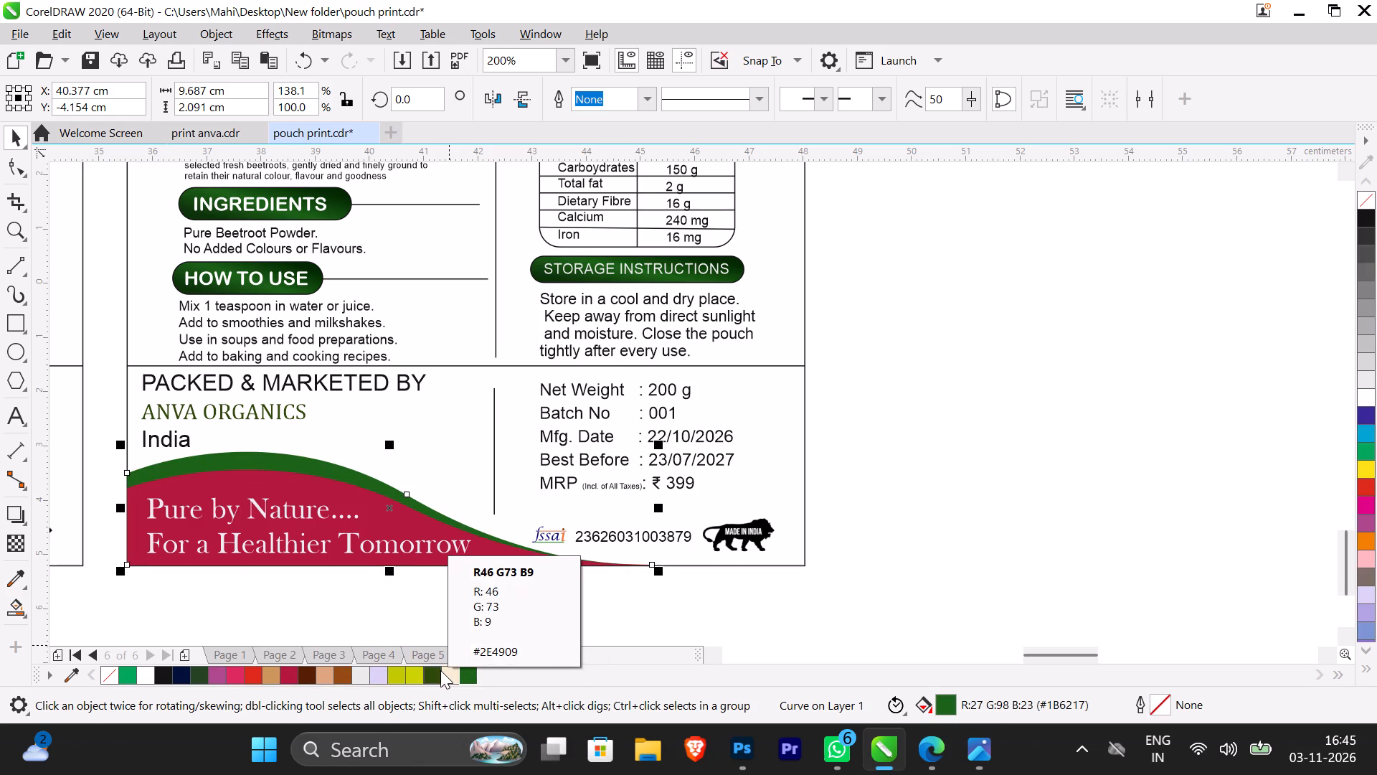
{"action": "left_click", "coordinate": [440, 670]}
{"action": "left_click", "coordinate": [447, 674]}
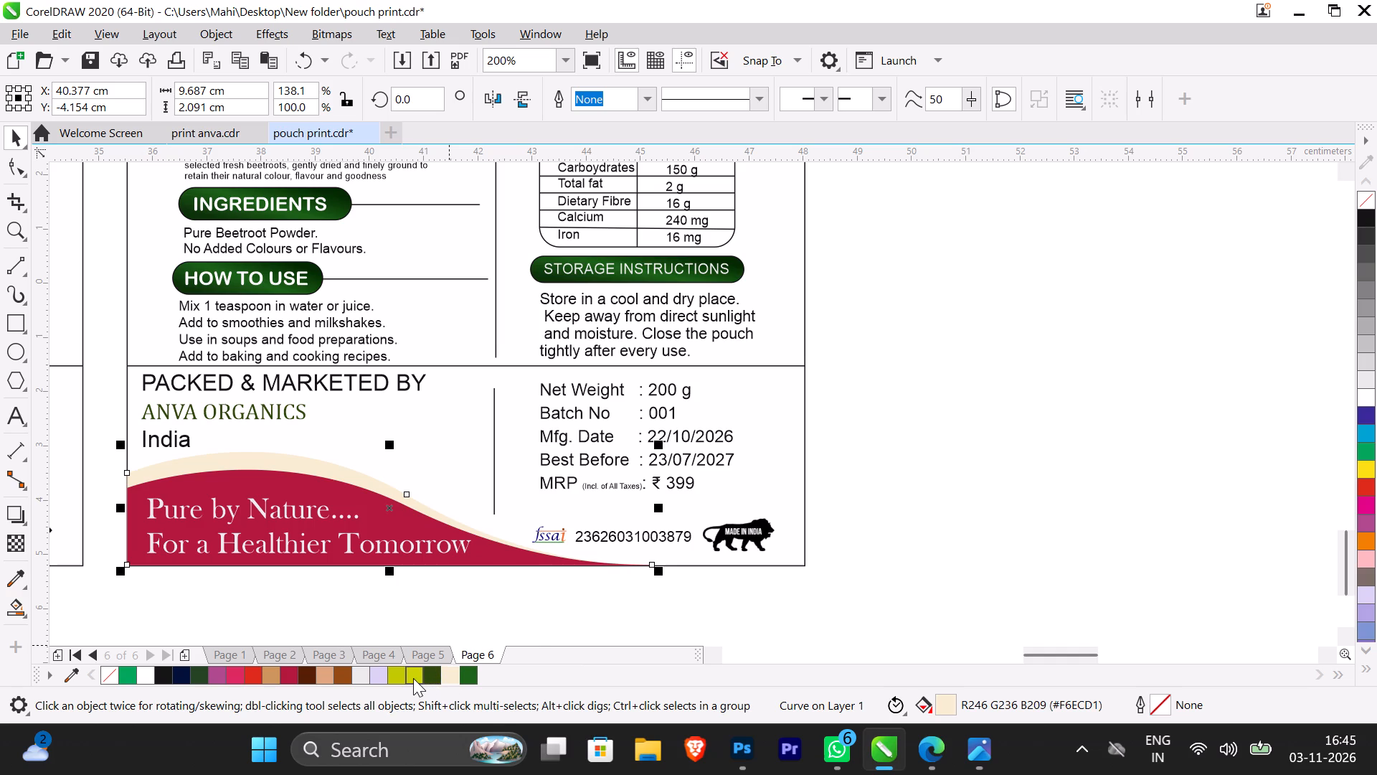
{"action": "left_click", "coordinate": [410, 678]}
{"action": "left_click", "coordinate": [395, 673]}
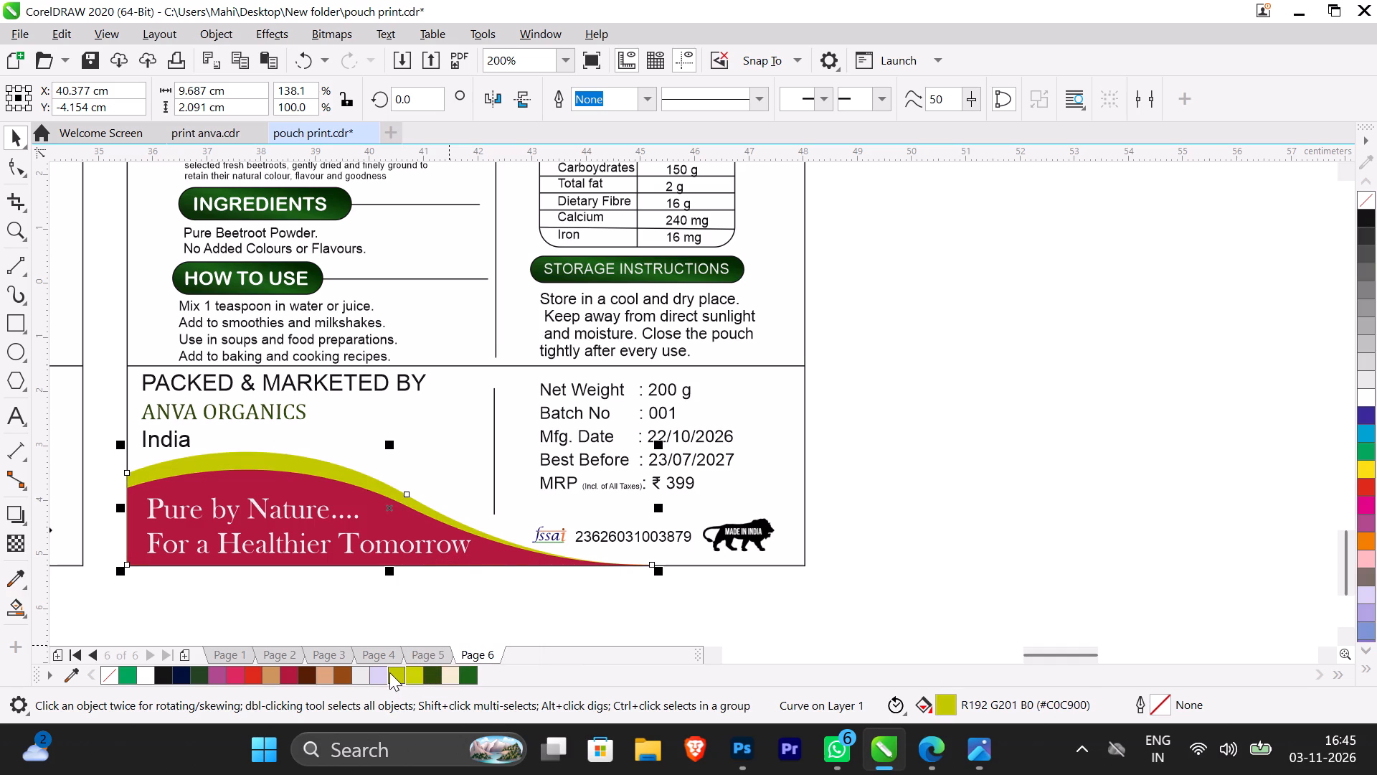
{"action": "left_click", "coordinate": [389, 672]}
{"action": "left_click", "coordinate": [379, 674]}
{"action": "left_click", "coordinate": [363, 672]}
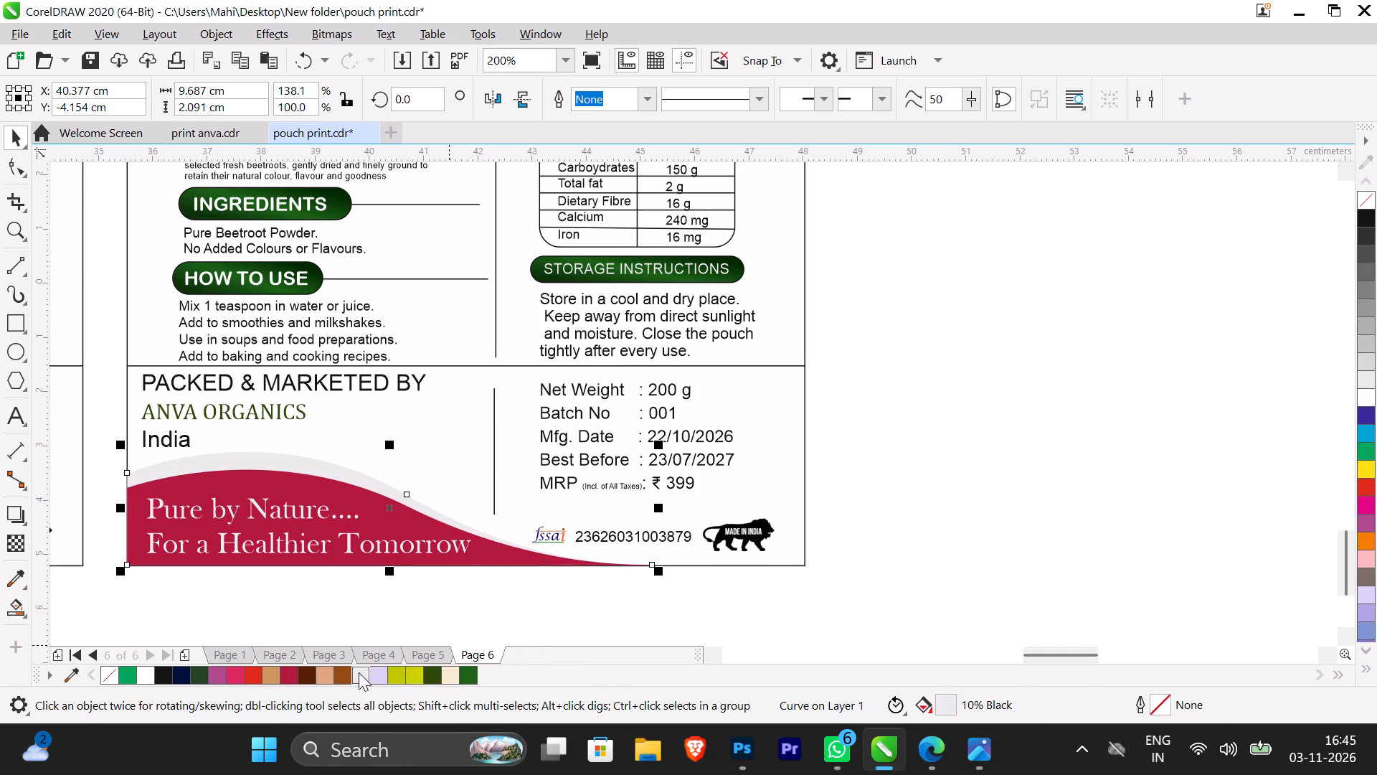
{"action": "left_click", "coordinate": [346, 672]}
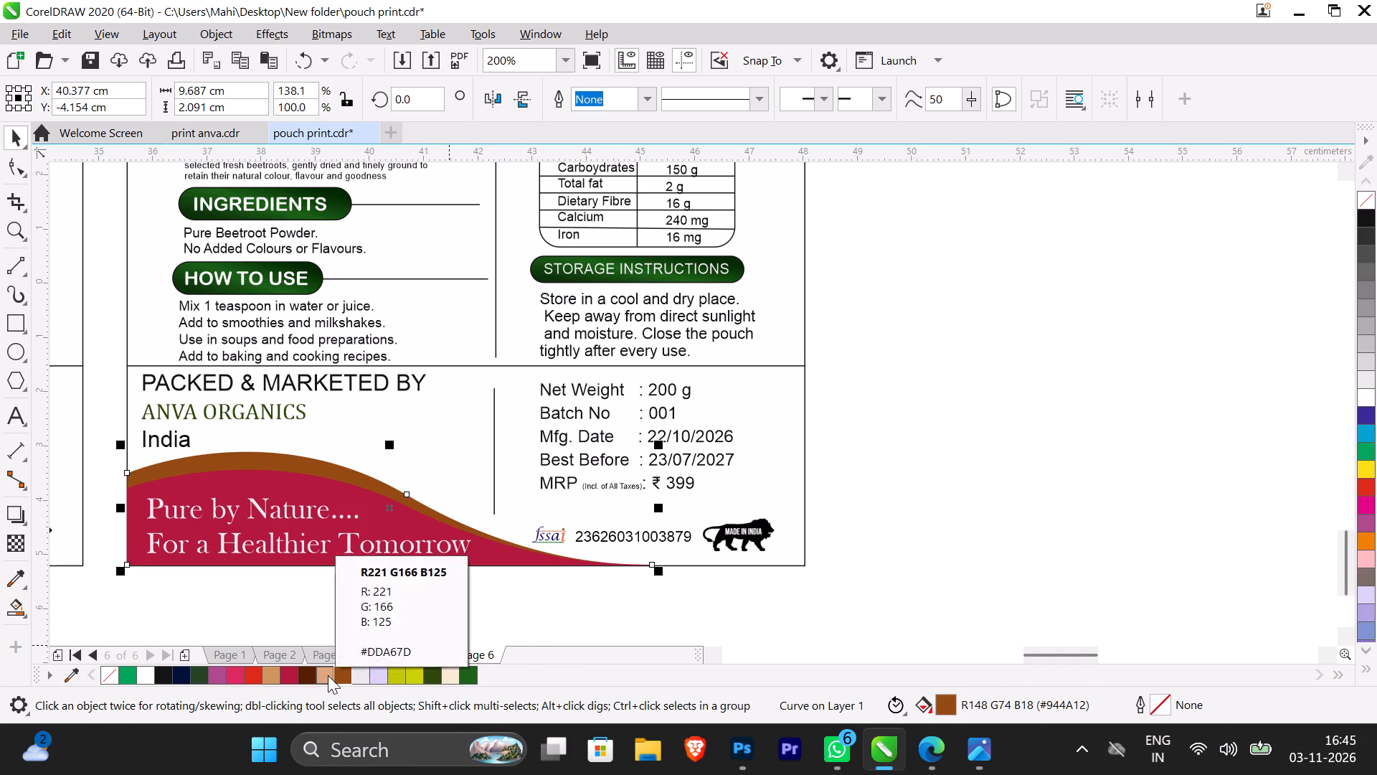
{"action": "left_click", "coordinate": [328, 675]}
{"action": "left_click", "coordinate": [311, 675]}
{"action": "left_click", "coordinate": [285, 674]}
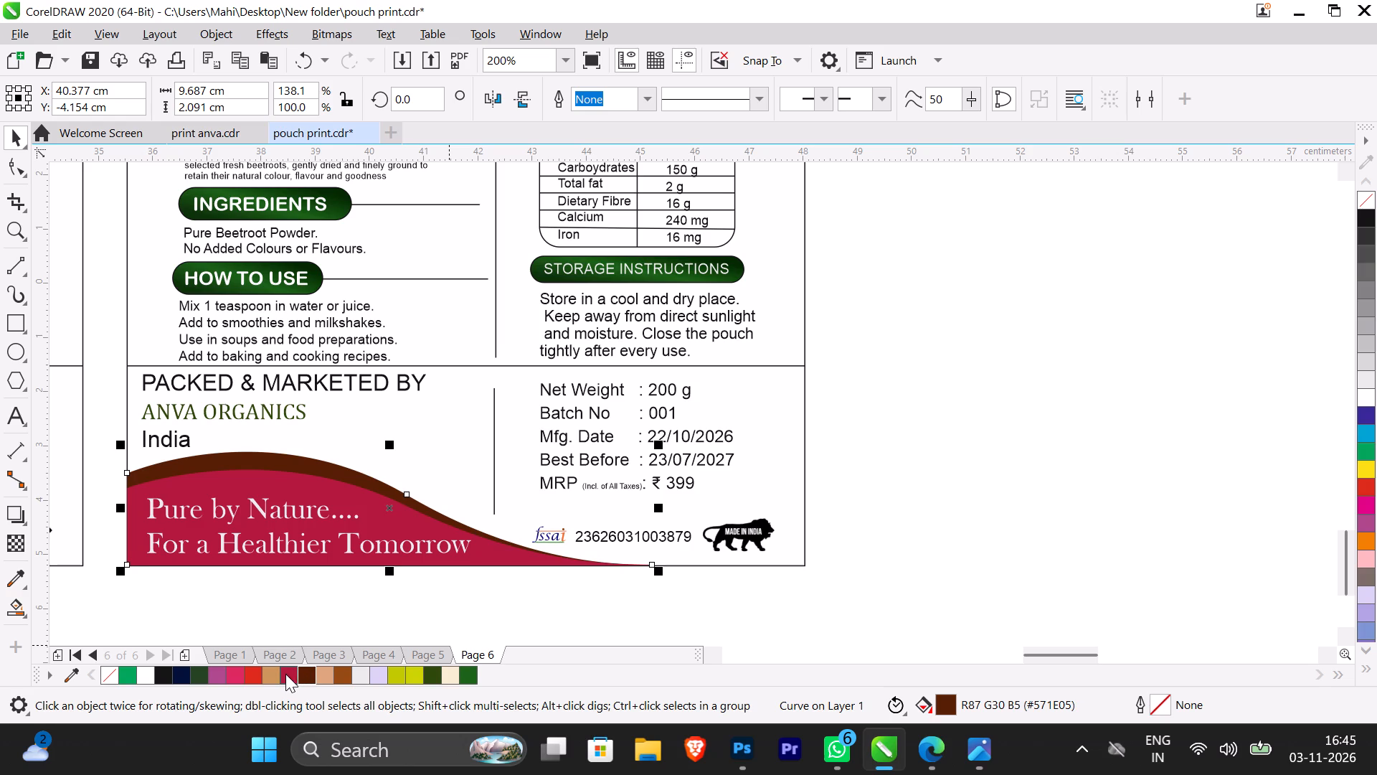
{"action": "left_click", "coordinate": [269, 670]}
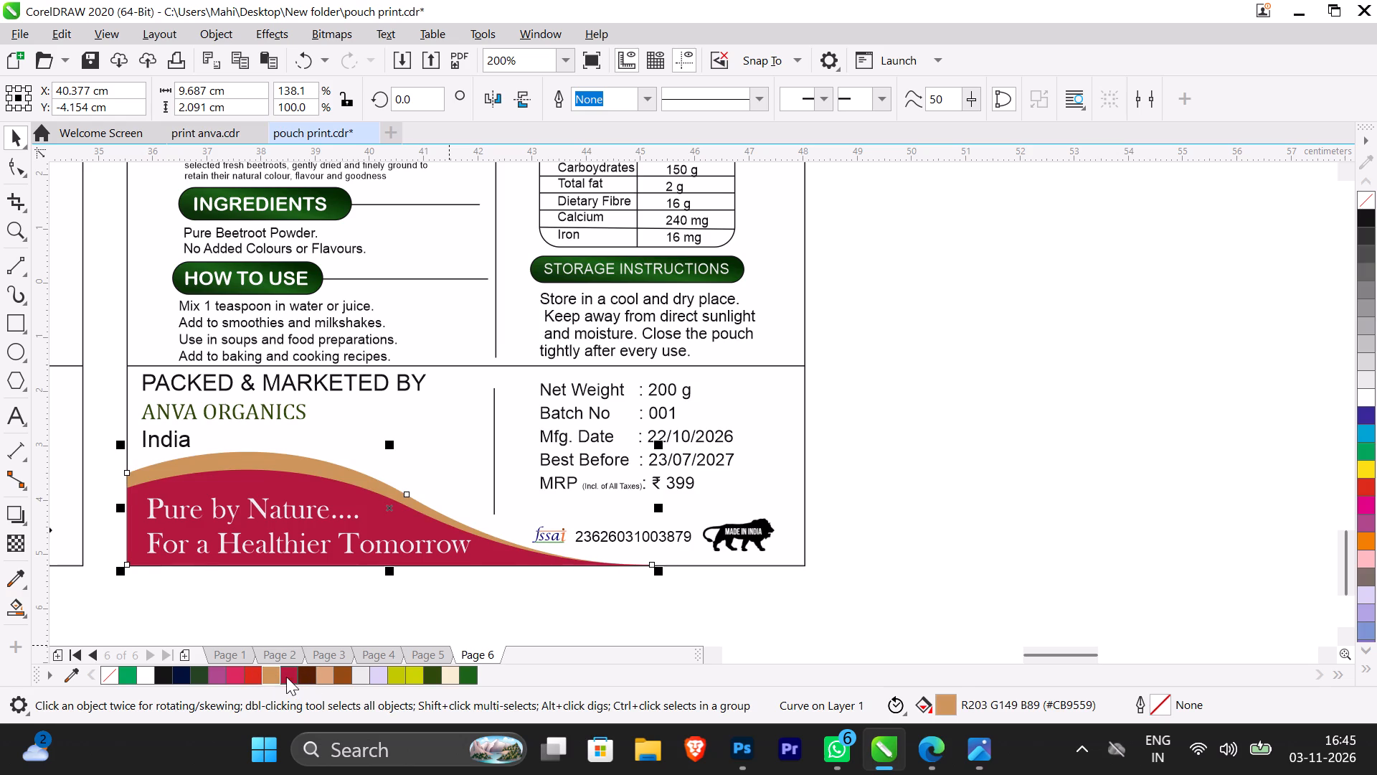
Fill the outer wave behind the slogan on the 200 g beetroot label with pink #F26480.
{"action": "left_click", "coordinate": [285, 675]}
{"action": "double_click", "coordinate": [945, 705]}
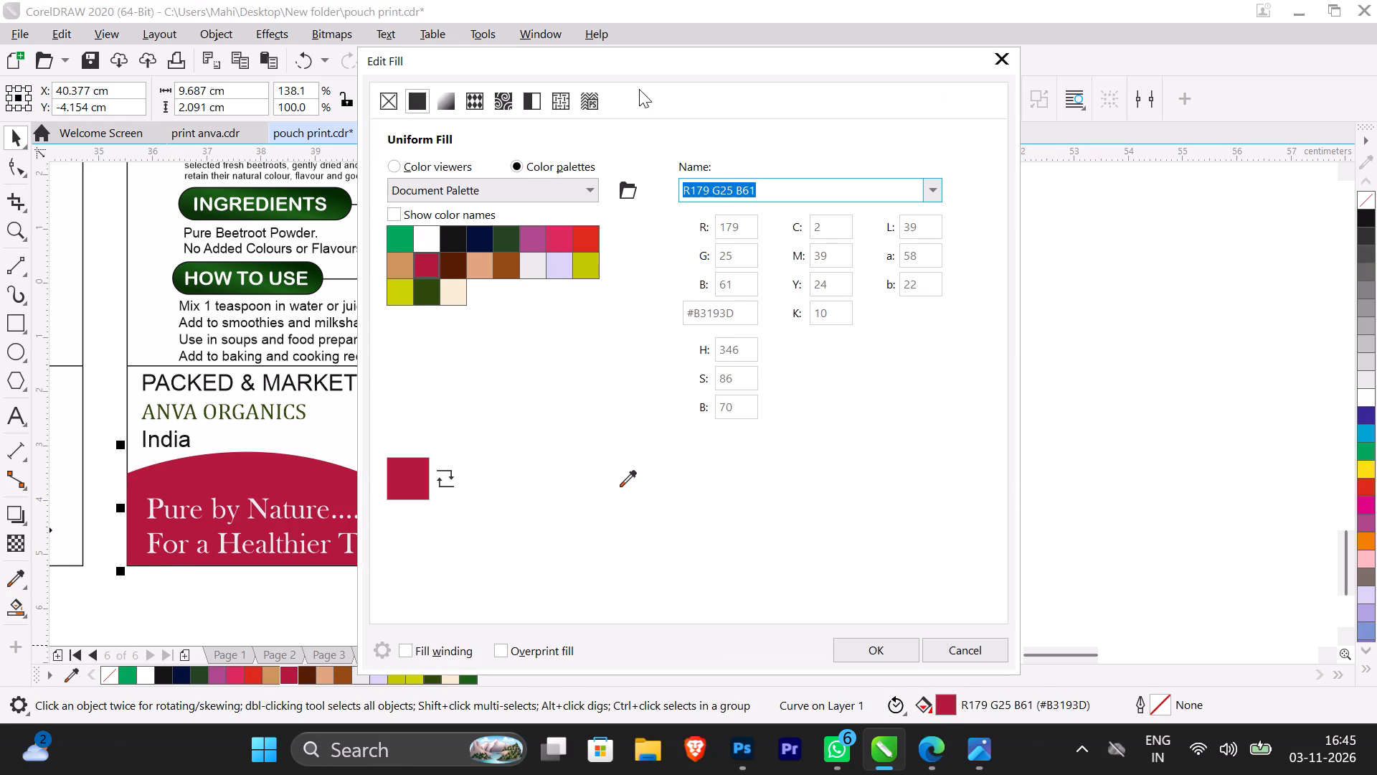
{"action": "left_click_drag", "start_coordinate": [648, 59], "coordinate": [810, 38]}
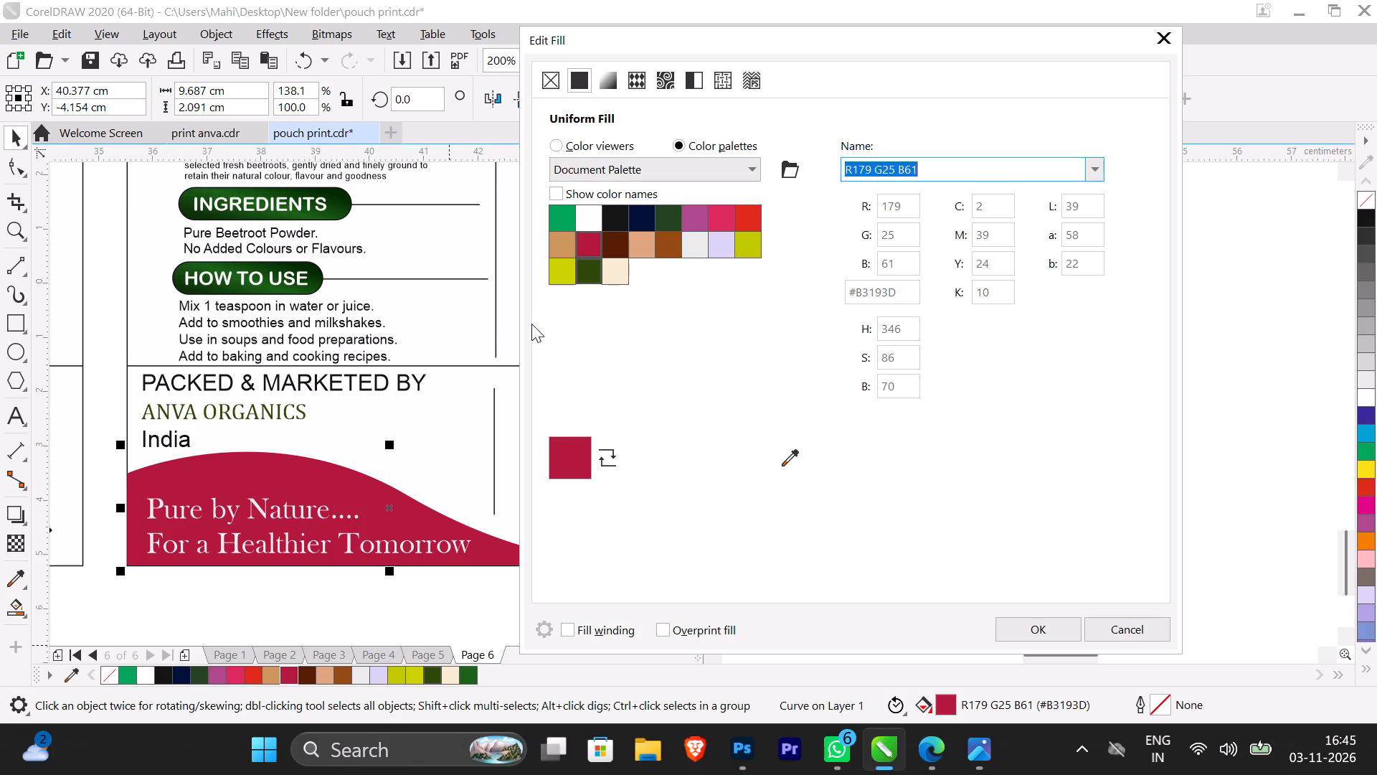
{"action": "left_click", "coordinate": [579, 148]}
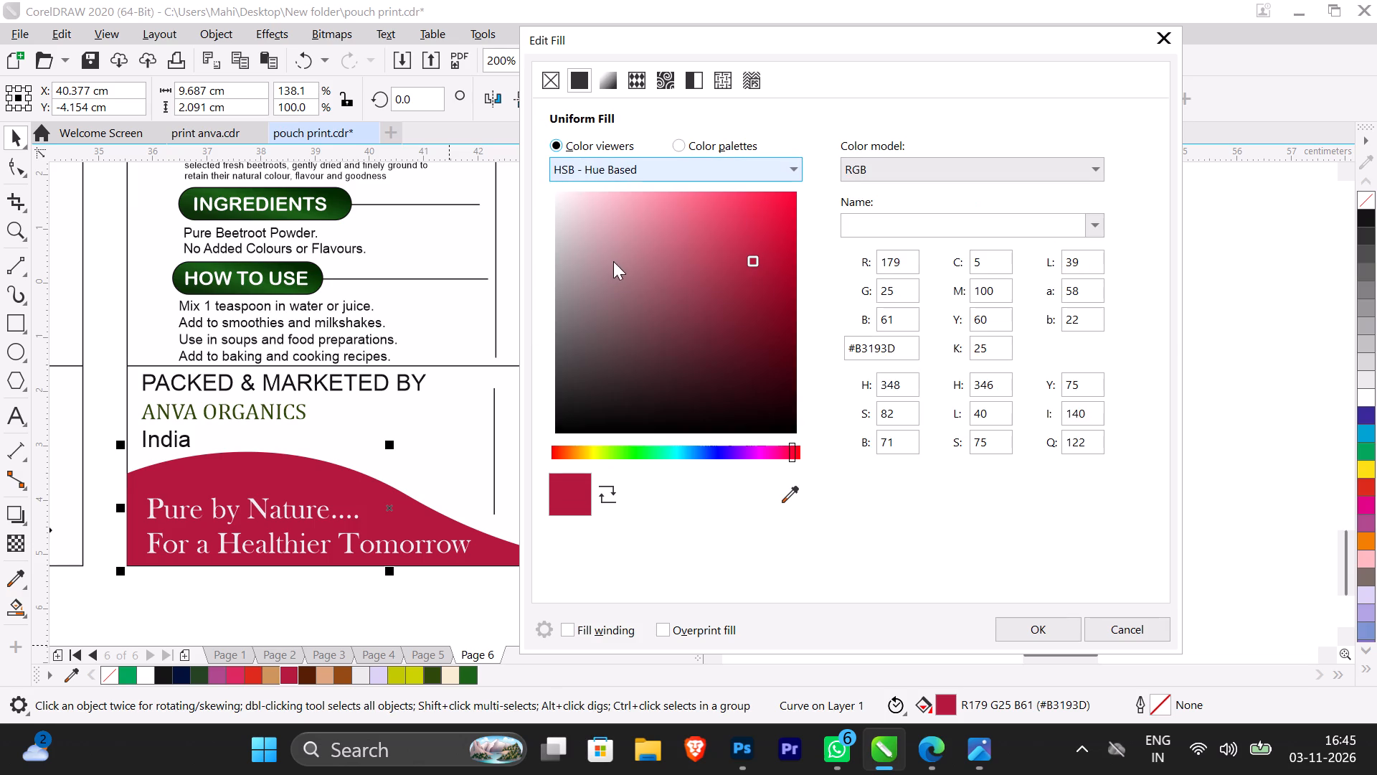
{"action": "left_click_drag", "start_coordinate": [754, 258], "coordinate": [657, 213]}
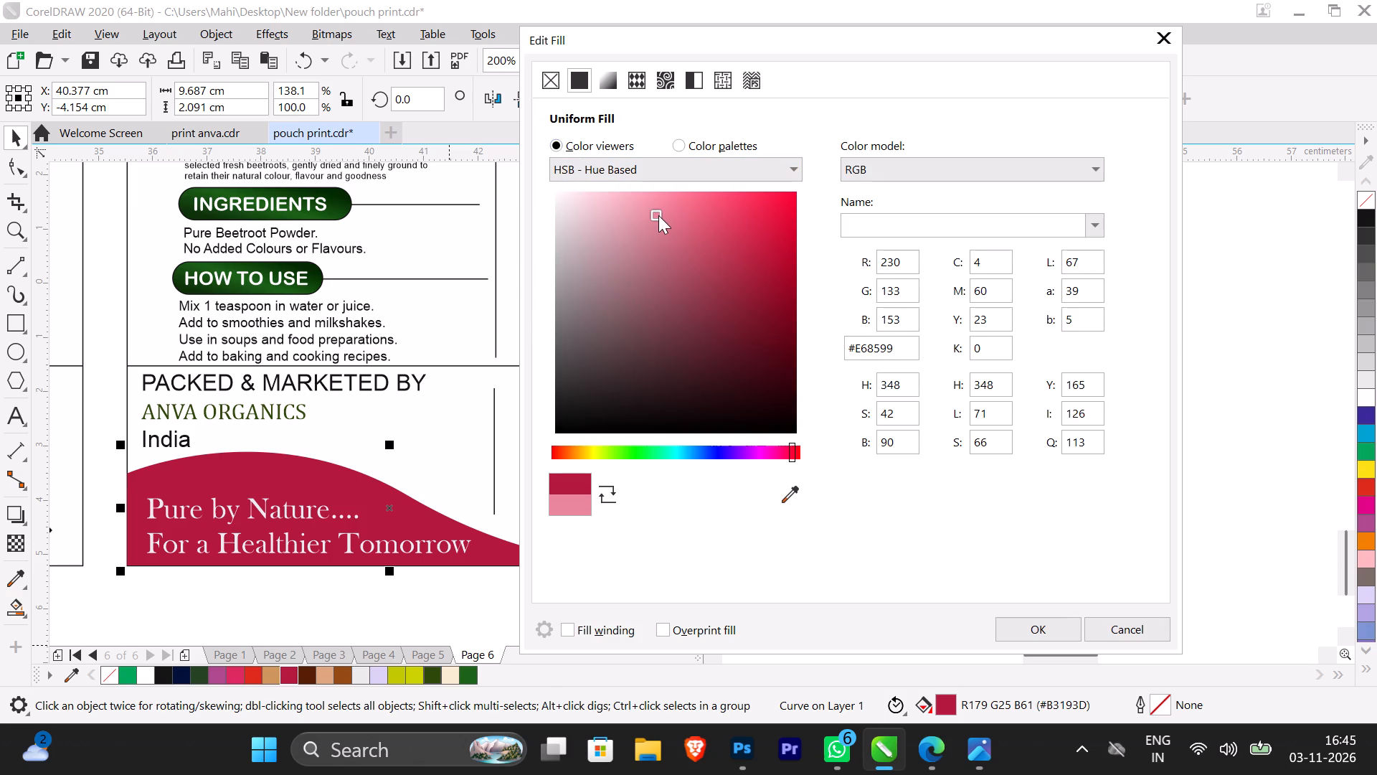
{"action": "left_click_drag", "start_coordinate": [658, 215], "coordinate": [673, 256]}
{"action": "left_click_drag", "start_coordinate": [673, 256], "coordinate": [615, 241]}
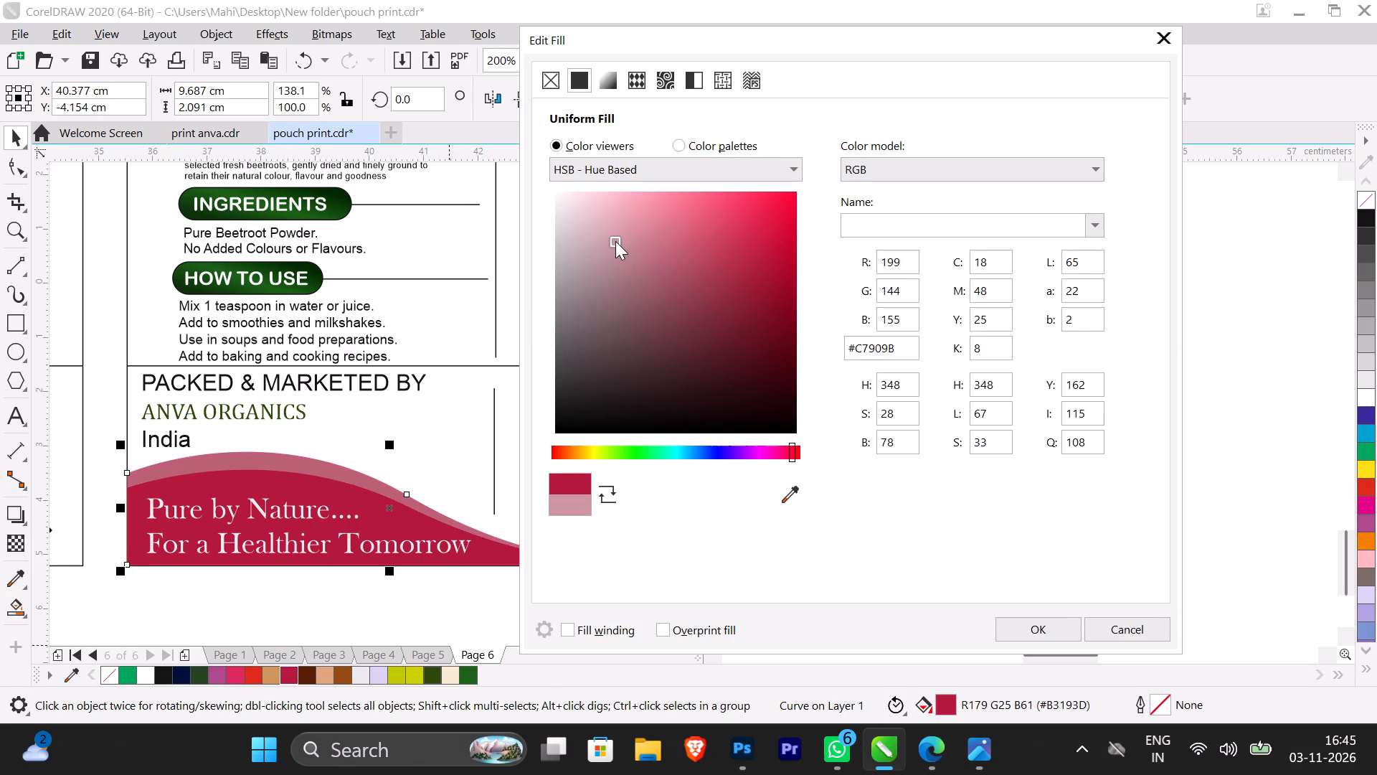
{"action": "left_click_drag", "start_coordinate": [615, 241], "coordinate": [615, 241]}
{"action": "left_click_drag", "start_coordinate": [615, 243], "coordinate": [650, 220]}
{"action": "left_click_drag", "start_coordinate": [650, 220], "coordinate": [661, 207]}
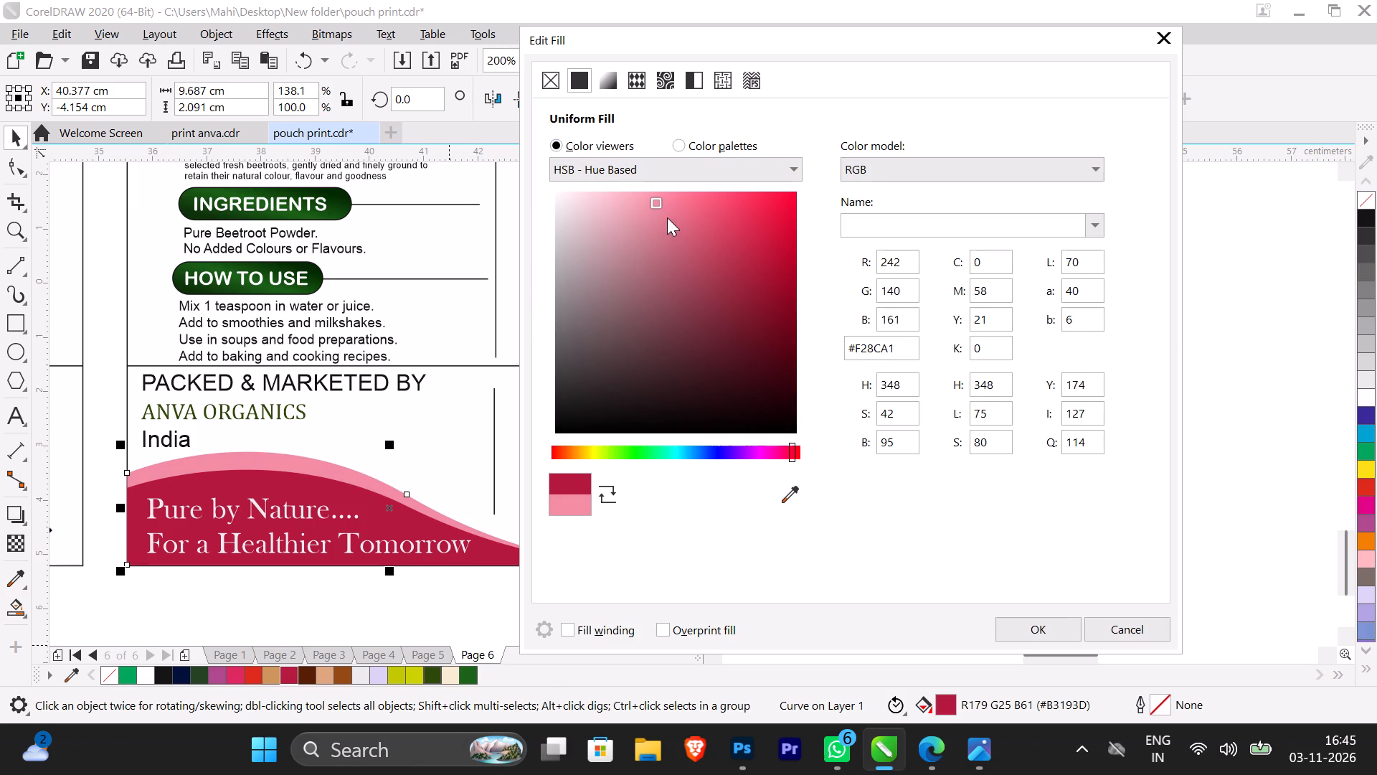
{"action": "left_click_drag", "start_coordinate": [658, 205], "coordinate": [679, 214]}
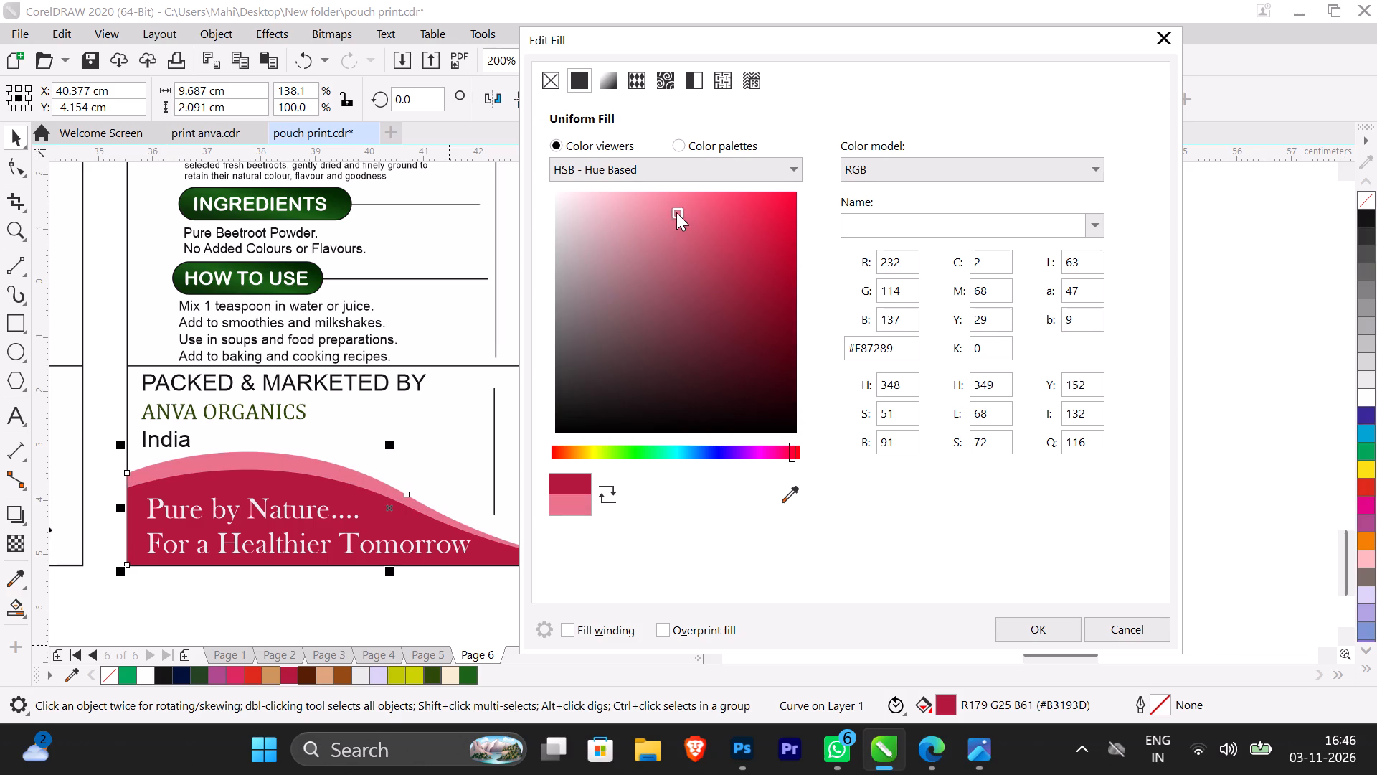
{"action": "left_click_drag", "start_coordinate": [676, 212], "coordinate": [685, 220]}
{"action": "left_click_drag", "start_coordinate": [699, 218], "coordinate": [704, 209]}
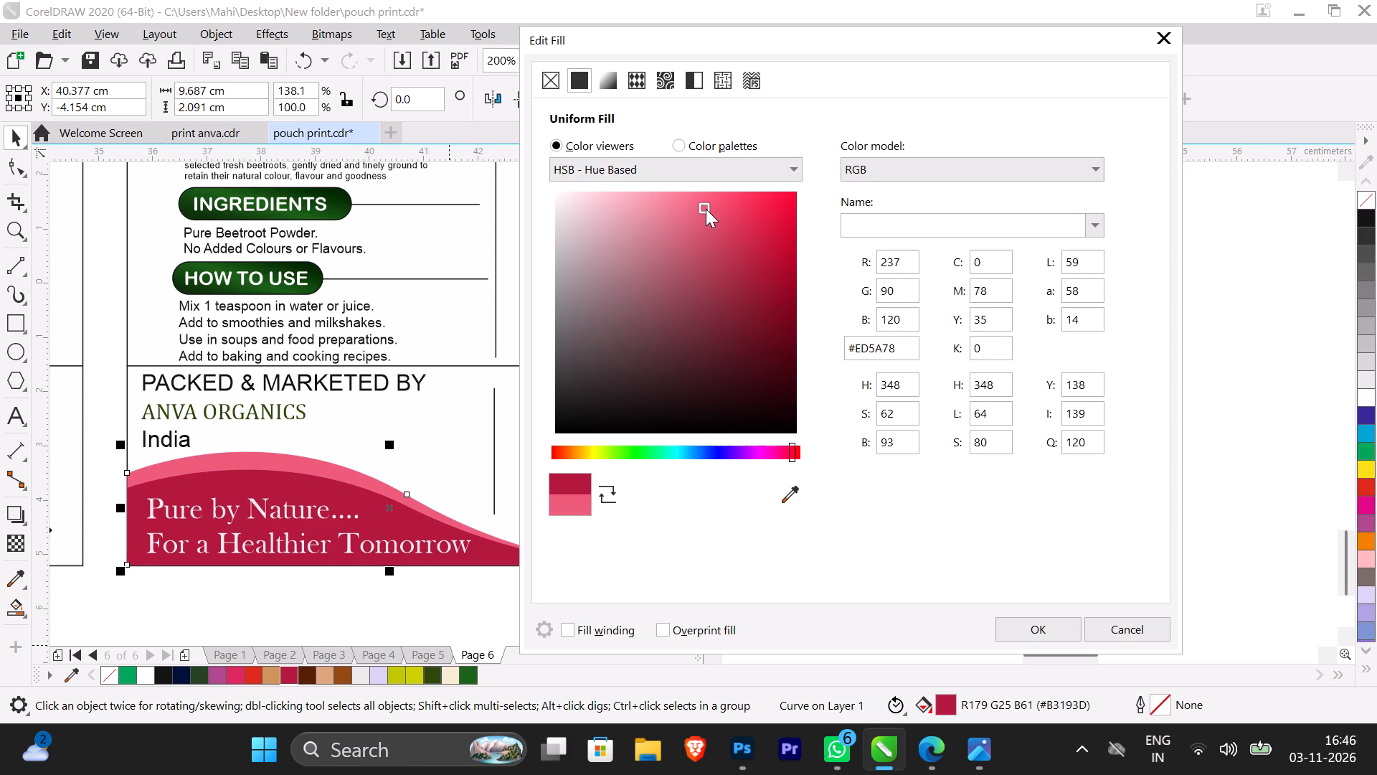
{"action": "left_click_drag", "start_coordinate": [706, 209], "coordinate": [701, 232]}
{"action": "left_click_drag", "start_coordinate": [701, 222], "coordinate": [687, 198]}
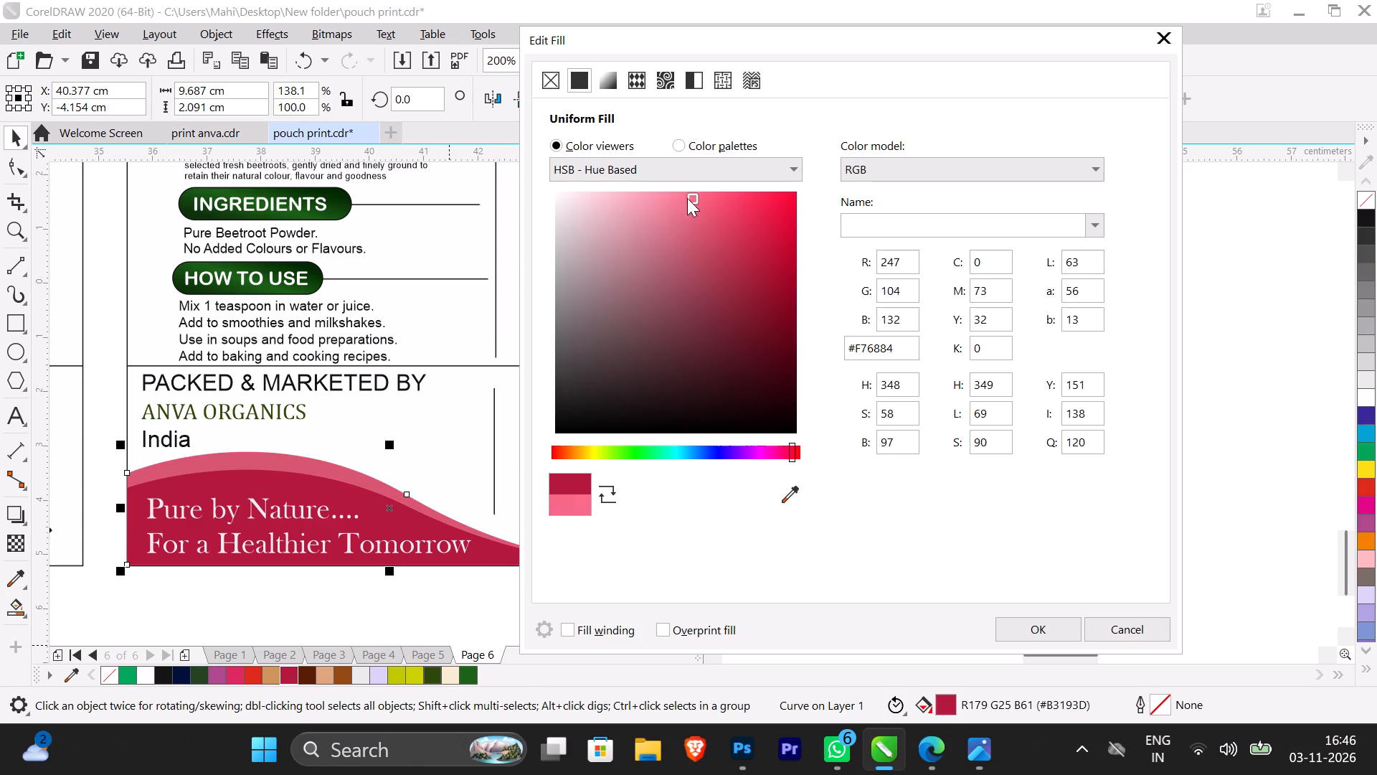
{"action": "left_click_drag", "start_coordinate": [687, 198], "coordinate": [670, 198]}
{"action": "left_click_drag", "start_coordinate": [670, 198], "coordinate": [698, 203]}
{"action": "left_click", "coordinate": [1046, 622]}
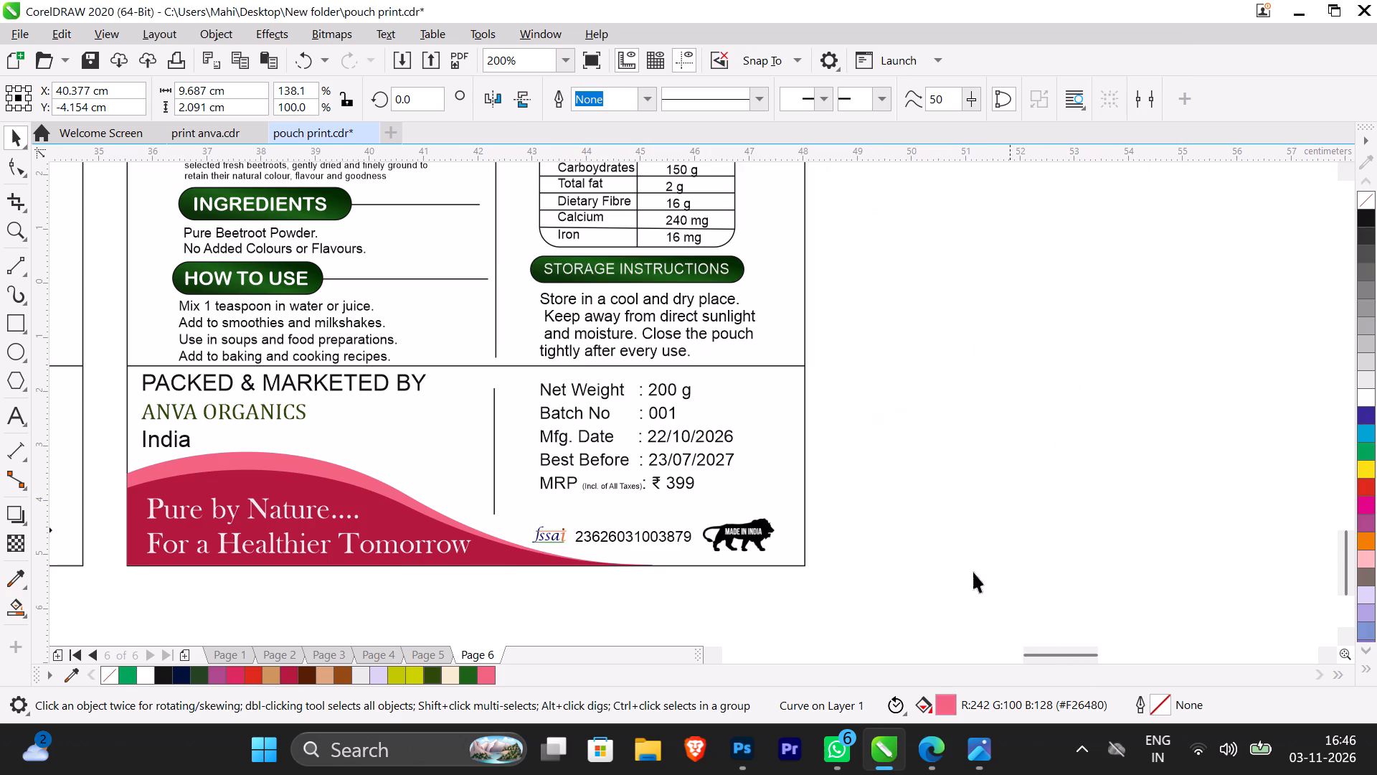
Set both end colours of the HOW TO USE heading's gradient on the 200 g label to the wave's crimson #B3193D.
{"action": "scroll", "coordinate": [485, 452], "scroll_direction": "down", "scroll_amount": 1}
{"action": "scroll", "coordinate": [326, 337], "scroll_direction": "up", "scroll_amount": 1}
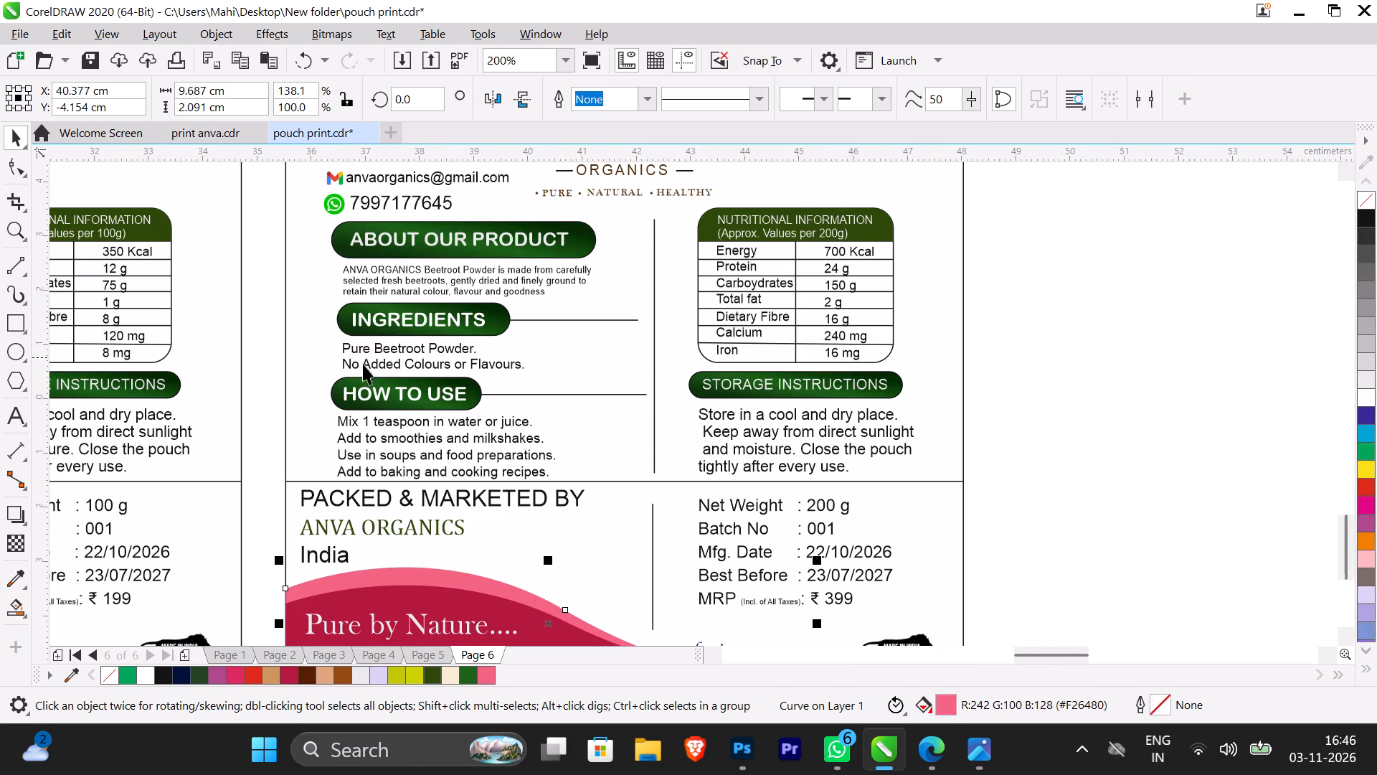
{"action": "left_click", "coordinate": [379, 383]}
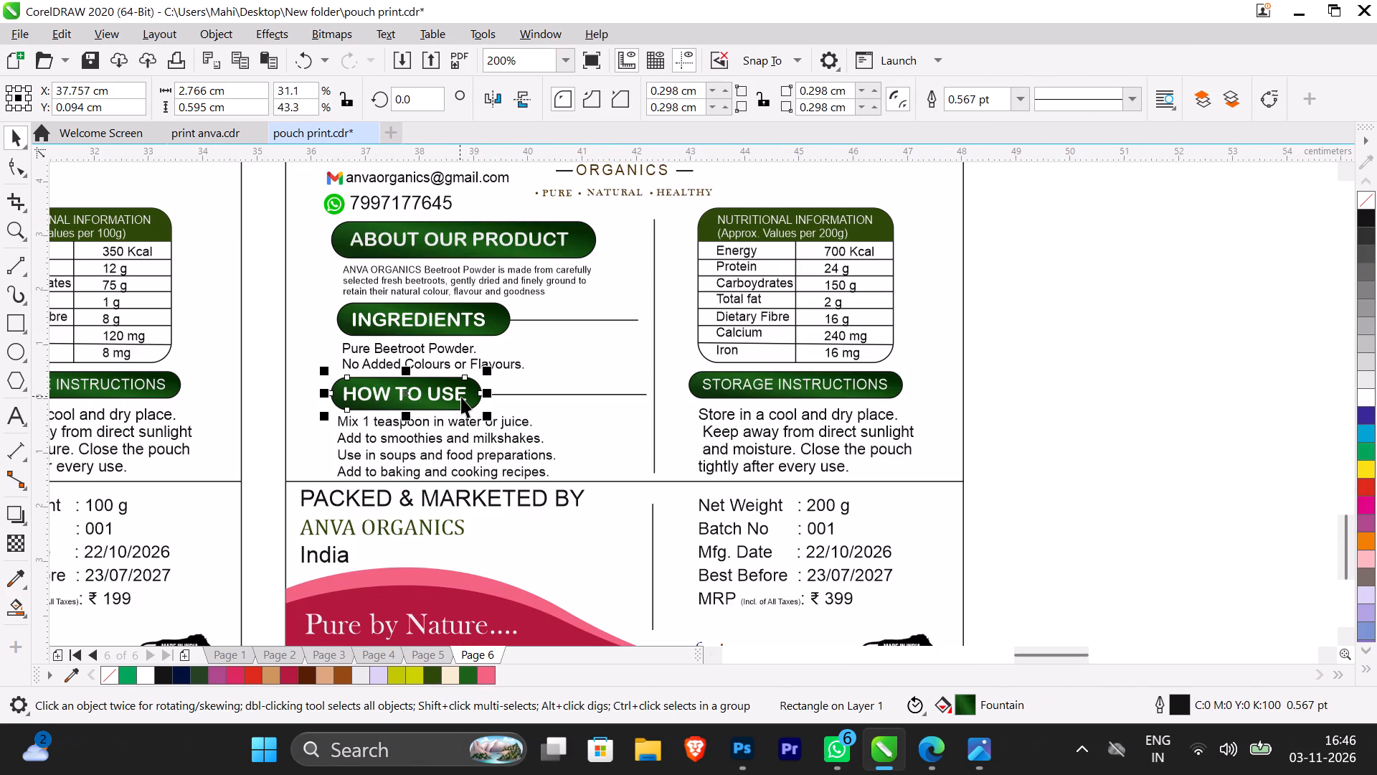
{"action": "key", "text": "F11"}
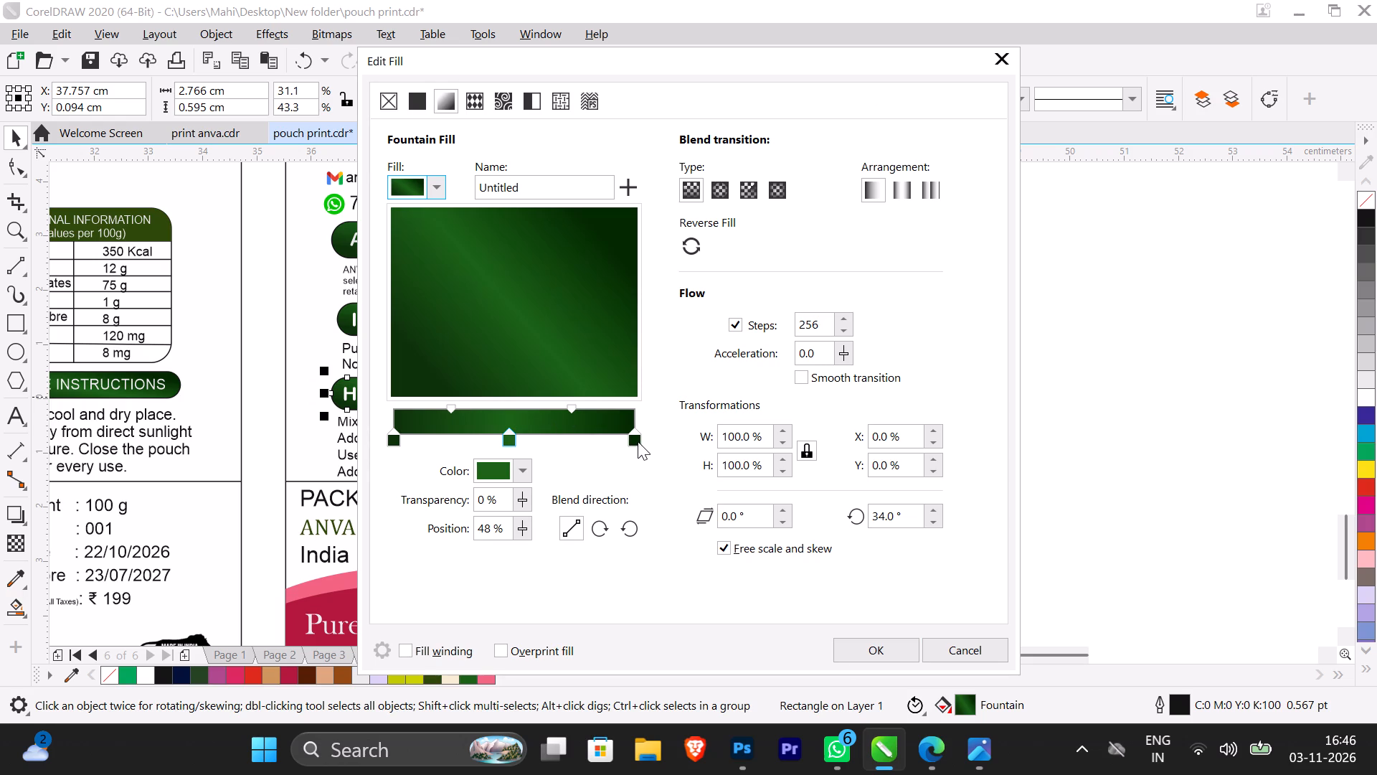
{"action": "double_click", "coordinate": [638, 441]}
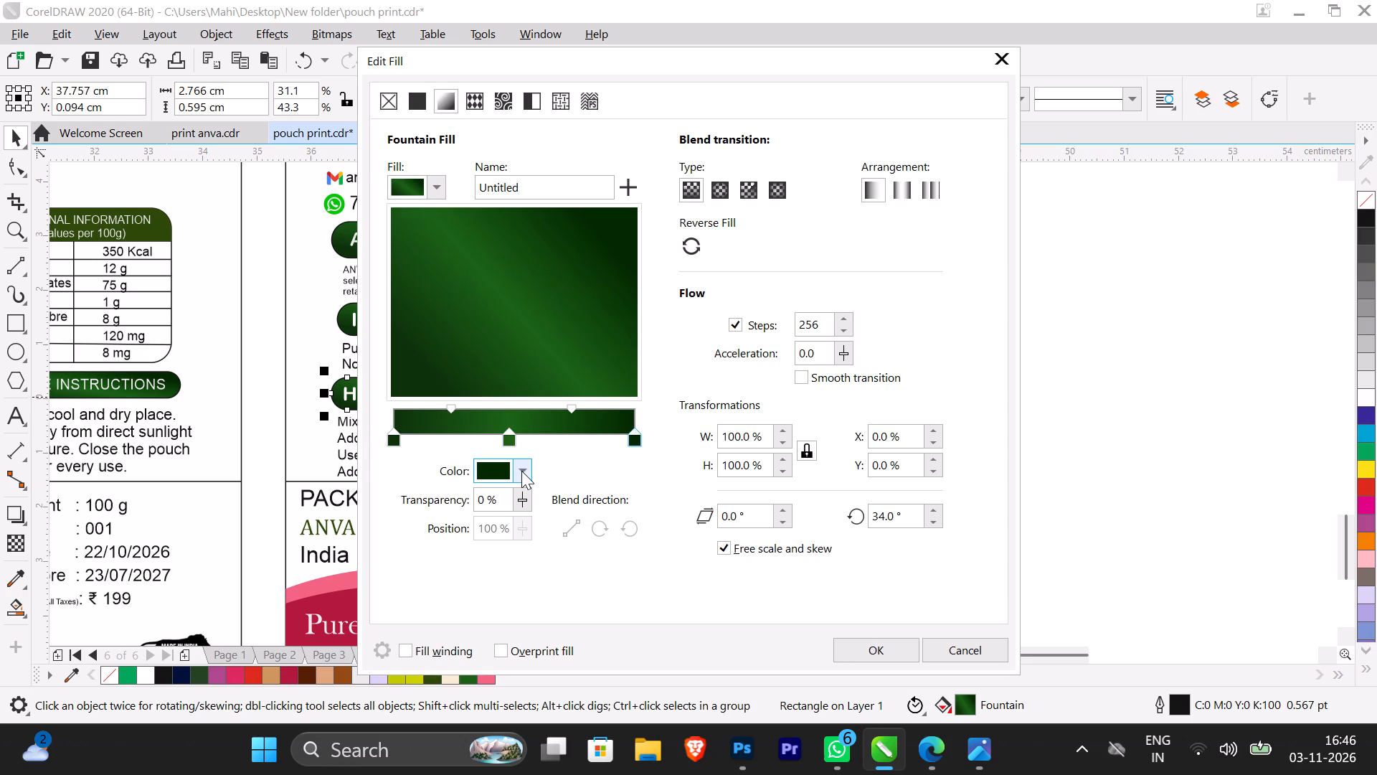
{"action": "left_click", "coordinate": [521, 471]}
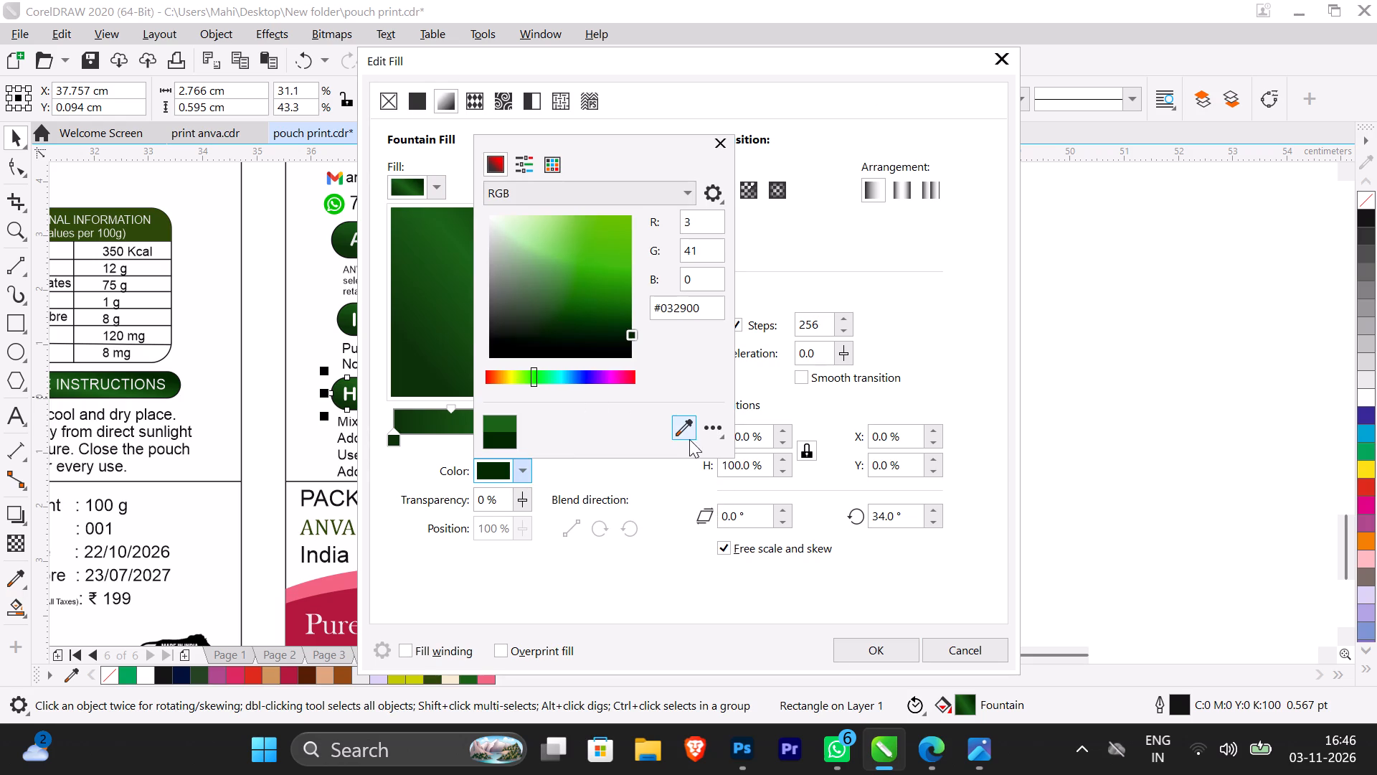
{"action": "left_click", "coordinate": [687, 433]}
{"action": "left_click", "coordinate": [336, 611]}
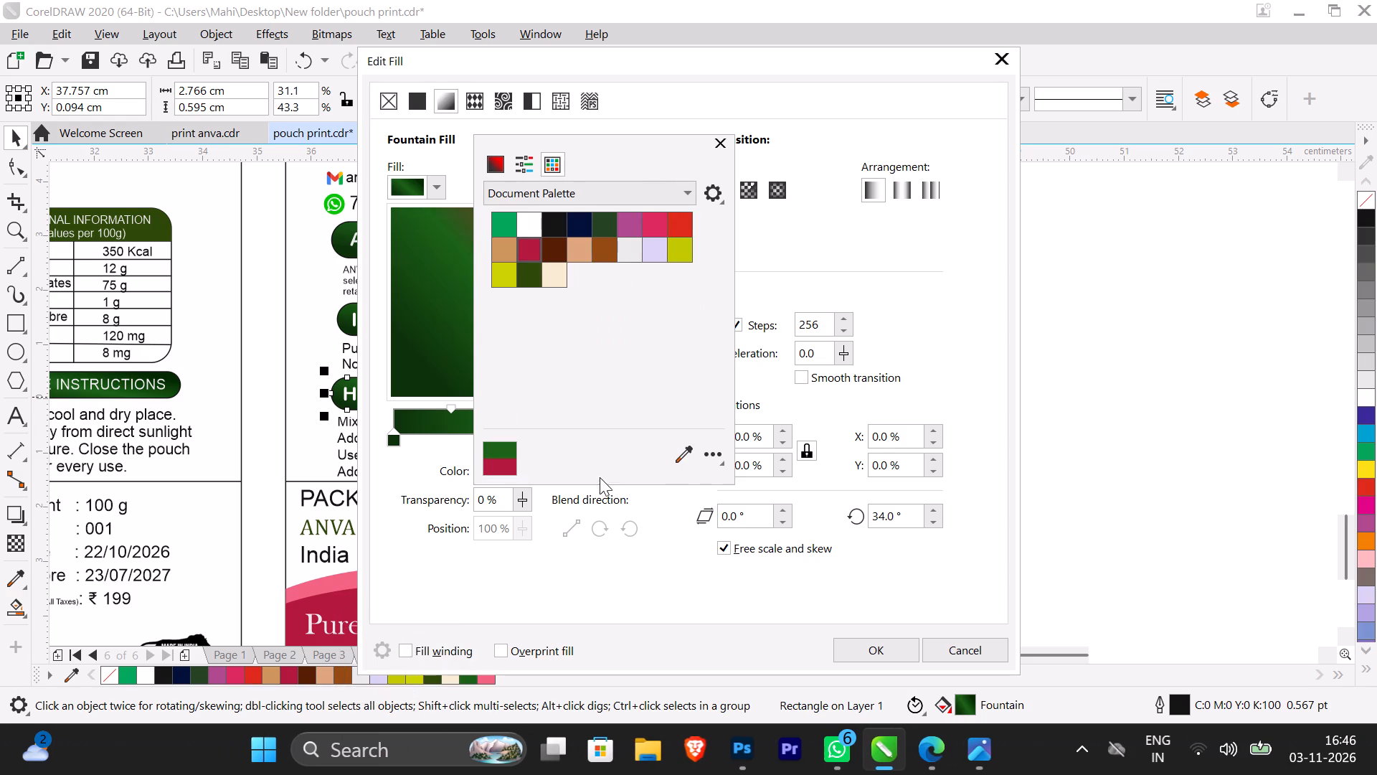
{"action": "left_click", "coordinate": [726, 142]}
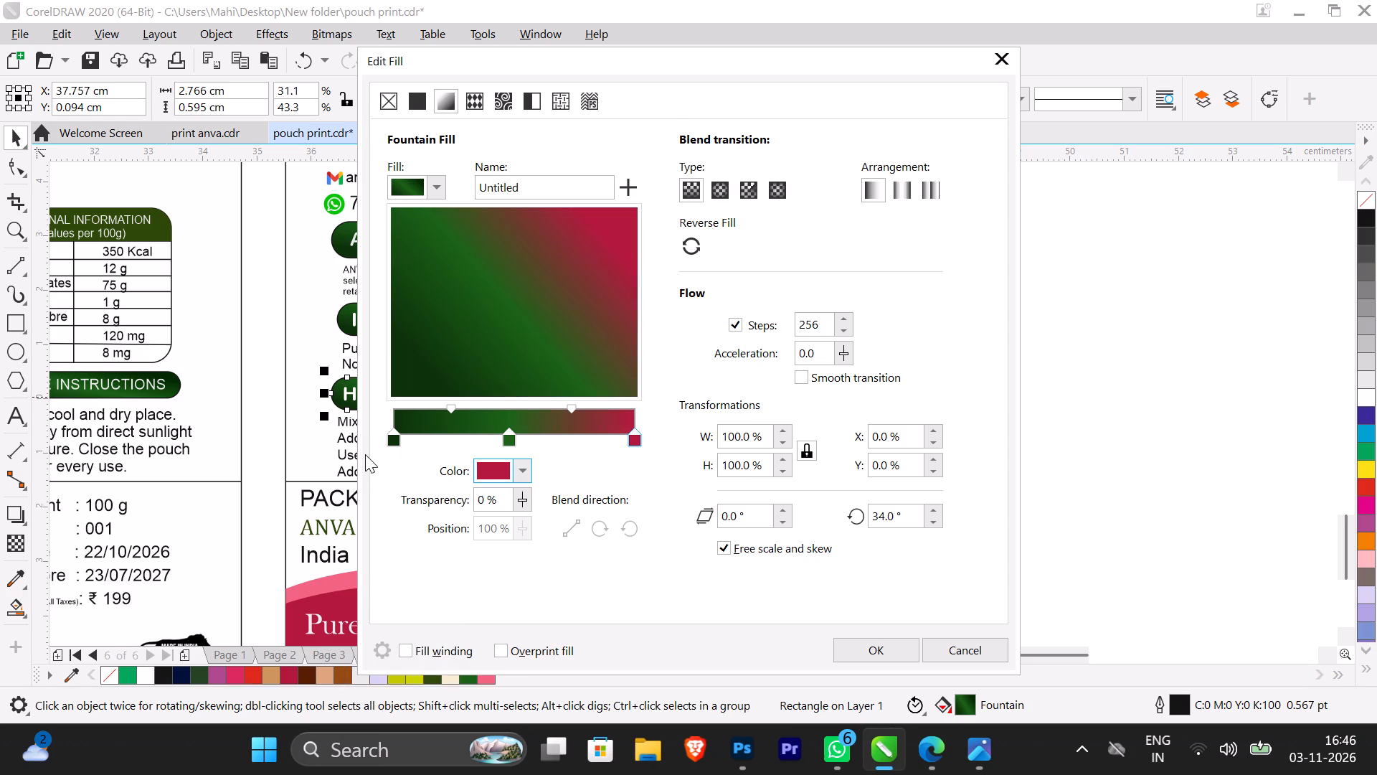
{"action": "left_click", "coordinate": [392, 443]}
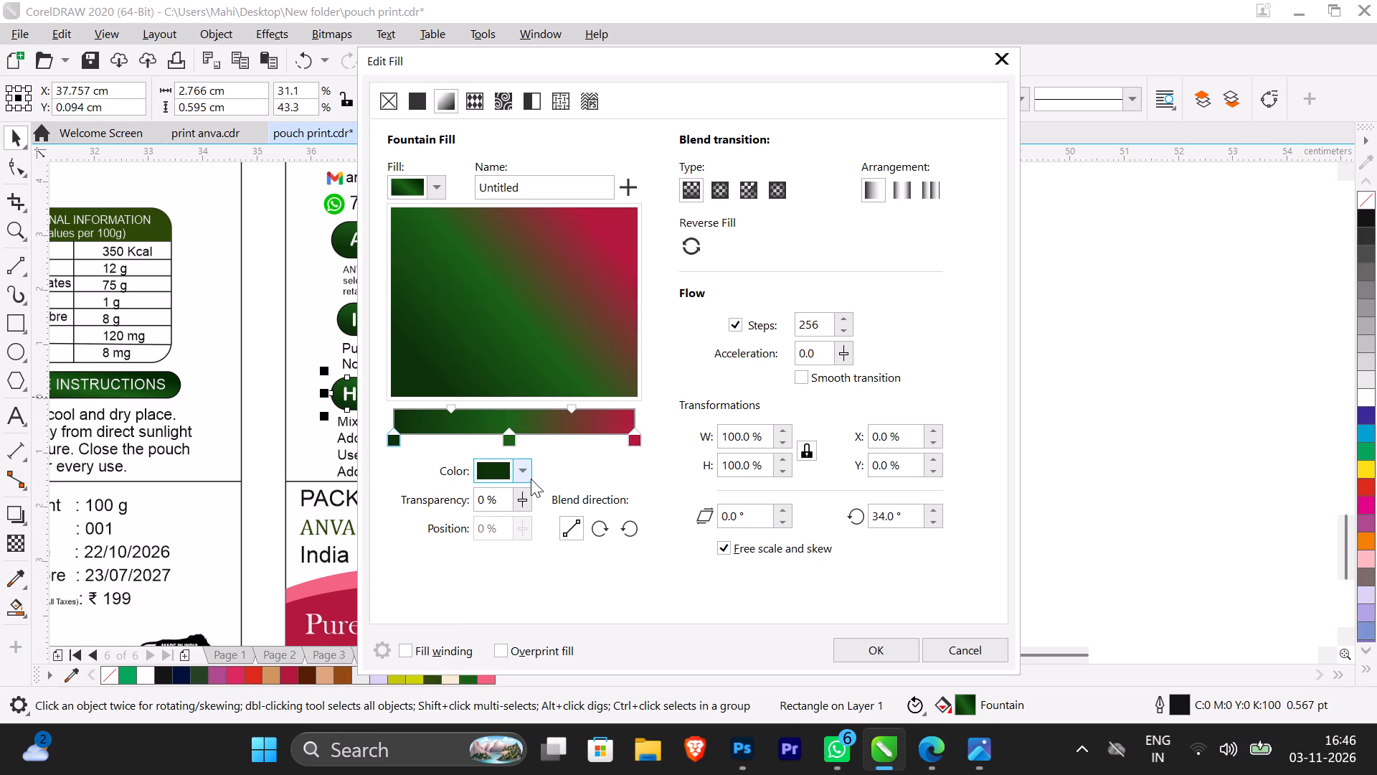
{"action": "left_click", "coordinate": [521, 473]}
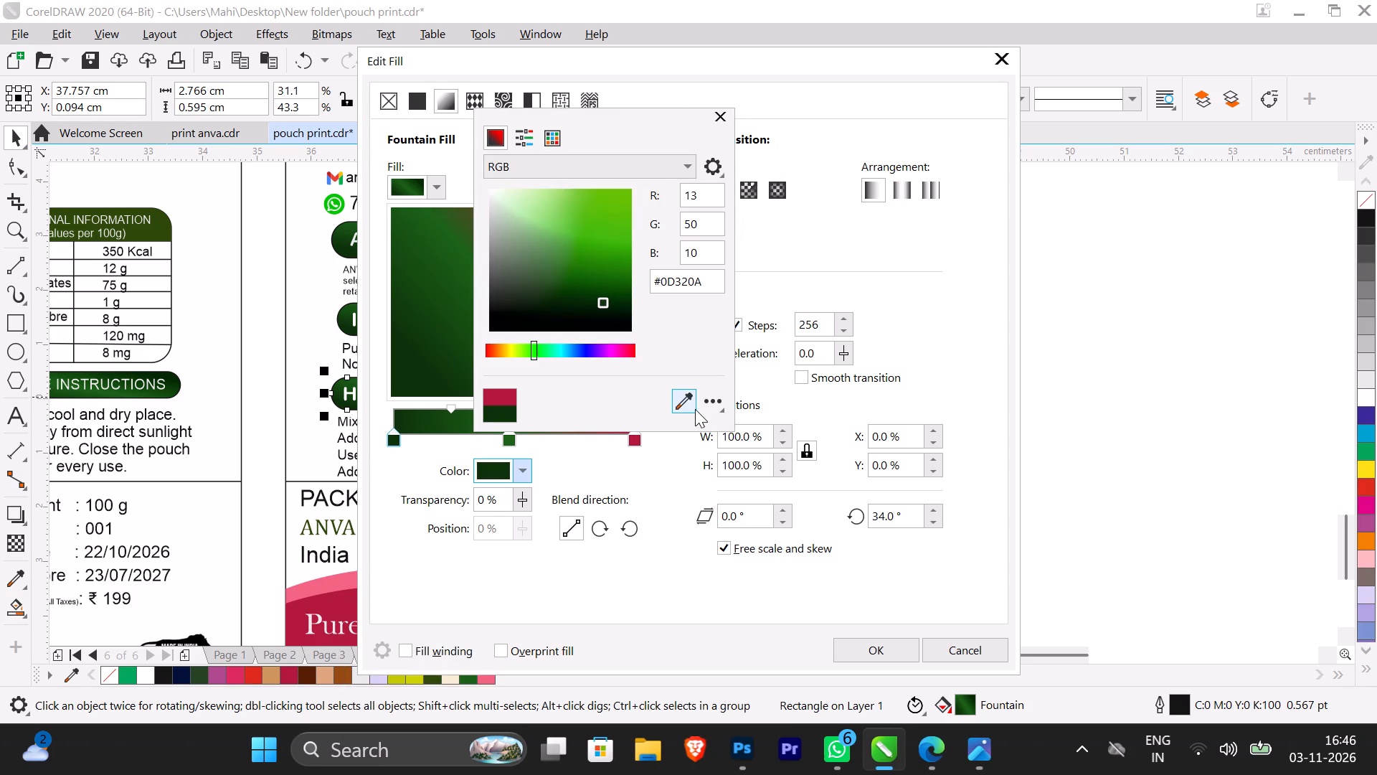
{"action": "left_click", "coordinate": [685, 409]}
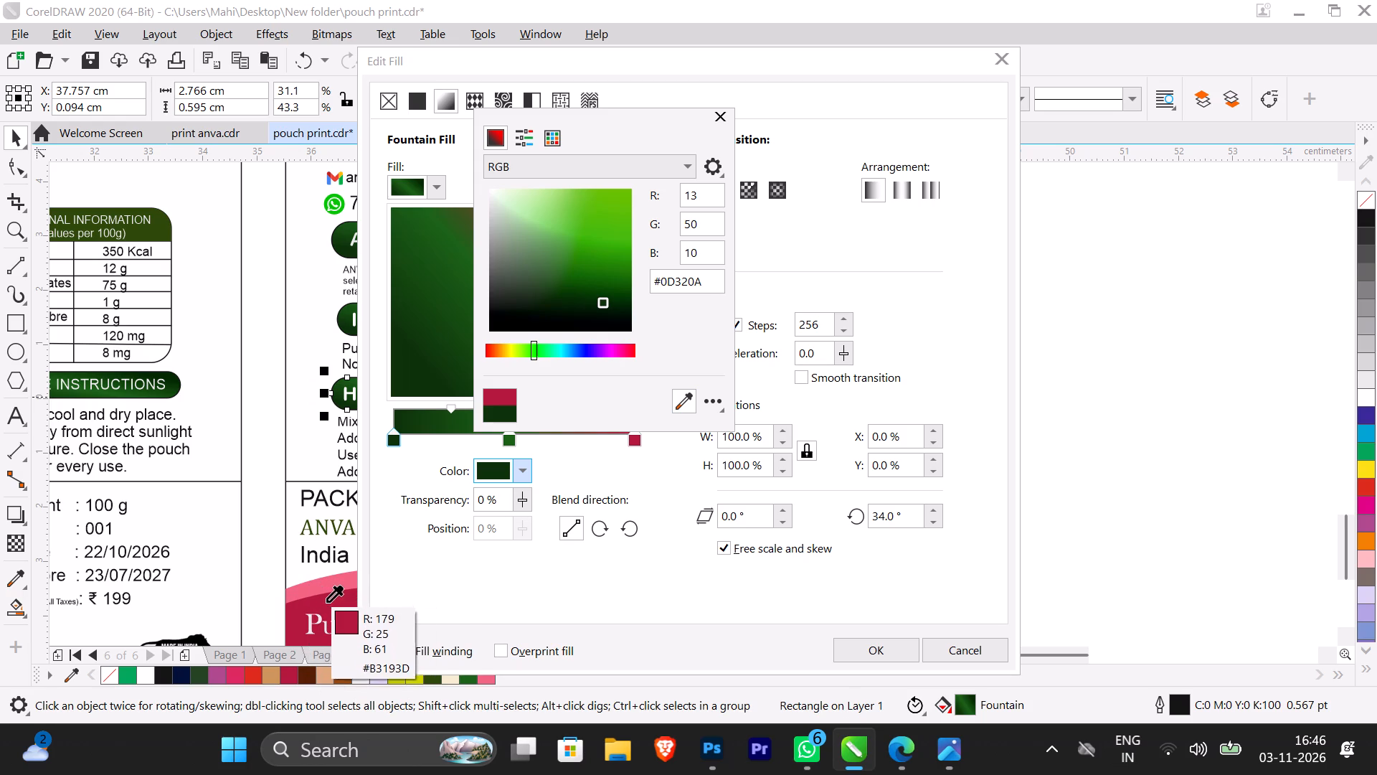
{"action": "left_click", "coordinate": [326, 602]}
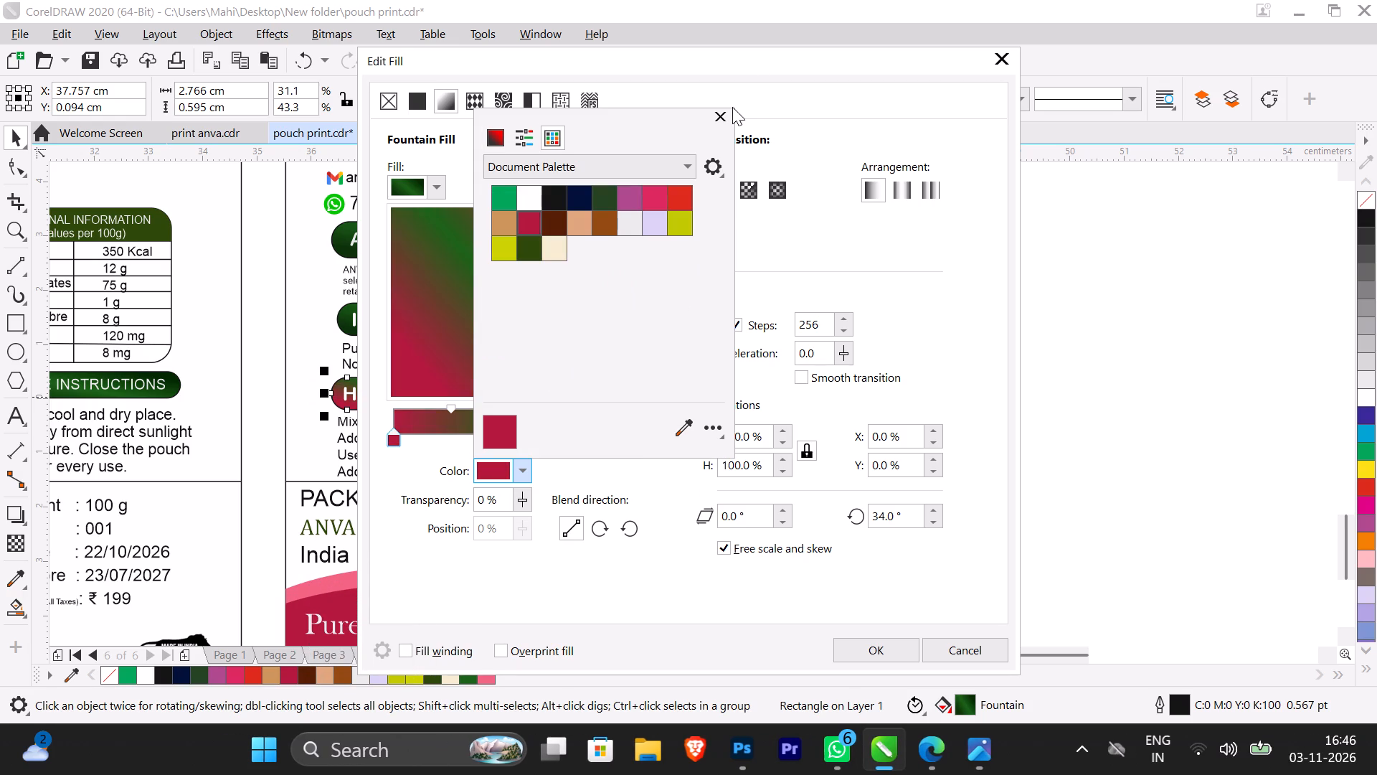
{"action": "left_click", "coordinate": [712, 121]}
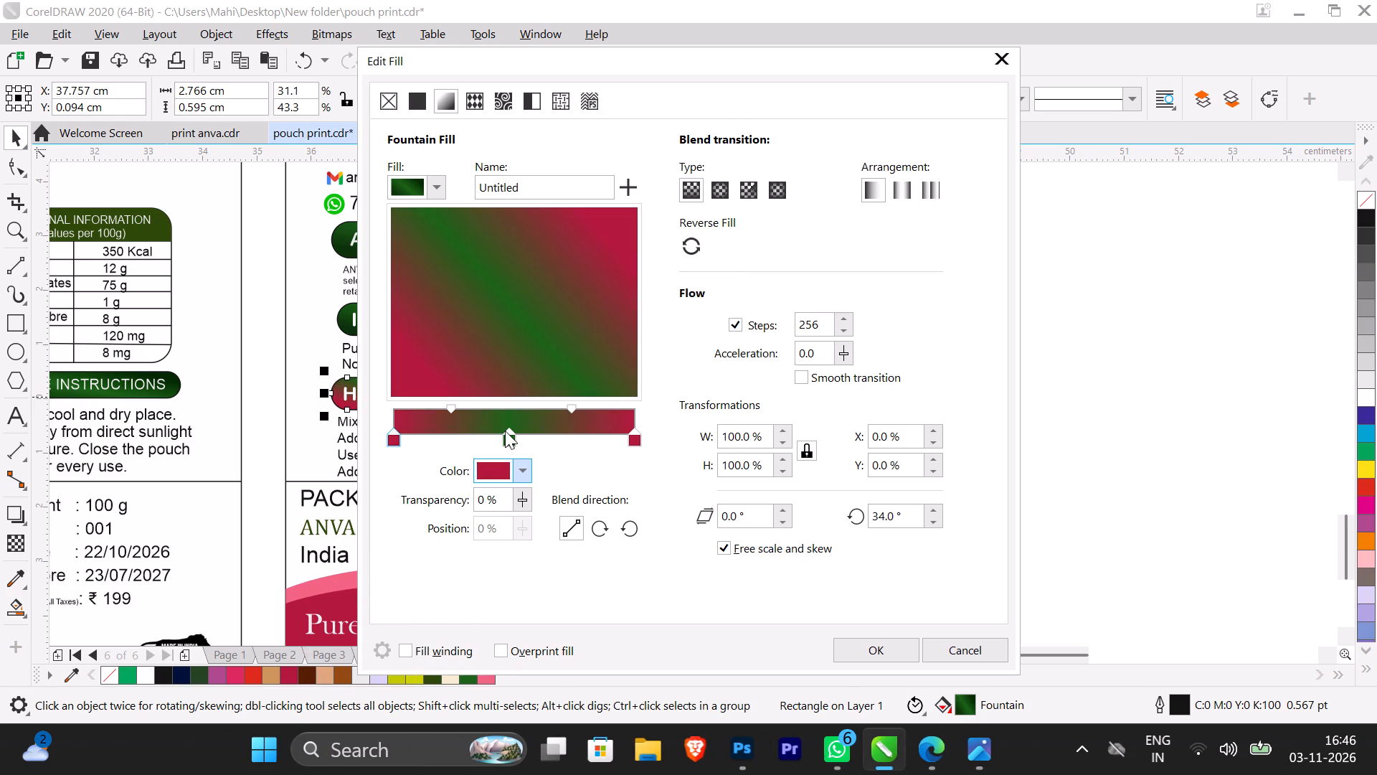
Change the middle colour of the HOW TO USE heading's gradient to dark purple #481E54.
{"action": "left_click", "coordinate": [510, 444]}
{"action": "left_click", "coordinate": [517, 471]}
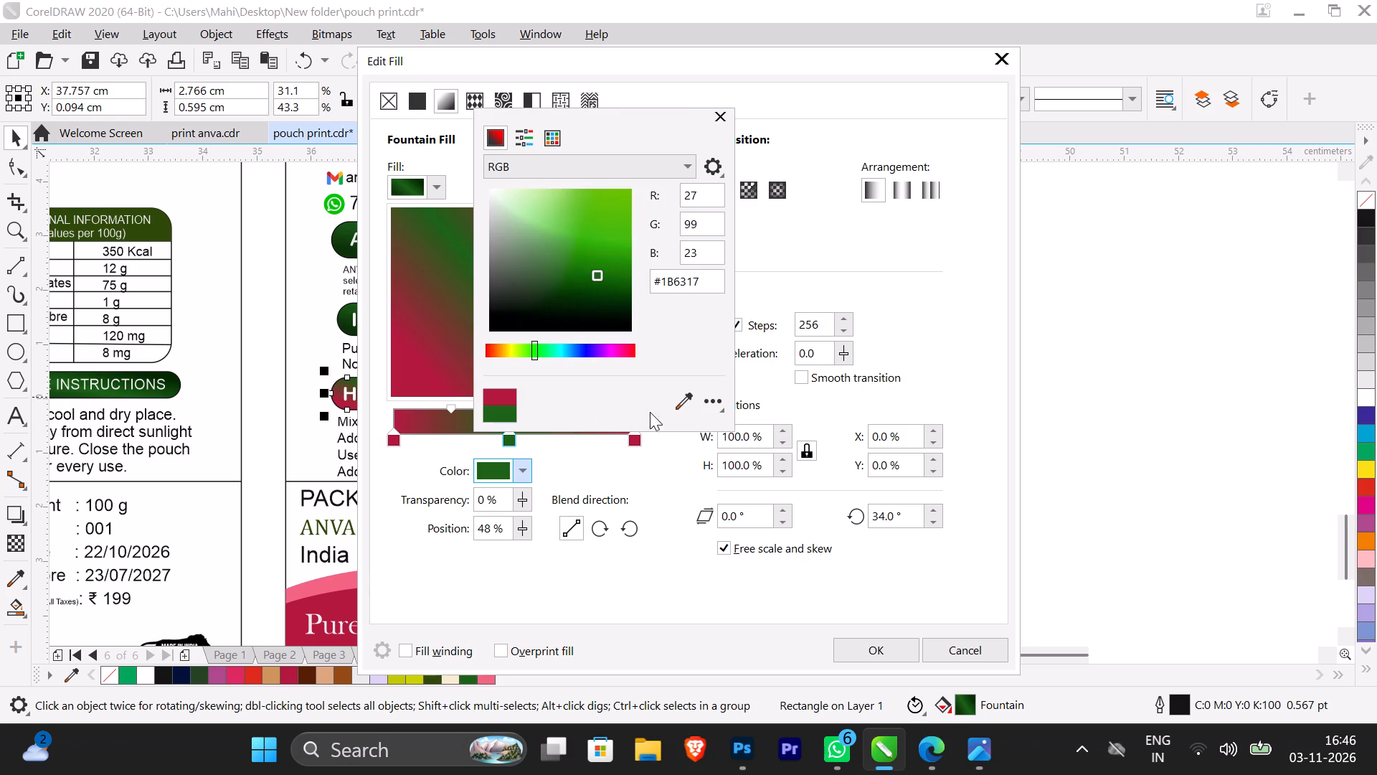
{"action": "left_click", "coordinate": [675, 403]}
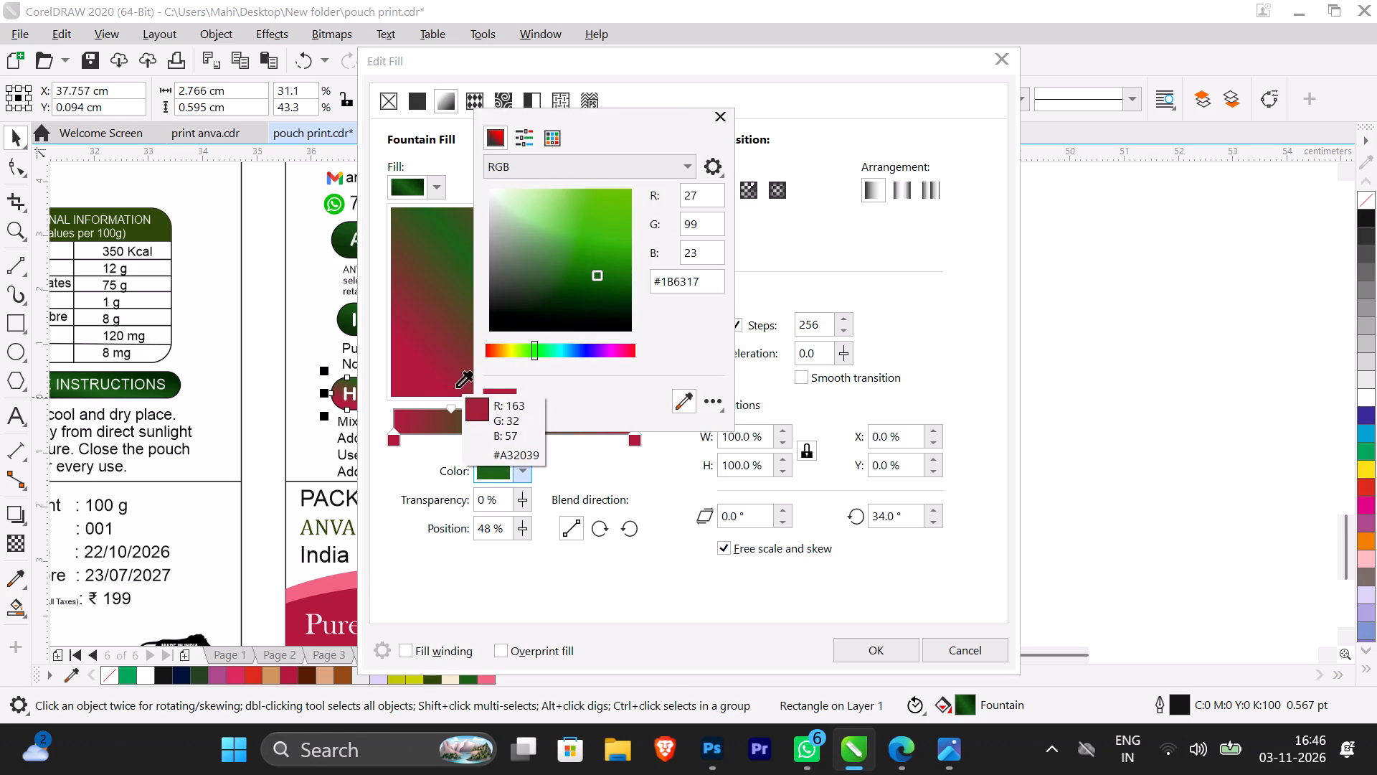
{"action": "left_click", "coordinate": [447, 298]}
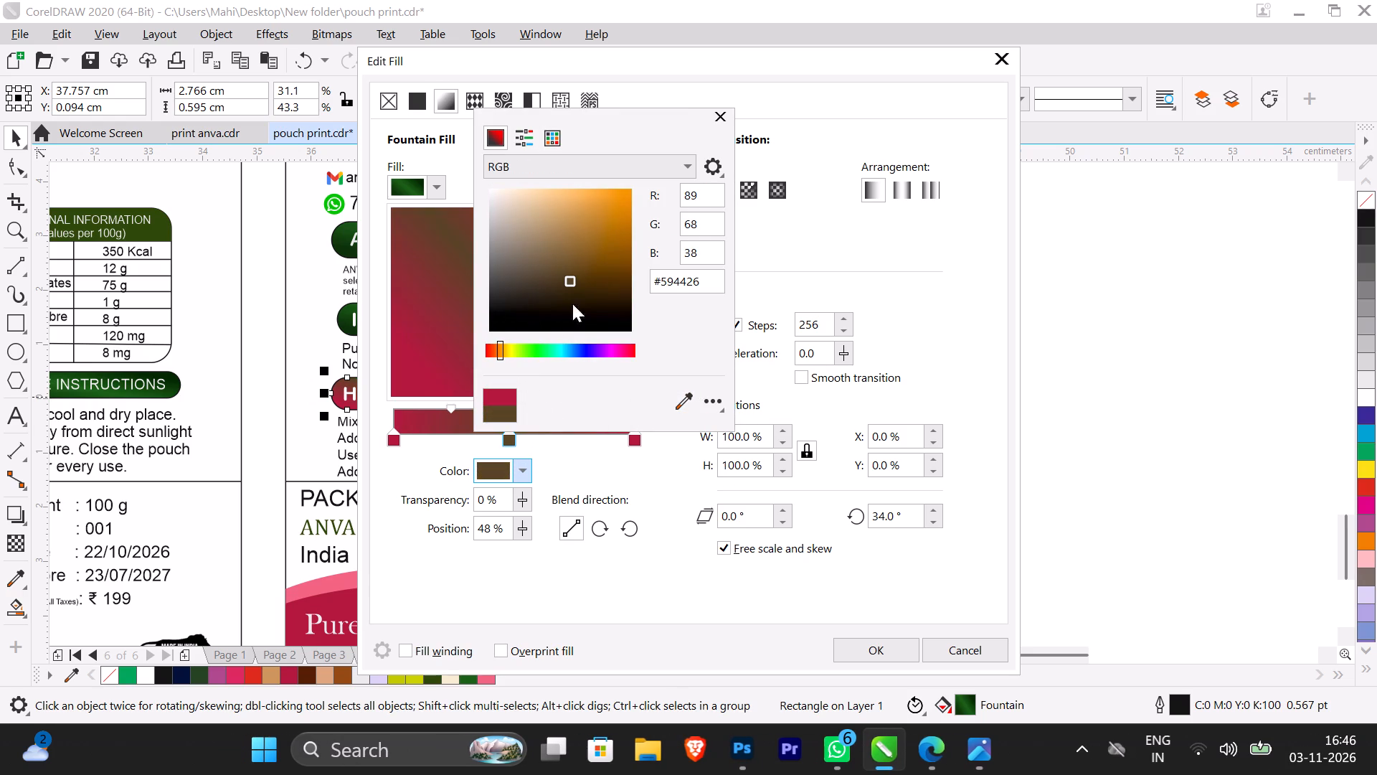
{"action": "left_click", "coordinate": [580, 285]}
{"action": "left_click_drag", "start_coordinate": [499, 348], "coordinate": [602, 355]}
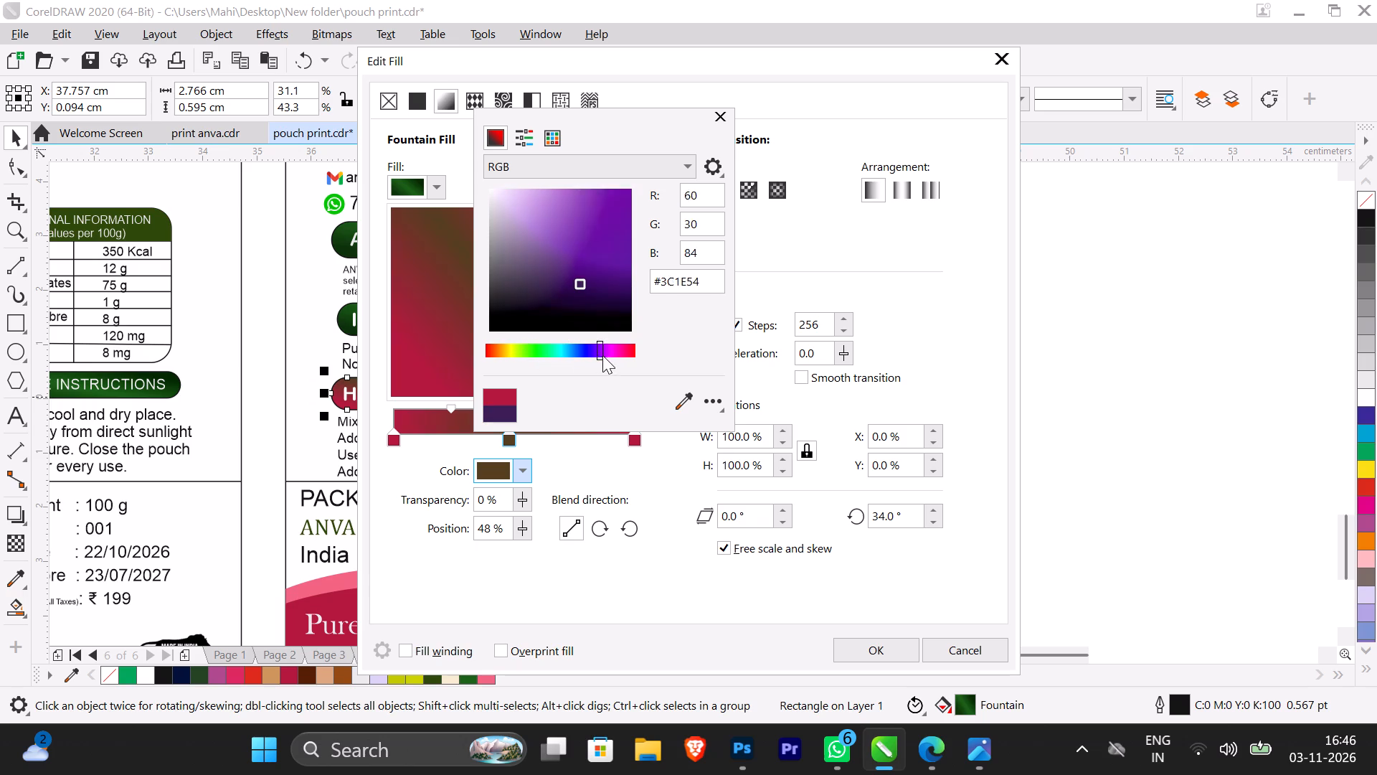
{"action": "left_click_drag", "start_coordinate": [602, 355], "coordinate": [605, 356]}
Set the gradient's middle colour to dark magenta #8C1B45, sampled from the HOW TO USE heading itself, and apply the fill.
{"action": "left_click_drag", "start_coordinate": [615, 61], "coordinate": [752, 60]}
{"action": "left_click_drag", "start_coordinate": [628, 58], "coordinate": [783, 46]}
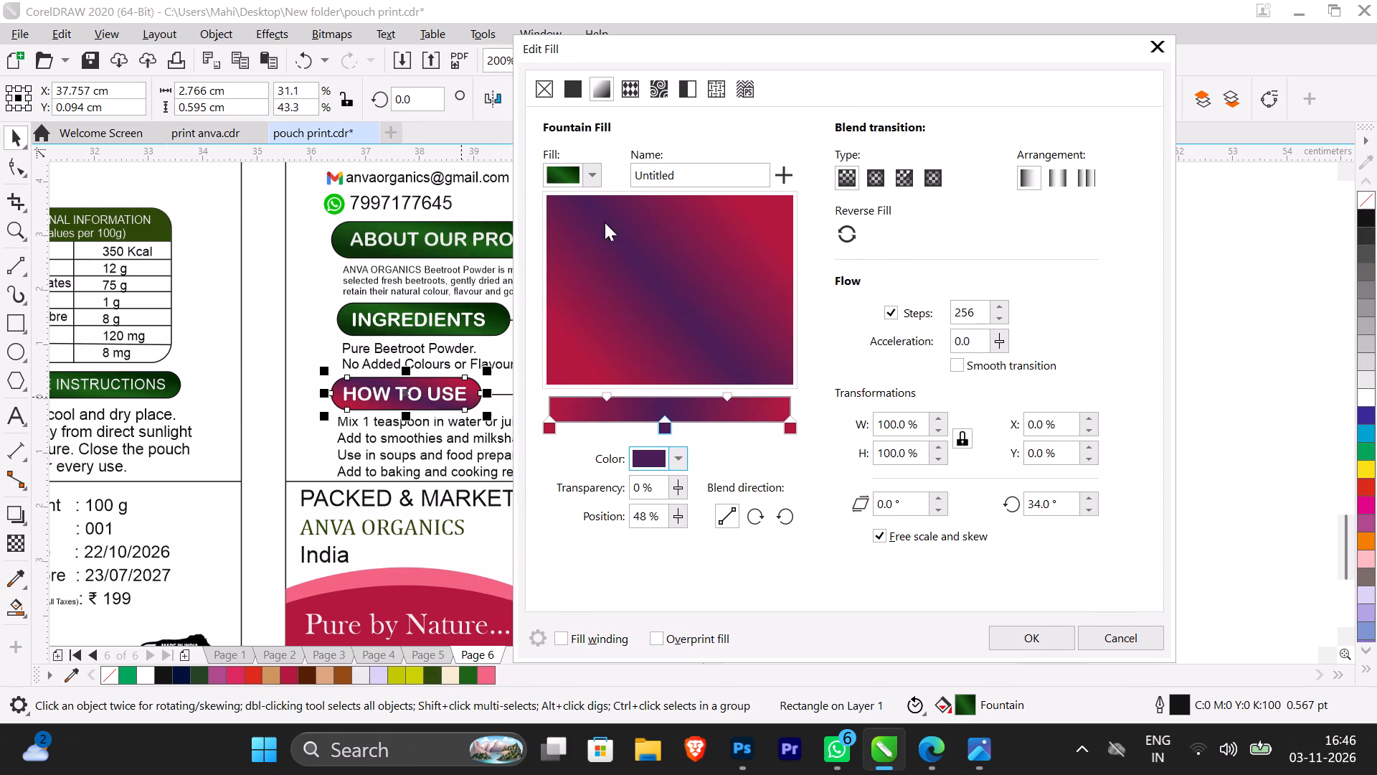
{"action": "left_click", "coordinate": [681, 457]}
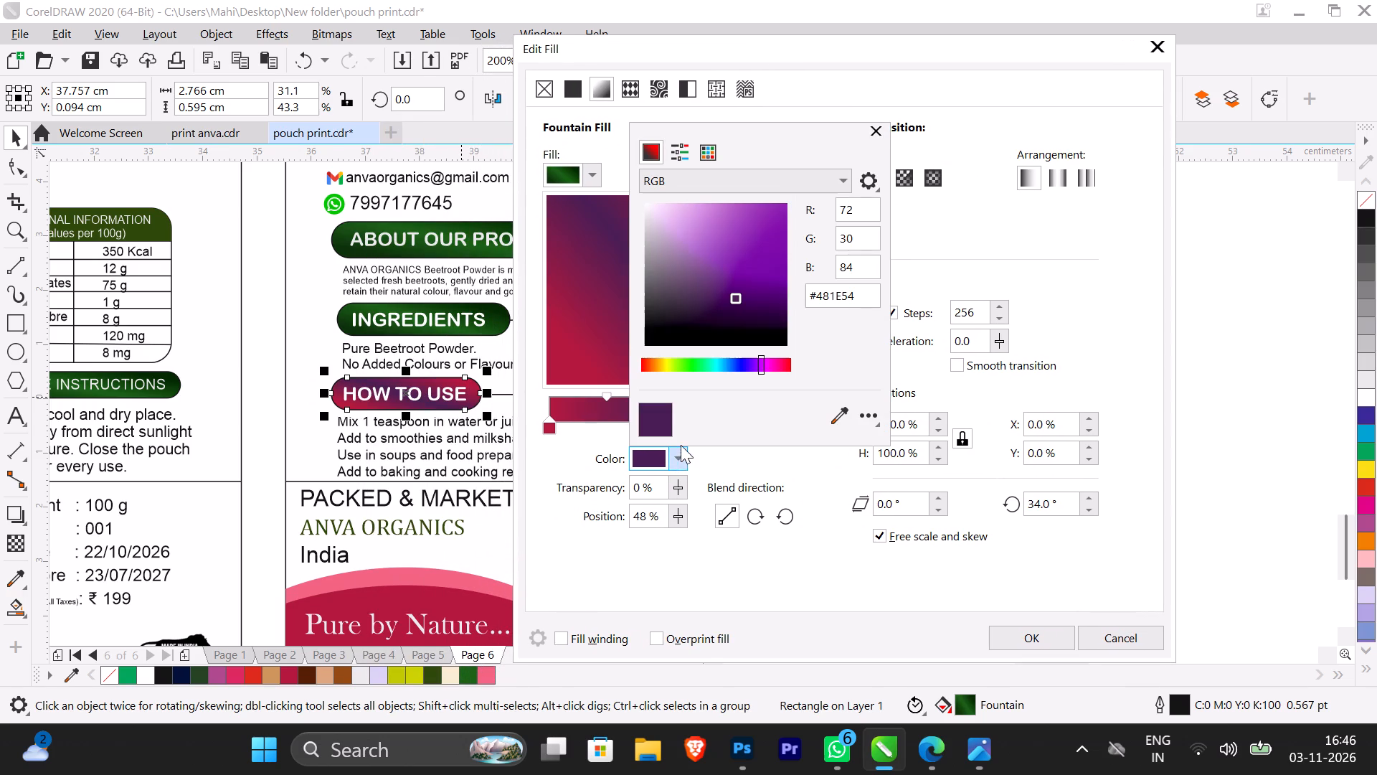
{"action": "left_click", "coordinate": [841, 416]}
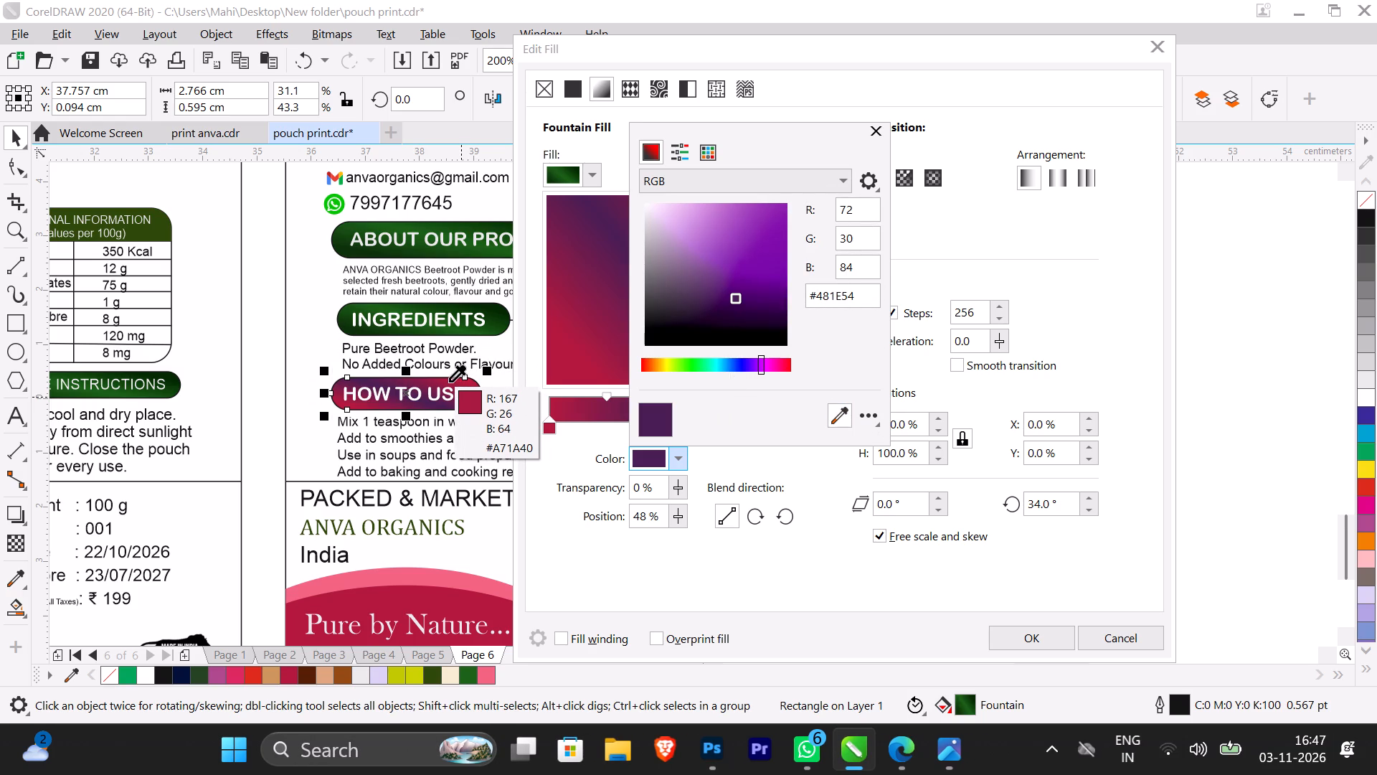
{"action": "left_click", "coordinate": [427, 382]}
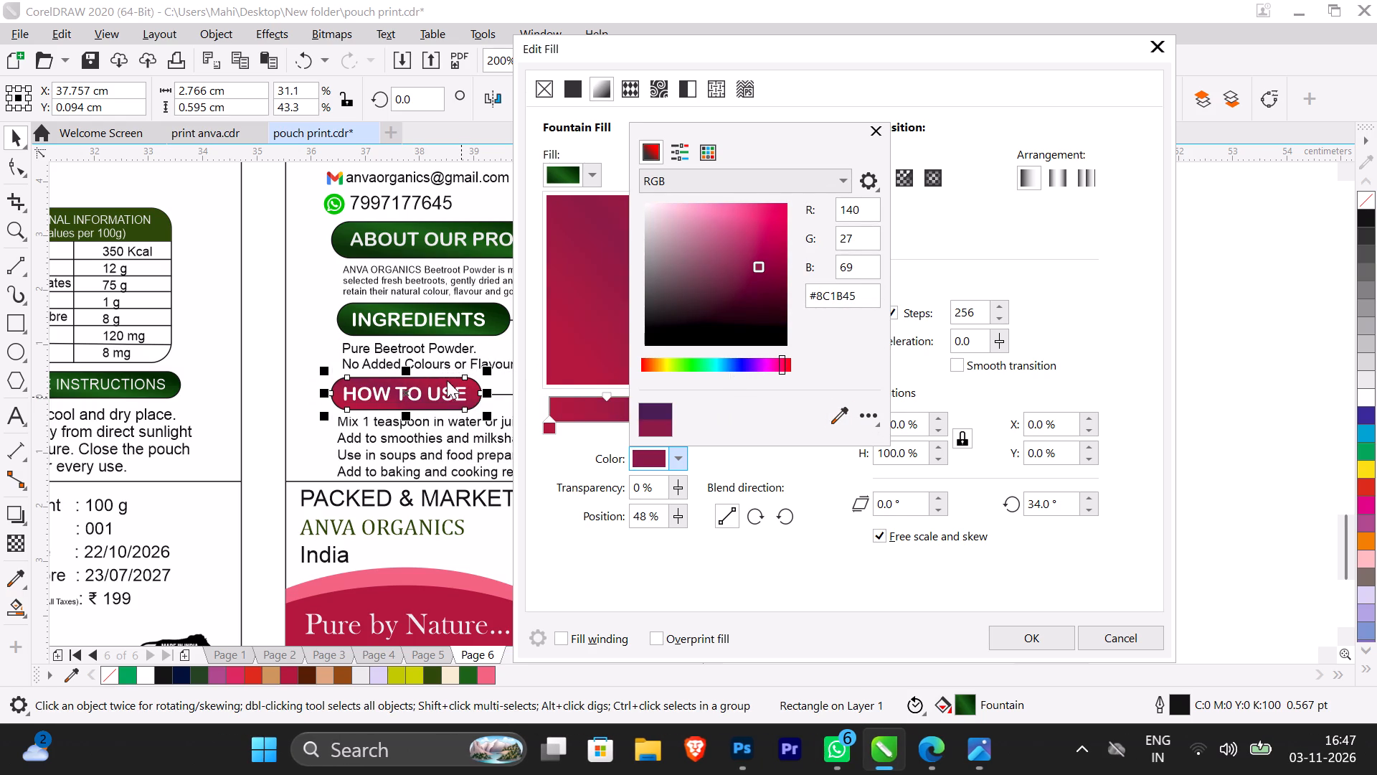
{"action": "left_click", "coordinate": [1036, 637]}
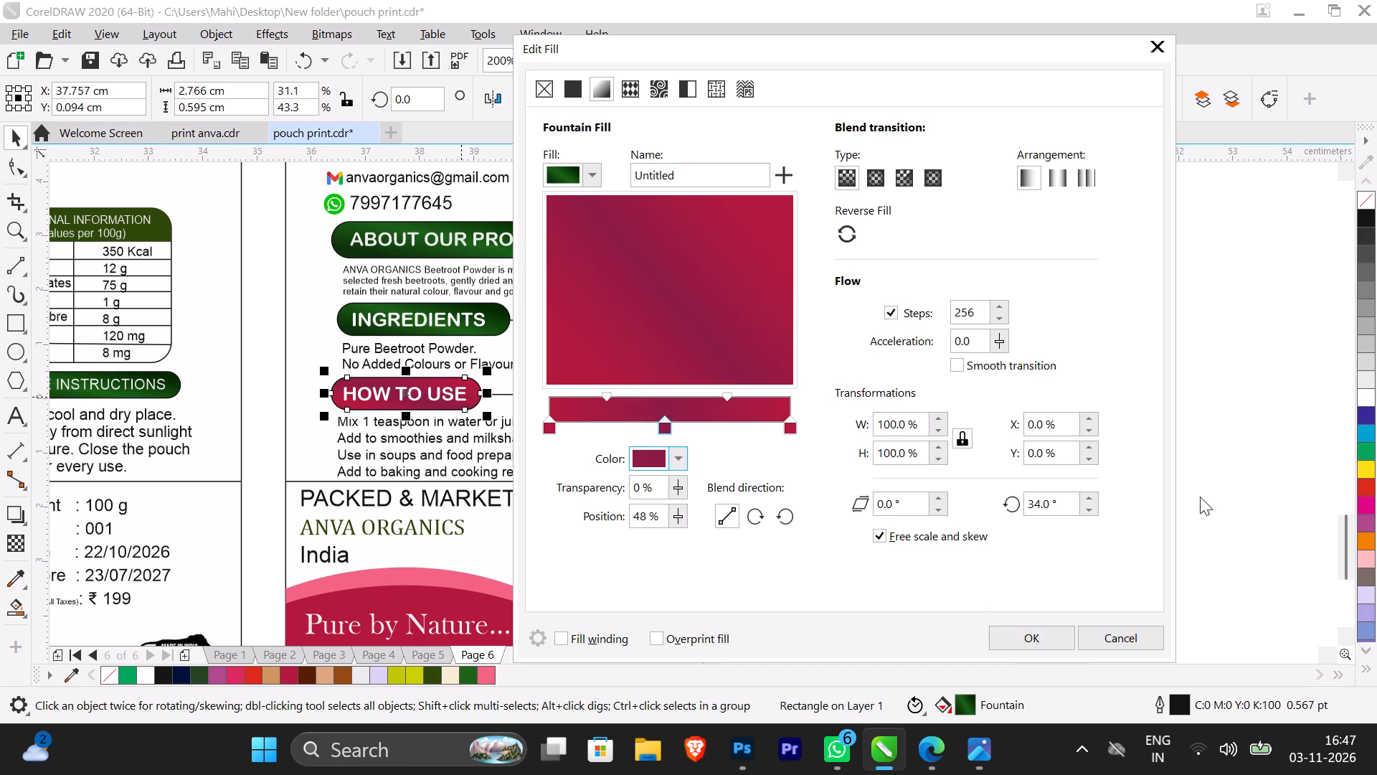
{"action": "left_click", "coordinate": [1040, 641]}
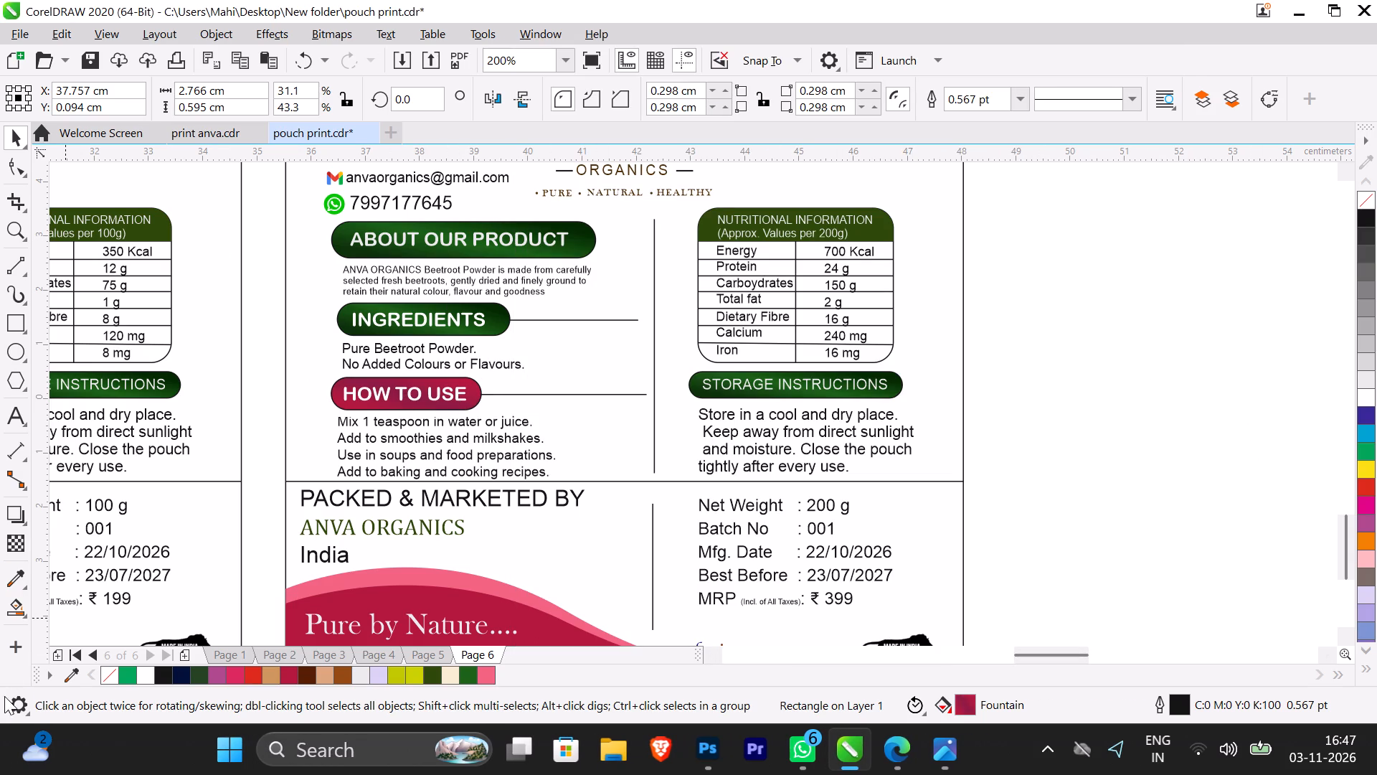
Copy the HOW TO USE heading's gradient fill onto the INGREDIENTS and ABOUT OUR PRODUCT headings of the 200 g beetroot label.
{"action": "left_click", "coordinate": [28, 591]}
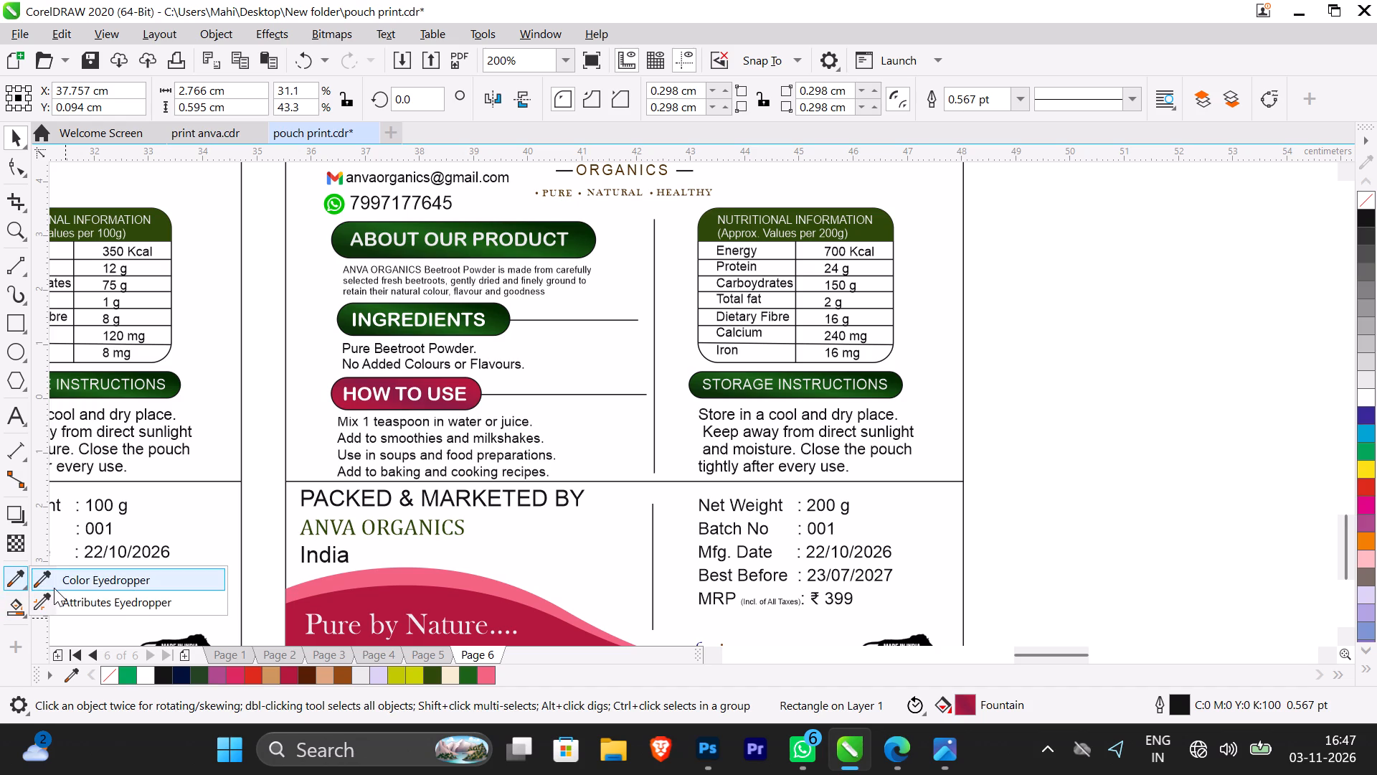
{"action": "left_click", "coordinate": [64, 608]}
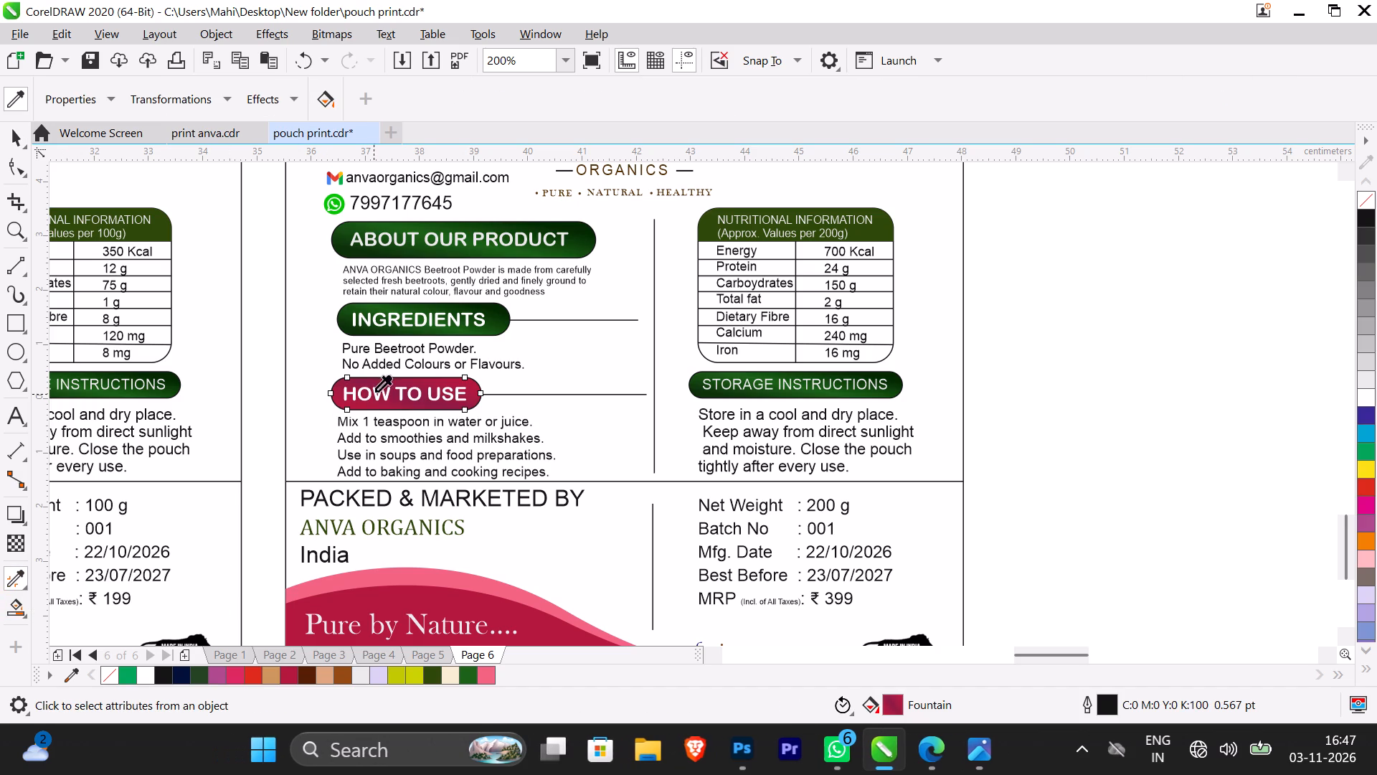
{"action": "left_click", "coordinate": [382, 380]}
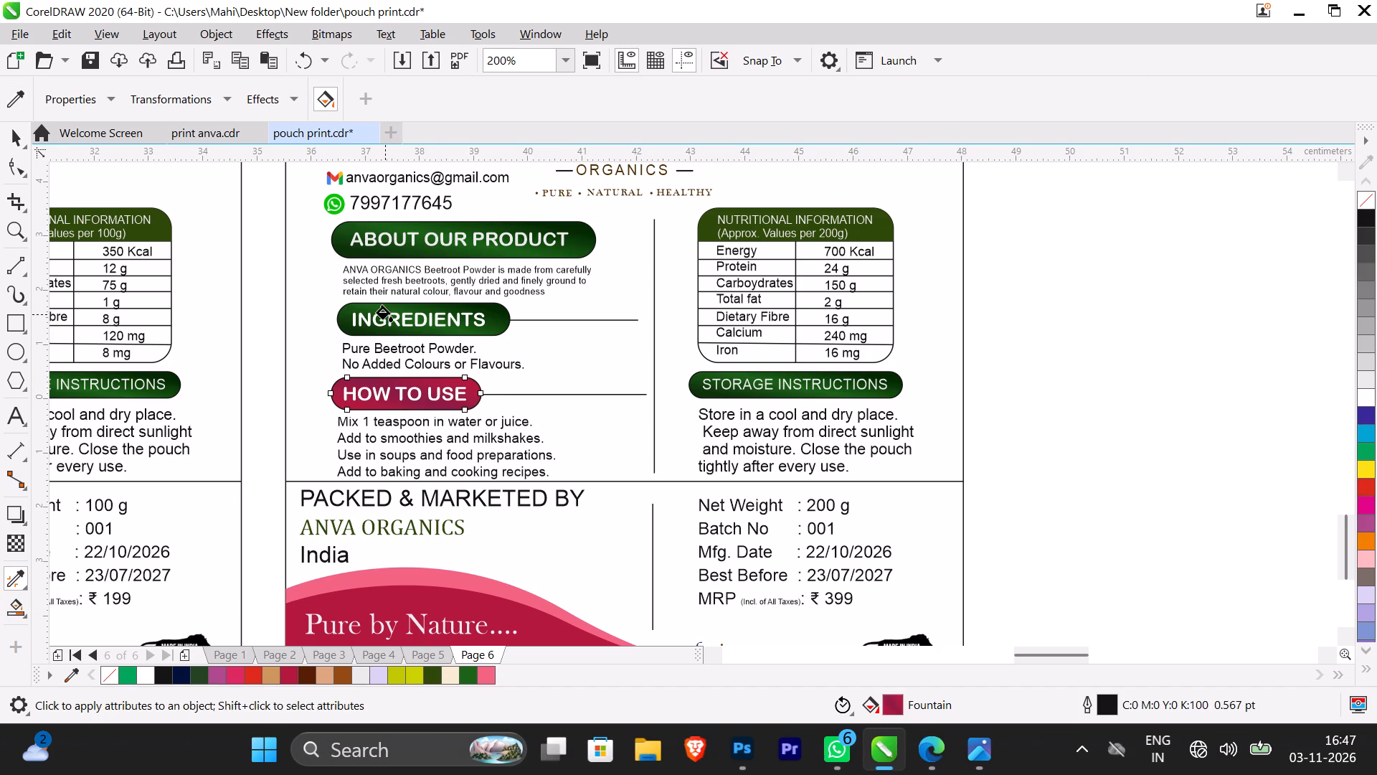
{"action": "scroll", "coordinate": [385, 304], "scroll_direction": "up", "scroll_amount": 4}
{"action": "left_click", "coordinate": [394, 323]}
{"action": "scroll", "coordinate": [394, 326], "scroll_direction": "down", "scroll_amount": 2}
{"action": "scroll", "coordinate": [427, 256], "scroll_direction": "up", "scroll_amount": 3}
{"action": "left_click", "coordinate": [425, 300]}
{"action": "scroll", "coordinate": [436, 332], "scroll_direction": "down", "scroll_amount": 3}
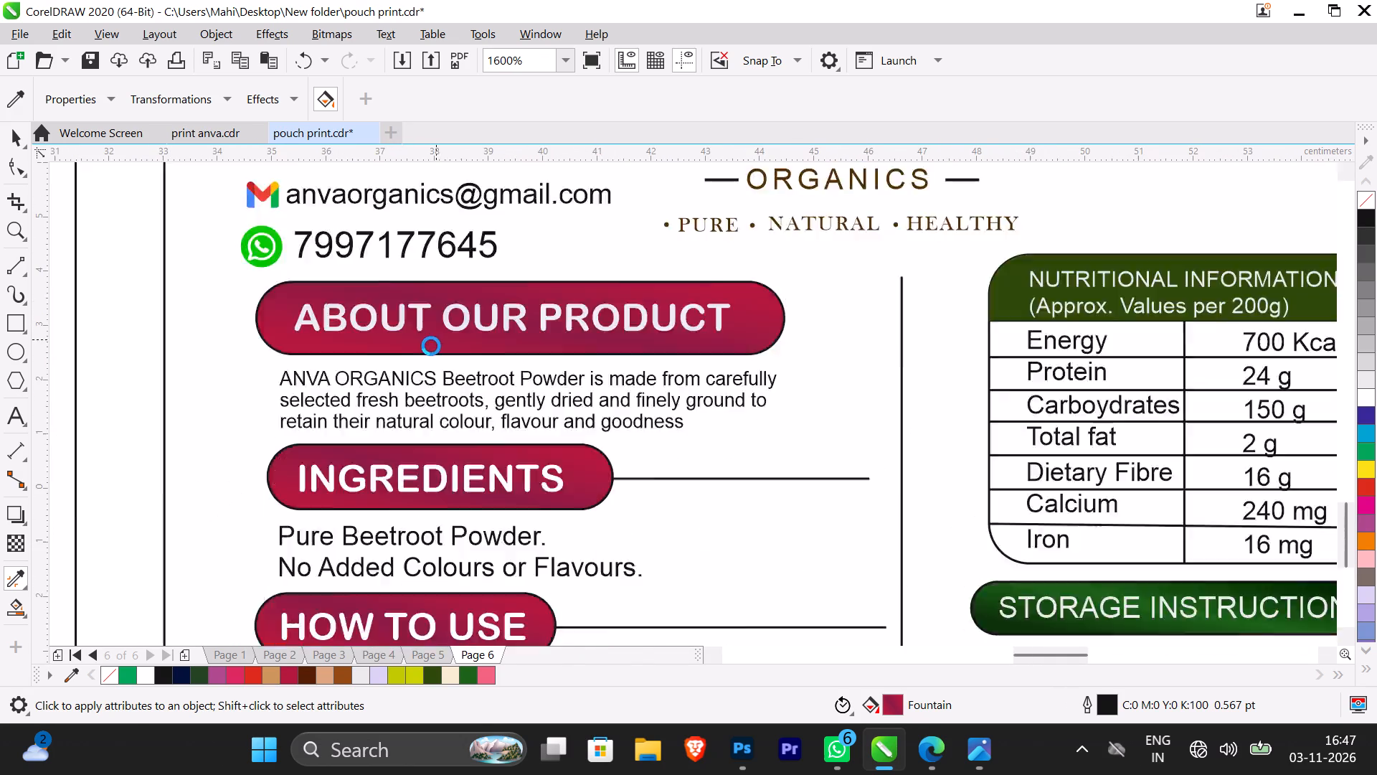
Apply the same crimson gradient to the STORAGE INSTRUCTIONS heading and the NUTRITIONAL INFORMATION header on the 200 g label.
{"action": "scroll", "coordinate": [906, 467], "scroll_direction": "up", "scroll_amount": 3}
{"action": "left_click", "coordinate": [908, 497]}
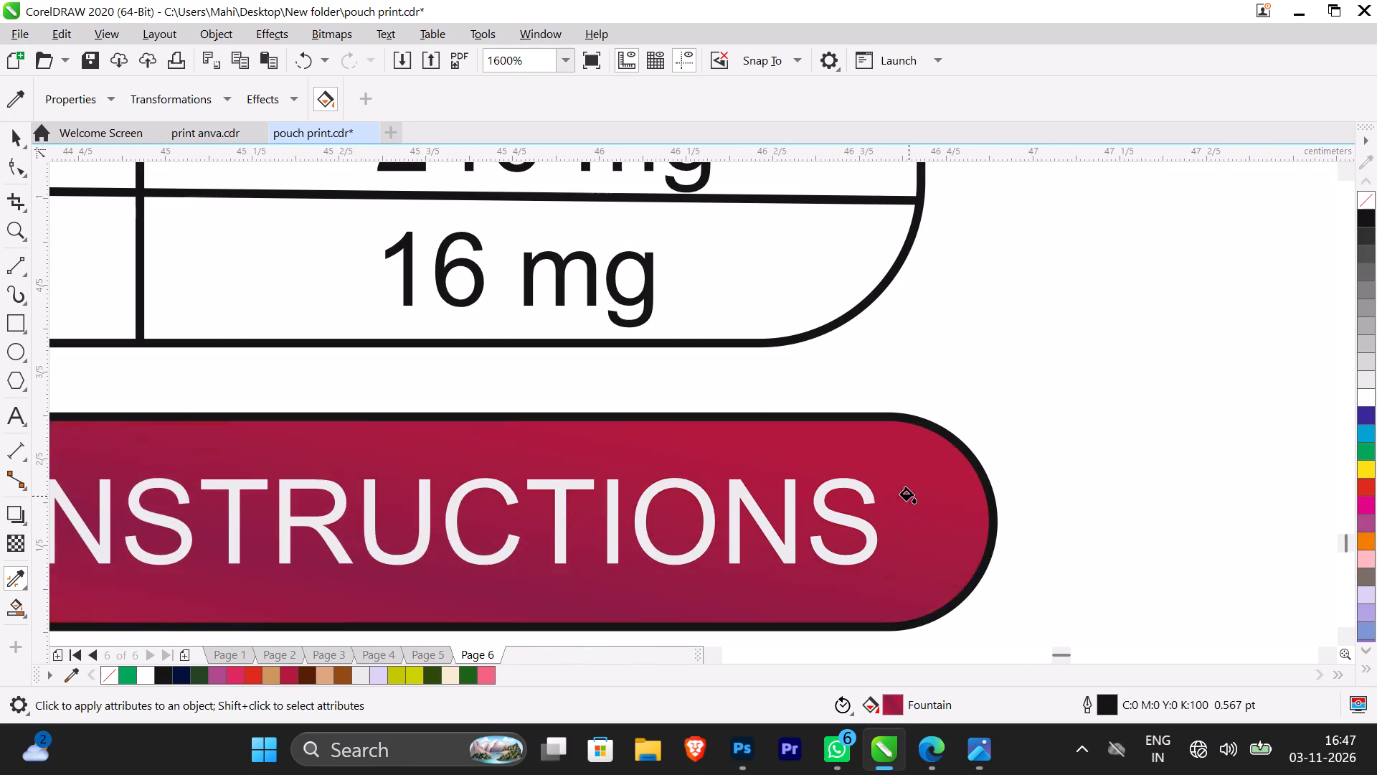
{"action": "scroll", "coordinate": [896, 501], "scroll_direction": "down", "scroll_amount": 3}
{"action": "scroll", "coordinate": [881, 347], "scroll_direction": "up", "scroll_amount": 3}
{"action": "left_click", "coordinate": [886, 351]}
{"action": "scroll", "coordinate": [888, 353], "scroll_direction": "down", "scroll_amount": 3}
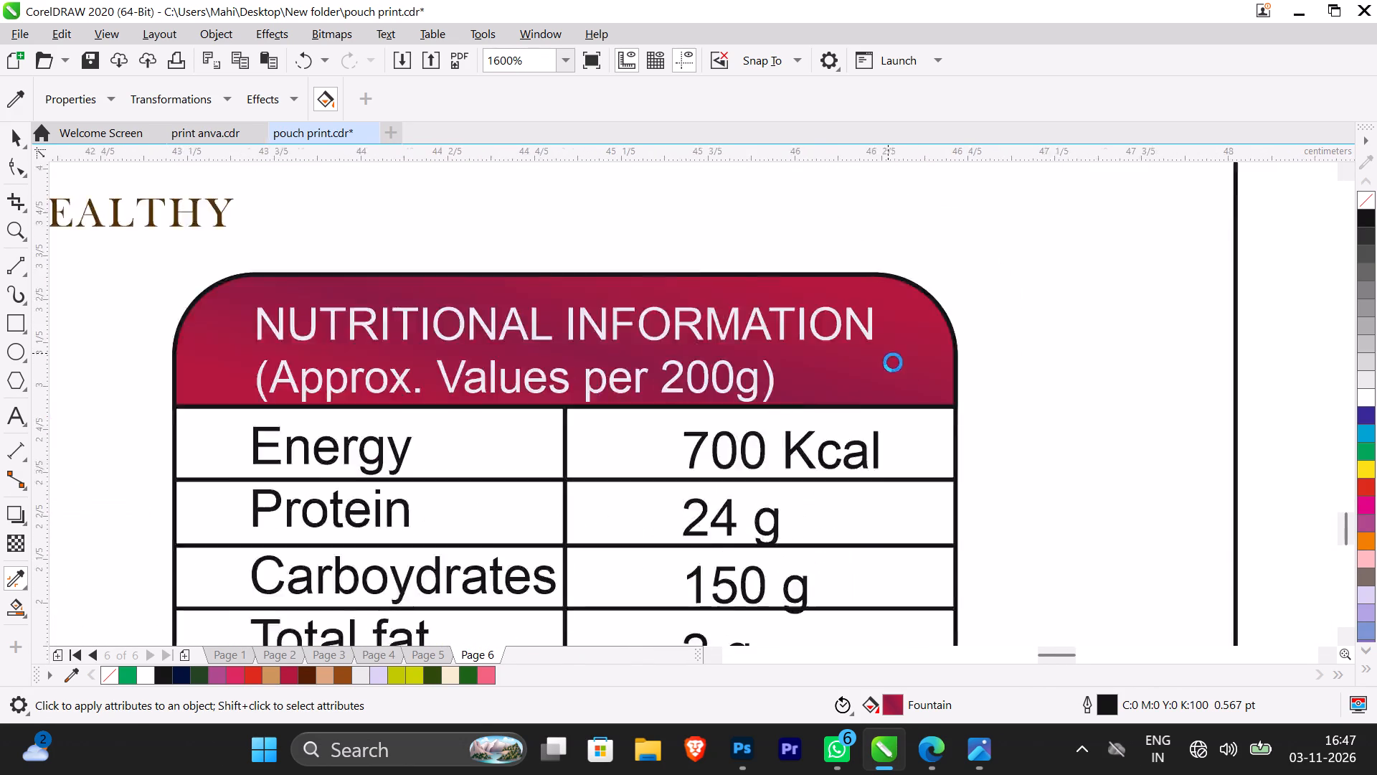
Apply the copied crimson gradient to the ABOUT OUR PRODUCT, INGREDIENTS and HOW TO USE headings on the 100 g beetroot label.
{"action": "scroll", "coordinate": [893, 362], "scroll_direction": "down", "scroll_amount": 2}
{"action": "scroll", "coordinate": [352, 361], "scroll_direction": "up", "scroll_amount": 2}
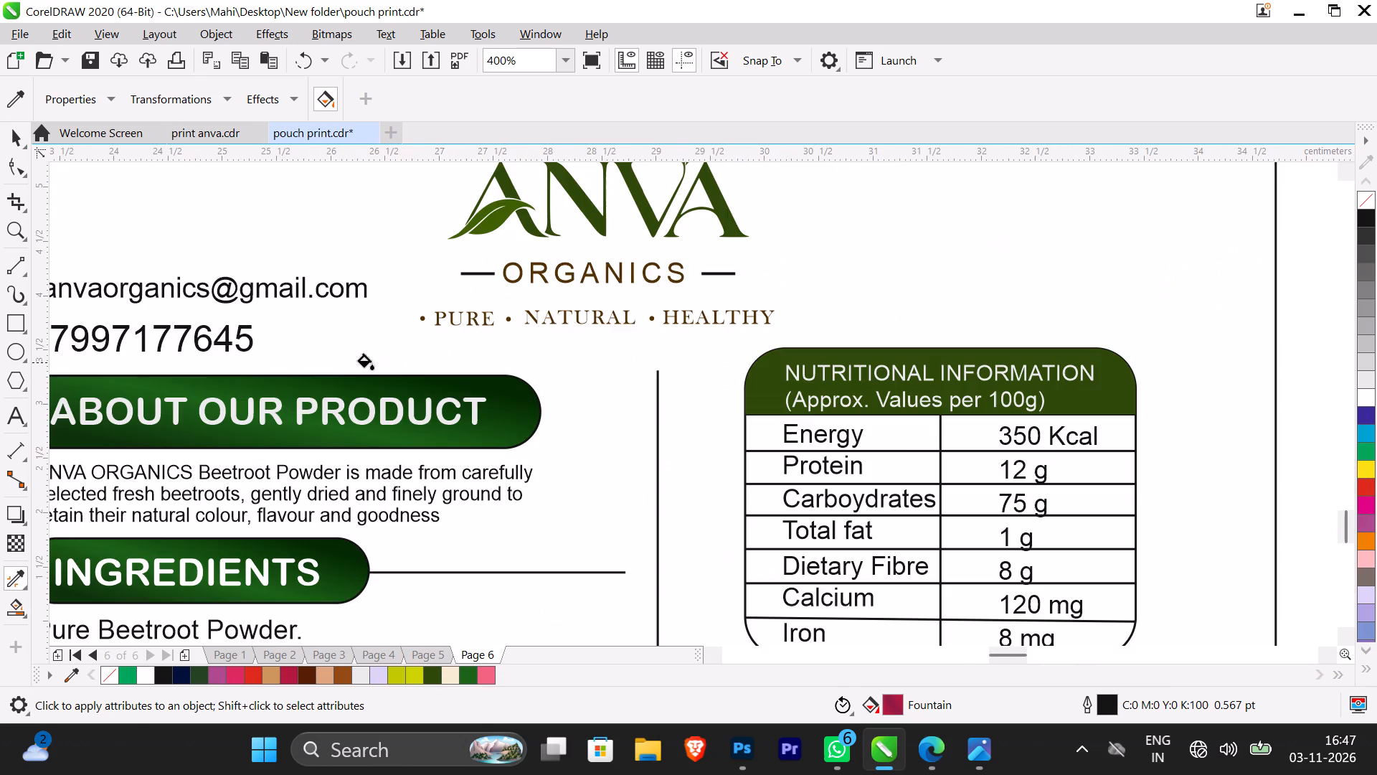
{"action": "left_click", "coordinate": [517, 406]}
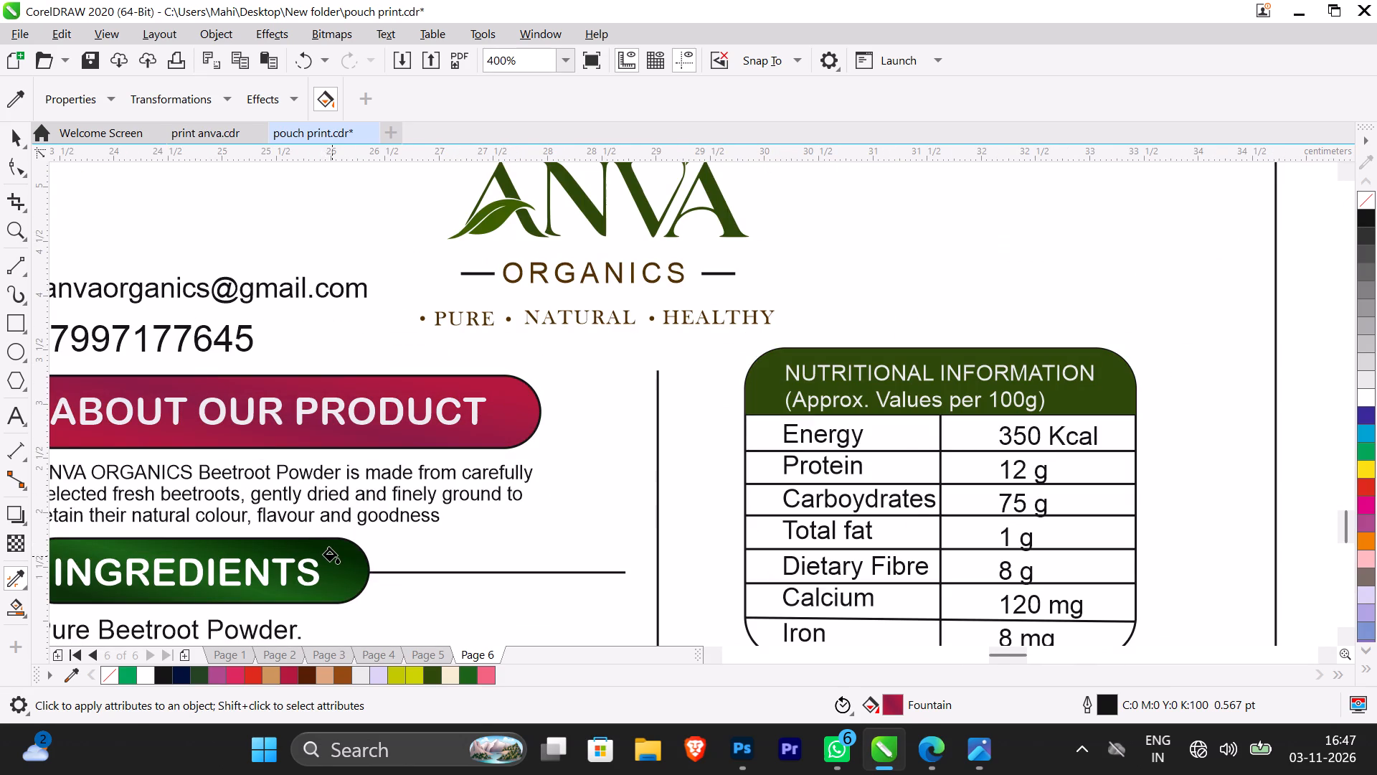
{"action": "left_click", "coordinate": [331, 555]}
{"action": "scroll", "coordinate": [353, 565], "scroll_direction": "down", "scroll_amount": 3}
{"action": "scroll", "coordinate": [349, 579], "scroll_direction": "up", "scroll_amount": 3}
{"action": "scroll", "coordinate": [331, 612], "scroll_direction": "down", "scroll_amount": 1}
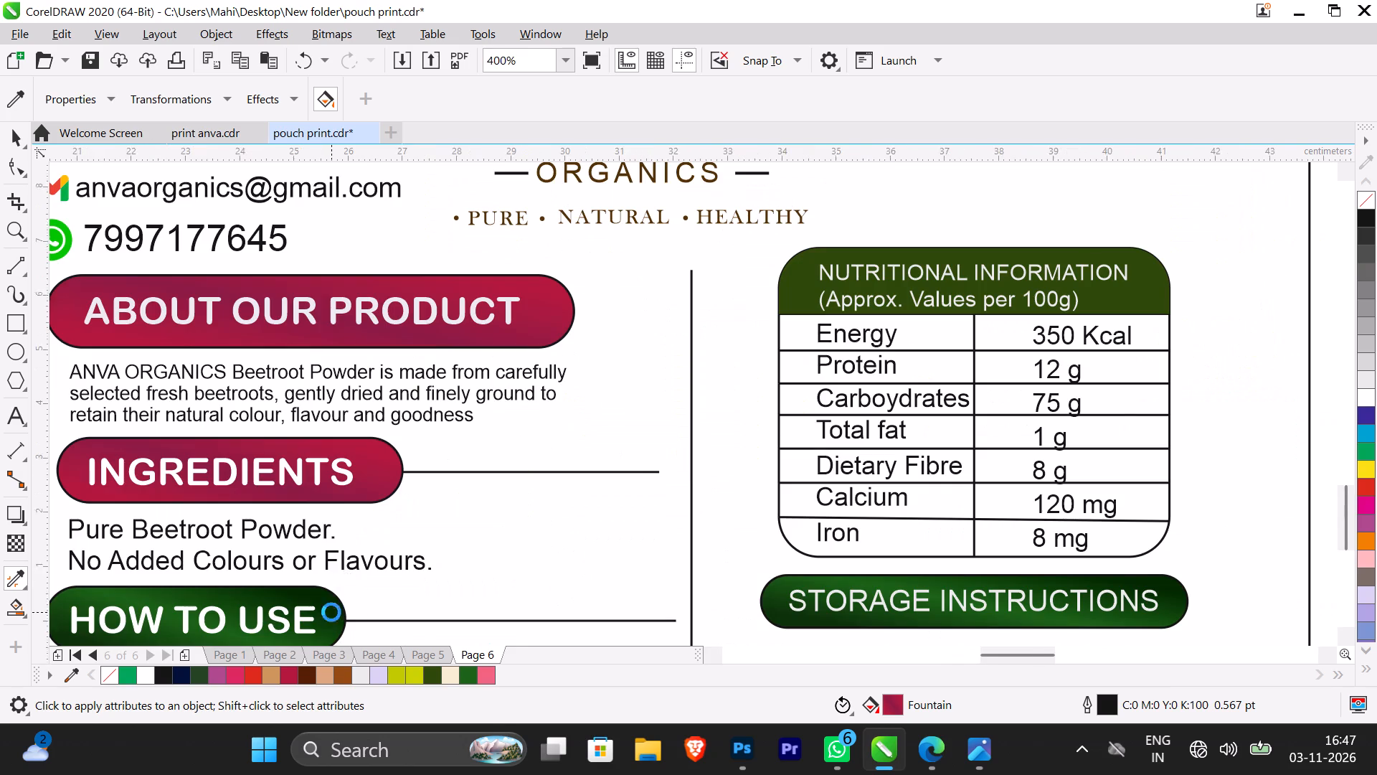
{"action": "scroll", "coordinate": [331, 612], "scroll_direction": "down", "scroll_amount": 1}
{"action": "scroll", "coordinate": [328, 630], "scroll_direction": "up", "scroll_amount": 3}
{"action": "left_click", "coordinate": [327, 510]}
{"action": "scroll", "coordinate": [344, 510], "scroll_direction": "down", "scroll_amount": 2}
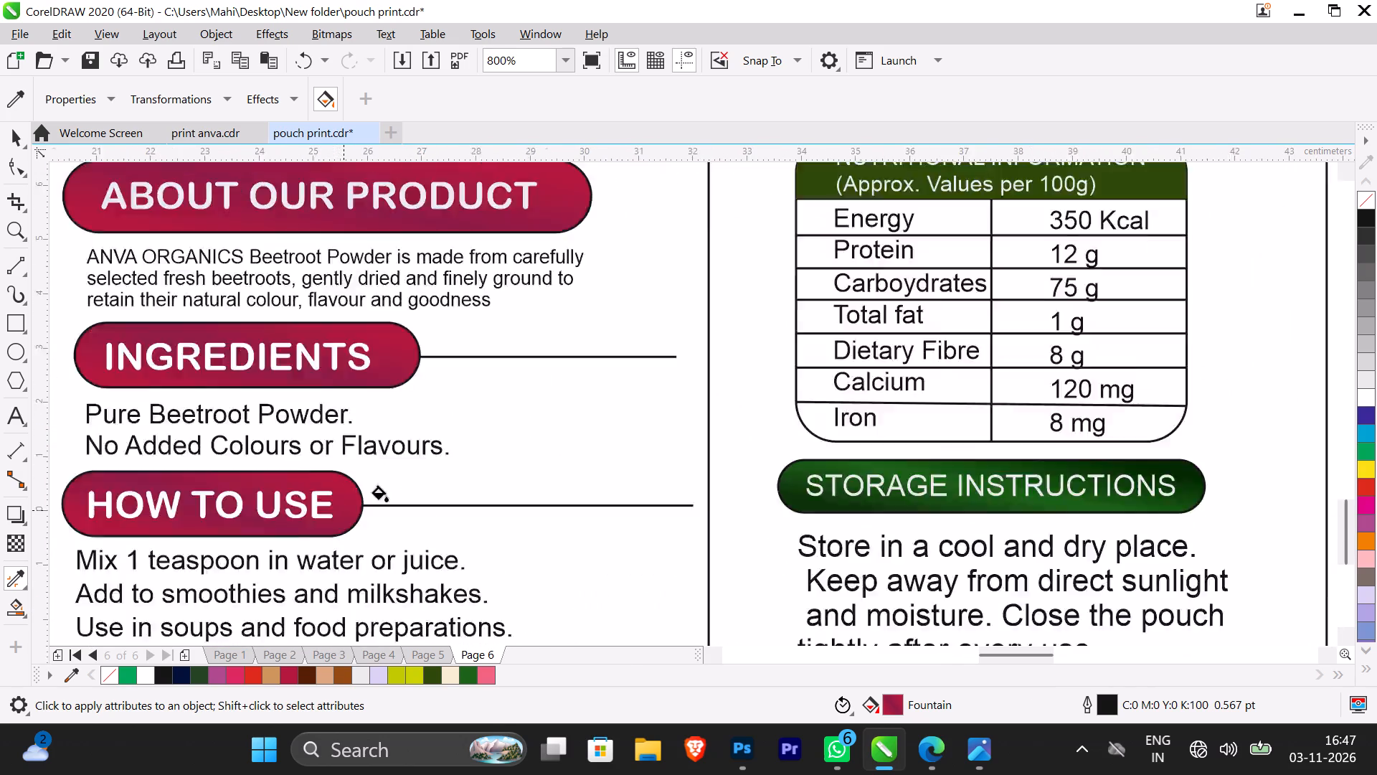
Apply the copied gradient to the STORAGE INSTRUCTIONS heading and the NUTRITIONAL INFORMATION header on the 100 g beetroot label.
{"action": "scroll", "coordinate": [381, 494], "scroll_direction": "down", "scroll_amount": 1}
{"action": "scroll", "coordinate": [544, 506], "scroll_direction": "up", "scroll_amount": 4}
{"action": "left_click", "coordinate": [798, 447]}
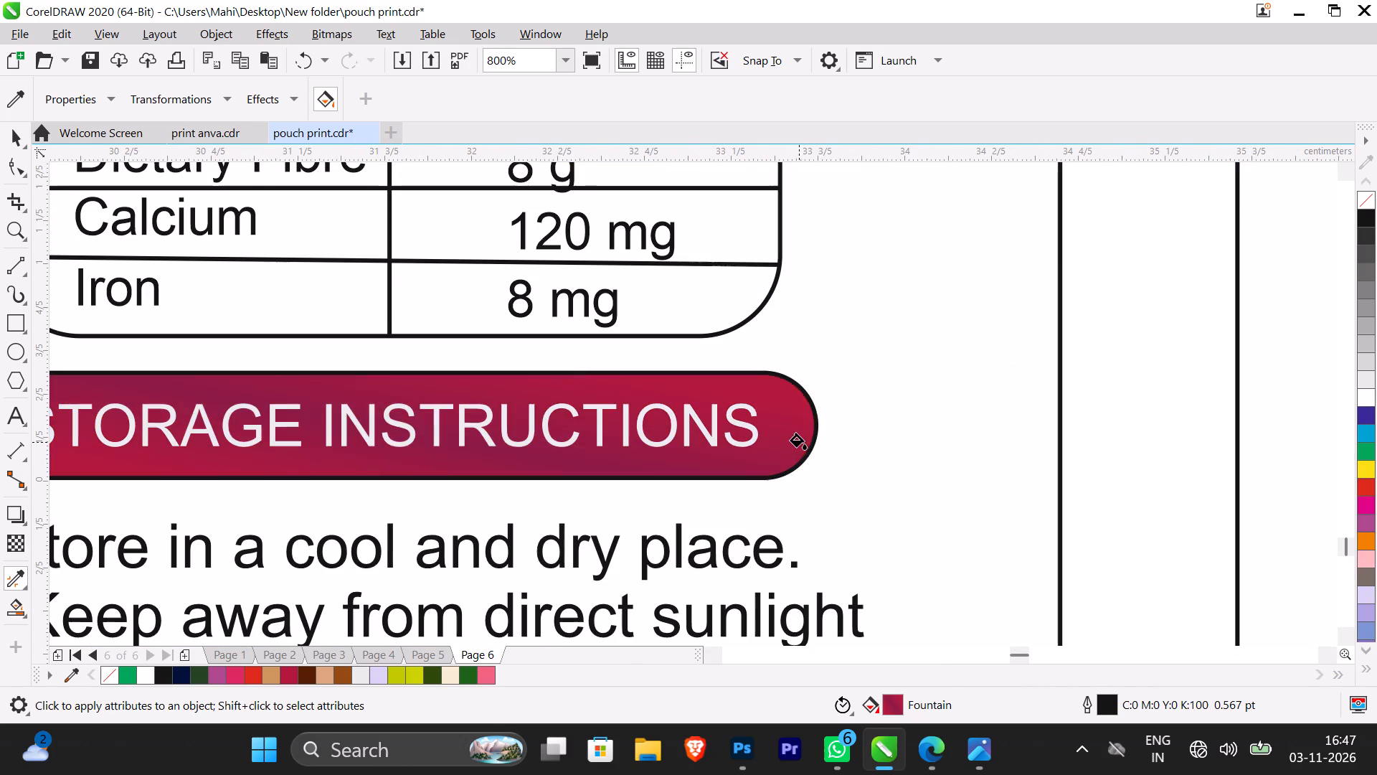
{"action": "scroll", "coordinate": [800, 439], "scroll_direction": "down", "scroll_amount": 4}
{"action": "scroll", "coordinate": [789, 415], "scroll_direction": "up", "scroll_amount": 4}
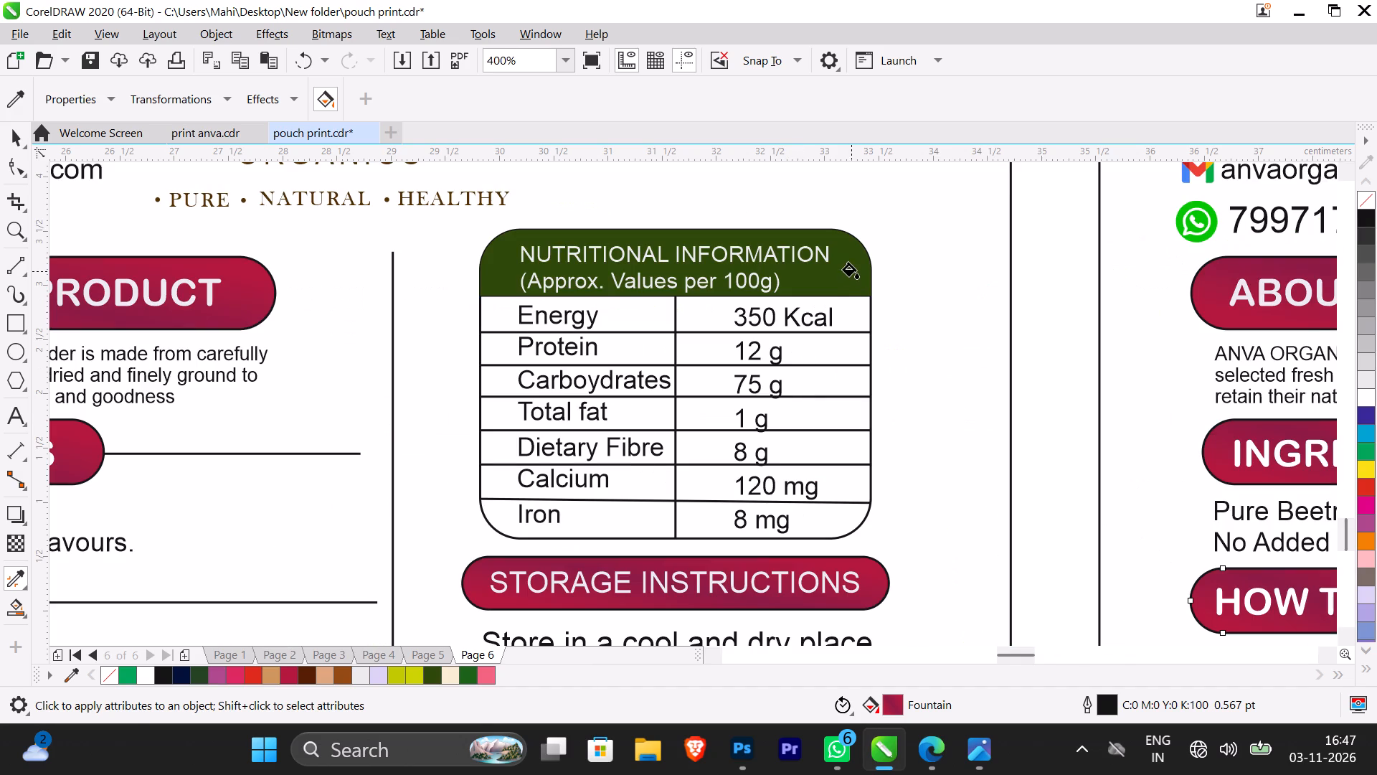
{"action": "left_click", "coordinate": [851, 271]}
{"action": "scroll", "coordinate": [678, 362], "scroll_direction": "down", "scroll_amount": 2}
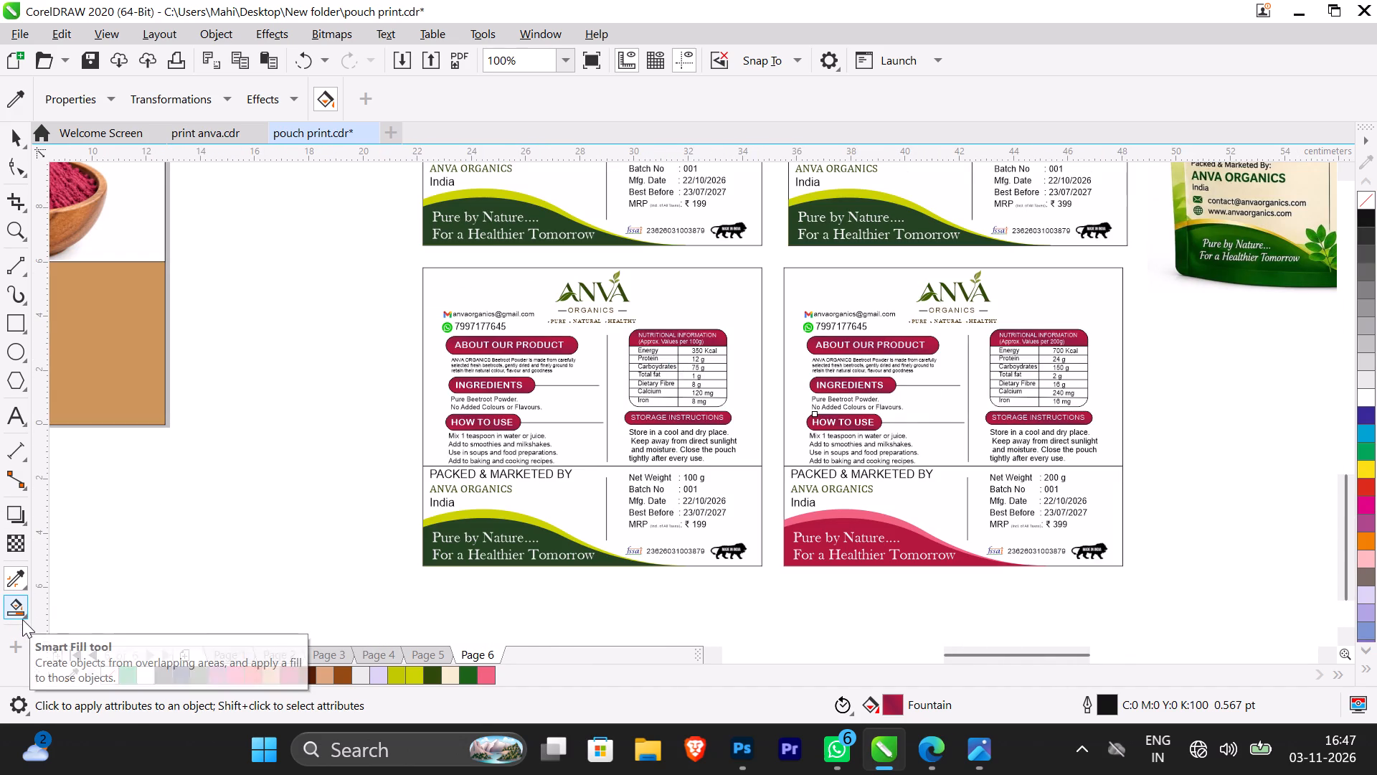
Fill the inner wave behind the slogan on the 100 g beetroot label with crimson sampled from the 200 g label's inner wave.
{"action": "left_click", "coordinate": [16, 575]}
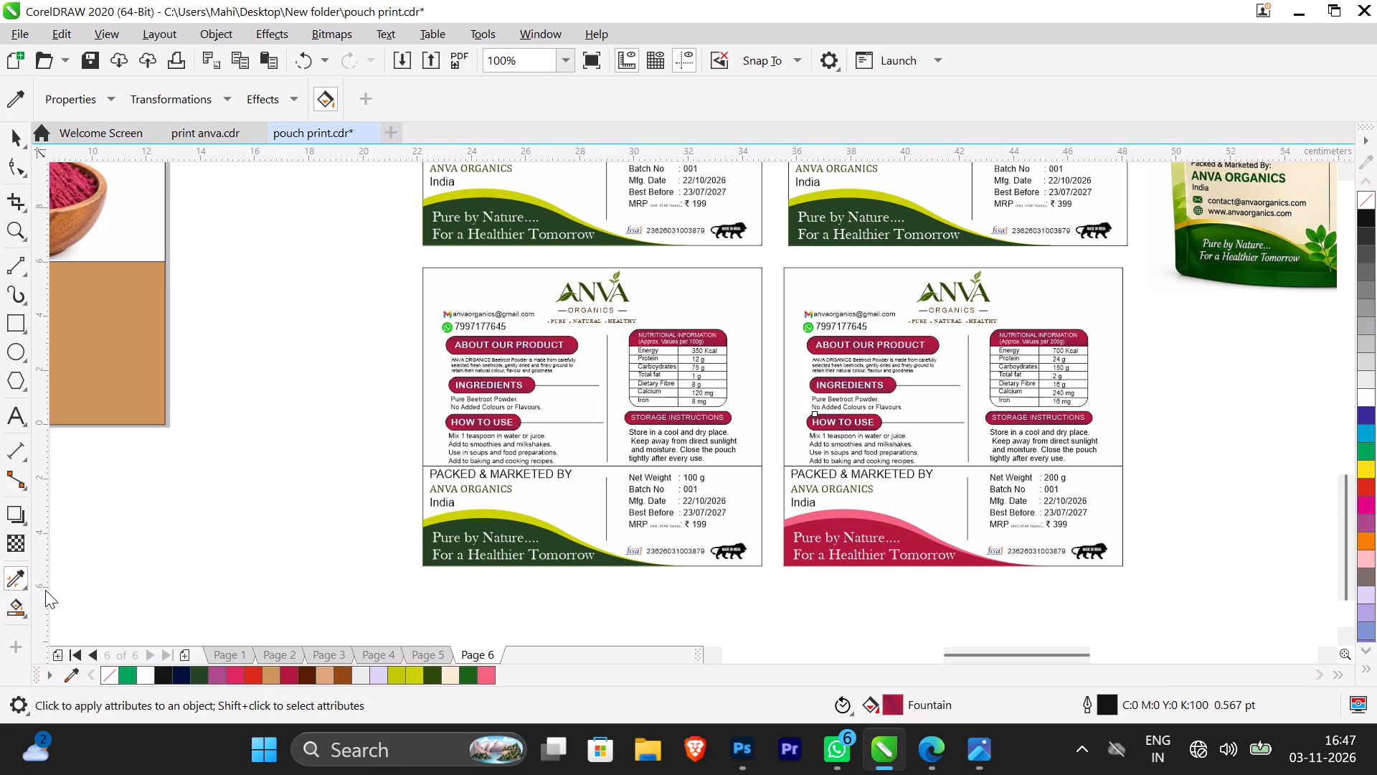
{"action": "left_click", "coordinate": [17, 576]}
{"action": "left_click", "coordinate": [25, 586]}
{"action": "left_click", "coordinate": [43, 588]}
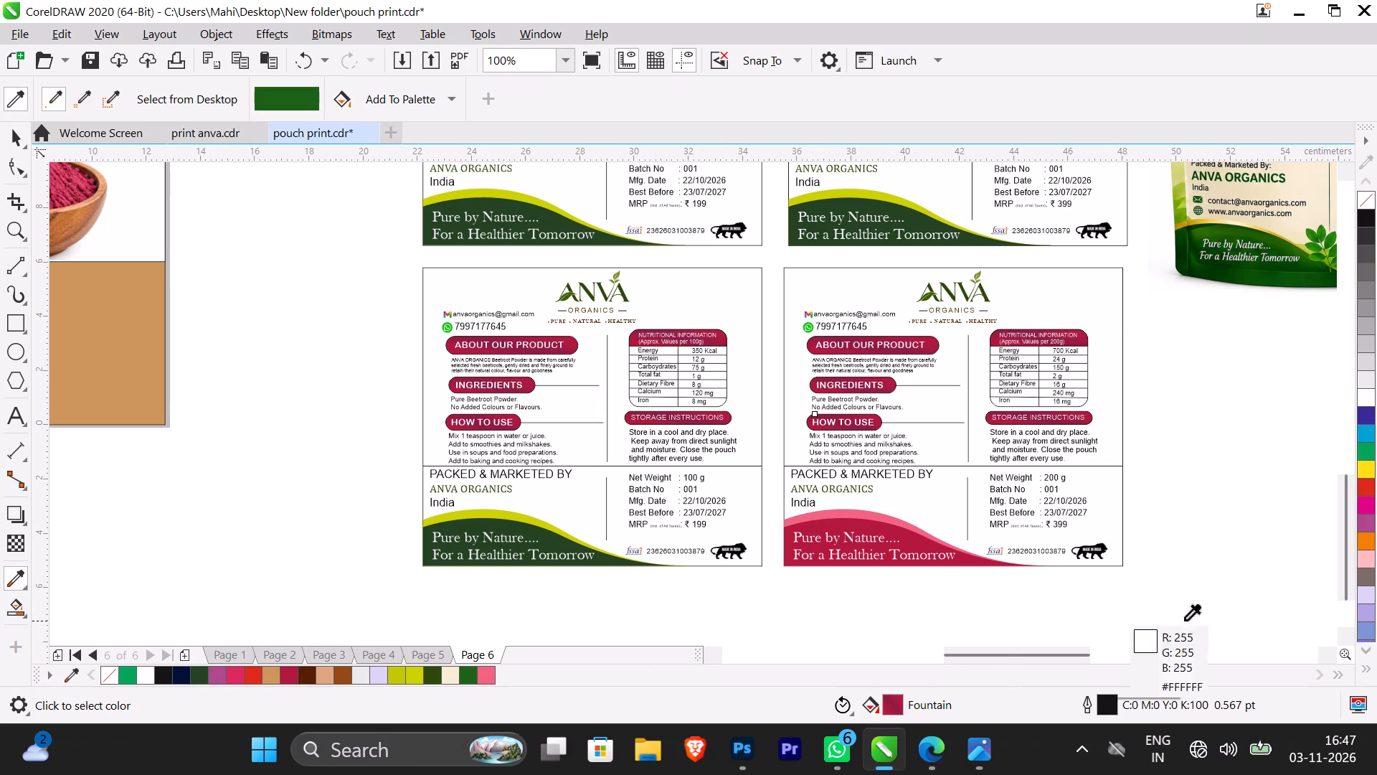
{"action": "left_click", "coordinate": [919, 542]}
{"action": "scroll", "coordinate": [495, 560], "scroll_direction": "up", "scroll_amount": 2}
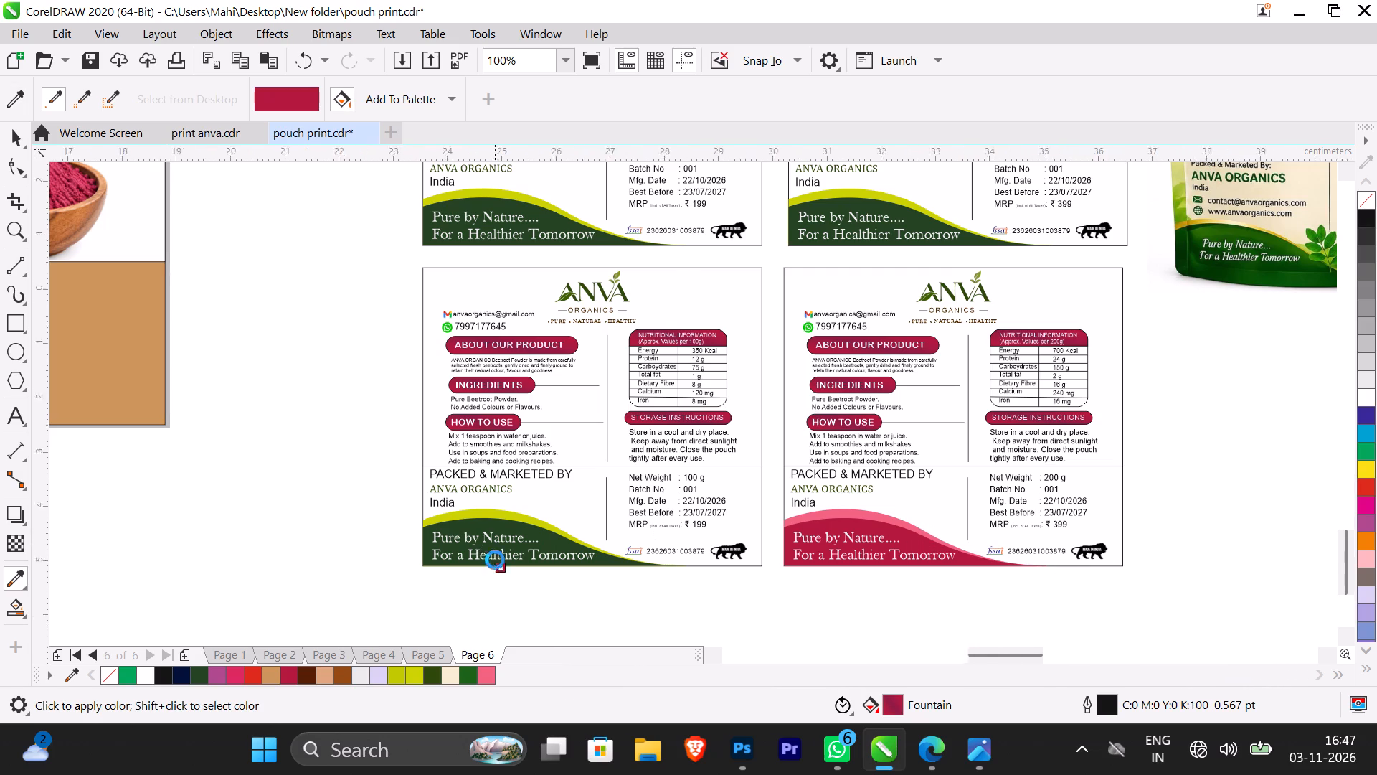
{"action": "scroll", "coordinate": [495, 560], "scroll_direction": "up", "scroll_amount": 1}
{"action": "left_click", "coordinate": [924, 438]}
{"action": "scroll", "coordinate": [912, 443], "scroll_direction": "down", "scroll_amount": 3}
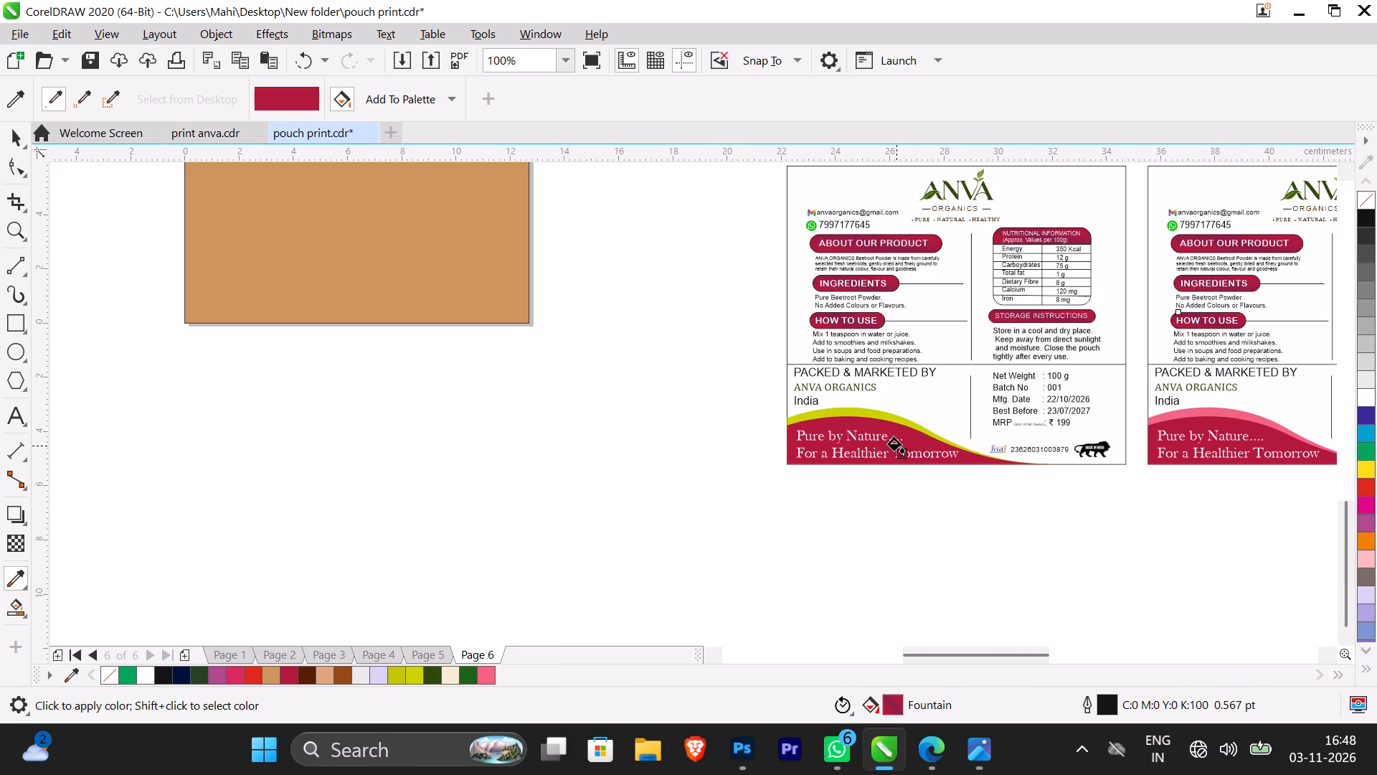
Sample the pink of the 200 g label's outer wave to recolour the outer wave on the 100 g beetroot label.
{"action": "left_click", "coordinate": [14, 611]}
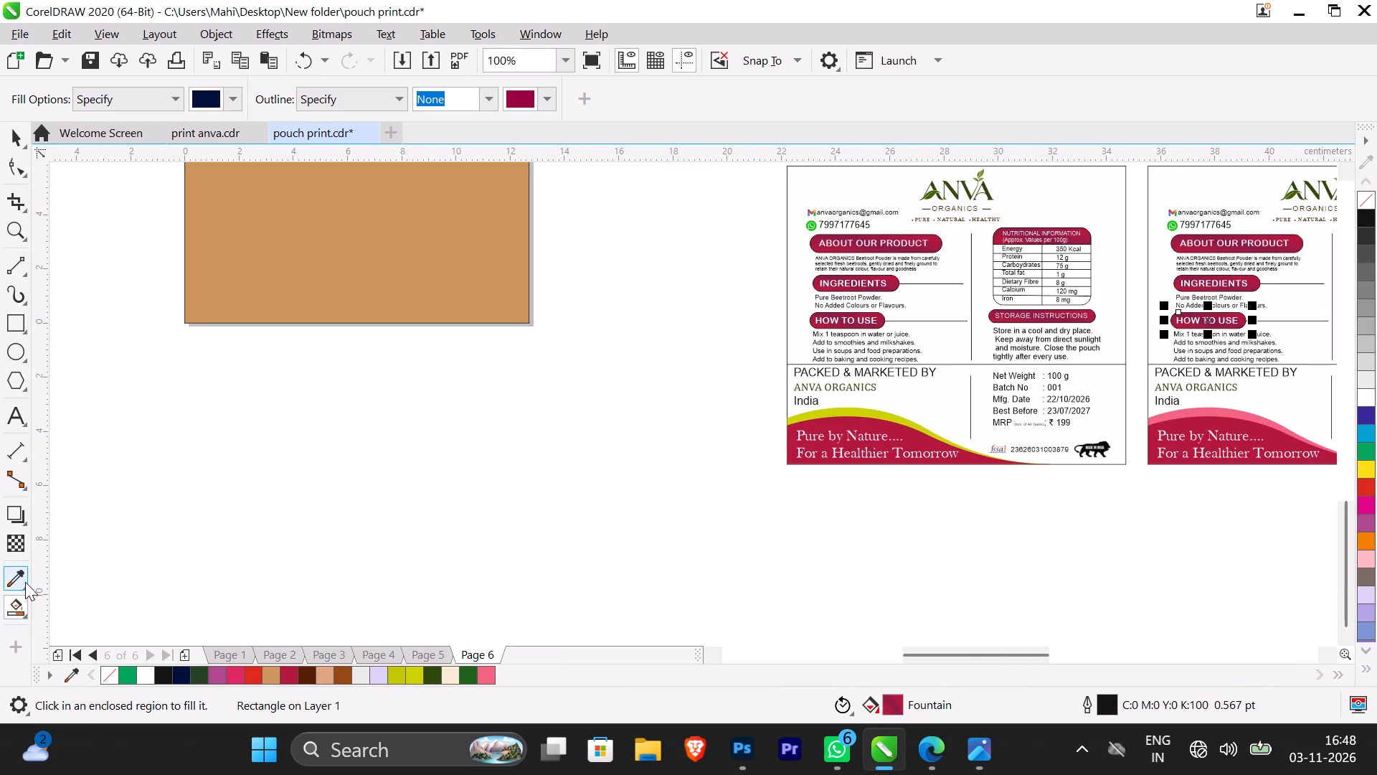
{"action": "left_click", "coordinate": [20, 573]}
{"action": "scroll", "coordinate": [1310, 413], "scroll_direction": "up", "scroll_amount": 2}
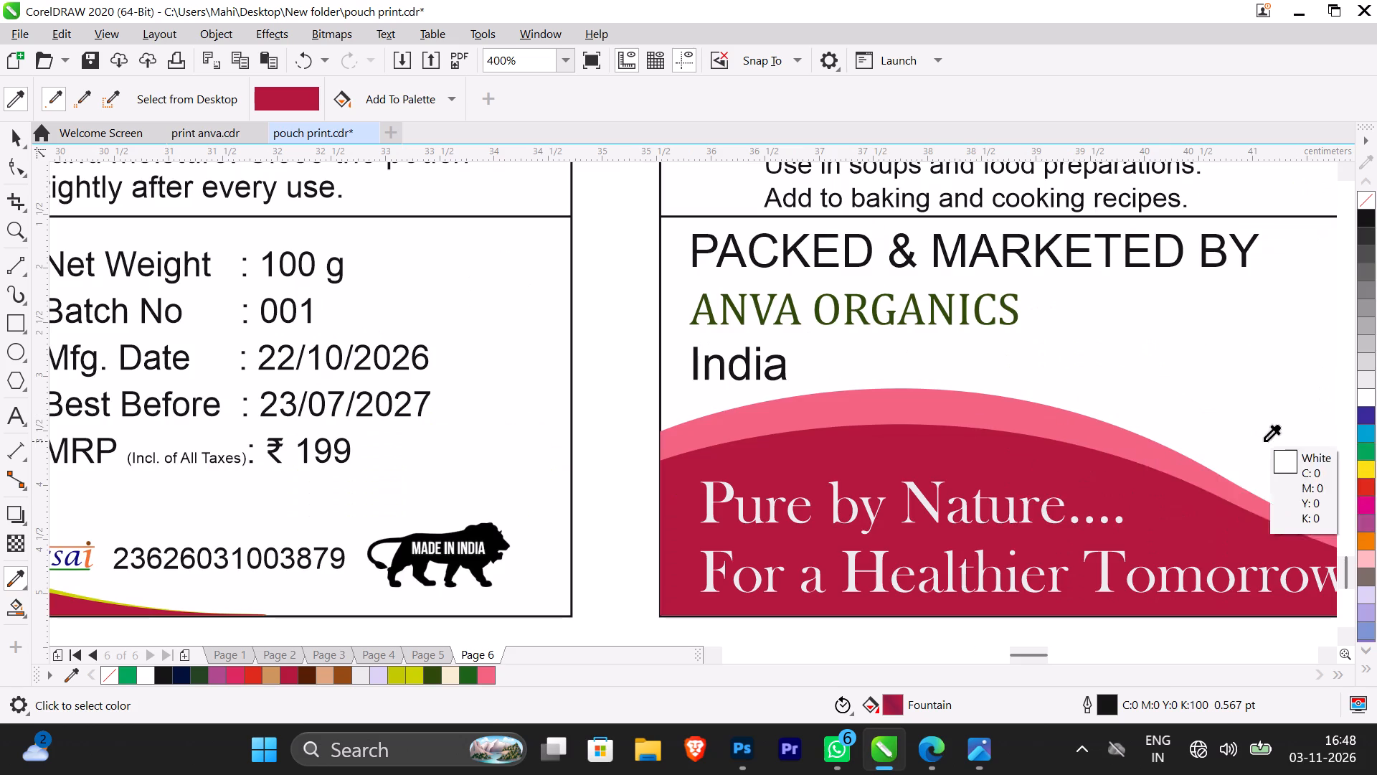
{"action": "left_click", "coordinate": [966, 408]}
{"action": "scroll", "coordinate": [891, 458], "scroll_direction": "down", "scroll_amount": 4}
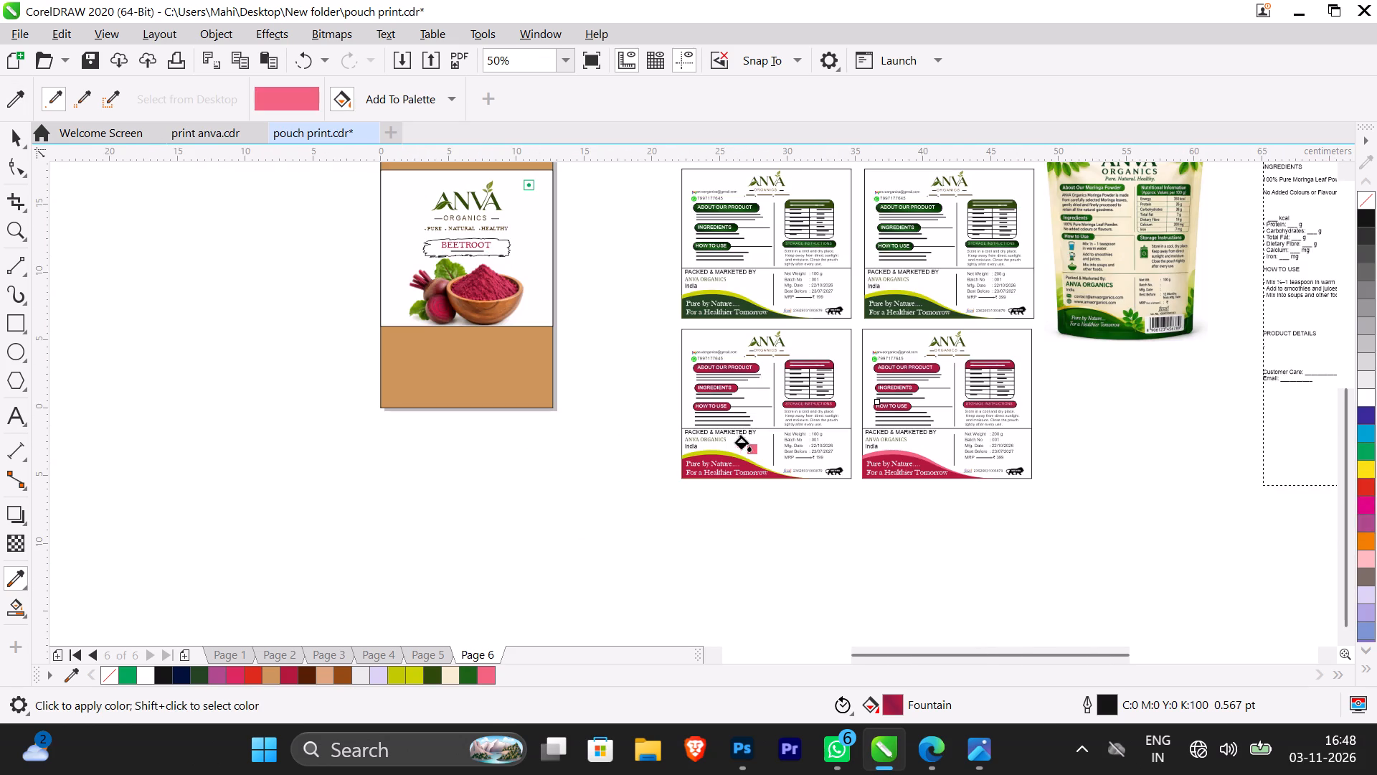
Fill the outer wave behind the slogan on the 100 g beetroot label with the sampled pink.
{"action": "scroll", "coordinate": [740, 459], "scroll_direction": "up", "scroll_amount": 4}
{"action": "left_click", "coordinate": [711, 432]}
{"action": "scroll", "coordinate": [712, 439], "scroll_direction": "down", "scroll_amount": 2}
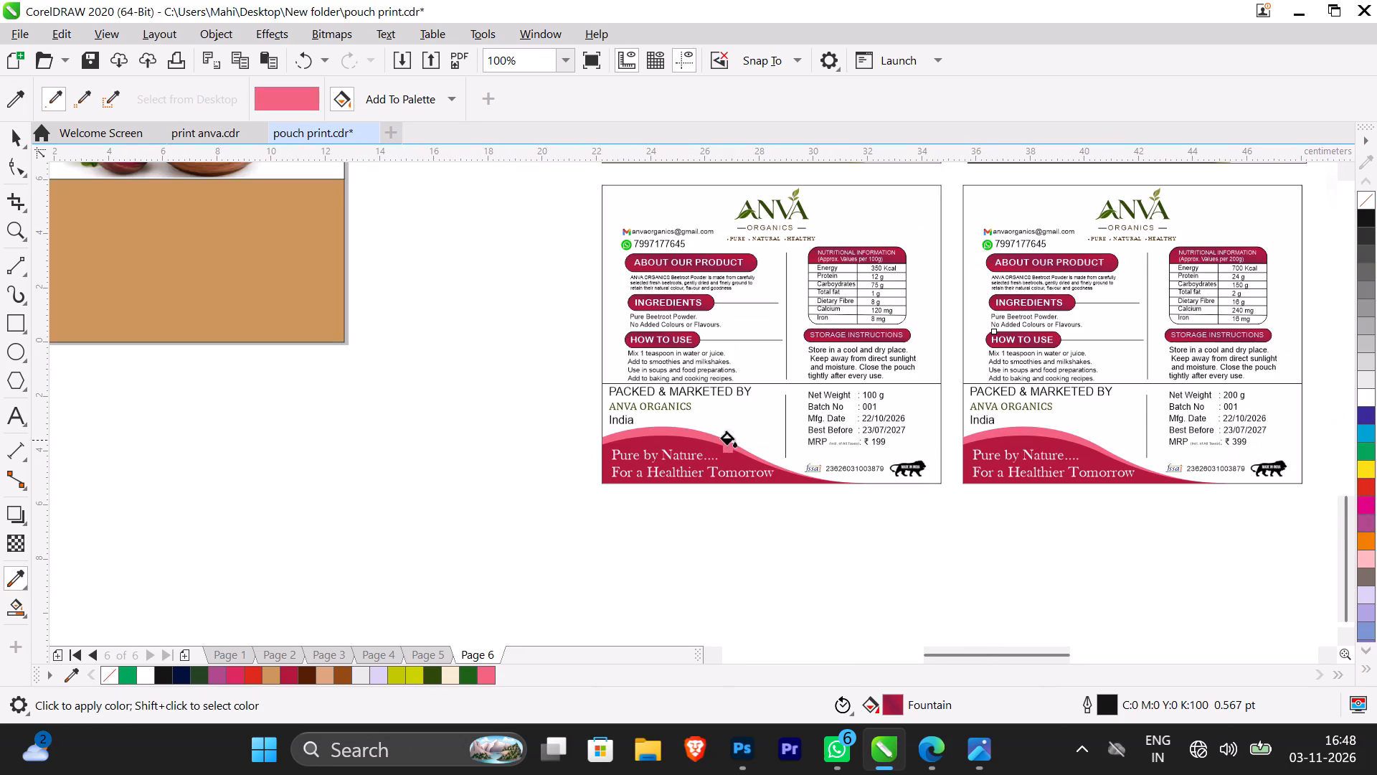
{"action": "scroll", "coordinate": [980, 448], "scroll_direction": "down", "scroll_amount": 1}
{"action": "scroll", "coordinate": [1114, 426], "scroll_direction": "up", "scroll_amount": 1}
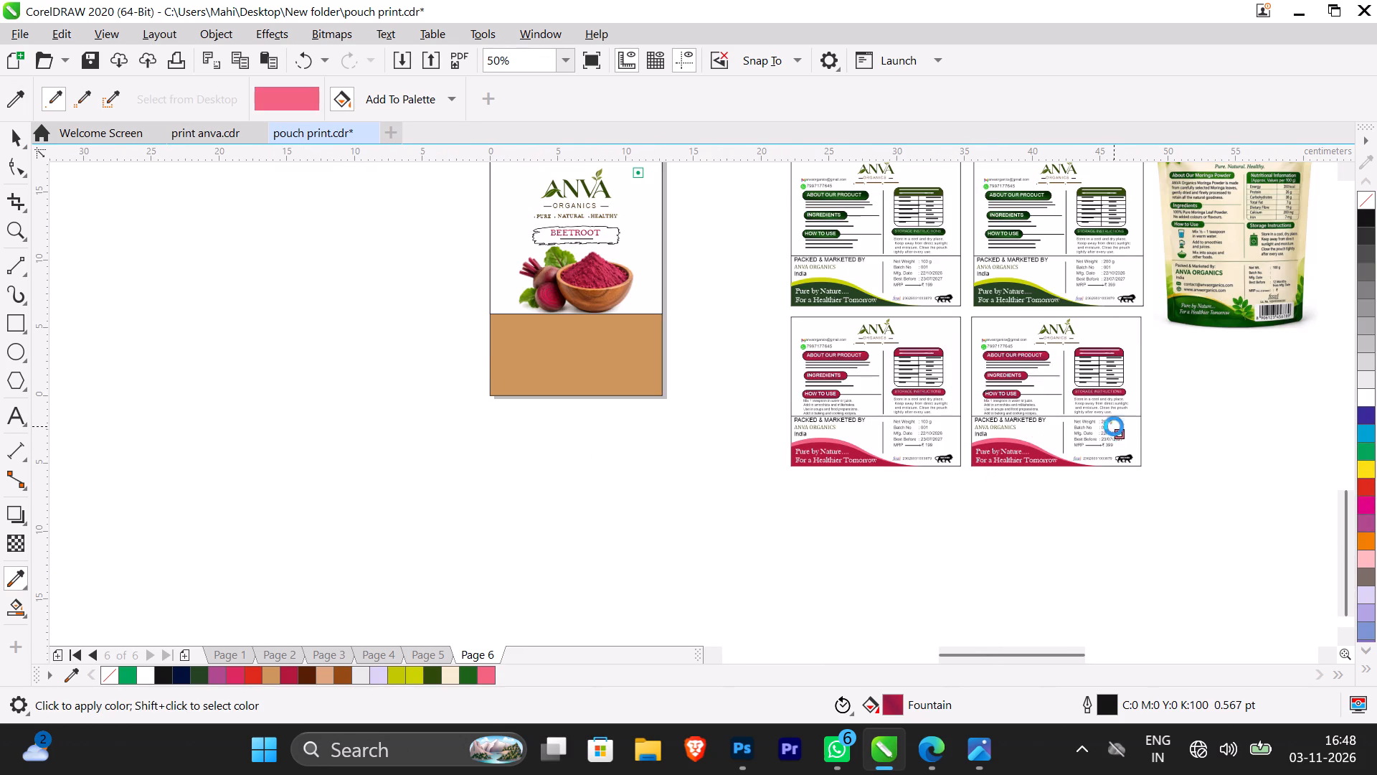
{"action": "scroll", "coordinate": [1125, 422], "scroll_direction": "up", "scroll_amount": 1}
{"action": "scroll", "coordinate": [1125, 421], "scroll_direction": "down", "scroll_amount": 1}
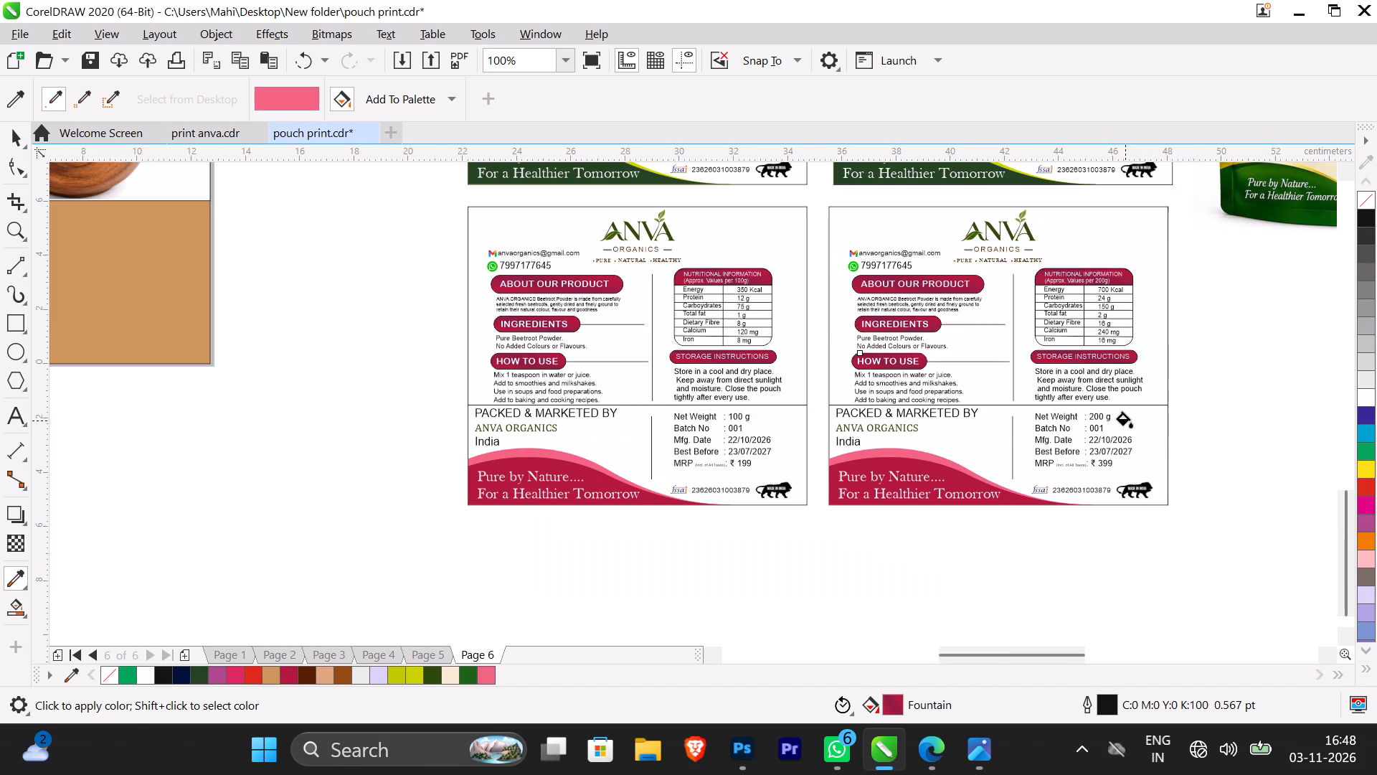
{"action": "scroll", "coordinate": [1125, 419], "scroll_direction": "down", "scroll_amount": 1}
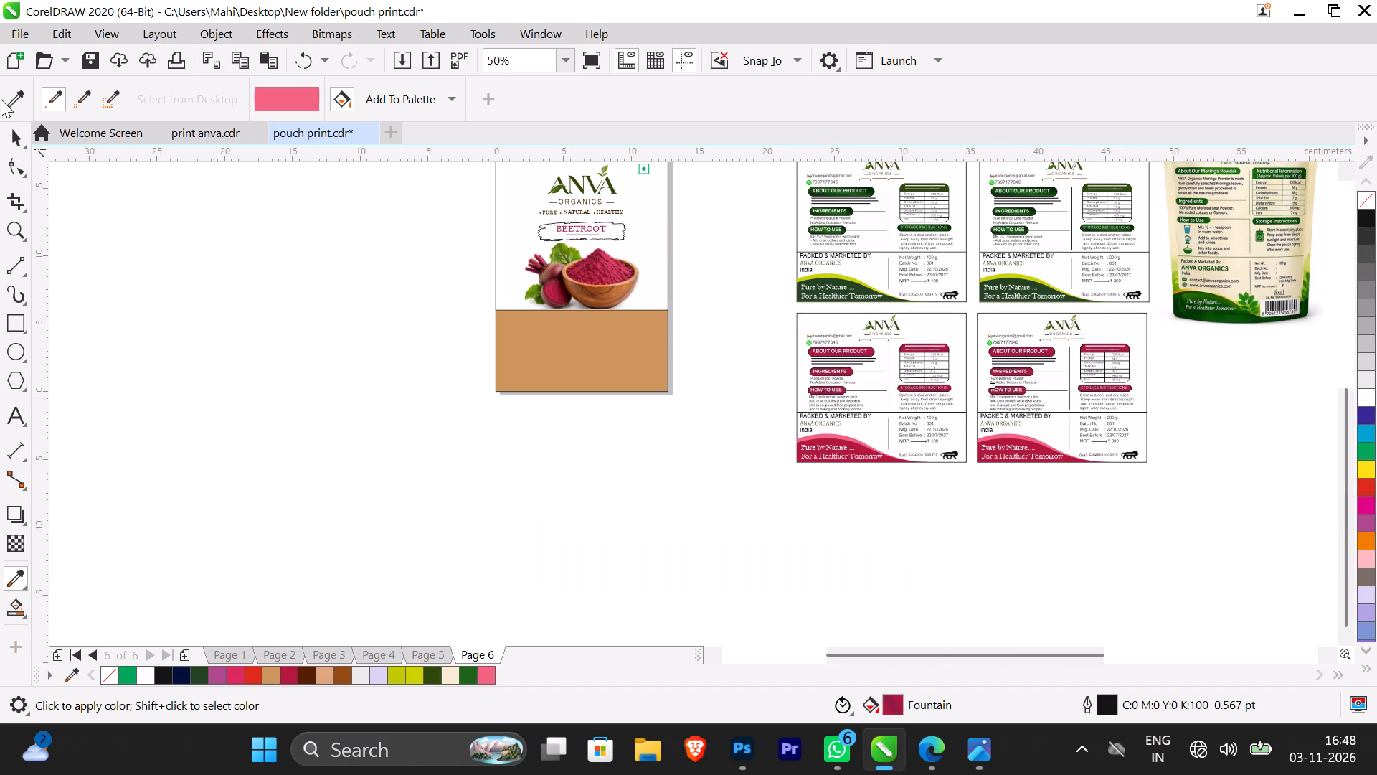
{"action": "left_click", "coordinate": [16, 149]}
Select the reference moringa pouch image and the product details text frame beside the back labels.
{"action": "scroll", "coordinate": [840, 422], "scroll_direction": "down", "scroll_amount": 1}
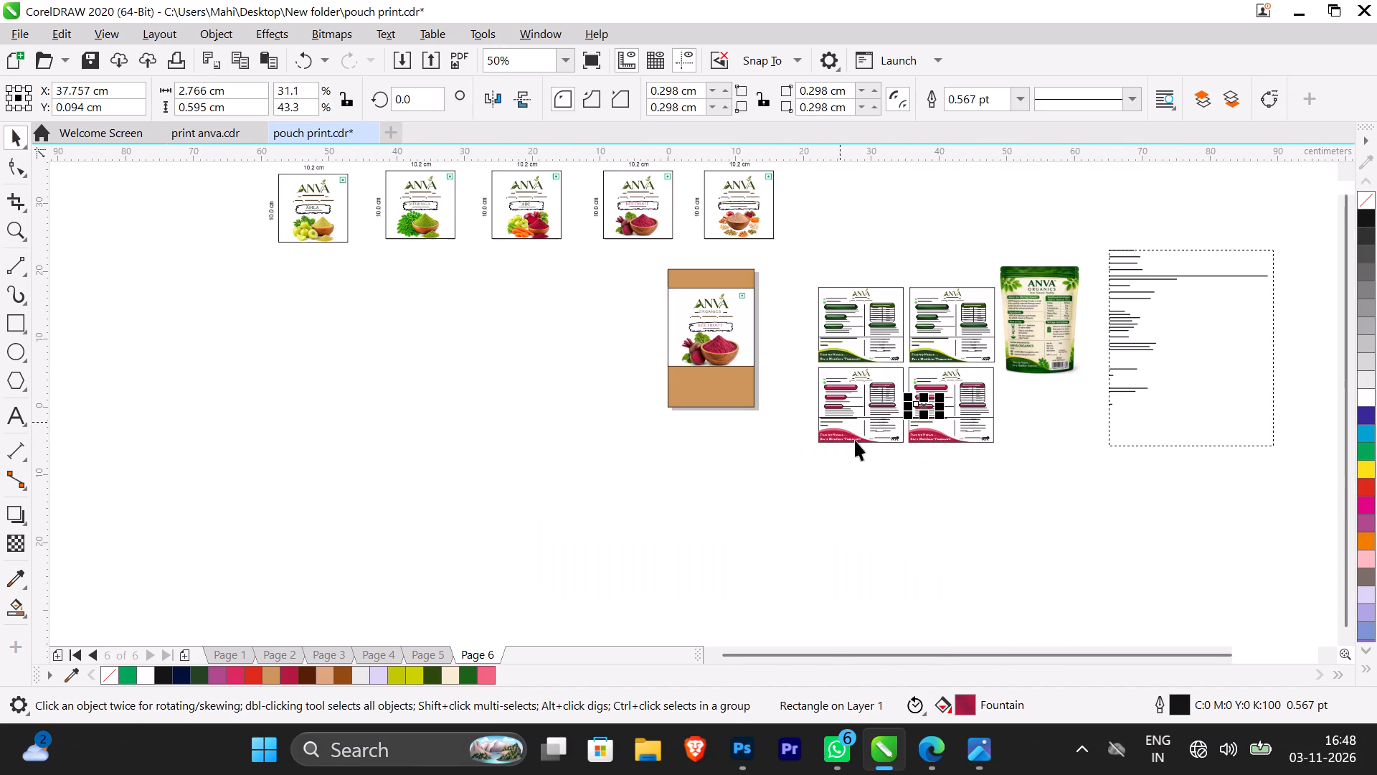
{"action": "scroll", "coordinate": [1023, 464], "scroll_direction": "down", "scroll_amount": 1}
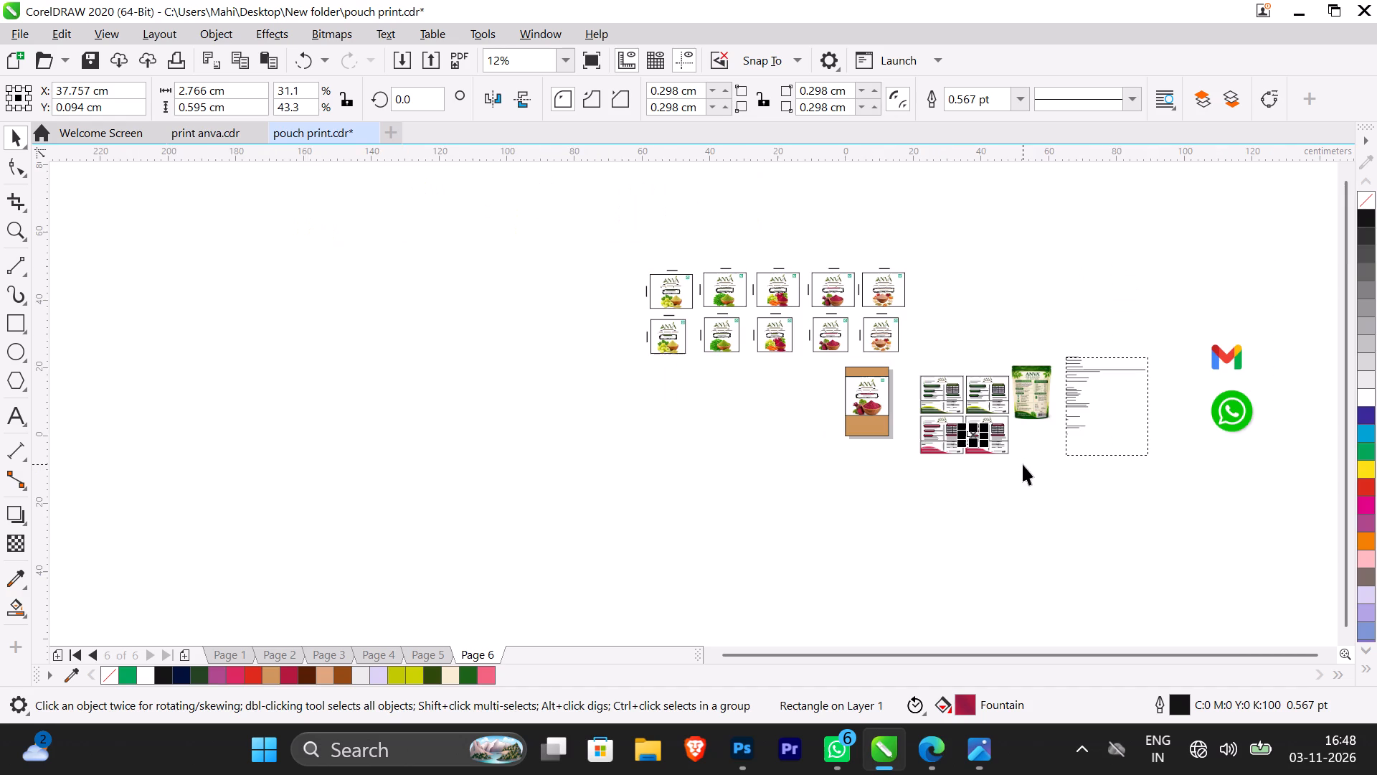
{"action": "left_click_drag", "start_coordinate": [994, 282], "coordinate": [1168, 481]}
{"action": "left_click", "coordinate": [1162, 490]}
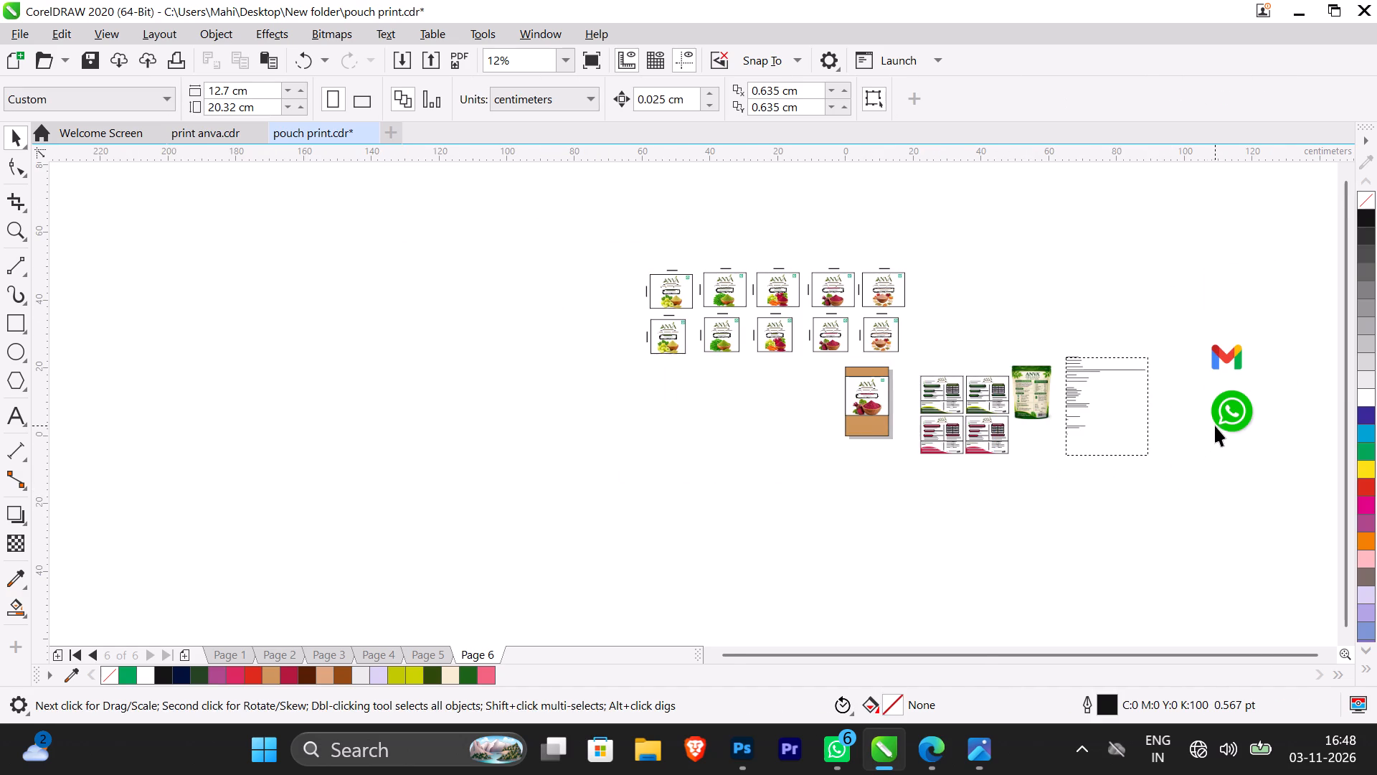
{"action": "scroll", "coordinate": [1215, 426], "scroll_direction": "up", "scroll_amount": 2}
{"action": "scroll", "coordinate": [1091, 454], "scroll_direction": "down", "scroll_amount": 1}
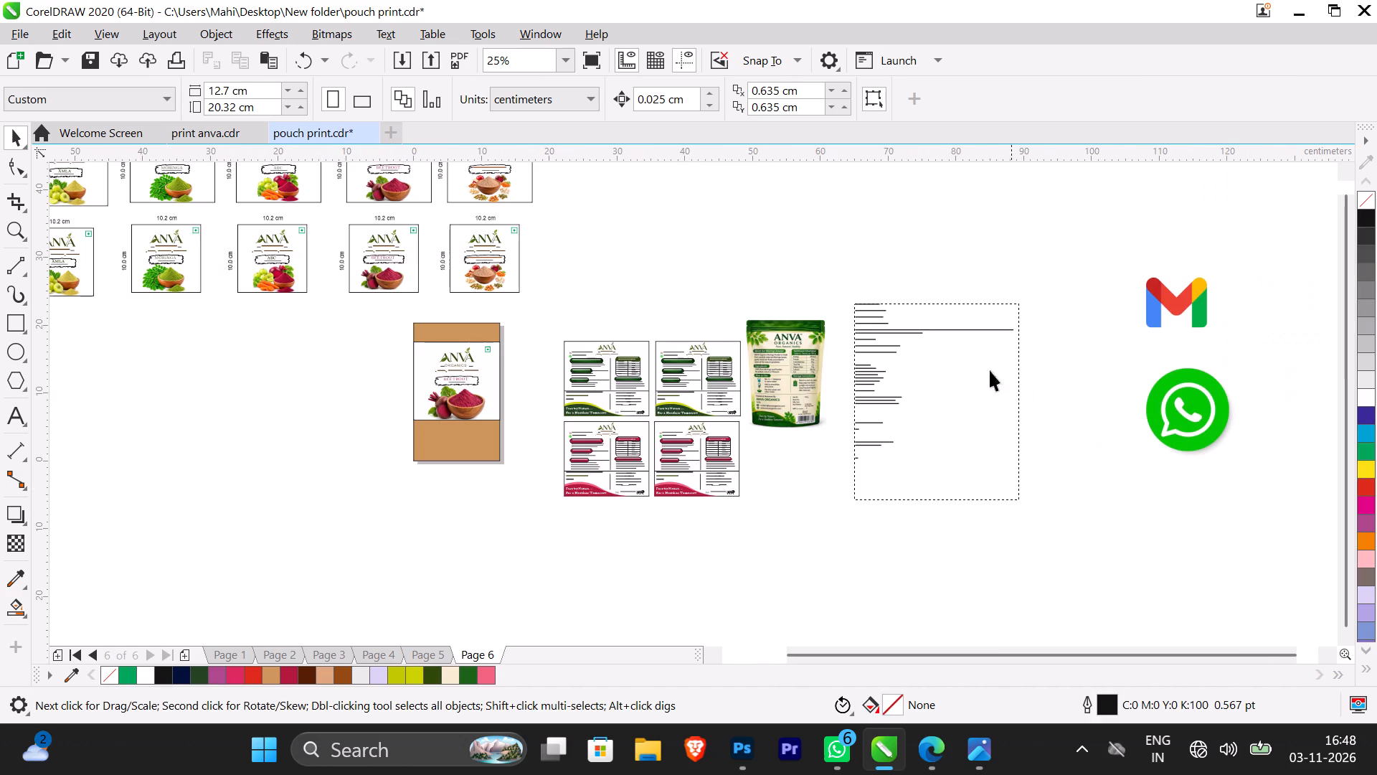
{"action": "left_click_drag", "start_coordinate": [750, 265], "coordinate": [758, 343]}
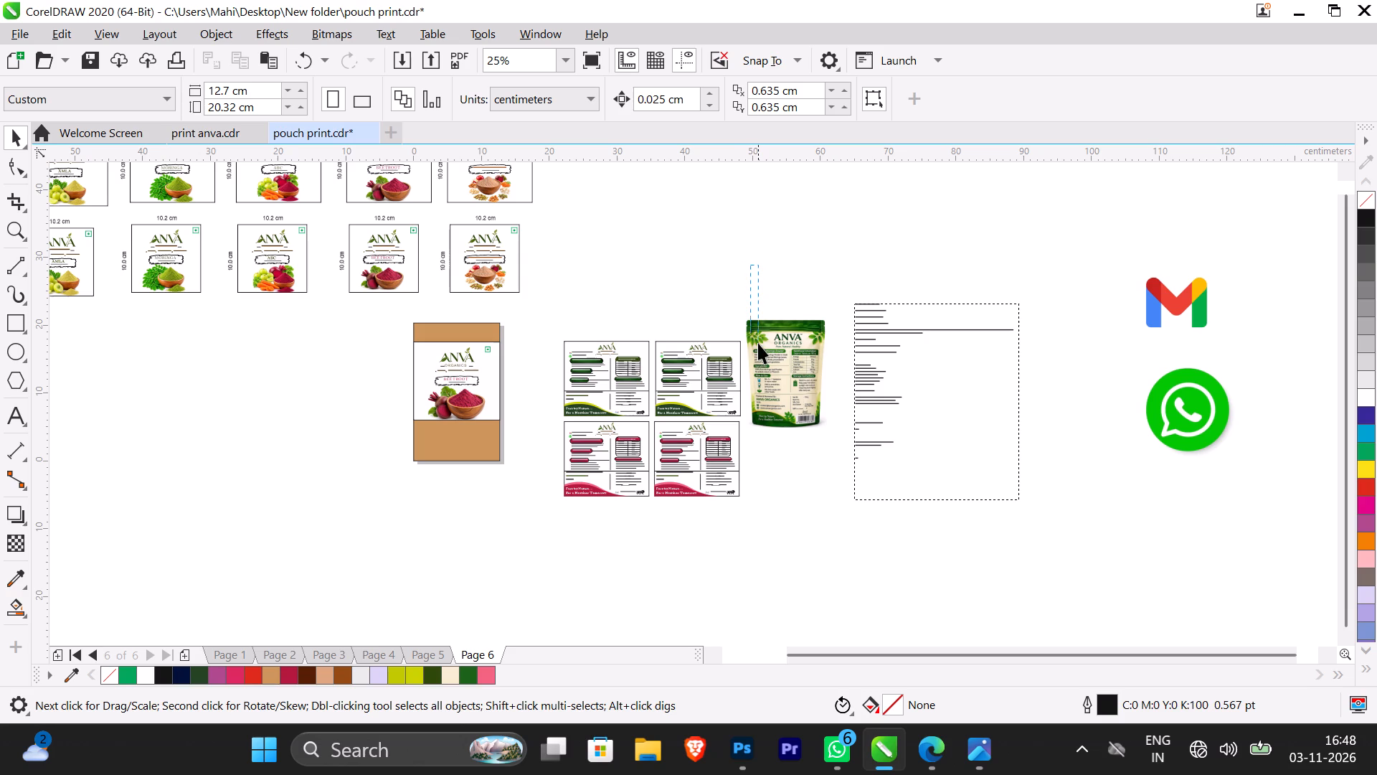
{"action": "left_click_drag", "start_coordinate": [758, 343], "coordinate": [757, 344]}
{"action": "left_click_drag", "start_coordinate": [747, 297], "coordinate": [757, 316]}
Delete the reference picture of the green ANVA pouch back beside the finished labels.
{"action": "left_click_drag", "start_coordinate": [743, 306], "coordinate": [860, 519]}
{"action": "left_click_drag", "start_coordinate": [860, 519], "coordinate": [1030, 575]}
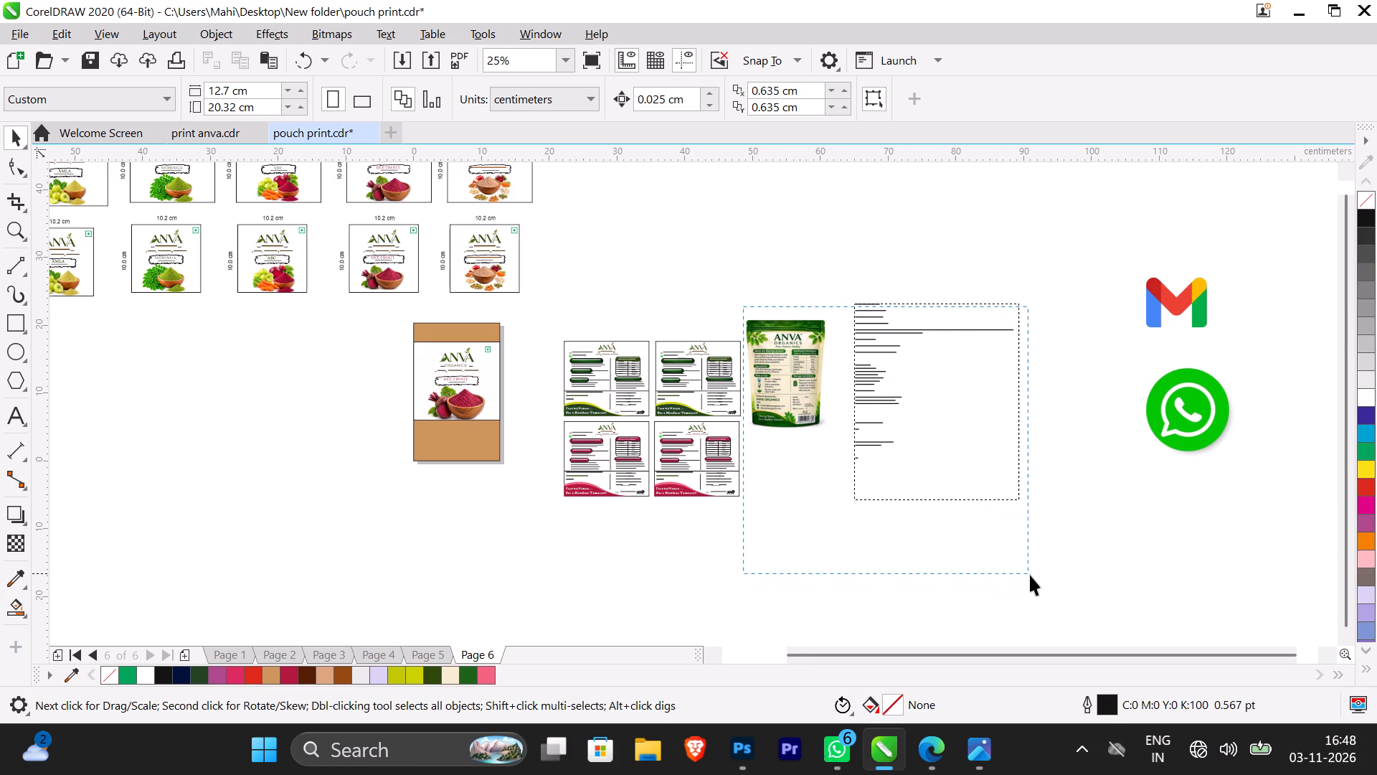
{"action": "left_click_drag", "start_coordinate": [1030, 575], "coordinate": [1033, 576]}
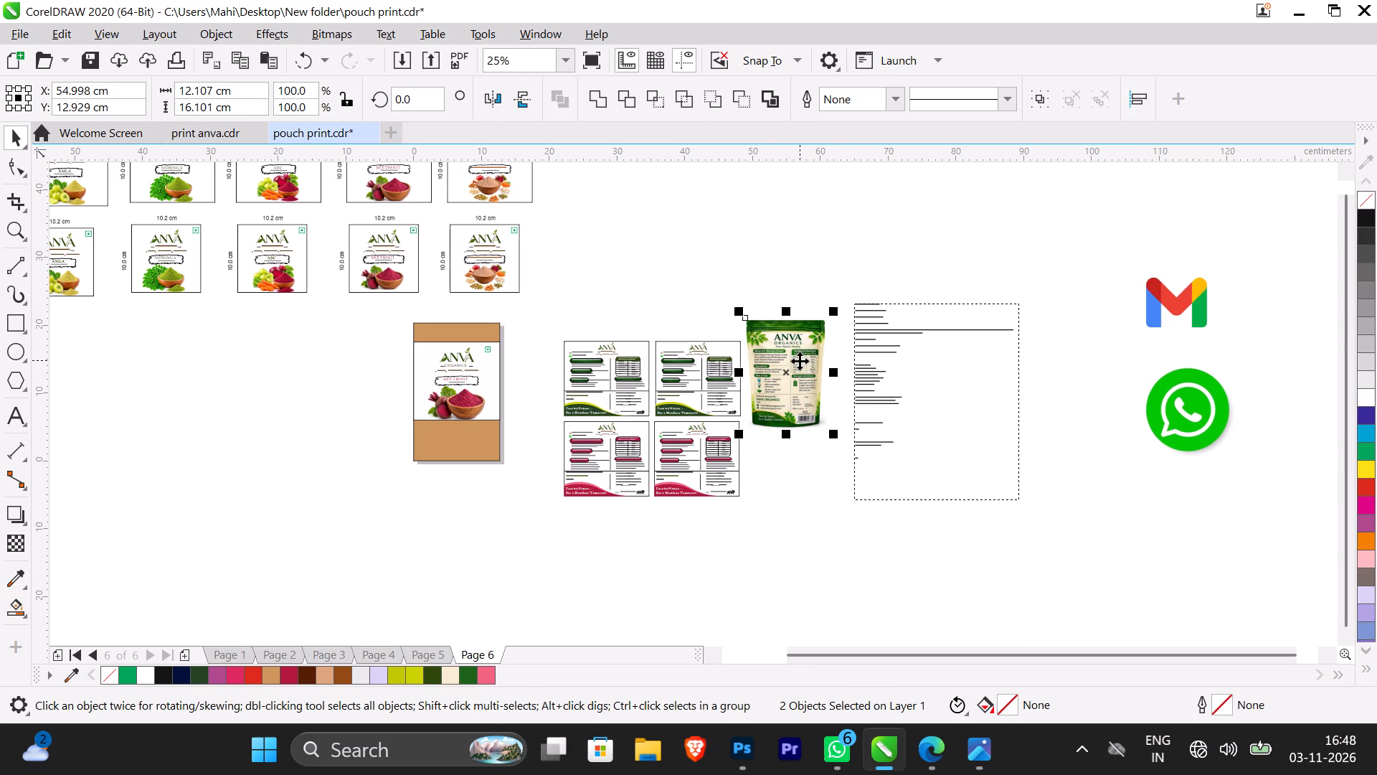
{"action": "key", "text": "BackSpace"}
Select the leftover paragraph text block between the labels and the Gmail and WhatsApp logos.
{"action": "left_click_drag", "start_coordinate": [799, 258], "coordinate": [1056, 563]}
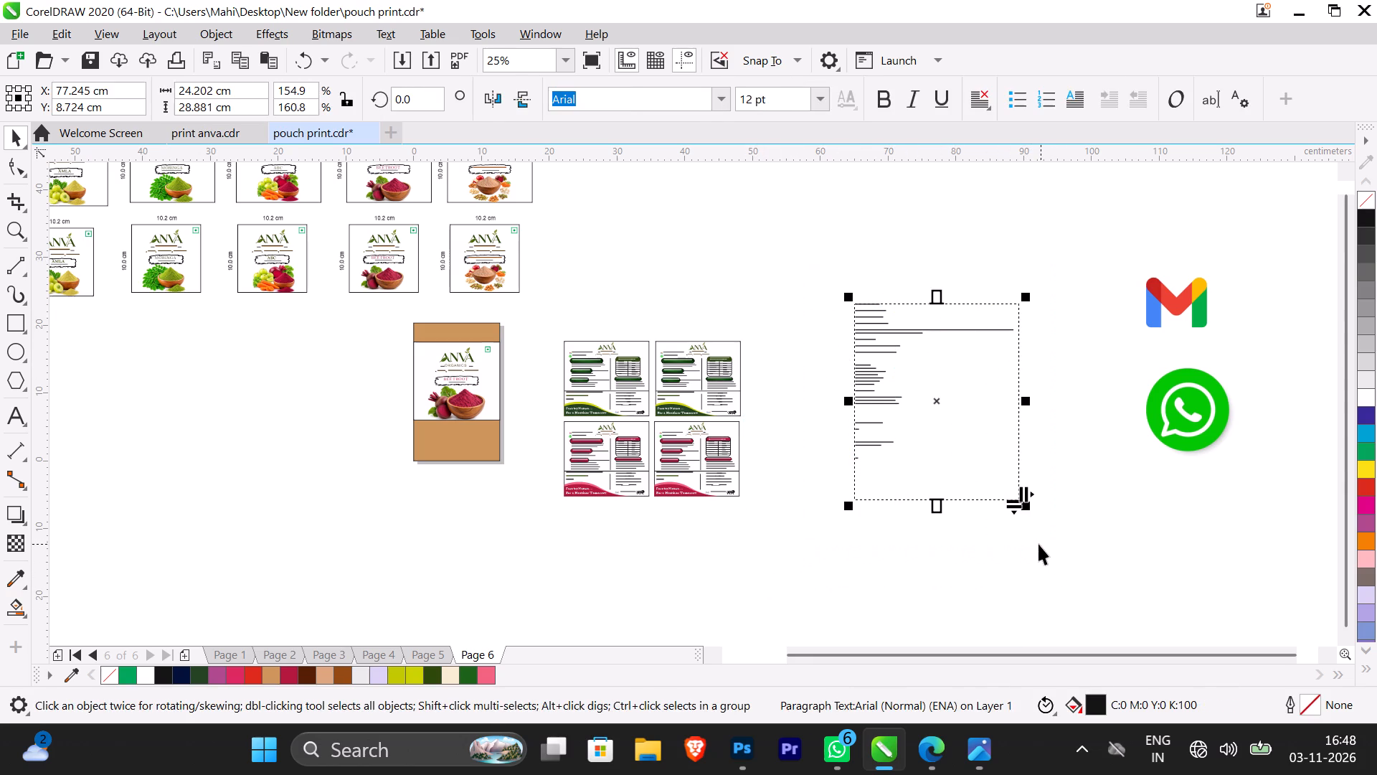
Delete the leftover paragraph text block between the labels and the Gmail and WhatsApp logos.
{"action": "key", "text": "BackSpace"}
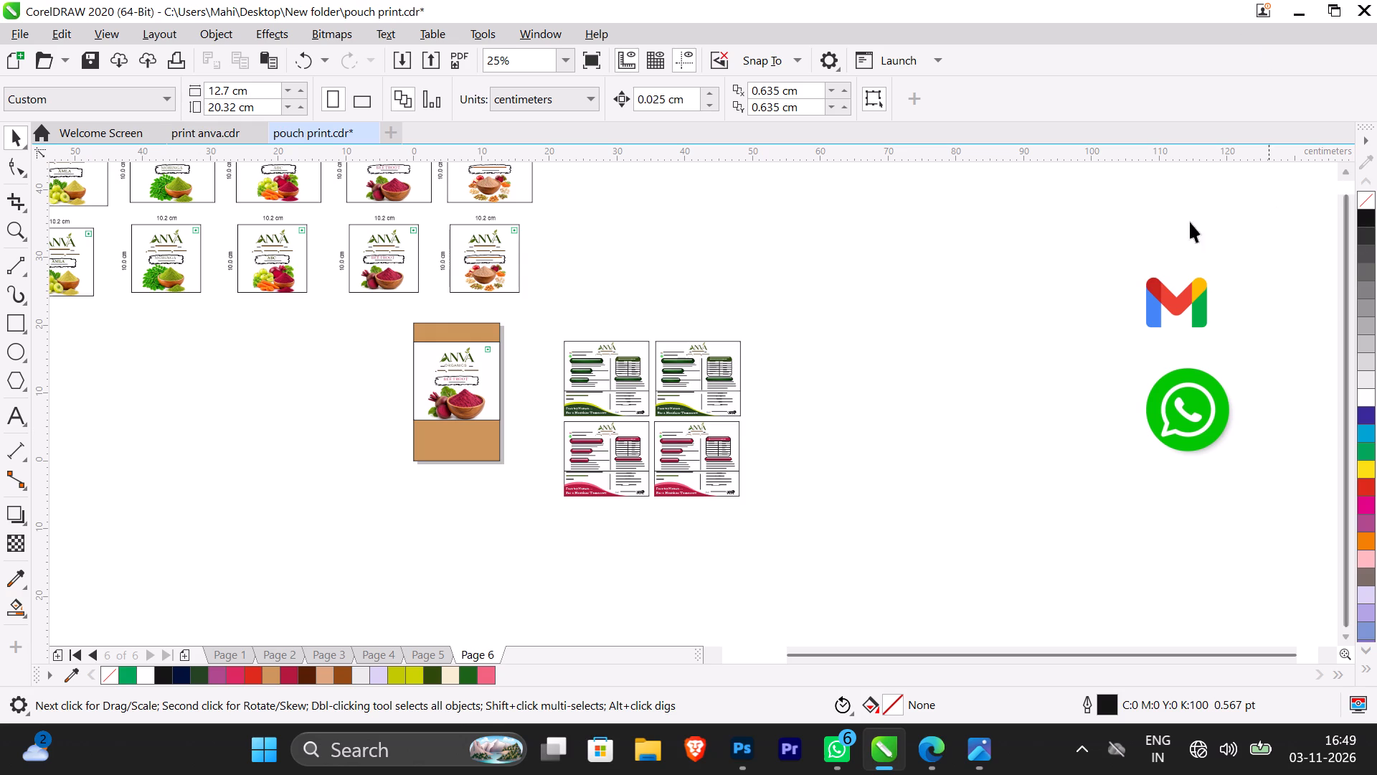
Connect the computer to the open Wi-Fi network OnePlus 15R 868A 2.
{"action": "left_click", "coordinate": [1207, 766]}
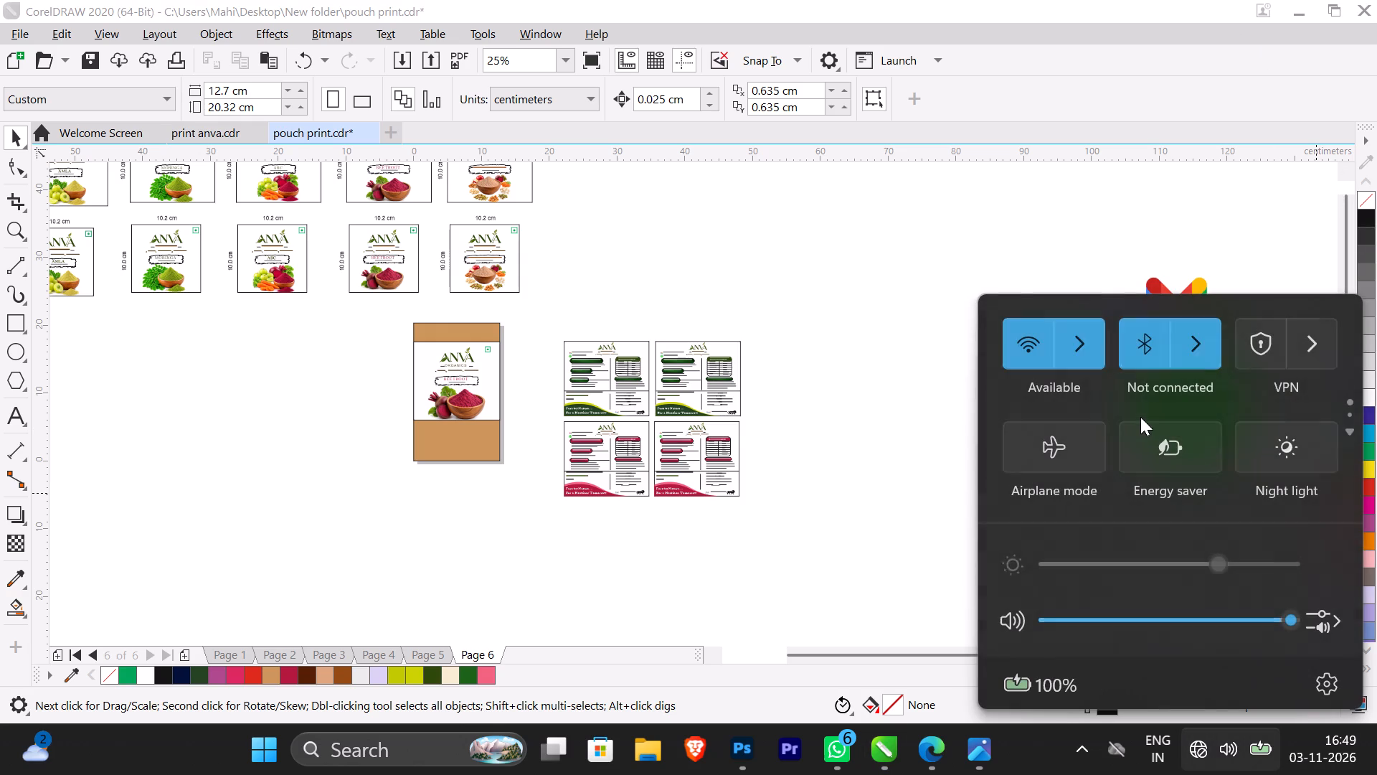
{"action": "left_click", "coordinate": [1082, 342]}
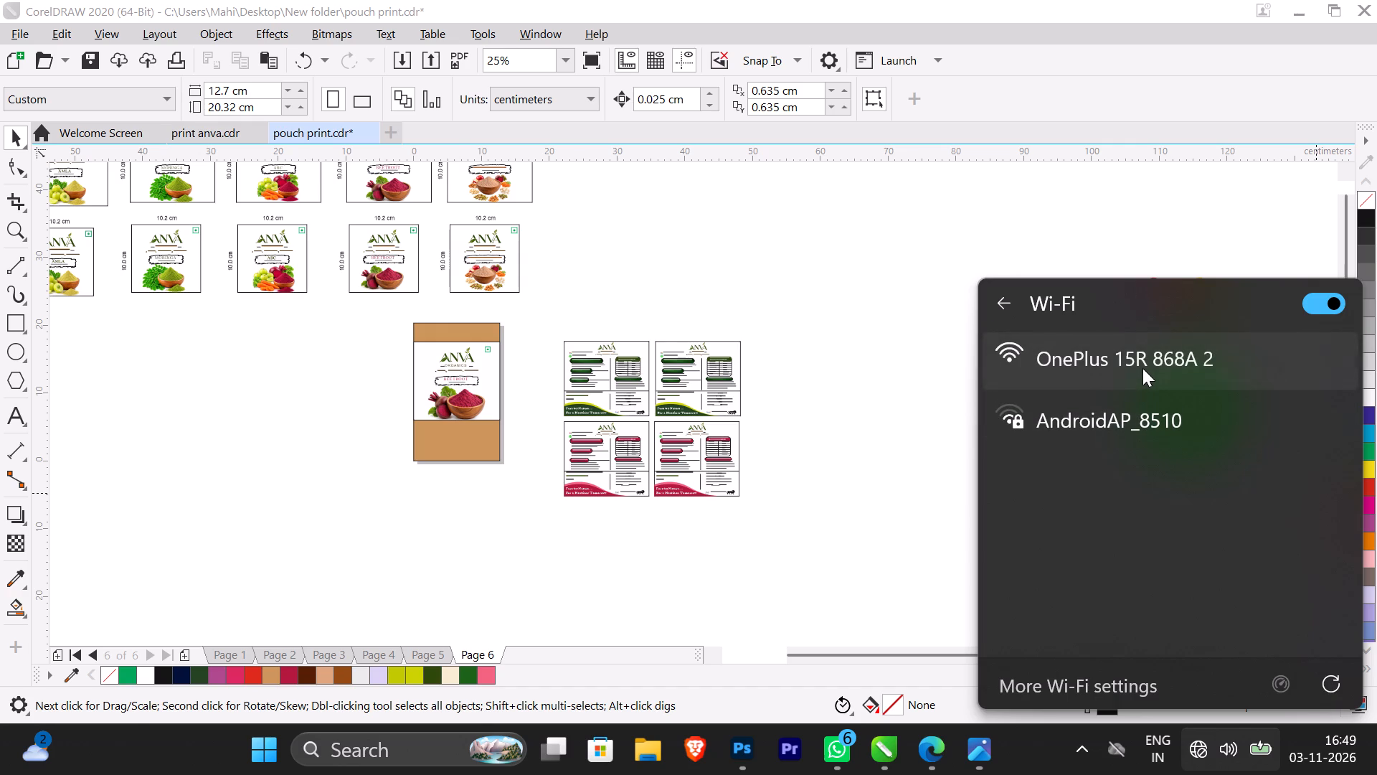
{"action": "left_click", "coordinate": [1144, 368]}
{"action": "left_click", "coordinate": [1313, 538]}
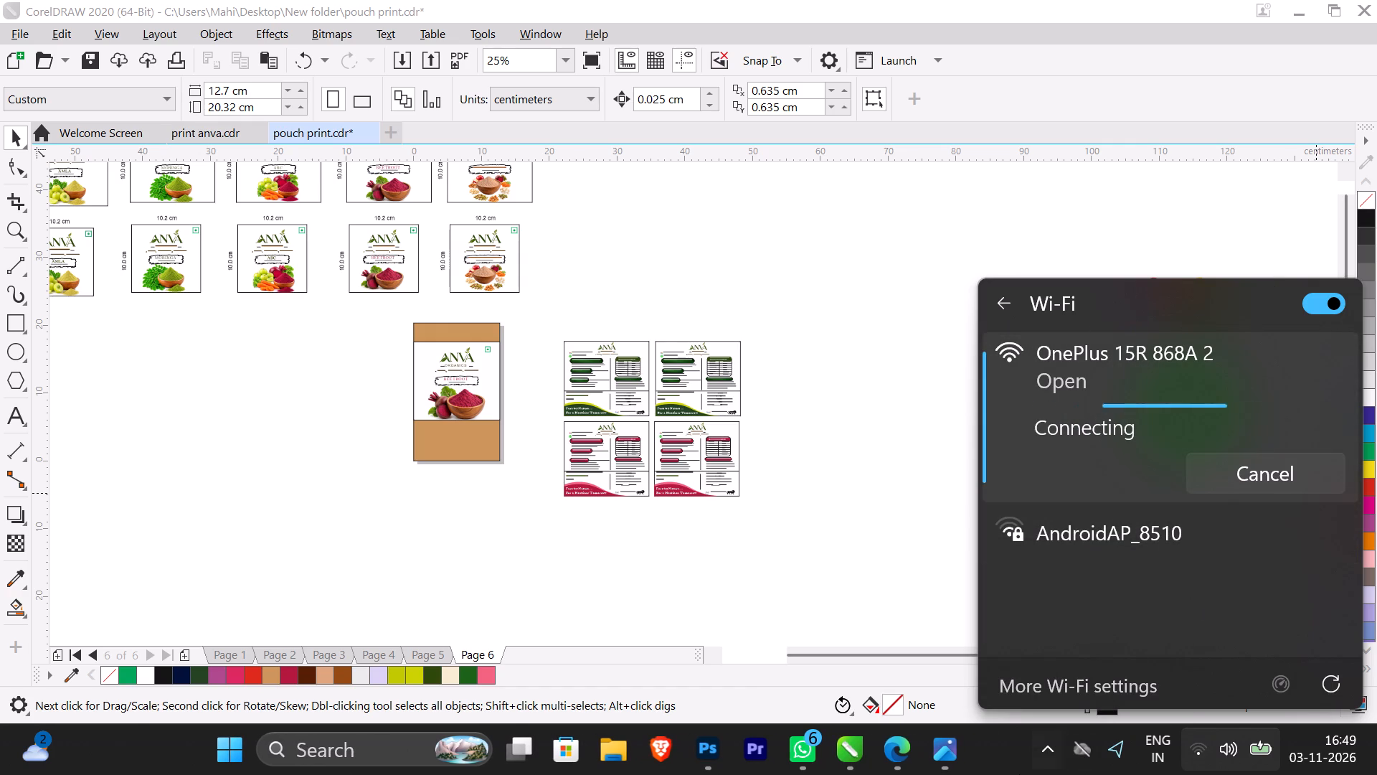
{"action": "left_click", "coordinate": [1011, 774]}
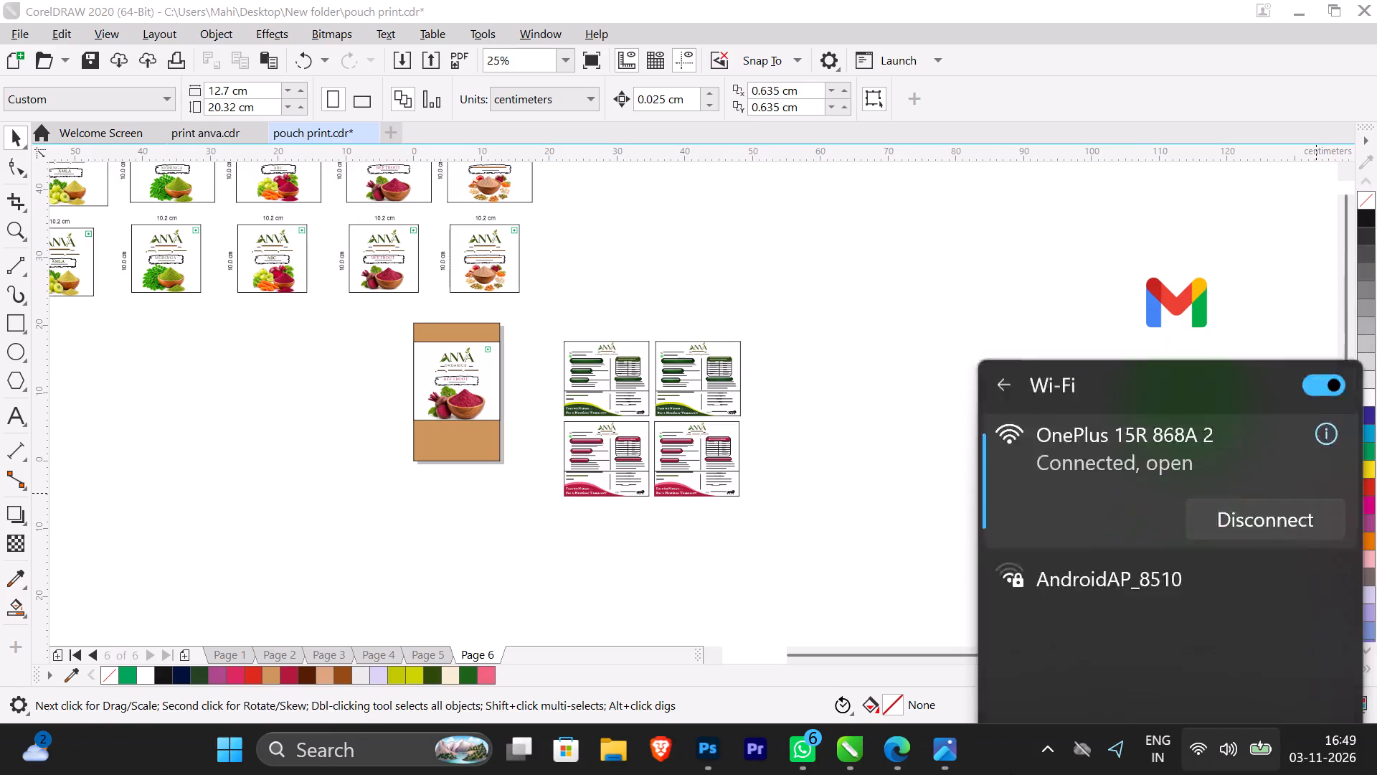
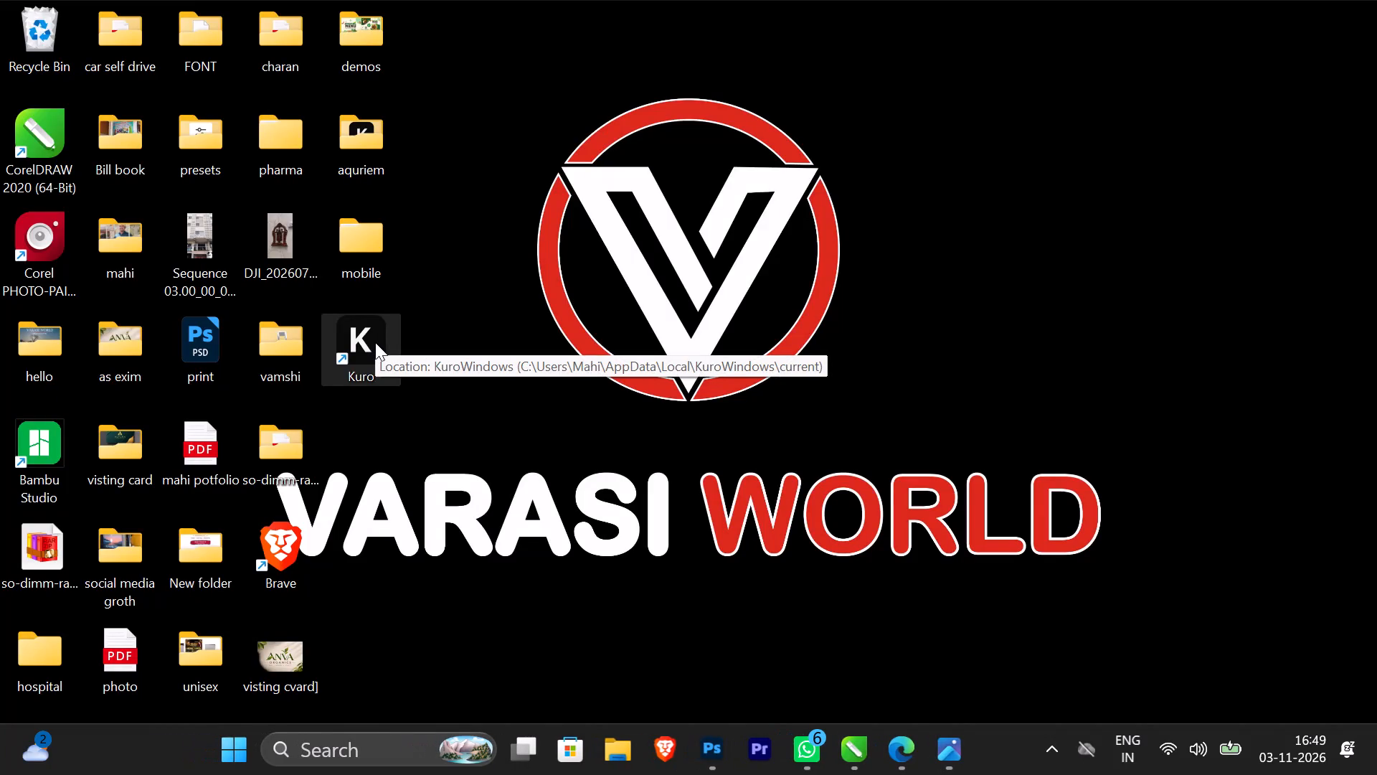
Launch the Kuro application from its desktop shortcut.
{"action": "double_click", "coordinate": [375, 342]}
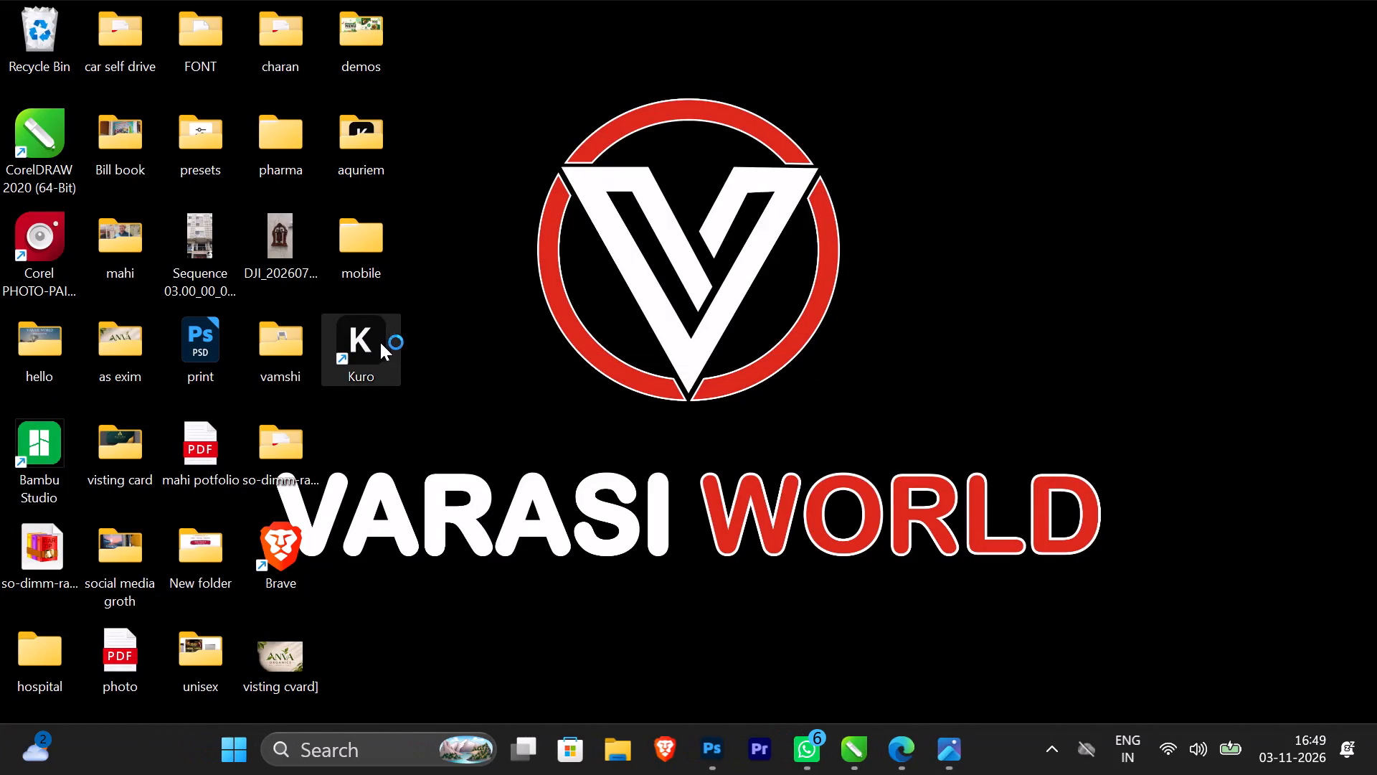
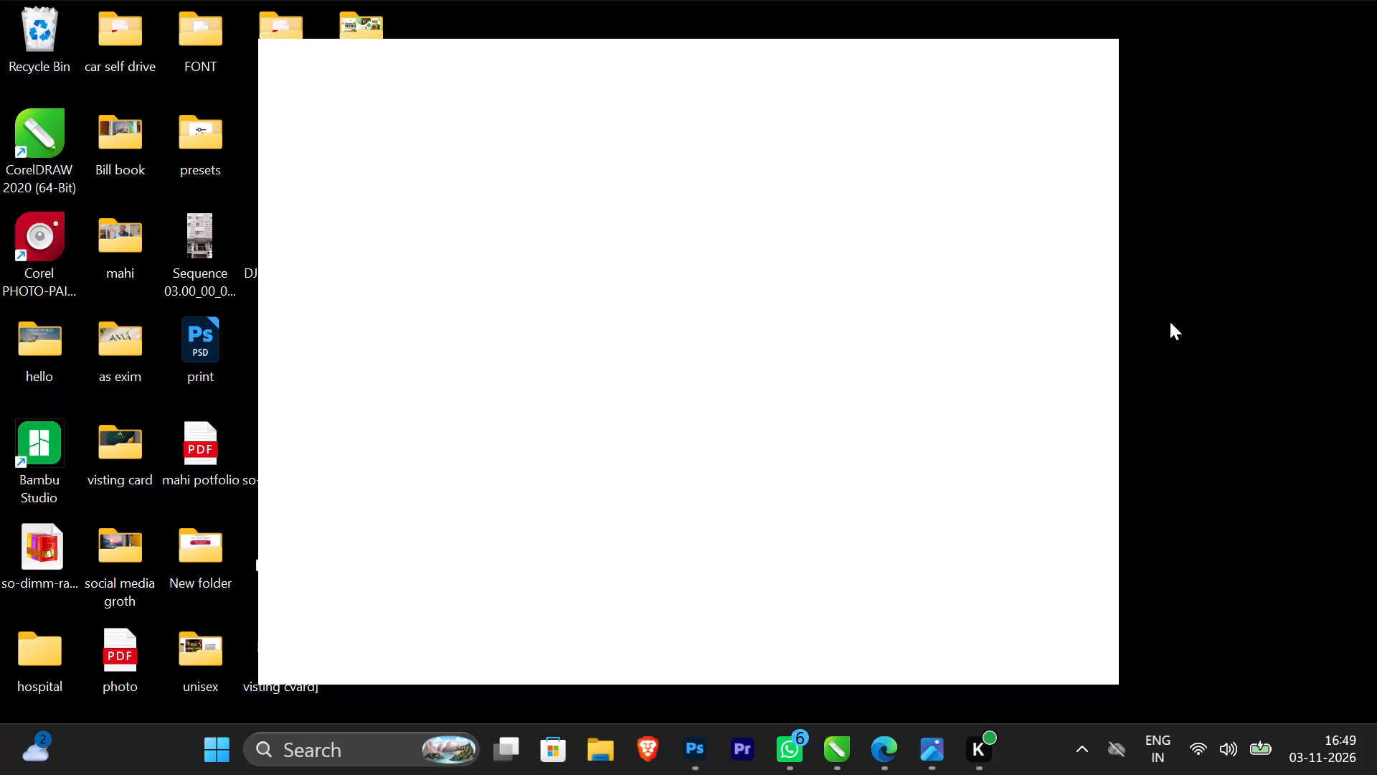
Switch to the pouch print.cdr document in CorelDRAW.
{"action": "left_click", "coordinate": [1174, 377]}
{"action": "left_click", "coordinate": [838, 741]}
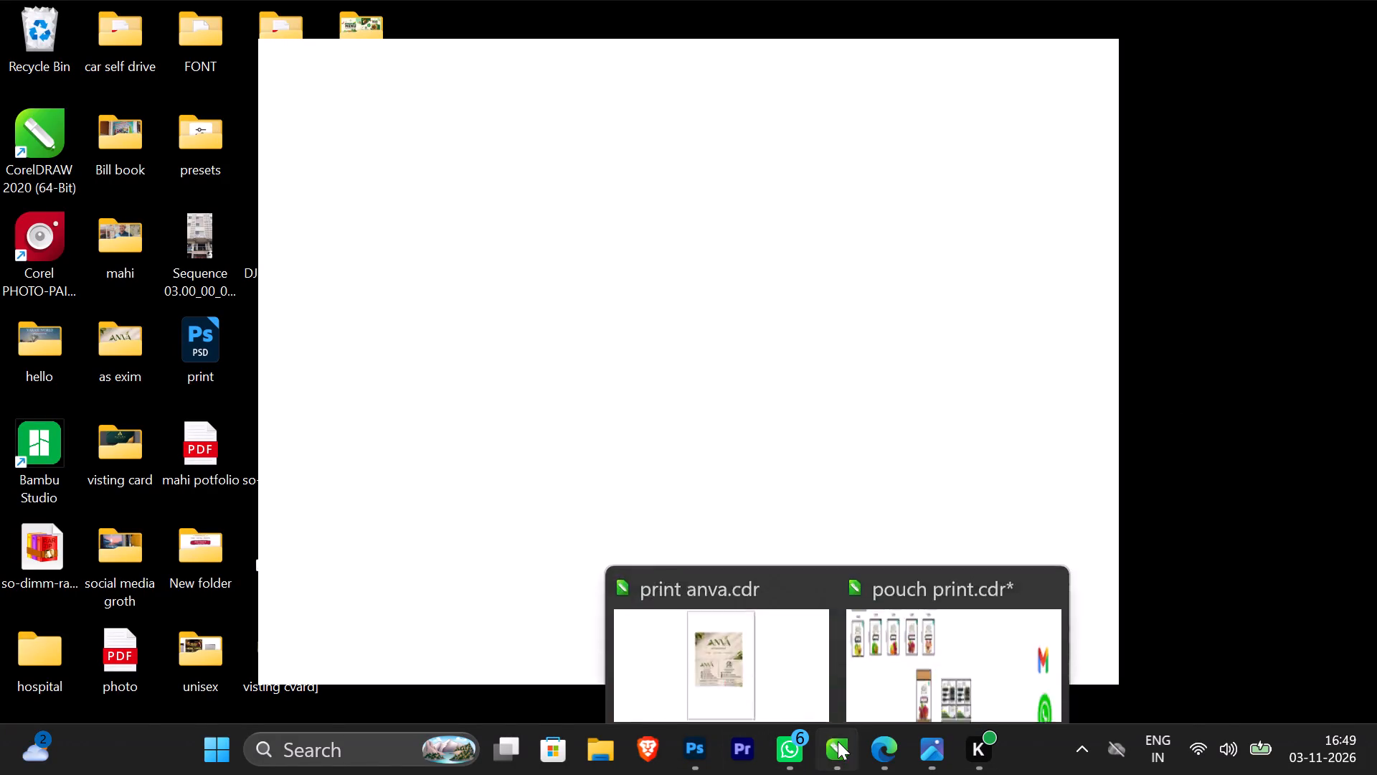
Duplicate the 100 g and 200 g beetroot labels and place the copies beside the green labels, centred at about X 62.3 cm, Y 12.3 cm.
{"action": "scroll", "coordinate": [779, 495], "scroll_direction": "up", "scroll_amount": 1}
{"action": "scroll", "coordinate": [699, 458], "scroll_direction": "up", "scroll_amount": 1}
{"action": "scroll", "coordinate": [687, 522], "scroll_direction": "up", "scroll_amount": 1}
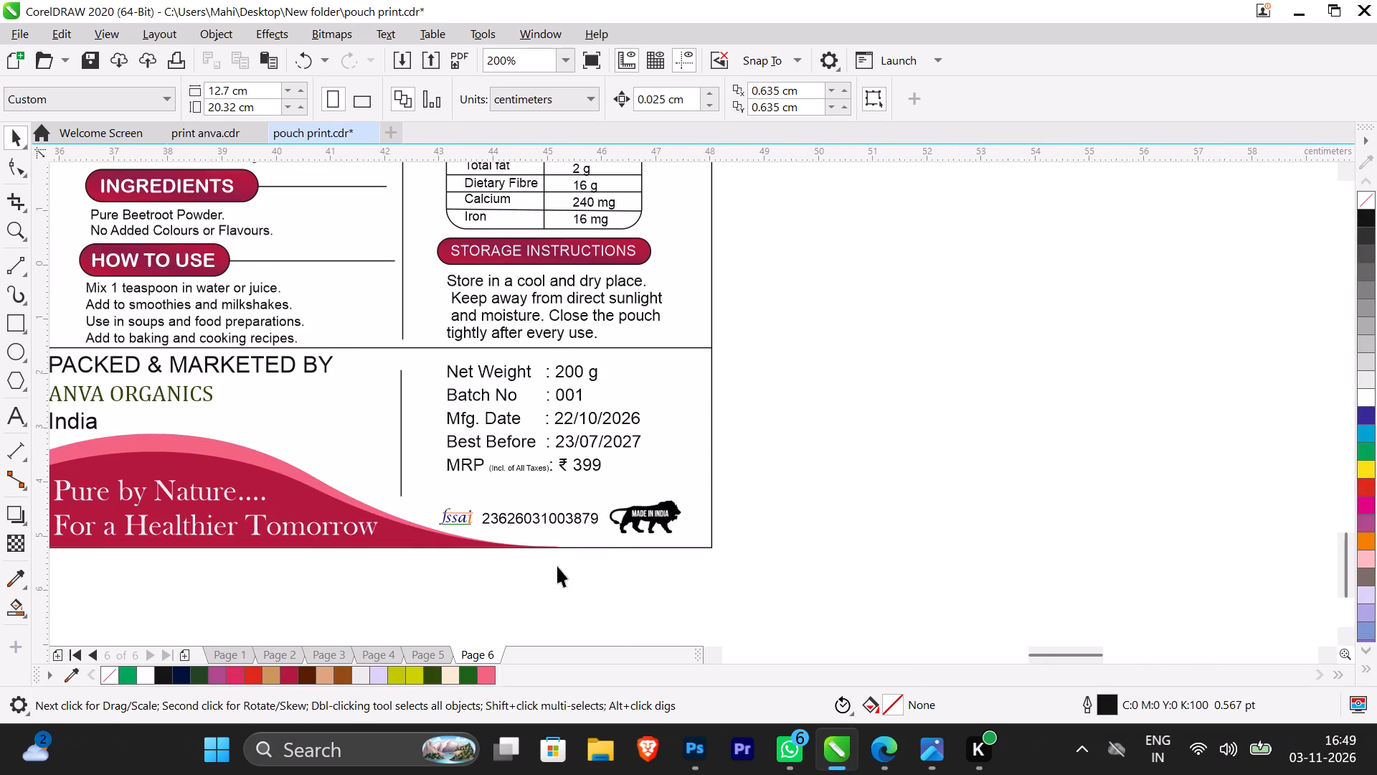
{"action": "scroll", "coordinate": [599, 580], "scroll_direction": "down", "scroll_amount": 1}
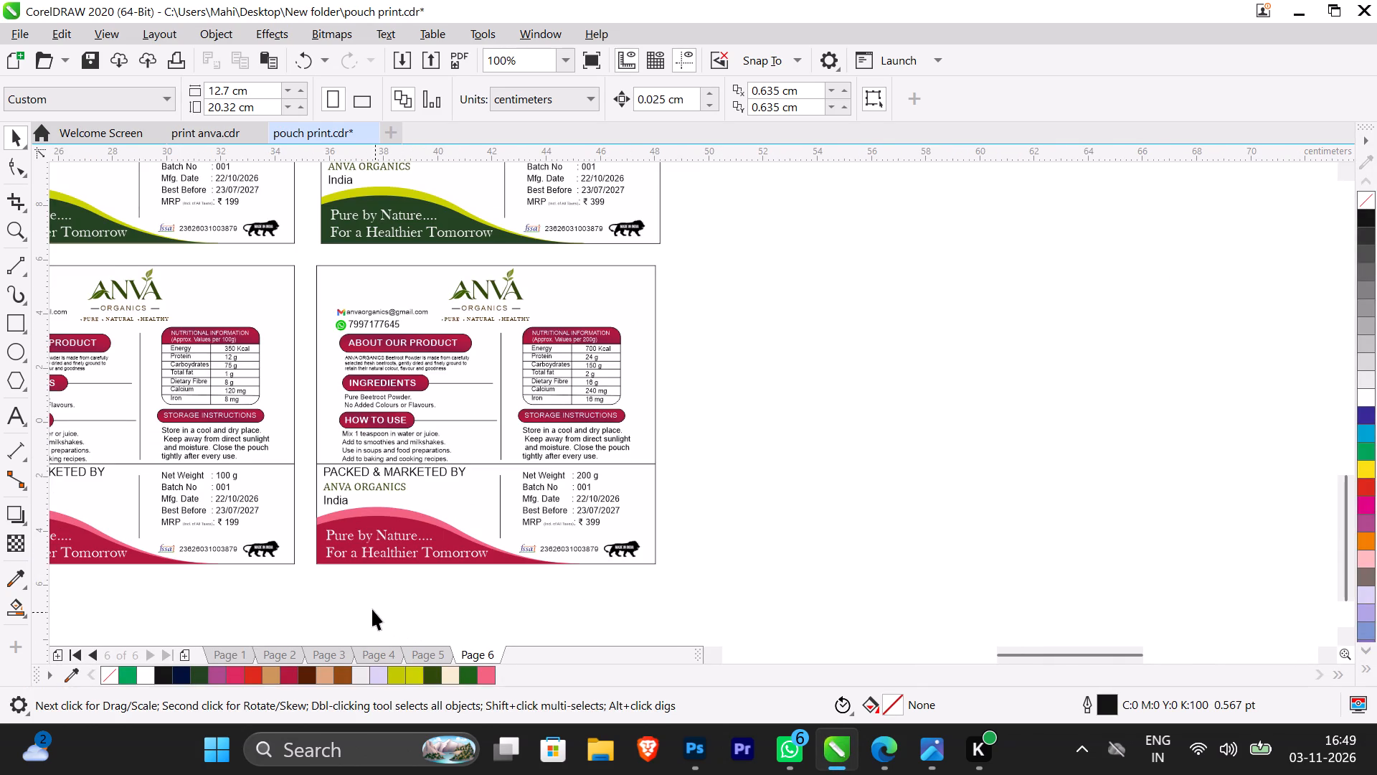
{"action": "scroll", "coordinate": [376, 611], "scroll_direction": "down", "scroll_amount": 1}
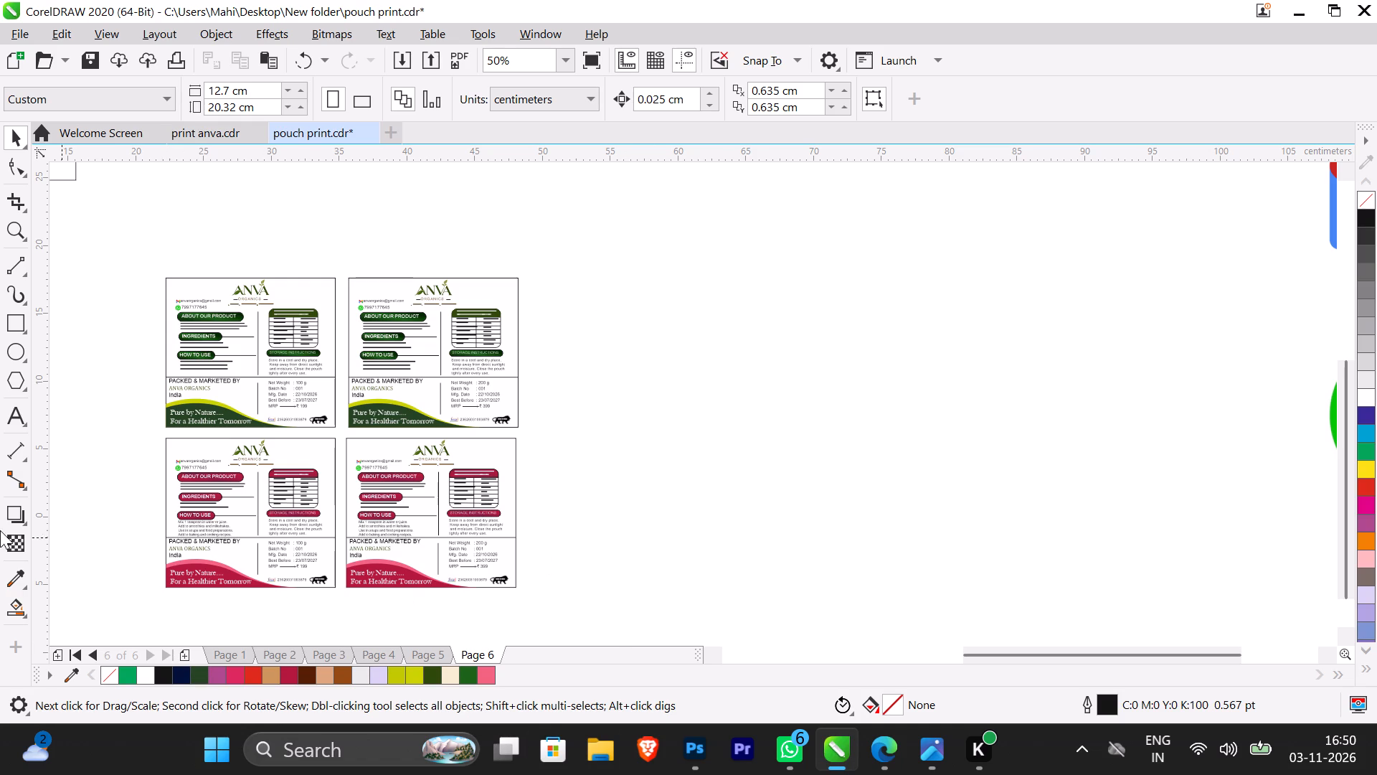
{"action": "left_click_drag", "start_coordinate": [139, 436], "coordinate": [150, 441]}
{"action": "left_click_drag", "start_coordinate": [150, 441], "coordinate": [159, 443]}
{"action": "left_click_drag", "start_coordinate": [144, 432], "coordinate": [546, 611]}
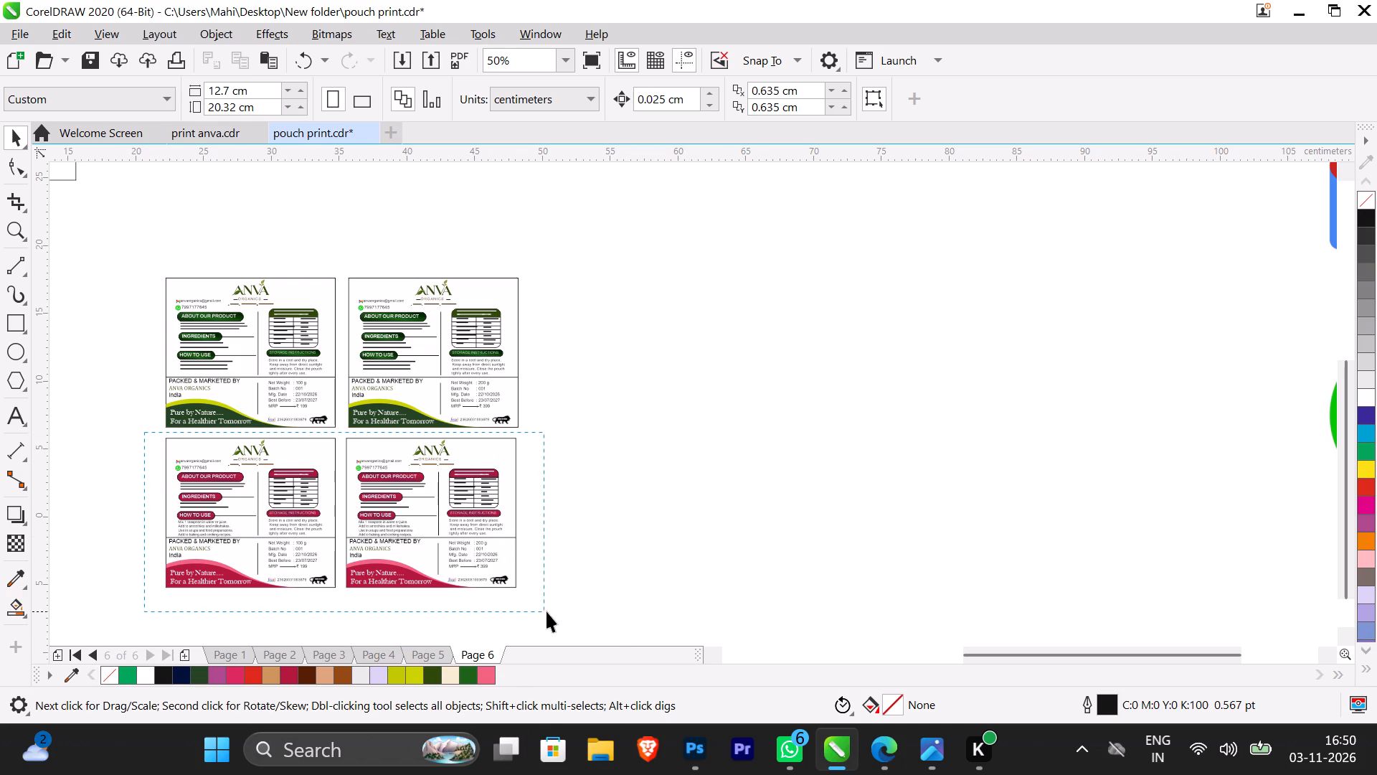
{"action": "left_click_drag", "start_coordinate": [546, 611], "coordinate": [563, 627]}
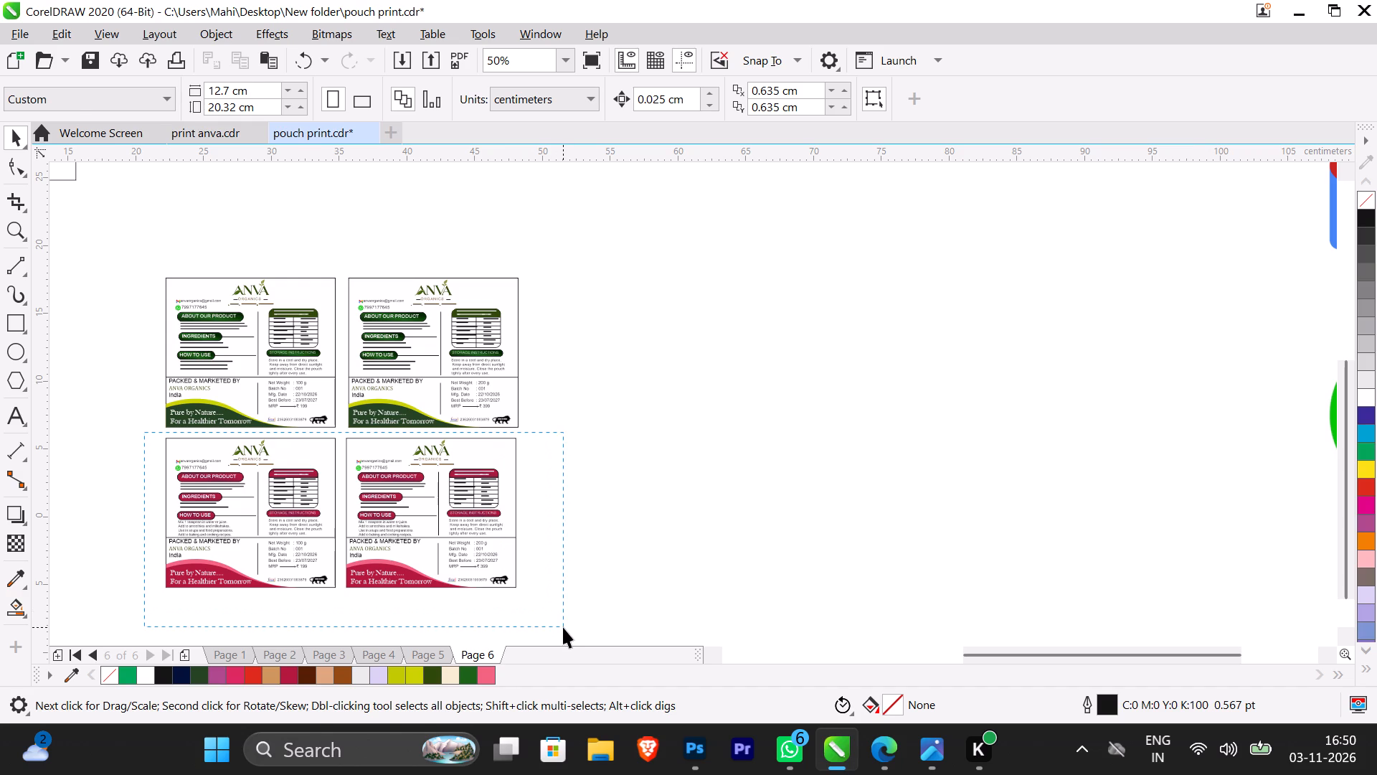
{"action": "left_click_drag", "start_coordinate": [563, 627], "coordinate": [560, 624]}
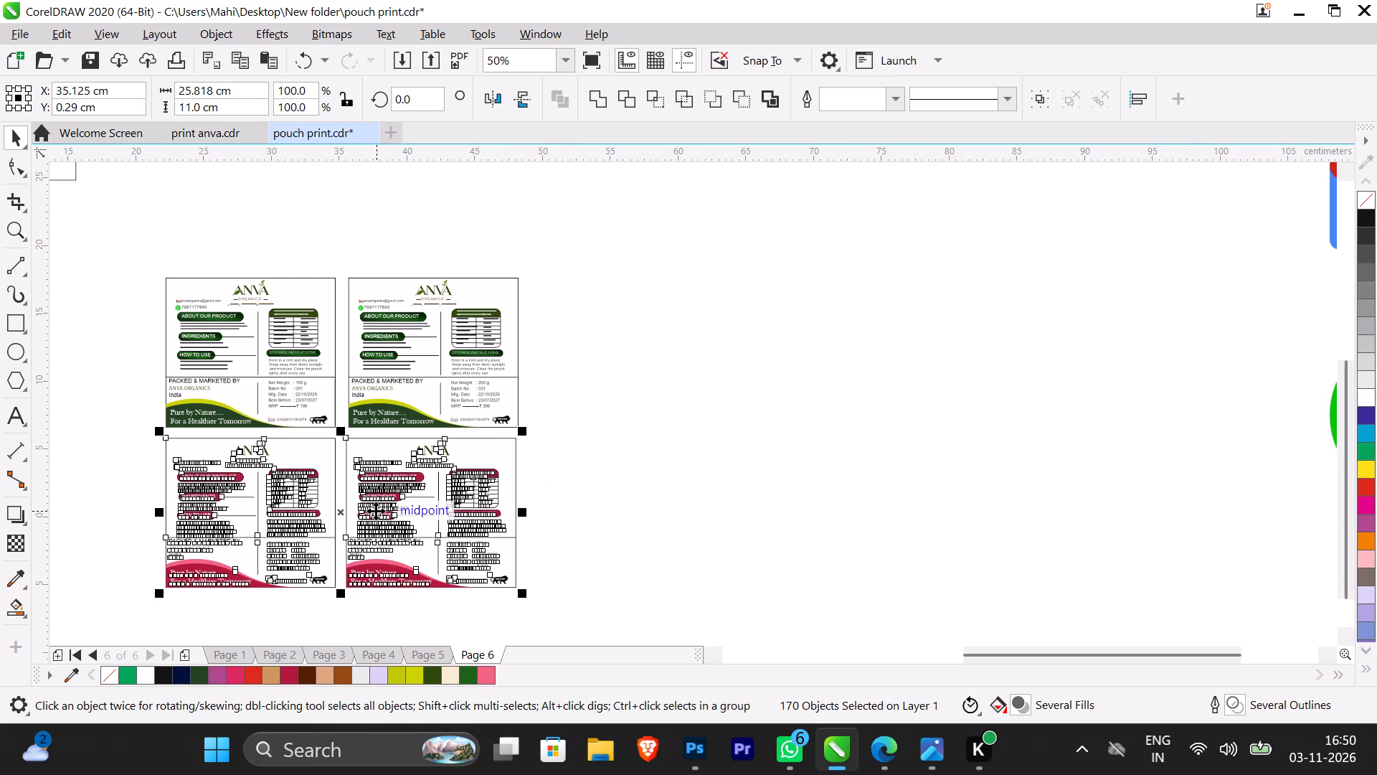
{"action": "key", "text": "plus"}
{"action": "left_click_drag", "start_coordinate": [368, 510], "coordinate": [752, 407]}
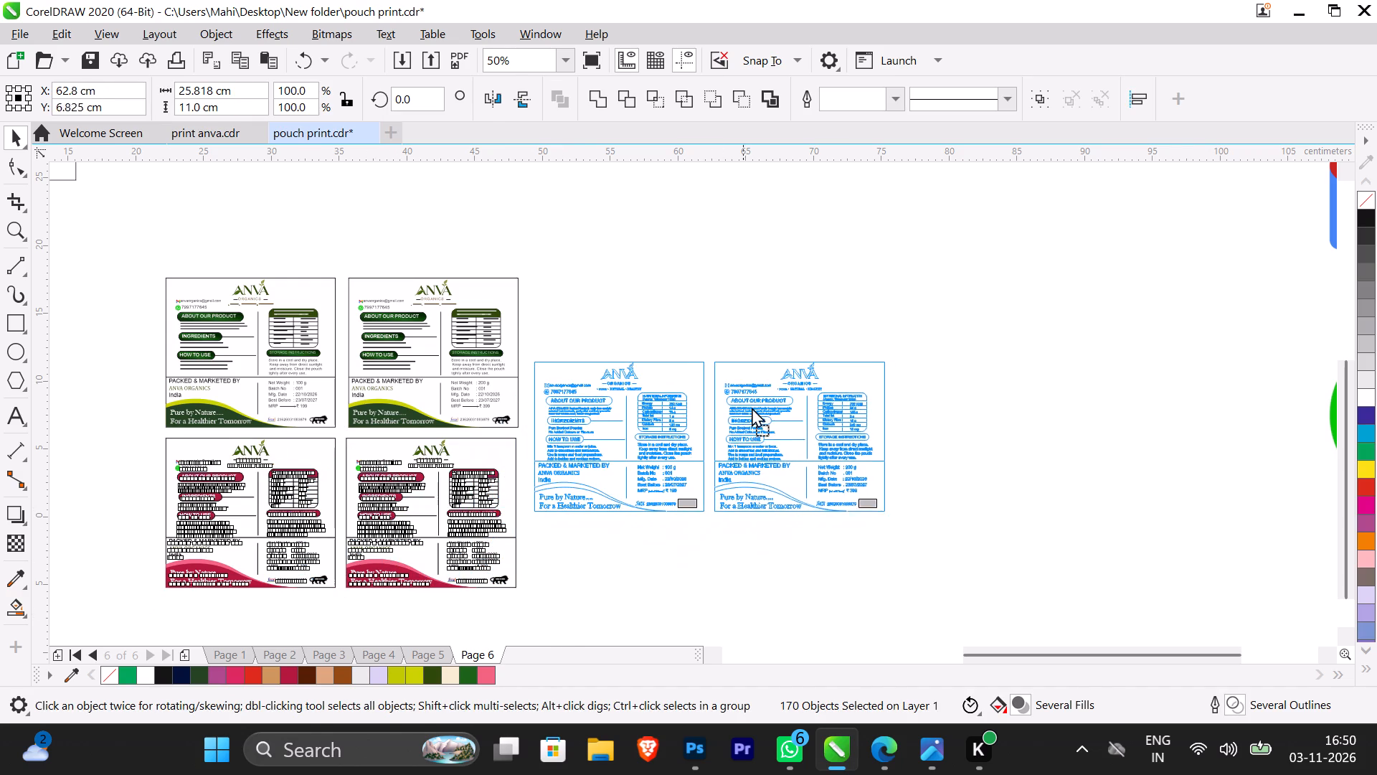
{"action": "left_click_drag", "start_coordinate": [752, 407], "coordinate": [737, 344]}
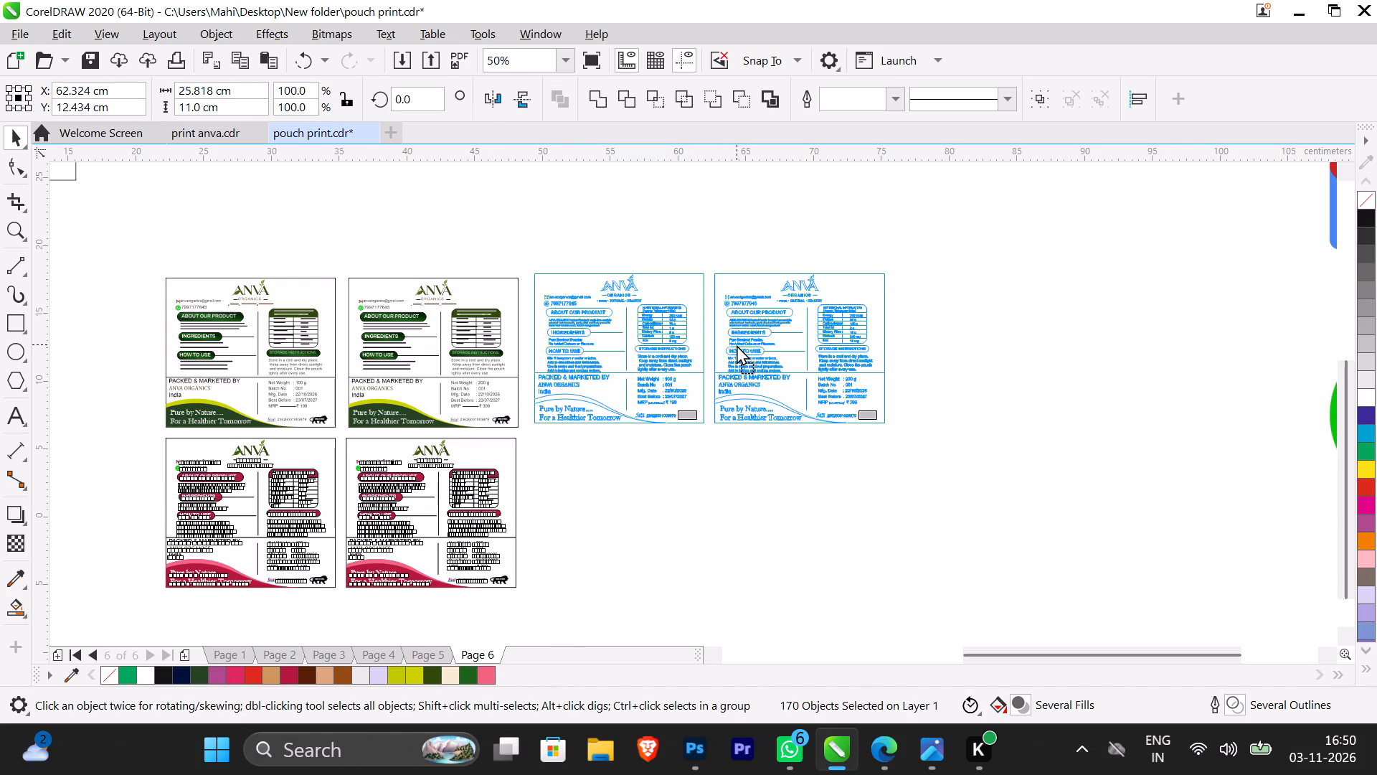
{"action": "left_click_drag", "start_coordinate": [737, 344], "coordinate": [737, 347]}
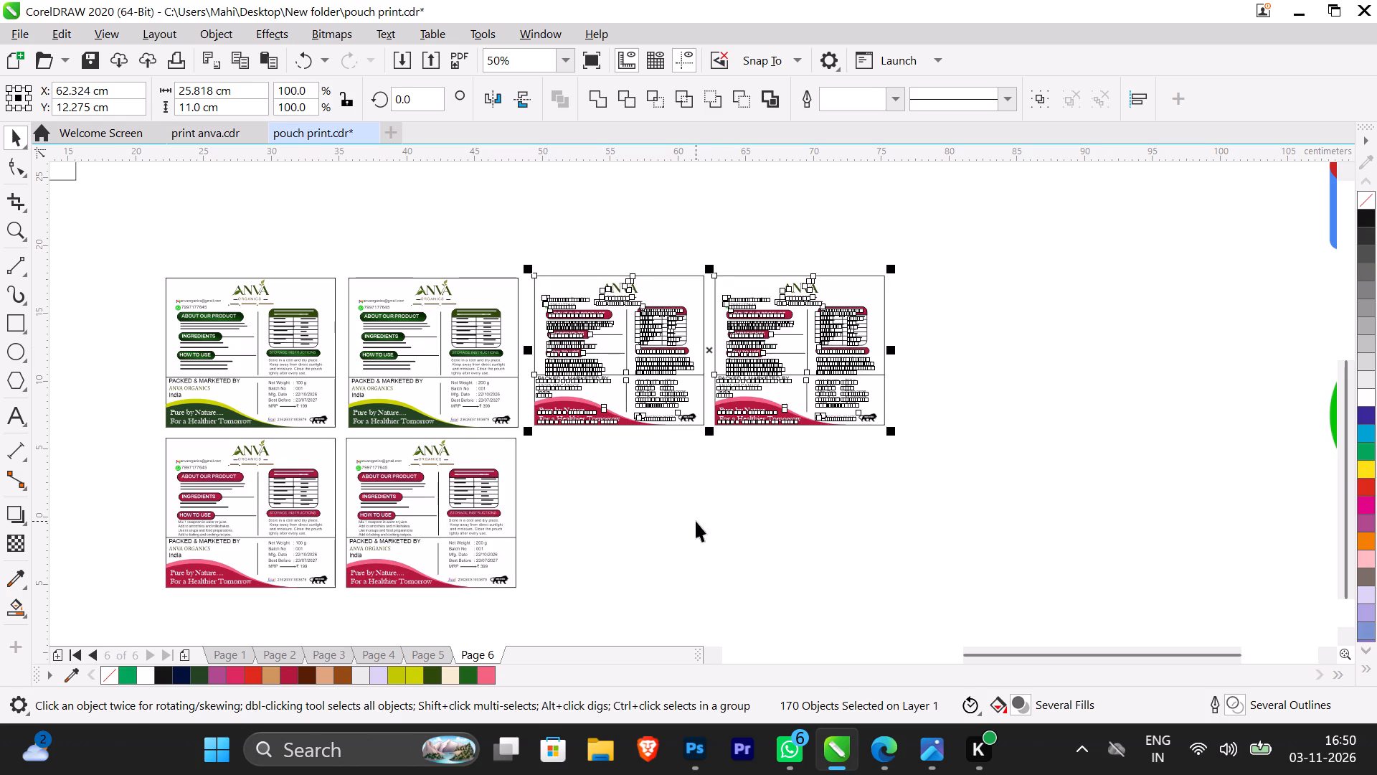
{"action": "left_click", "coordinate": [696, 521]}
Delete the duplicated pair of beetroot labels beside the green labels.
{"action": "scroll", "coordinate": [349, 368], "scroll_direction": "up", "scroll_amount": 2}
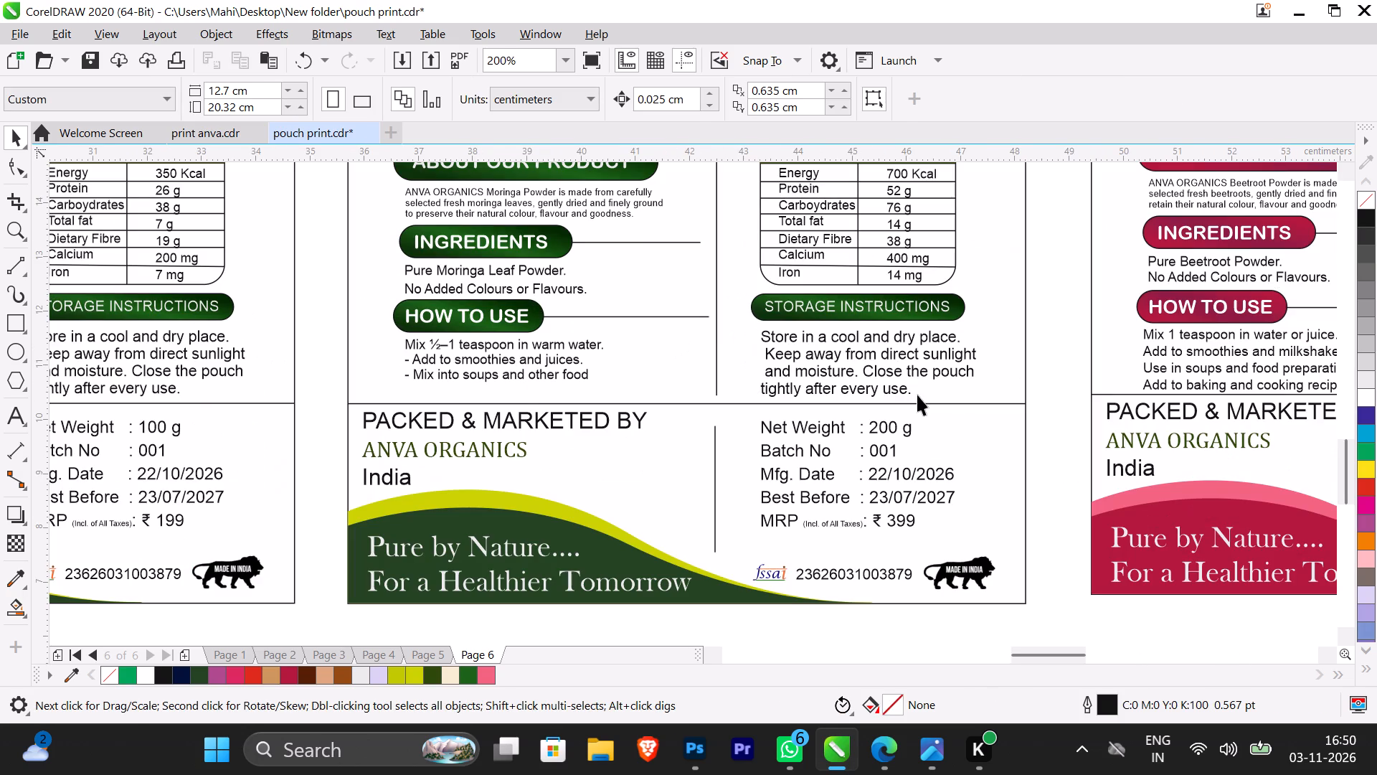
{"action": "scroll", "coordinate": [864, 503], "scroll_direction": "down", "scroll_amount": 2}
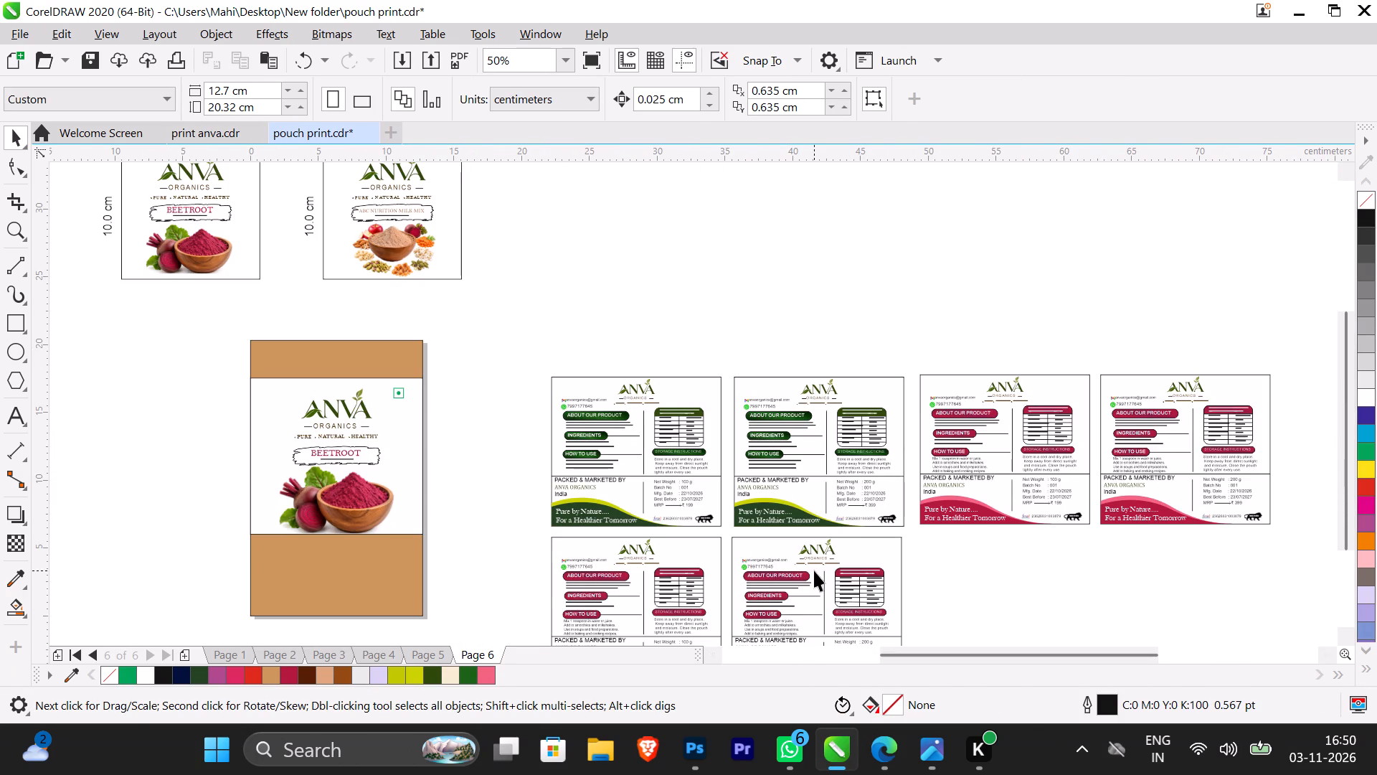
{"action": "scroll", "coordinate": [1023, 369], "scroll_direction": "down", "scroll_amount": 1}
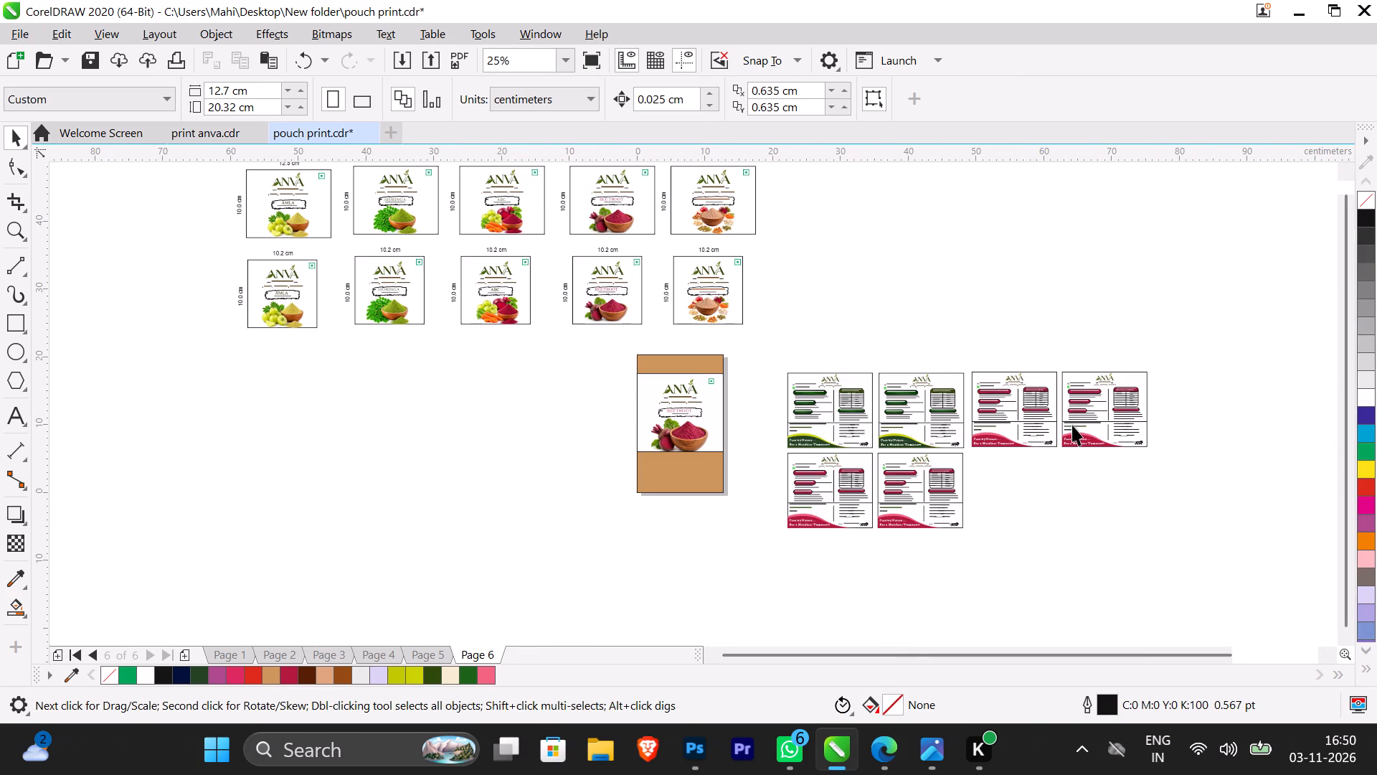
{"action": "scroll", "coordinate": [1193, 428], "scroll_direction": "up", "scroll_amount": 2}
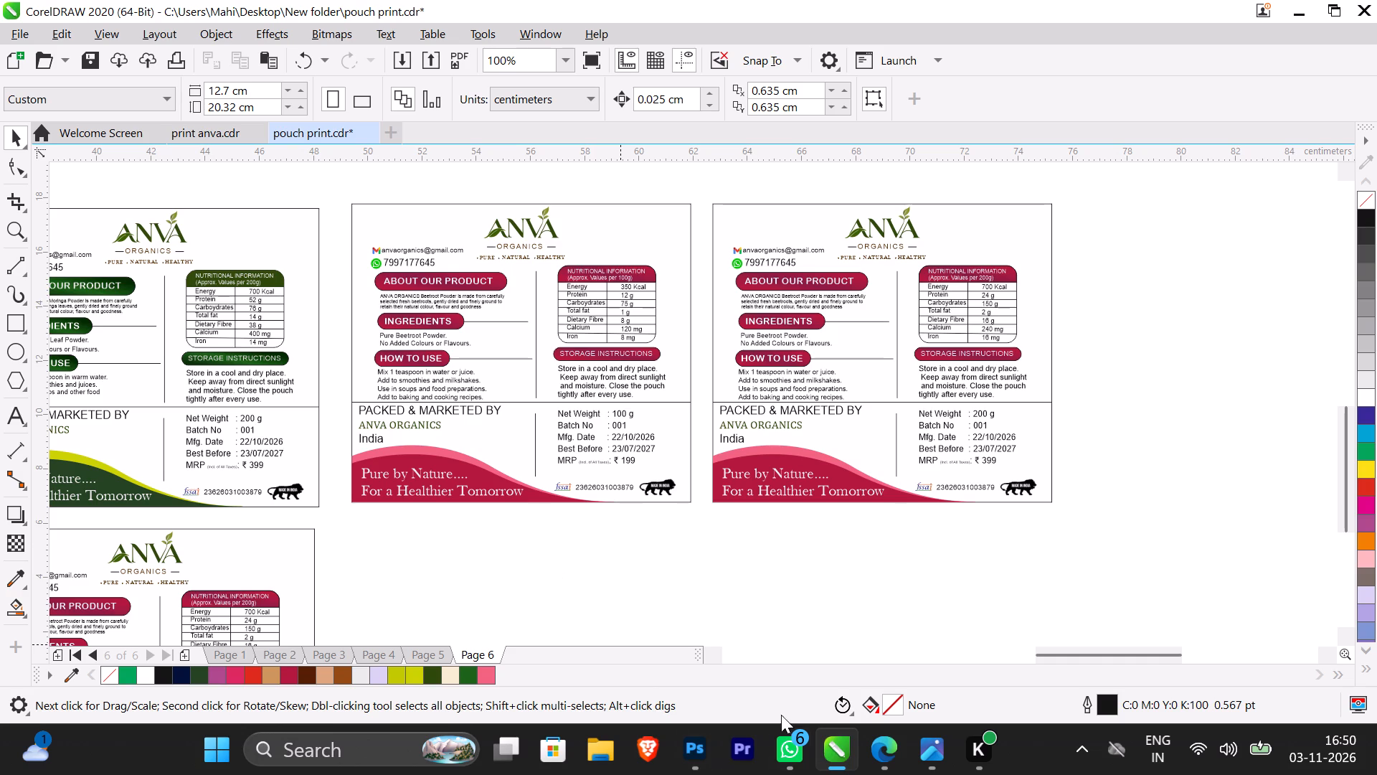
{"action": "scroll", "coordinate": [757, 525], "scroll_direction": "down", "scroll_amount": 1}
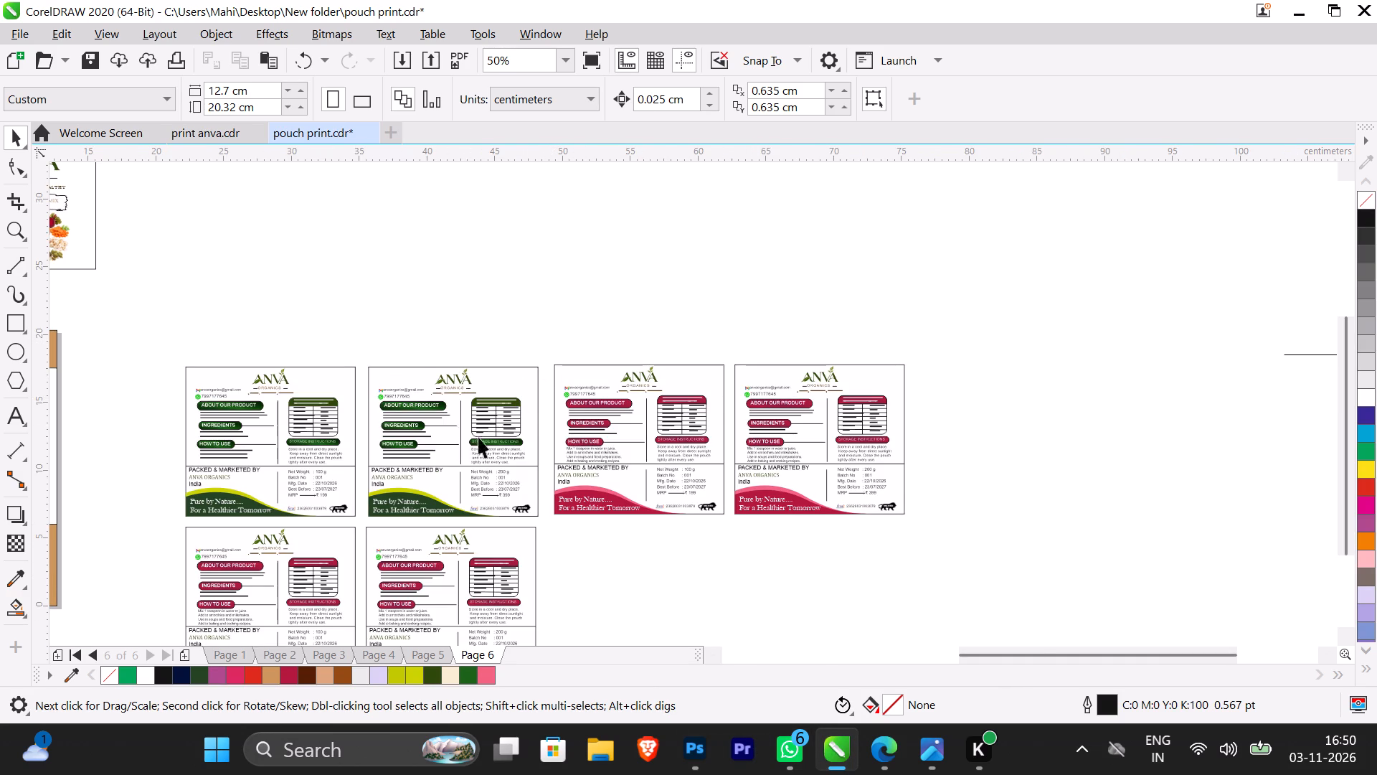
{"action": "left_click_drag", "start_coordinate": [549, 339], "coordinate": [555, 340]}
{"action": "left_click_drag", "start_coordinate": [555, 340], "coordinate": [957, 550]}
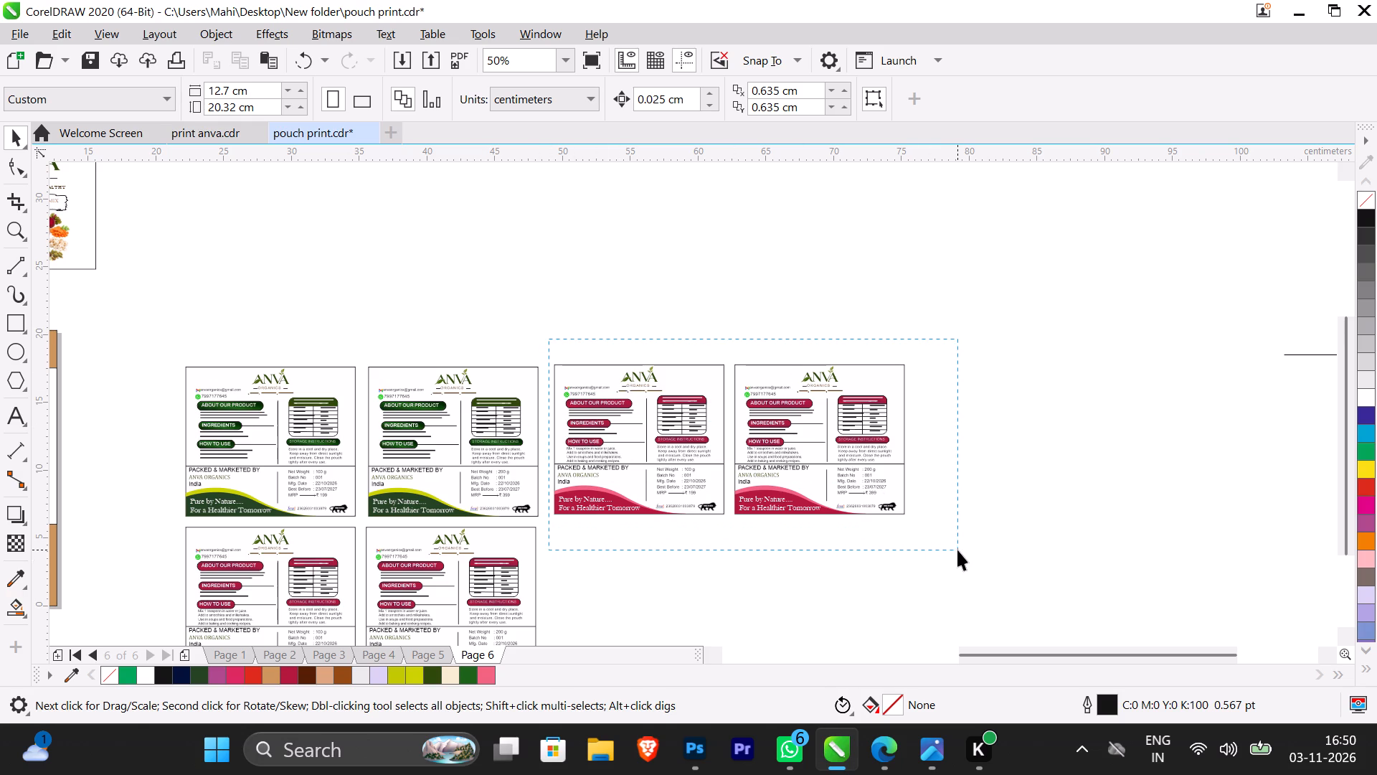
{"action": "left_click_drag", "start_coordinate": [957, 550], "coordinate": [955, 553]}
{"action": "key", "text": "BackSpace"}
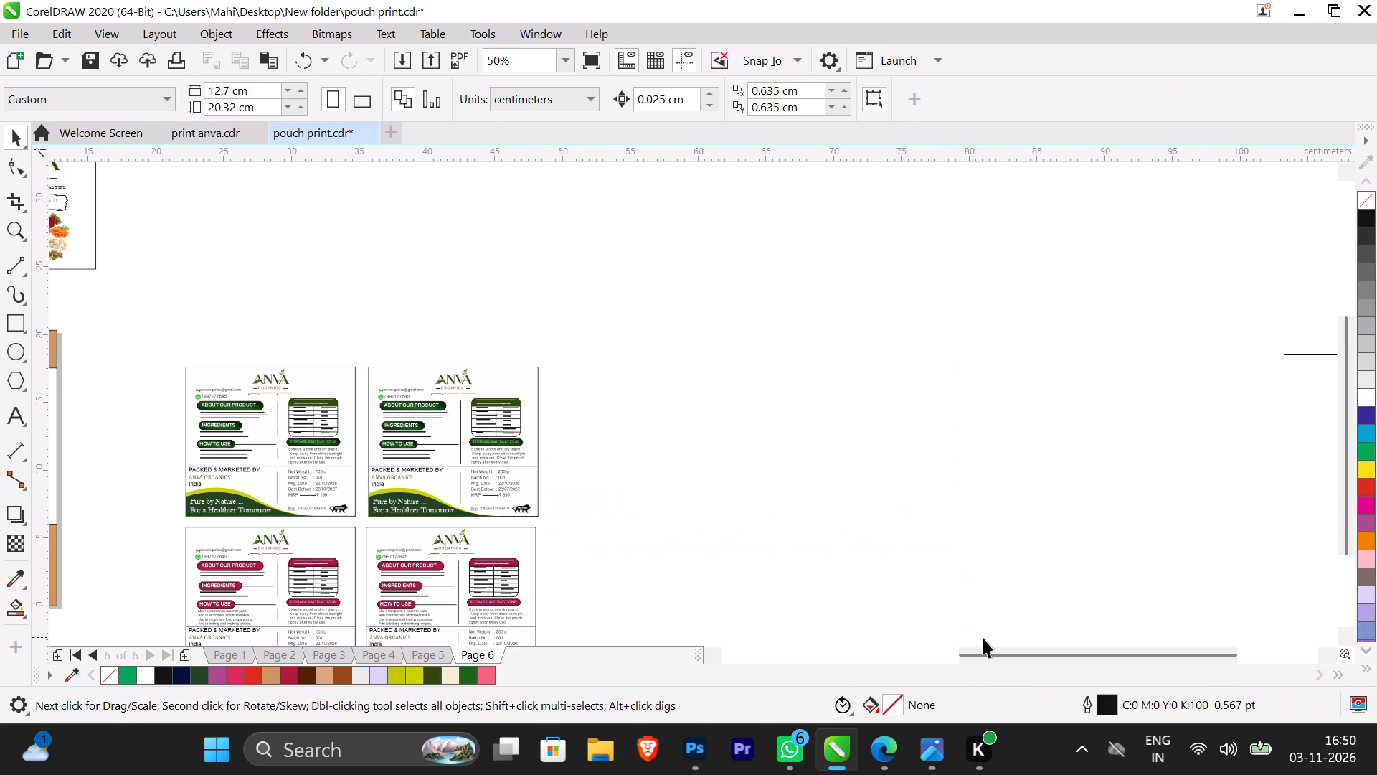
Duplicate the green 100 g and 200 g moringa labels and place the copies beside them in the same row, centred at about X 62 cm, Y 12.2 cm.
{"action": "left_click_drag", "start_coordinate": [158, 337], "coordinate": [565, 518]}
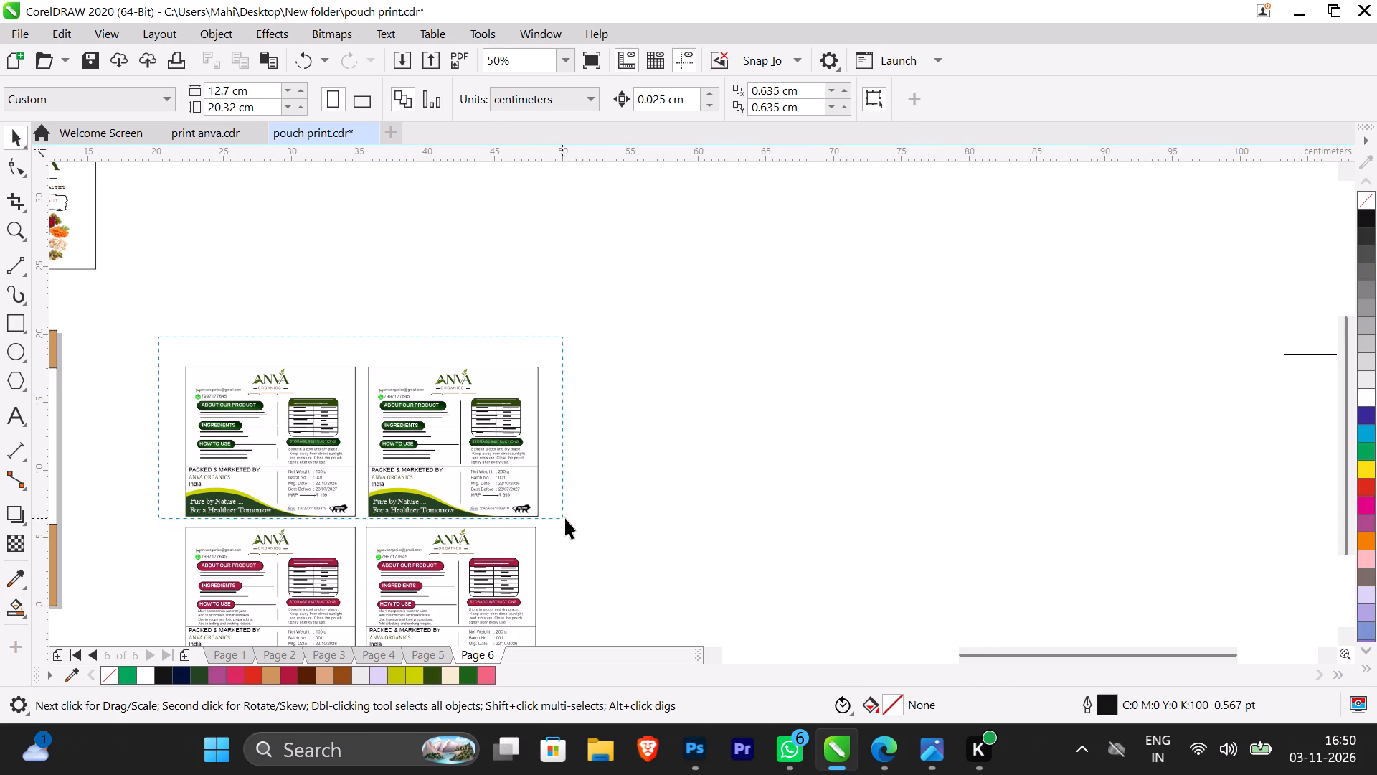
{"action": "left_click_drag", "start_coordinate": [565, 518], "coordinate": [588, 525]}
{"action": "key", "text": "plus"}
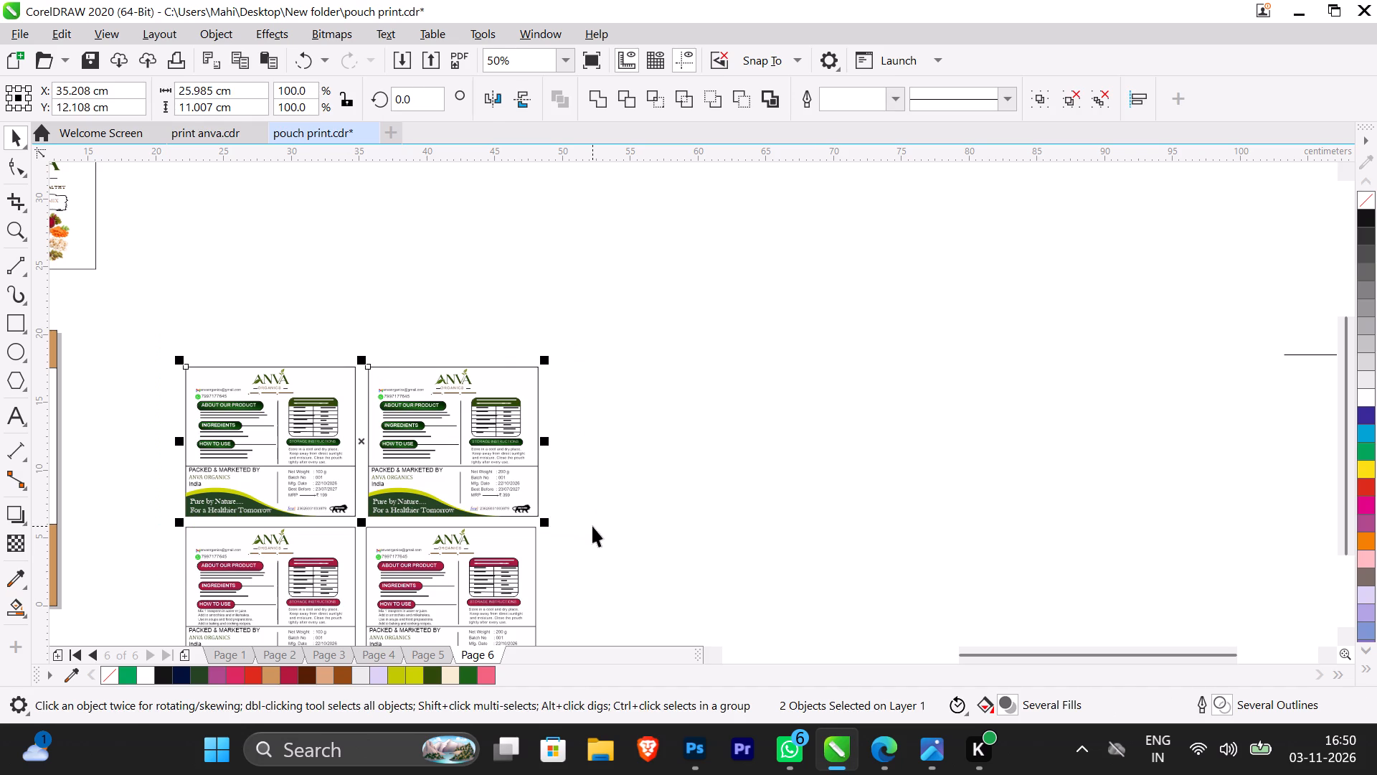
{"action": "left_click_drag", "start_coordinate": [359, 445], "coordinate": [718, 444]}
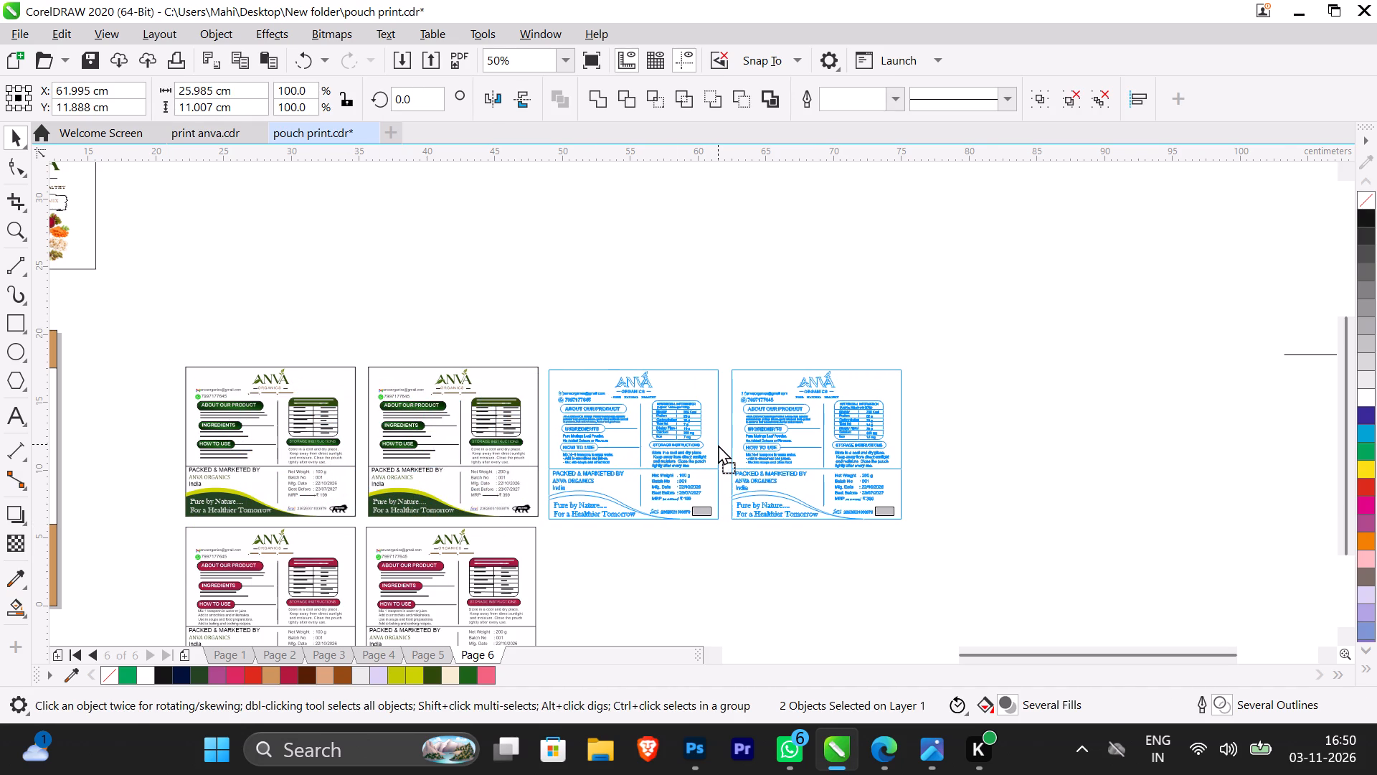
{"action": "left_click_drag", "start_coordinate": [718, 444], "coordinate": [718, 441]}
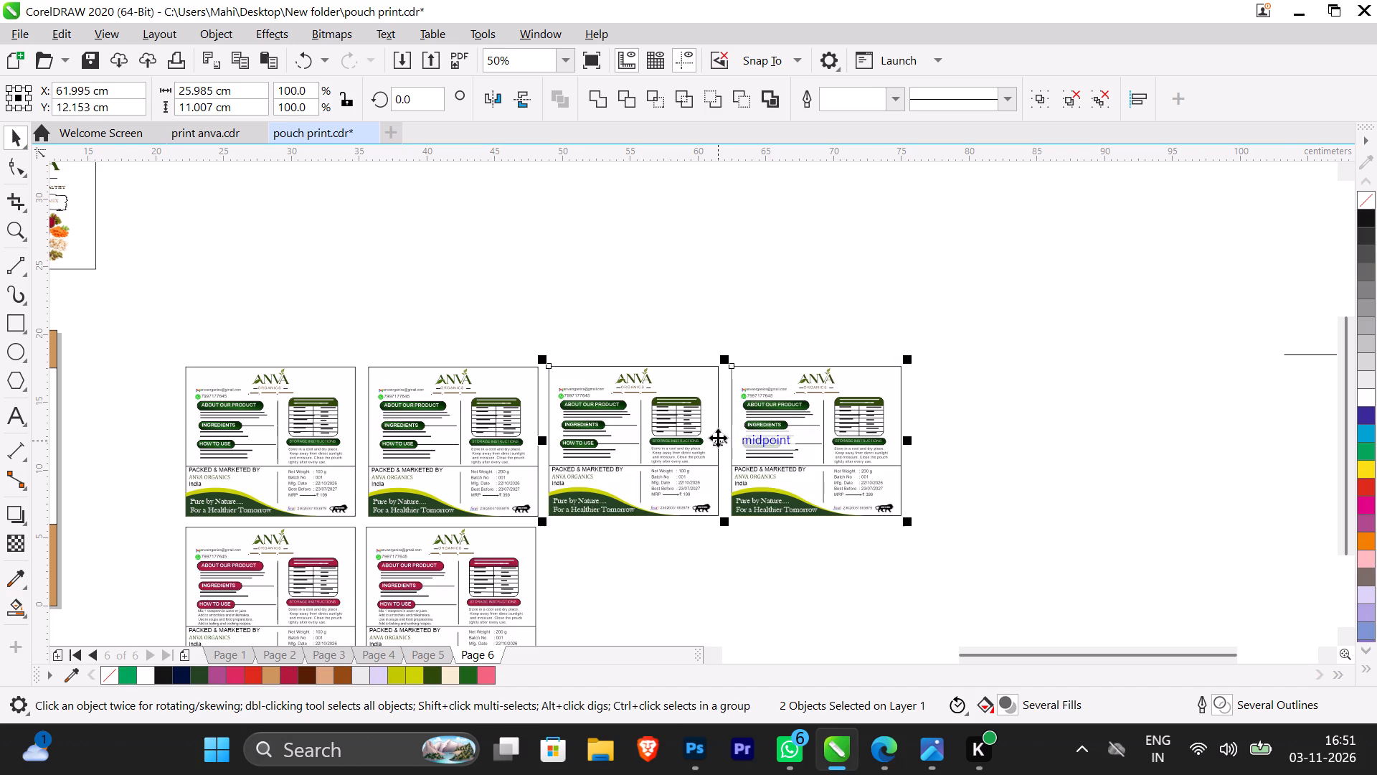
{"action": "left_click_drag", "start_coordinate": [732, 573], "coordinate": [726, 565]}
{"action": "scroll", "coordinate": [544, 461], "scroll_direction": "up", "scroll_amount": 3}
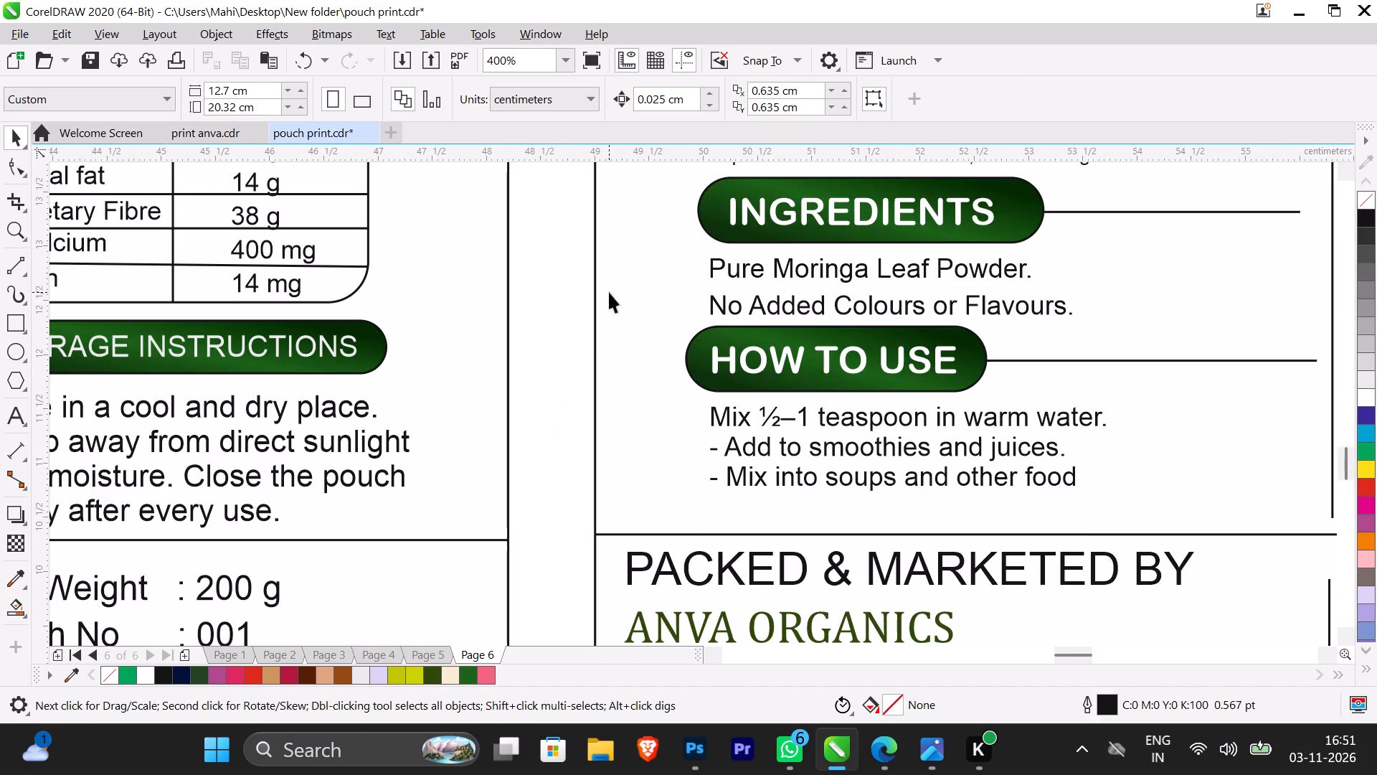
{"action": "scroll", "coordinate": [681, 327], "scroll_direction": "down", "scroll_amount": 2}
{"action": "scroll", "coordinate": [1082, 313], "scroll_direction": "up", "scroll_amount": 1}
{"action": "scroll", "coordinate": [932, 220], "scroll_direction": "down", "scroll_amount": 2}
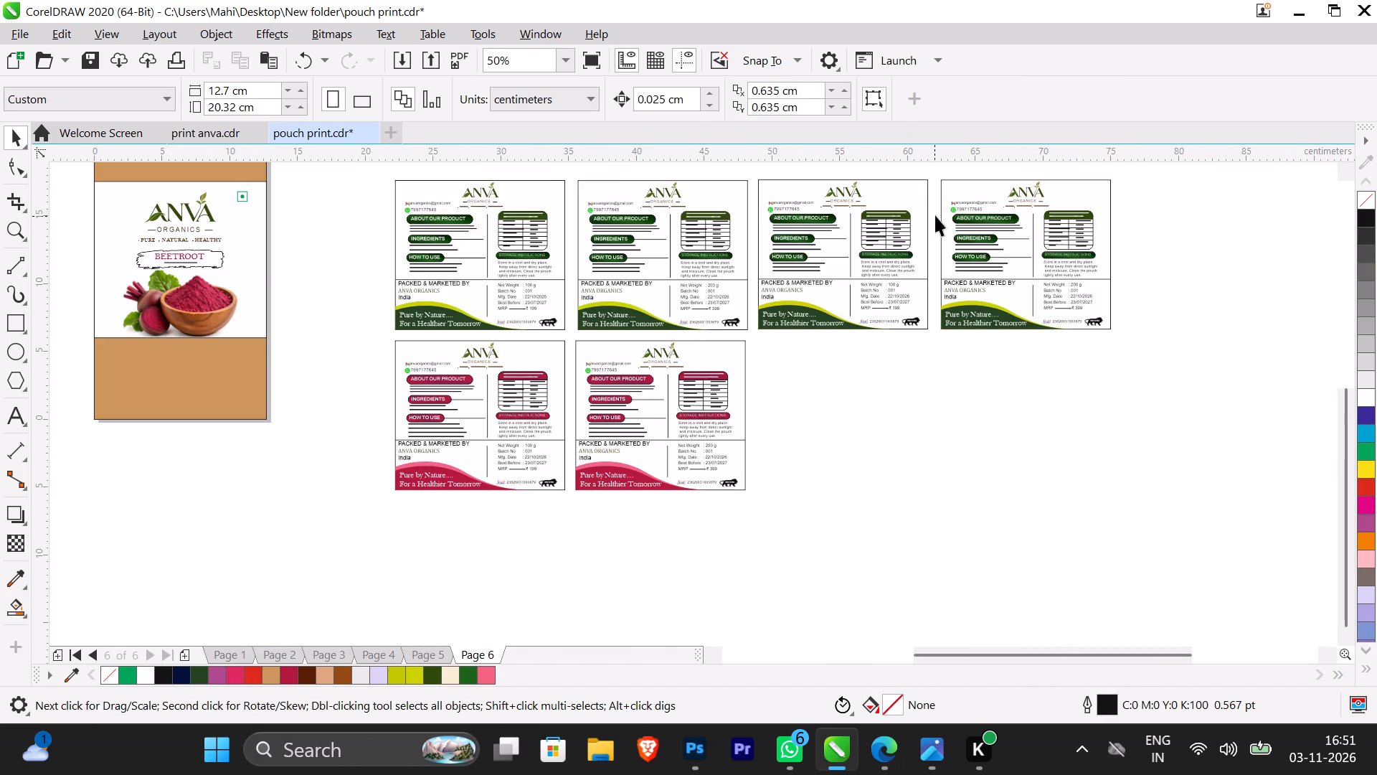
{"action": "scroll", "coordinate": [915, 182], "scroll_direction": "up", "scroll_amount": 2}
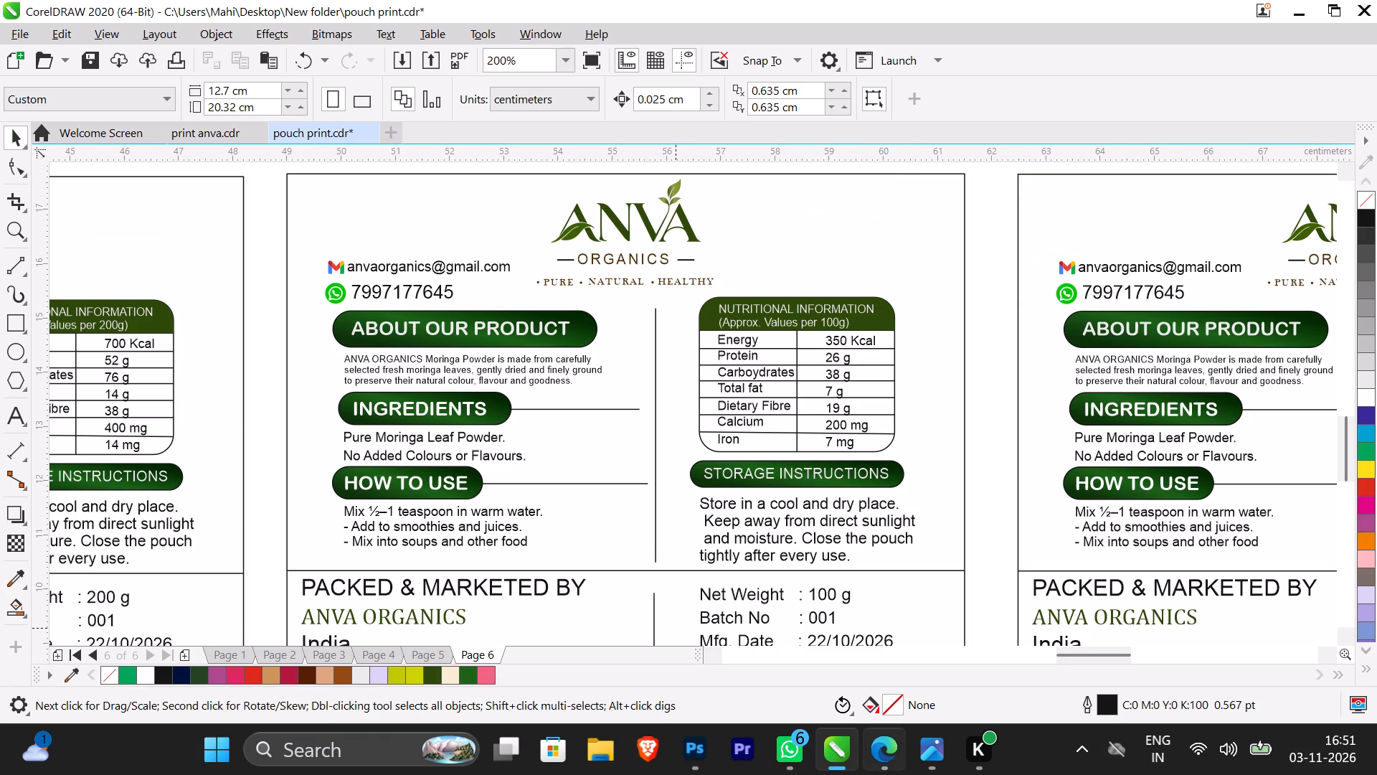
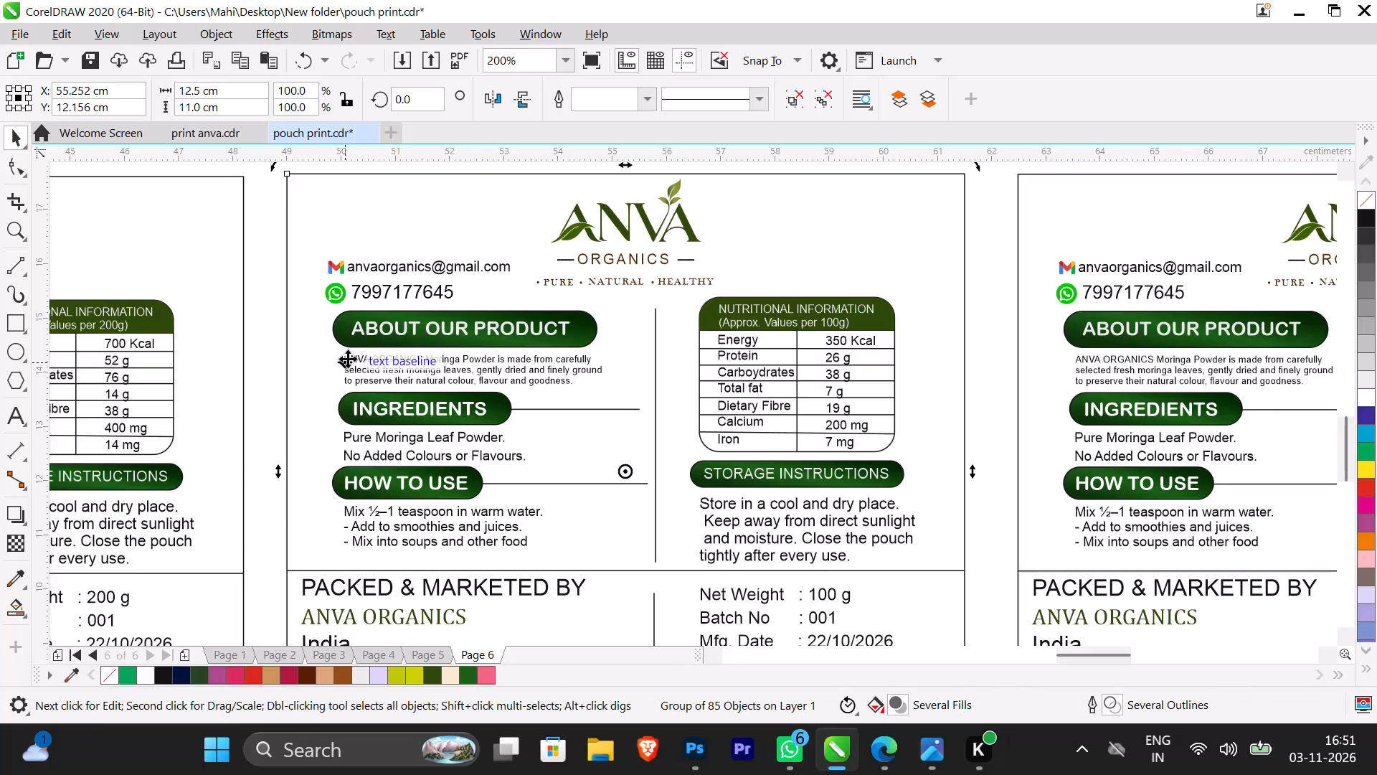
Ungroup the duplicated green 100 g label and delete its moringa description text under ABOUT OUR PRODUCT.
{"action": "left_click", "coordinate": [820, 100]}
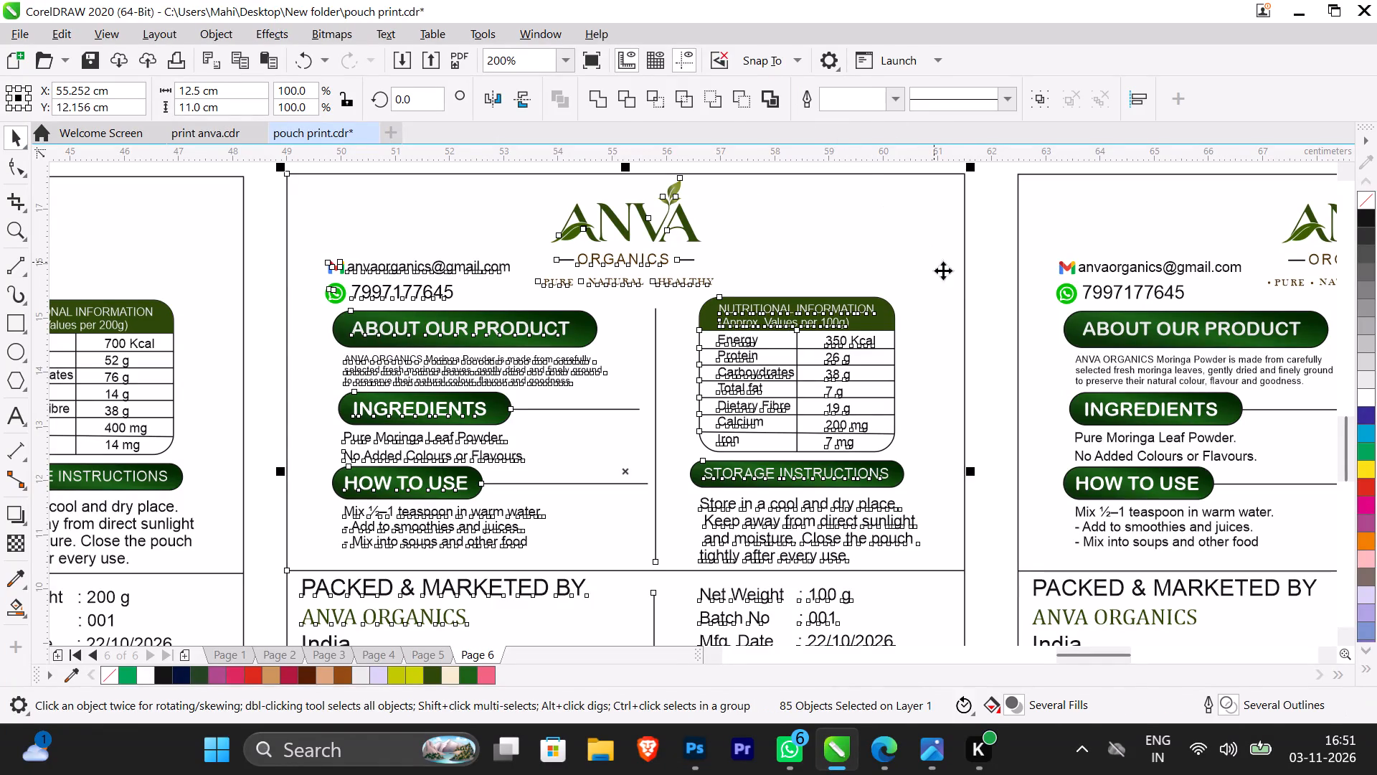
{"action": "left_click", "coordinate": [983, 285]}
{"action": "left_click", "coordinate": [510, 365]}
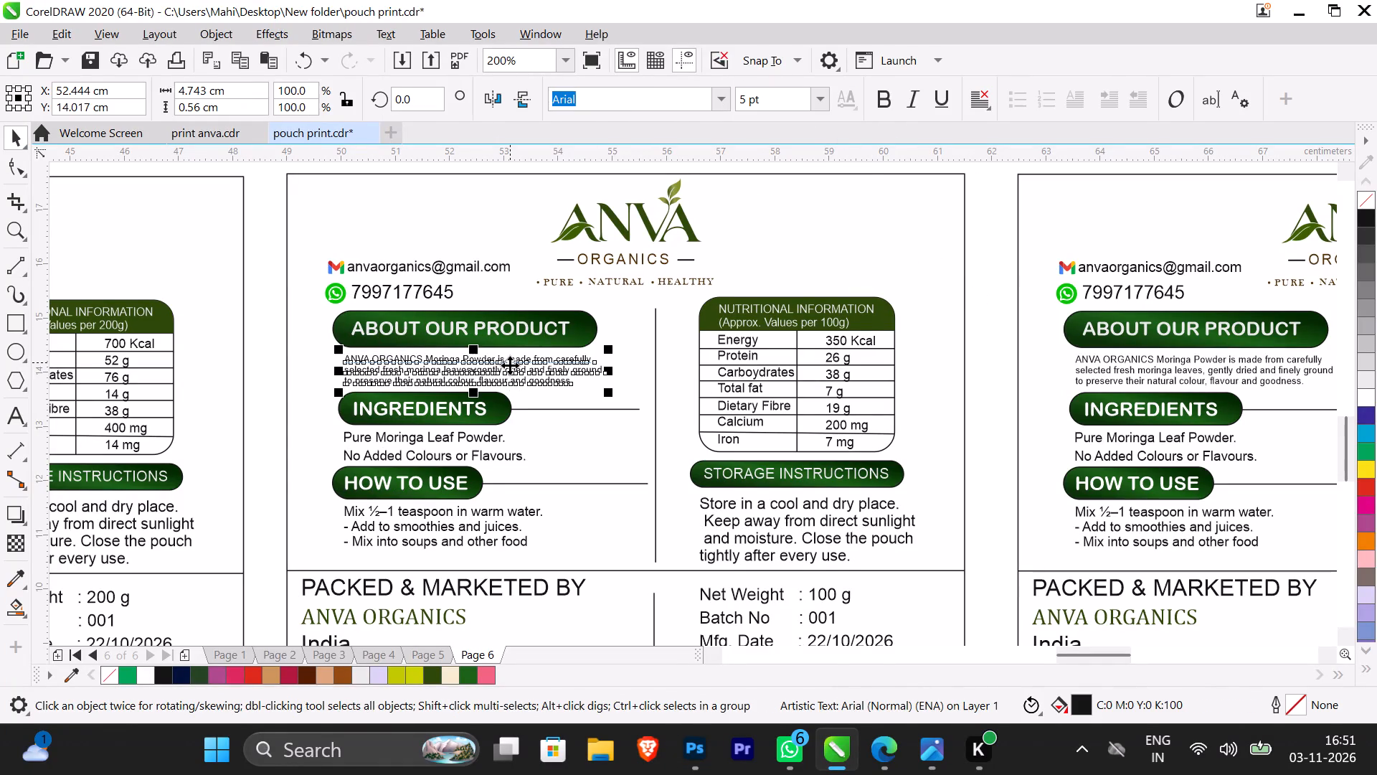
{"action": "key", "text": "BackSpace"}
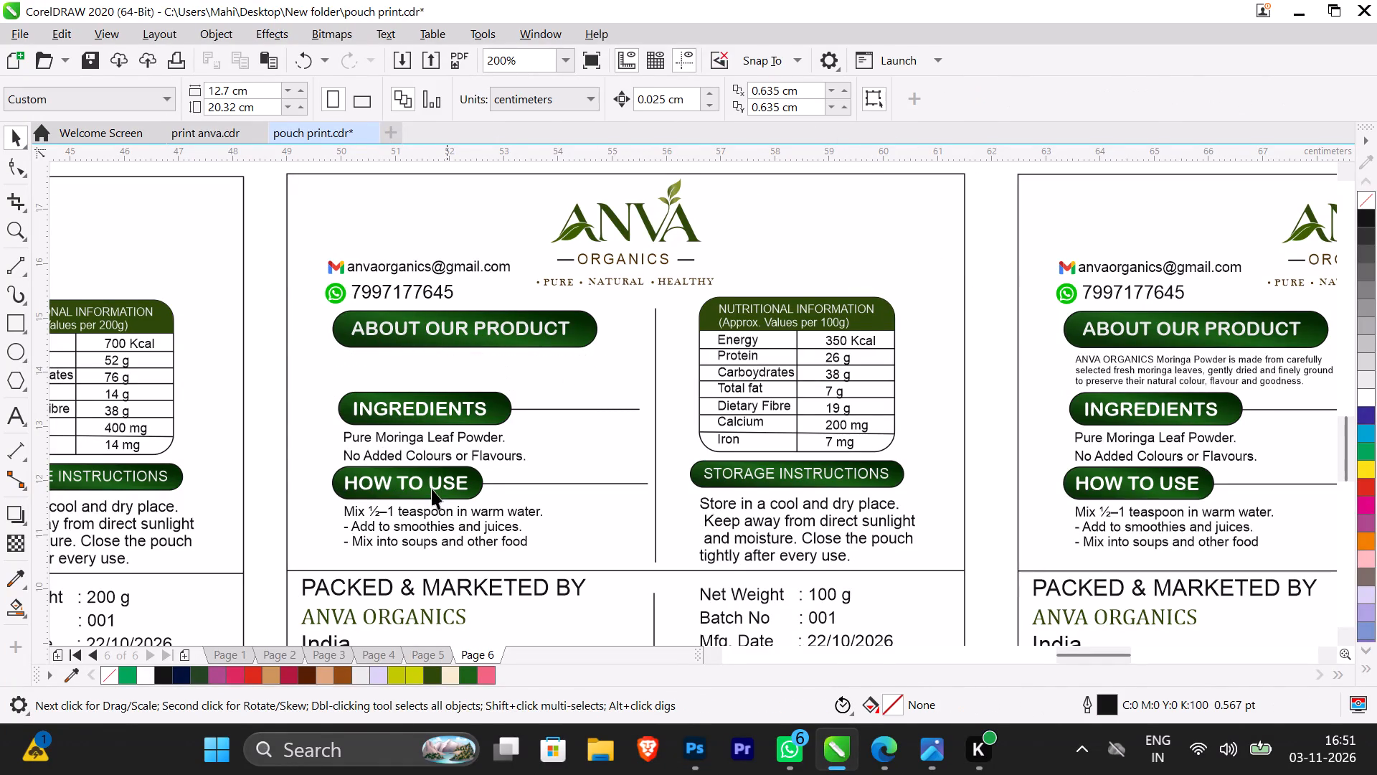
Paste the copied "ANVA ORGANICS Amla Powder is made from carefully selected fresh Amla fruits" description as new text under ABOUT OUR PRODUCT on the duplicated 100 g label.
{"action": "left_click", "coordinate": [10, 409]}
{"action": "left_click", "coordinate": [338, 362]}
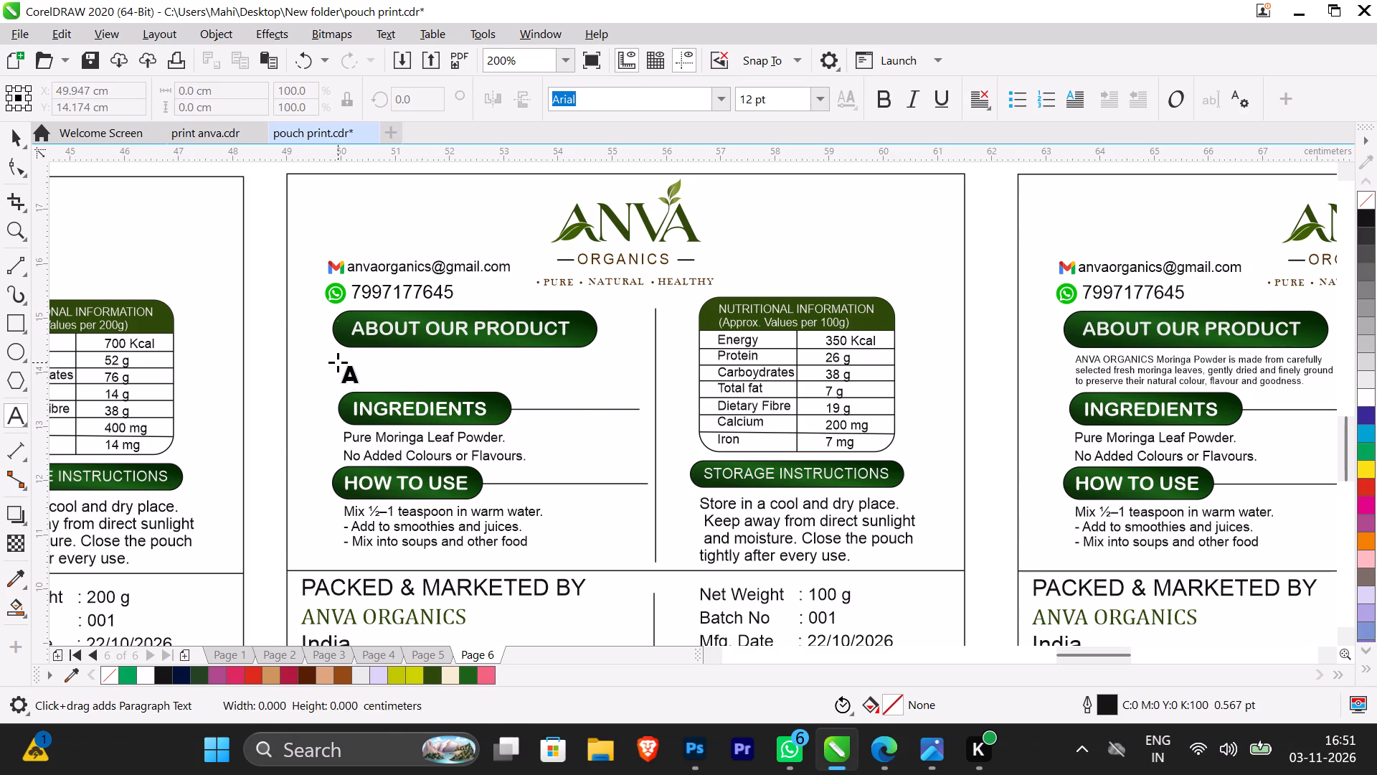
{"action": "key", "text": "ctrl+v"}
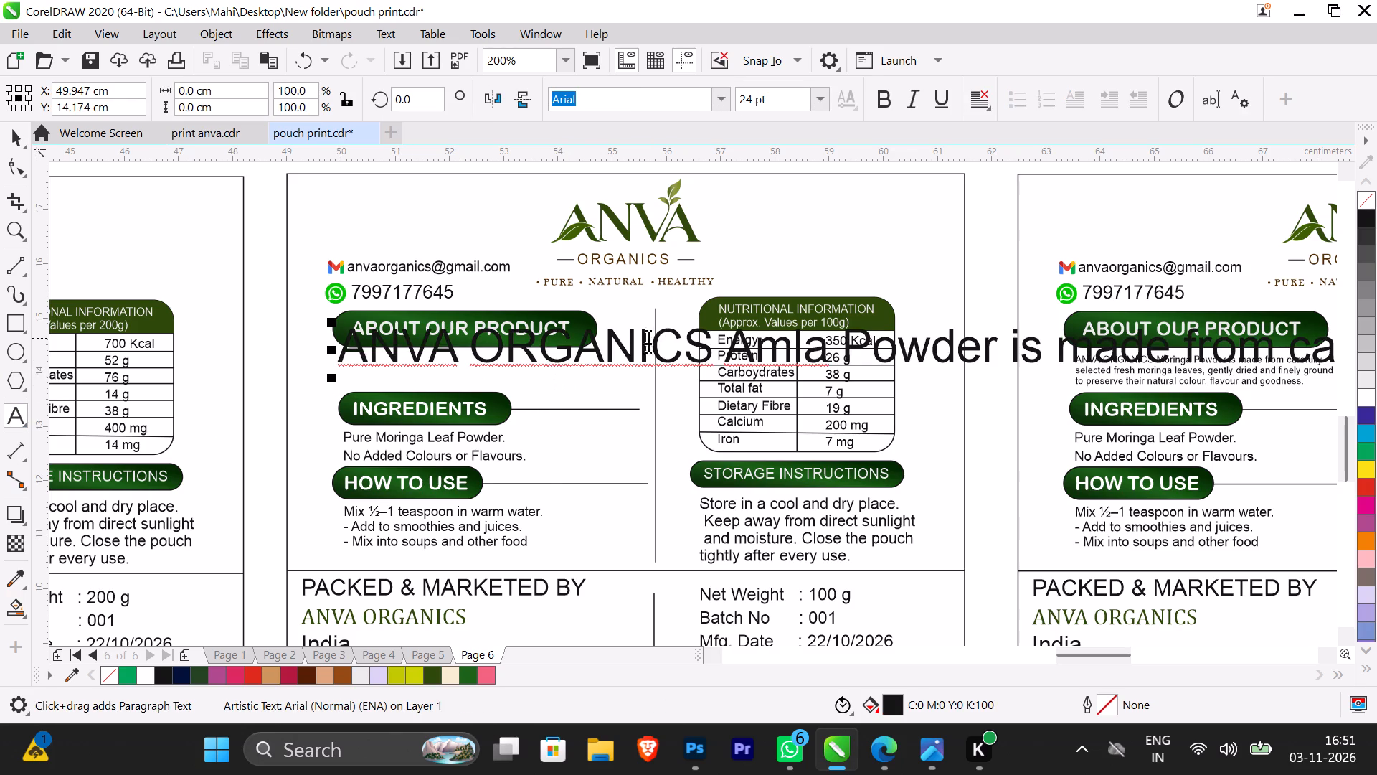
Set the font size of the pasted Amla Powder description to 9 pt.
{"action": "scroll", "coordinate": [666, 349], "scroll_direction": "down", "scroll_amount": 2}
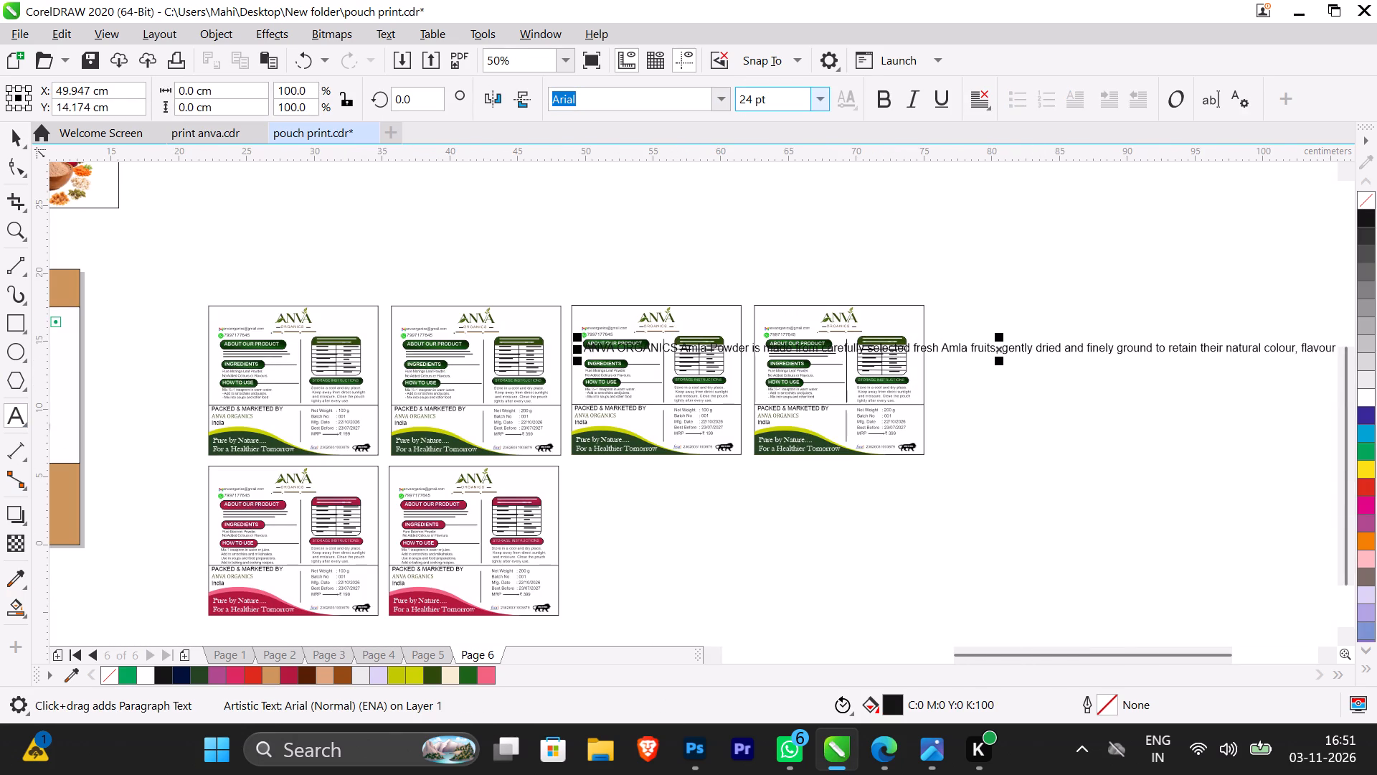
{"action": "left_click", "coordinate": [9, 129]}
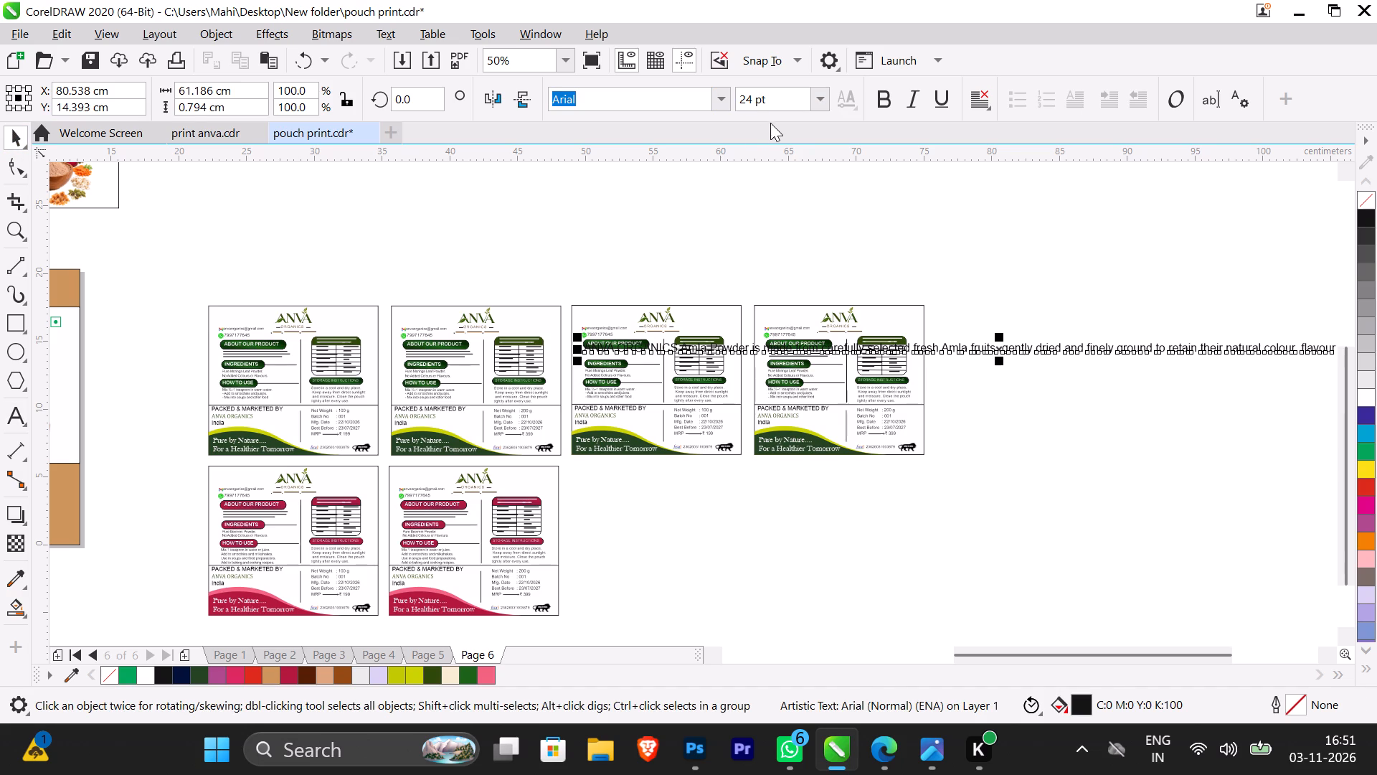
{"action": "left_click", "coordinate": [827, 97]}
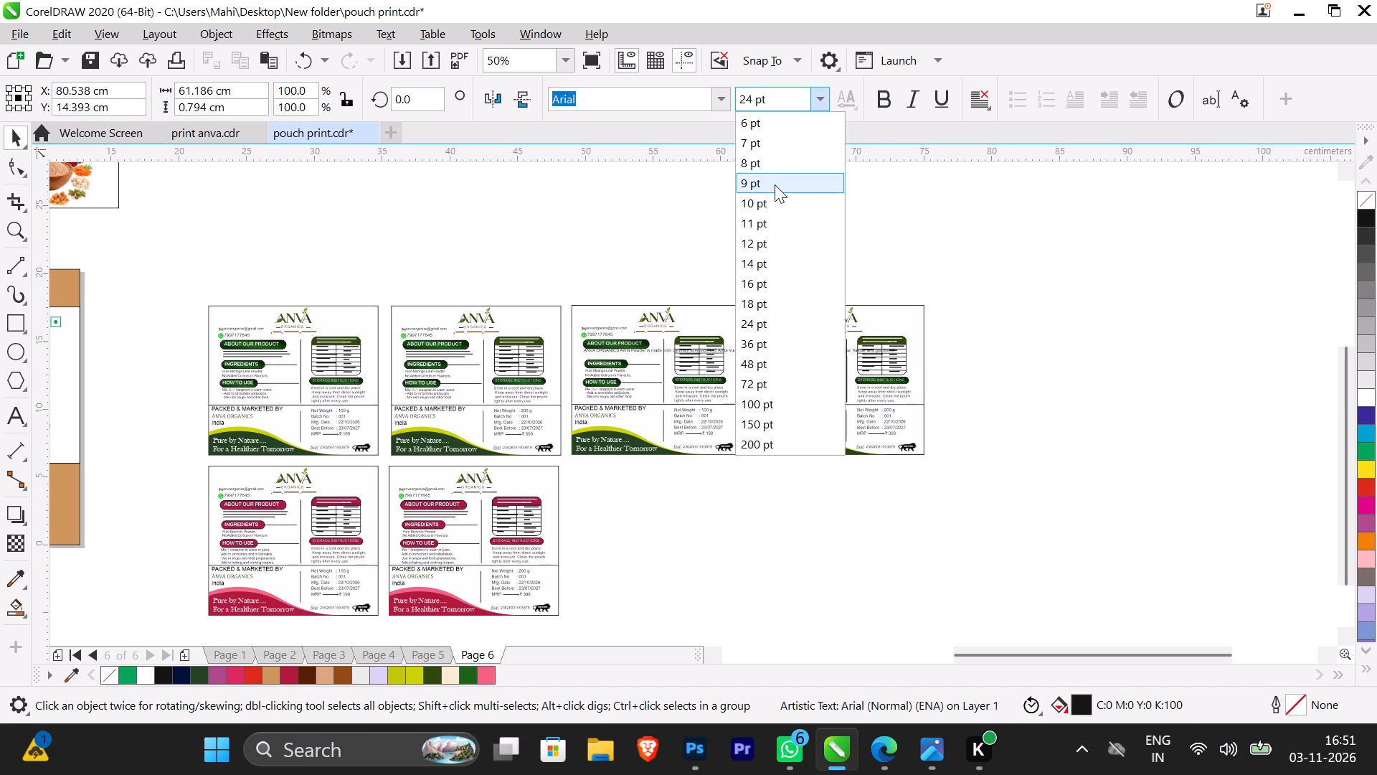
{"action": "left_click", "coordinate": [775, 184]}
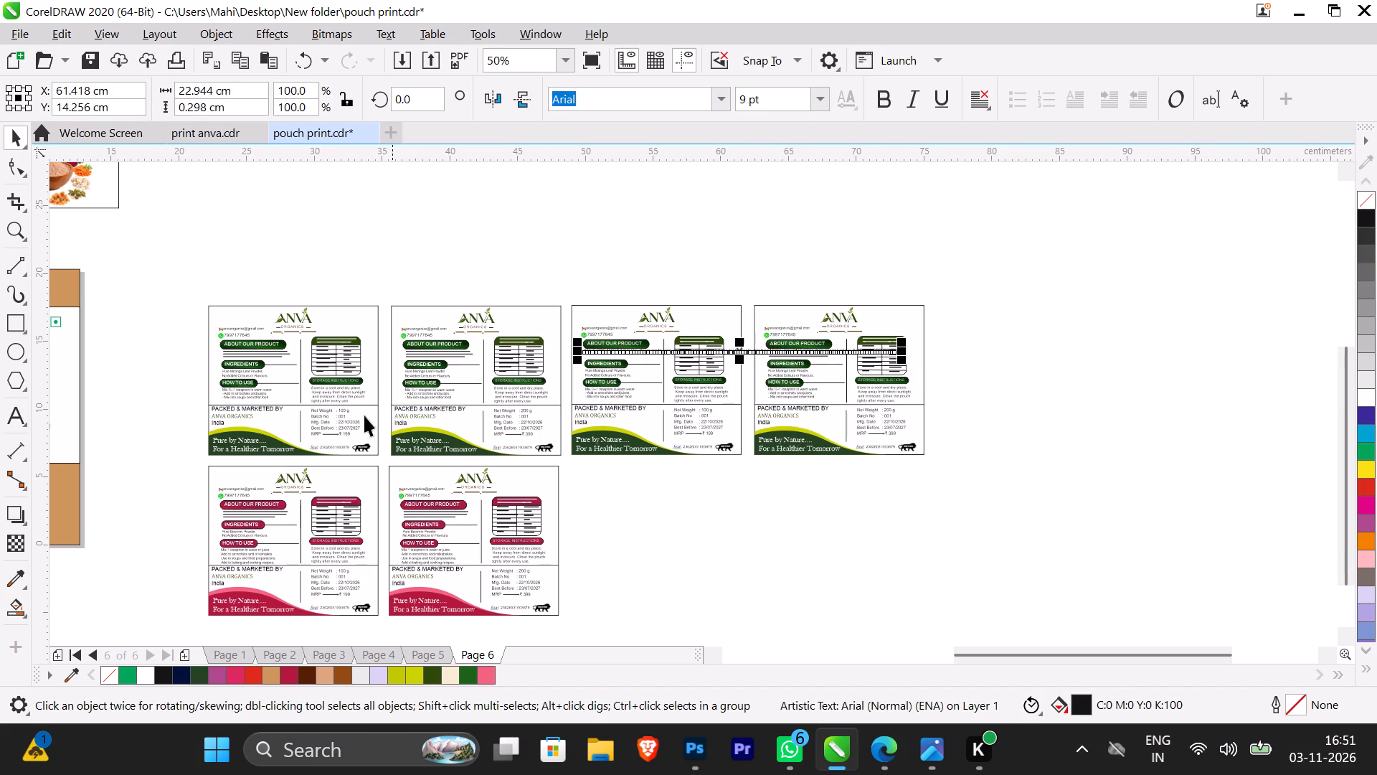
Examine the product description on the original green 200 g moringa label as a reference for the Amla text.
{"action": "scroll", "coordinate": [437, 348], "scroll_direction": "up", "scroll_amount": 3}
{"action": "left_click", "coordinate": [477, 382]}
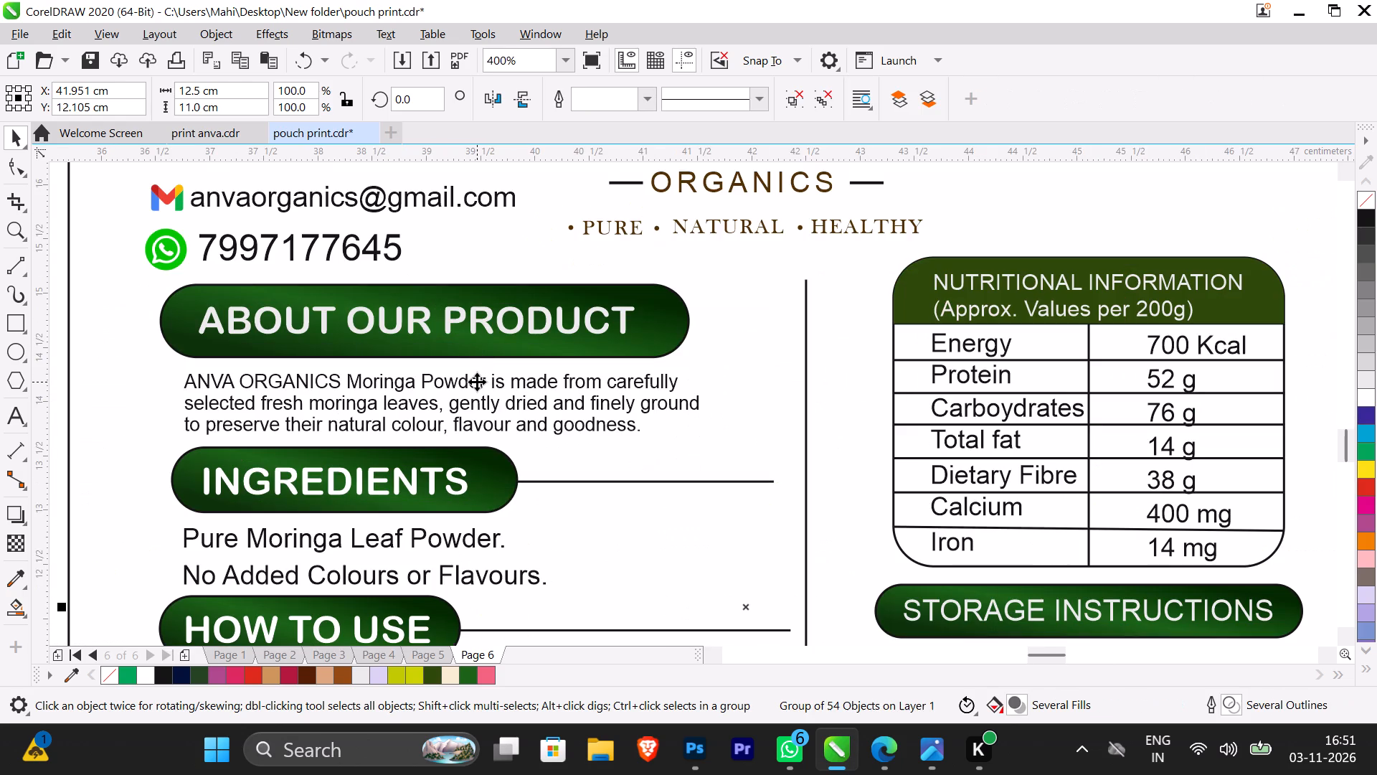
{"action": "scroll", "coordinate": [549, 346], "scroll_direction": "down", "scroll_amount": 3}
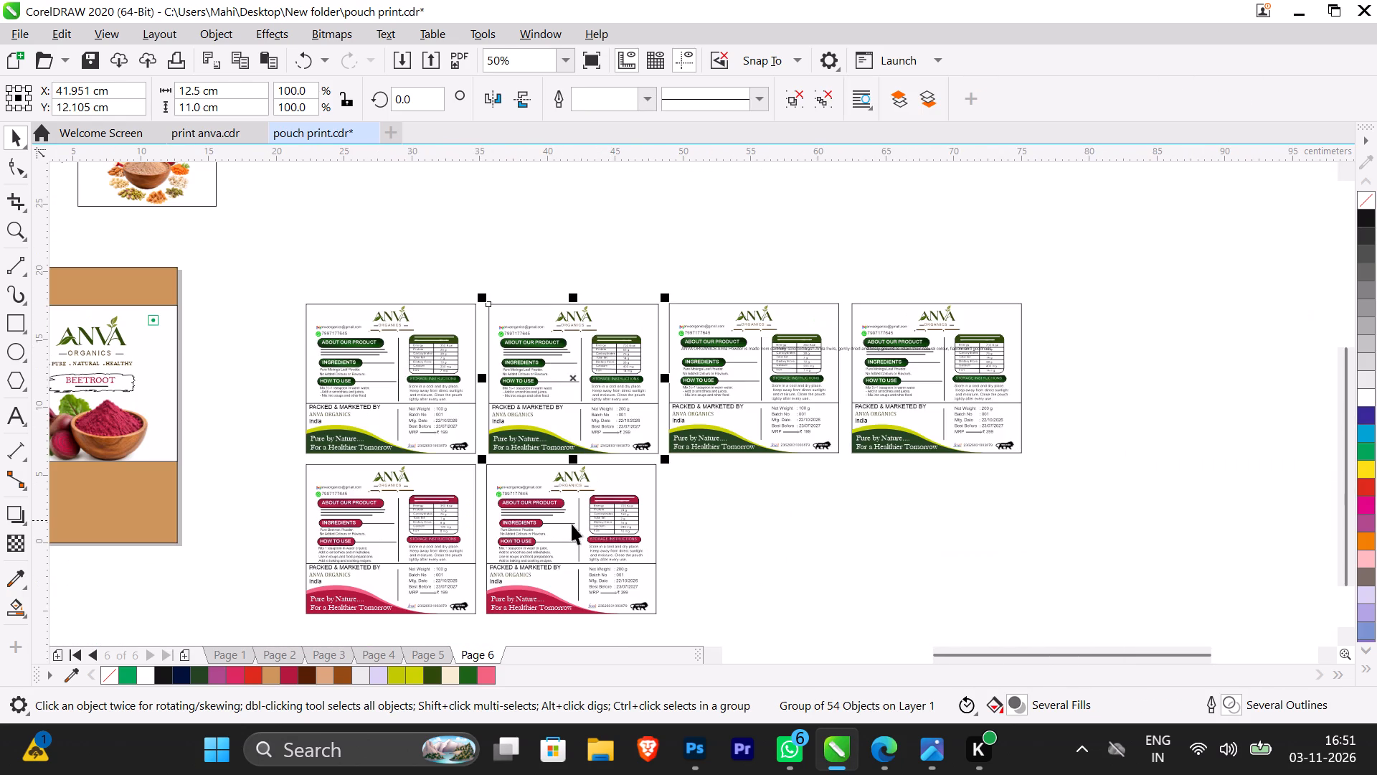
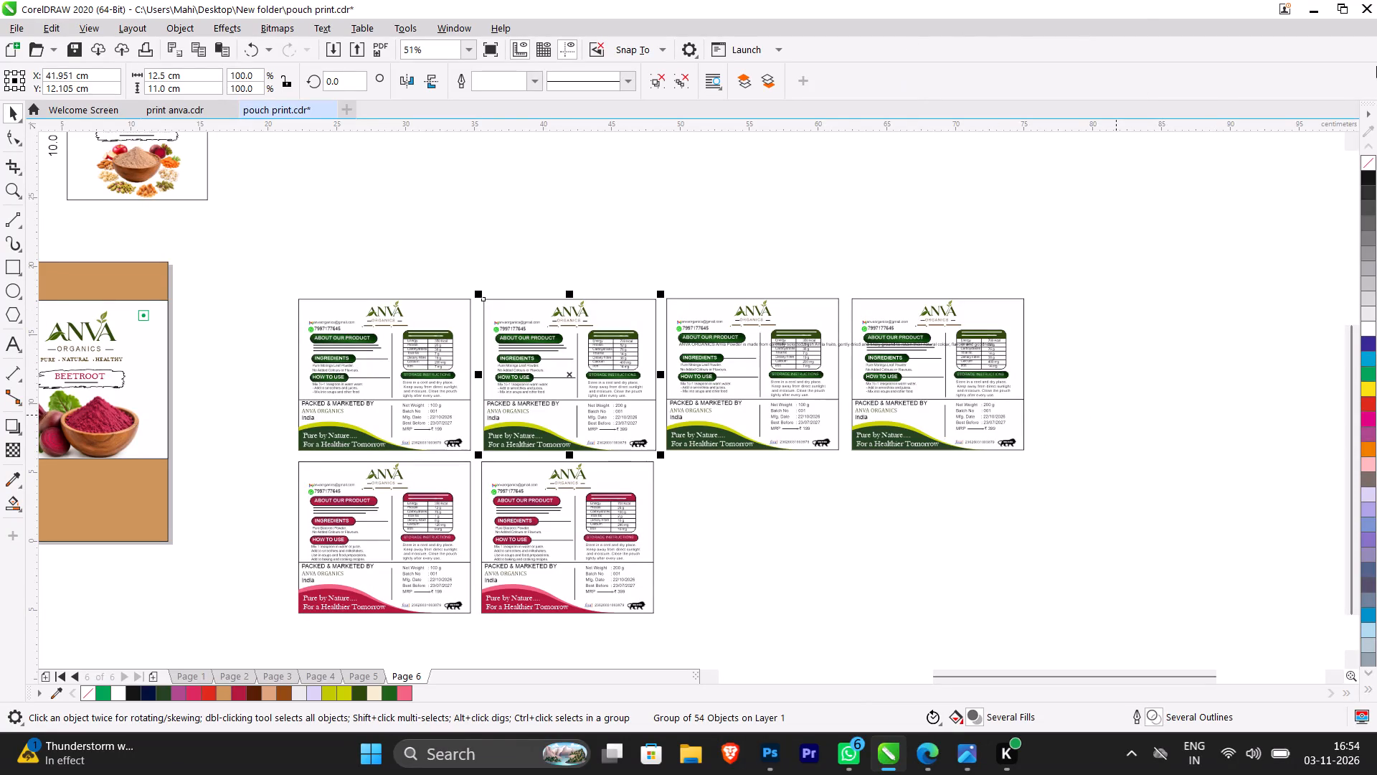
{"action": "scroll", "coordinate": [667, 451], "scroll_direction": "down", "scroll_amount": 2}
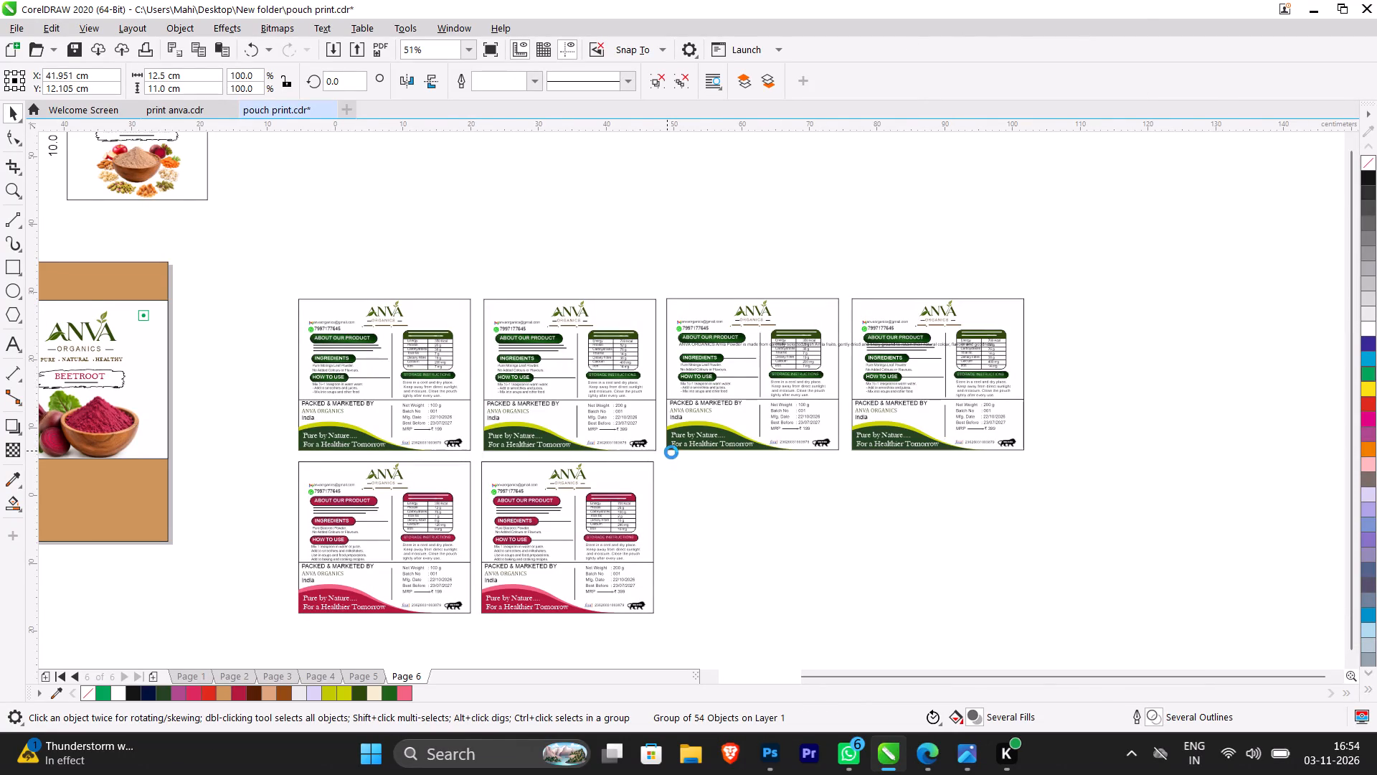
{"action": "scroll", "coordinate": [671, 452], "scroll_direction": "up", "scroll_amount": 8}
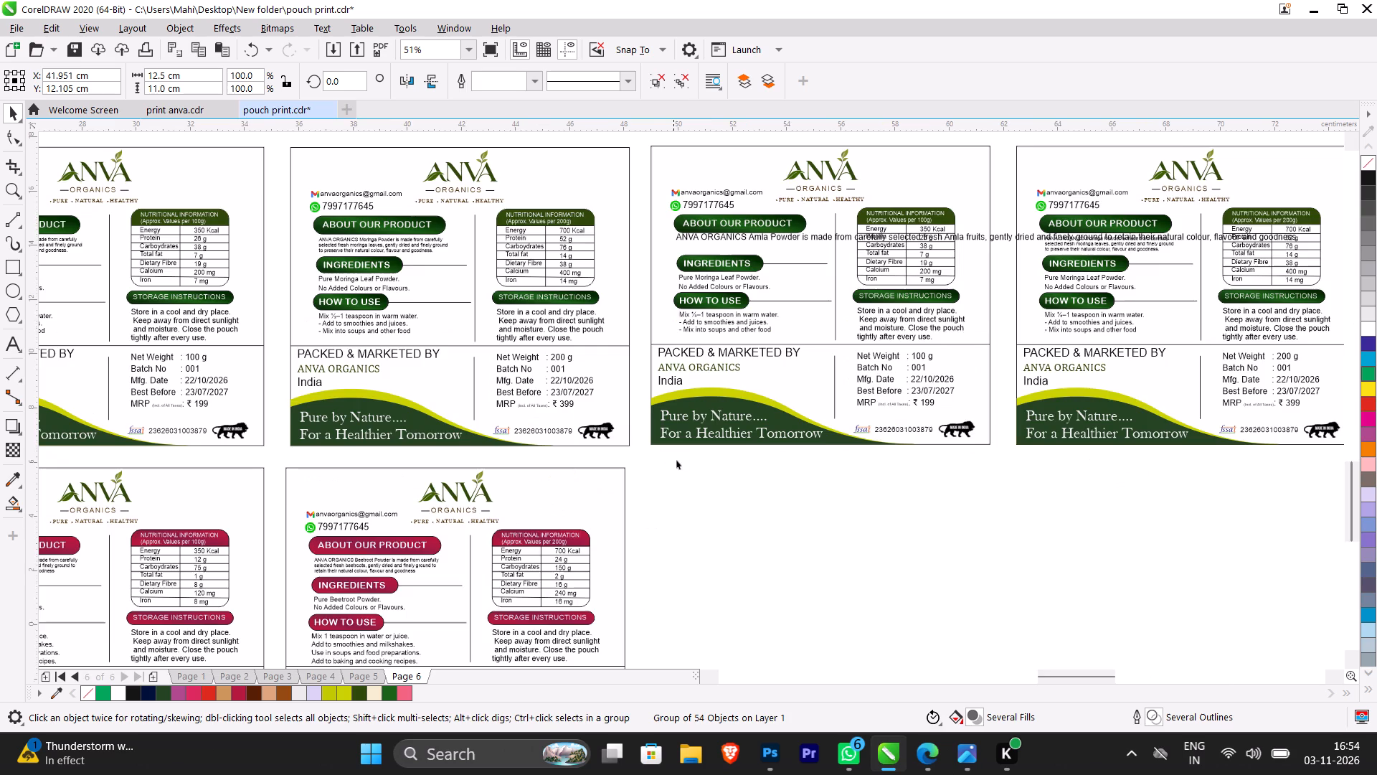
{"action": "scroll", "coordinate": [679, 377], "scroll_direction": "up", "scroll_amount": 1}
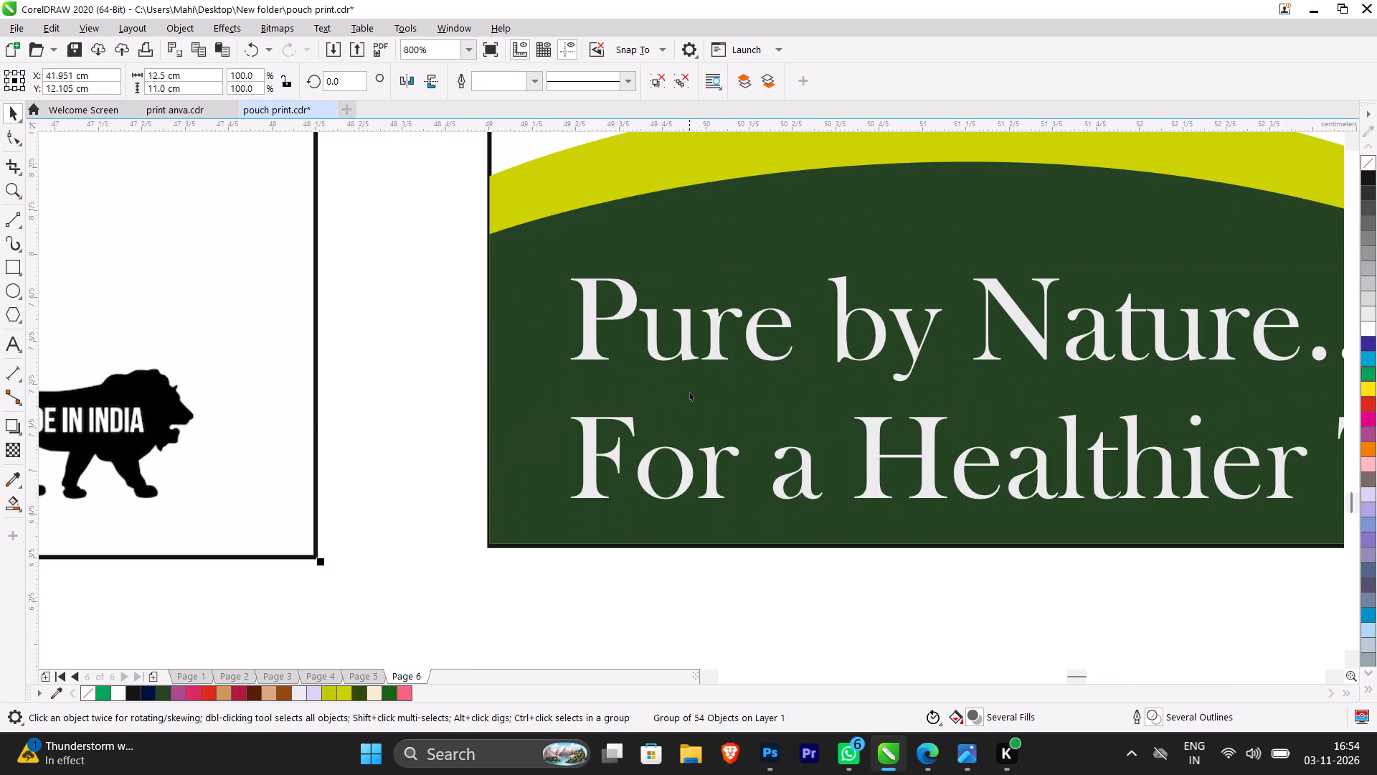
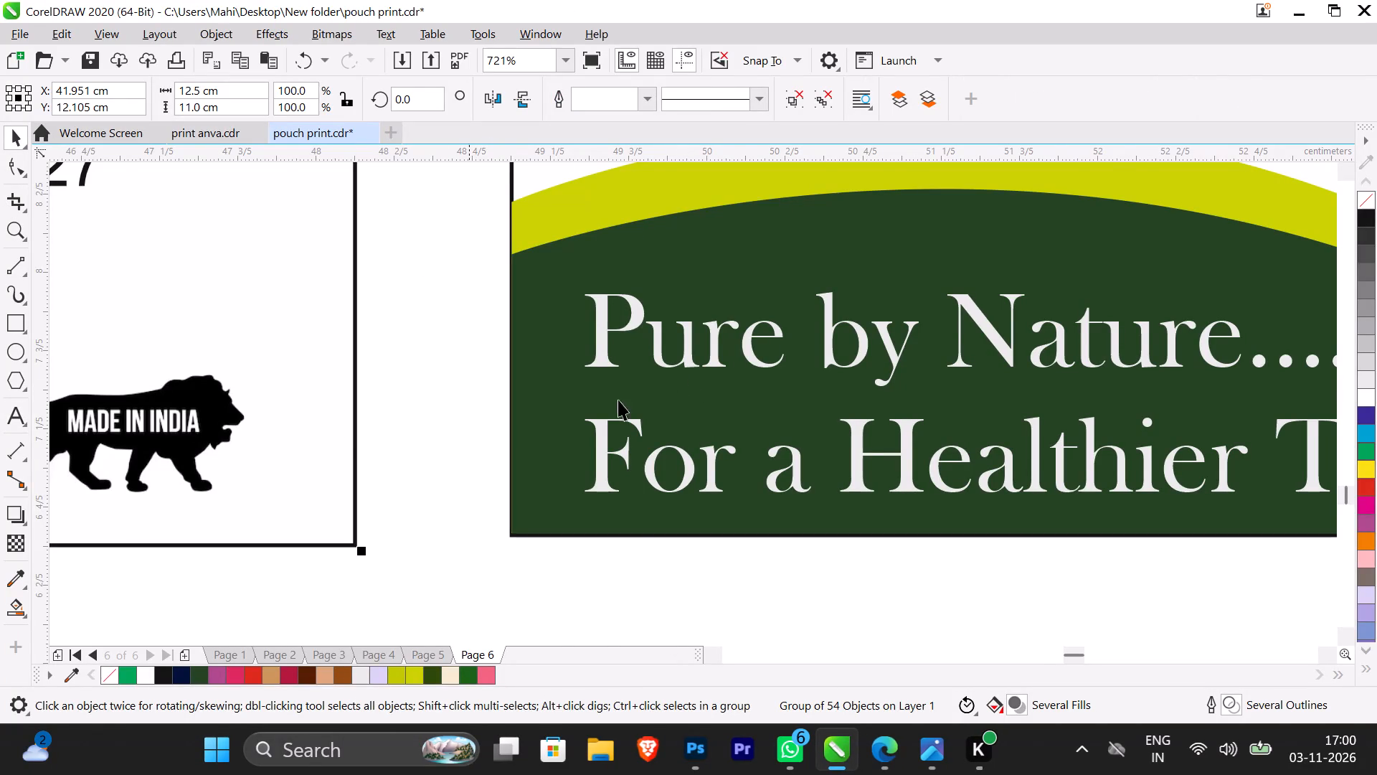
Check the font size of the description under ABOUT OUR PRODUCT on the crimson 200 g beetroot label.
{"action": "scroll", "coordinate": [813, 364], "scroll_direction": "down", "scroll_amount": 2}
{"action": "scroll", "coordinate": [968, 334], "scroll_direction": "down", "scroll_amount": 2}
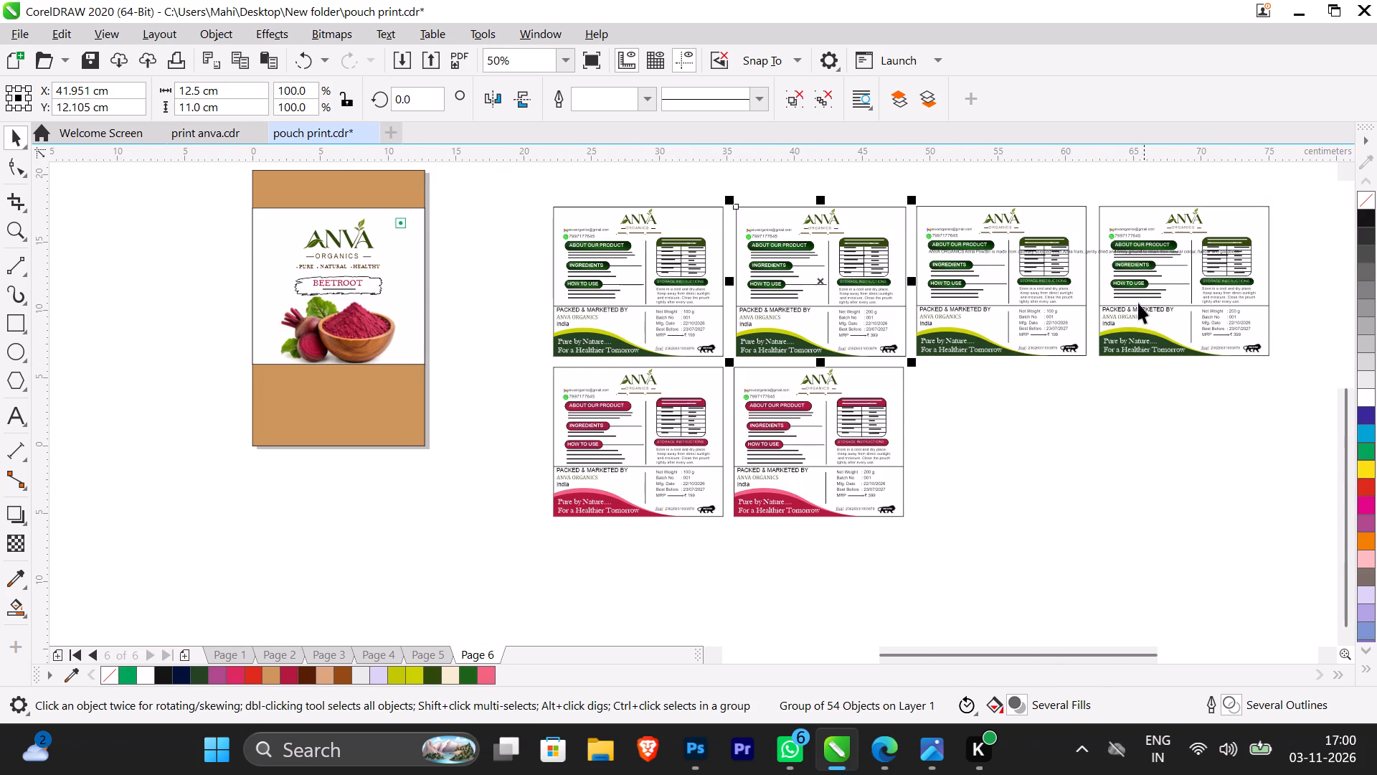
{"action": "scroll", "coordinate": [1138, 303], "scroll_direction": "up", "scroll_amount": 2}
{"action": "scroll", "coordinate": [955, 179], "scroll_direction": "down", "scroll_amount": 2}
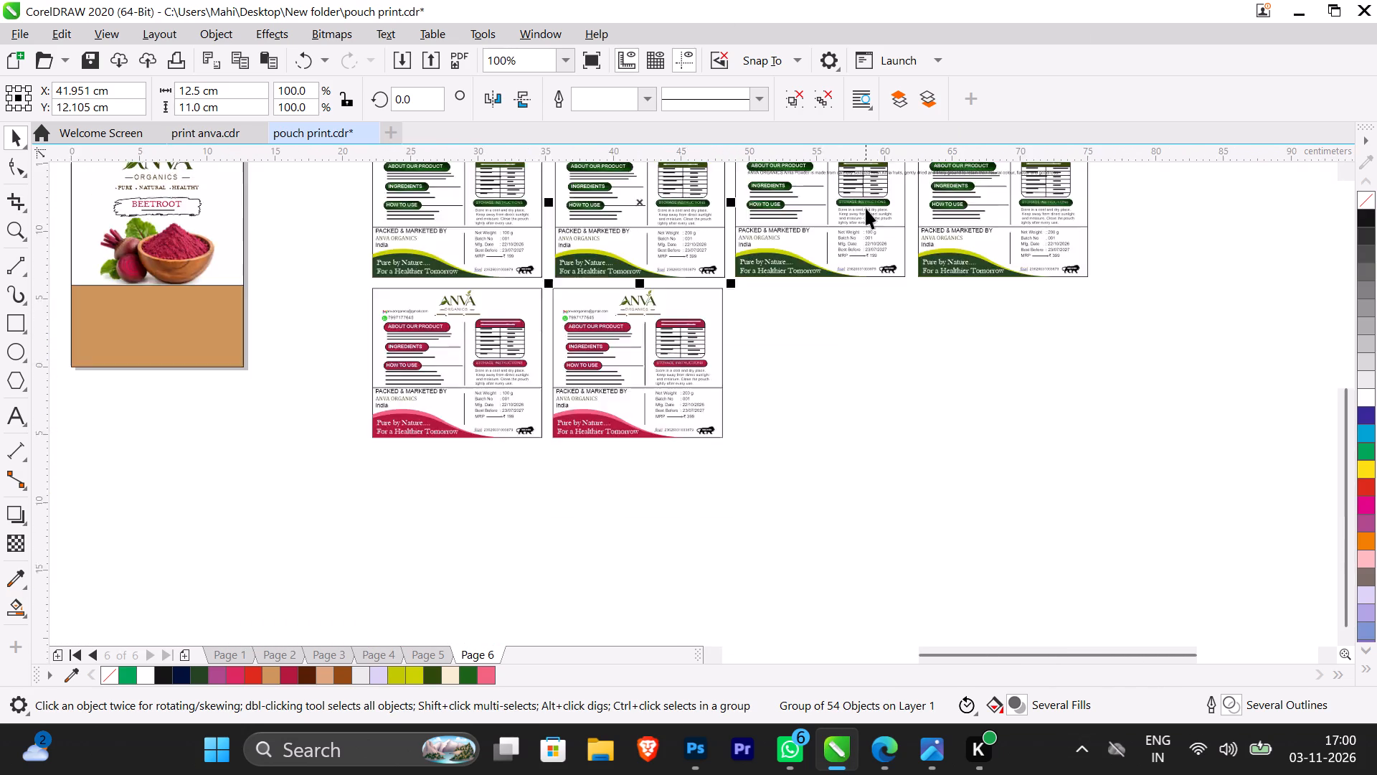
{"action": "scroll", "coordinate": [866, 208], "scroll_direction": "down", "scroll_amount": 1}
{"action": "scroll", "coordinate": [890, 139], "scroll_direction": "up", "scroll_amount": 7}
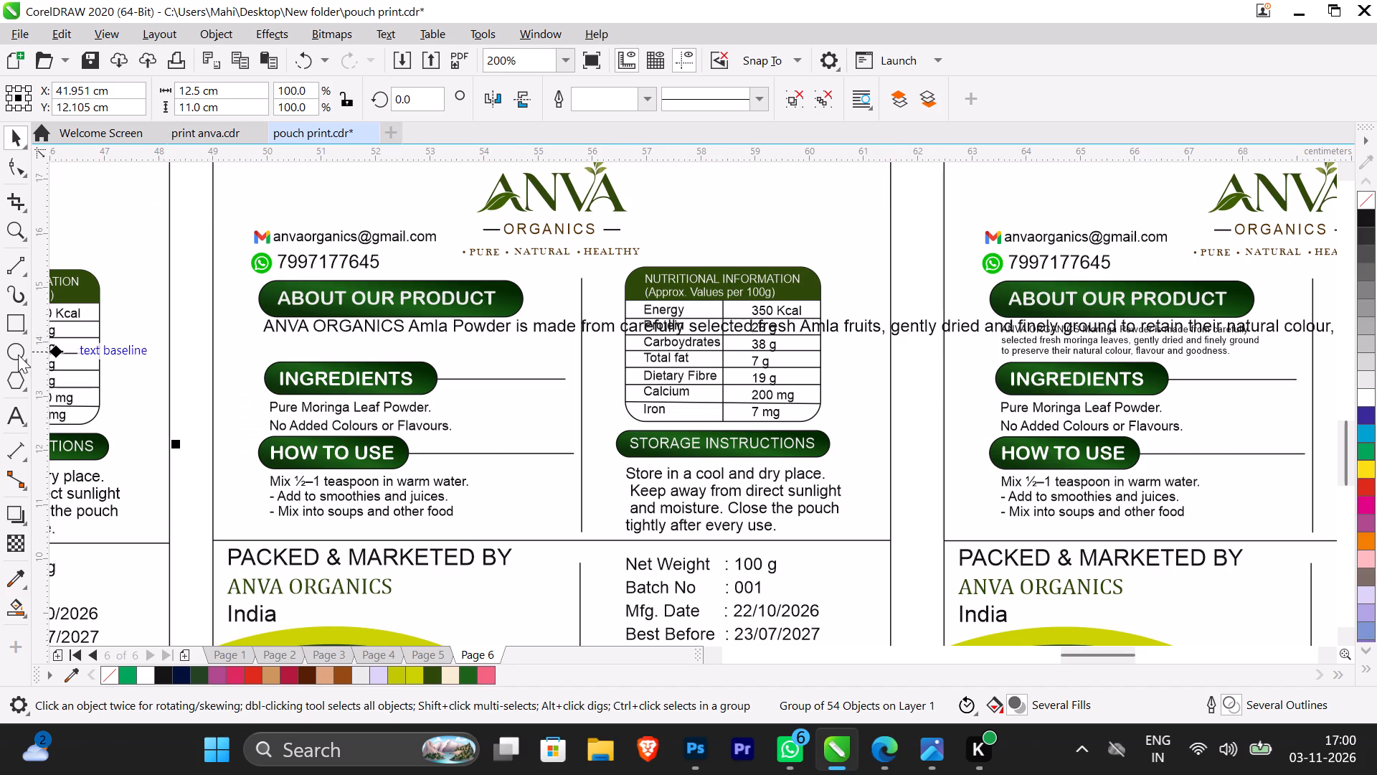
{"action": "scroll", "coordinate": [710, 496], "scroll_direction": "down", "scroll_amount": 3}
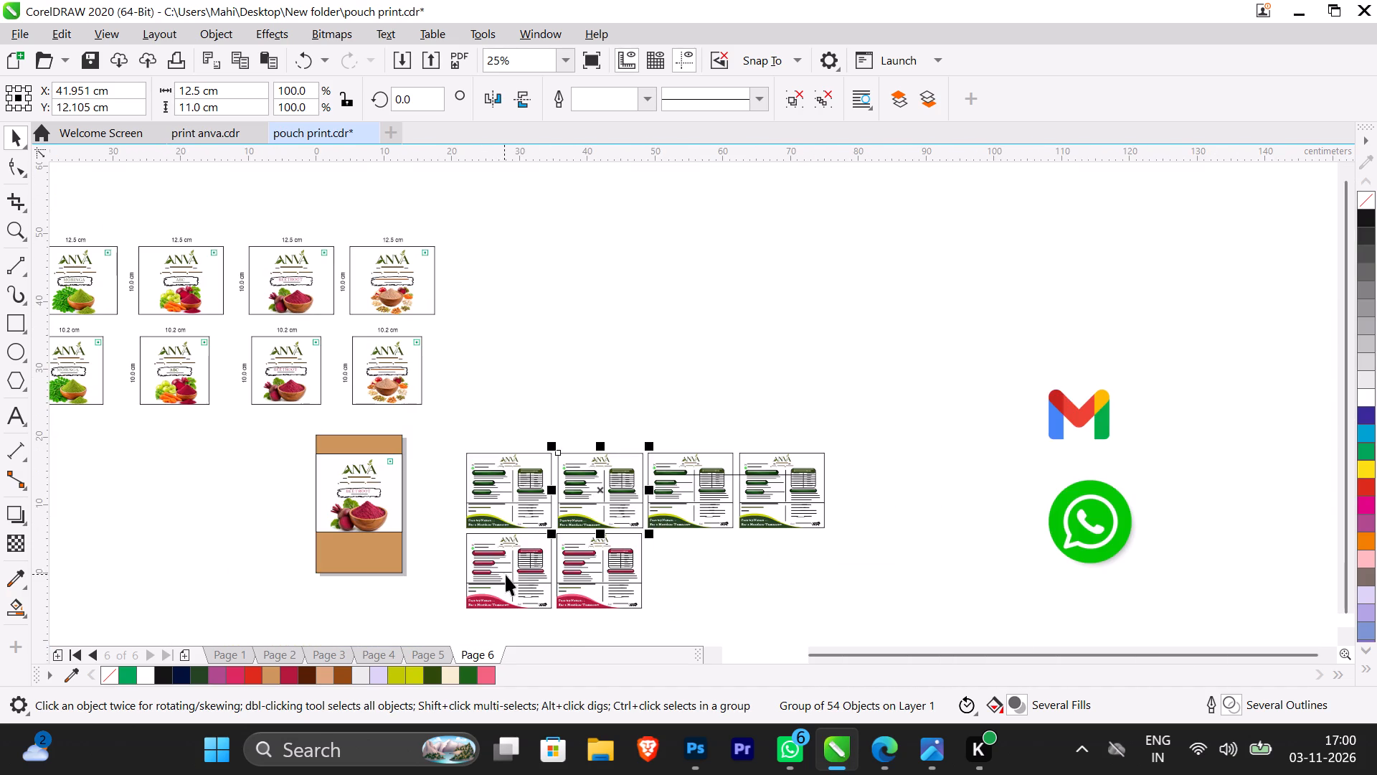
{"action": "scroll", "coordinate": [578, 566], "scroll_direction": "up", "scroll_amount": 3}
{"action": "left_click", "coordinate": [623, 487]}
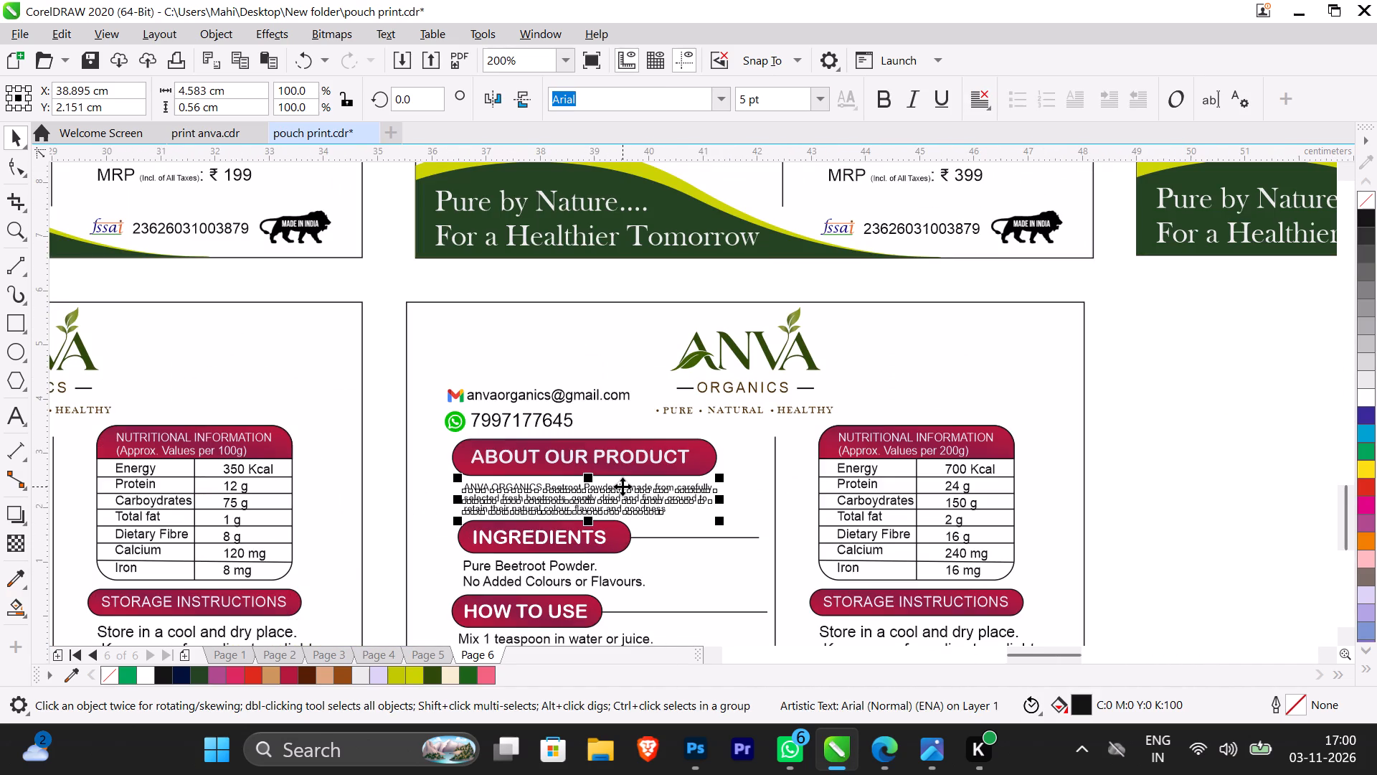
{"action": "left_click", "coordinate": [1262, 405]}
Set the font size of the Amla Powder description on the duplicated green 100 g label to 5 pt.
{"action": "scroll", "coordinate": [1090, 357], "scroll_direction": "down", "scroll_amount": 3}
{"action": "scroll", "coordinate": [1080, 237], "scroll_direction": "up", "scroll_amount": 1}
{"action": "left_click", "coordinate": [1247, 217]}
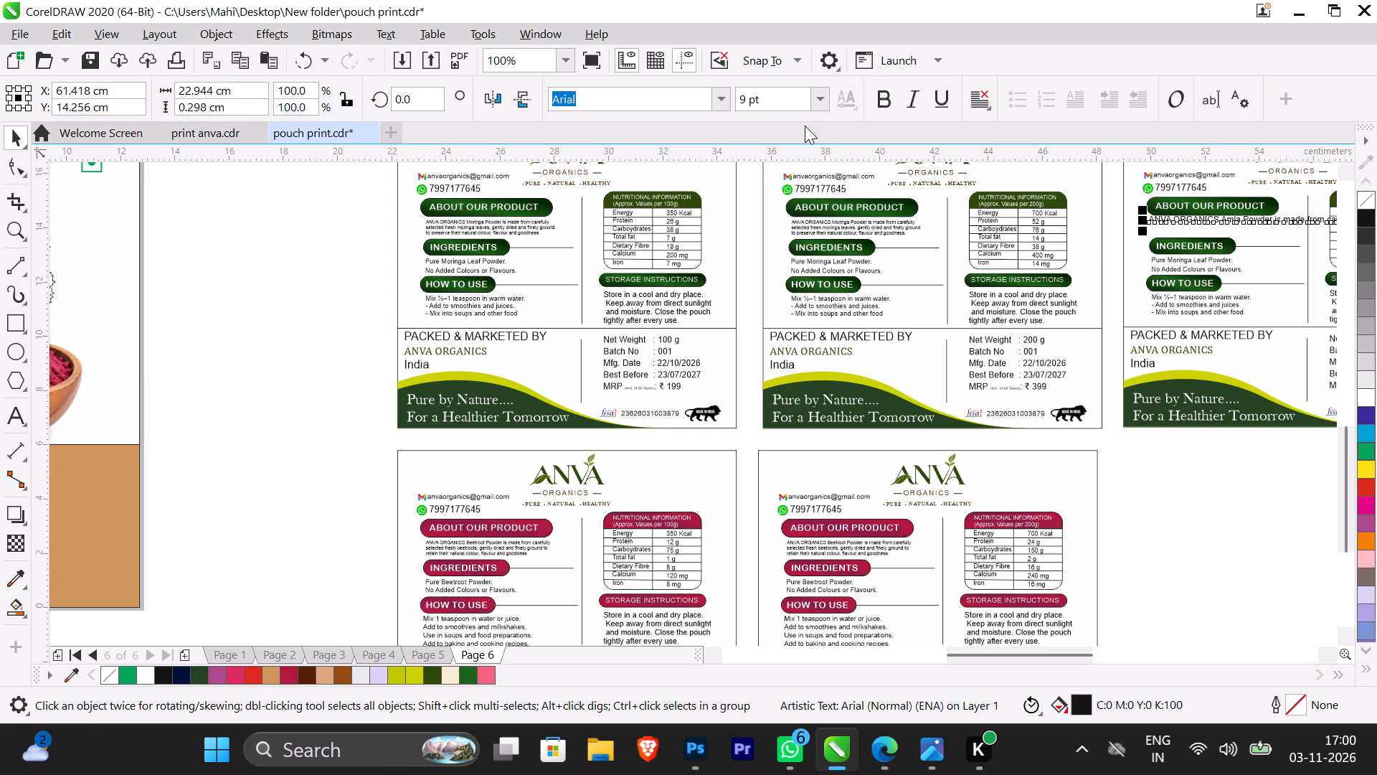
{"action": "left_click_drag", "start_coordinate": [774, 98], "coordinate": [707, 105]}
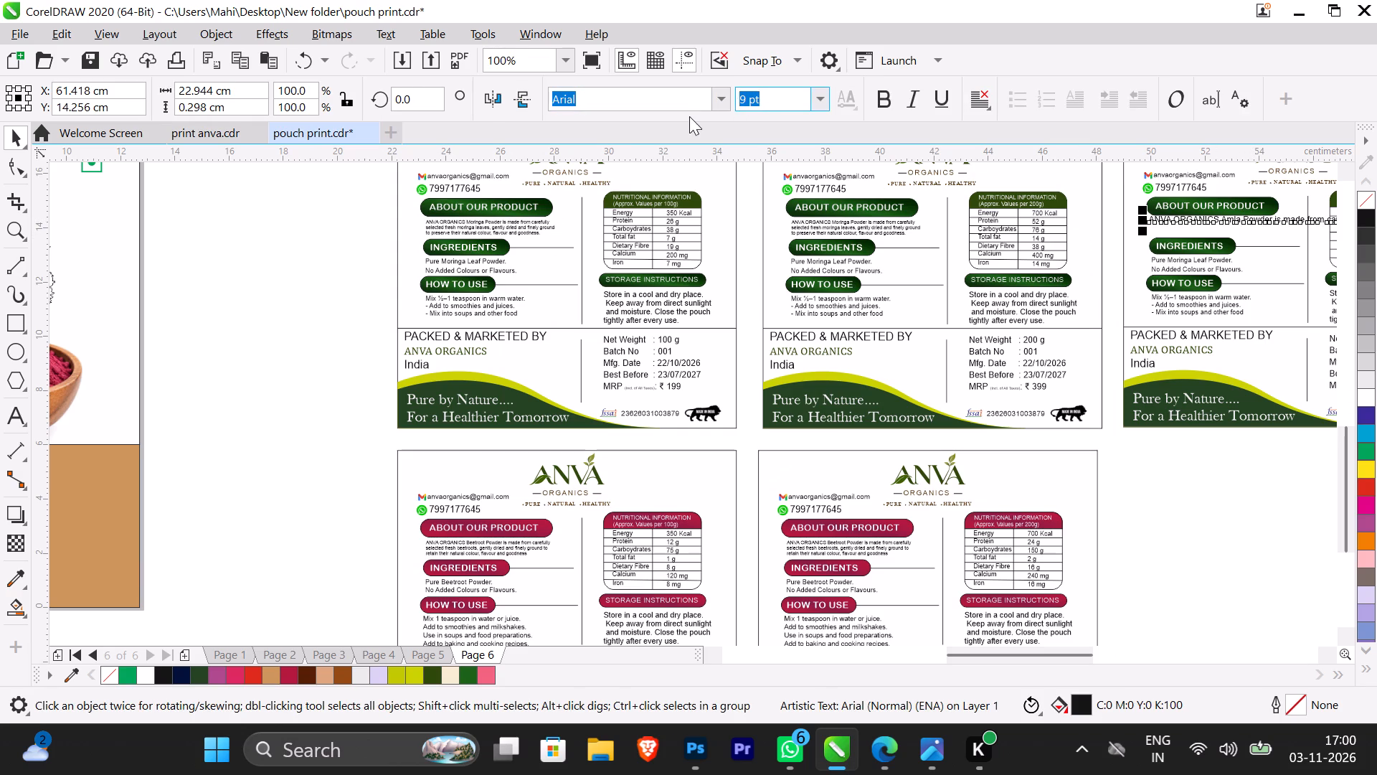
{"action": "key", "text": "5"}
{"action": "key", "text": "Return"}
Break the Amla Powder description into three lines, with line breaks after "selected fresh" and after "natural colour,".
{"action": "scroll", "coordinate": [1027, 278], "scroll_direction": "down", "scroll_amount": 2}
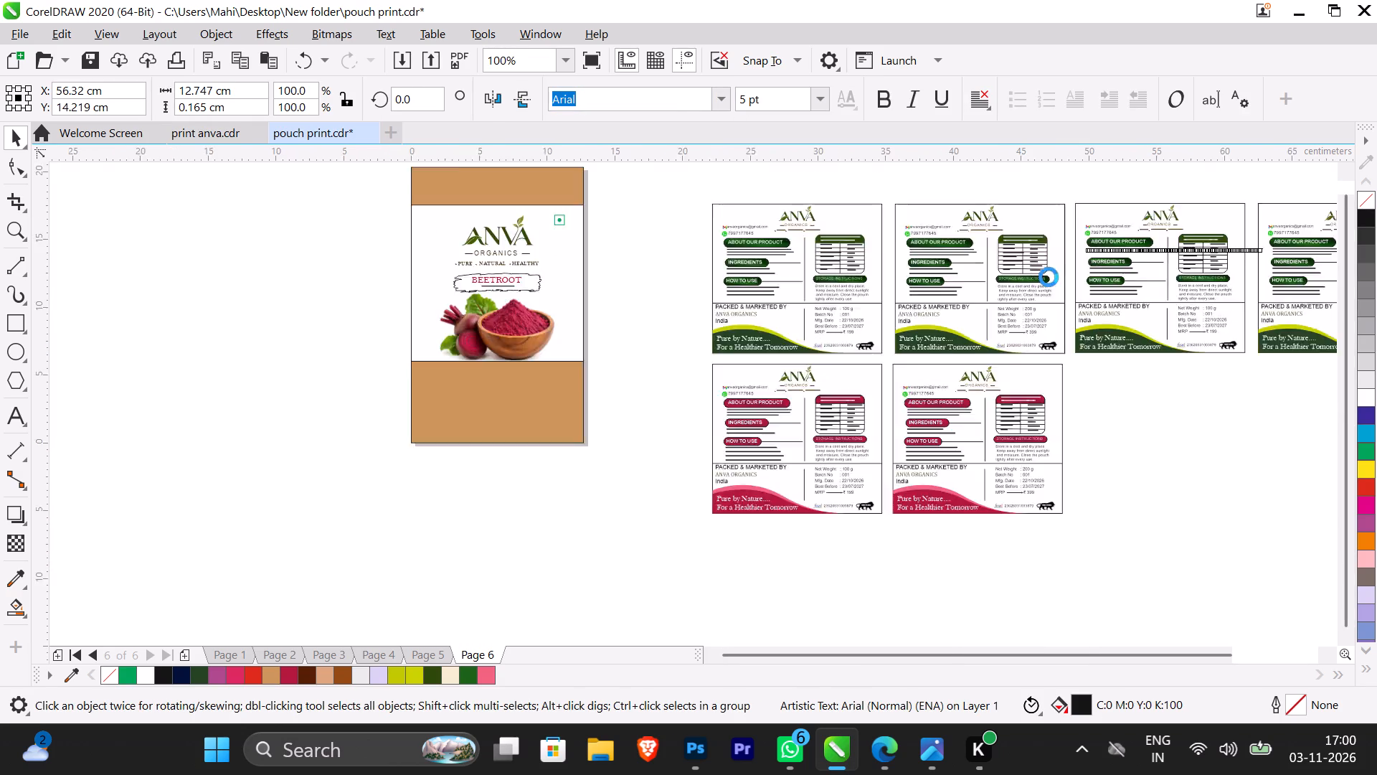
{"action": "scroll", "coordinate": [1264, 243], "scroll_direction": "up", "scroll_amount": 2}
{"action": "scroll", "coordinate": [772, 347], "scroll_direction": "up", "scroll_amount": 1}
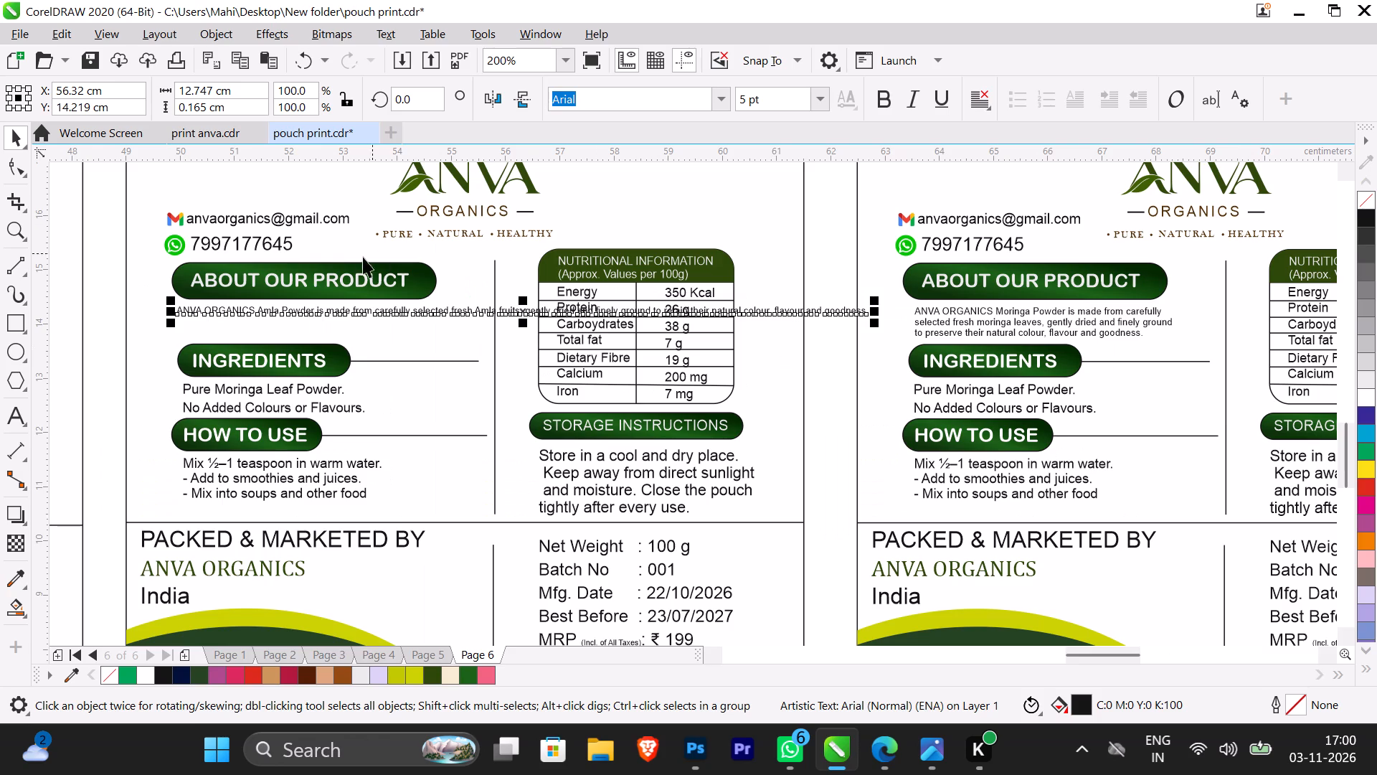
{"action": "scroll", "coordinate": [207, 303], "scroll_direction": "up", "scroll_amount": 2}
{"action": "scroll", "coordinate": [926, 304], "scroll_direction": "down", "scroll_amount": 1}
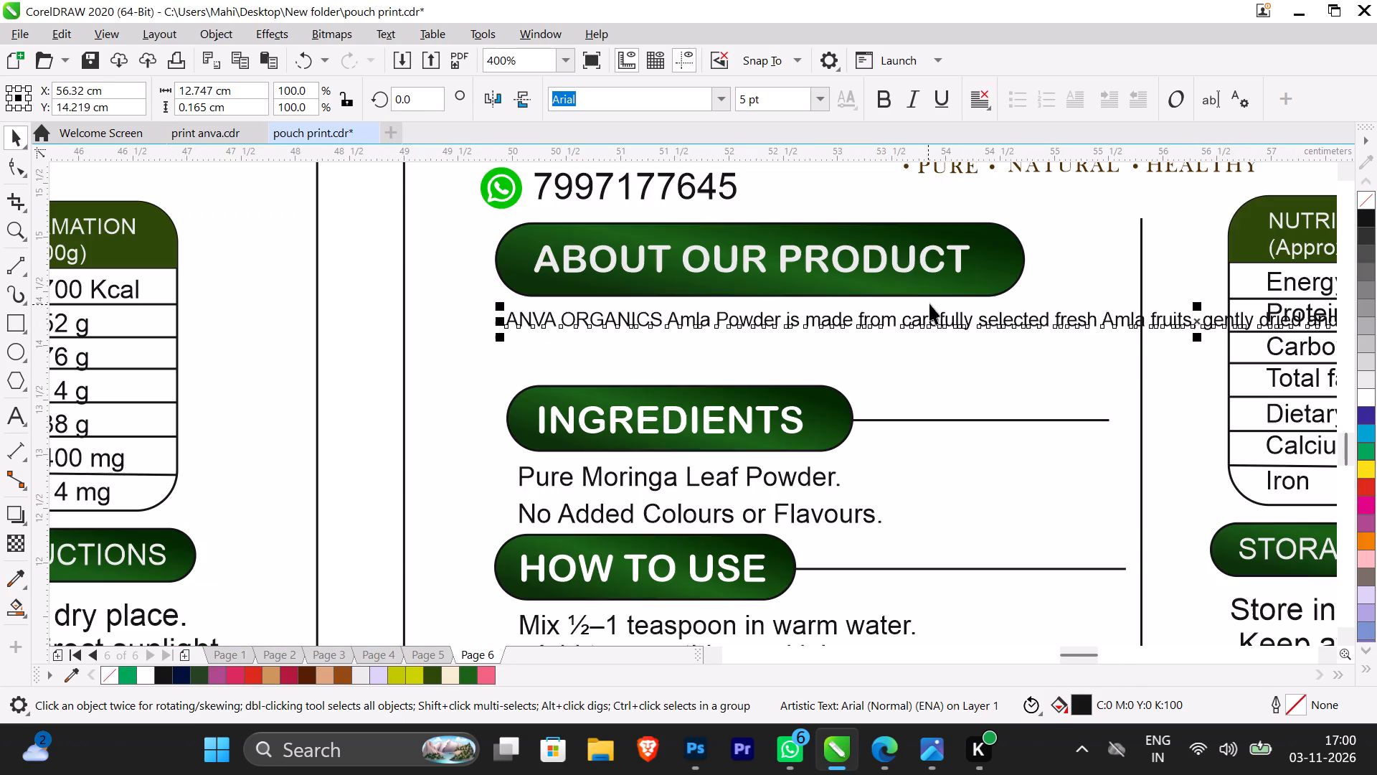
{"action": "scroll", "coordinate": [1084, 329], "scroll_direction": "down", "scroll_amount": 2}
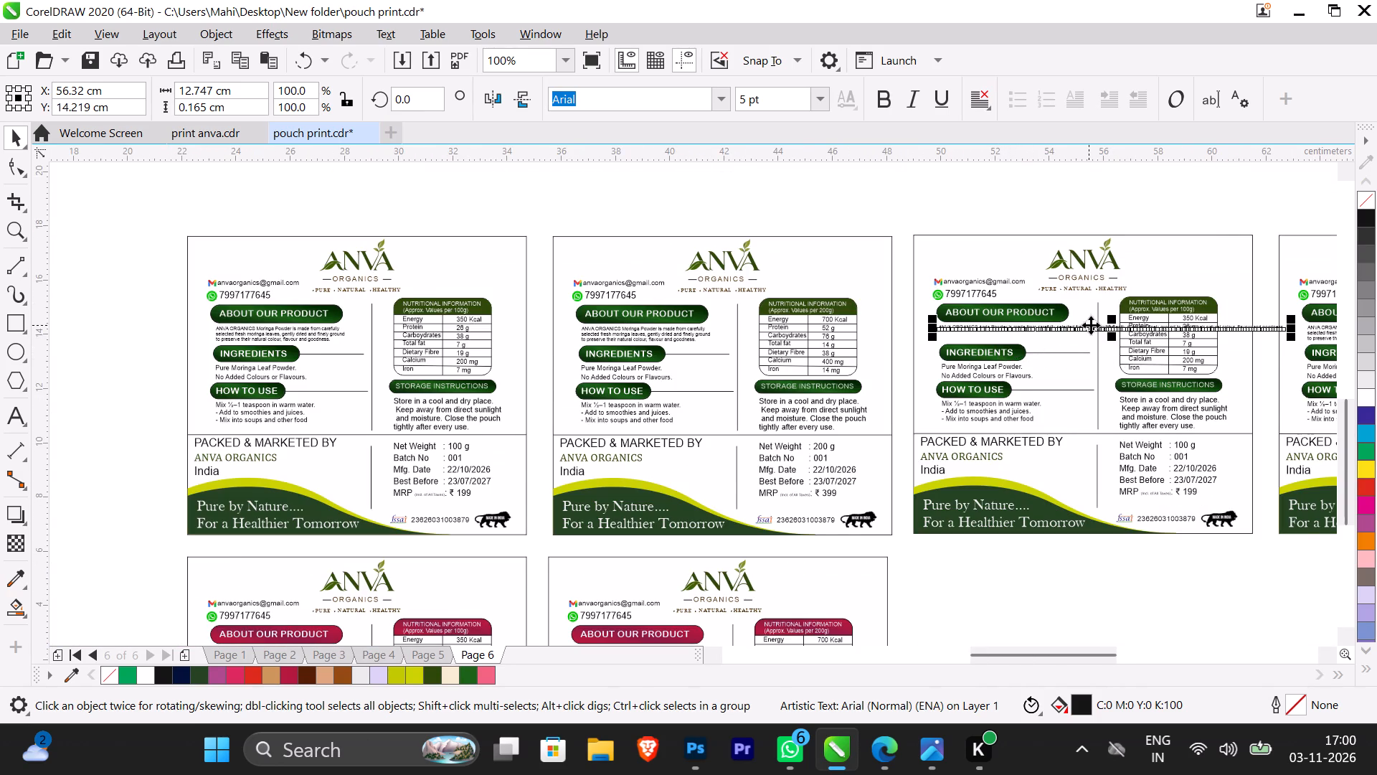
{"action": "scroll", "coordinate": [1102, 324], "scroll_direction": "up", "scroll_amount": 2}
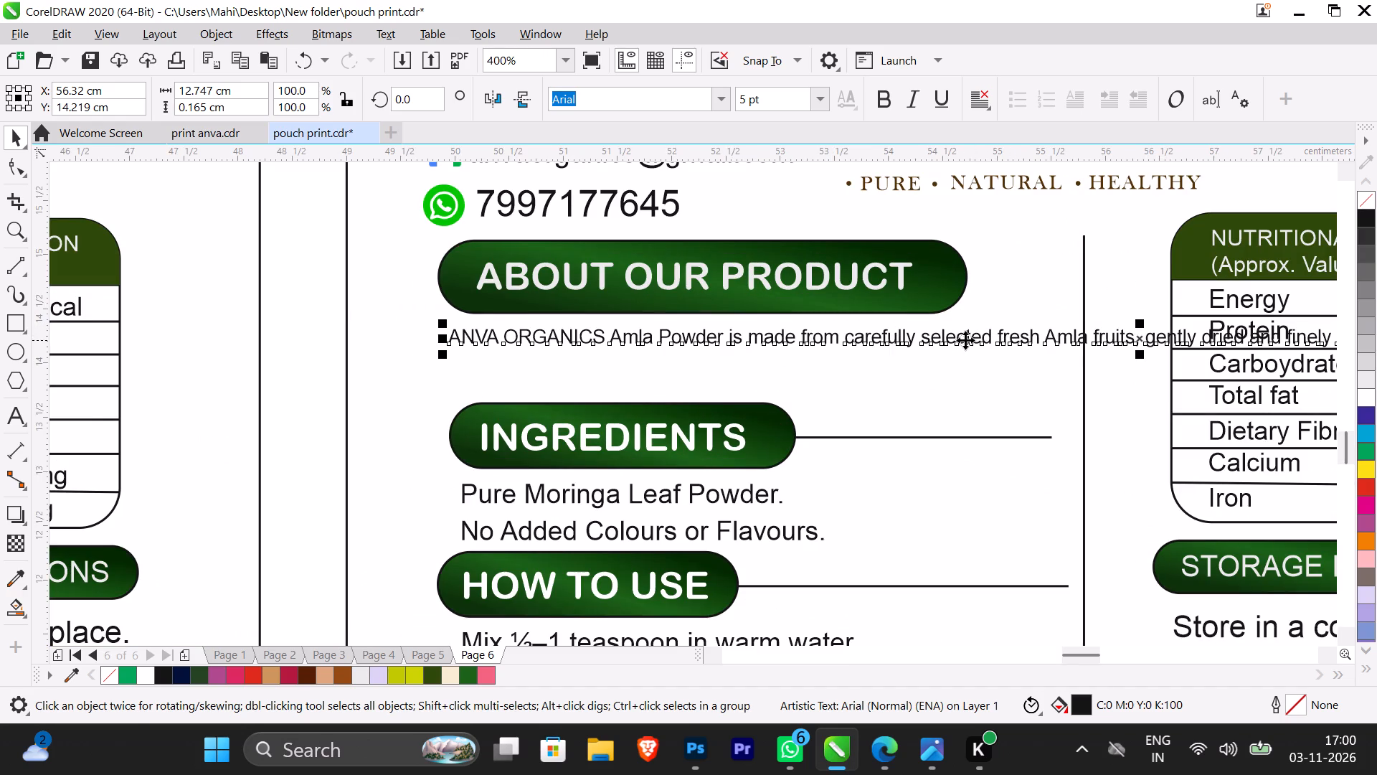
{"action": "scroll", "coordinate": [962, 340], "scroll_direction": "down", "scroll_amount": 2}
{"action": "scroll", "coordinate": [600, 352], "scroll_direction": "up", "scroll_amount": 3}
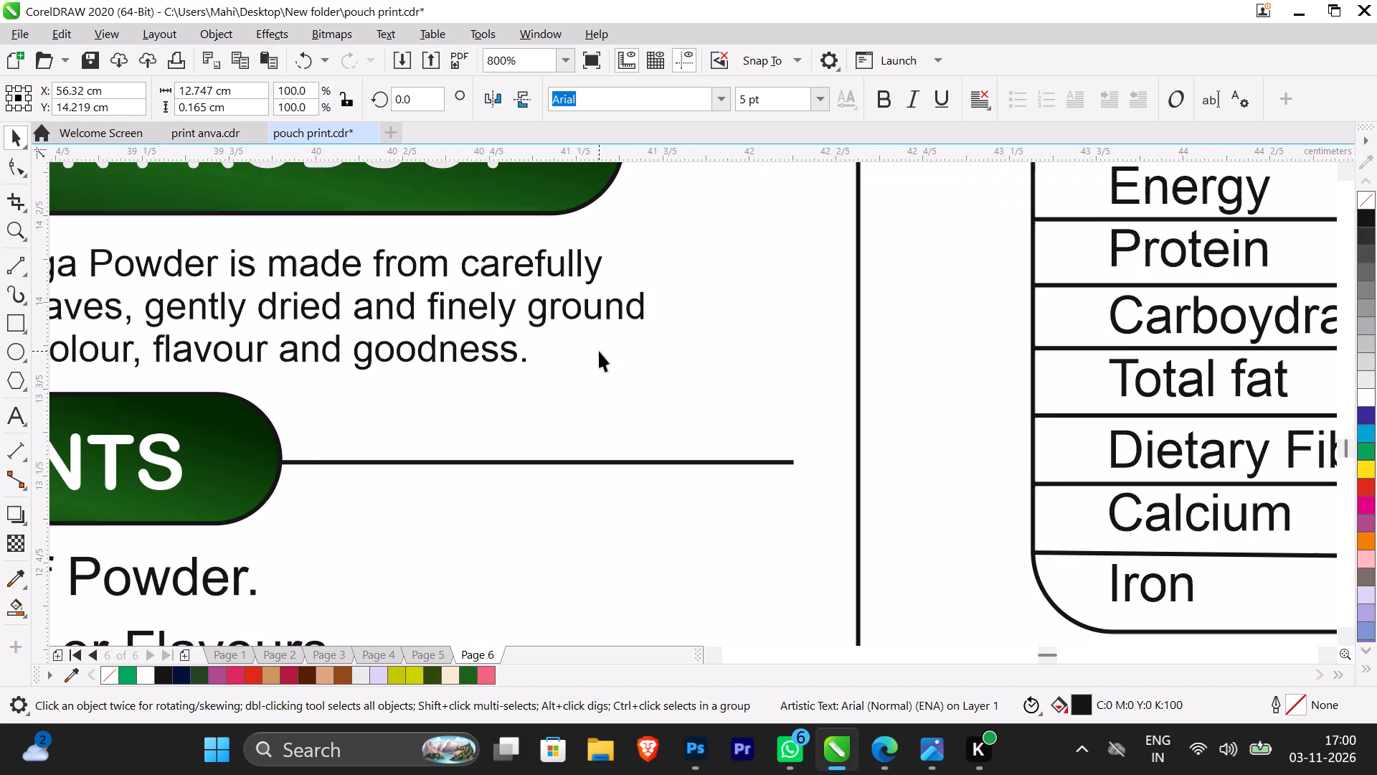
{"action": "scroll", "coordinate": [579, 300], "scroll_direction": "down", "scroll_amount": 3}
{"action": "scroll", "coordinate": [990, 303], "scroll_direction": "up", "scroll_amount": 3}
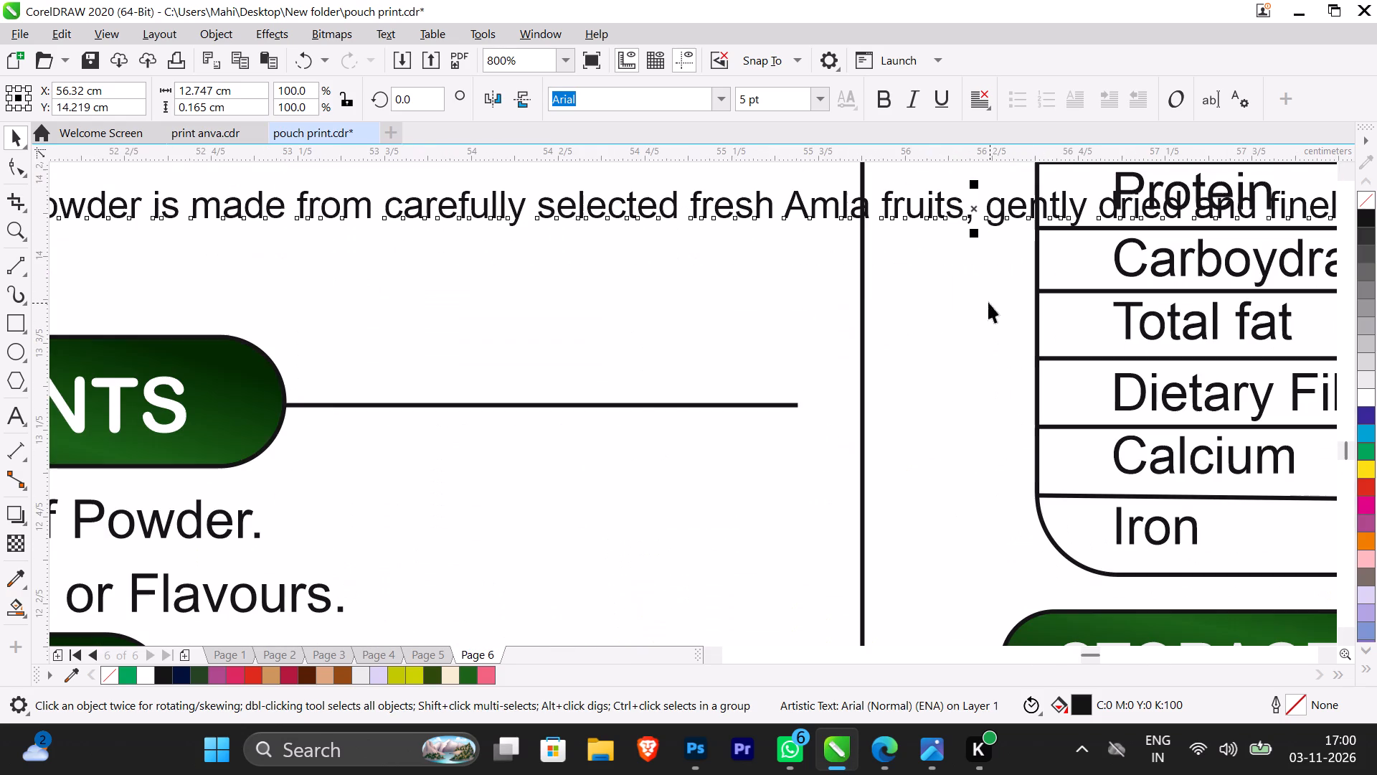
{"action": "scroll", "coordinate": [789, 260], "scroll_direction": "down", "scroll_amount": 1}
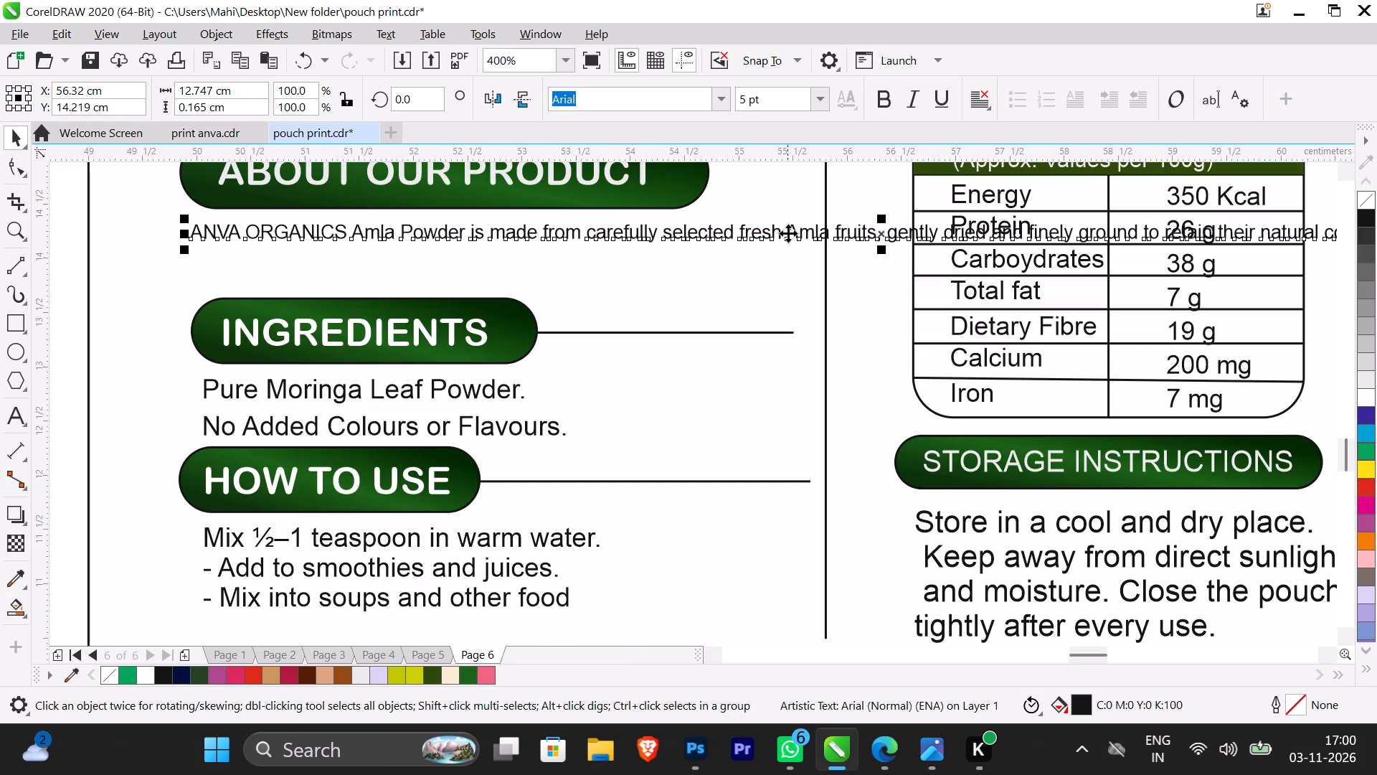
{"action": "double_click", "coordinate": [793, 233]}
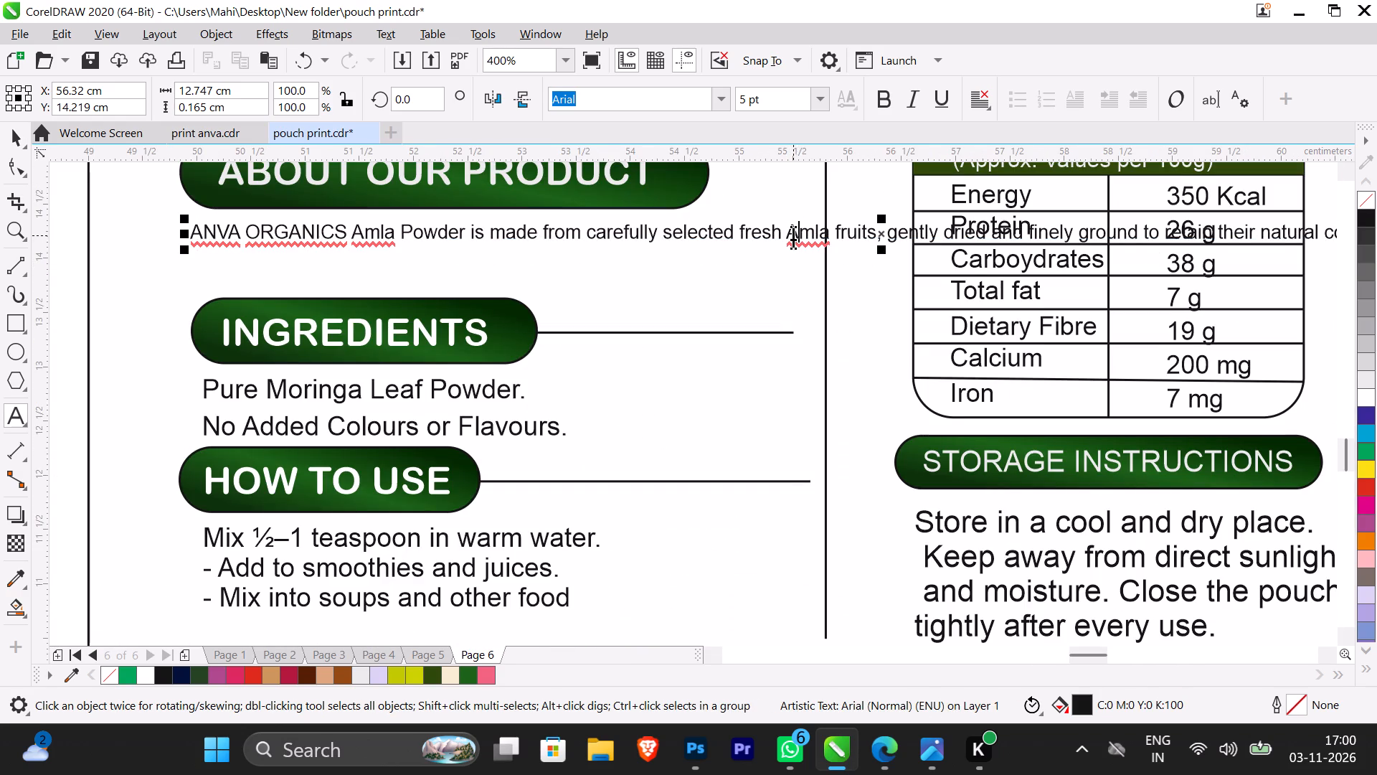
{"action": "left_click", "coordinate": [785, 229]}
{"action": "key", "text": "Return"}
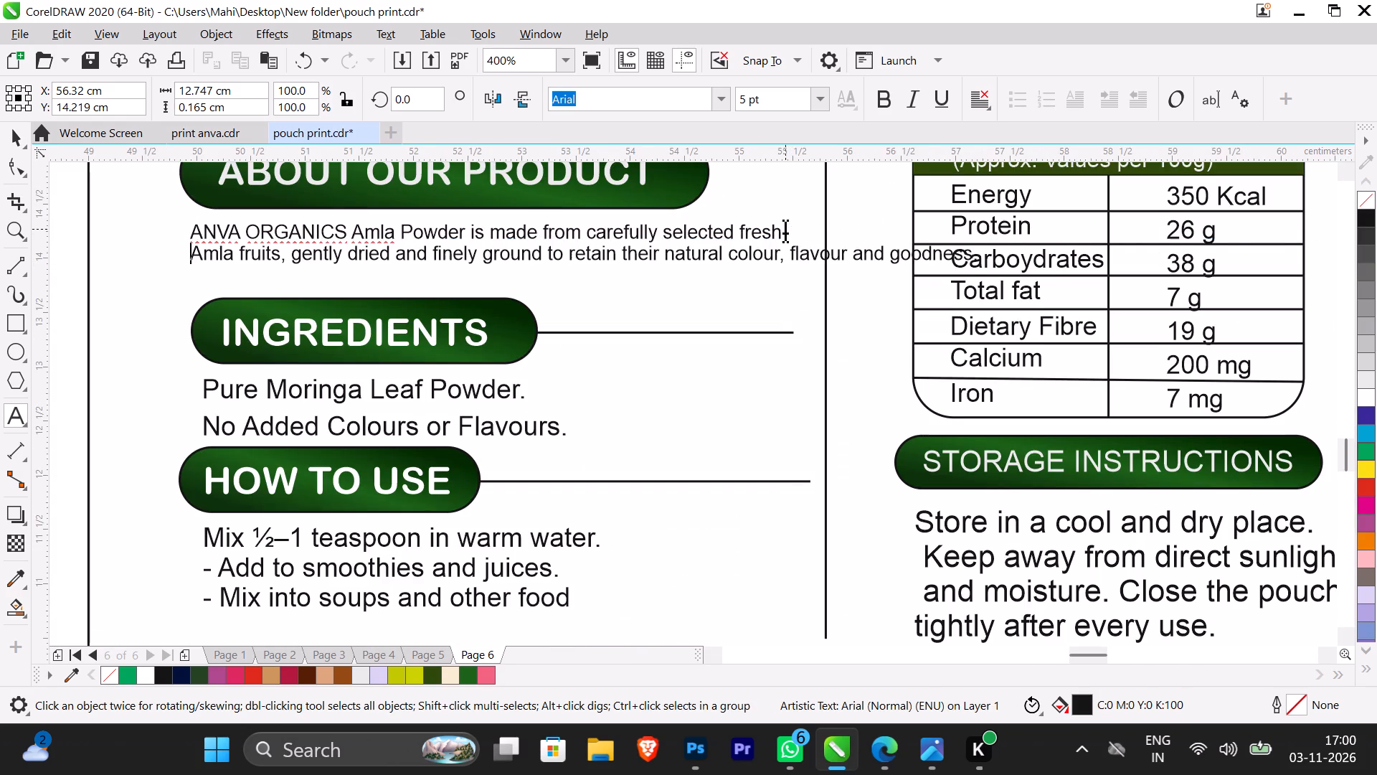
{"action": "left_click", "coordinate": [792, 244]}
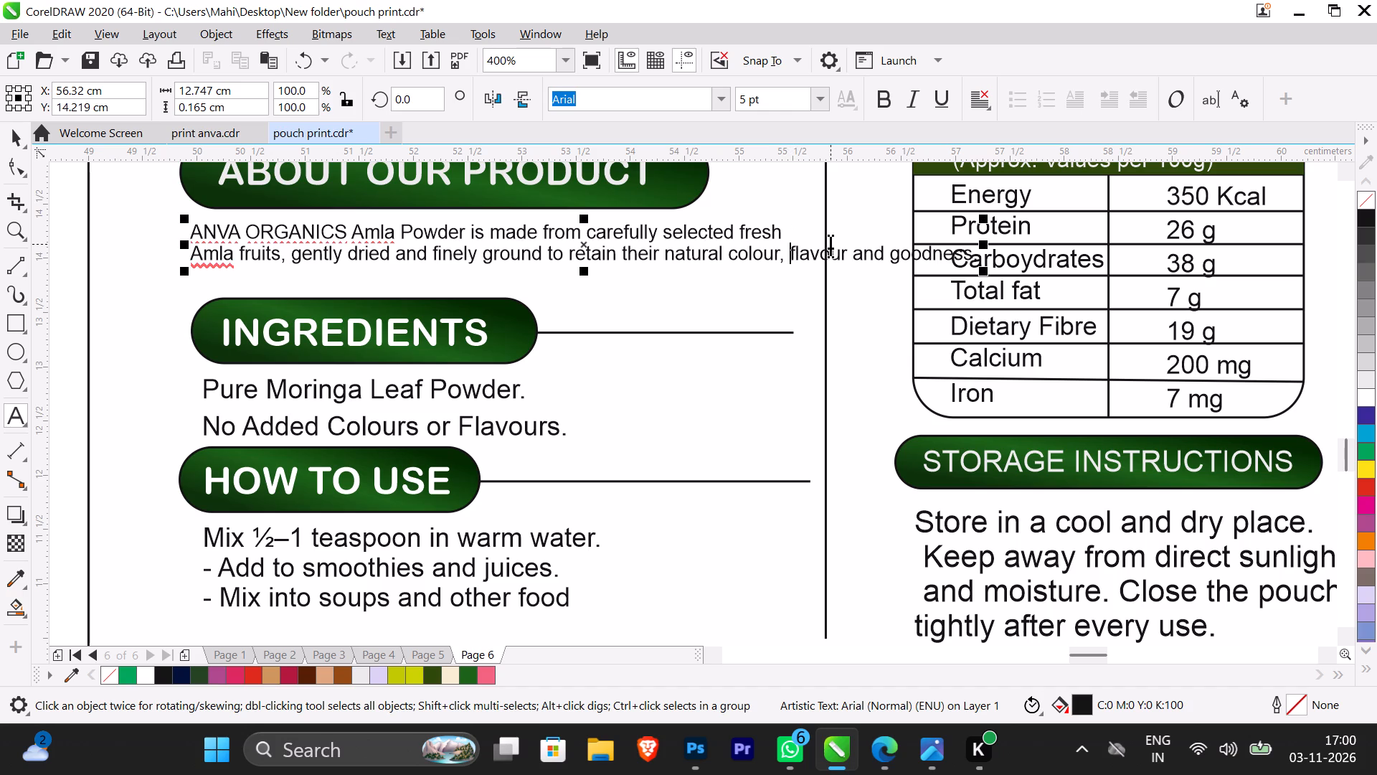
{"action": "key", "text": "Return"}
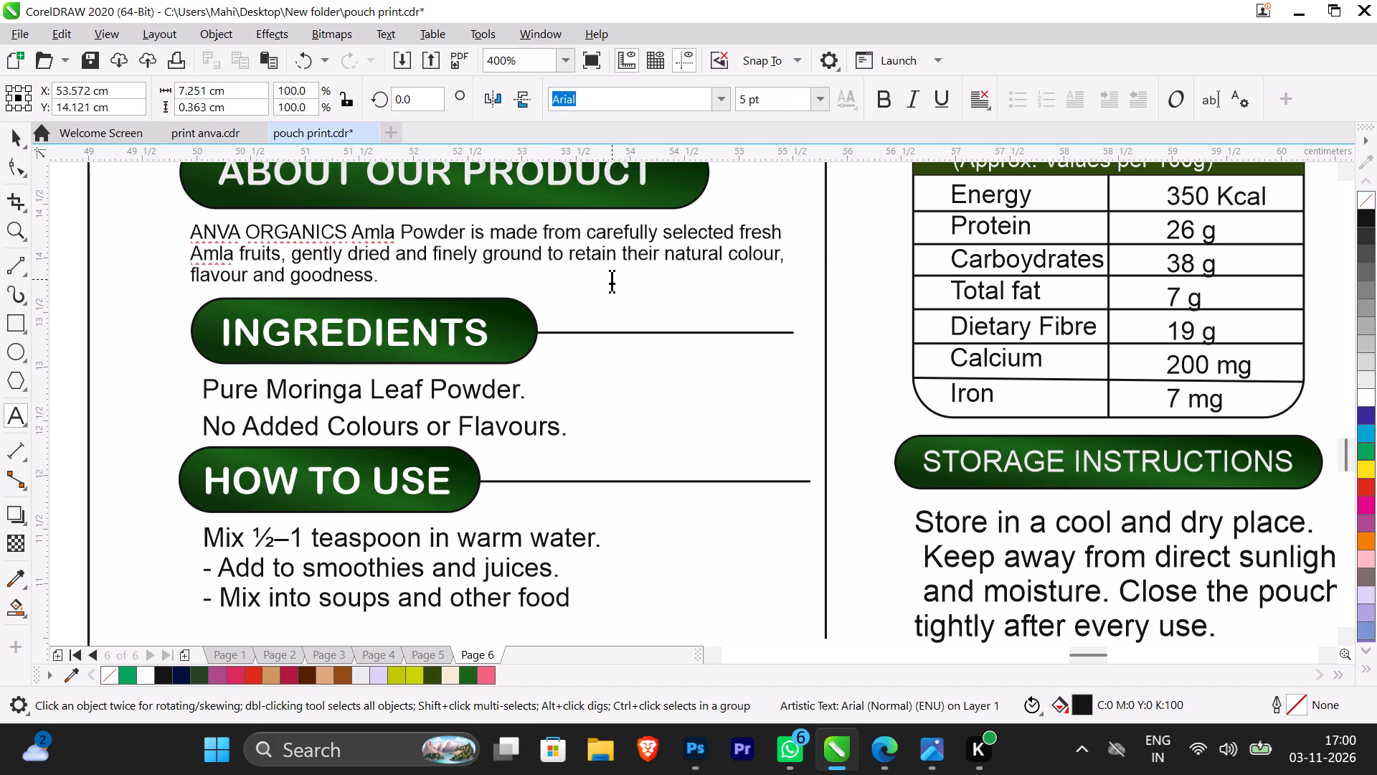
{"action": "scroll", "coordinate": [612, 279], "scroll_direction": "down", "scroll_amount": 2}
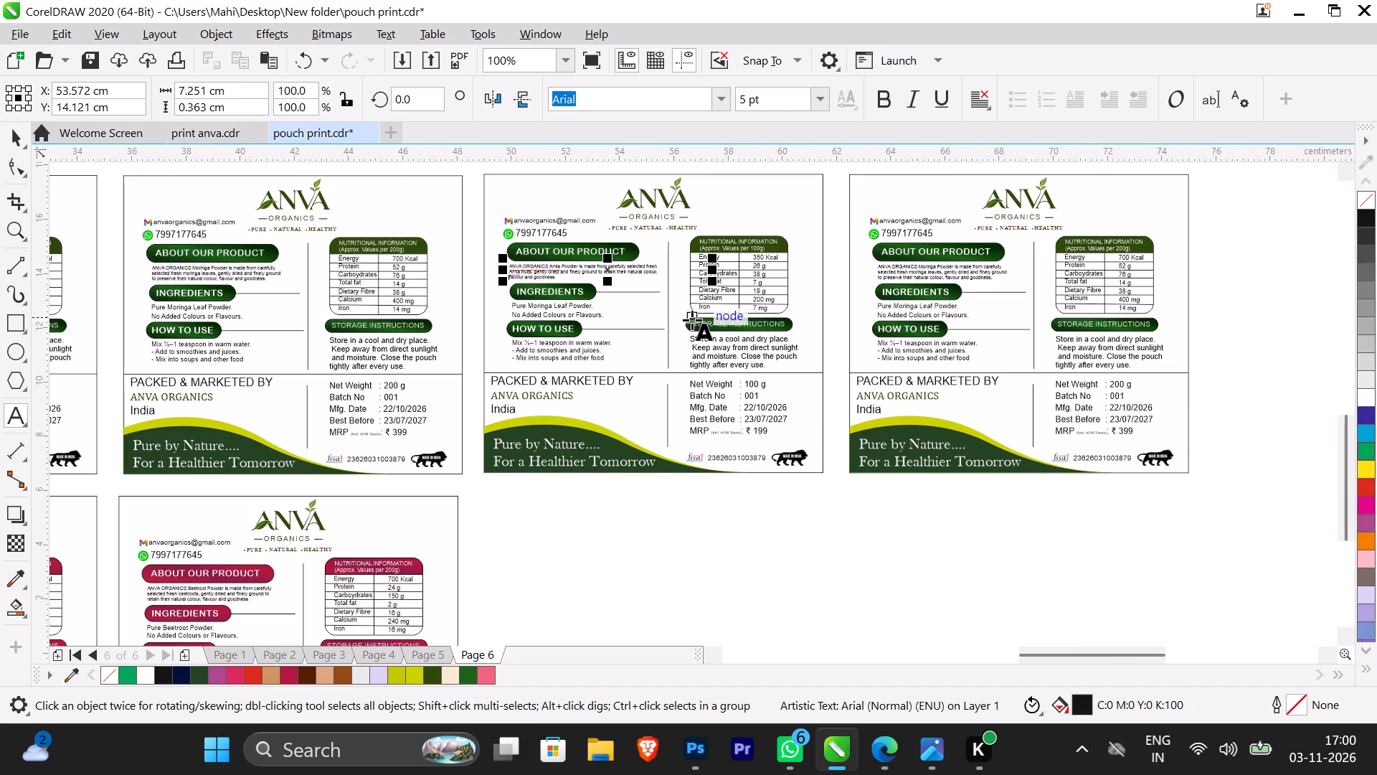
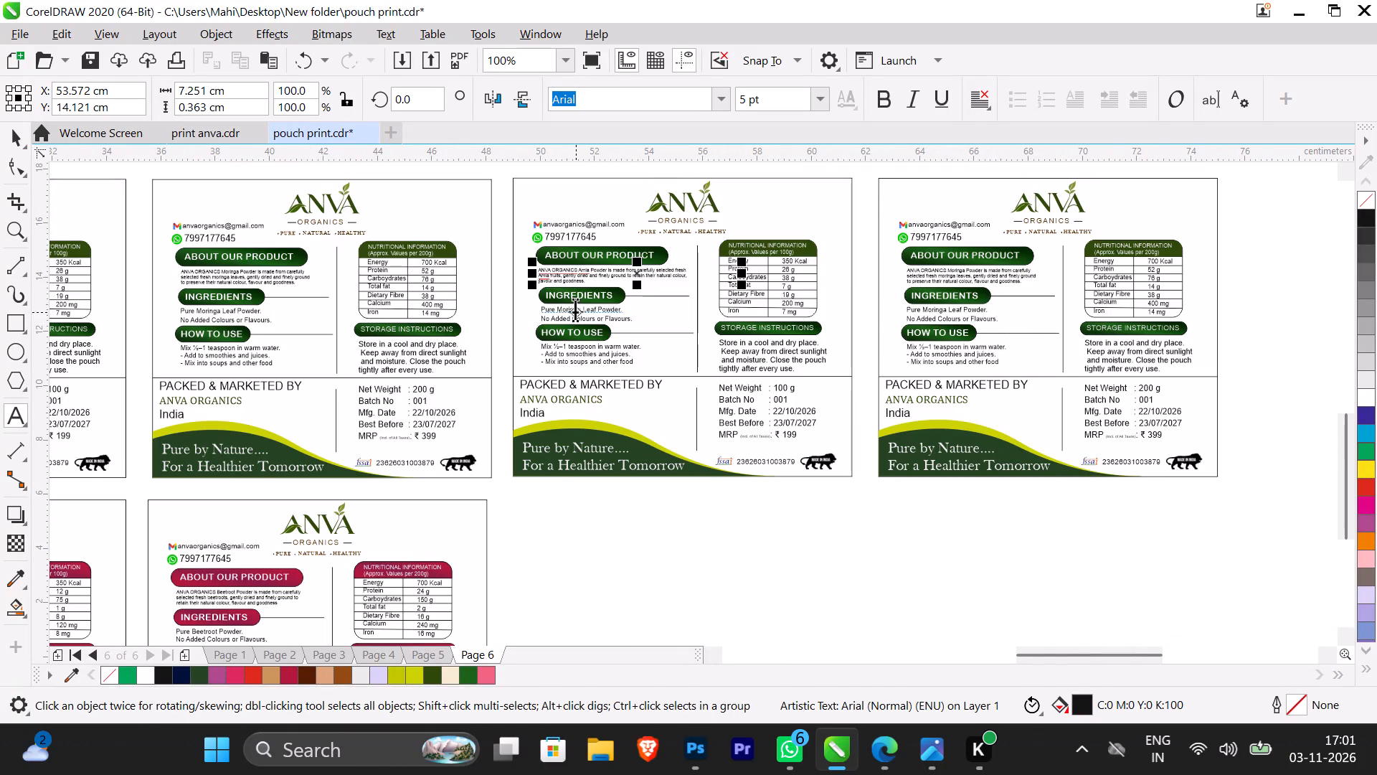
Replace "Moringa Leaf" with "AMLA" in the first INGREDIENTS line of the duplicated green 100 g label.
{"action": "scroll", "coordinate": [563, 306], "scroll_direction": "up", "scroll_amount": 1}
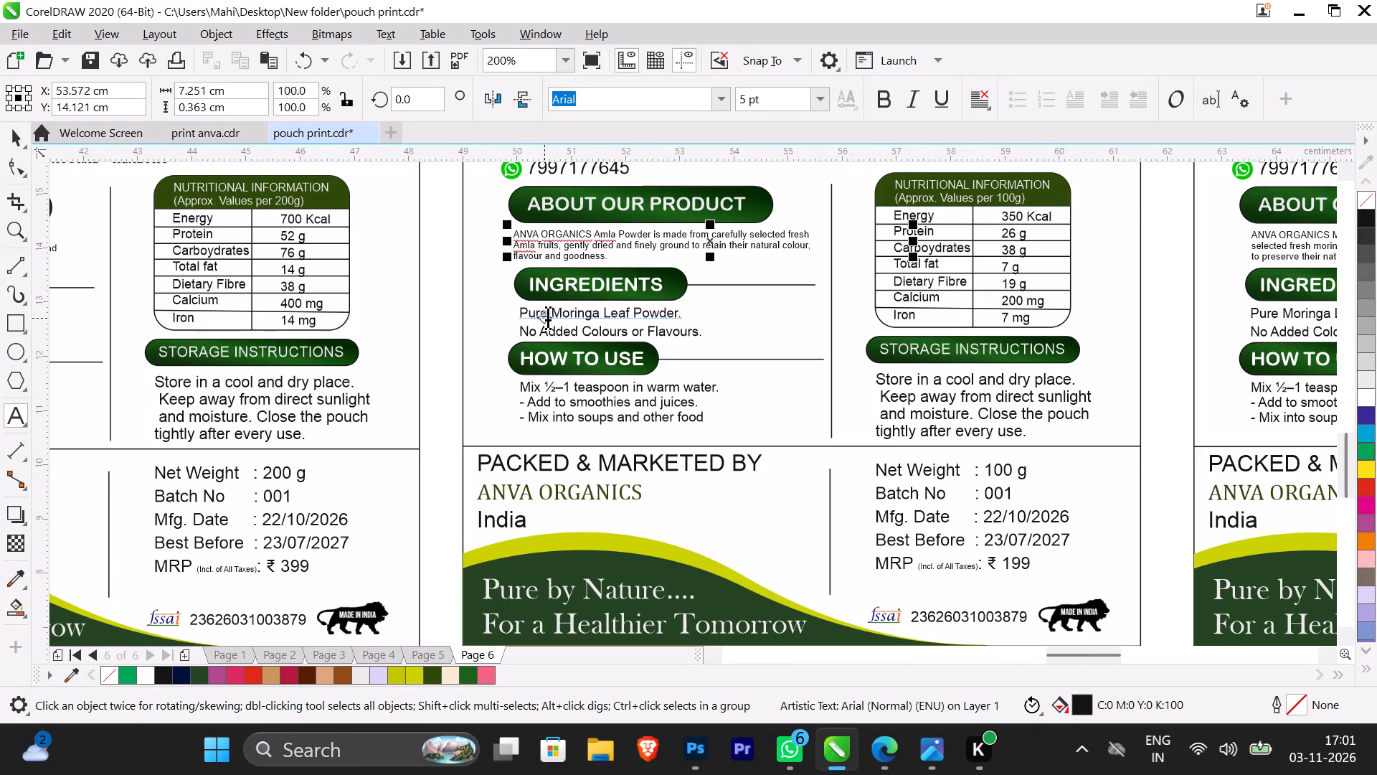
{"action": "scroll", "coordinate": [567, 311], "scroll_direction": "up", "scroll_amount": 1}
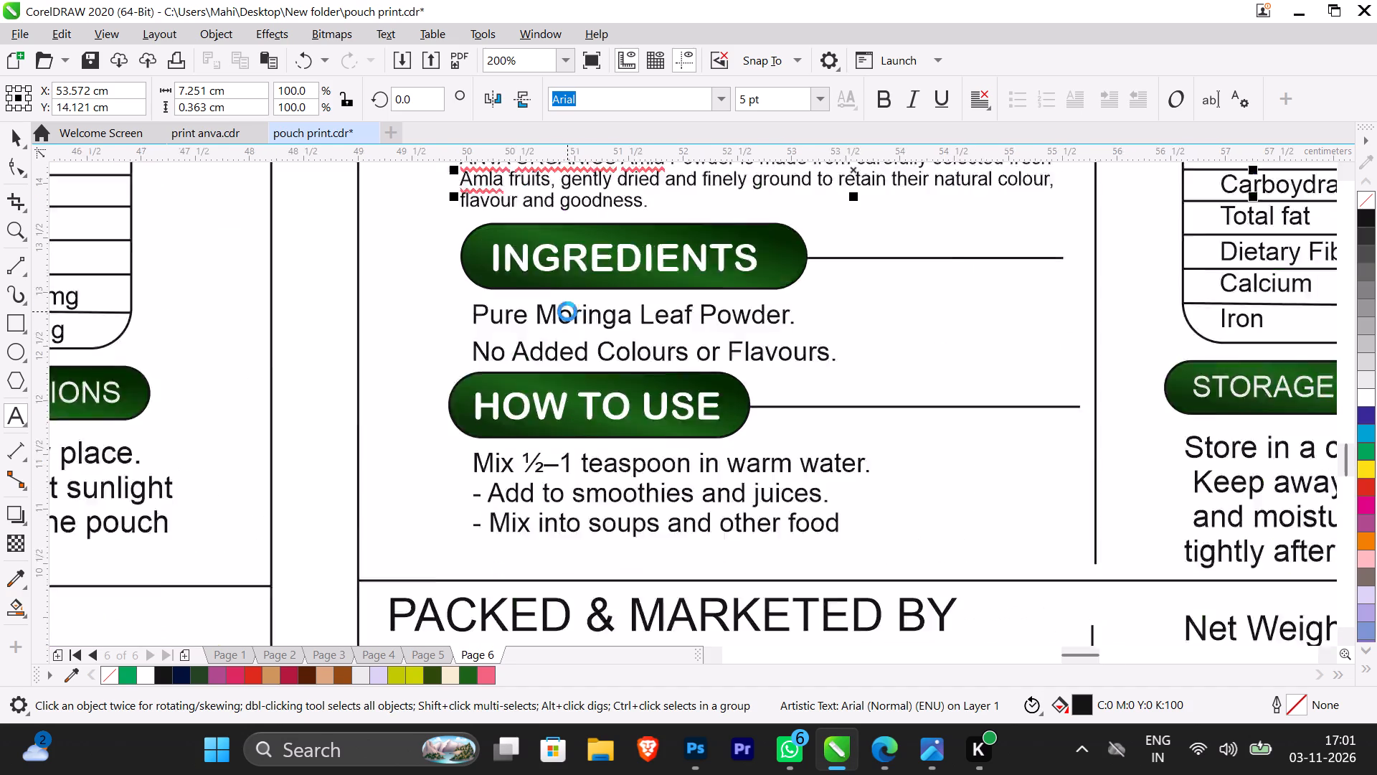
{"action": "scroll", "coordinate": [567, 311], "scroll_direction": "up", "scroll_amount": 1}
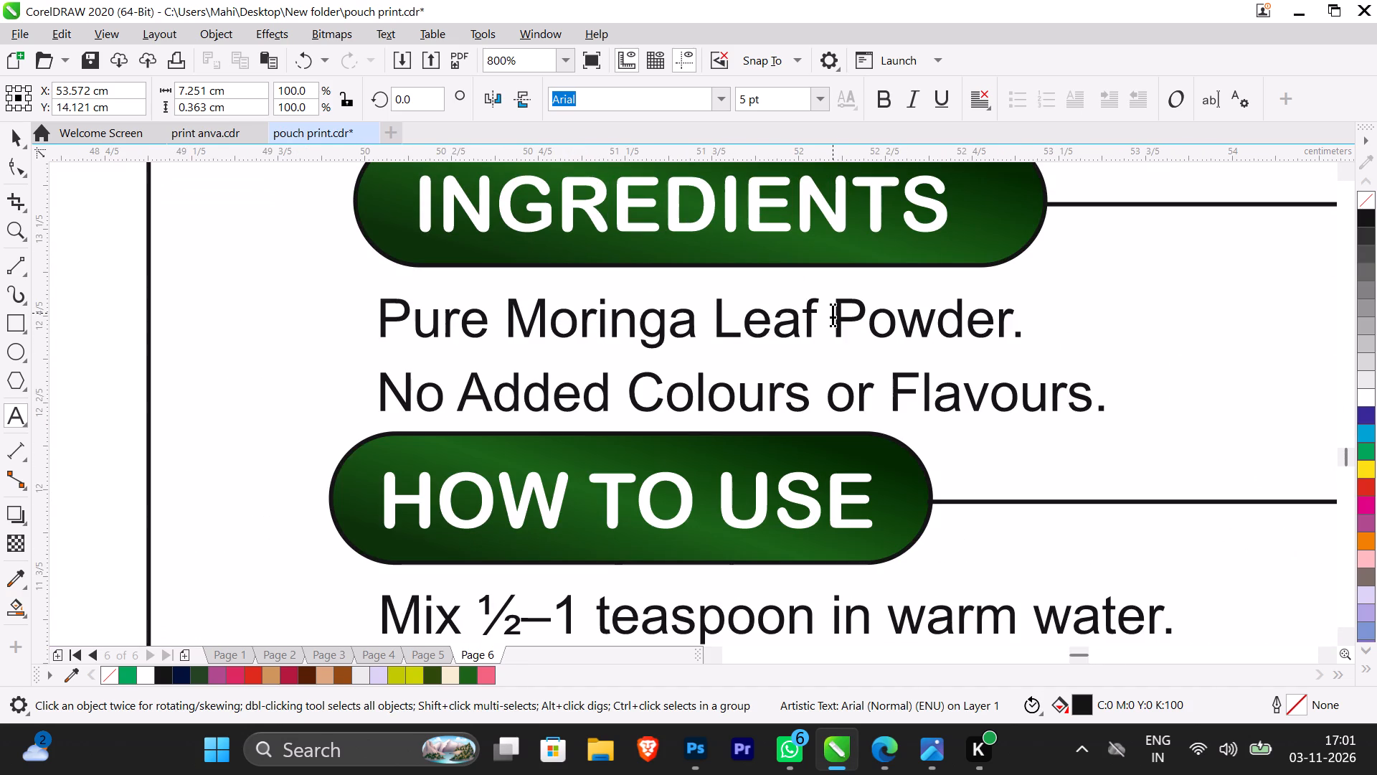
{"action": "left_click_drag", "start_coordinate": [819, 310], "coordinate": [519, 347]}
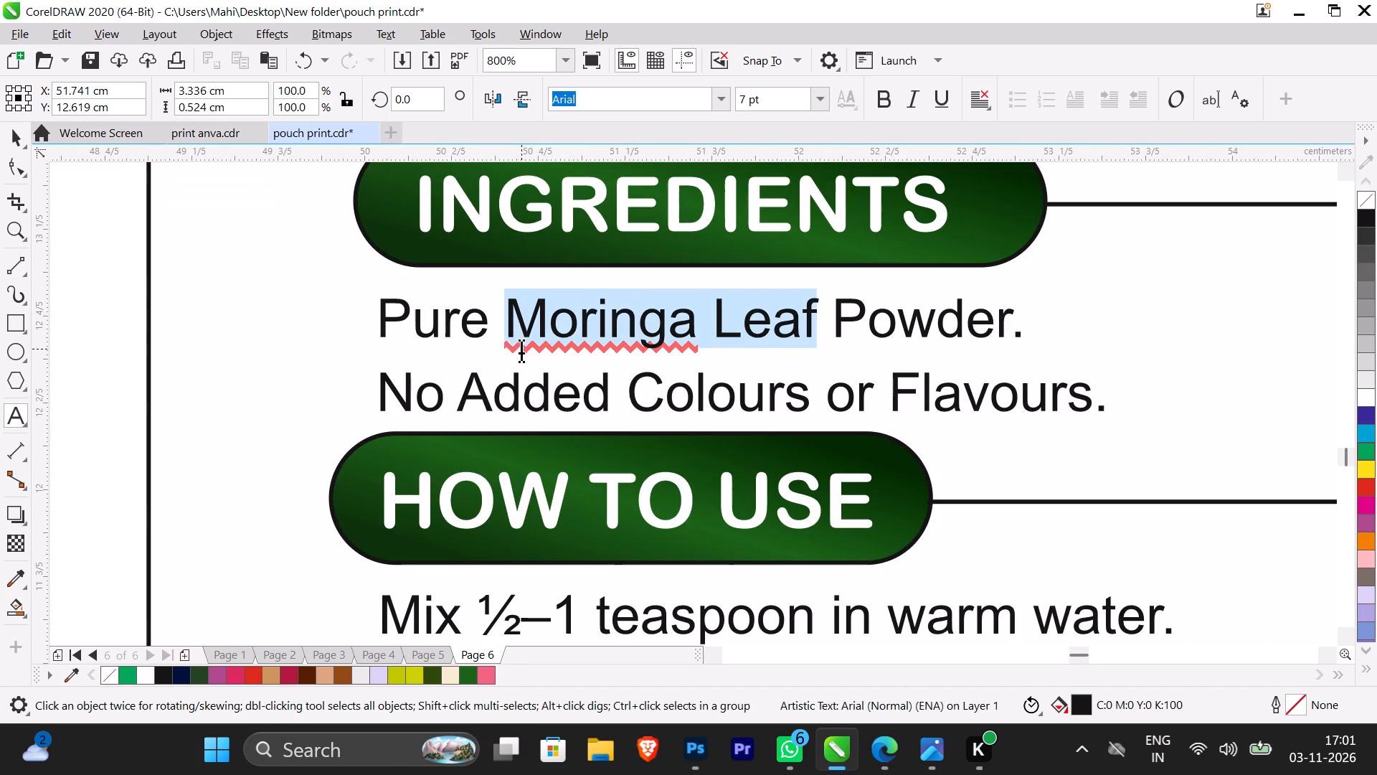
{"action": "key", "text": "BackSpace"}
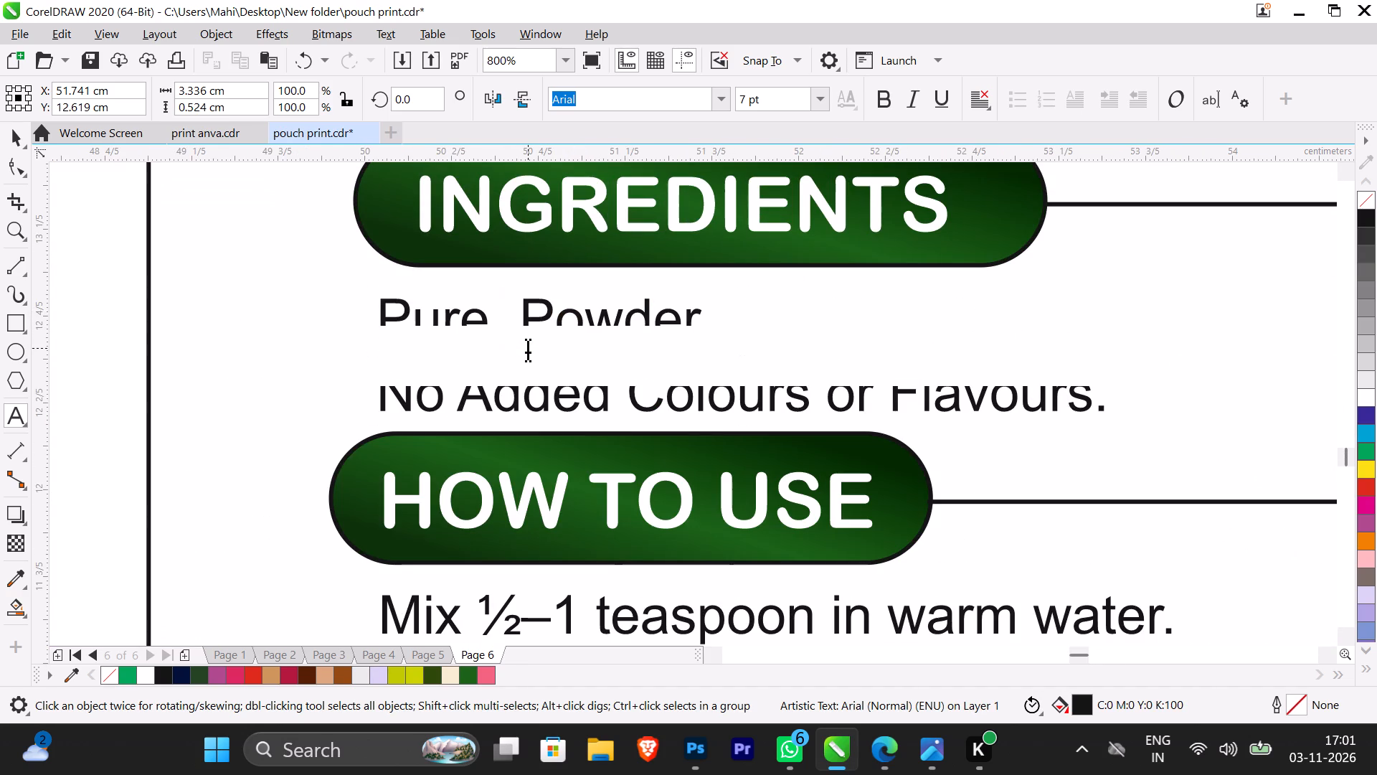
{"action": "type", "text": "AM"}
{"action": "key", "text": "shift+l"}
{"action": "key", "text": "shift+a"}
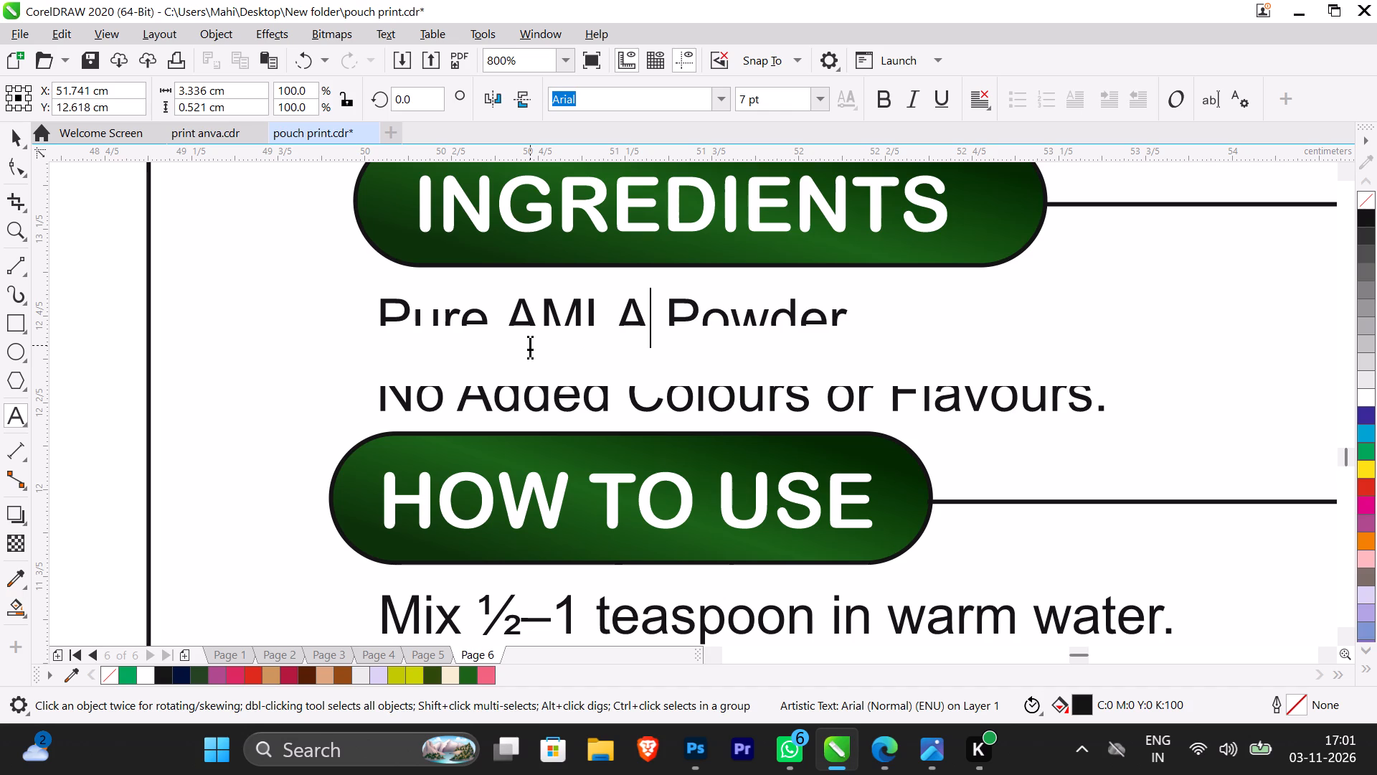
{"action": "scroll", "coordinate": [638, 146], "scroll_direction": "down", "scroll_amount": 3}
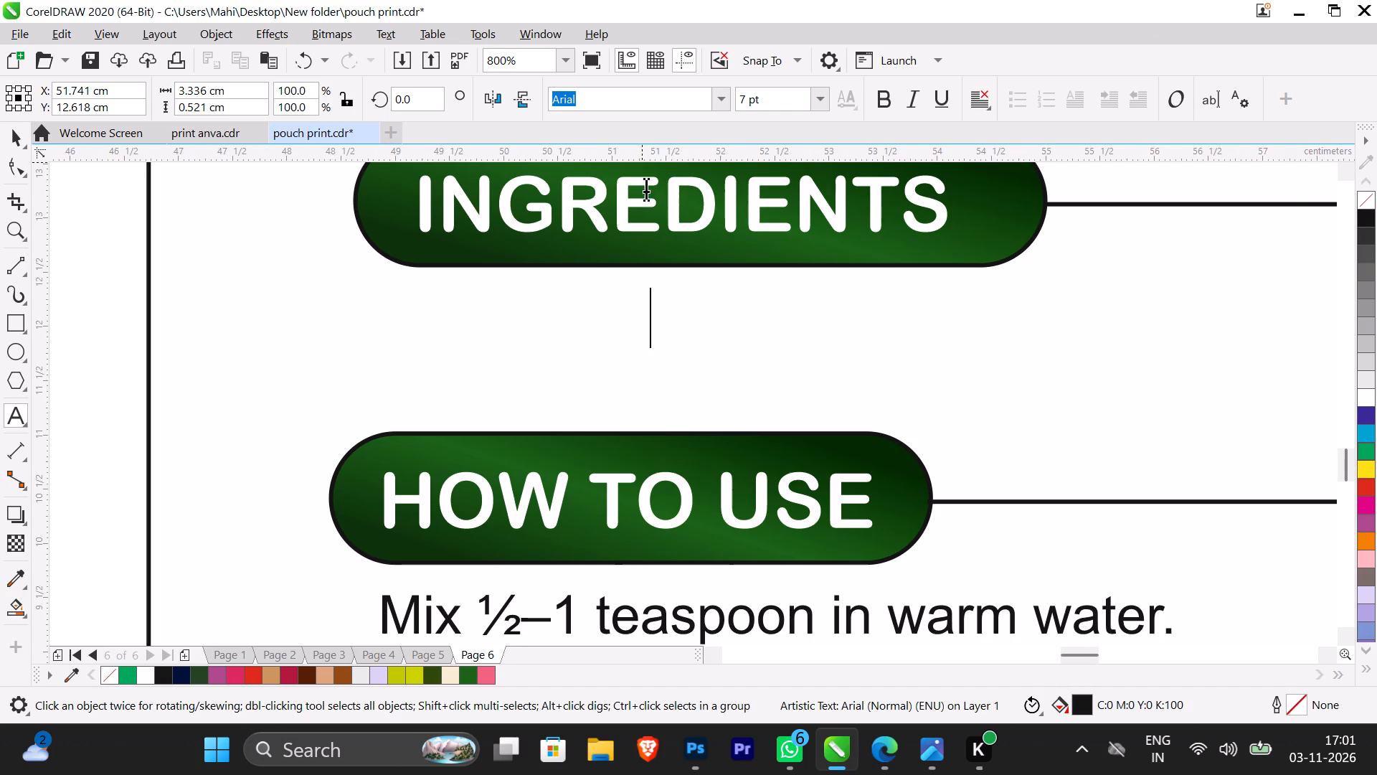
{"action": "scroll", "coordinate": [671, 255], "scroll_direction": "up", "scroll_amount": 1}
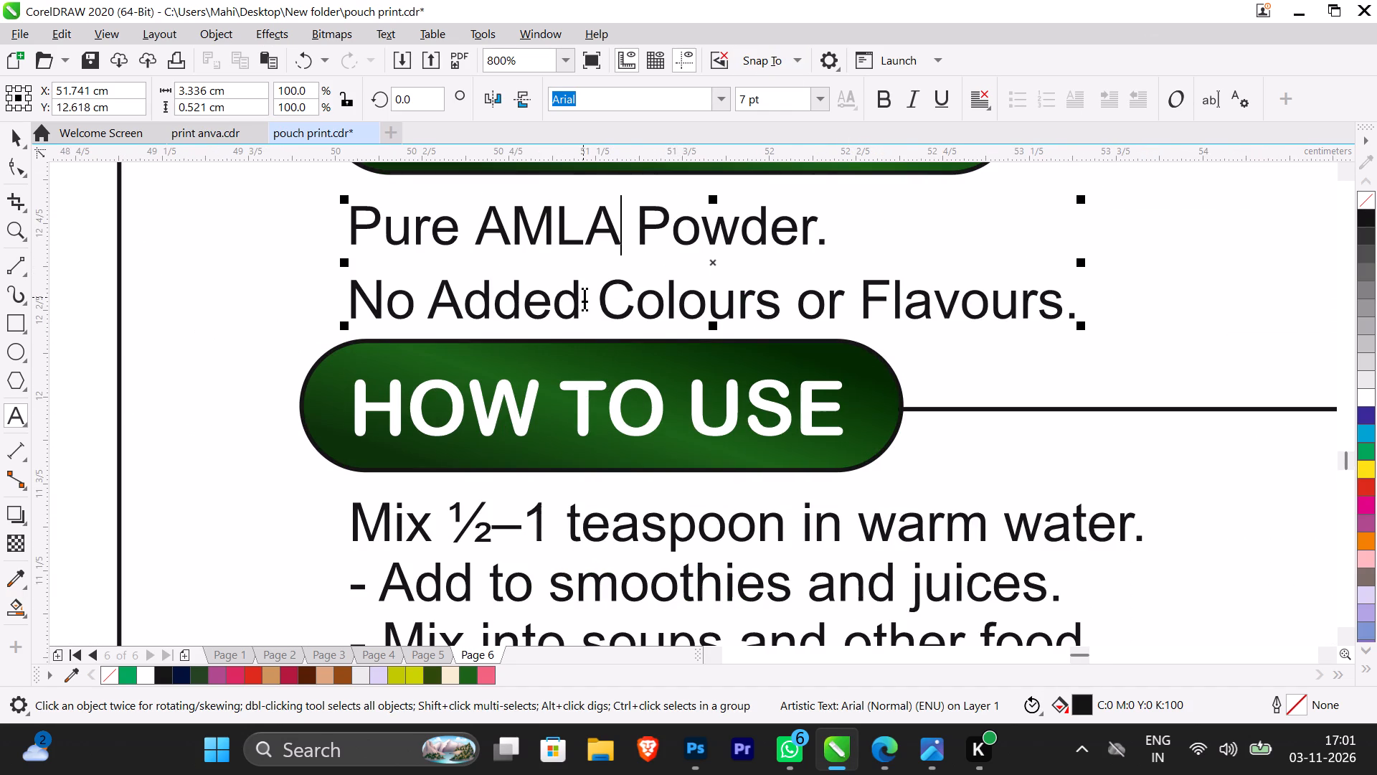
{"action": "scroll", "coordinate": [607, 348], "scroll_direction": "down", "scroll_amount": 2}
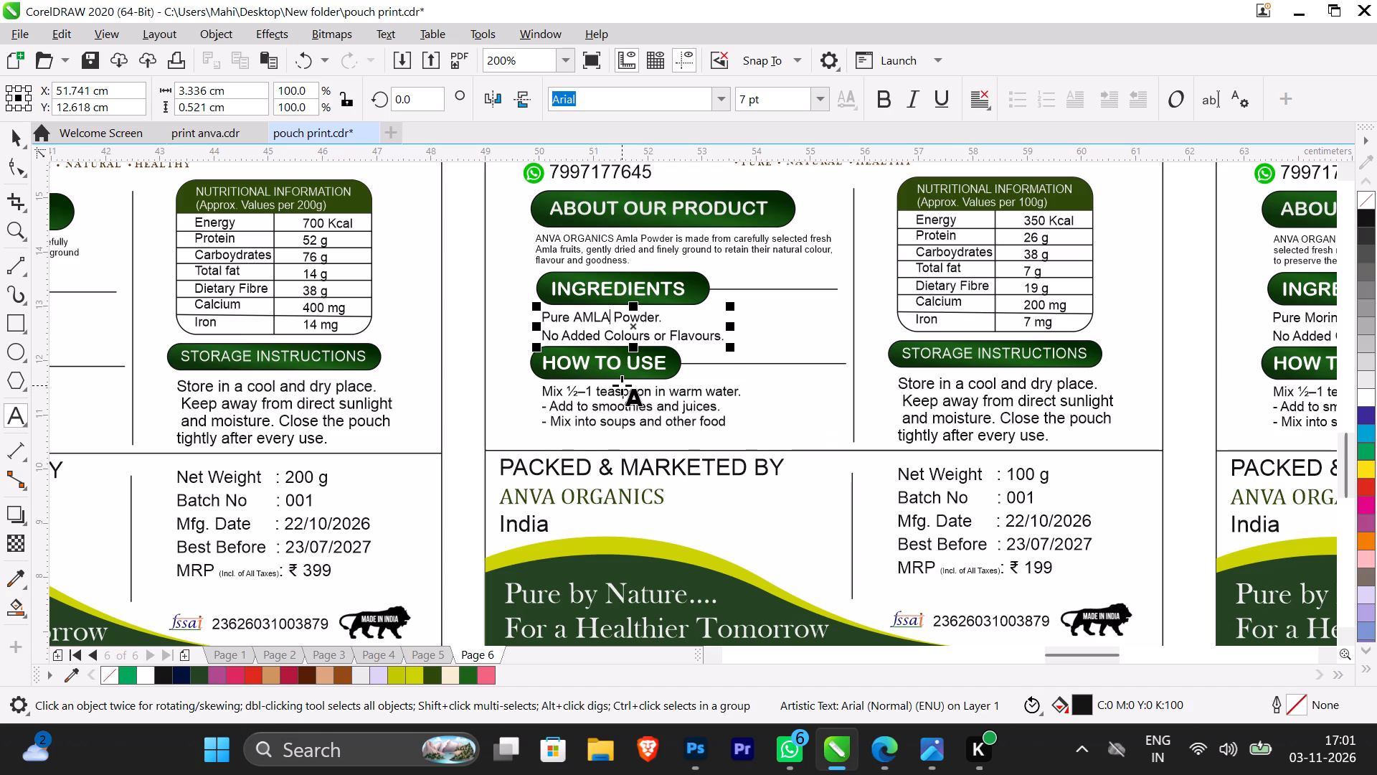
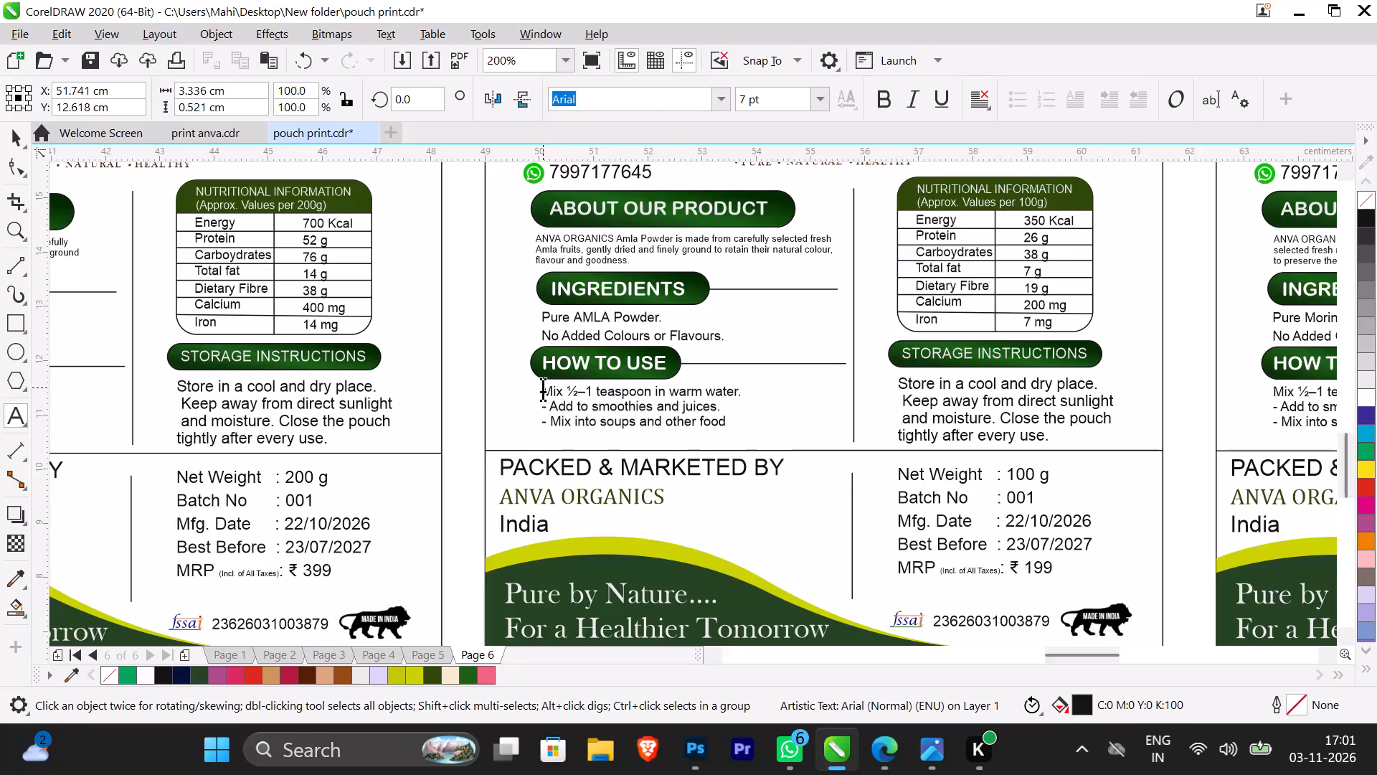
Replace the HOW TO USE text on the Amla 100 g label with the copied usage text, broken into four lines.
{"action": "left_click_drag", "start_coordinate": [543, 387], "coordinate": [744, 423]}
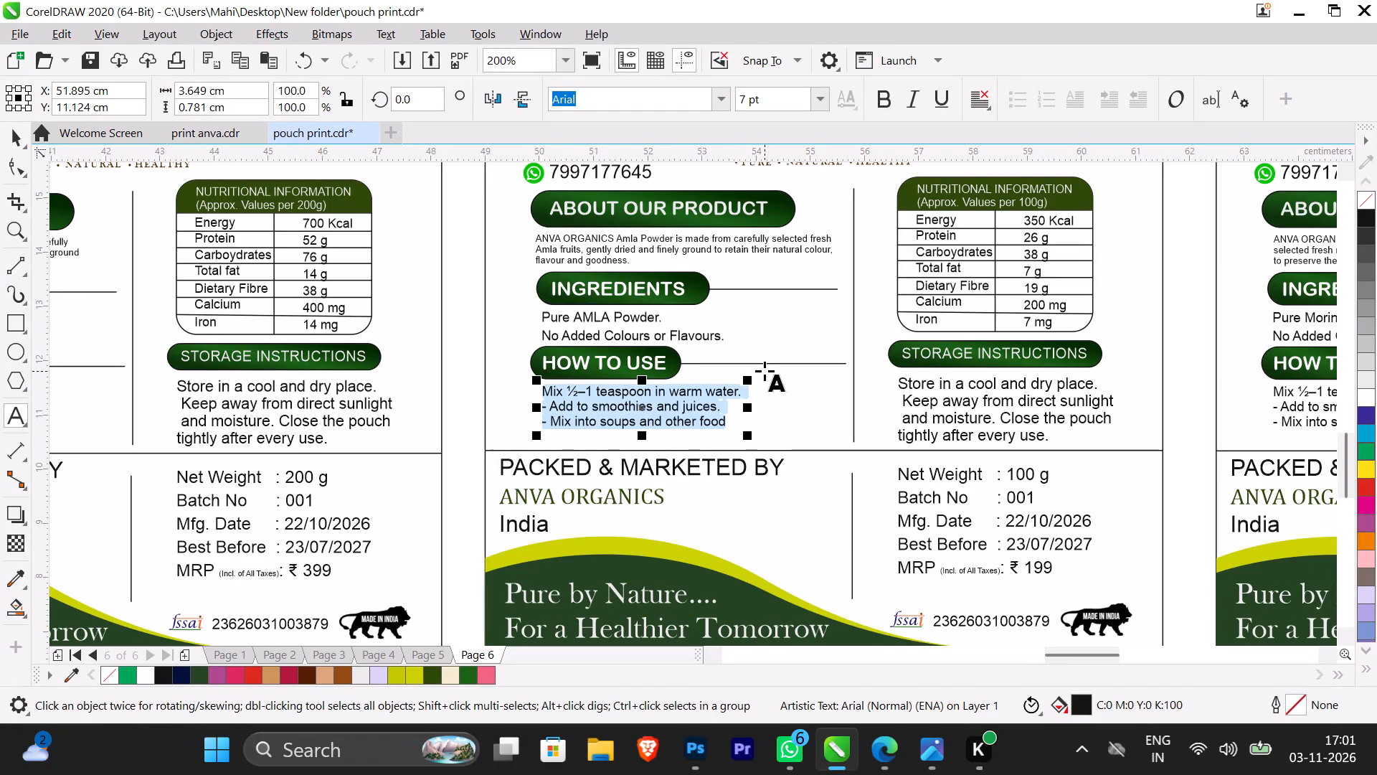
{"action": "key", "text": "BackSpace"}
{"action": "key", "text": "ctrl+v"}
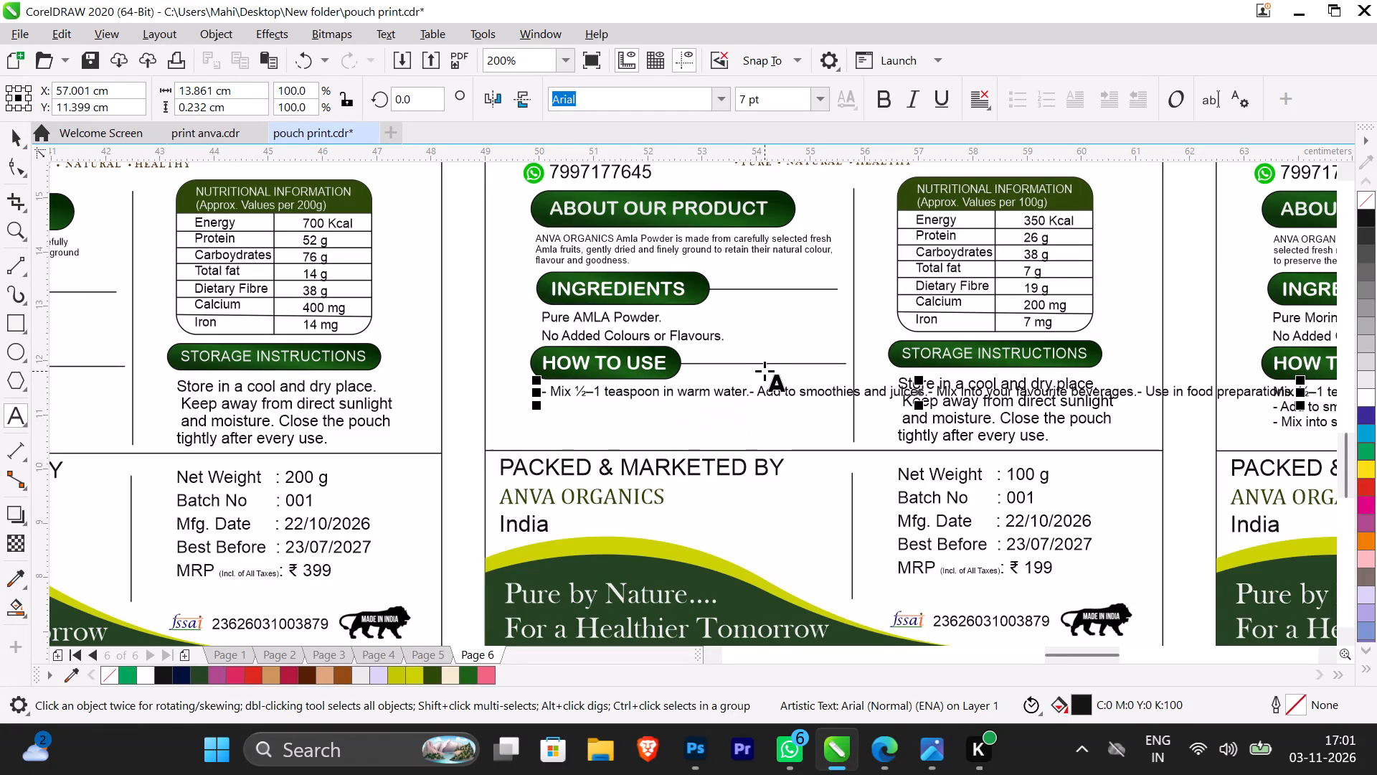
{"action": "left_click", "coordinate": [749, 388]}
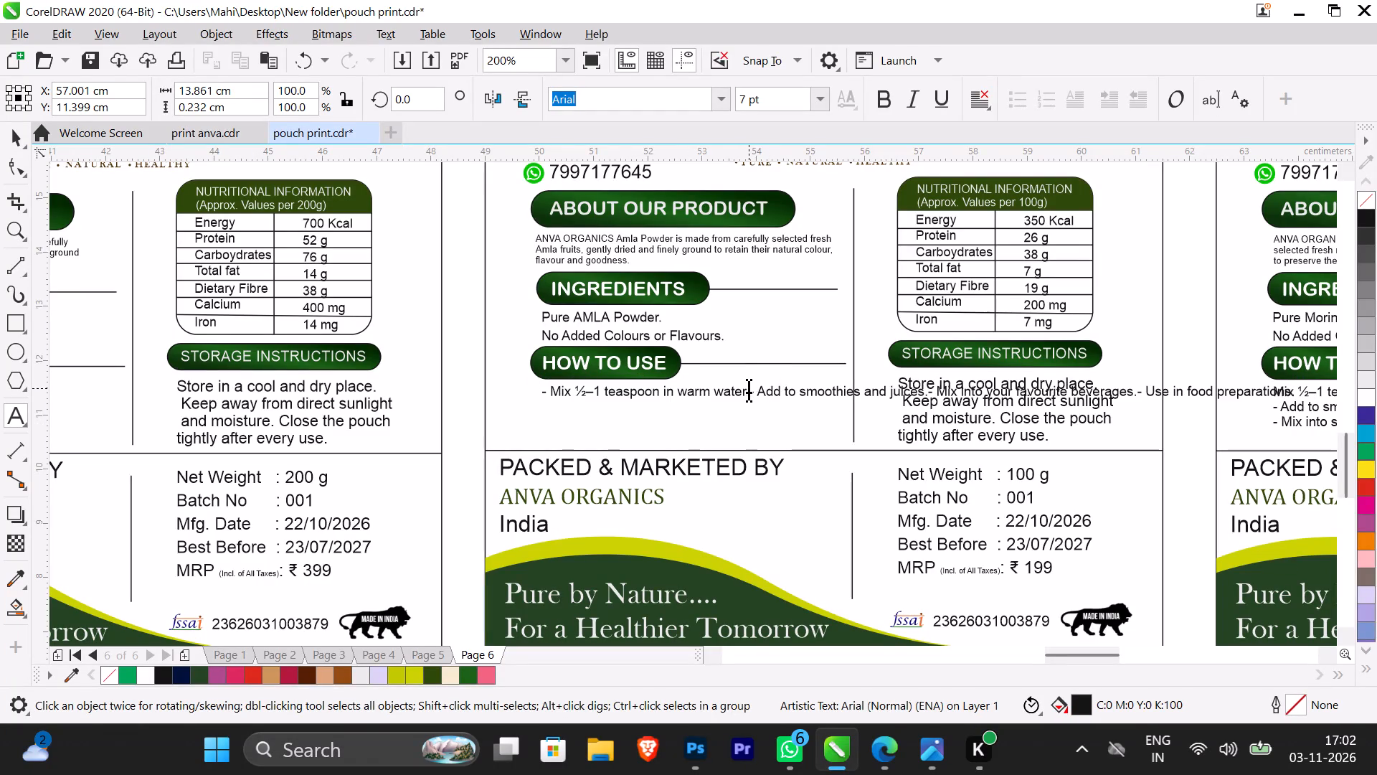
{"action": "key", "text": "Return"}
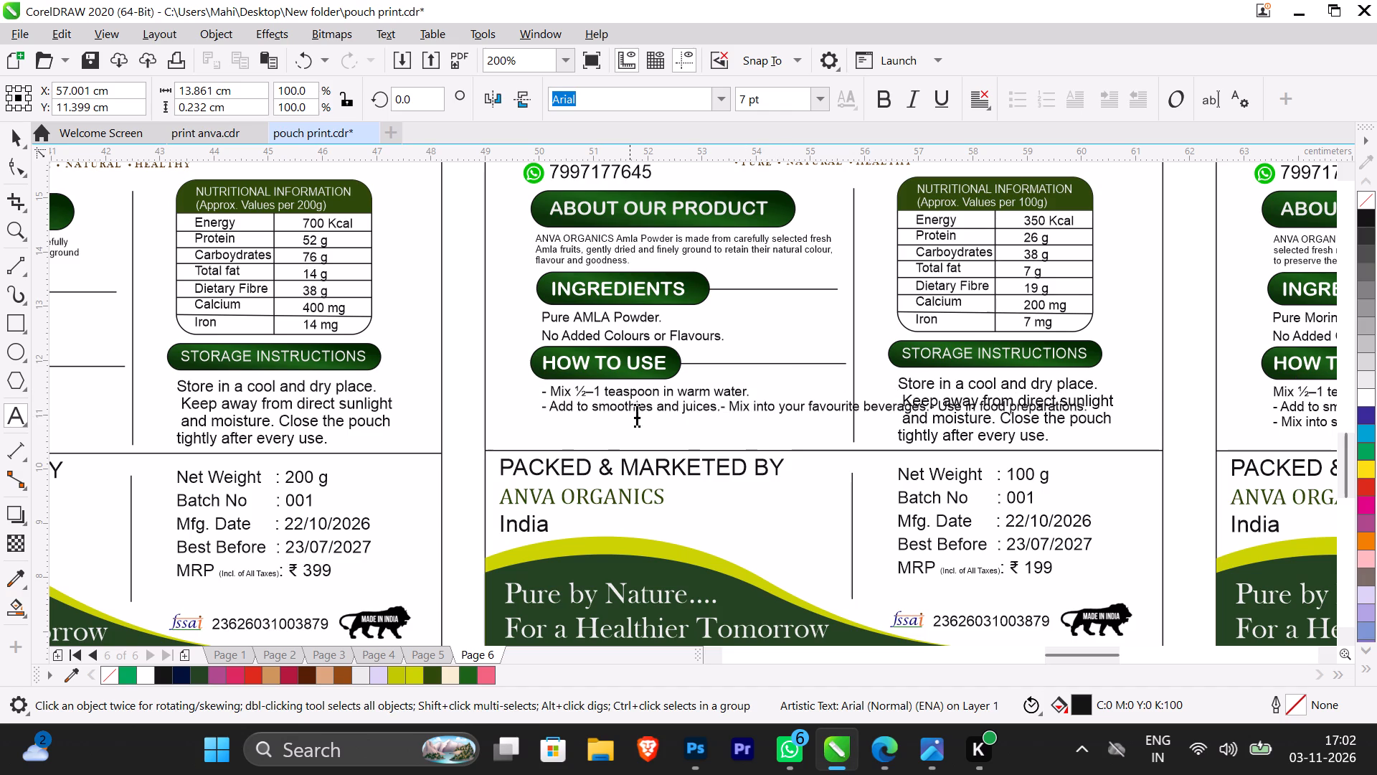
{"action": "left_click", "coordinate": [719, 404]}
{"action": "key", "text": "Return"}
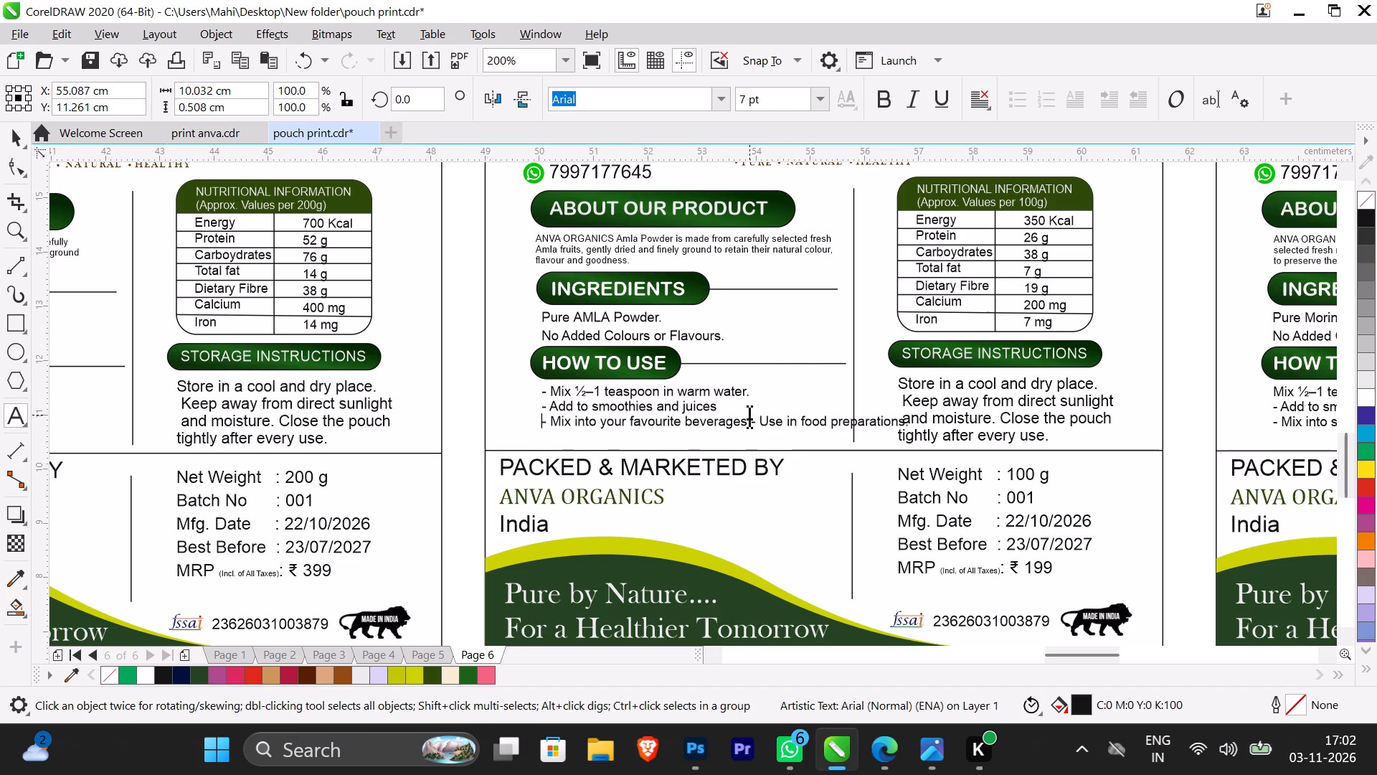
{"action": "left_click", "coordinate": [752, 418]}
{"action": "key", "text": "Return"}
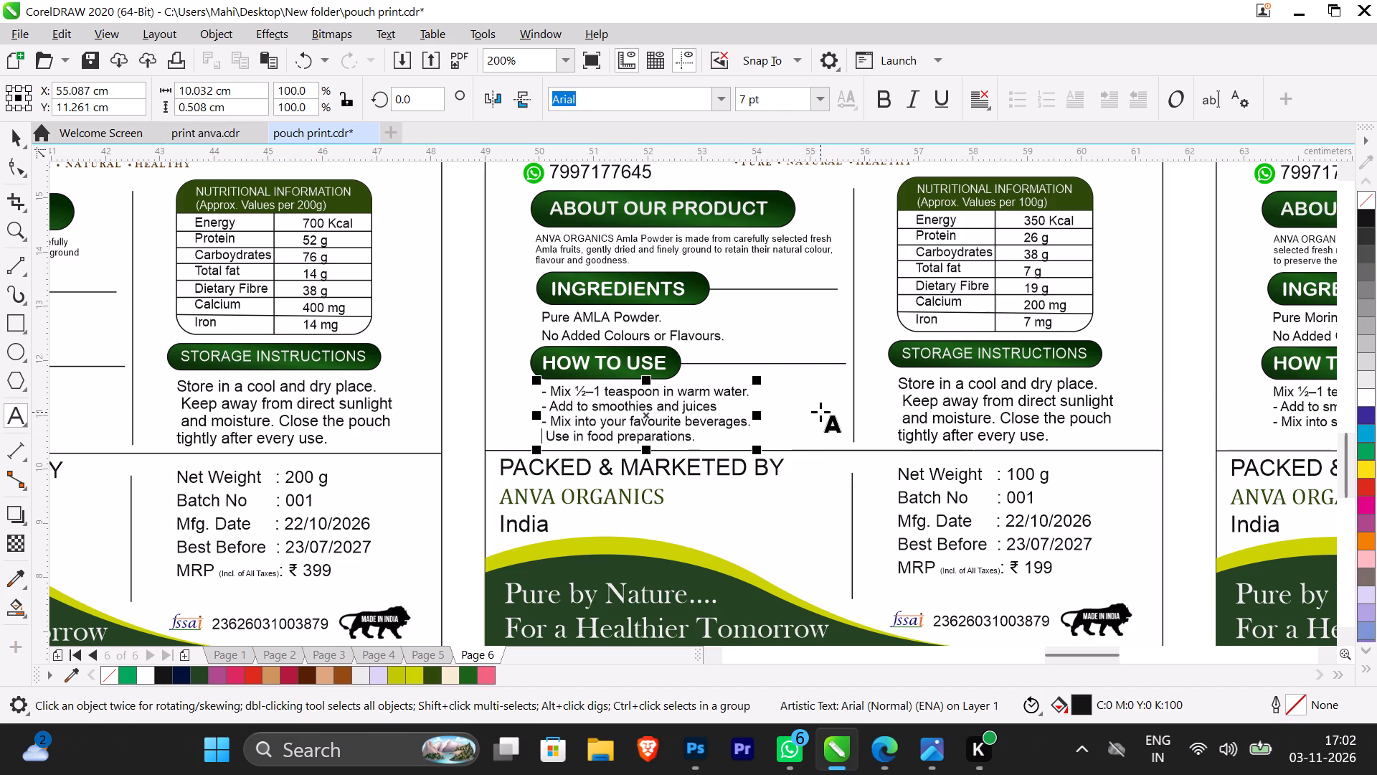
{"action": "left_click", "coordinate": [800, 407]}
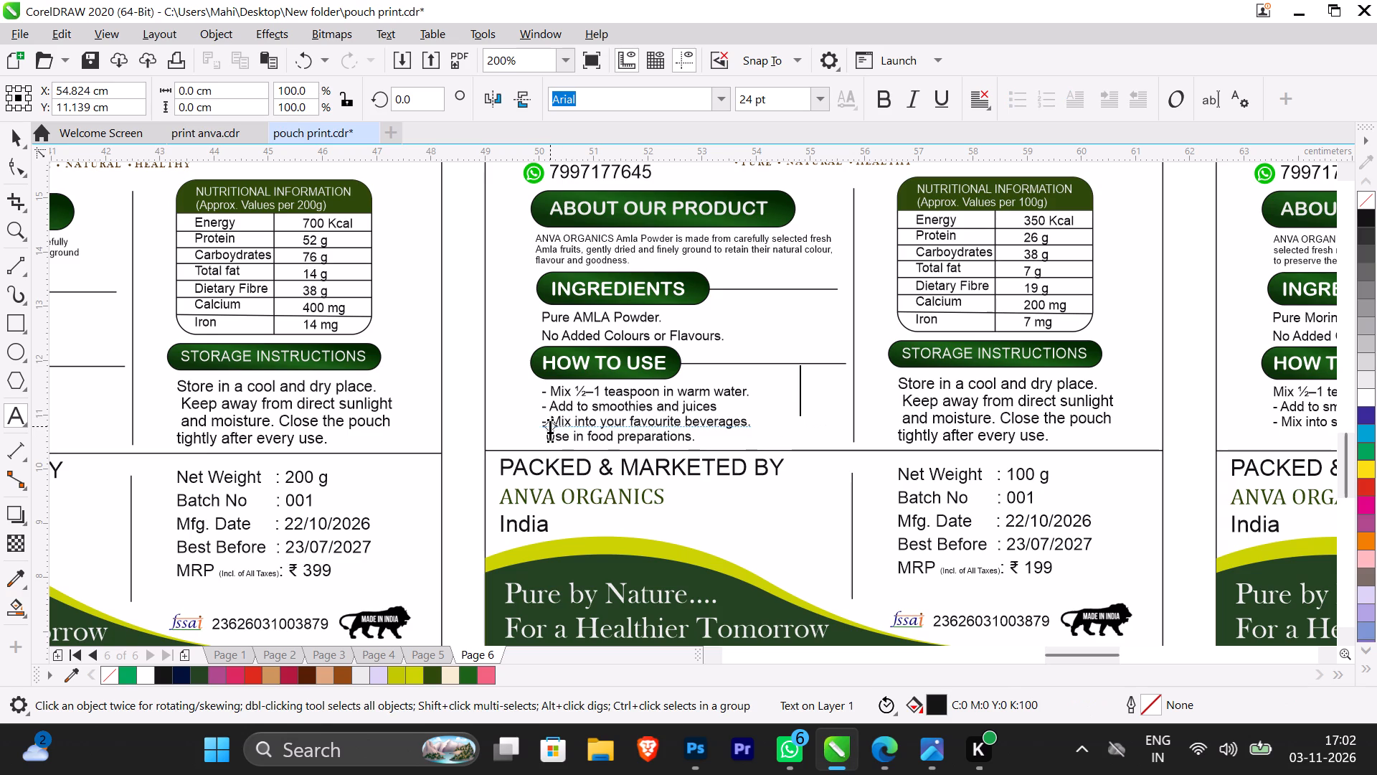
Add a leading dash to "Use in food preparations." and realign it as its own line under HOW TO USE.
{"action": "left_click", "coordinate": [546, 429]}
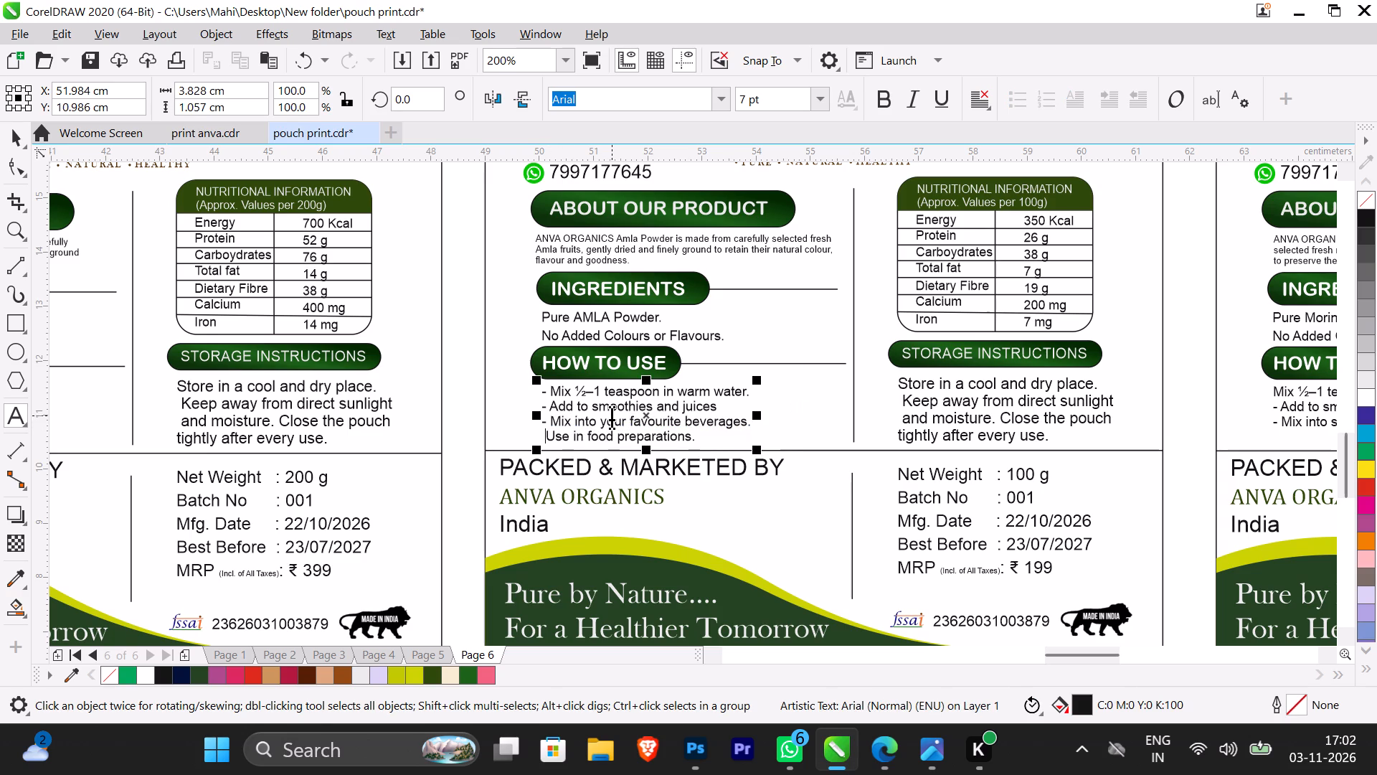
{"action": "key", "text": "minus"}
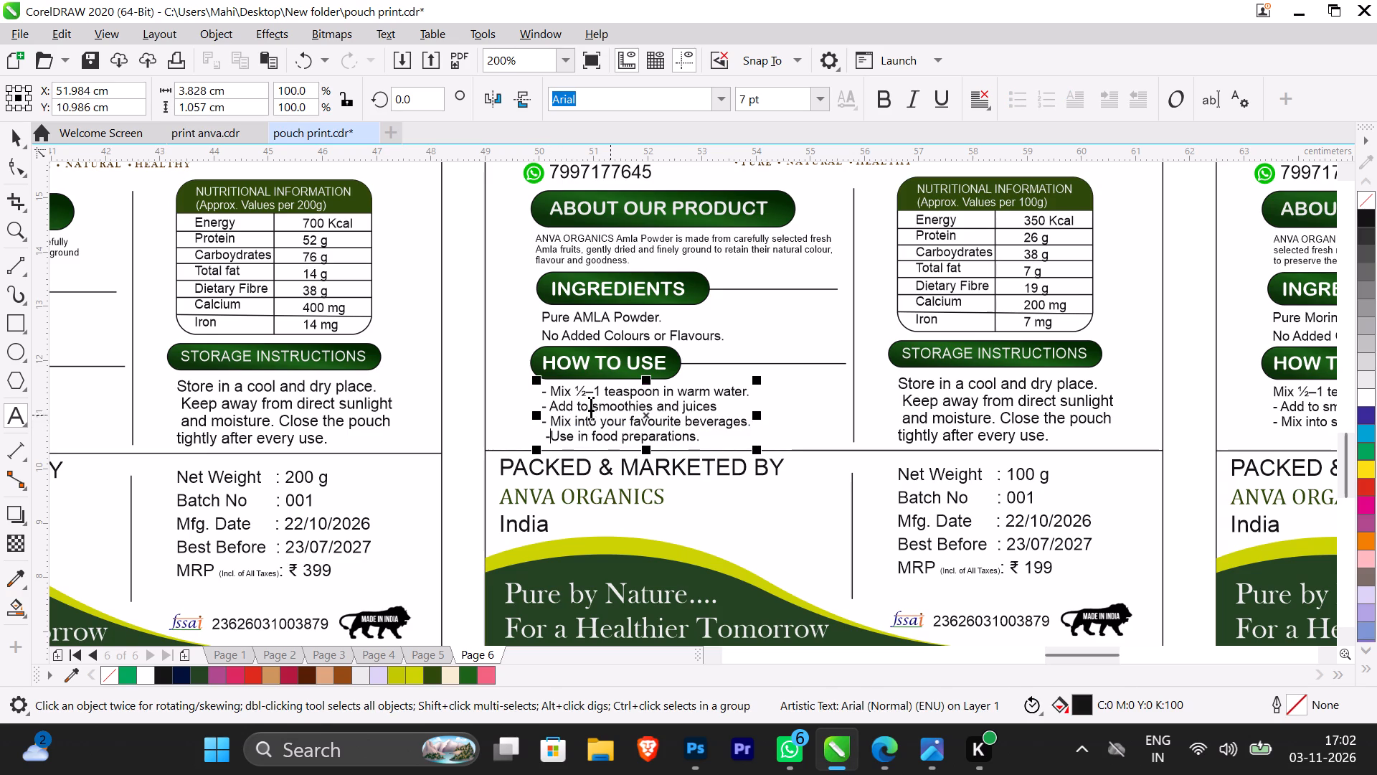
{"action": "left_click", "coordinate": [544, 443]}
{"action": "key", "text": "BackSpace"}
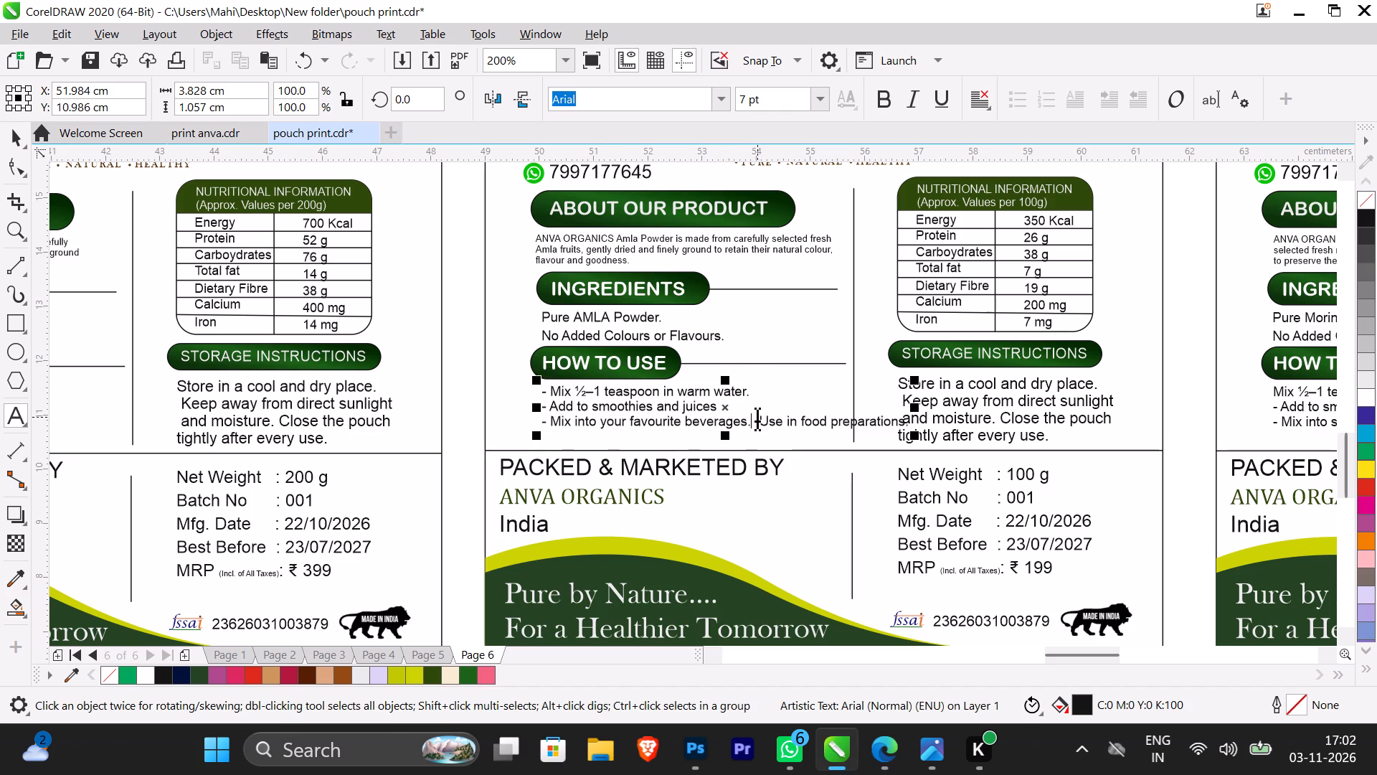
{"action": "key", "text": "Right"}
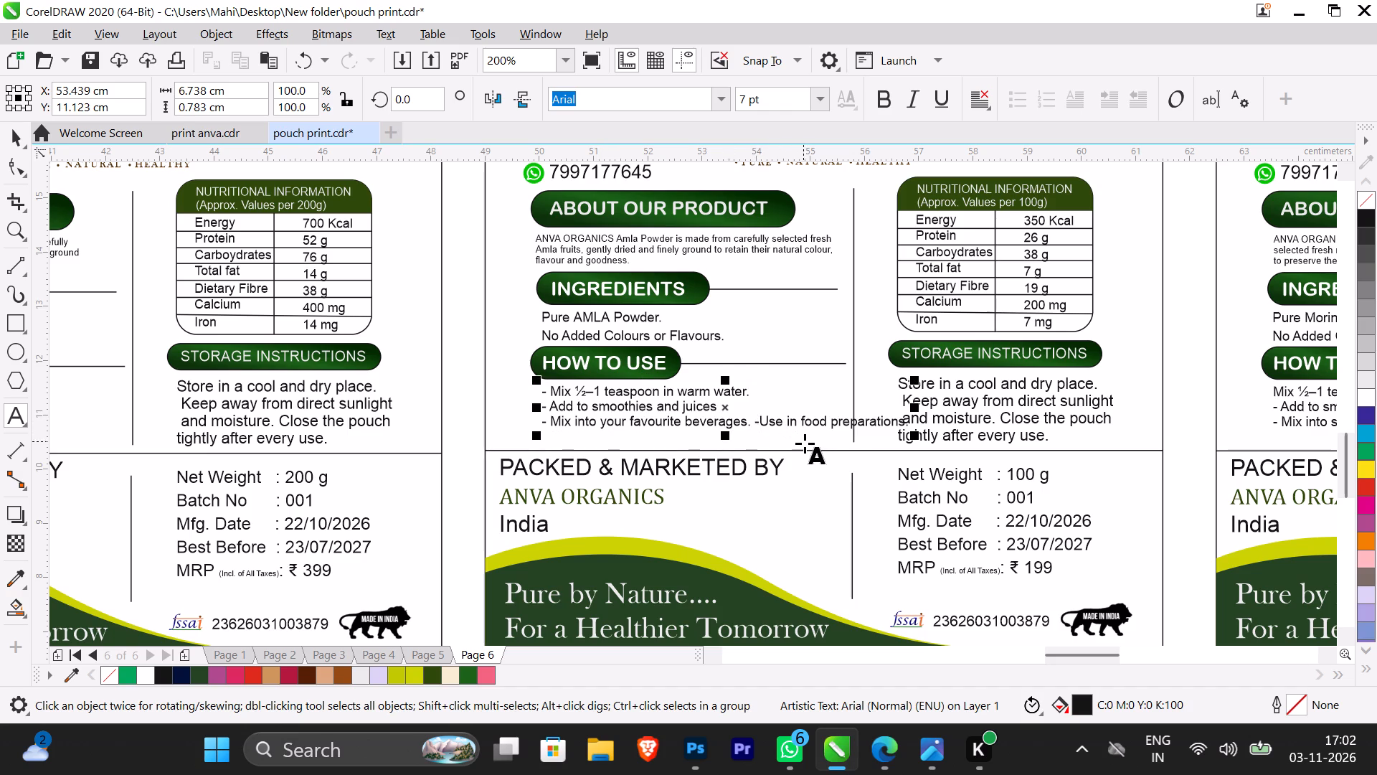
{"action": "key", "text": "Return"}
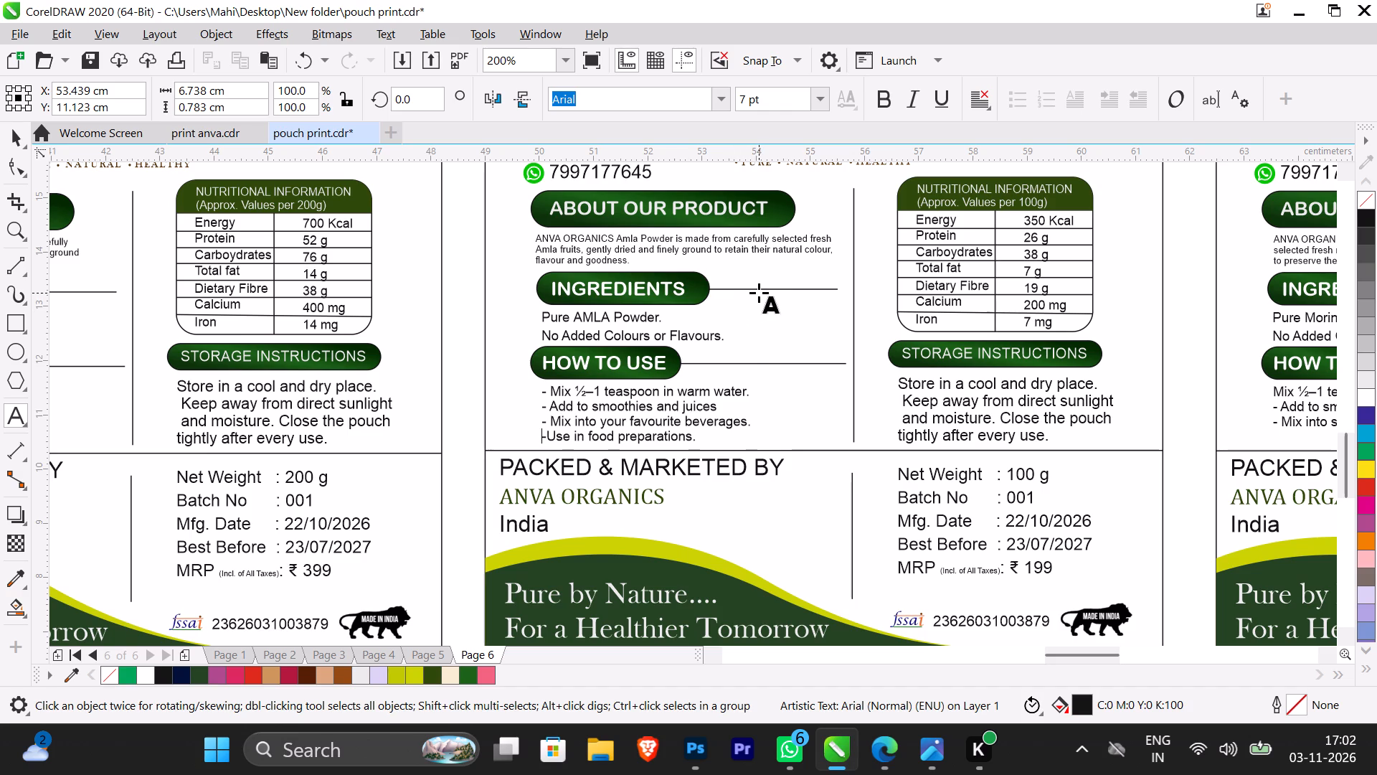
Examine the nutritional table and the remaining text on the Amla 100 g label.
{"action": "scroll", "coordinate": [699, 283], "scroll_direction": "down", "scroll_amount": 1}
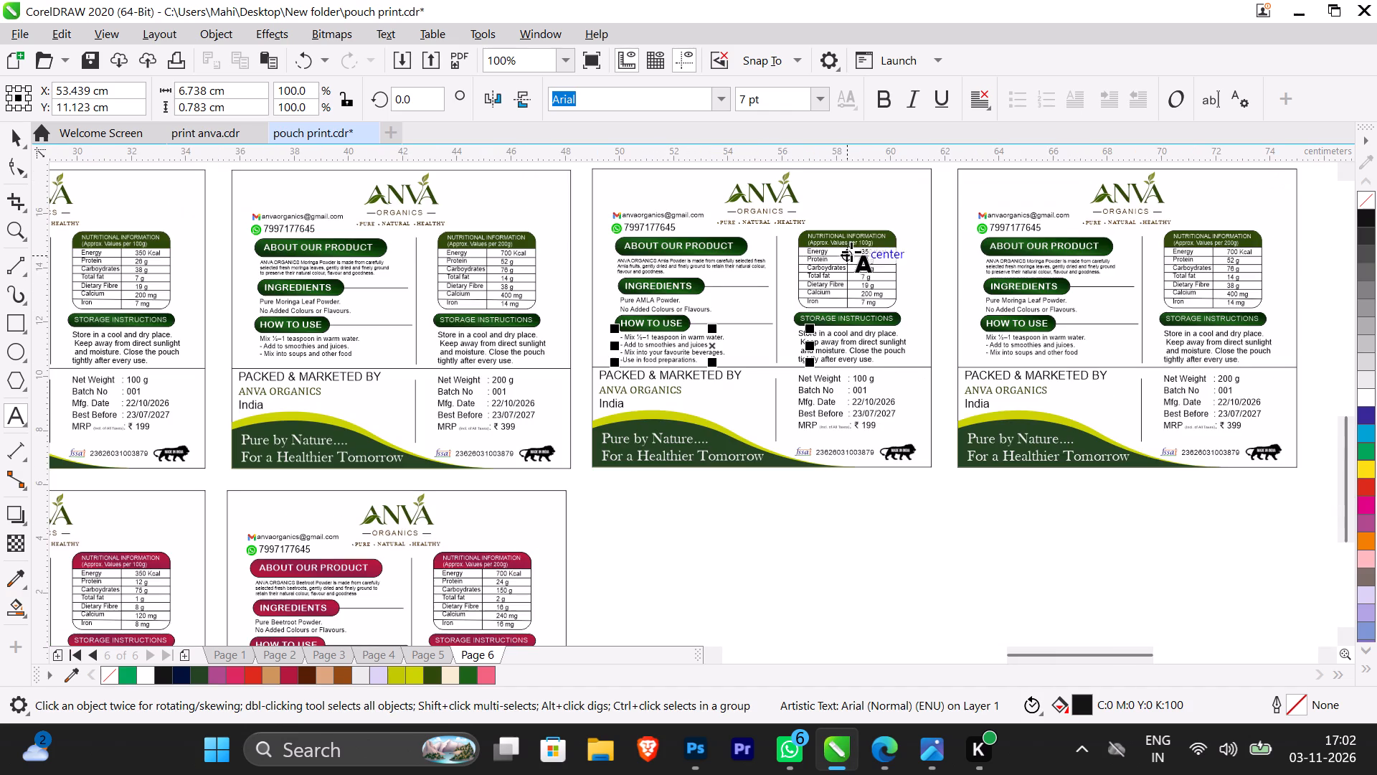
{"action": "scroll", "coordinate": [881, 260], "scroll_direction": "up", "scroll_amount": 1}
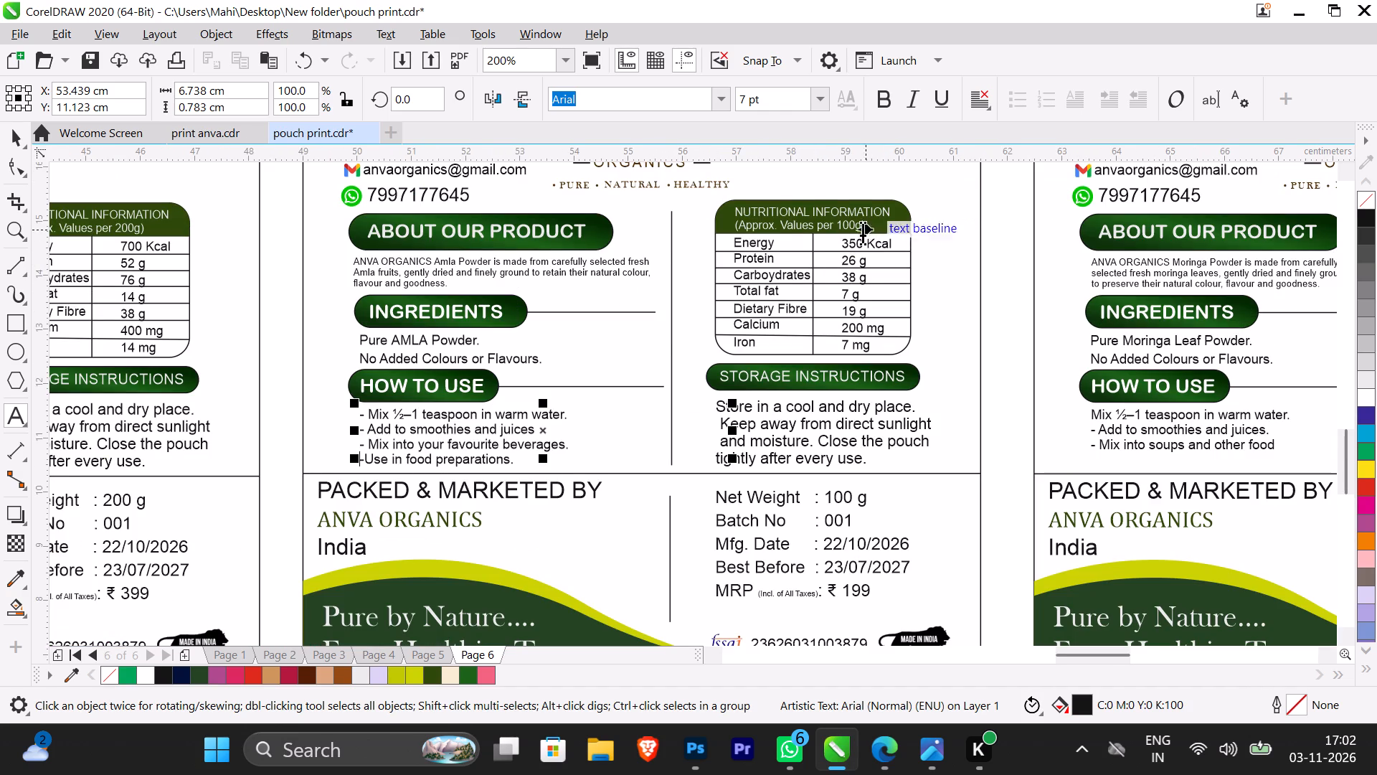
{"action": "scroll", "coordinate": [856, 228], "scroll_direction": "up", "scroll_amount": 2}
{"action": "scroll", "coordinate": [856, 222], "scroll_direction": "down", "scroll_amount": 4}
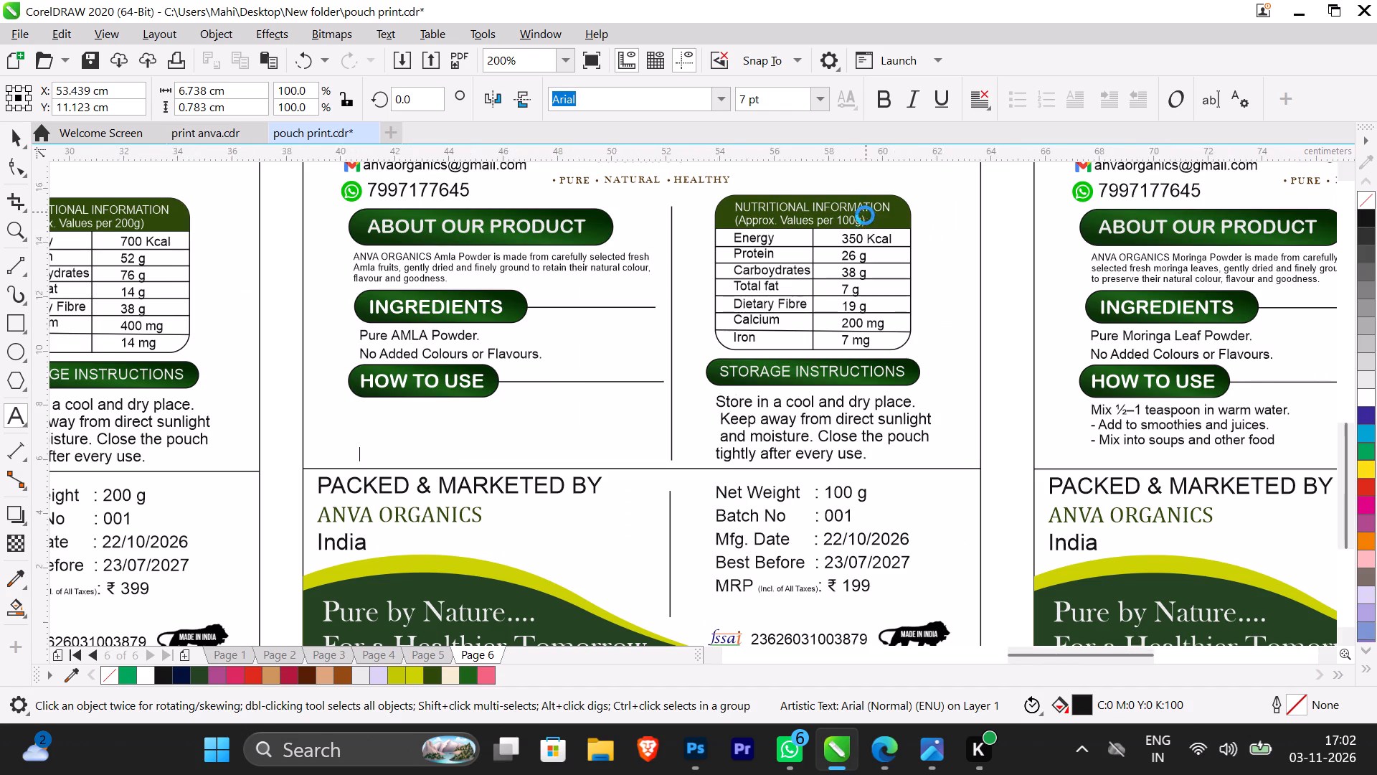
{"action": "scroll", "coordinate": [813, 271], "scroll_direction": "up", "scroll_amount": 2}
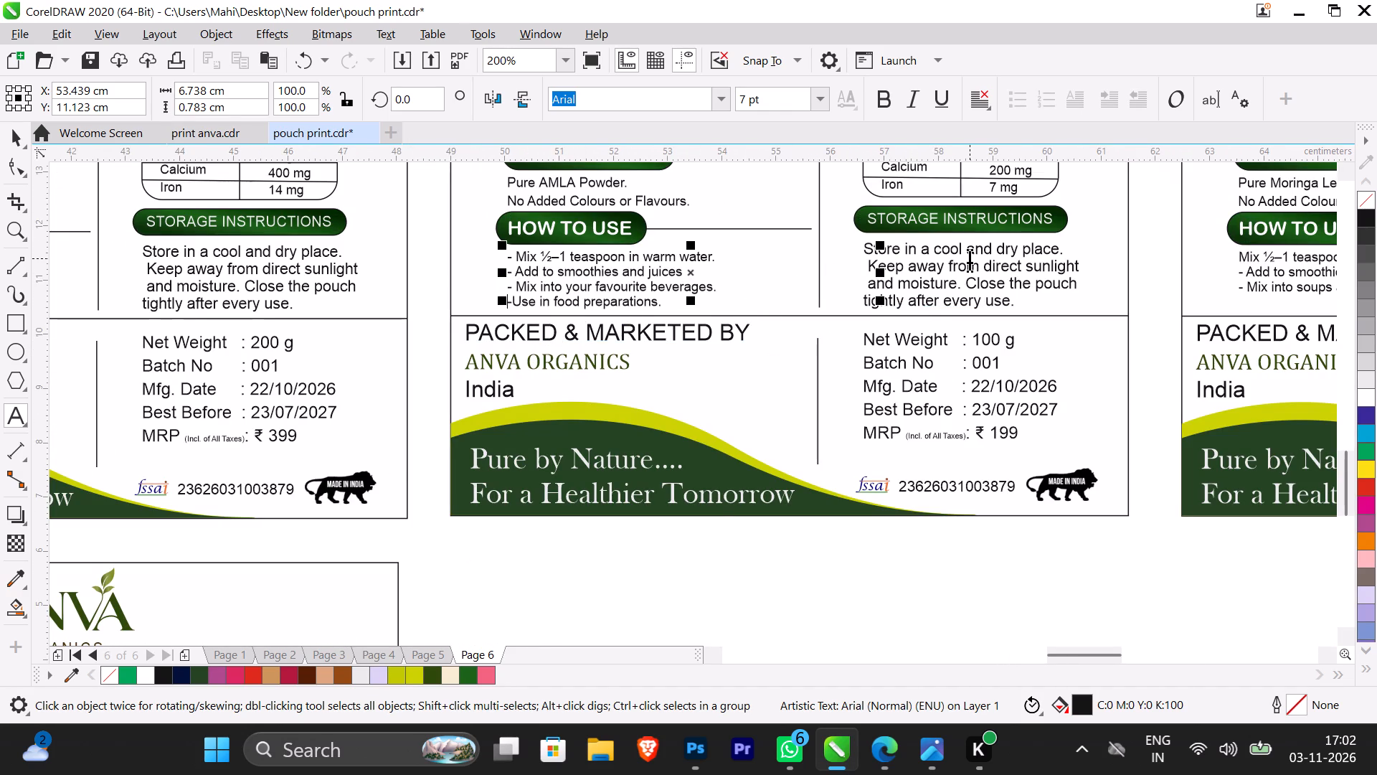
{"action": "scroll", "coordinate": [1083, 263], "scroll_direction": "down", "scroll_amount": 2}
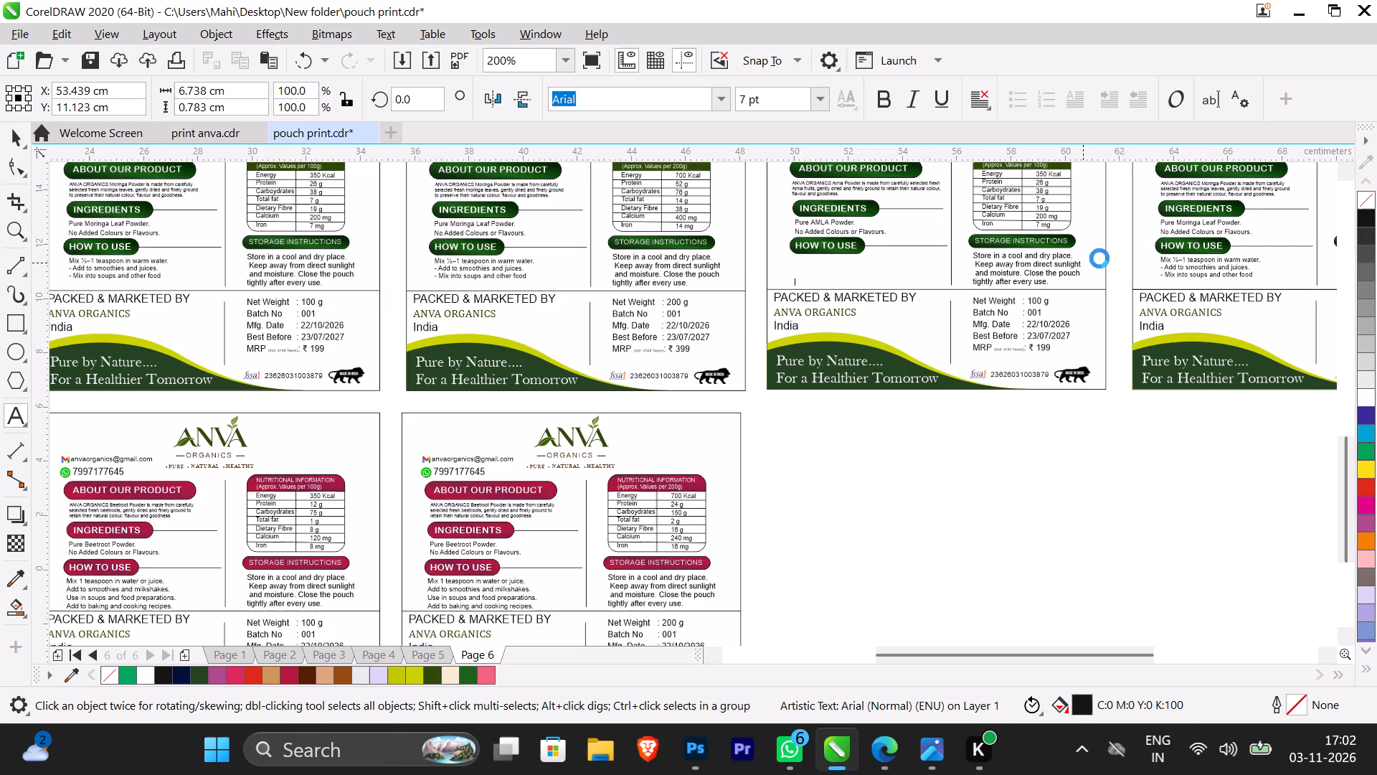
{"action": "scroll", "coordinate": [1088, 192], "scroll_direction": "up", "scroll_amount": 2}
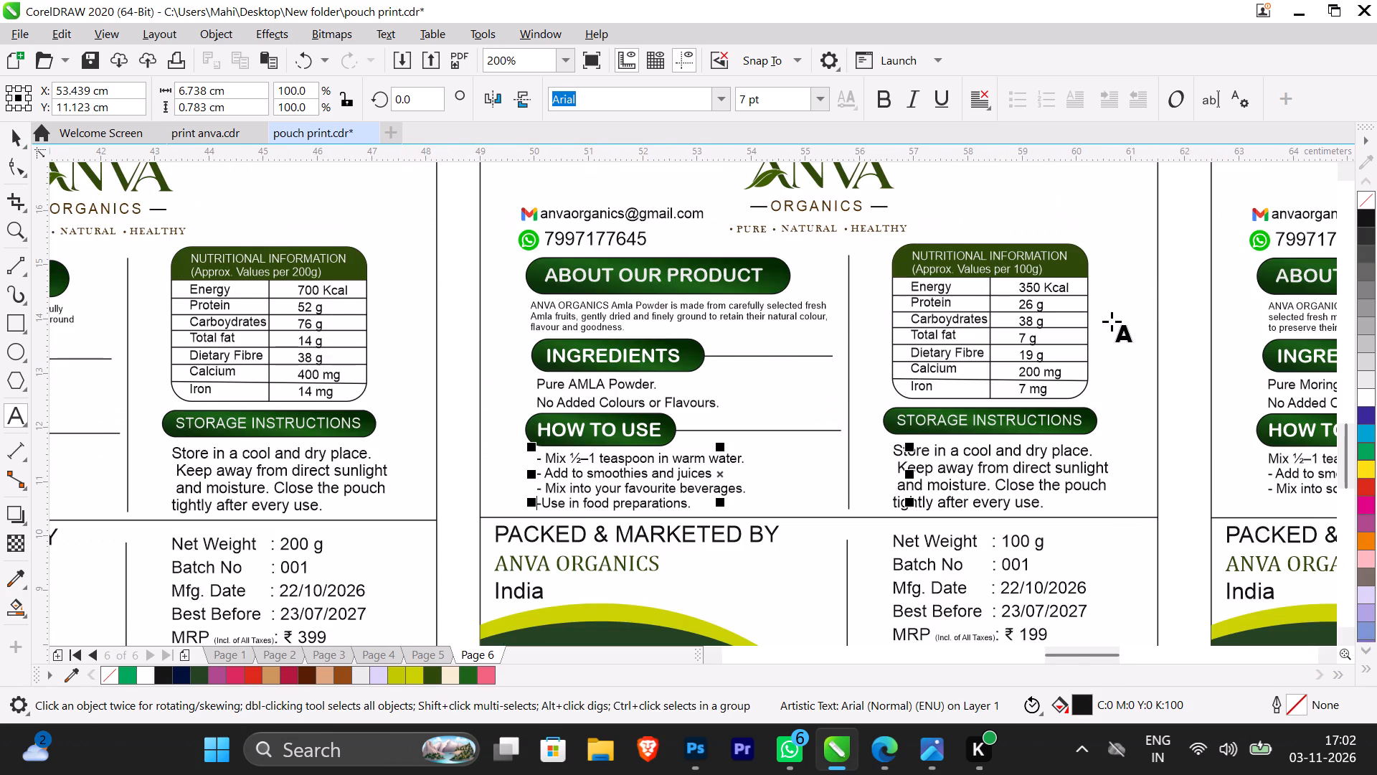
{"action": "scroll", "coordinate": [1112, 320], "scroll_direction": "up", "scroll_amount": 1}
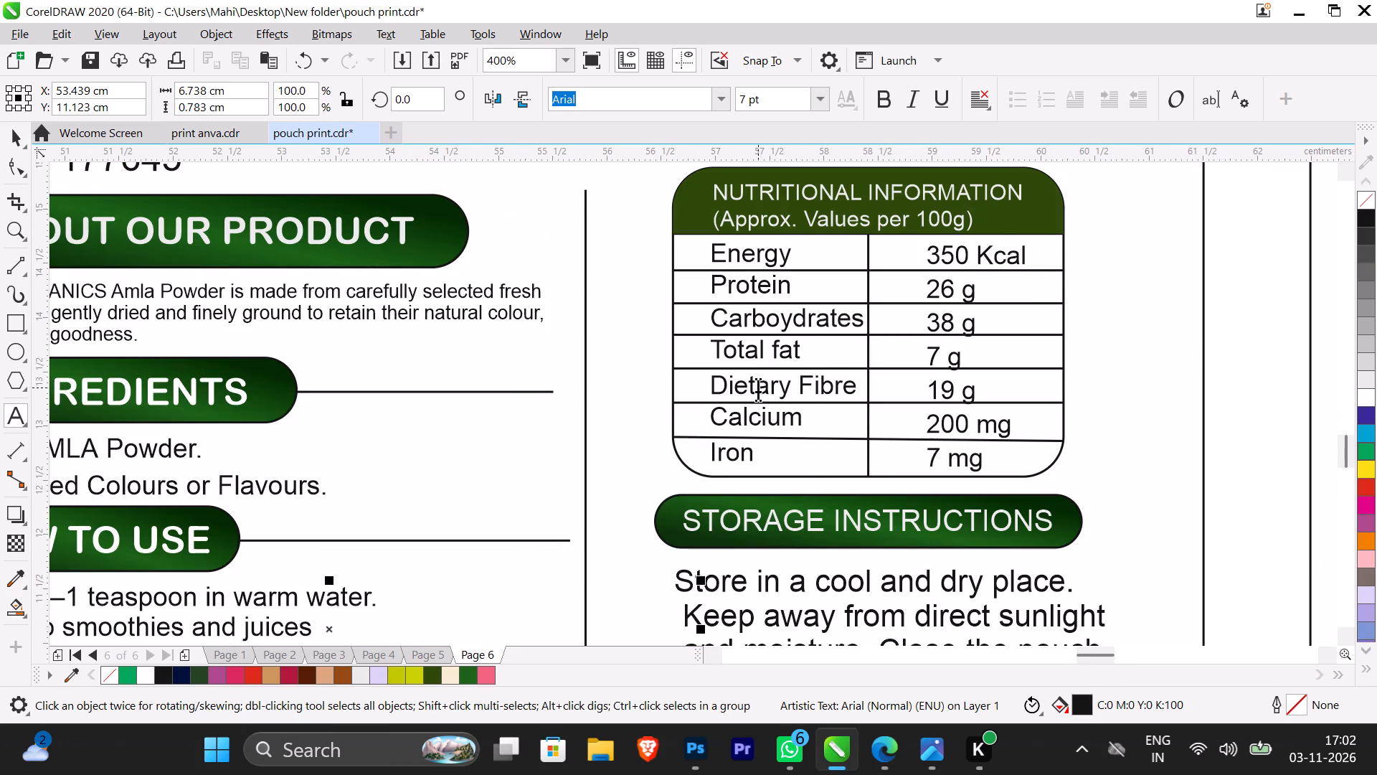
{"action": "scroll", "coordinate": [758, 387], "scroll_direction": "down", "scroll_amount": 1}
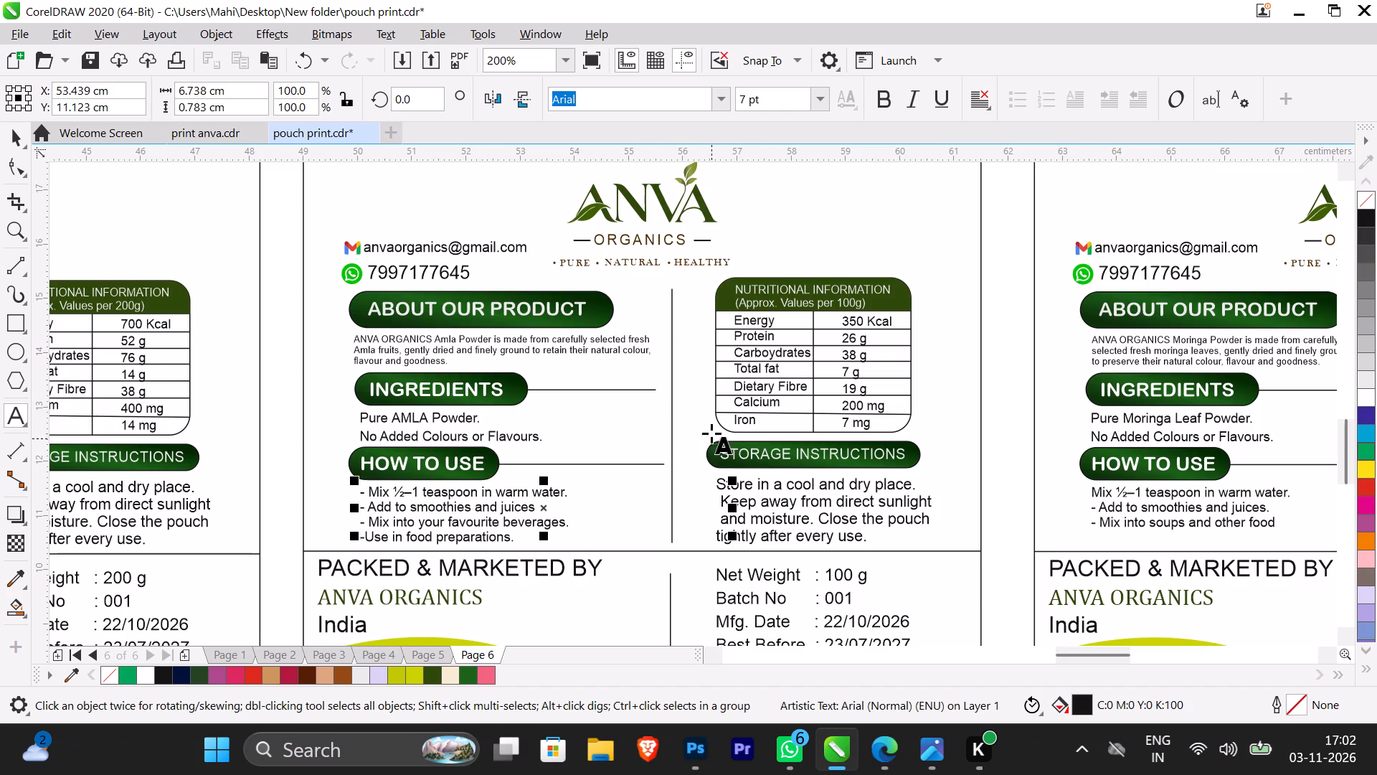
Delete the duplicated green 200 g moringa label beside the Amla 100 g label.
{"action": "left_click", "coordinate": [21, 139]}
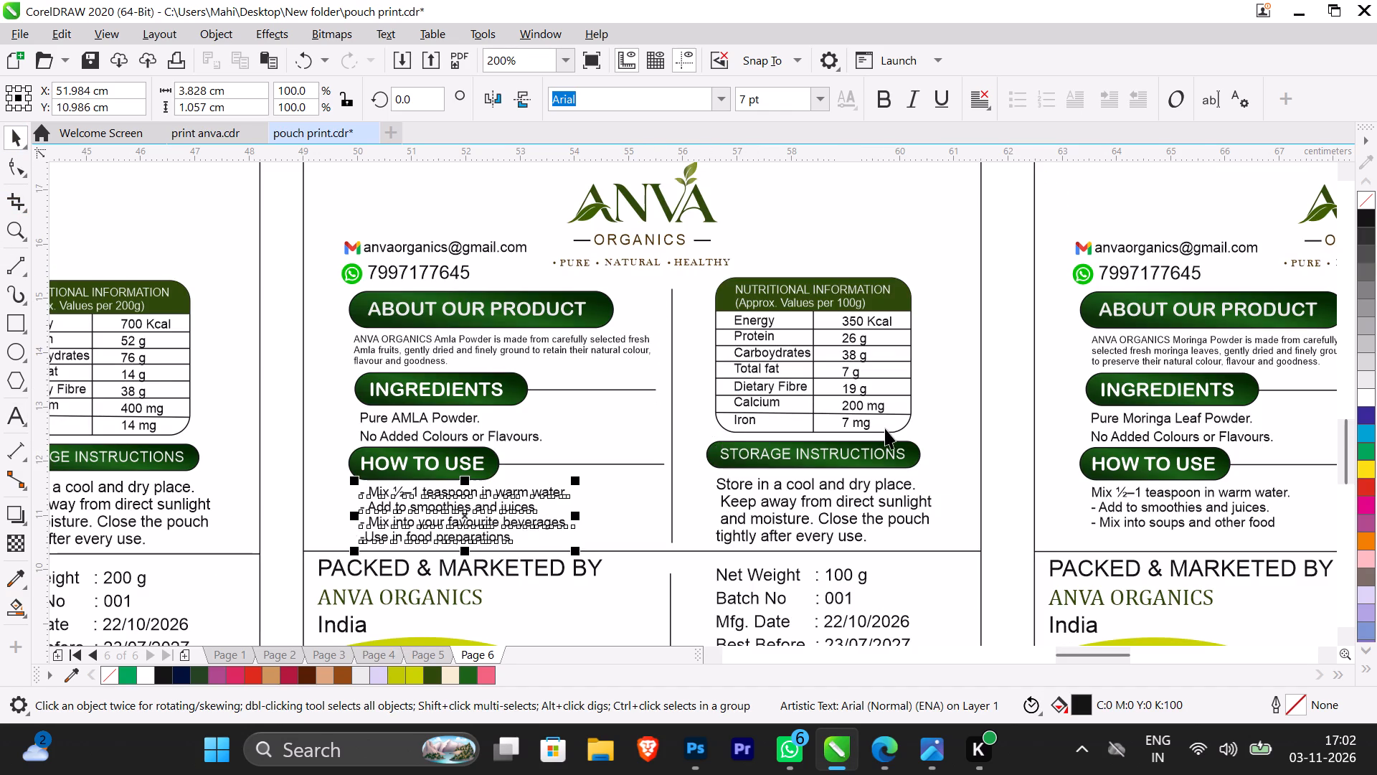
{"action": "scroll", "coordinate": [874, 421], "scroll_direction": "down", "scroll_amount": 2}
{"action": "left_click_drag", "start_coordinate": [1105, 530], "coordinate": [961, 400]}
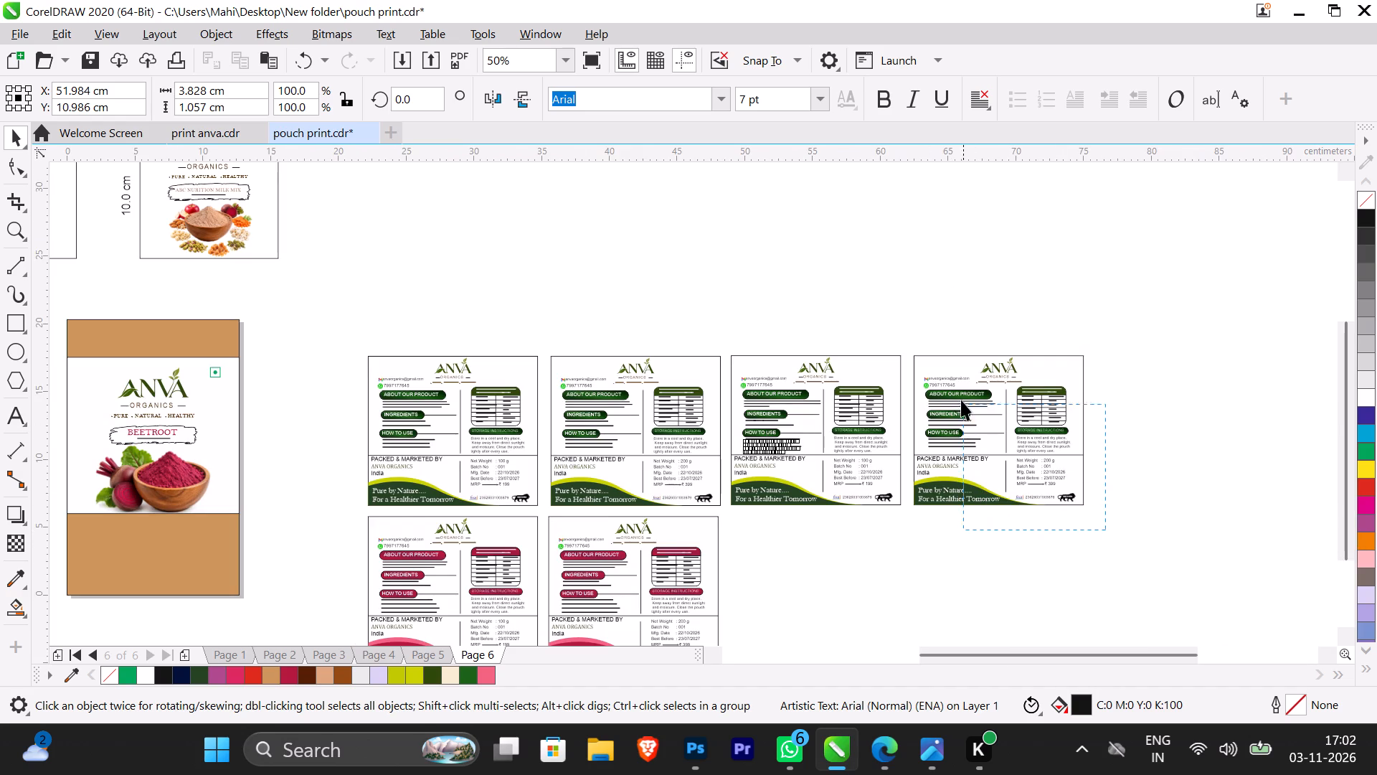
{"action": "left_click_drag", "start_coordinate": [961, 400], "coordinate": [910, 336]}
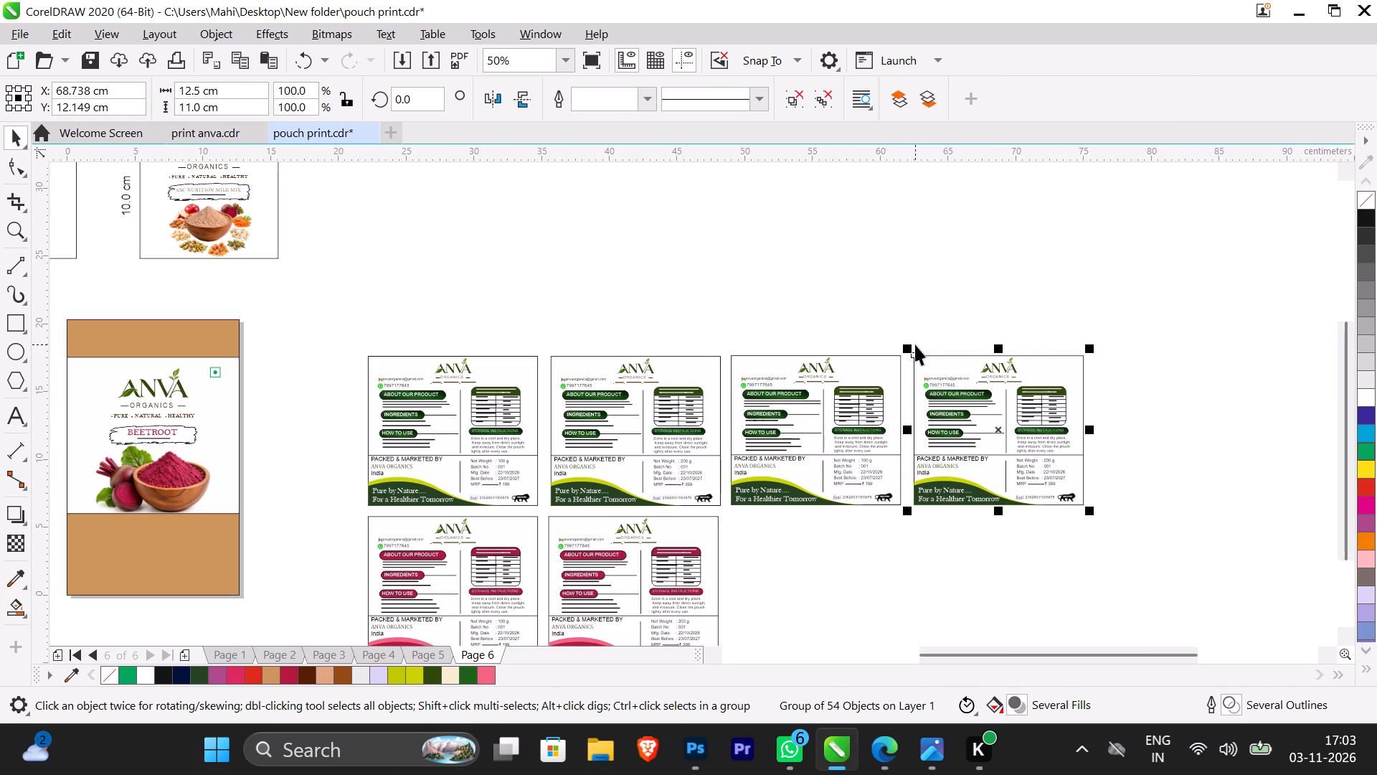
{"action": "key", "text": "BackSpace"}
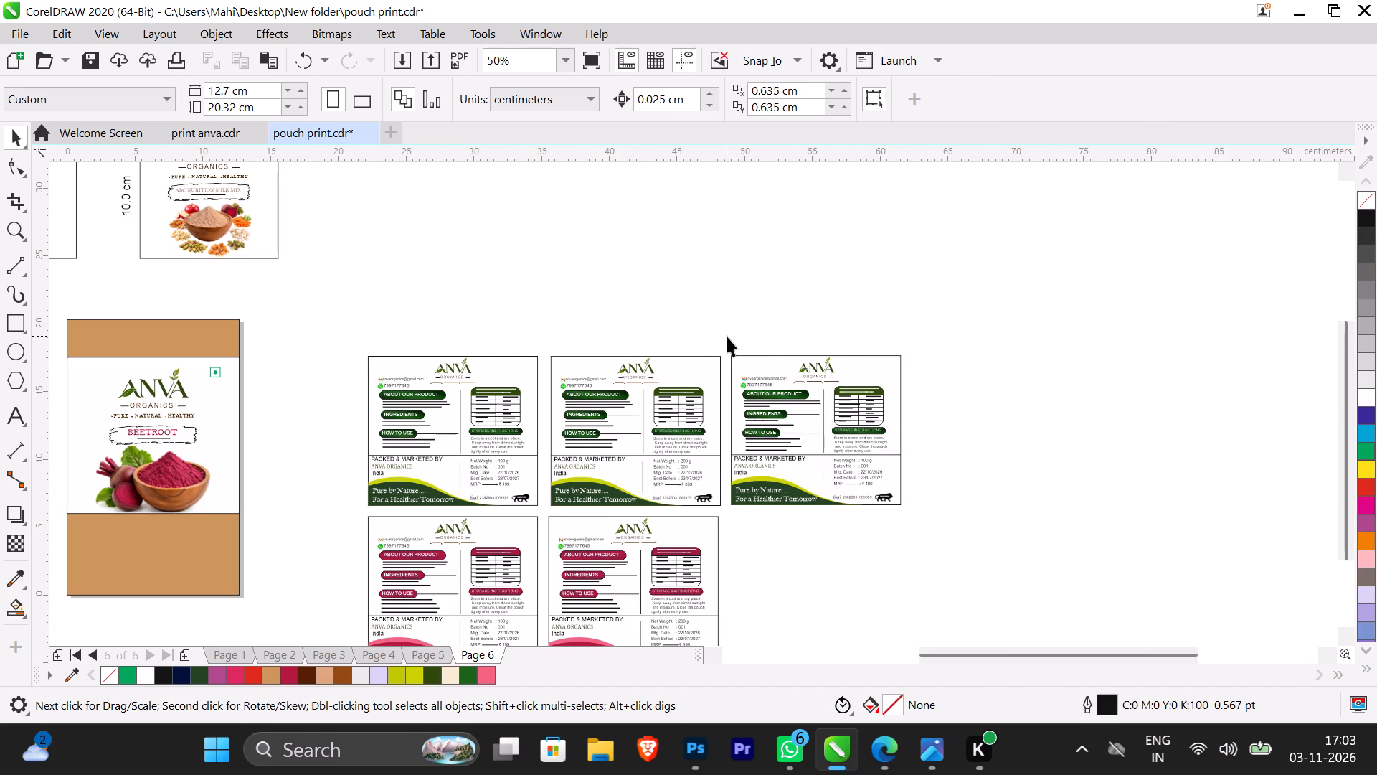
Duplicate the whole Amla 100 g label and place the copy directly beside it in the same row.
{"action": "left_click_drag", "start_coordinate": [724, 333], "coordinate": [936, 526]}
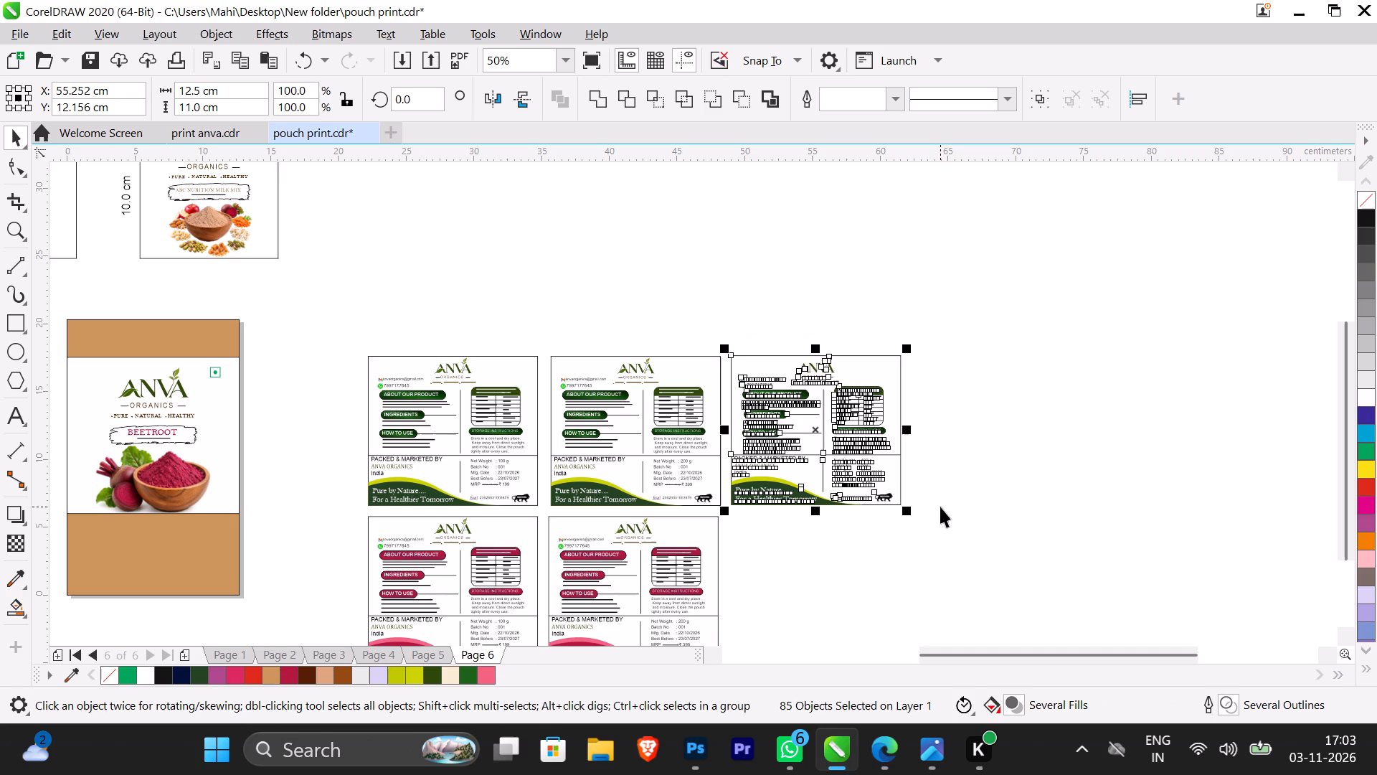
{"action": "key", "text": "plus"}
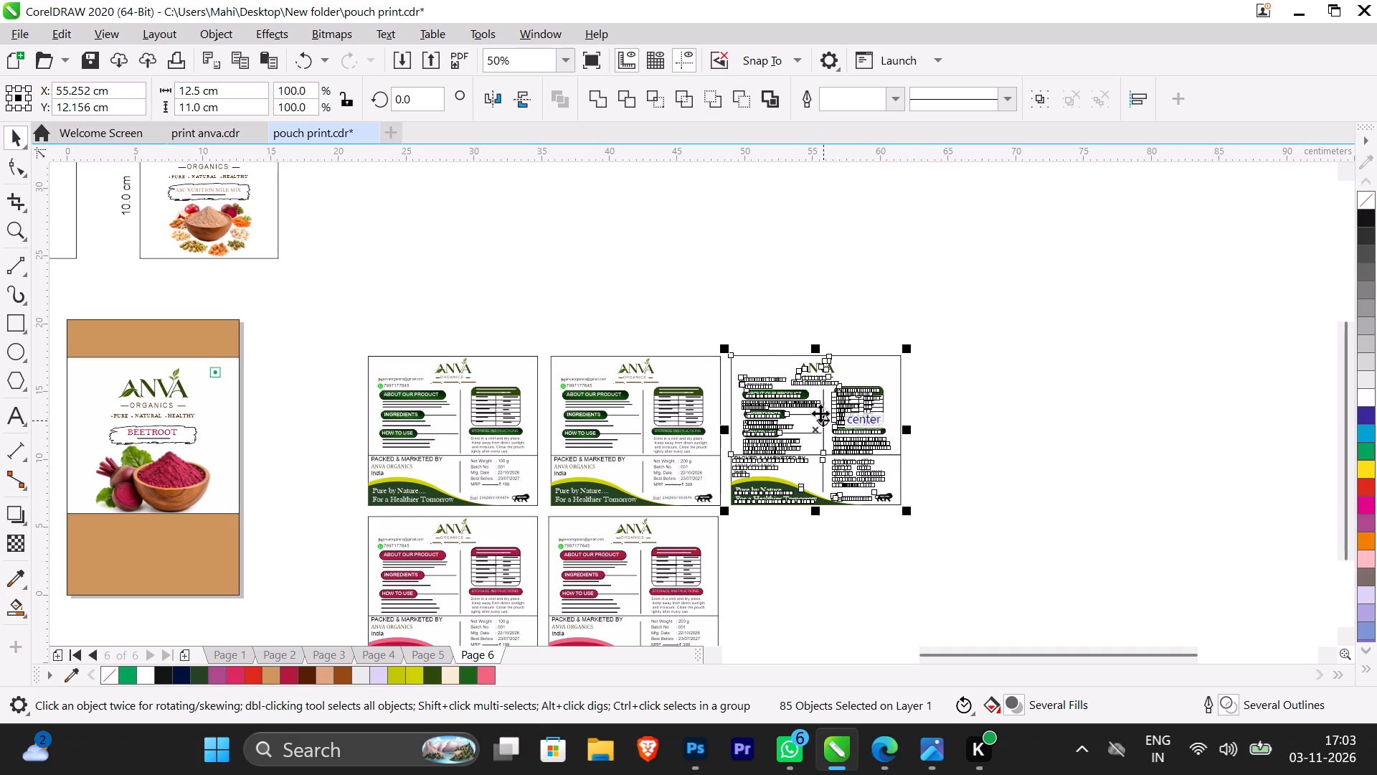
{"action": "left_click_drag", "start_coordinate": [820, 432], "coordinate": [990, 458]}
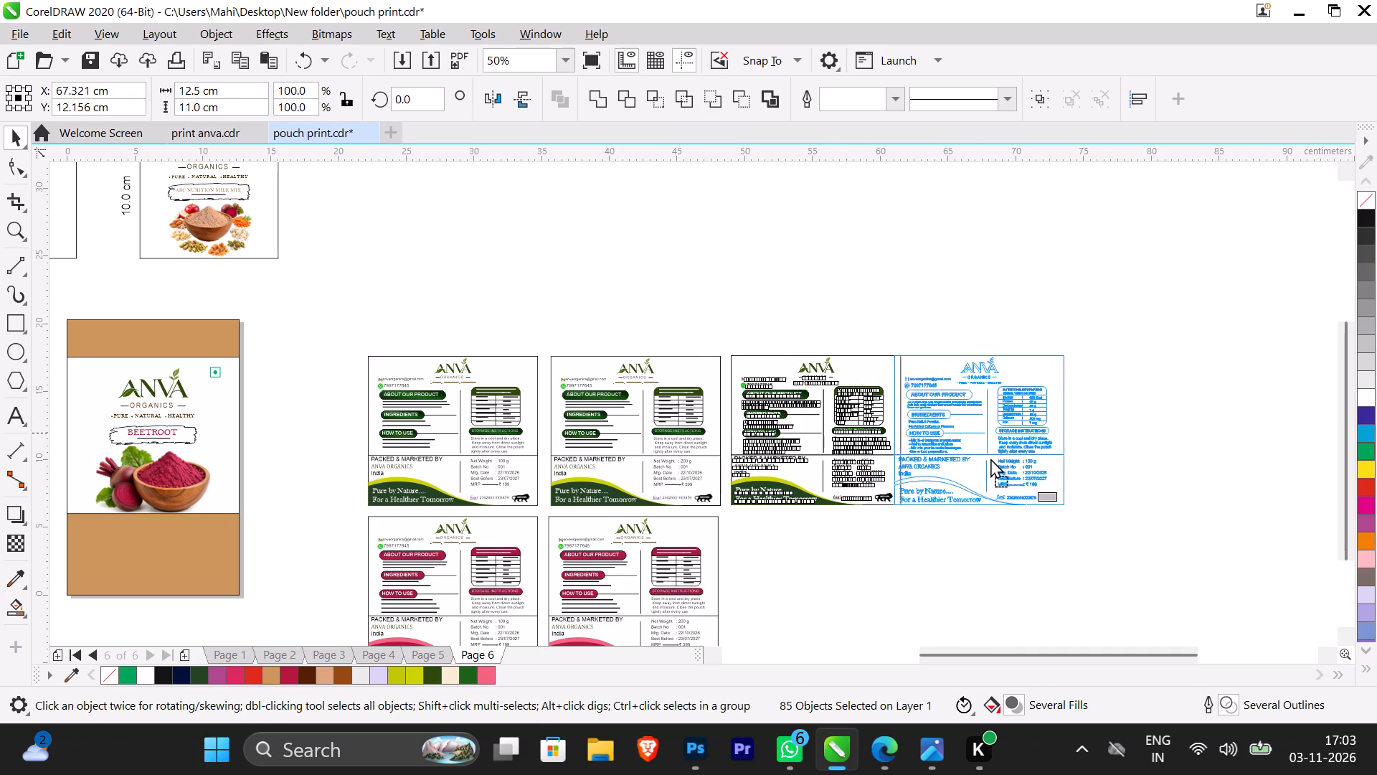
{"action": "left_click_drag", "start_coordinate": [990, 458], "coordinate": [995, 458]}
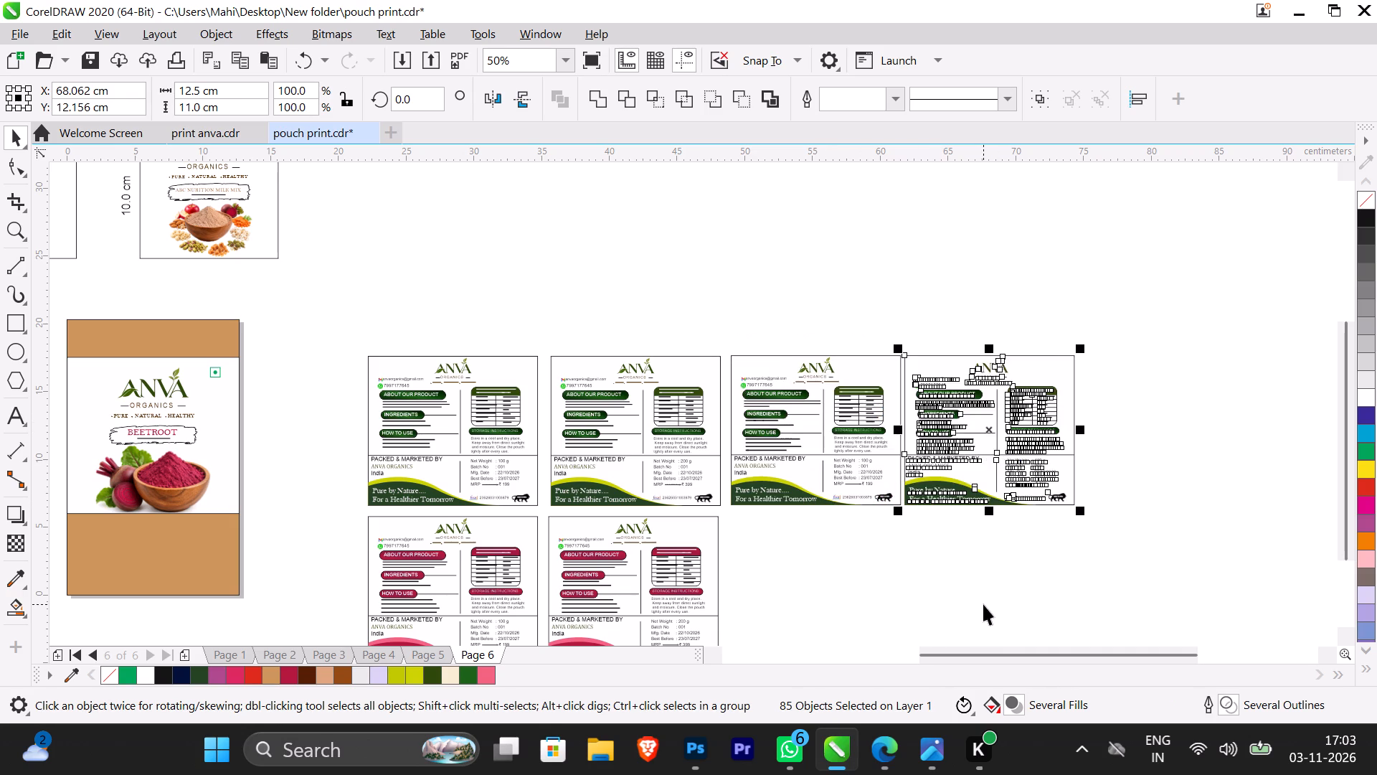
{"action": "left_click", "coordinate": [983, 604]}
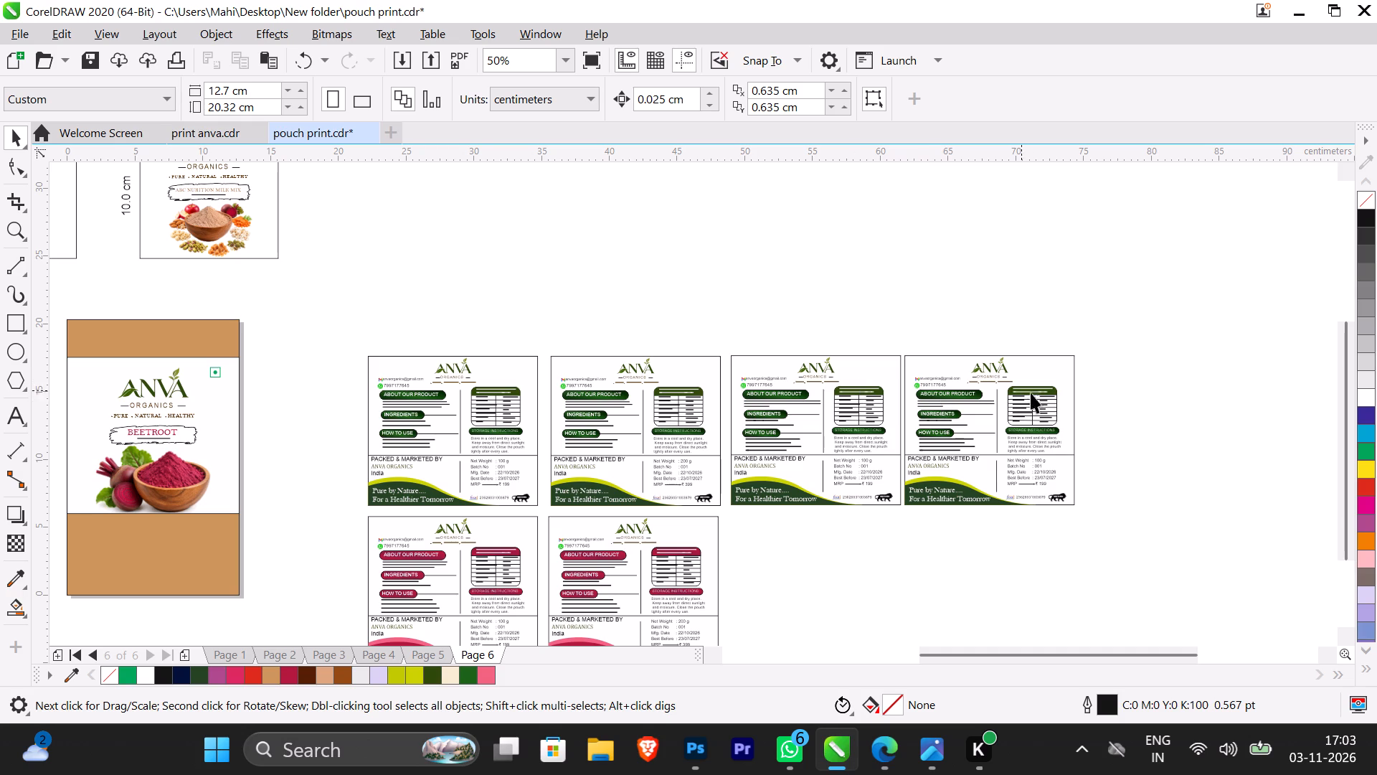
Change the nutritional table heading on the copied Amla label to "Approx. Values per 200g".
{"action": "scroll", "coordinate": [1081, 397], "scroll_direction": "up", "scroll_amount": 2}
{"action": "scroll", "coordinate": [929, 382], "scroll_direction": "up", "scroll_amount": 1}
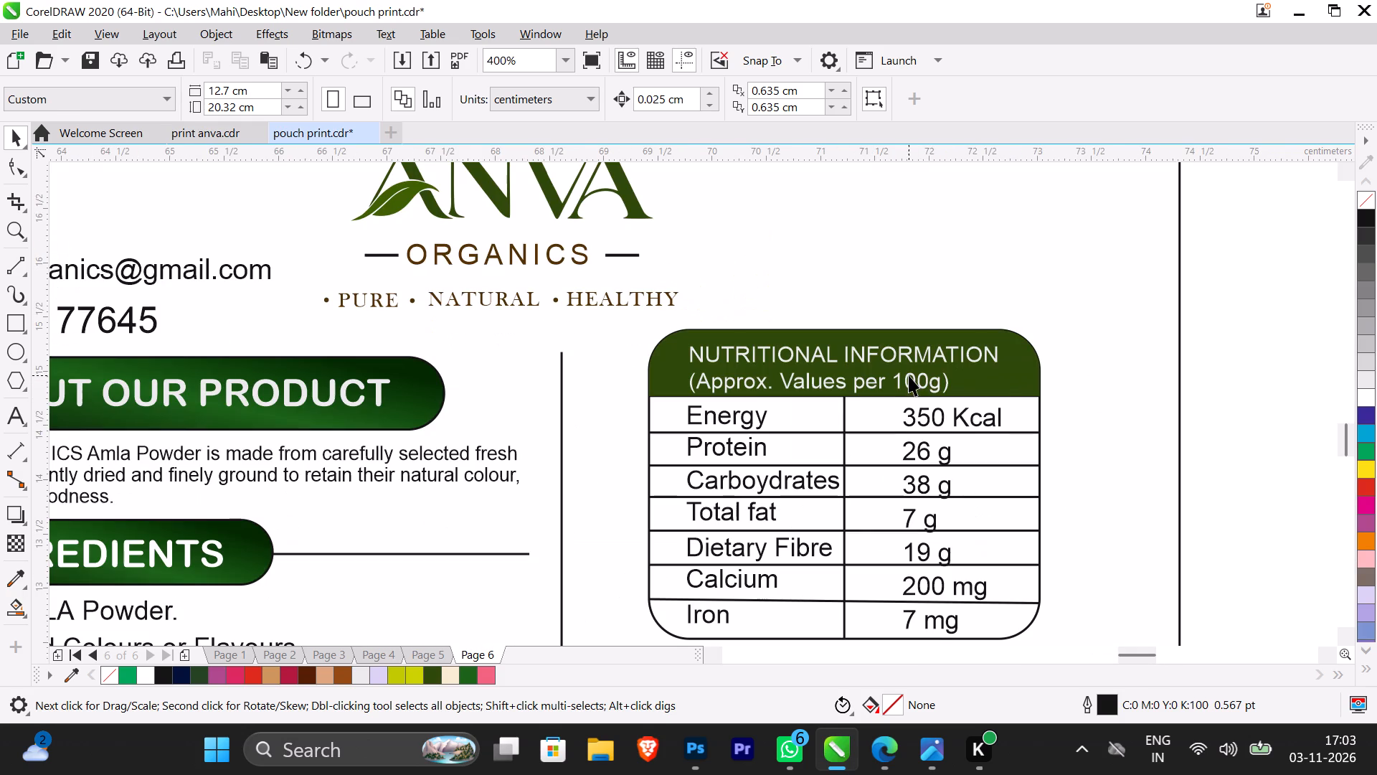
{"action": "triple_click", "coordinate": [907, 376]}
{"action": "key", "text": "BackSpace"}
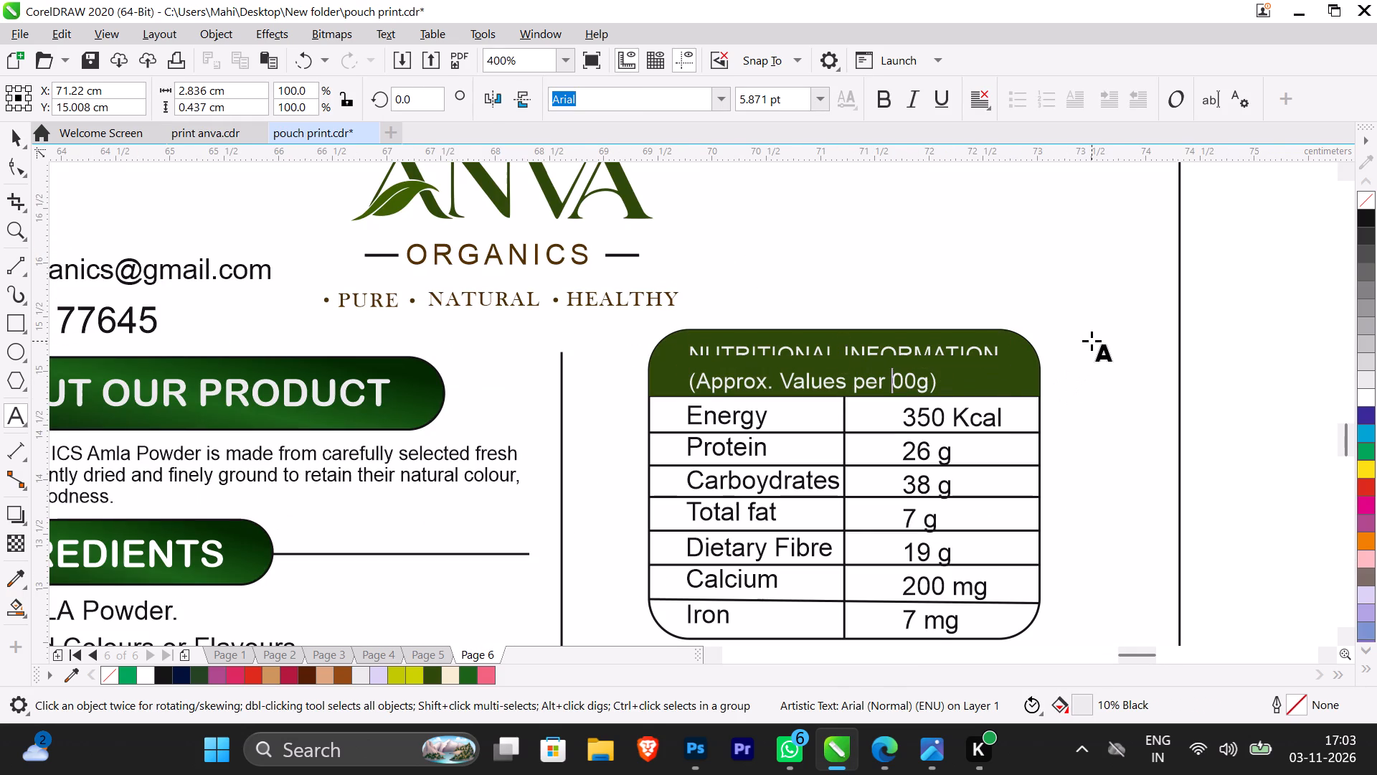
{"action": "key", "text": "2"}
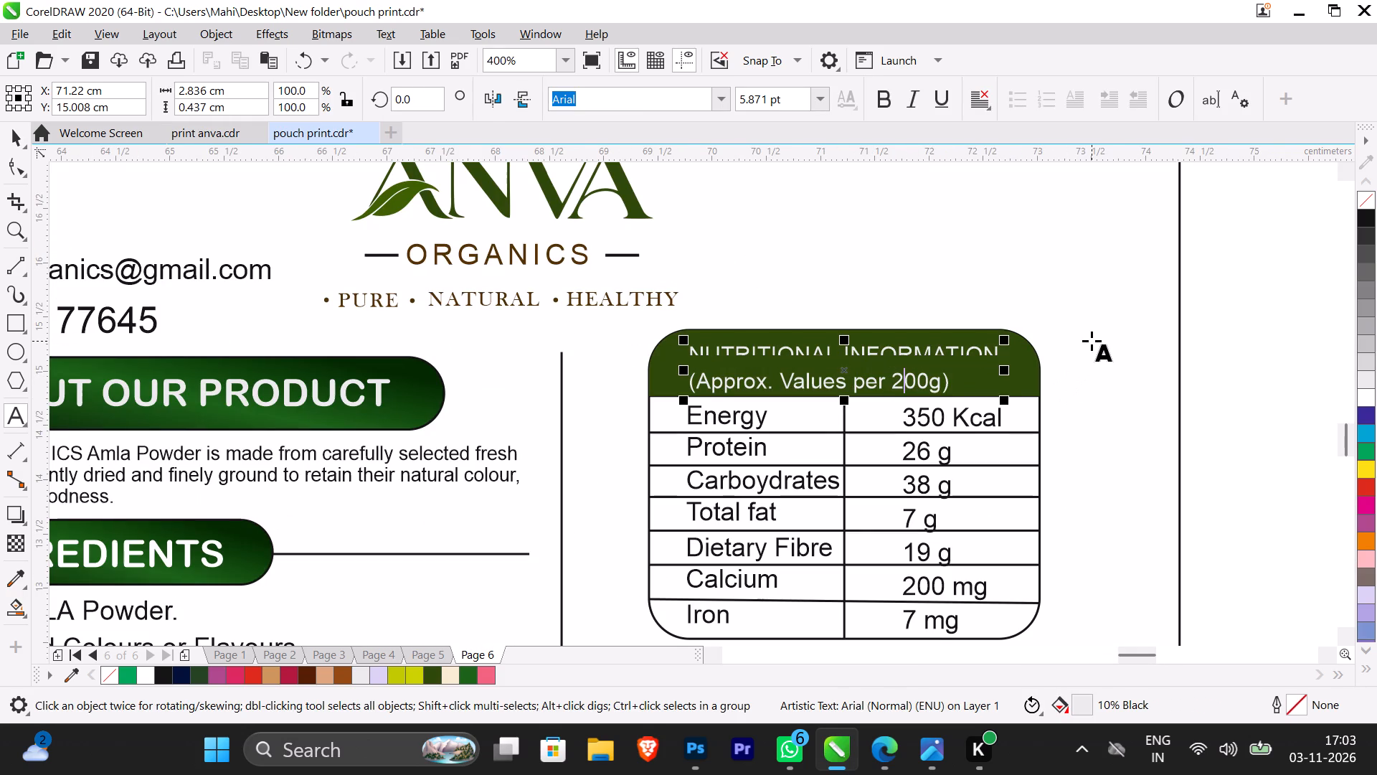
Change the net weight on the copied Amla label to 200 g.
{"action": "scroll", "coordinate": [1136, 429], "scroll_direction": "down", "scroll_amount": 2}
{"action": "scroll", "coordinate": [1103, 560], "scroll_direction": "up", "scroll_amount": 2}
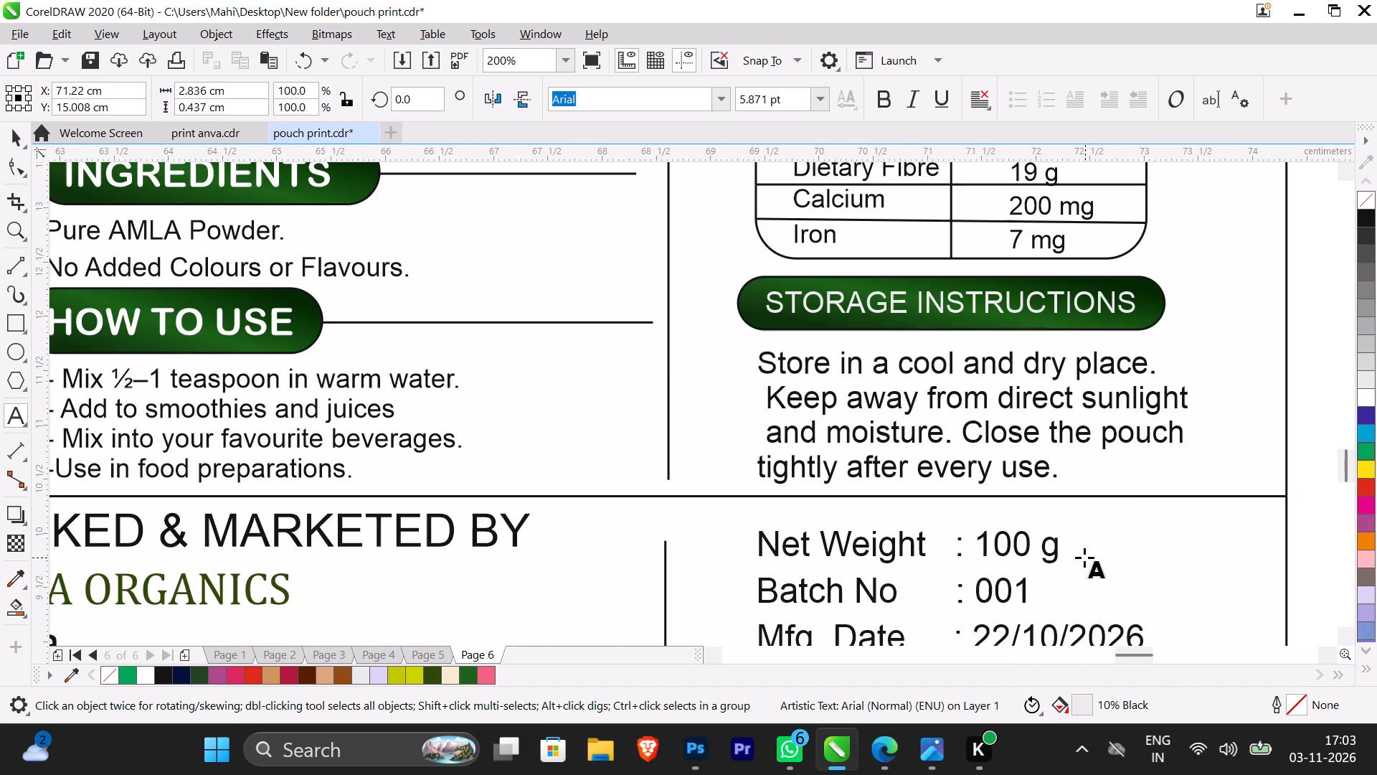
{"action": "left_click", "coordinate": [993, 542]}
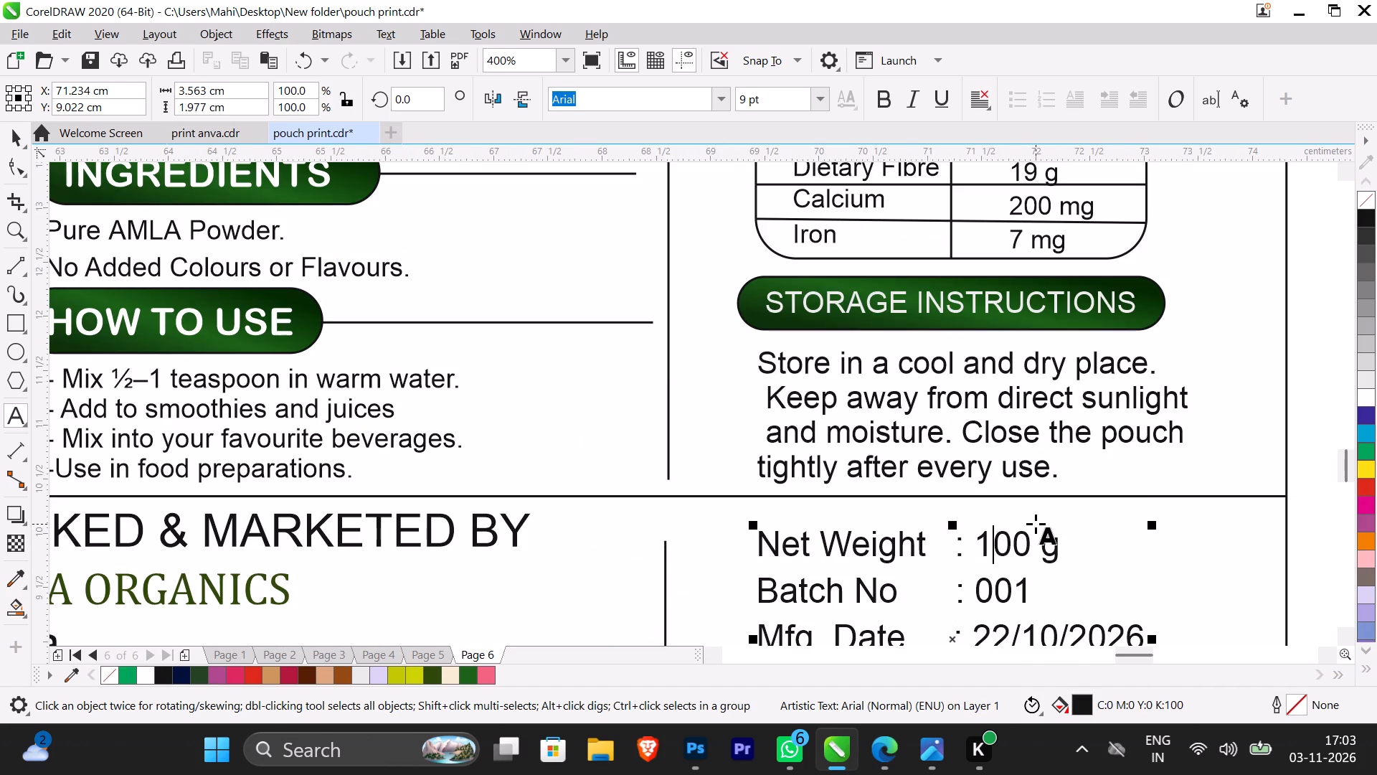
{"action": "key", "text": "BackSpace"}
{"action": "key", "text": "2"}
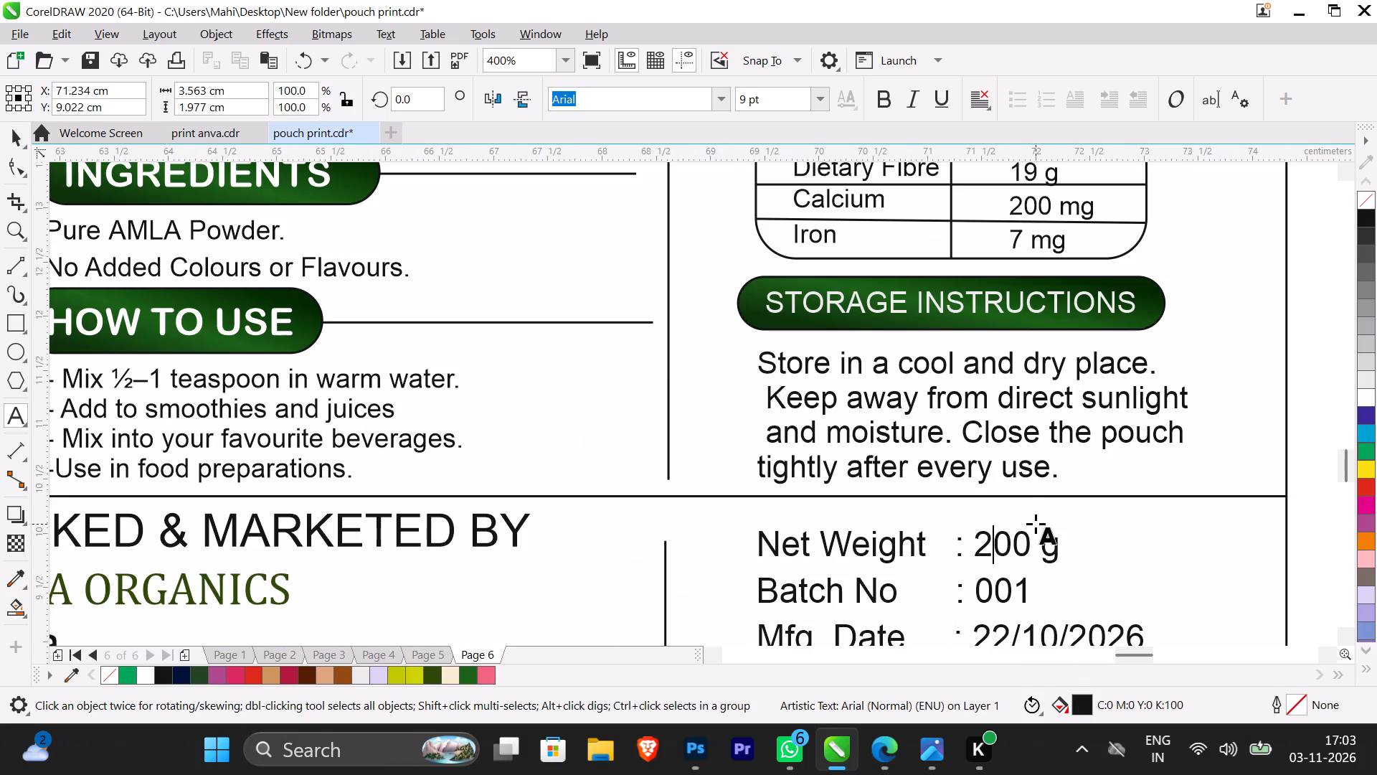
Change the MRP on the 200 g Amla label to ₹ 399.
{"action": "scroll", "coordinate": [981, 409], "scroll_direction": "down", "scroll_amount": 2}
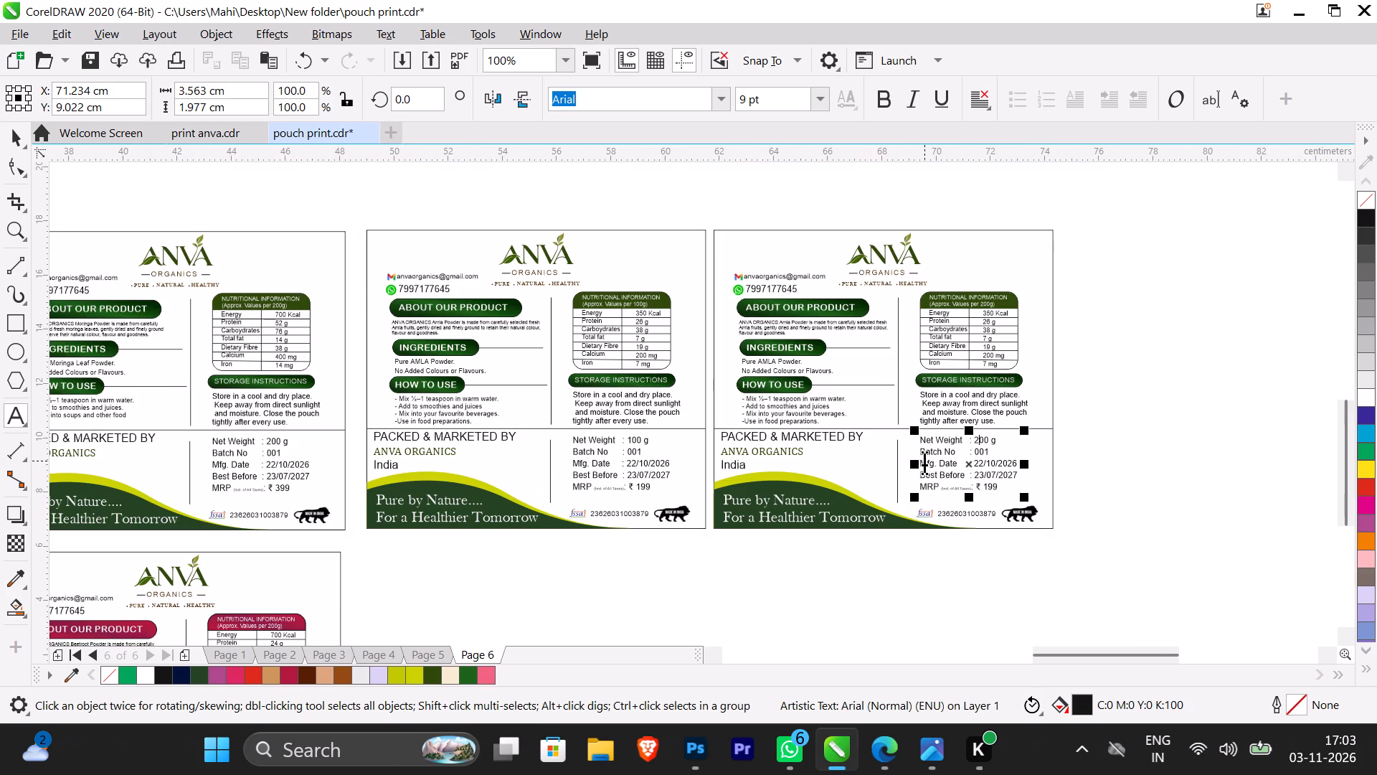
{"action": "scroll", "coordinate": [591, 338], "scroll_direction": "up", "scroll_amount": 1}
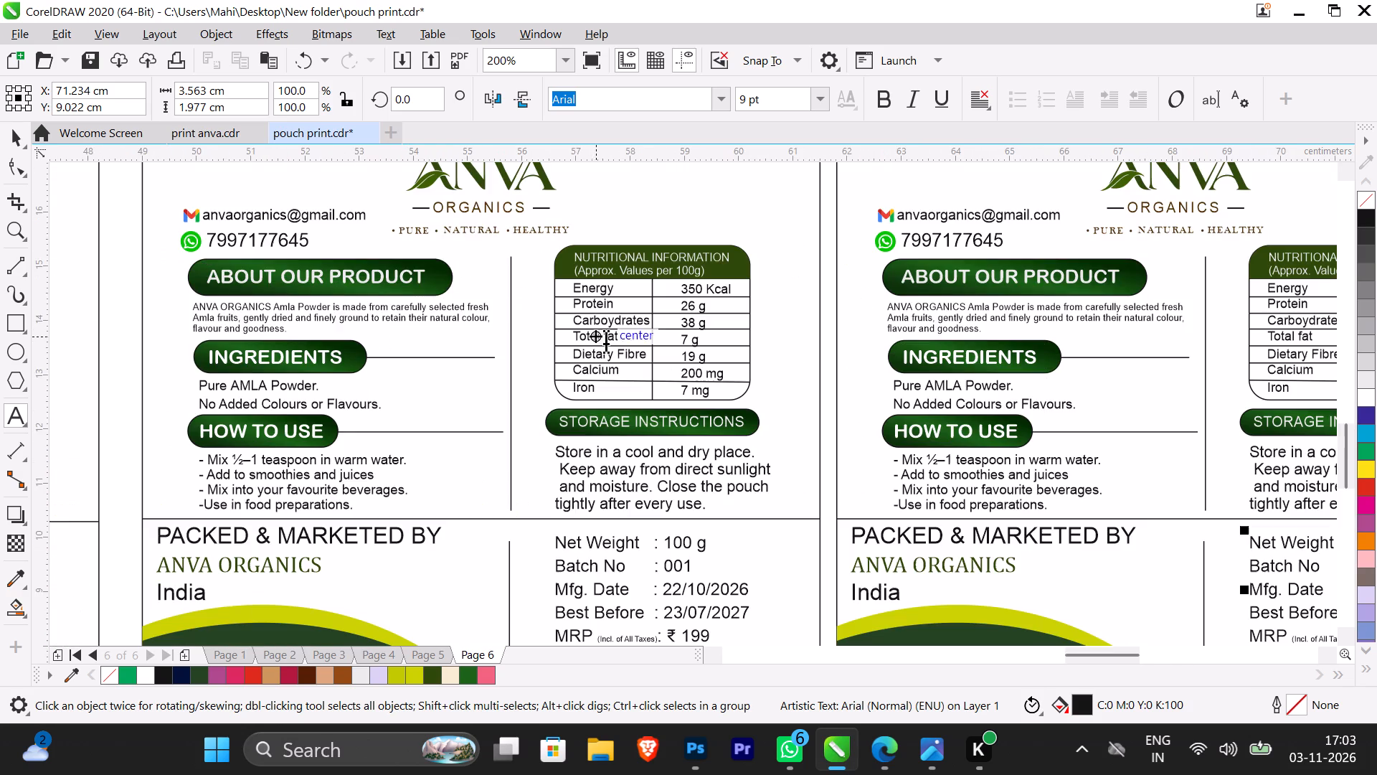
{"action": "scroll", "coordinate": [1107, 473], "scroll_direction": "down", "scroll_amount": 2}
{"action": "scroll", "coordinate": [1262, 513], "scroll_direction": "up", "scroll_amount": 2}
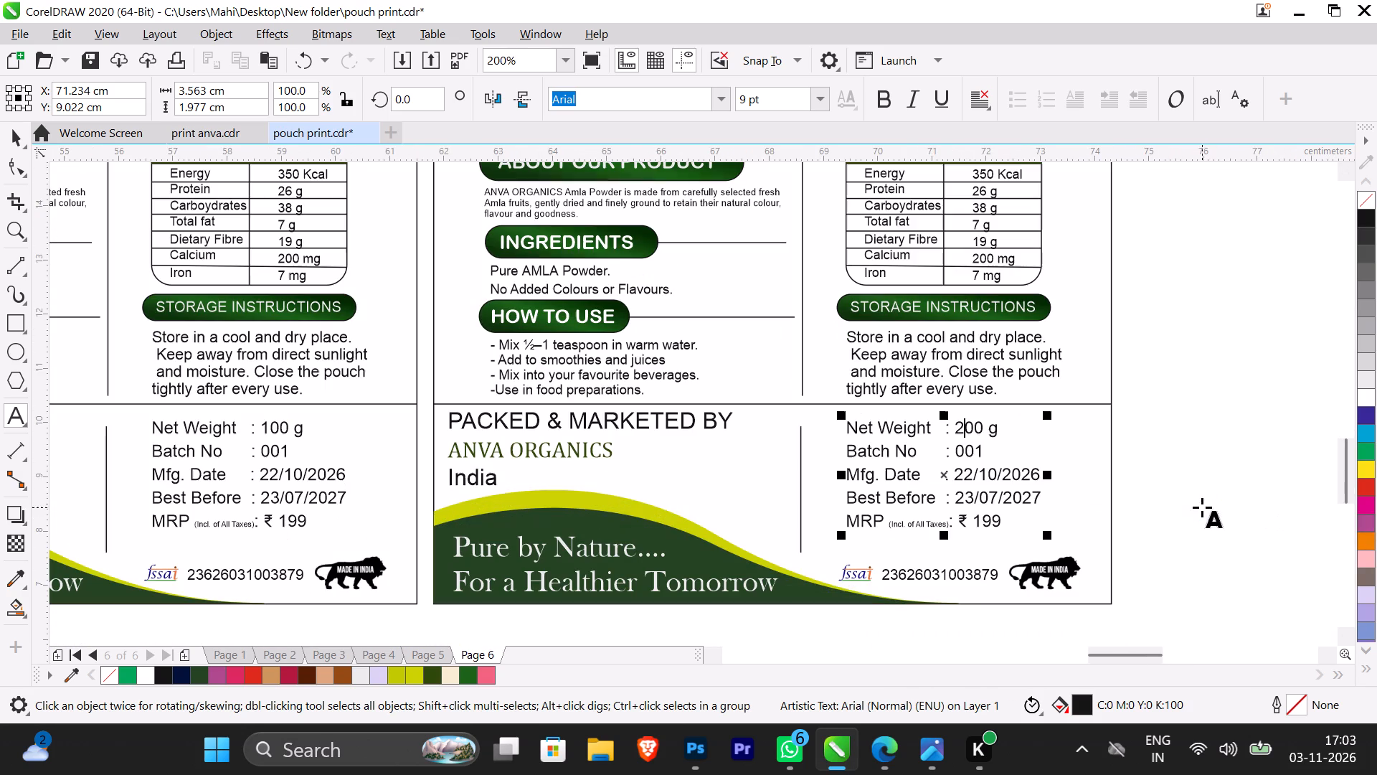
{"action": "left_click", "coordinate": [983, 520]}
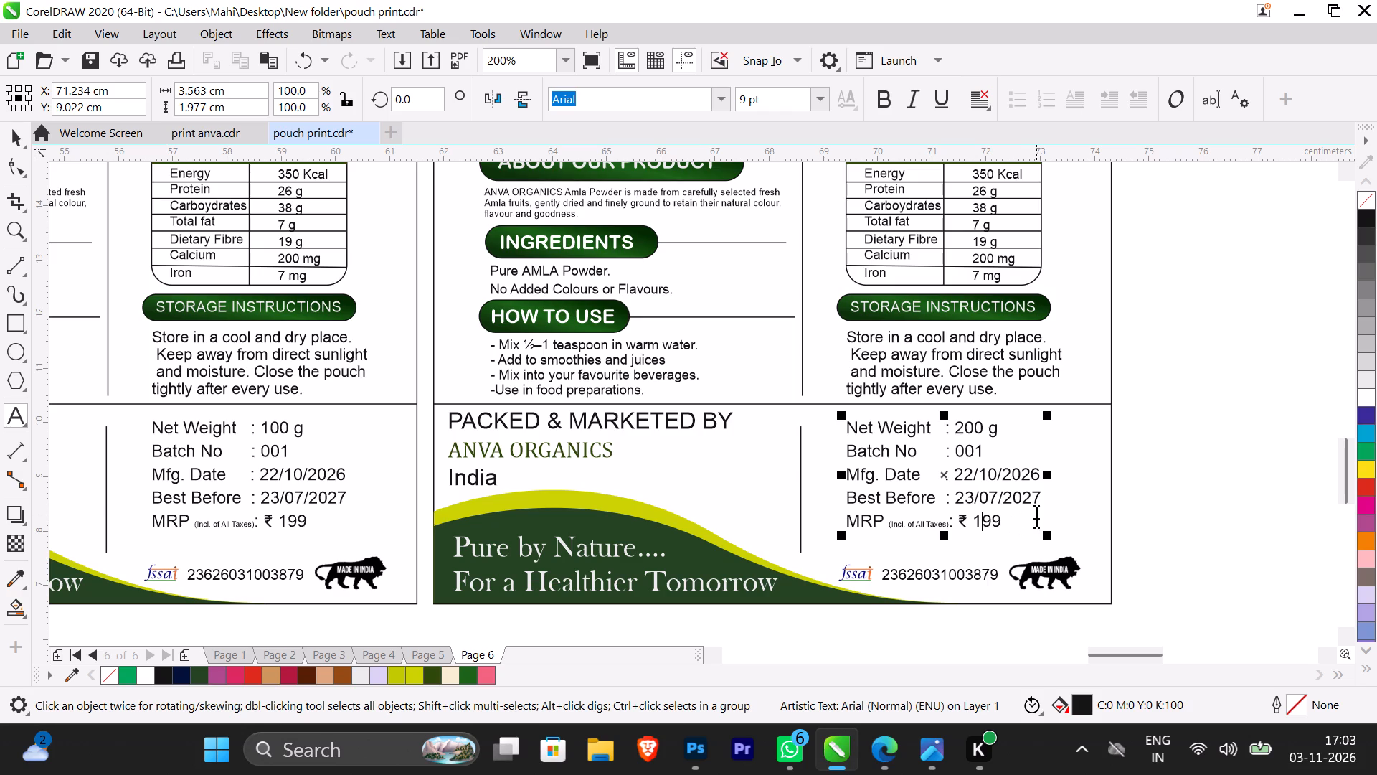
{"action": "key", "text": "BackSpace"}
{"action": "key", "text": "3"}
Change the MRP on the original 100 g Amla label to ₹ 189.
{"action": "scroll", "coordinate": [951, 489], "scroll_direction": "down", "scroll_amount": 2}
{"action": "scroll", "coordinate": [699, 421], "scroll_direction": "up", "scroll_amount": 1}
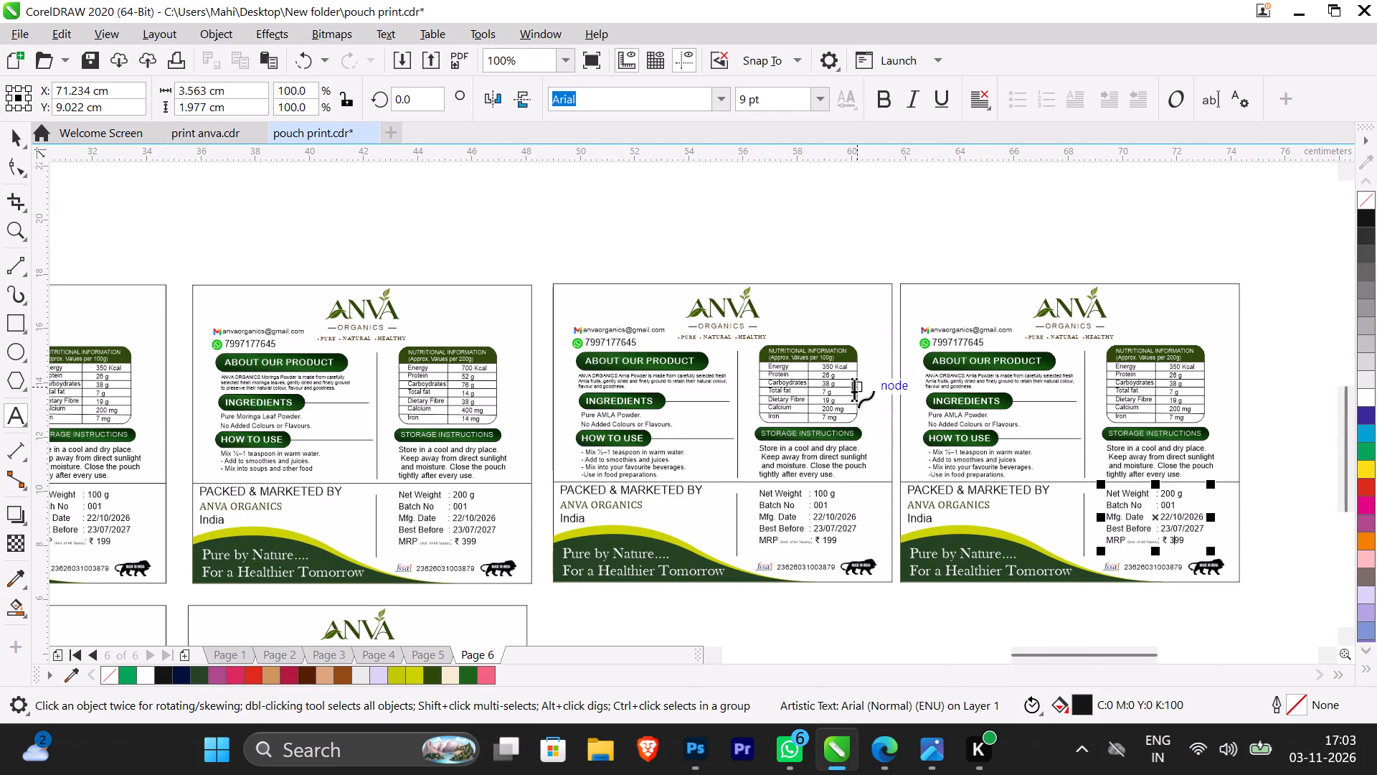
{"action": "scroll", "coordinate": [870, 469], "scroll_direction": "up", "scroll_amount": 1}
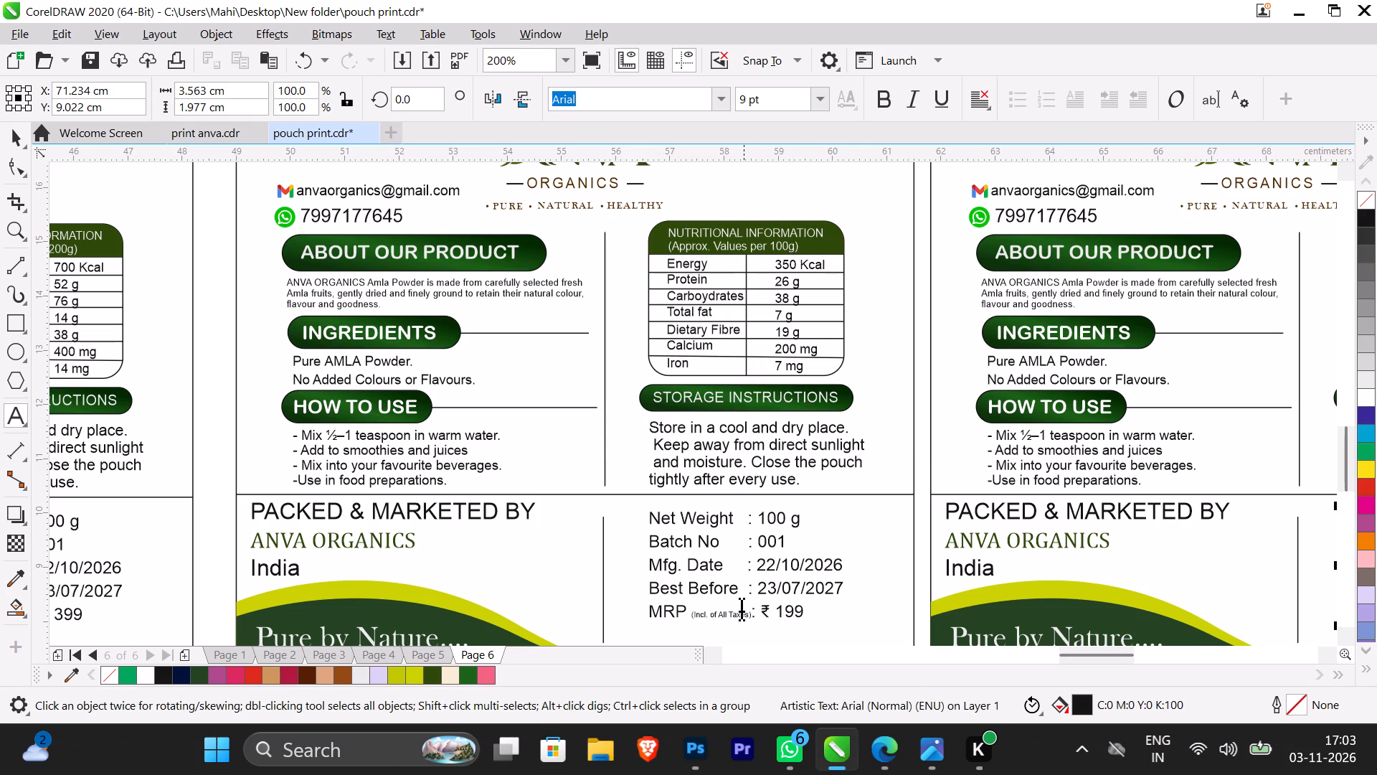
{"action": "left_click", "coordinate": [803, 605]}
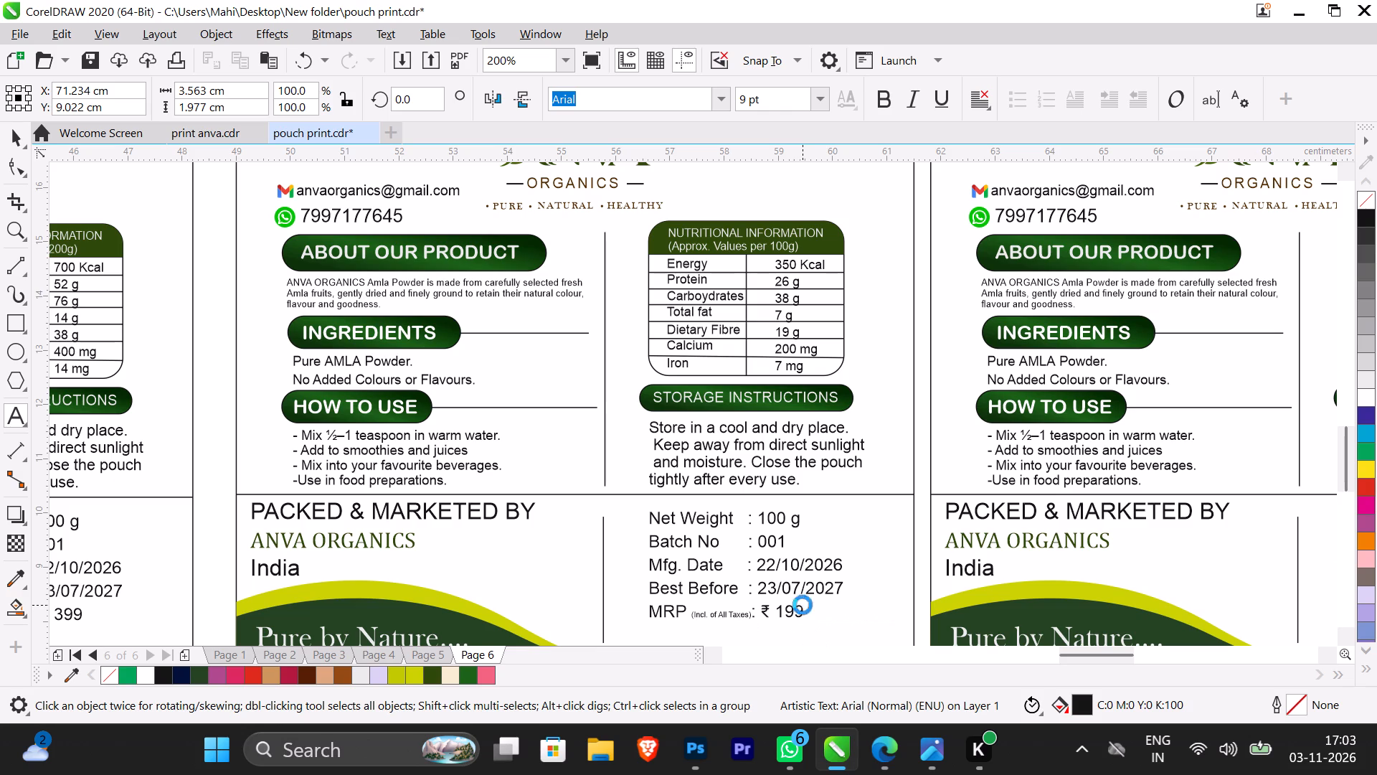
{"action": "left_click", "coordinate": [795, 608]}
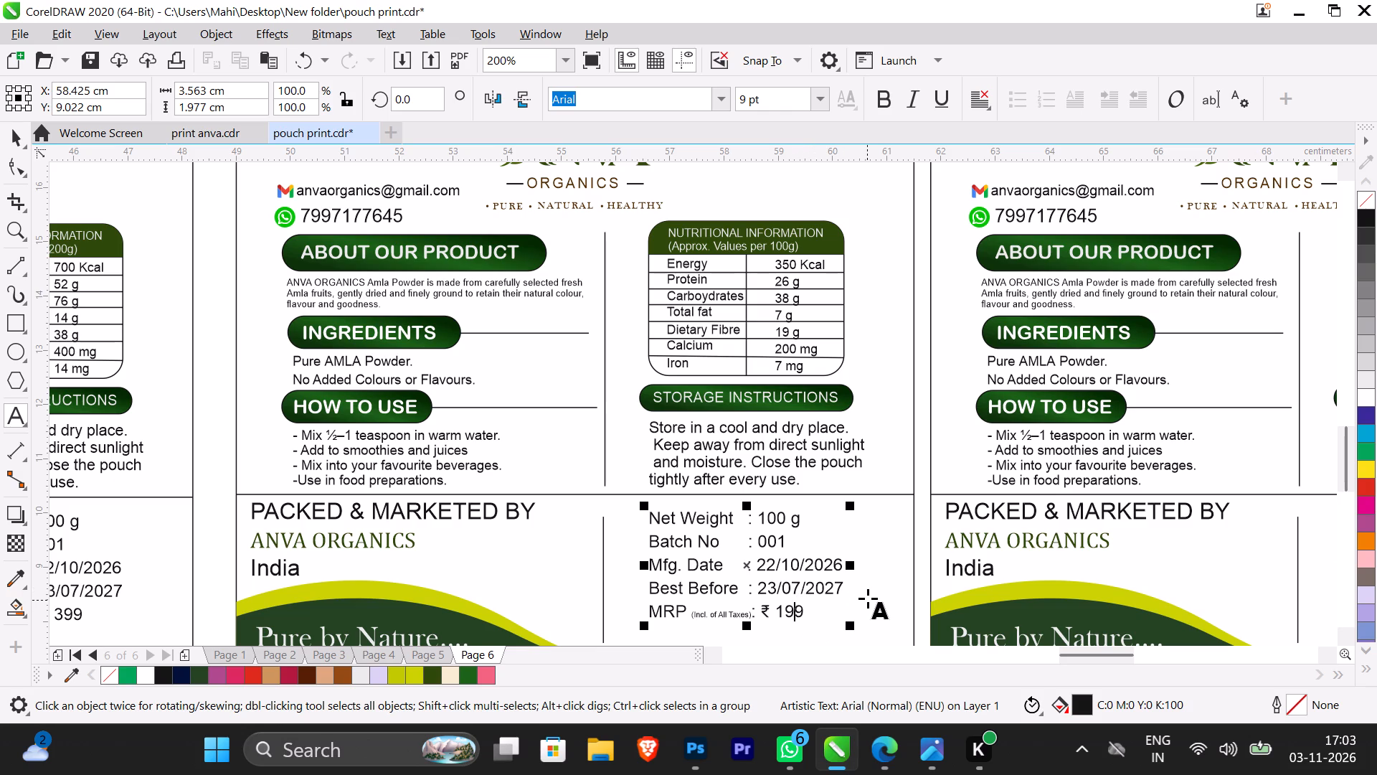
{"action": "key", "text": "BackSpace"}
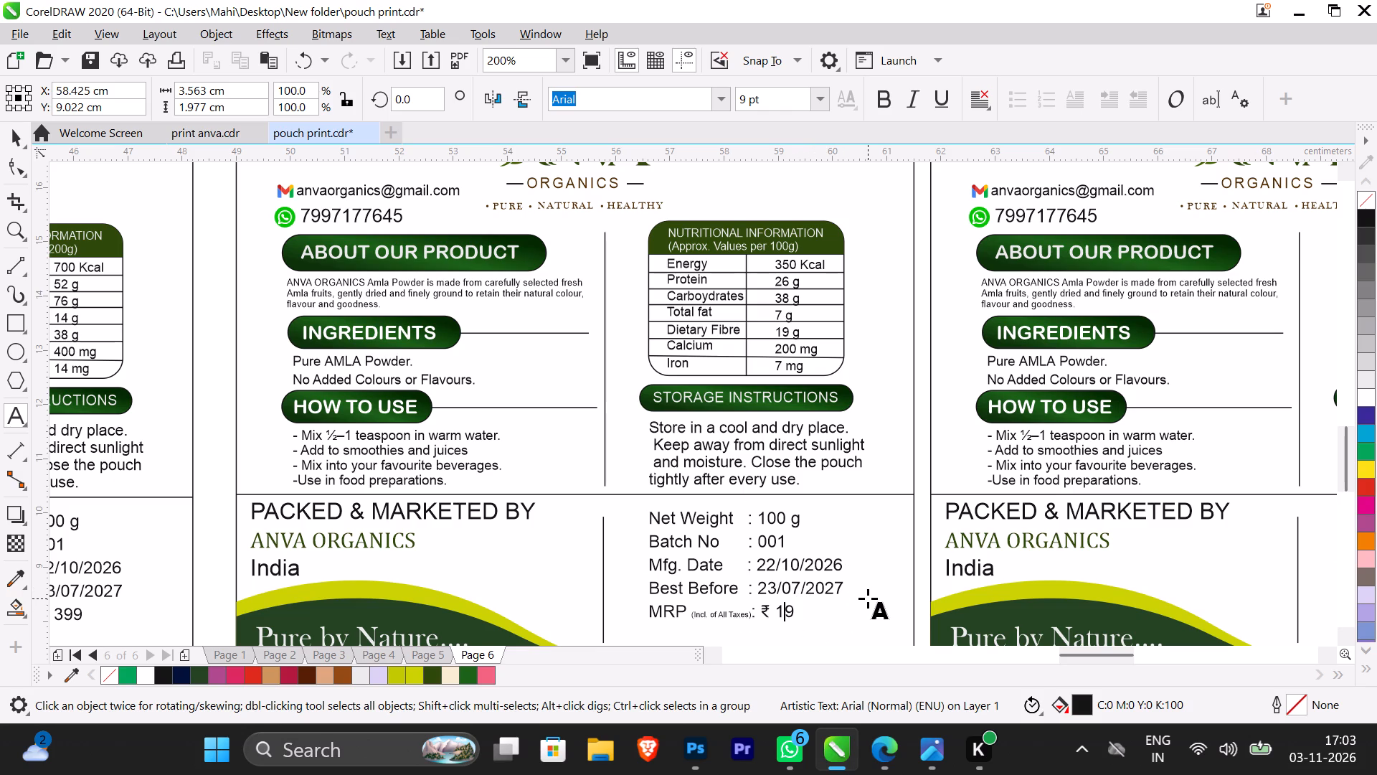
{"action": "key", "text": "5"}
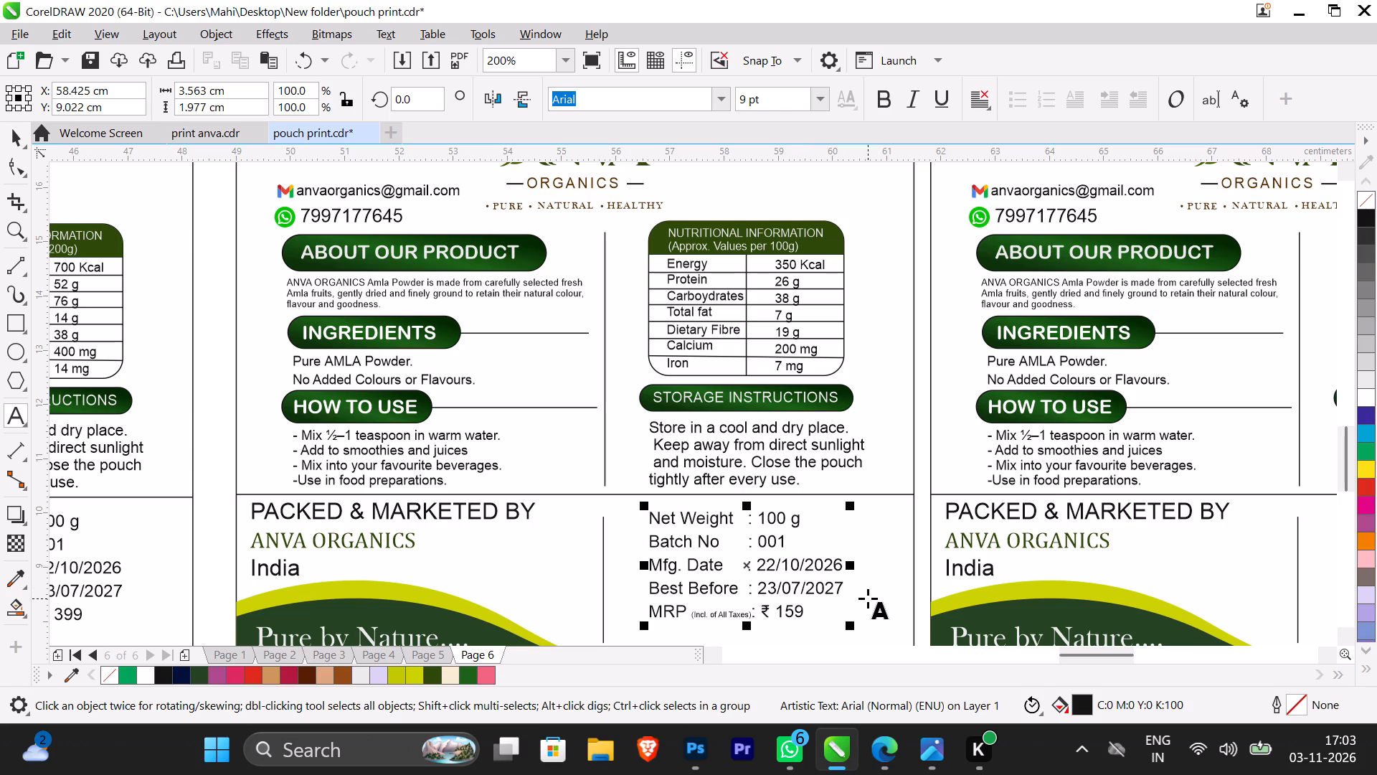
{"action": "key", "text": "BackSpace"}
{"action": "key", "text": "8"}
Change the MRP on the 200 g Amla label to ₹ 389.
{"action": "scroll", "coordinate": [869, 598], "scroll_direction": "down", "scroll_amount": 1}
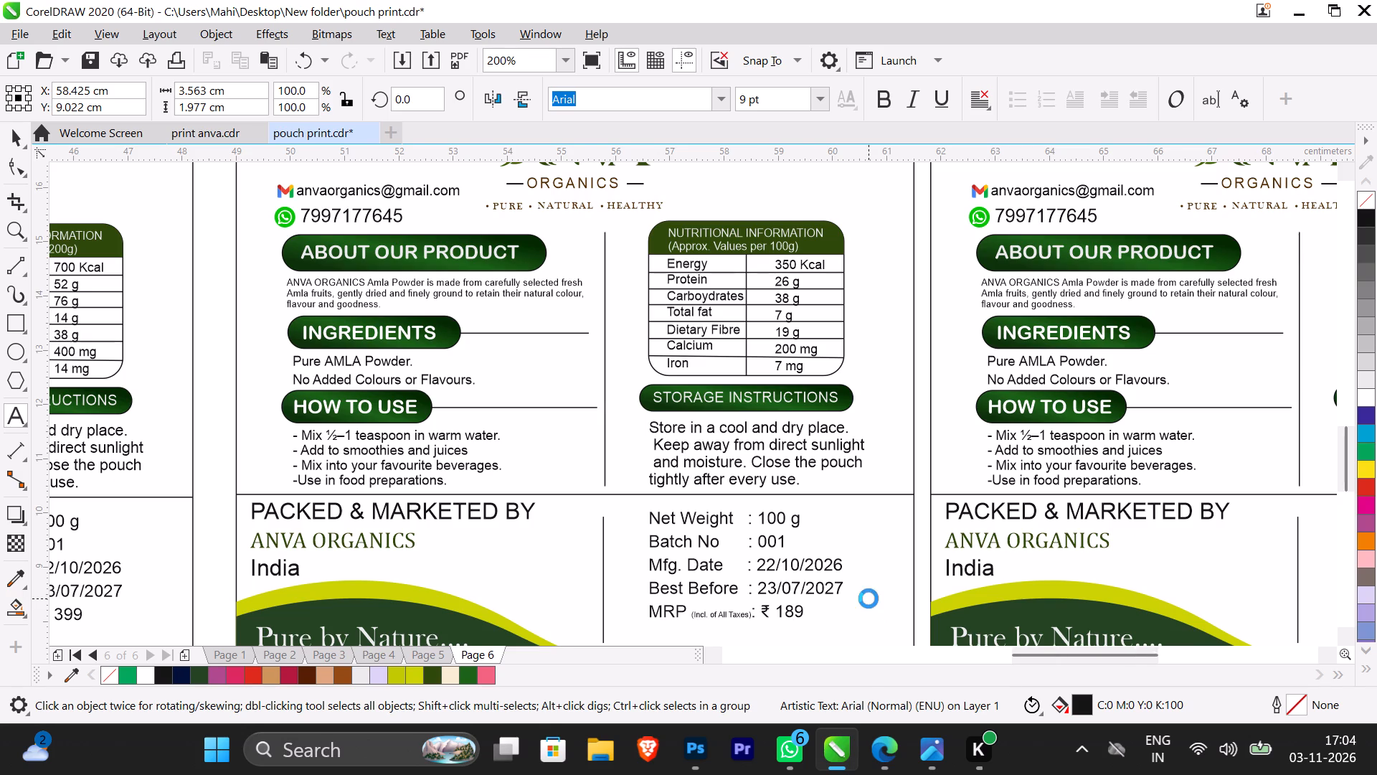
{"action": "scroll", "coordinate": [869, 598], "scroll_direction": "down", "scroll_amount": 1}
{"action": "scroll", "coordinate": [1027, 613], "scroll_direction": "up", "scroll_amount": 2}
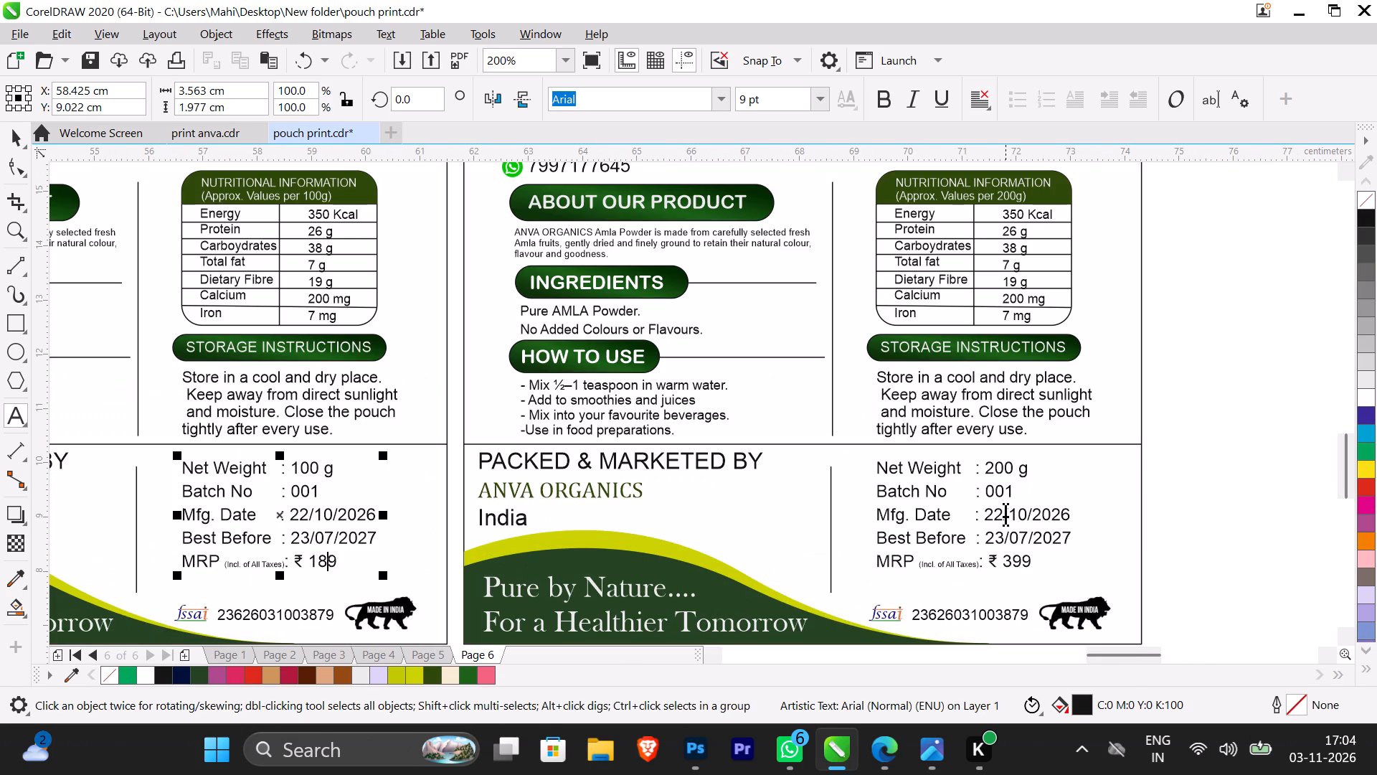
{"action": "left_click", "coordinate": [1021, 565]}
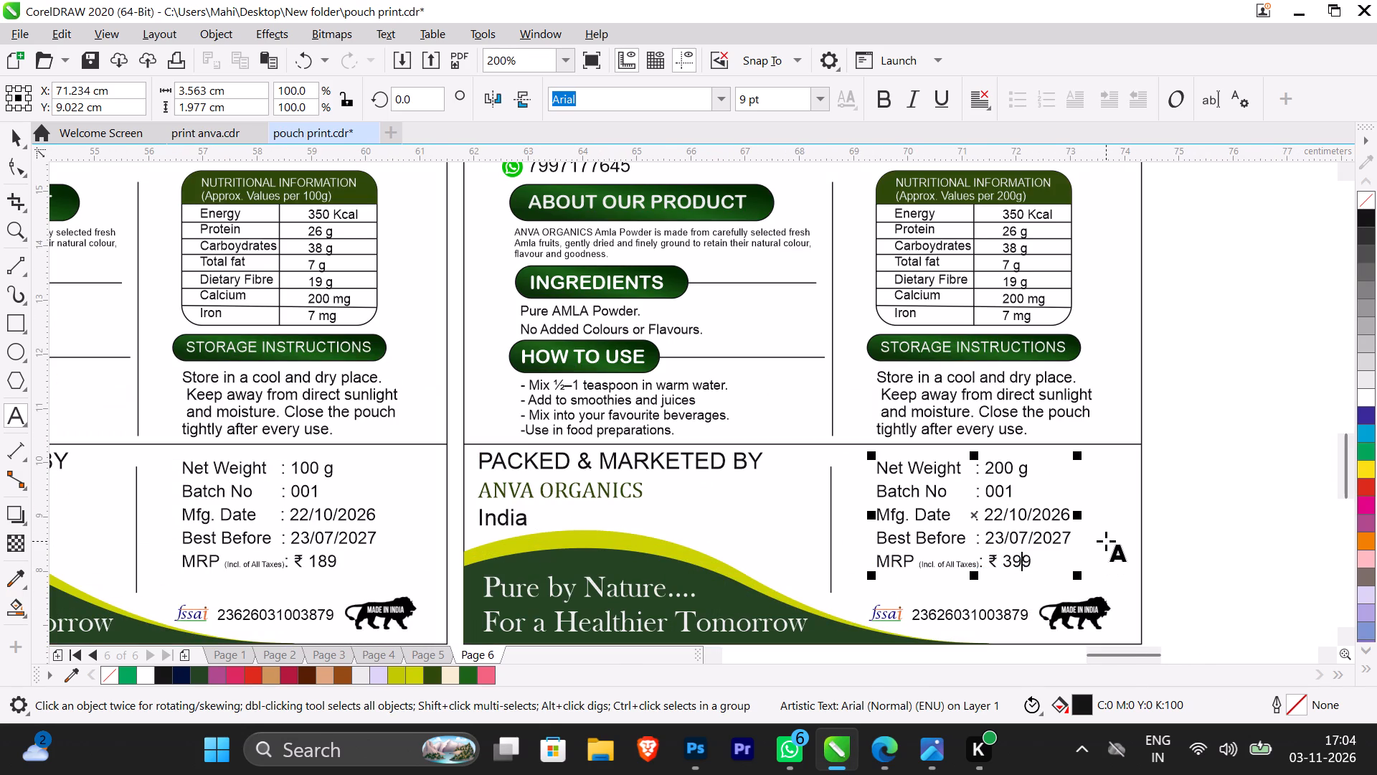
{"action": "key", "text": "BackSpace"}
{"action": "key", "text": "8"}
Move the complete nutritional table on the 100 g Amla label up about 0.17 cm, away from the storage instructions heading.
{"action": "scroll", "coordinate": [220, 256], "scroll_direction": "down", "scroll_amount": 1}
{"action": "scroll", "coordinate": [187, 257], "scroll_direction": "up", "scroll_amount": 2}
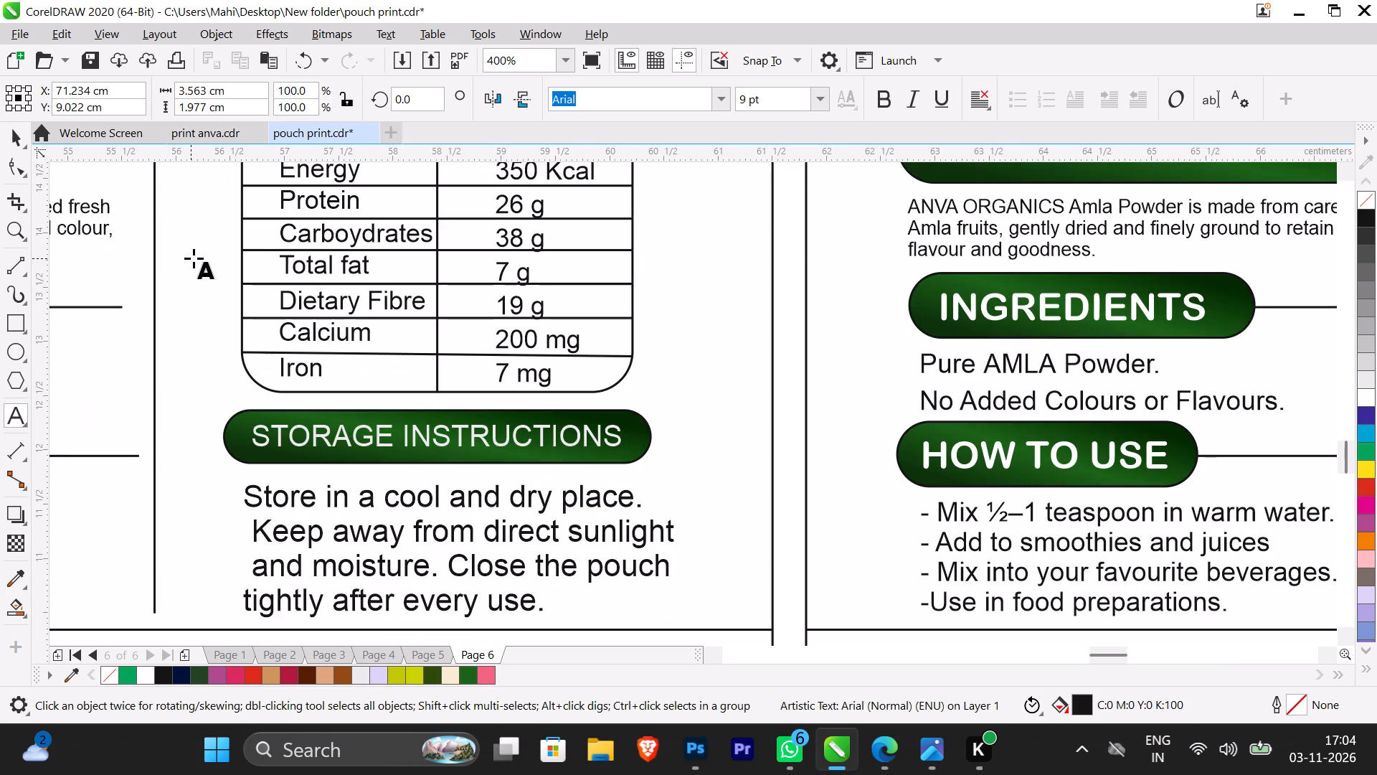
{"action": "scroll", "coordinate": [260, 239], "scroll_direction": "down", "scroll_amount": 2}
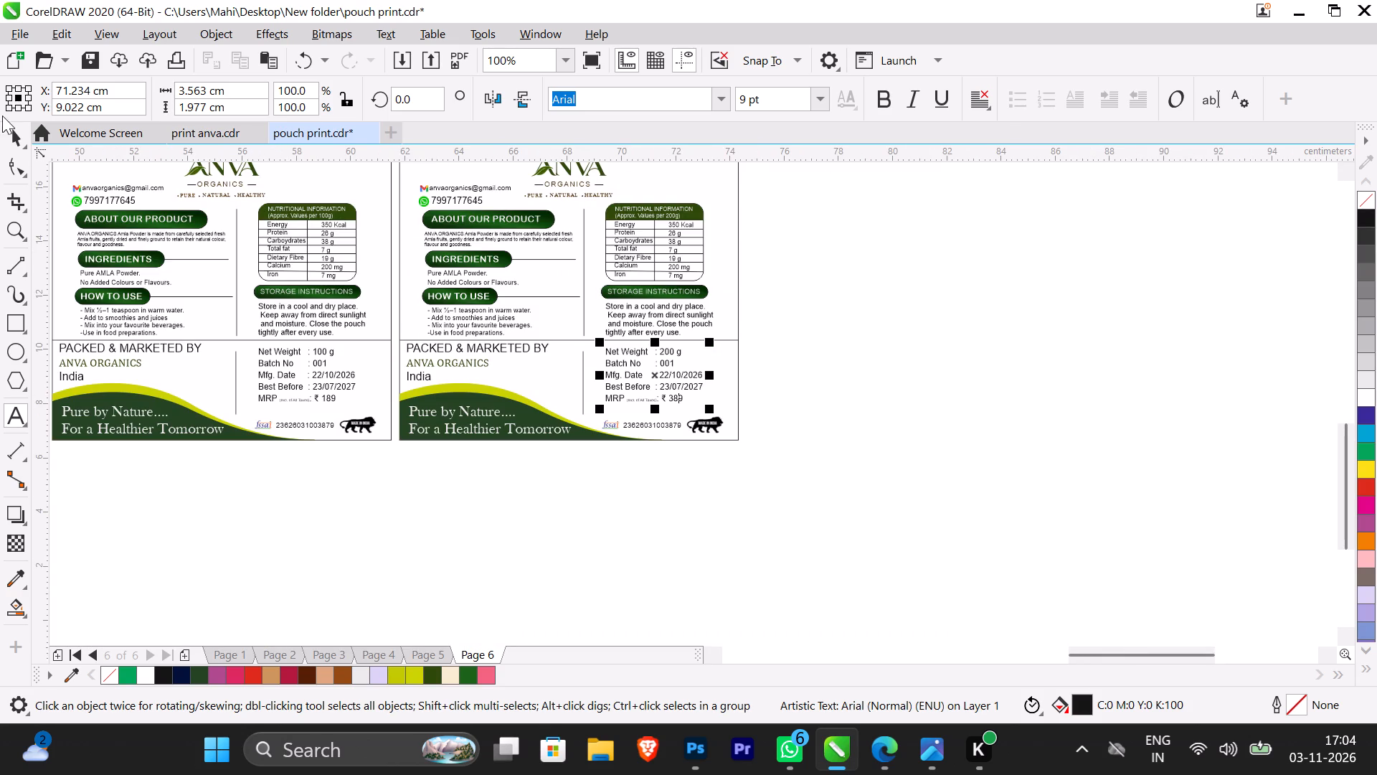
{"action": "left_click", "coordinate": [17, 131]}
{"action": "scroll", "coordinate": [189, 198], "scroll_direction": "up", "scroll_amount": 2}
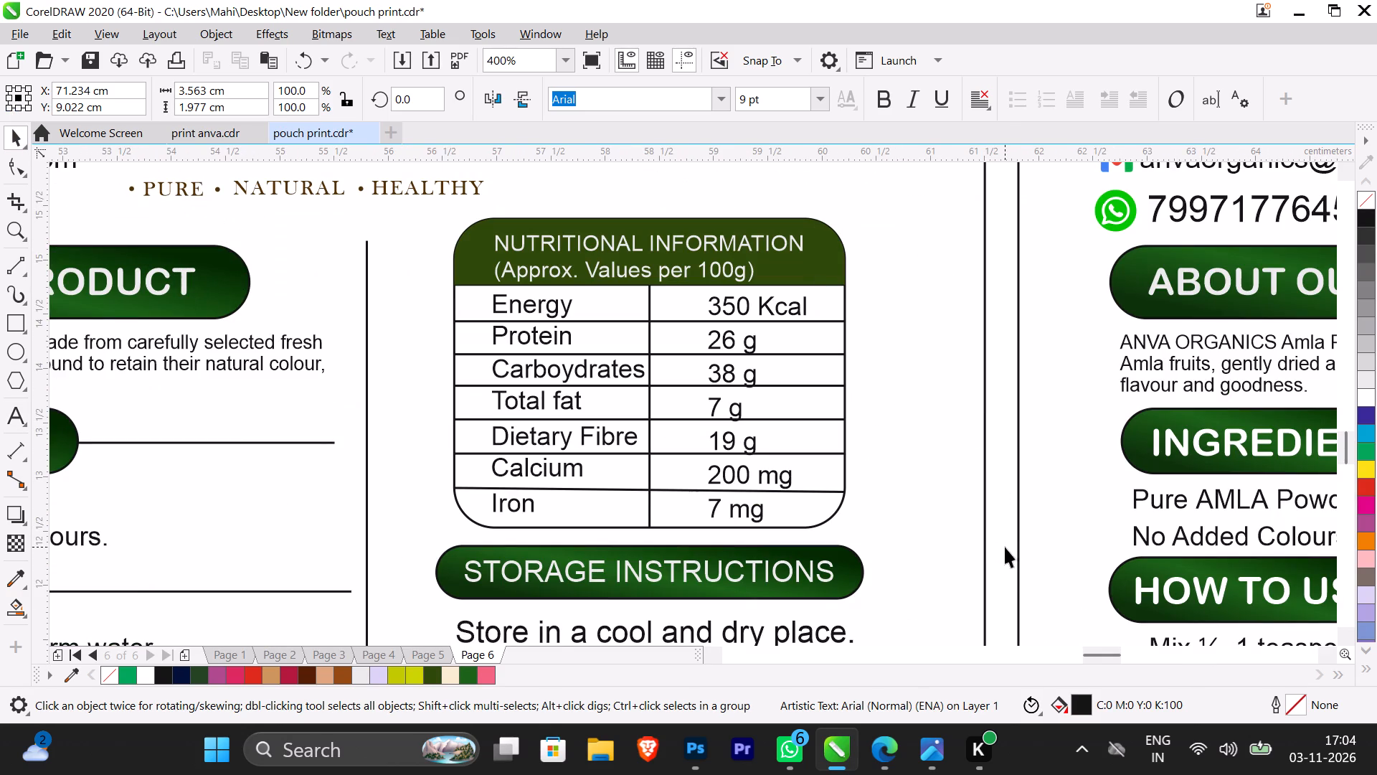
{"action": "left_click_drag", "start_coordinate": [1008, 543], "coordinate": [373, 304]}
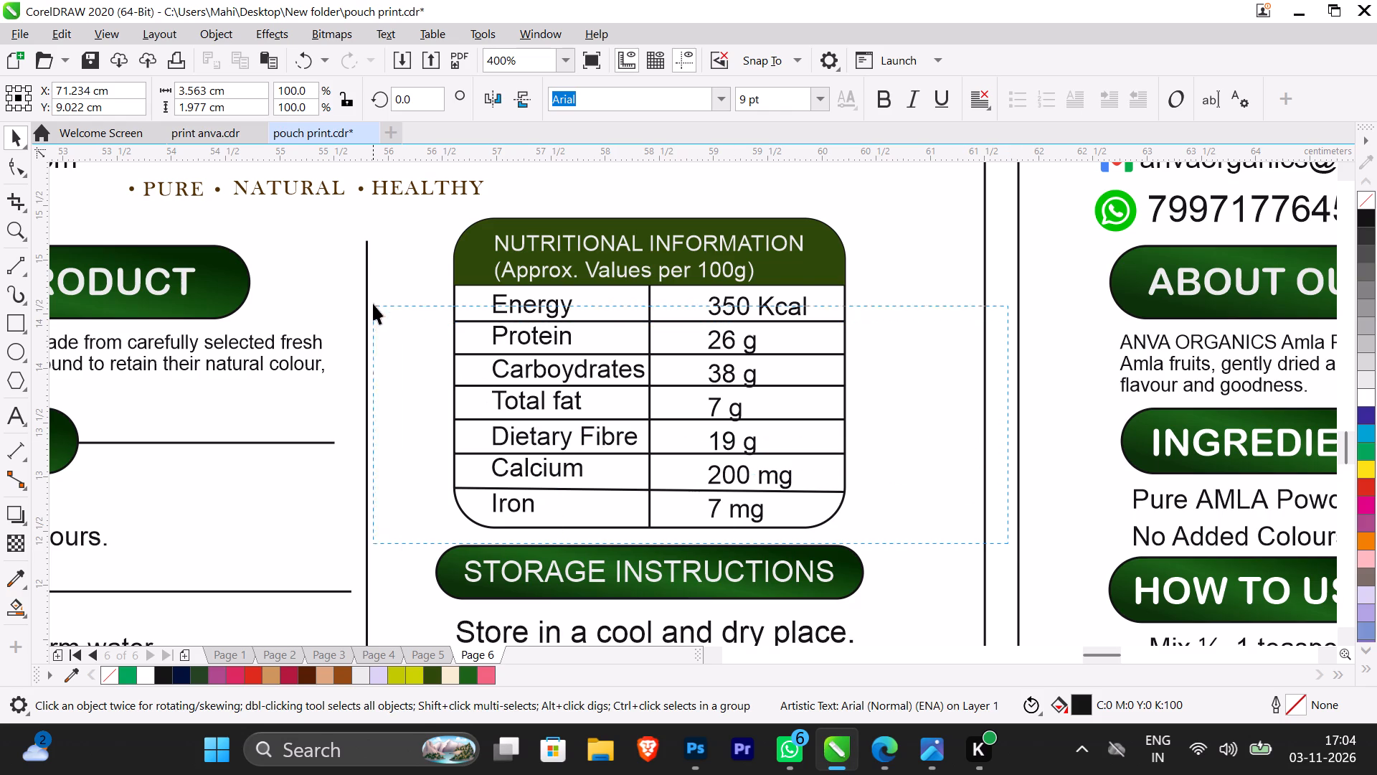
{"action": "left_click_drag", "start_coordinate": [373, 304], "coordinate": [403, 193]}
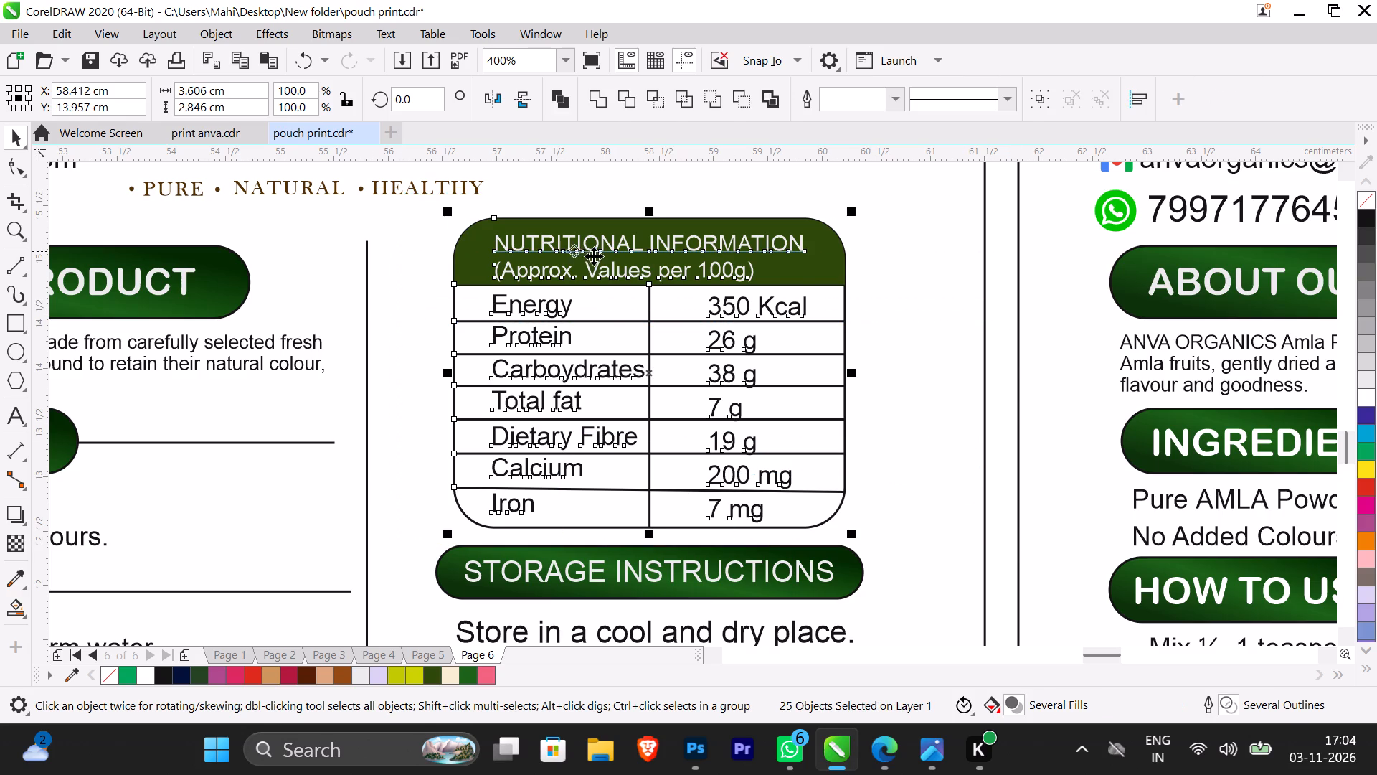
{"action": "left_click_drag", "start_coordinate": [649, 373], "coordinate": [652, 352]}
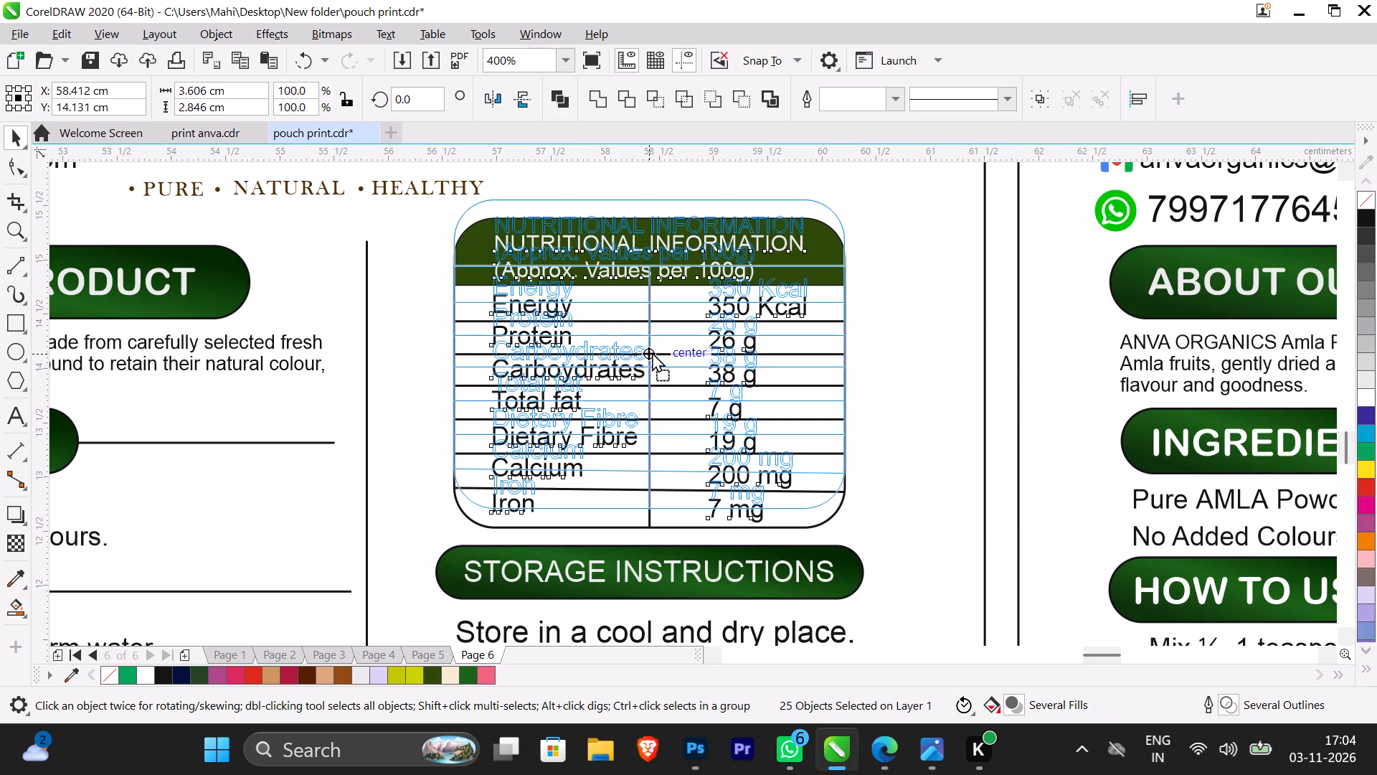
{"action": "left_click_drag", "start_coordinate": [652, 352], "coordinate": [655, 349]}
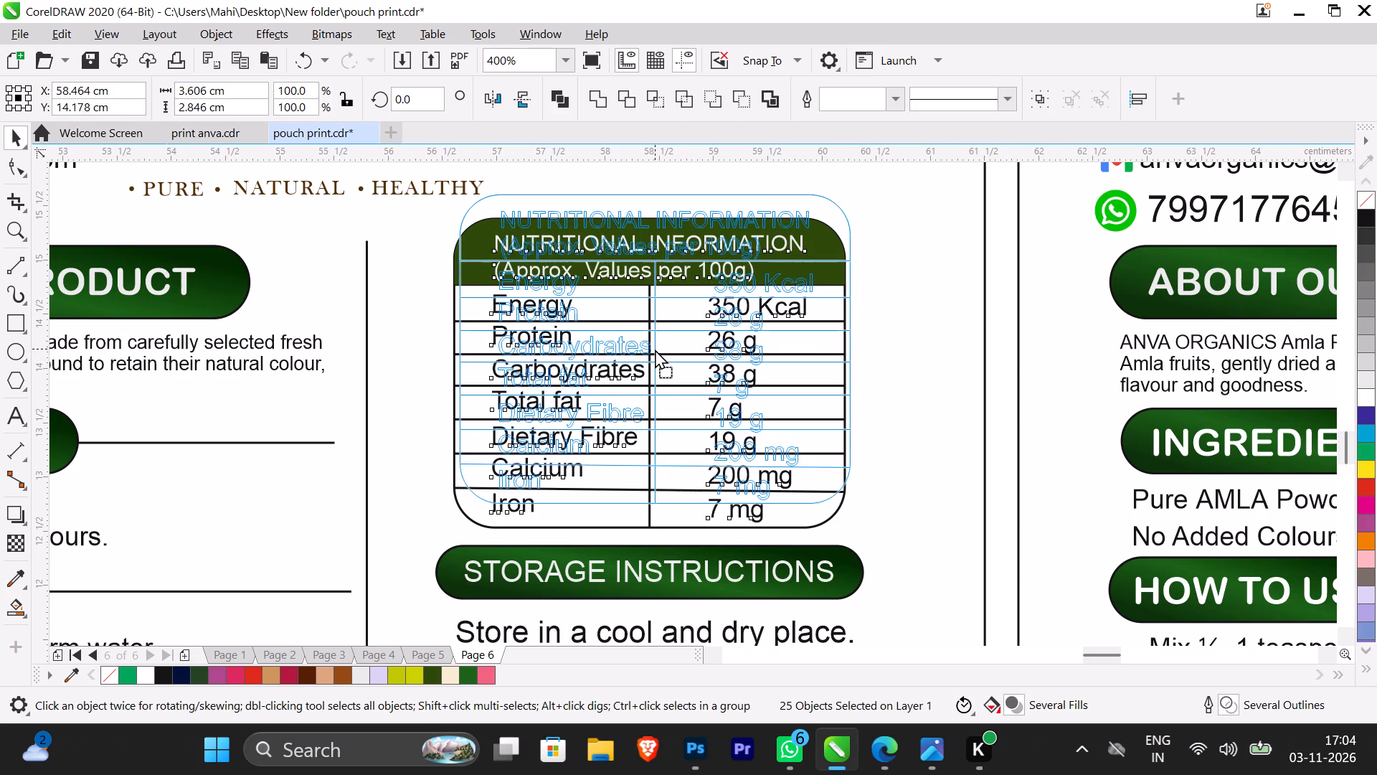
{"action": "left_click_drag", "start_coordinate": [655, 349], "coordinate": [655, 354]}
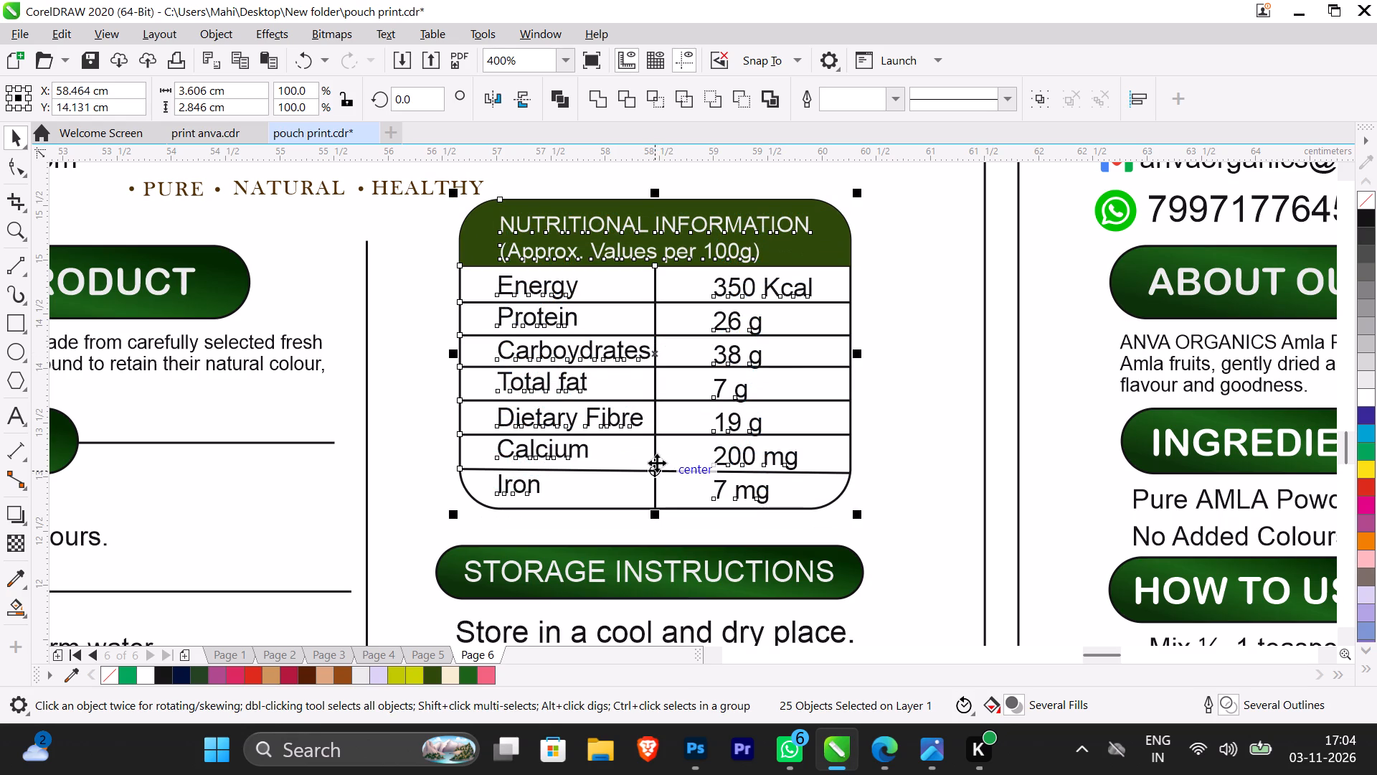
{"action": "left_click", "coordinate": [1000, 446]}
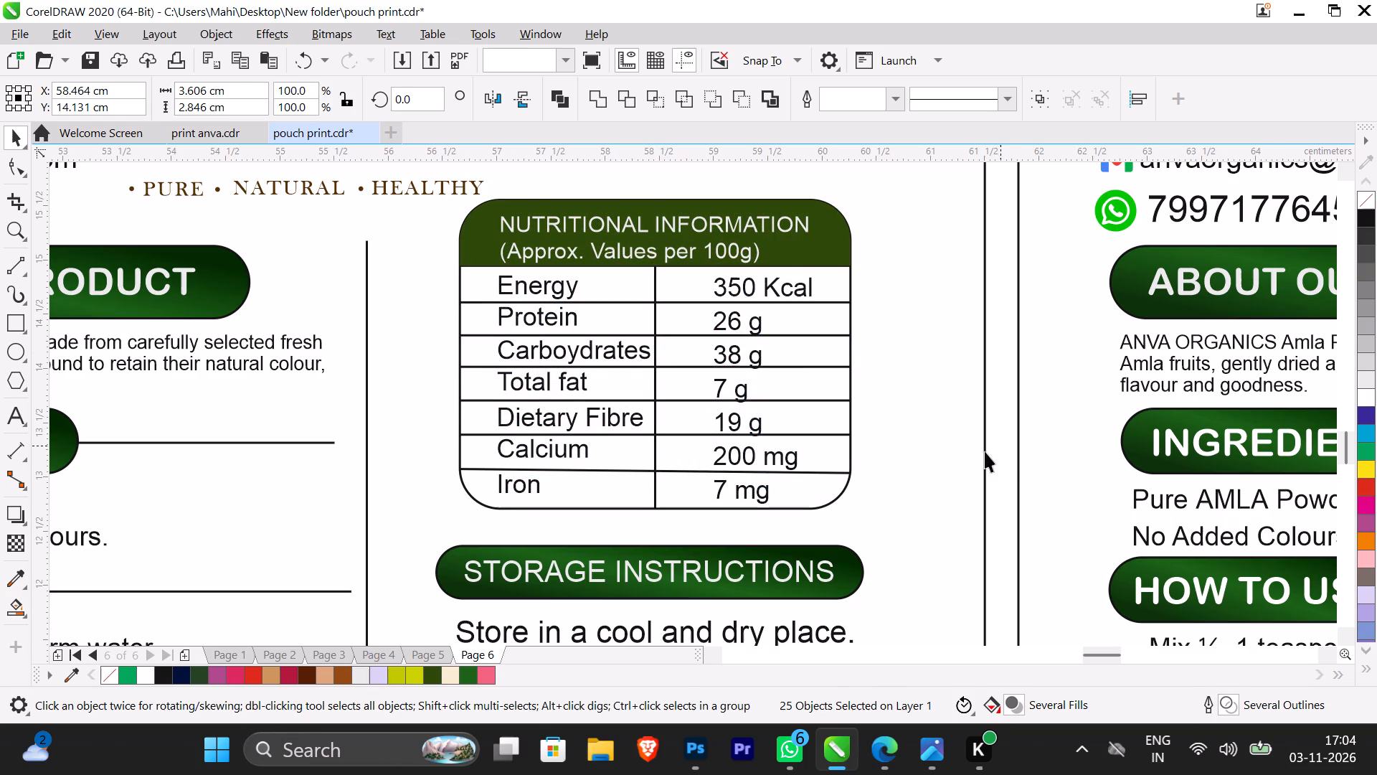
Stretch the rounded table outline on the 100 g Amla label downward to about 3.08 cm tall, making room below the Iron row.
{"action": "left_click", "coordinate": [599, 507]}
{"action": "left_click_drag", "start_coordinate": [653, 515], "coordinate": [653, 514]}
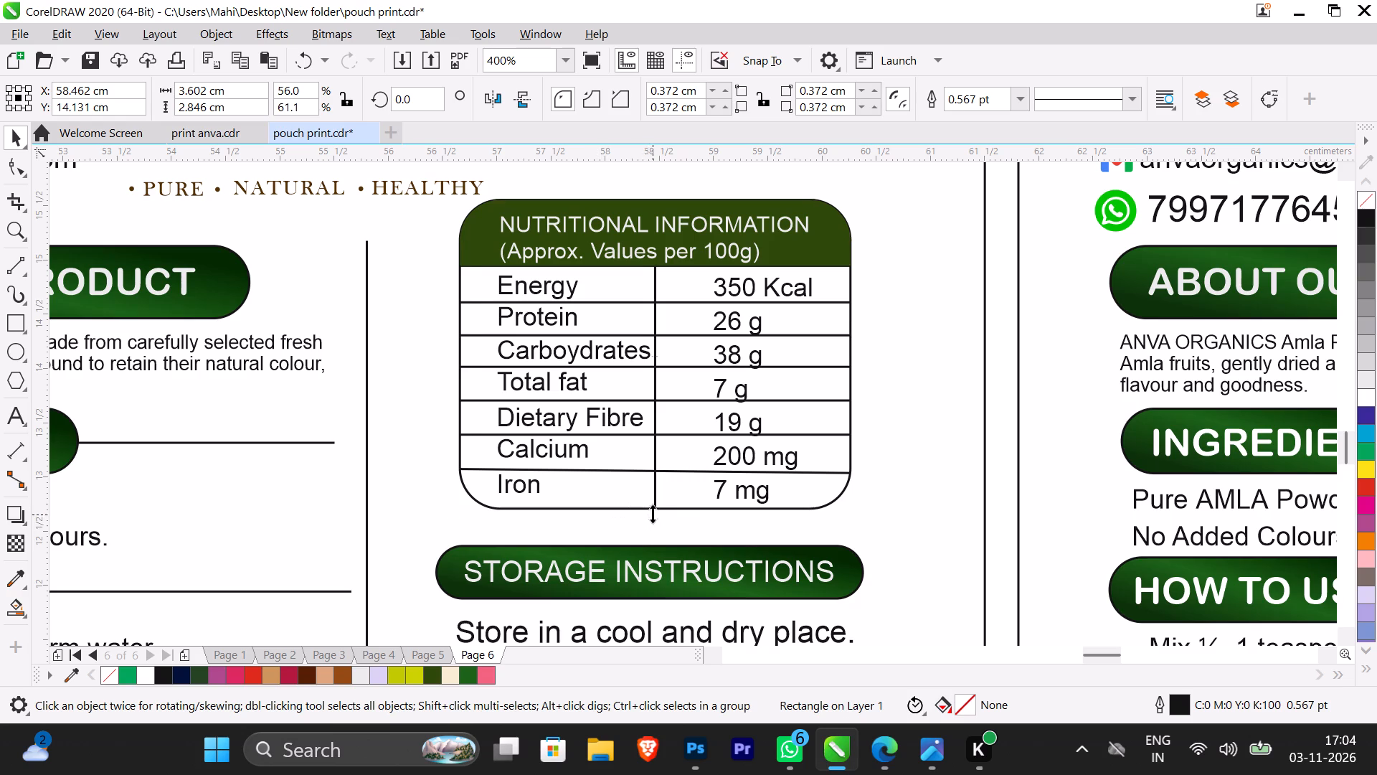
{"action": "left_click_drag", "start_coordinate": [653, 514], "coordinate": [644, 540]}
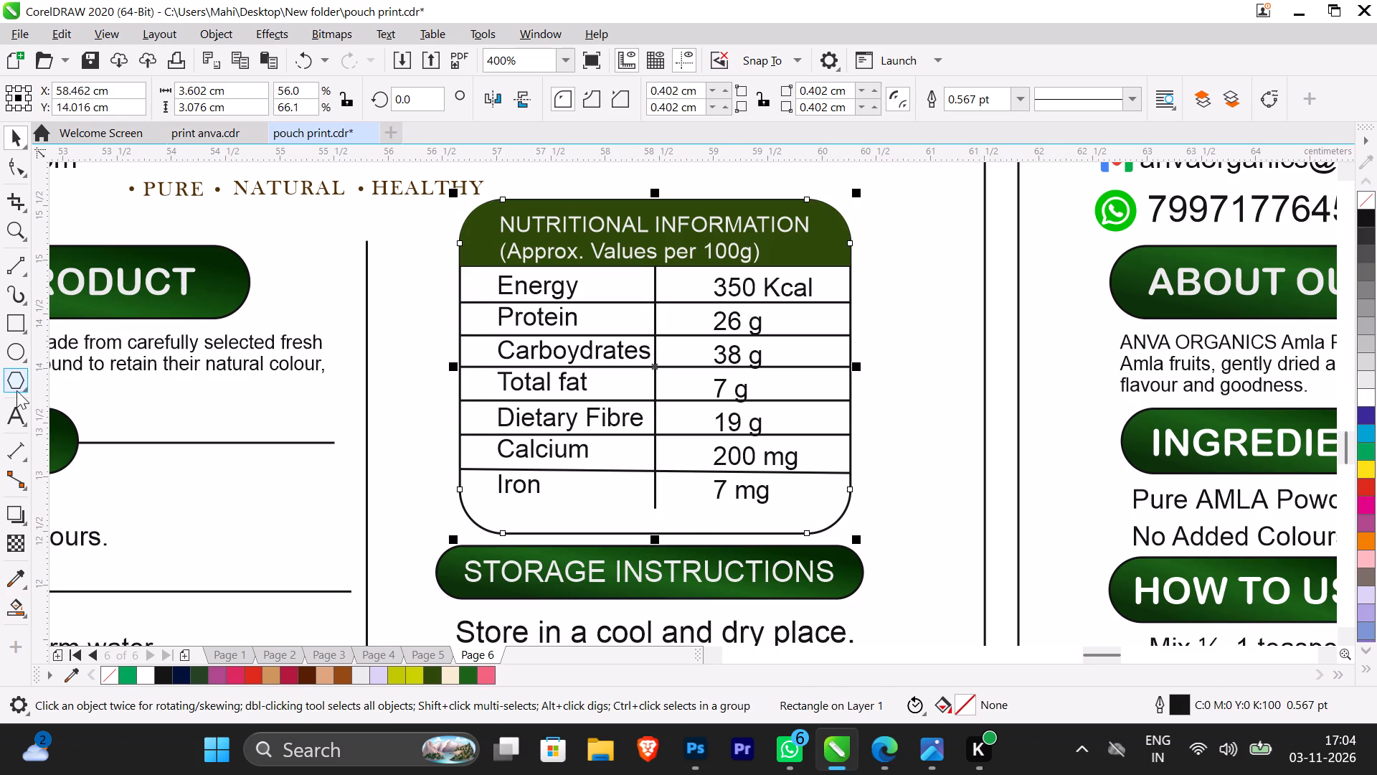
Draw a horizontal row line about 3.53 cm long below the Iron row, using a guideline at the column divider's lower end.
{"action": "left_click", "coordinate": [19, 266]}
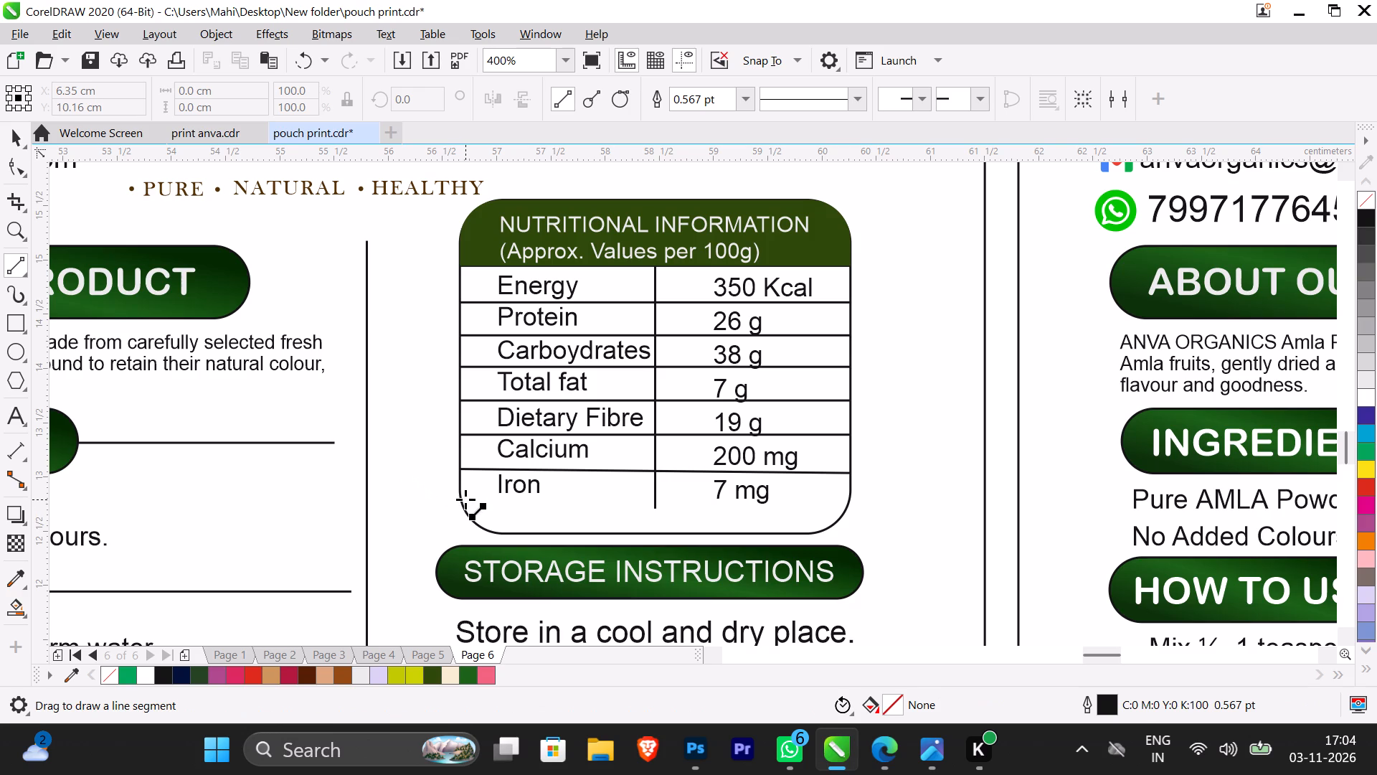
{"action": "left_click", "coordinate": [461, 497]}
{"action": "left_click_drag", "start_coordinate": [587, 151], "coordinate": [644, 507]}
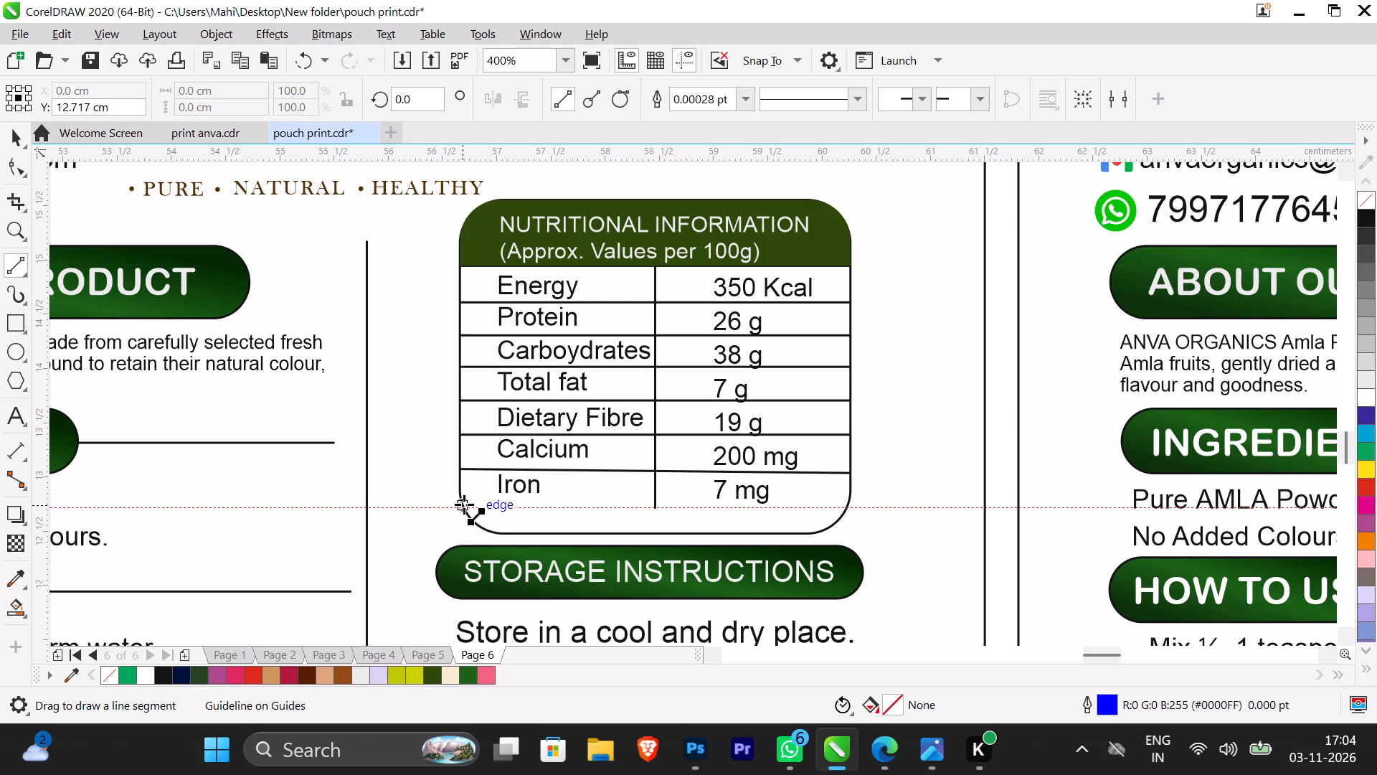
{"action": "left_click_drag", "start_coordinate": [463, 508], "coordinate": [739, 510]}
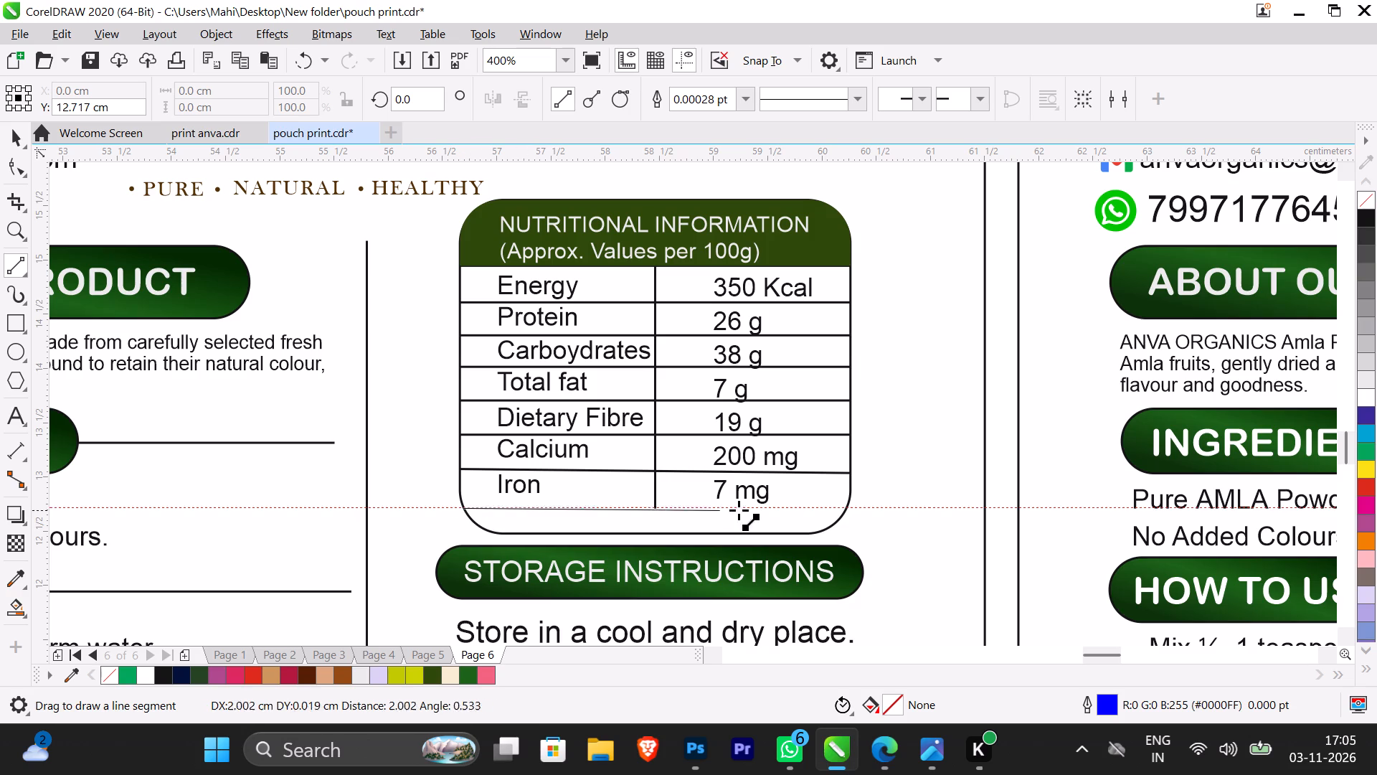
{"action": "left_click_drag", "start_coordinate": [739, 510], "coordinate": [848, 507]}
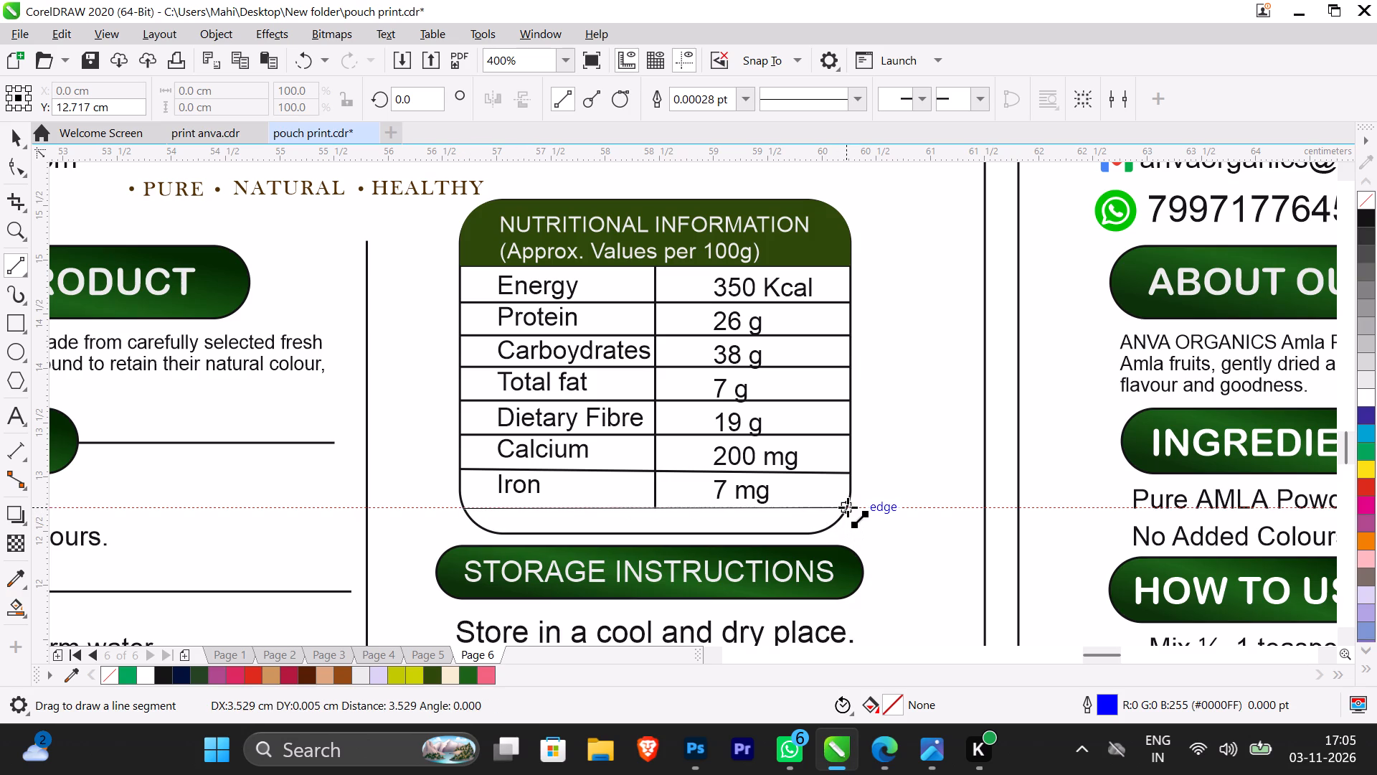
{"action": "left_click_drag", "start_coordinate": [848, 507], "coordinate": [848, 512]}
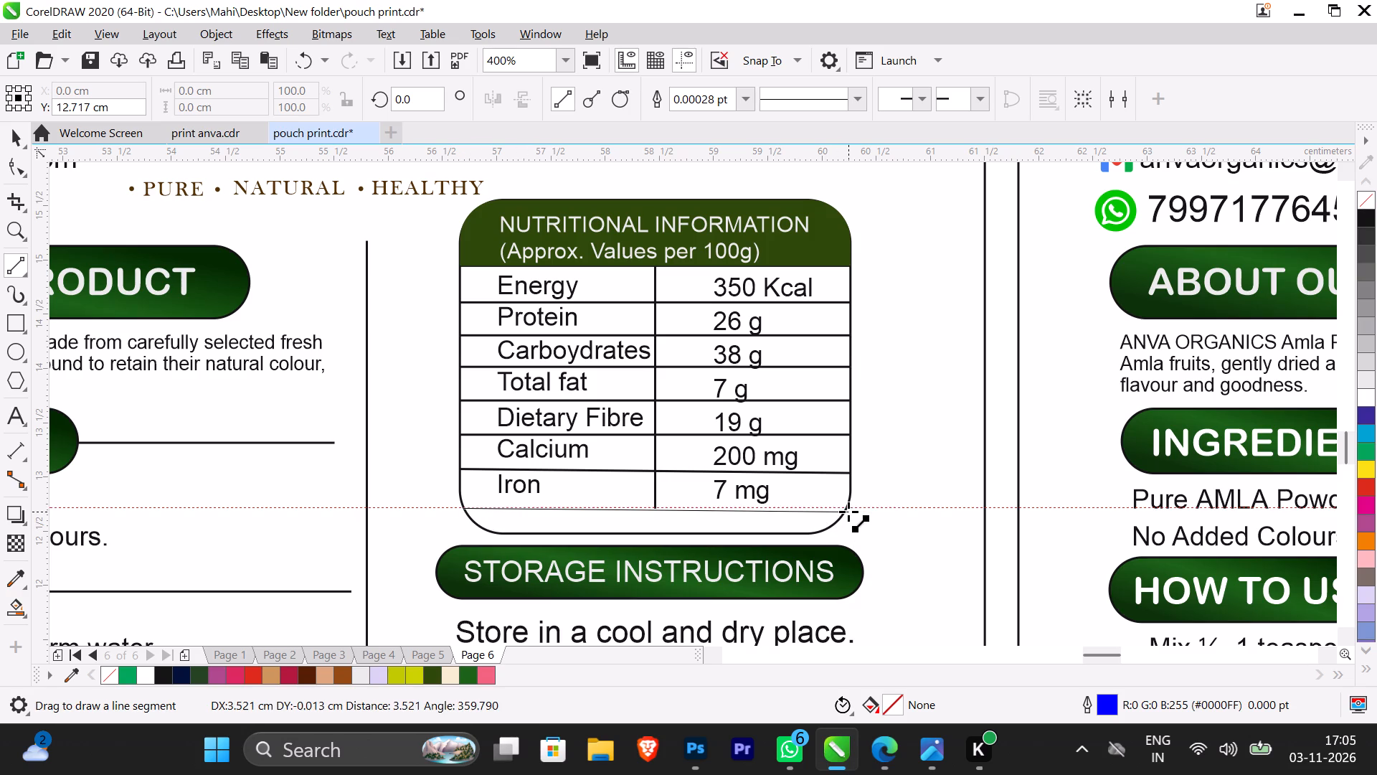
{"action": "left_click_drag", "start_coordinate": [848, 512], "coordinate": [848, 509]}
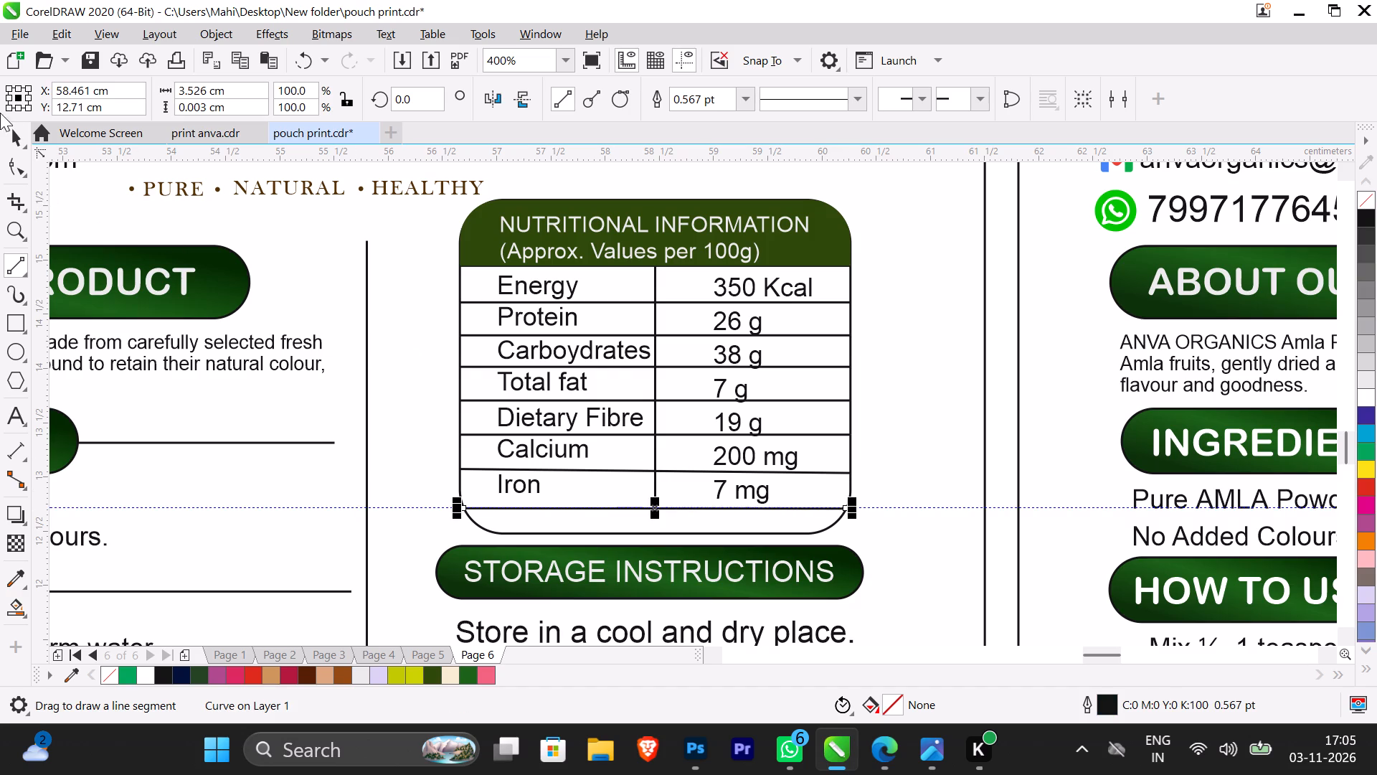
{"action": "left_click", "coordinate": [19, 128]}
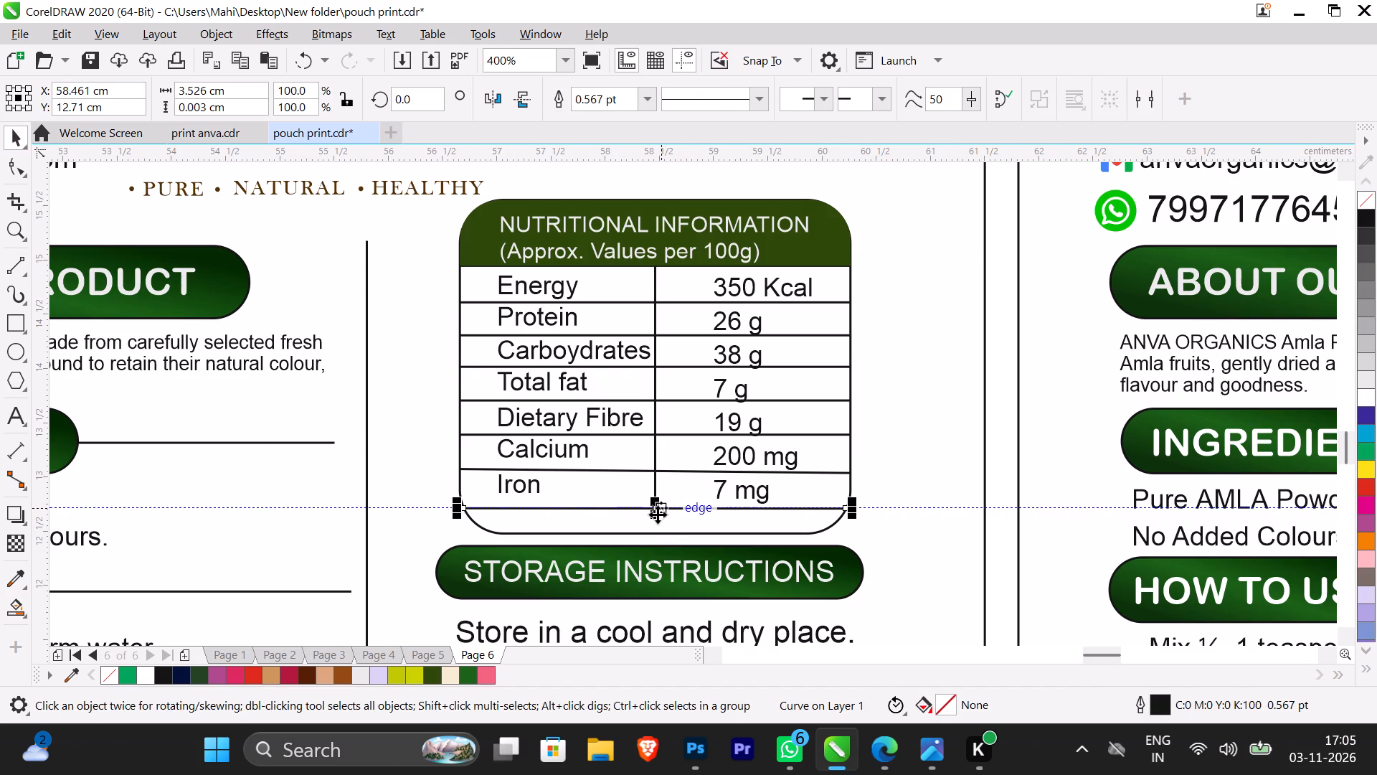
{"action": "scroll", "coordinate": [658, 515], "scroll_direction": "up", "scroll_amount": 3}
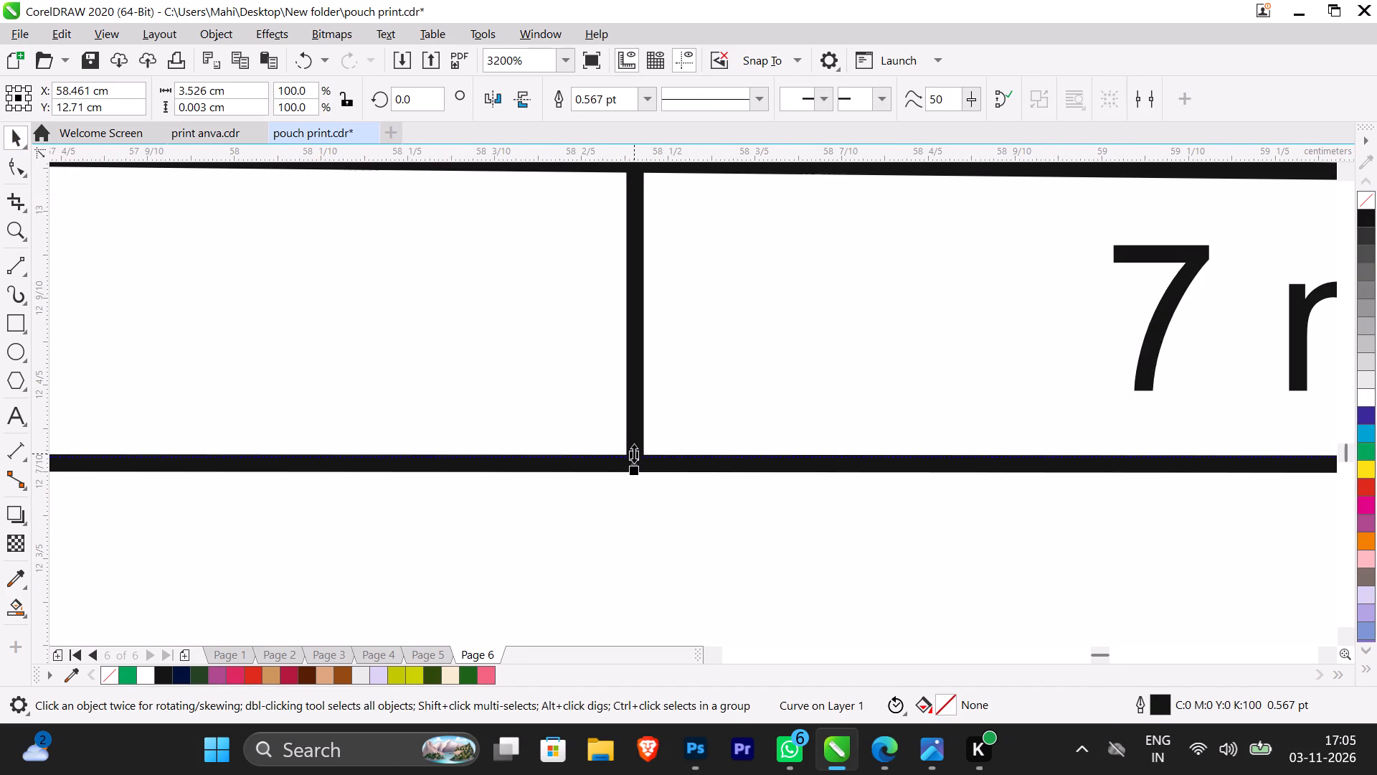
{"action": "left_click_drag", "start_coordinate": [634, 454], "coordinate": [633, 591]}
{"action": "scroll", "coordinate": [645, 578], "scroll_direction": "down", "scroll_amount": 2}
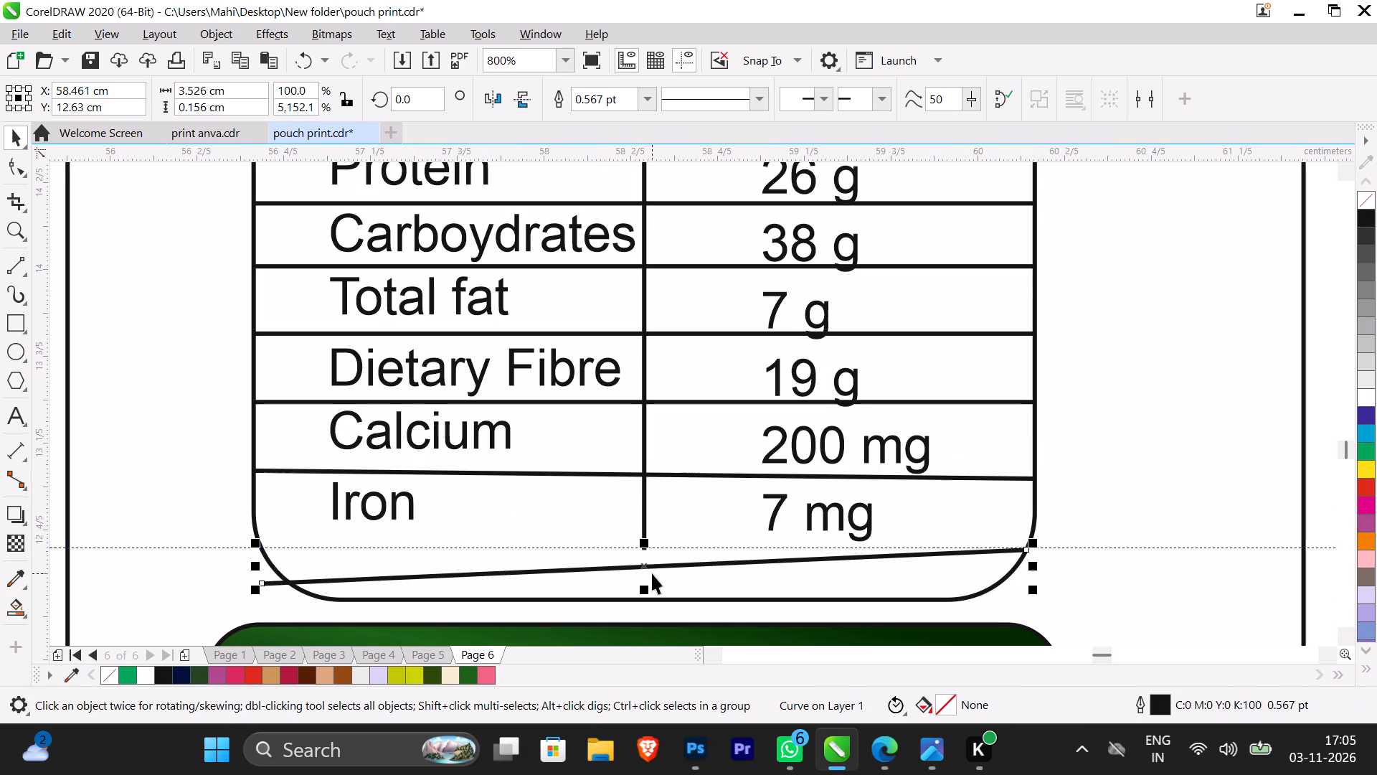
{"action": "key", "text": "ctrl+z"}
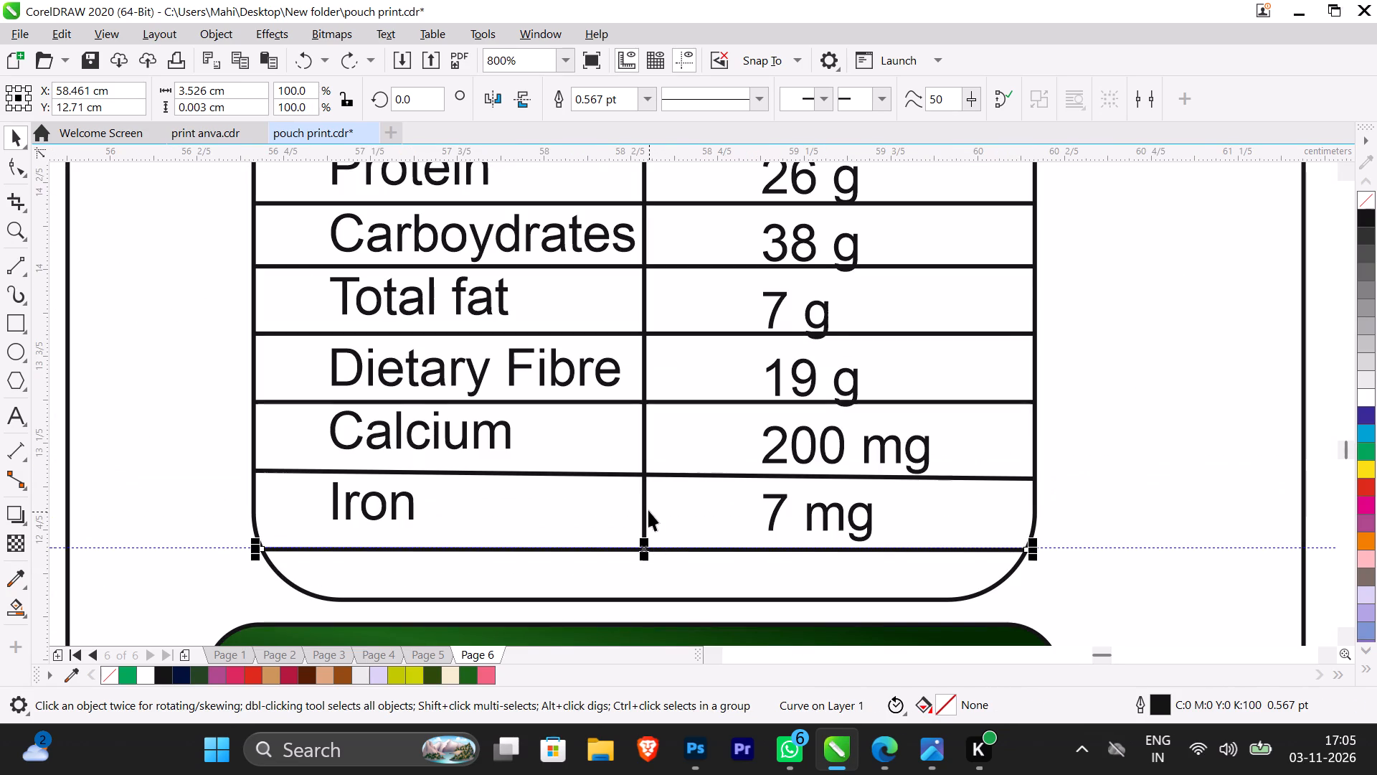
Extend the nutritional table's vertical column divider down to the outline's bottom edge, making it about 2.47 cm long.
{"action": "left_click", "coordinate": [644, 507]}
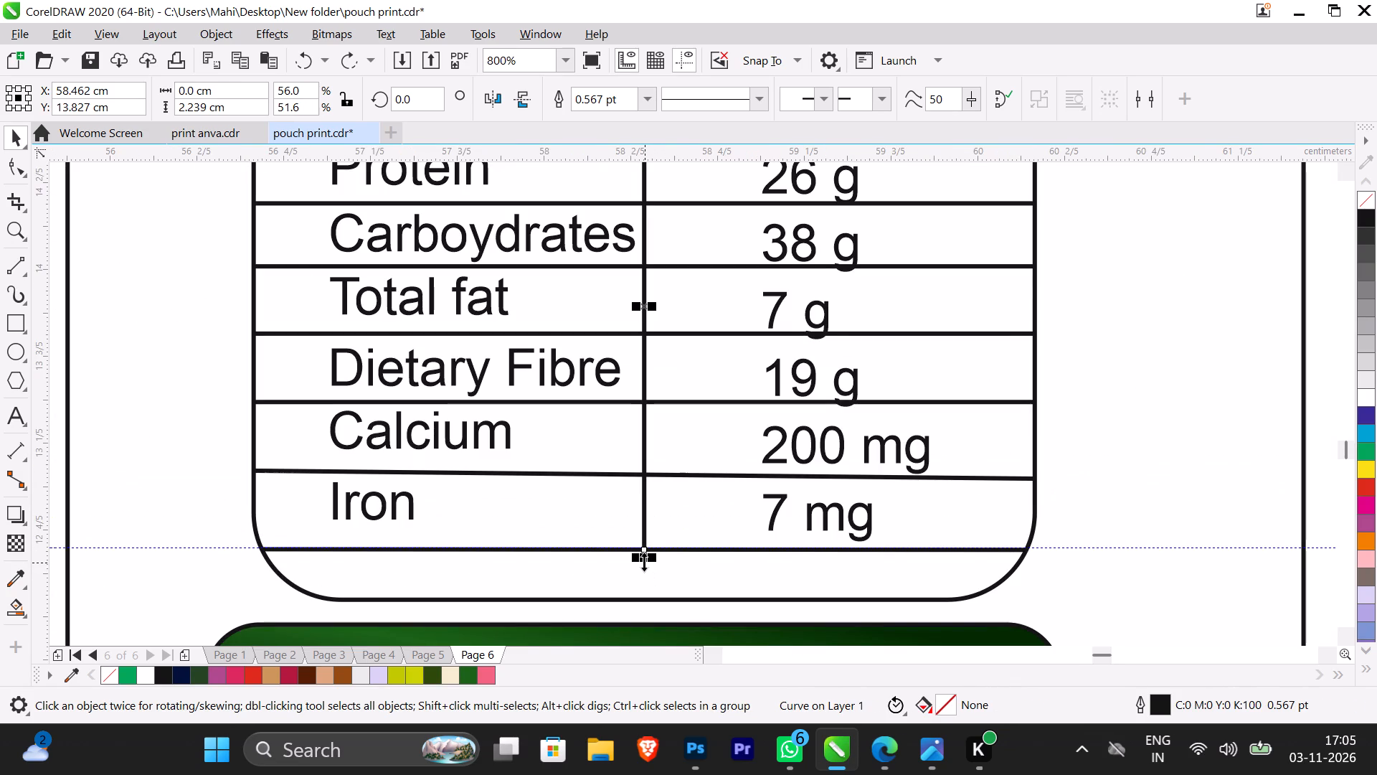
{"action": "left_click_drag", "start_coordinate": [644, 562], "coordinate": [650, 609]}
{"action": "left_click", "coordinate": [719, 511]}
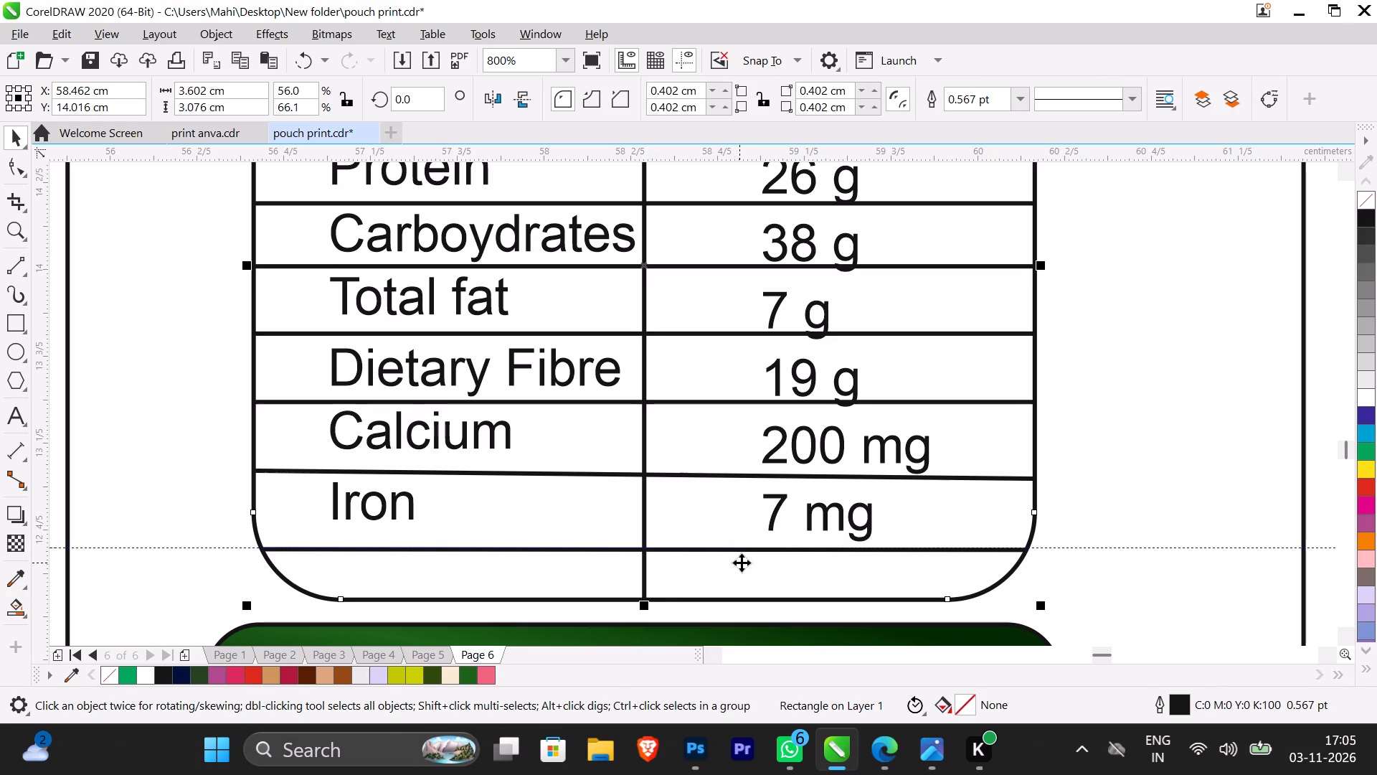
{"action": "left_click", "coordinate": [1133, 583]}
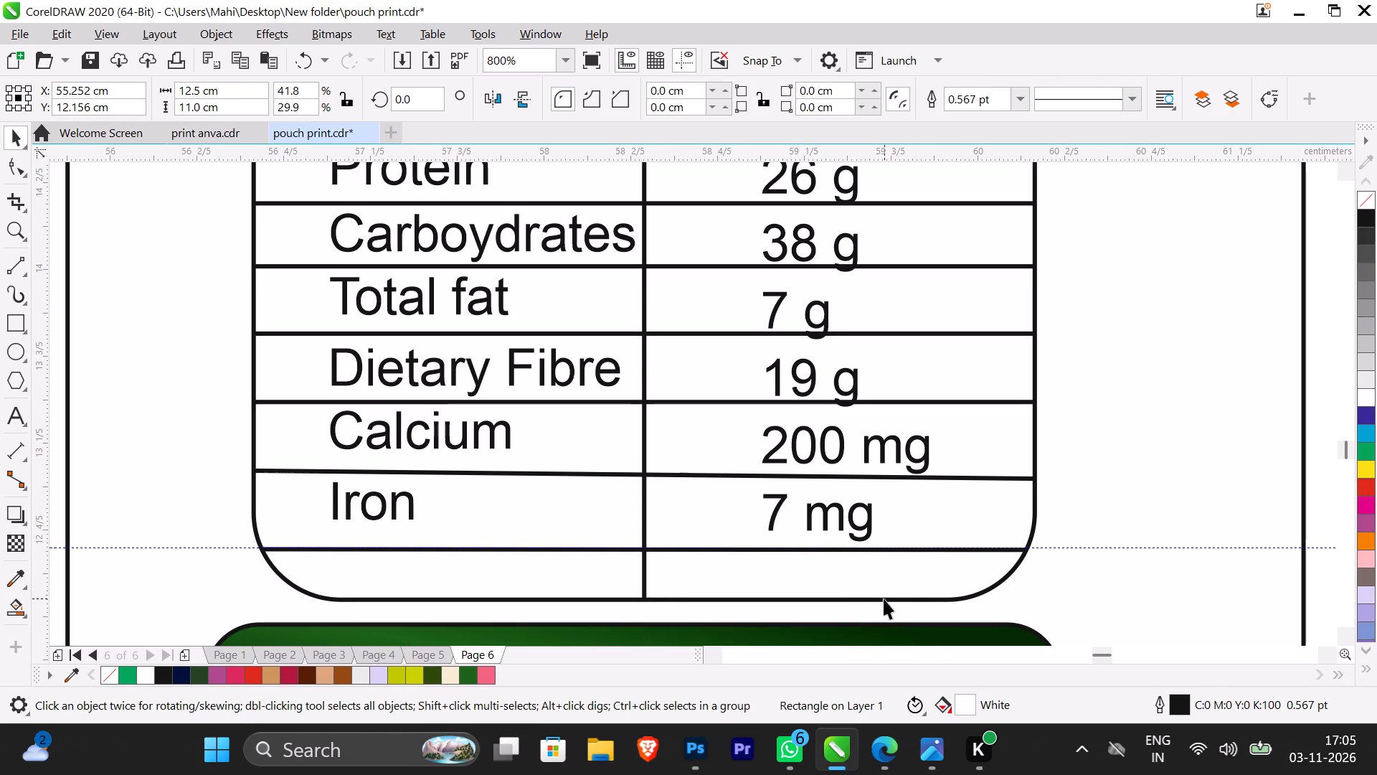
Stretch the table outline down to about 3.13 cm tall and lengthen the column divider to about 2.52 cm to meet it.
{"action": "left_click", "coordinate": [884, 600]}
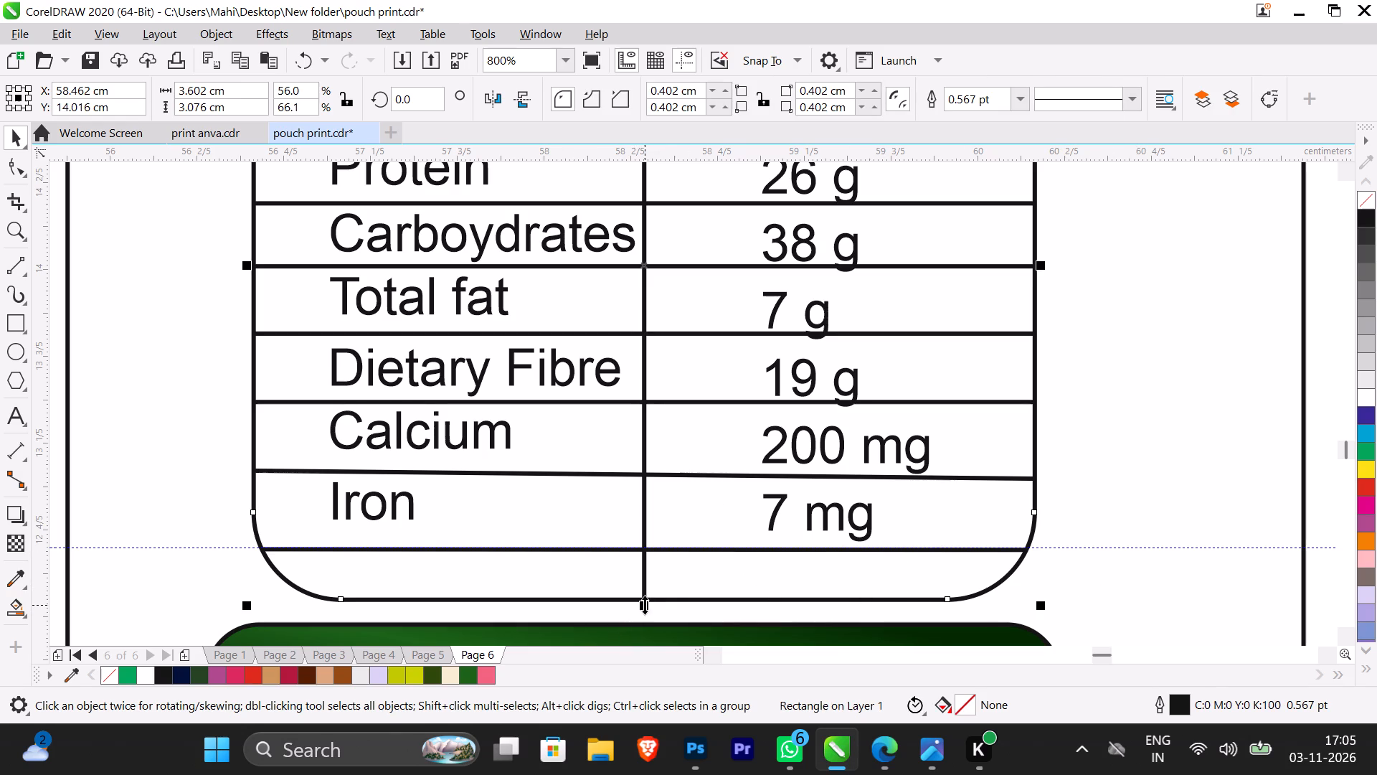
{"action": "left_click_drag", "start_coordinate": [645, 605], "coordinate": [644, 616]}
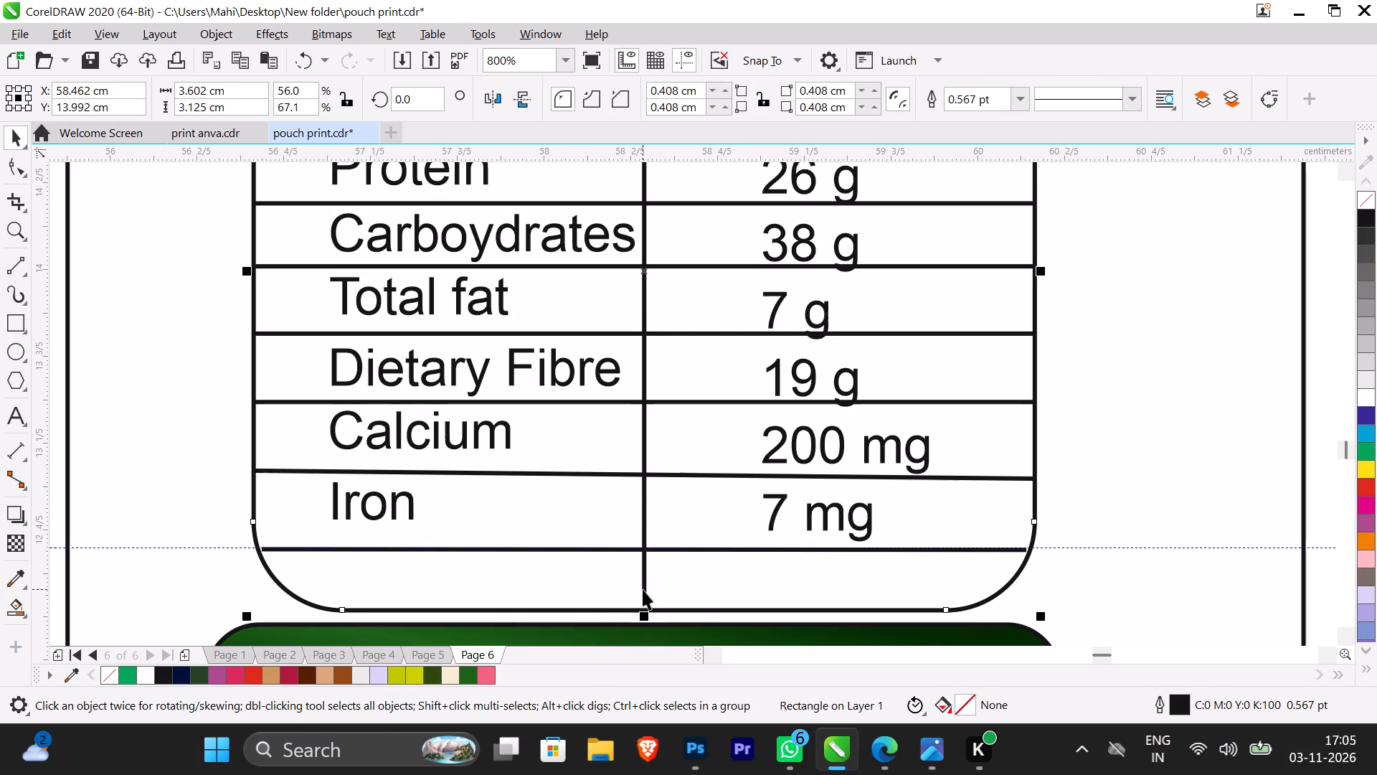
{"action": "left_click", "coordinate": [643, 589]}
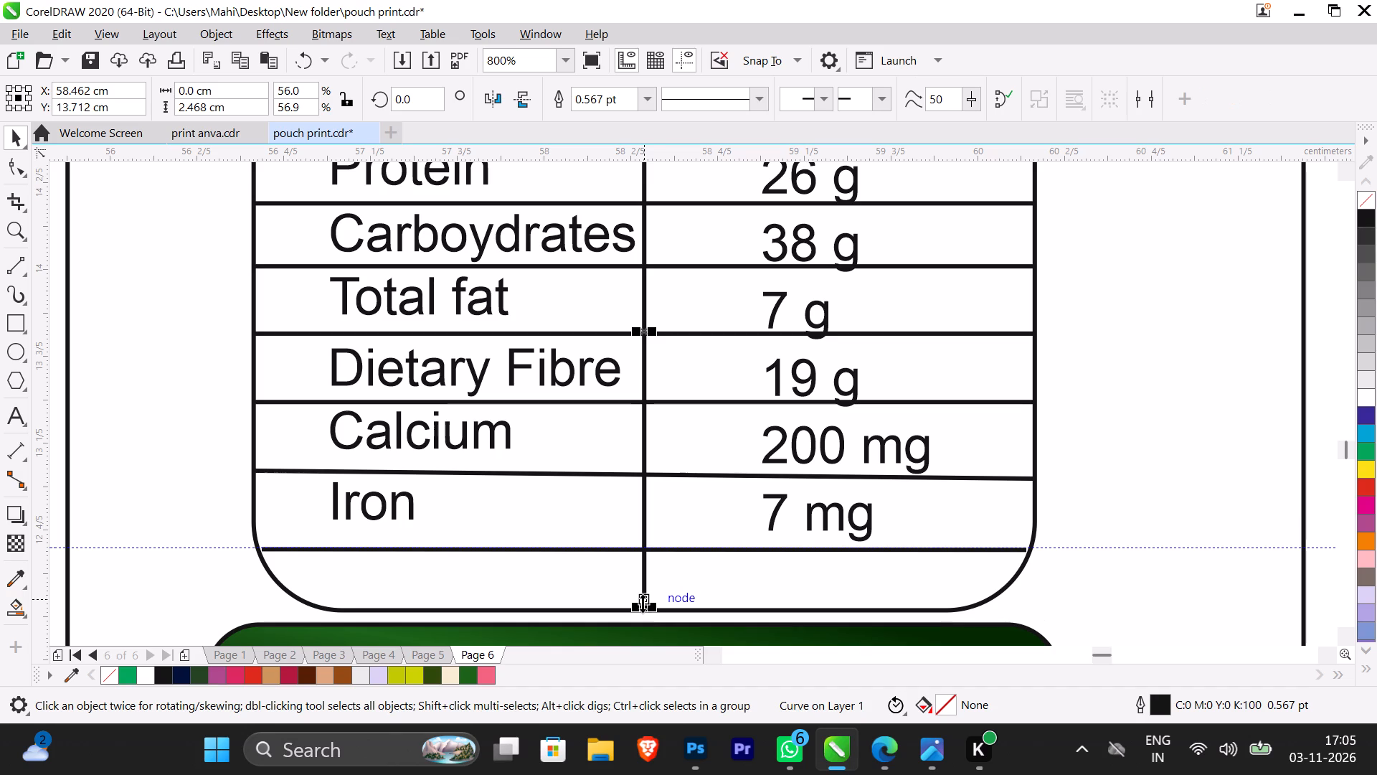
{"action": "left_click_drag", "start_coordinate": [643, 603], "coordinate": [638, 611]}
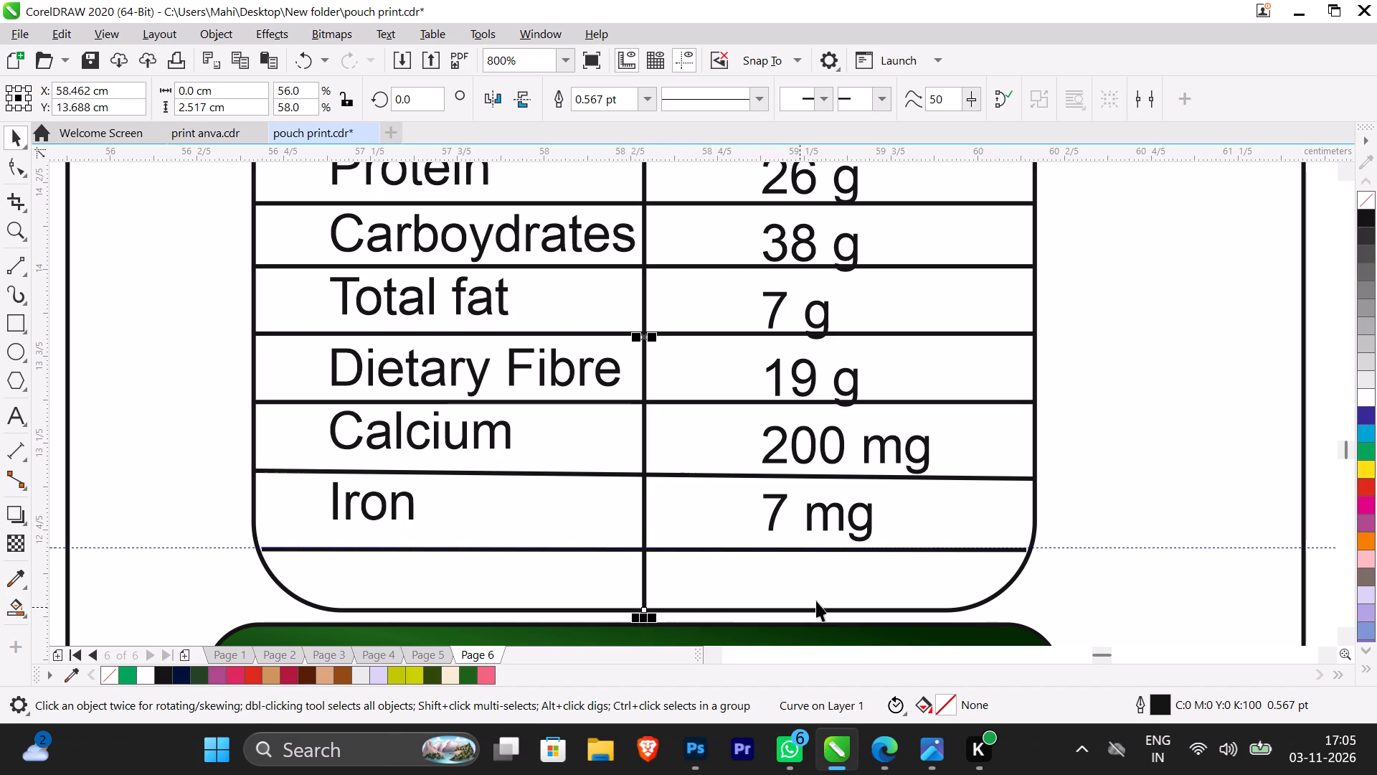
{"action": "left_click", "coordinate": [1051, 584]}
Lengthen the row line below Iron at both ends to about 3.56 cm so it meets the rounded outline.
{"action": "scroll", "coordinate": [1046, 563], "scroll_direction": "up", "scroll_amount": 1}
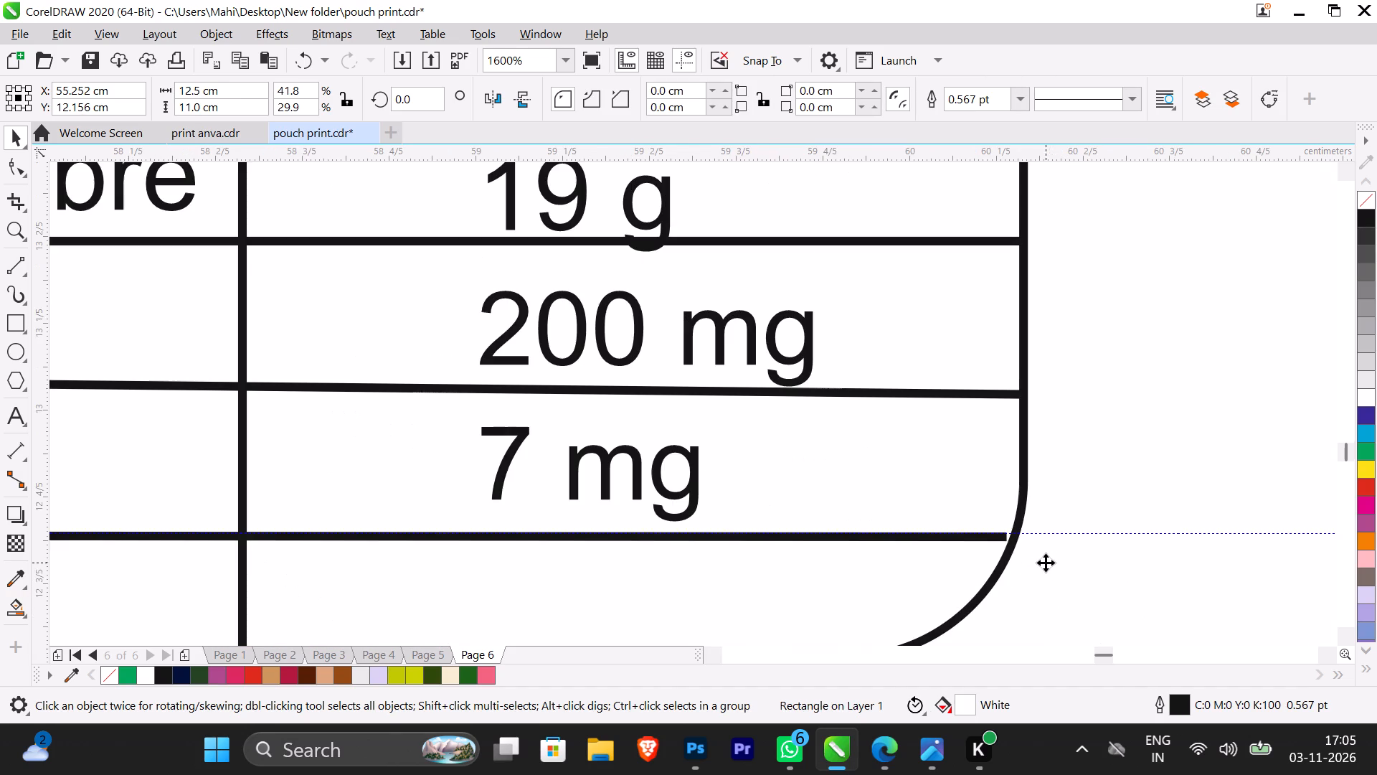
{"action": "left_click", "coordinate": [989, 534]}
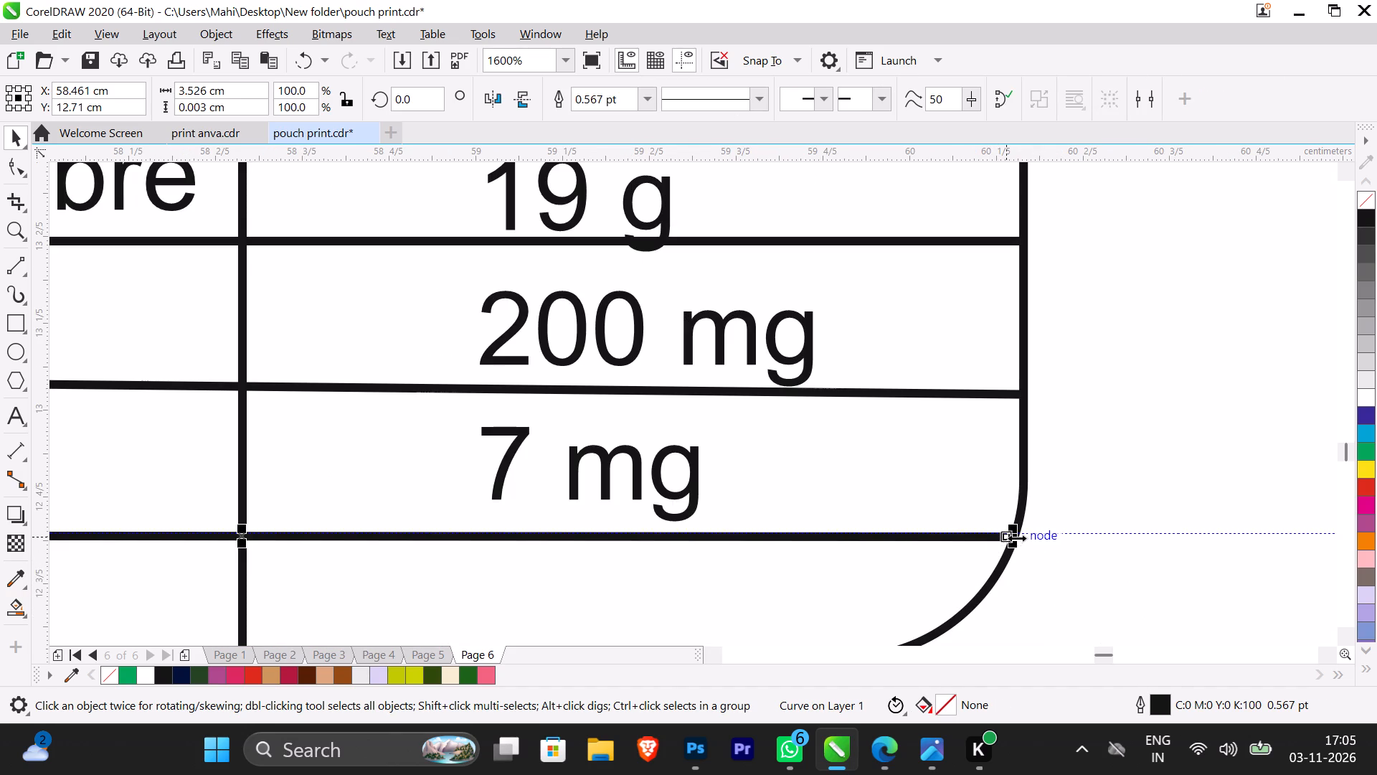
{"action": "left_click_drag", "start_coordinate": [1017, 538], "coordinate": [1027, 537]}
{"action": "scroll", "coordinate": [1005, 566], "scroll_direction": "down", "scroll_amount": 2}
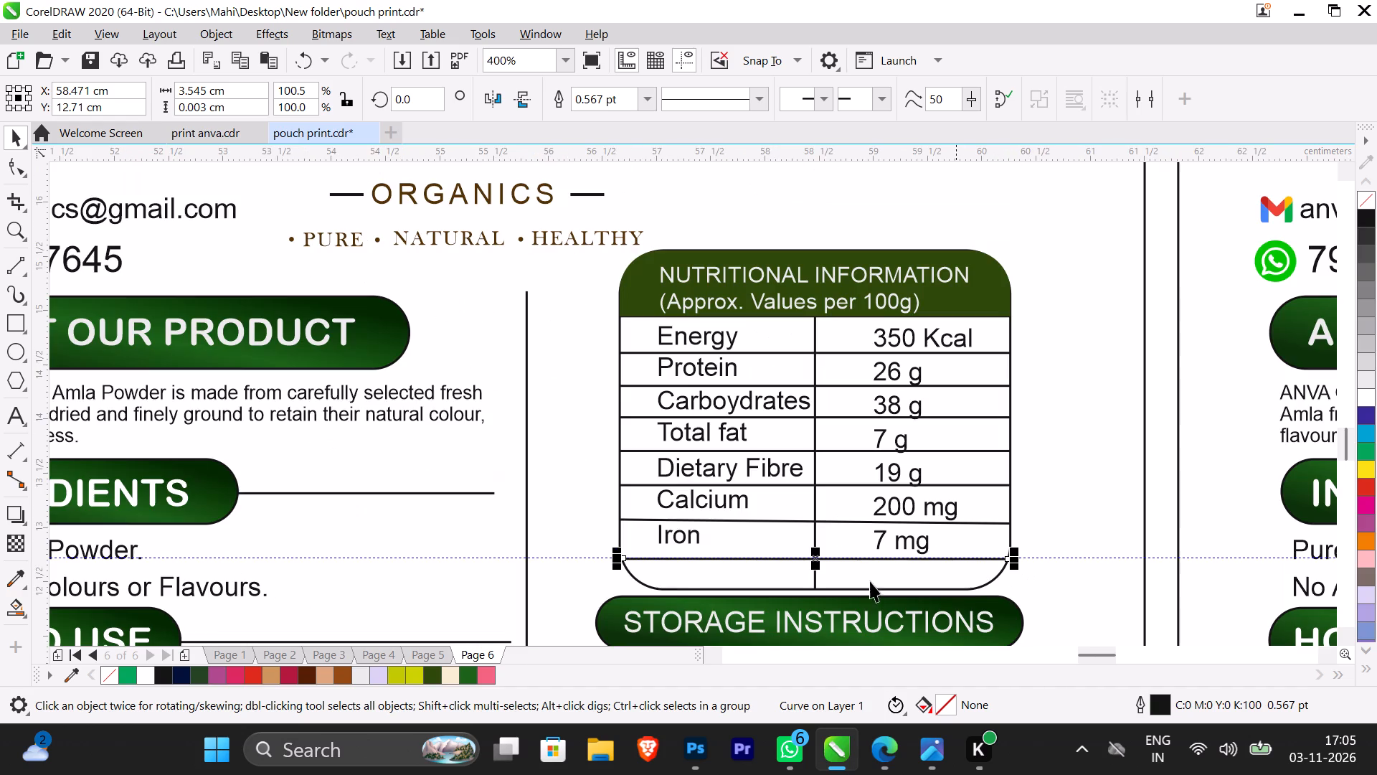
{"action": "scroll", "coordinate": [653, 566], "scroll_direction": "up", "scroll_amount": 2}
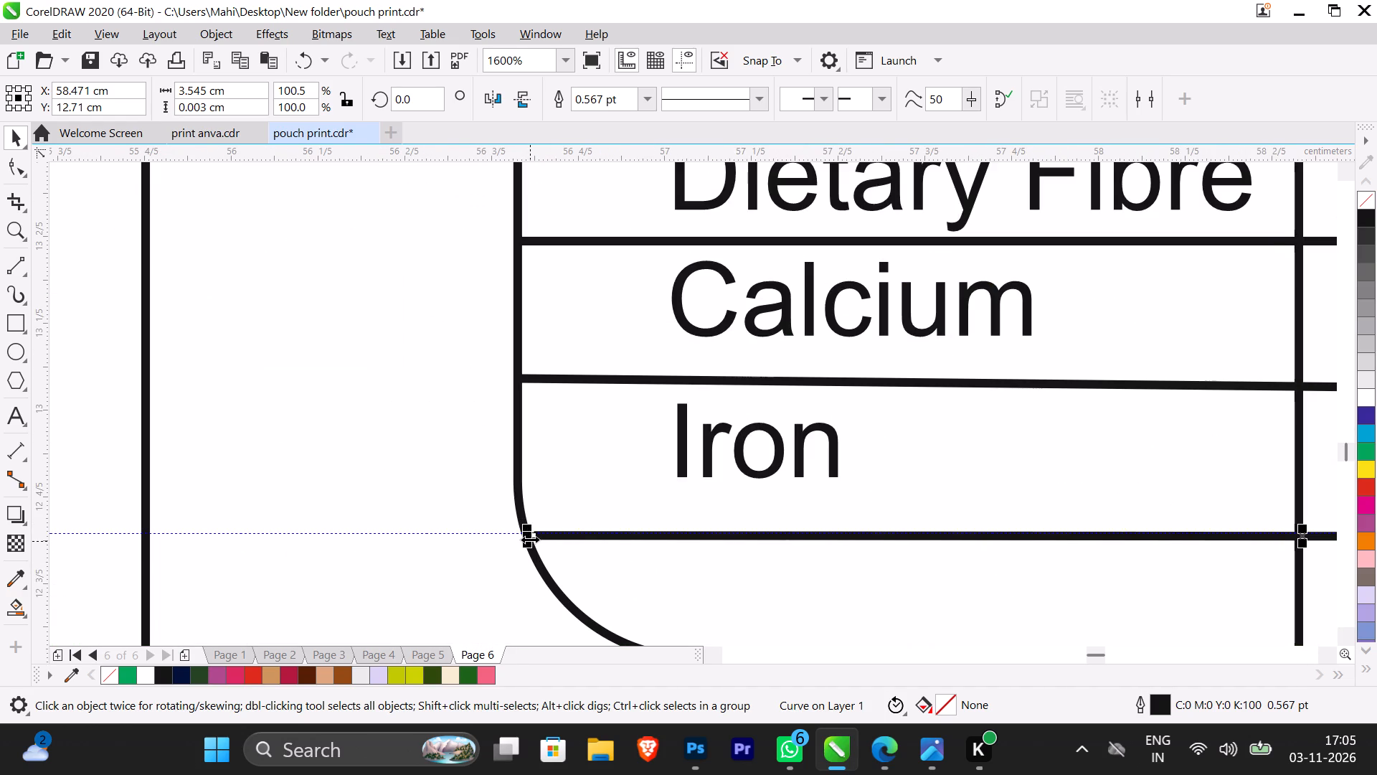
{"action": "left_click", "coordinate": [530, 539]}
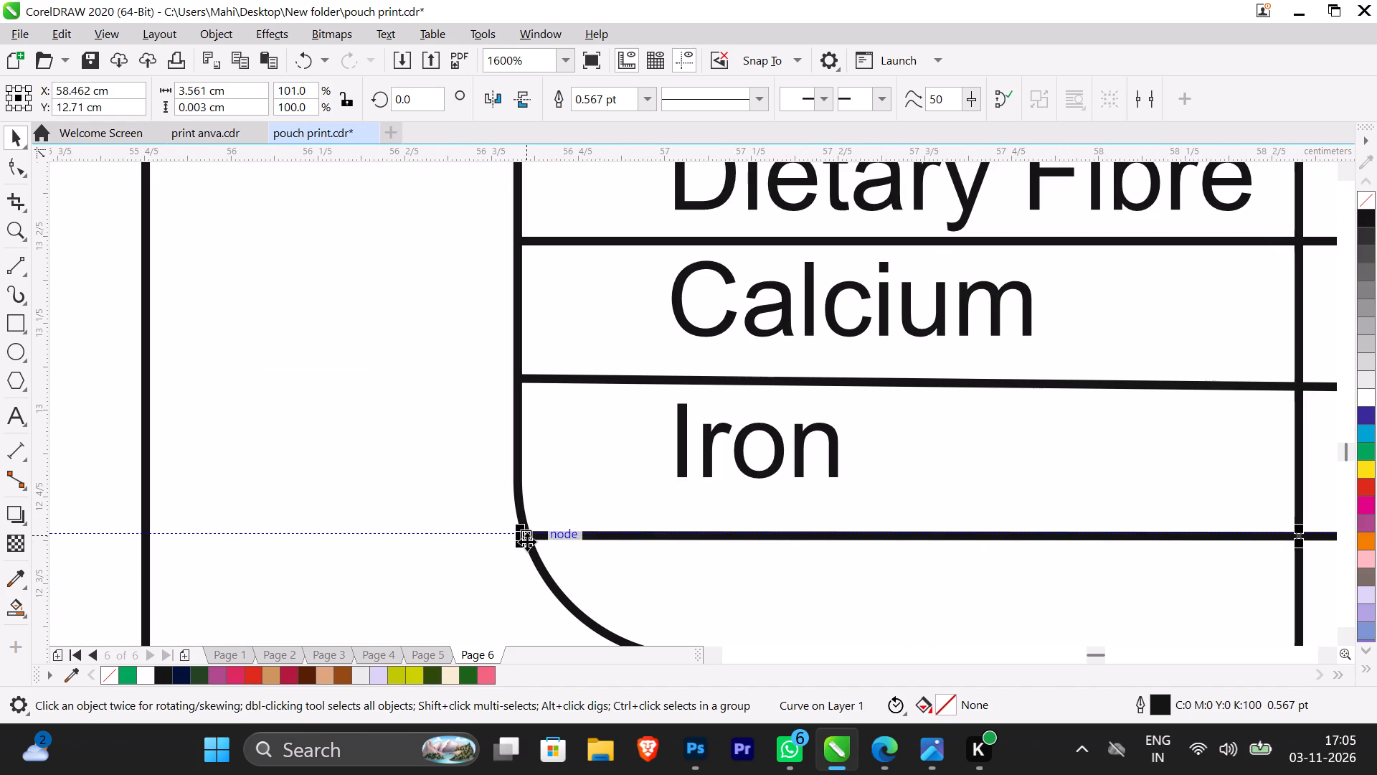
{"action": "scroll", "coordinate": [703, 563], "scroll_direction": "down", "scroll_amount": 1}
{"action": "scroll", "coordinate": [805, 543], "scroll_direction": "down", "scroll_amount": 2}
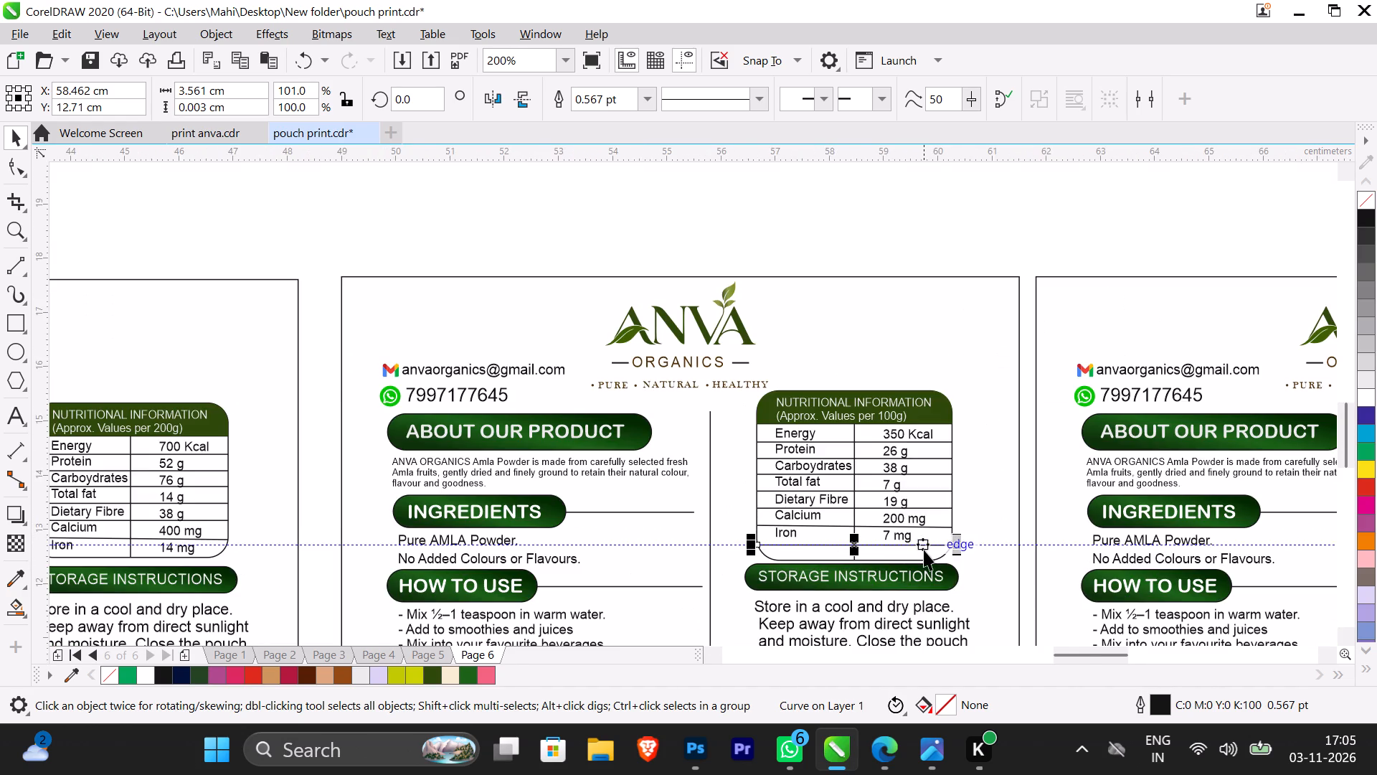
Delete the horizontal guideline running along the row line below Iron.
{"action": "scroll", "coordinate": [923, 550], "scroll_direction": "up", "scroll_amount": 2}
{"action": "left_click", "coordinate": [1142, 462]}
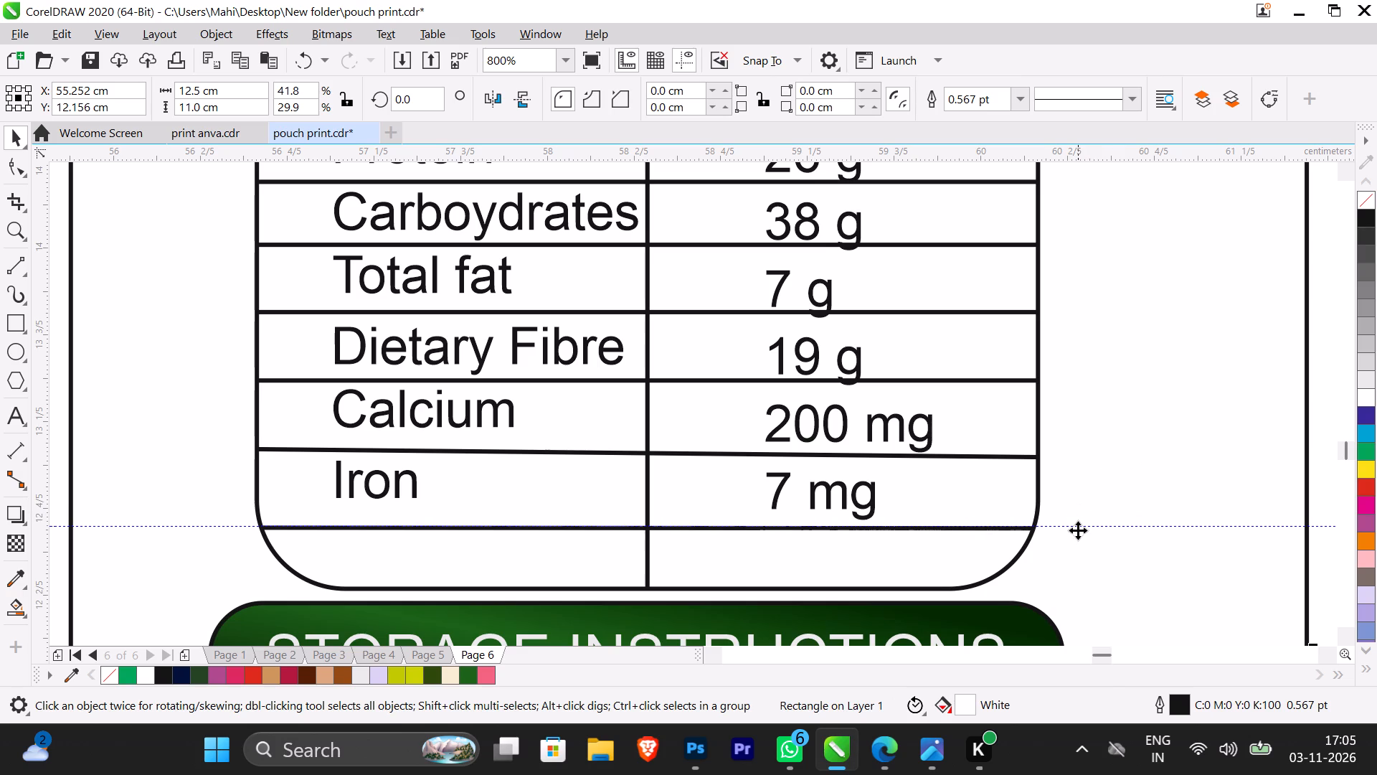
{"action": "left_click", "coordinate": [1078, 530]}
{"action": "left_click", "coordinate": [1079, 529]}
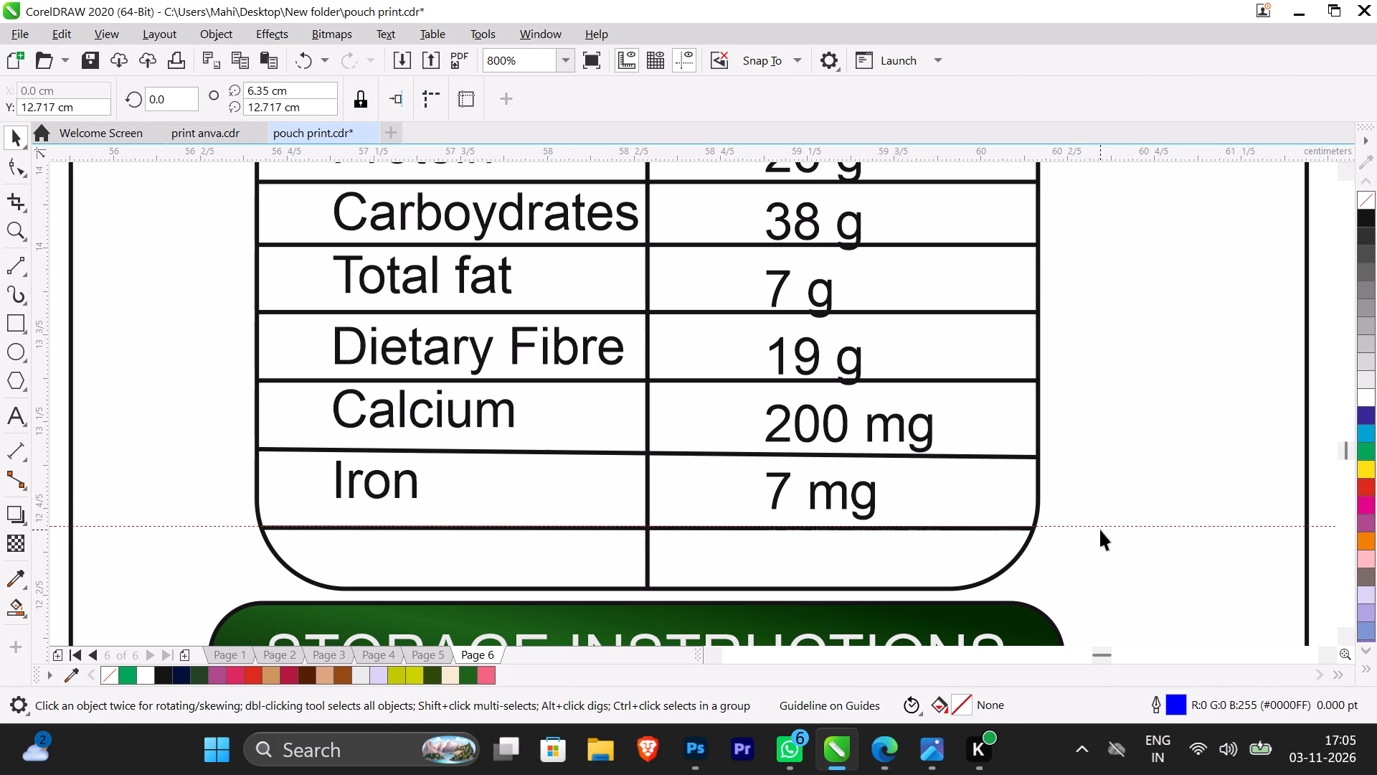
{"action": "key", "text": "BackSpace"}
Add the artistic text "VITAMIN C" at the empty row below Iron on the 100 g Amla label's nutritional table.
{"action": "scroll", "coordinate": [724, 502], "scroll_direction": "down", "scroll_amount": 1}
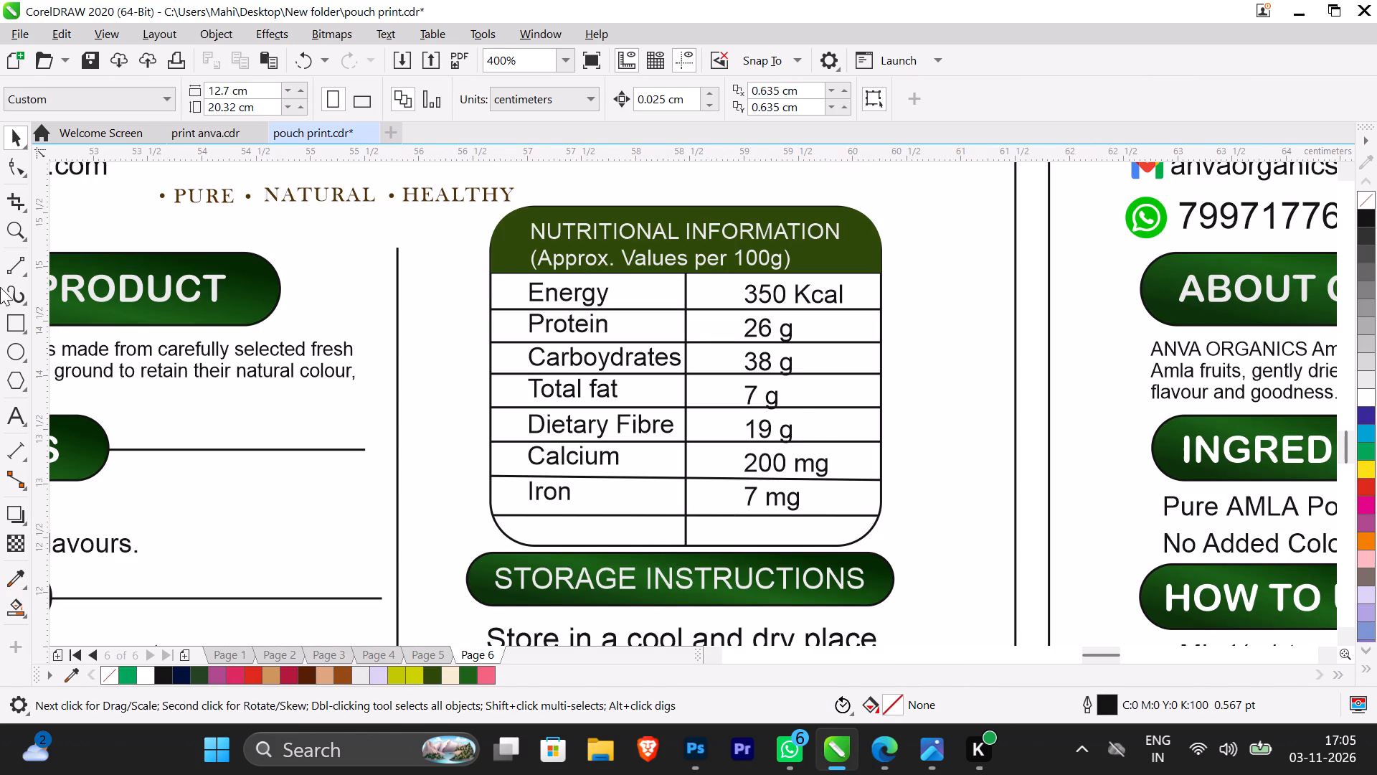
{"action": "left_click", "coordinate": [24, 418]}
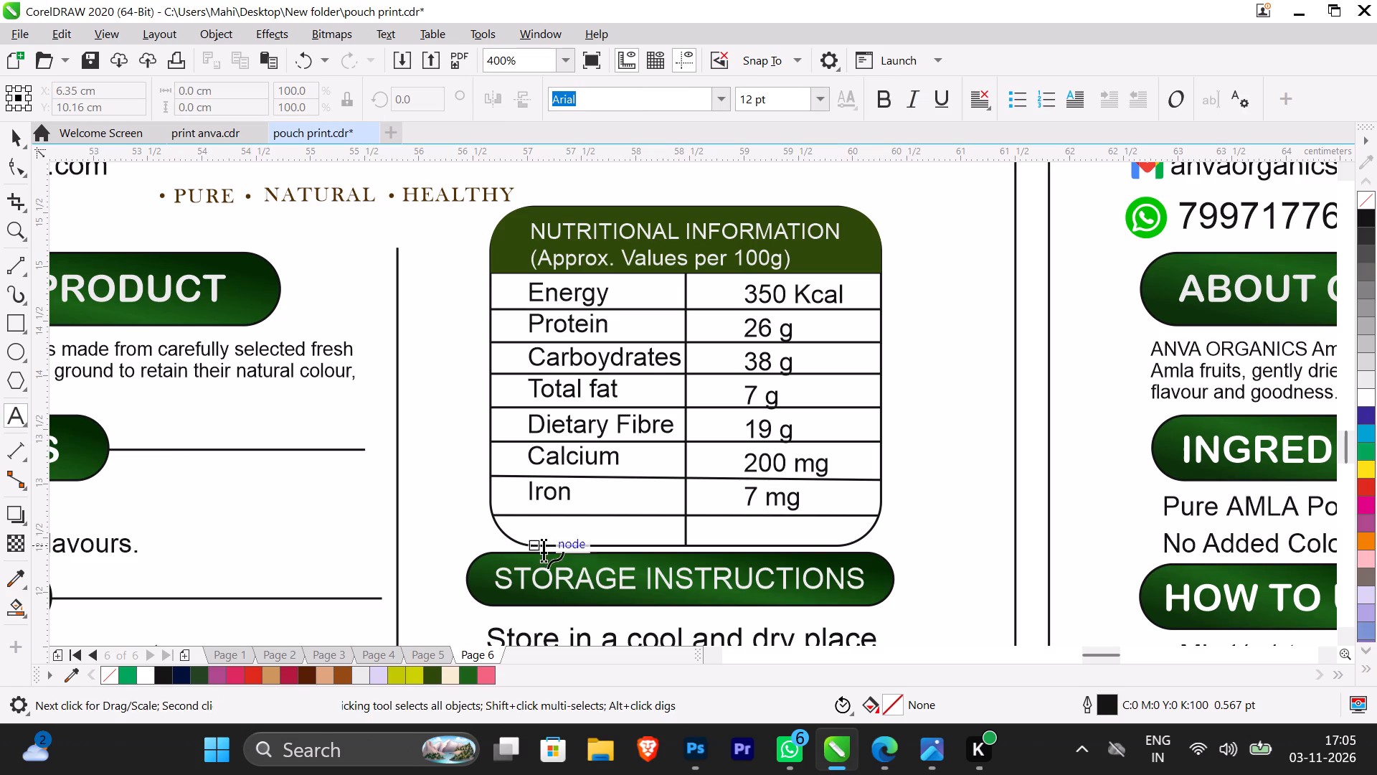
{"action": "left_click", "coordinate": [534, 530]}
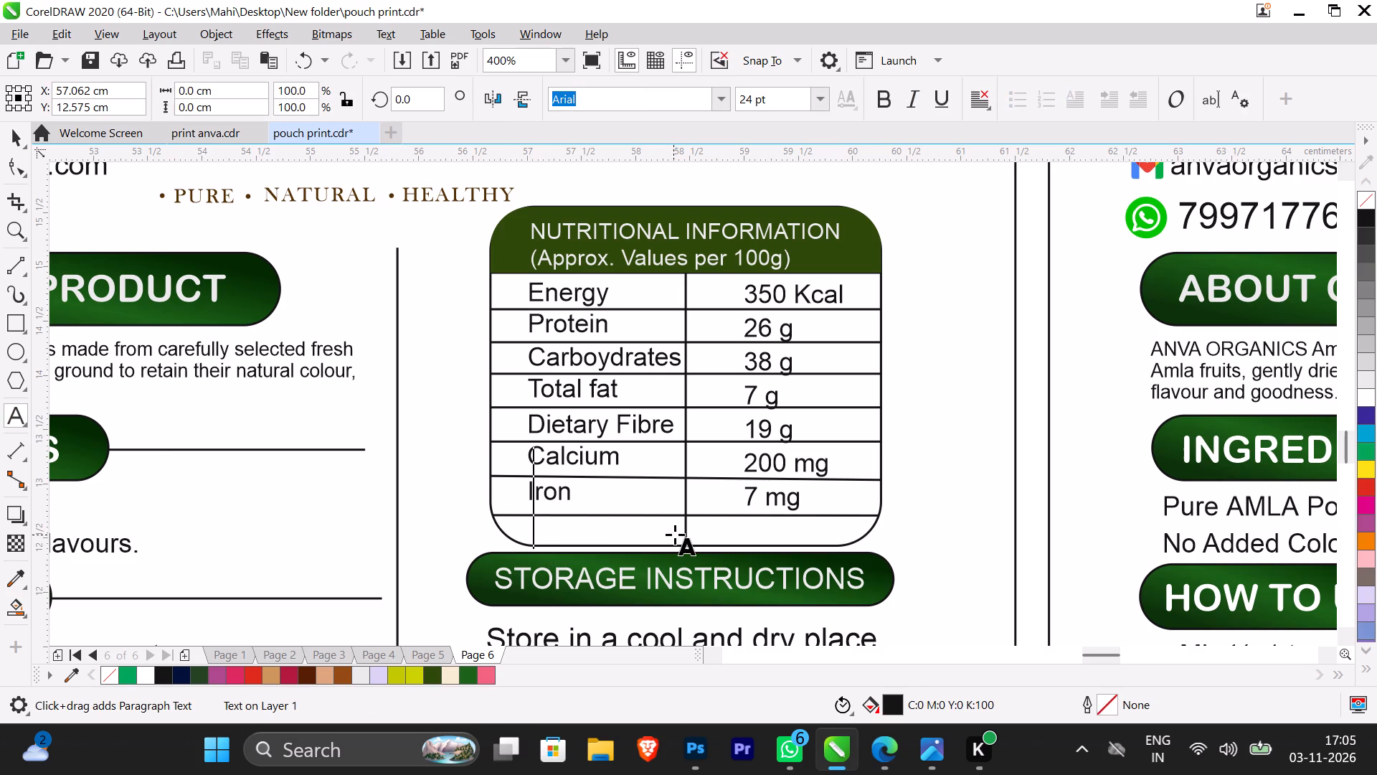
{"action": "key", "text": "shift+v"}
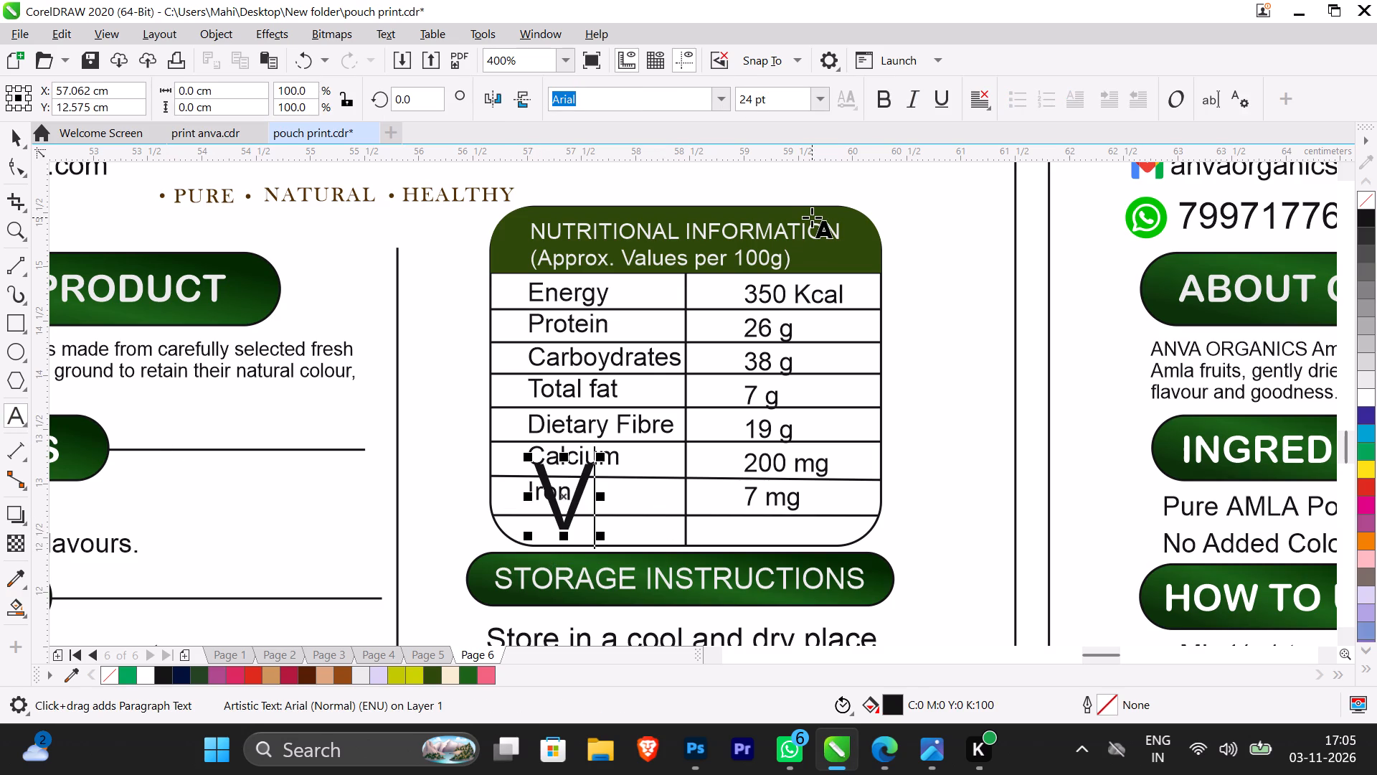
{"action": "key", "text": "shift+i"}
{"action": "key", "text": "shift+t"}
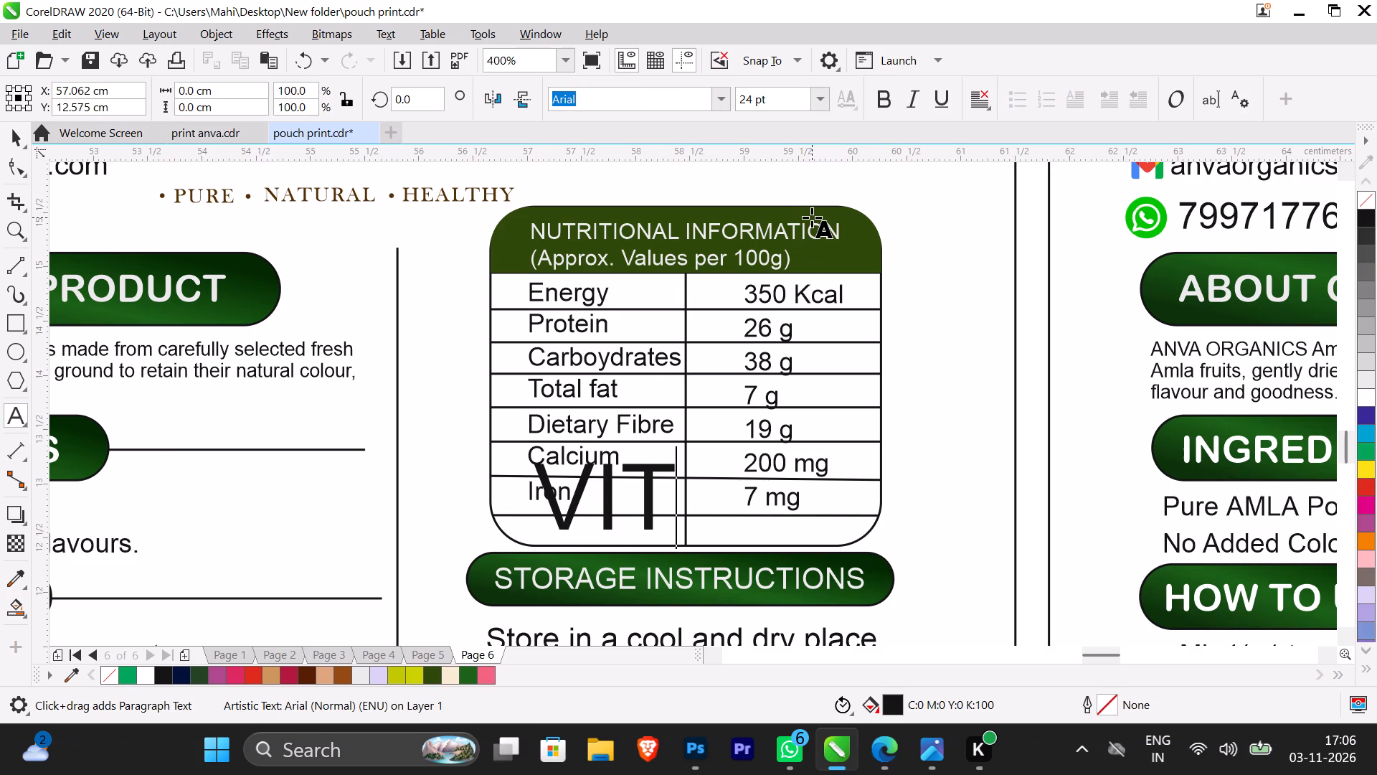
{"action": "type", "text": "AMIN"}
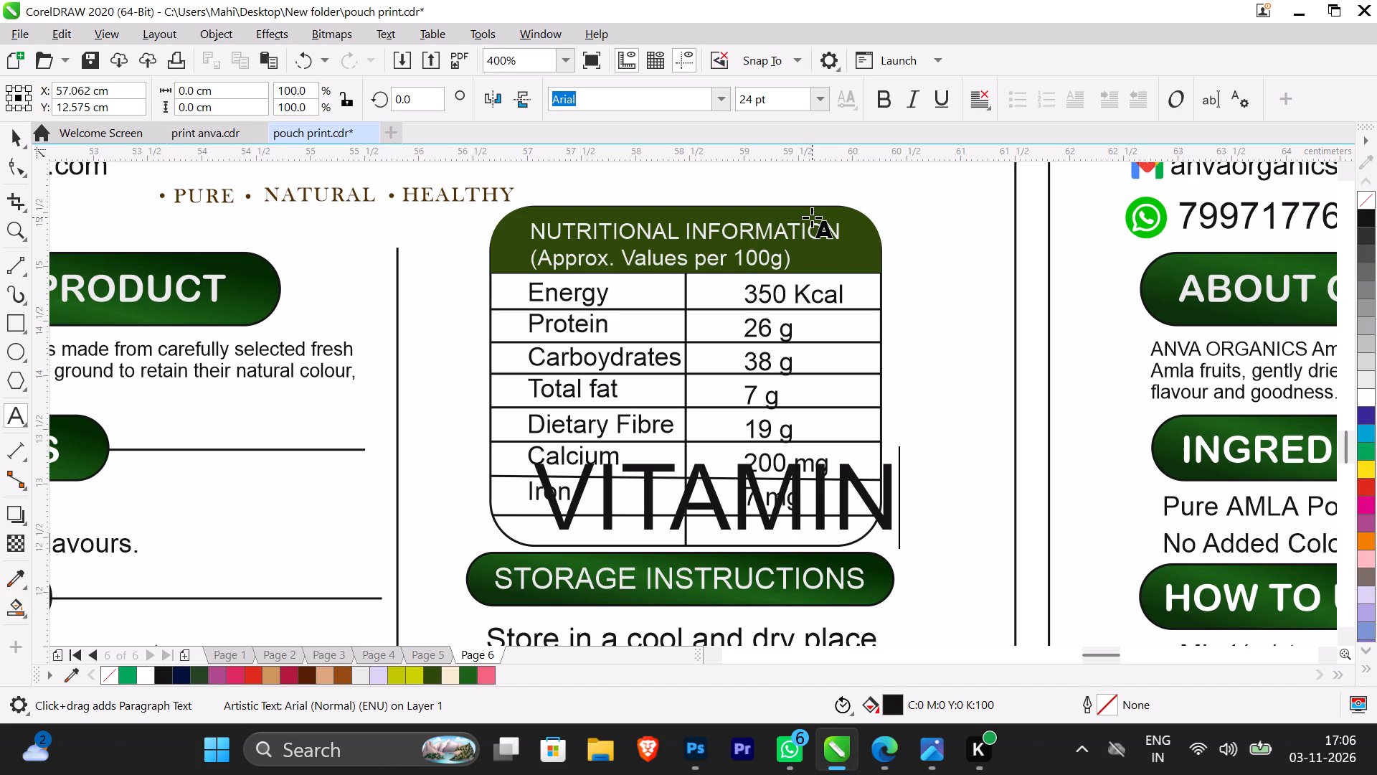
{"action": "key", "text": "shift+space"}
{"action": "key", "text": "shift+c"}
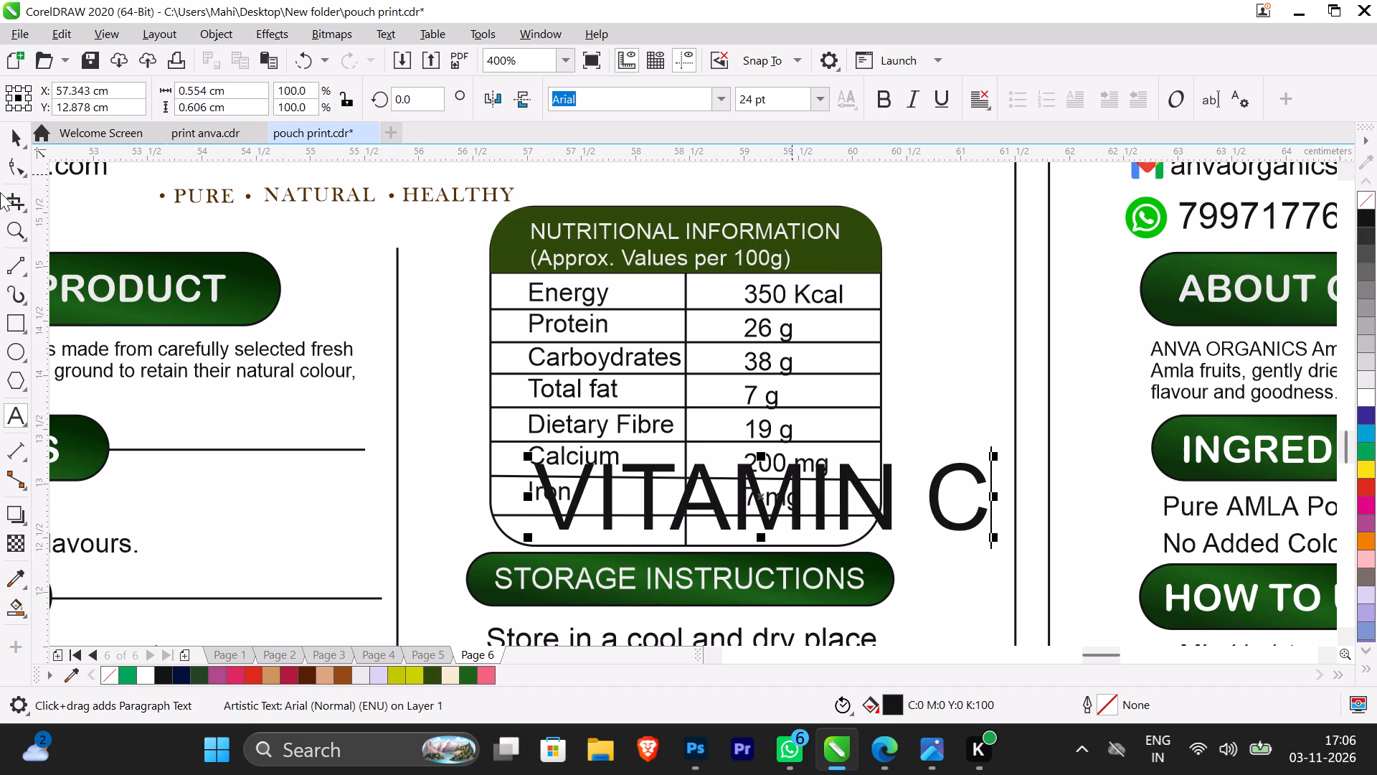
{"action": "left_click", "coordinate": [14, 142]}
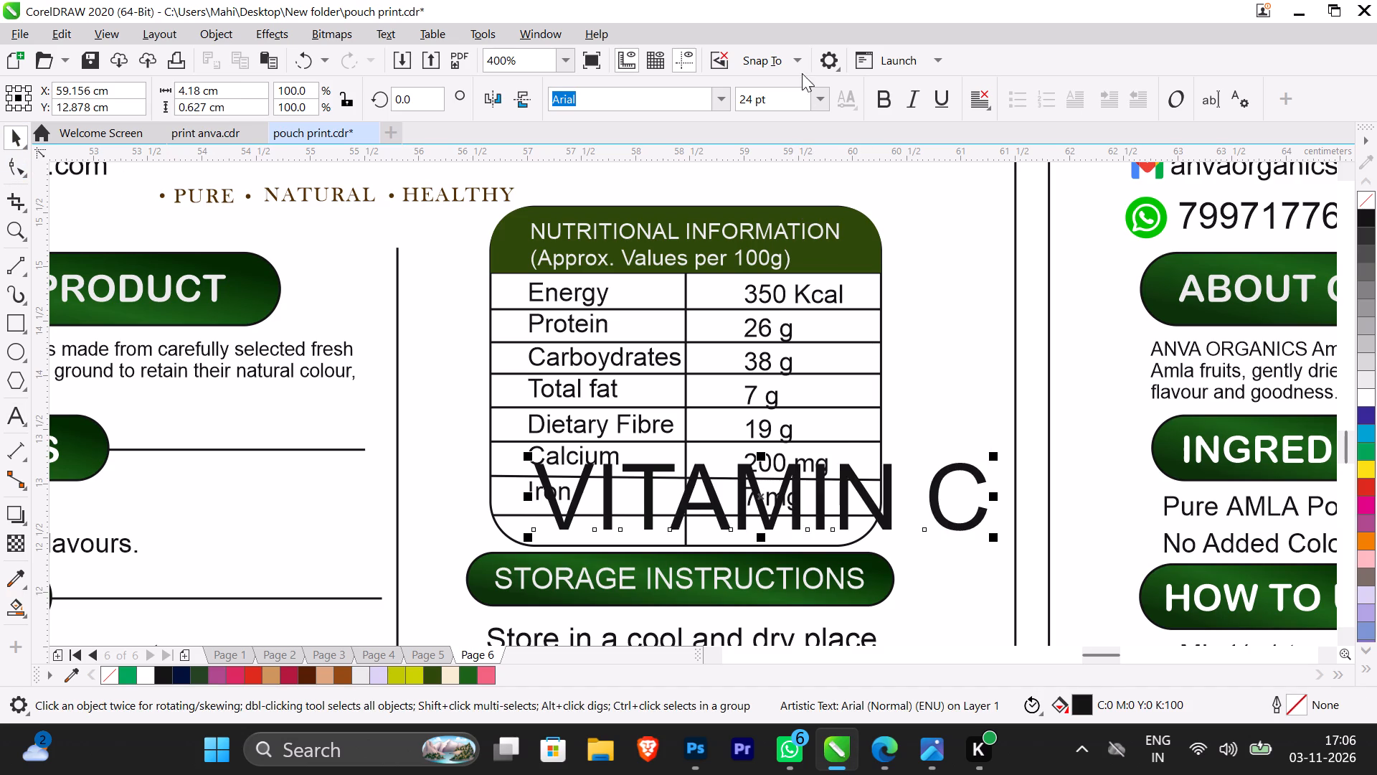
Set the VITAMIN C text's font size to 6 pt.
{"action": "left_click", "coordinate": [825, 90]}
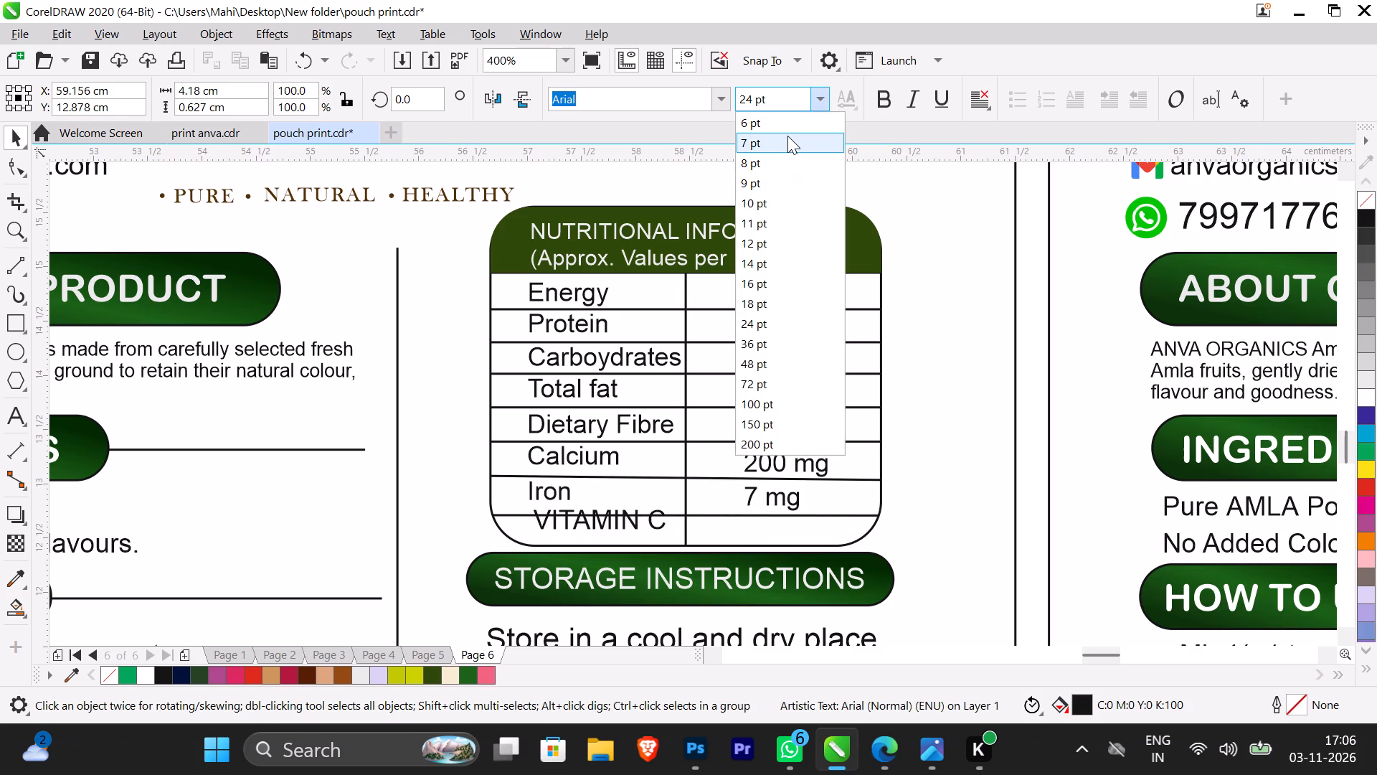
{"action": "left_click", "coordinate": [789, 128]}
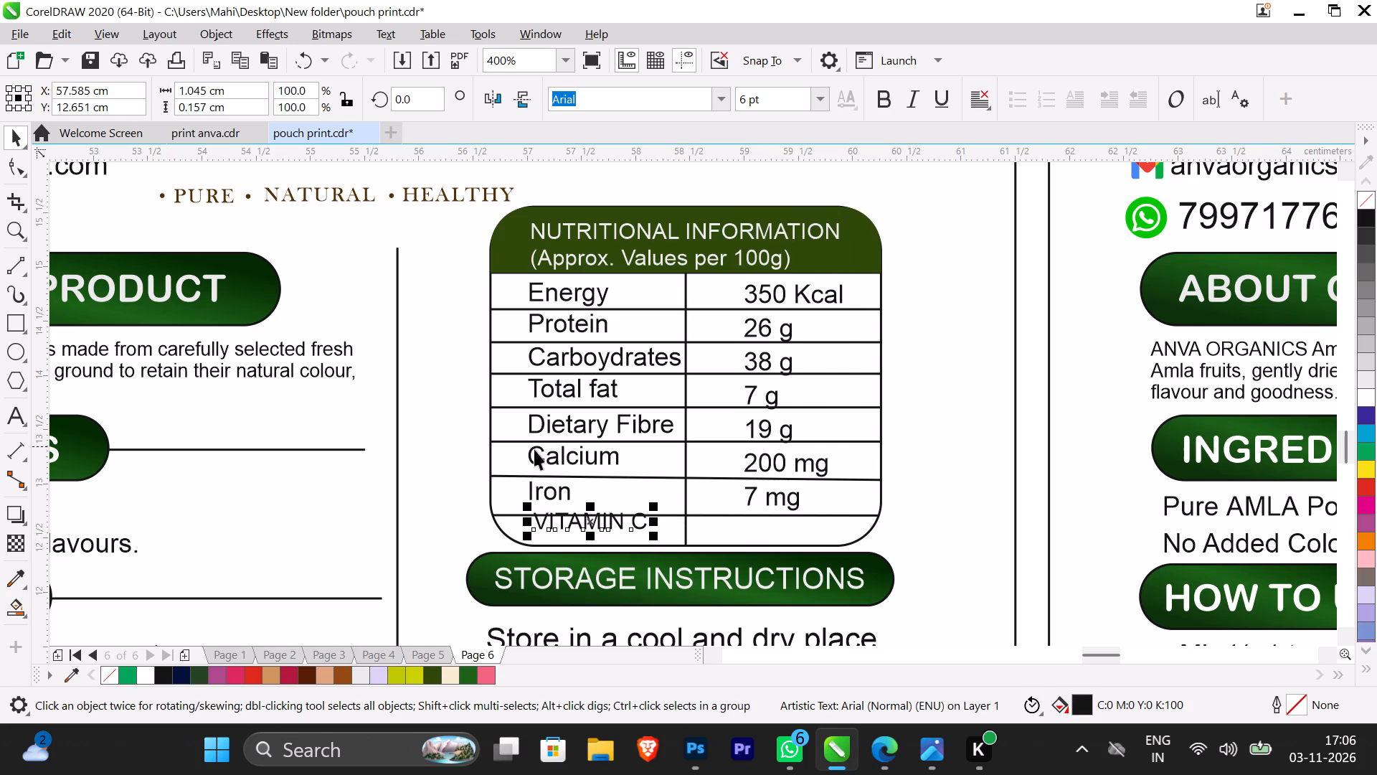
Match the VITAMIN C text to the other row labels by copying Total fat's 6.723 pt font size onto it.
{"action": "left_click", "coordinate": [554, 459]}
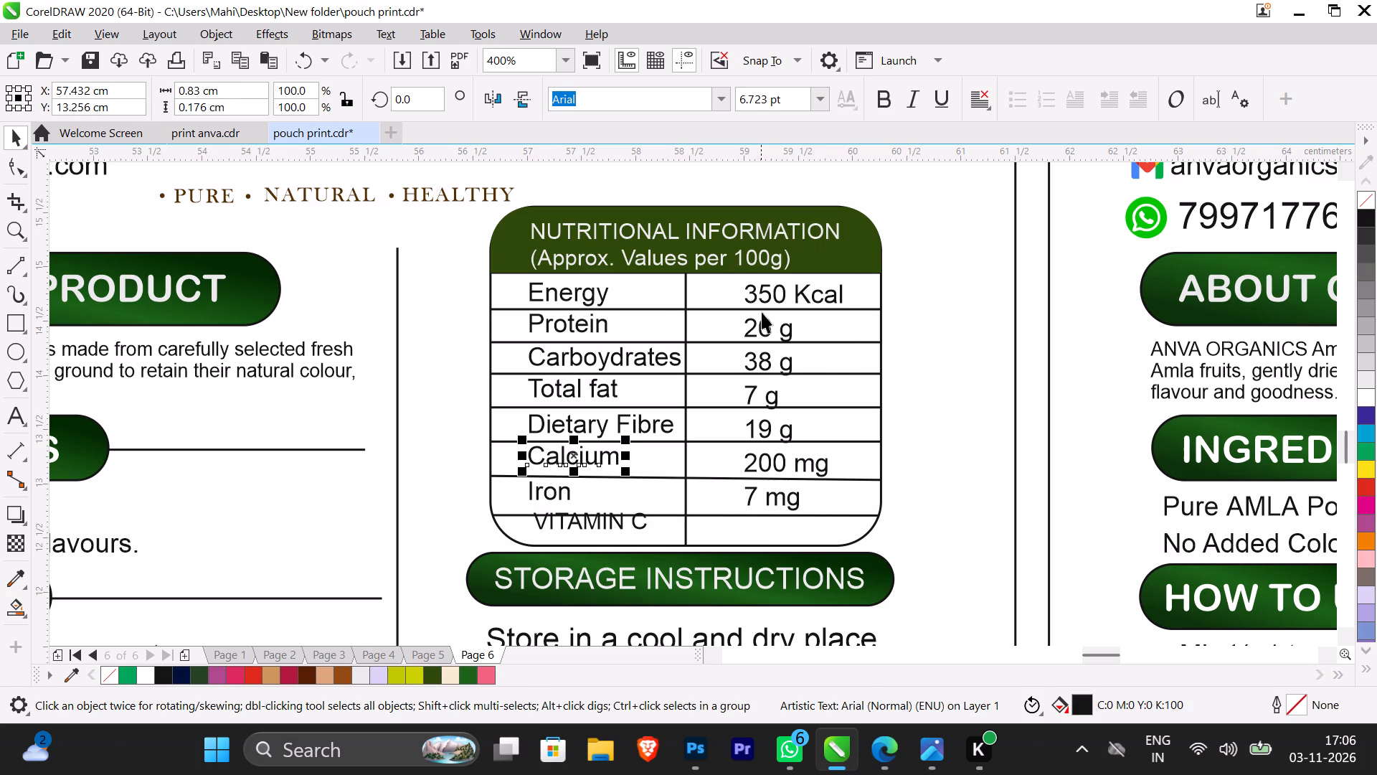
{"action": "left_click", "coordinate": [604, 386]}
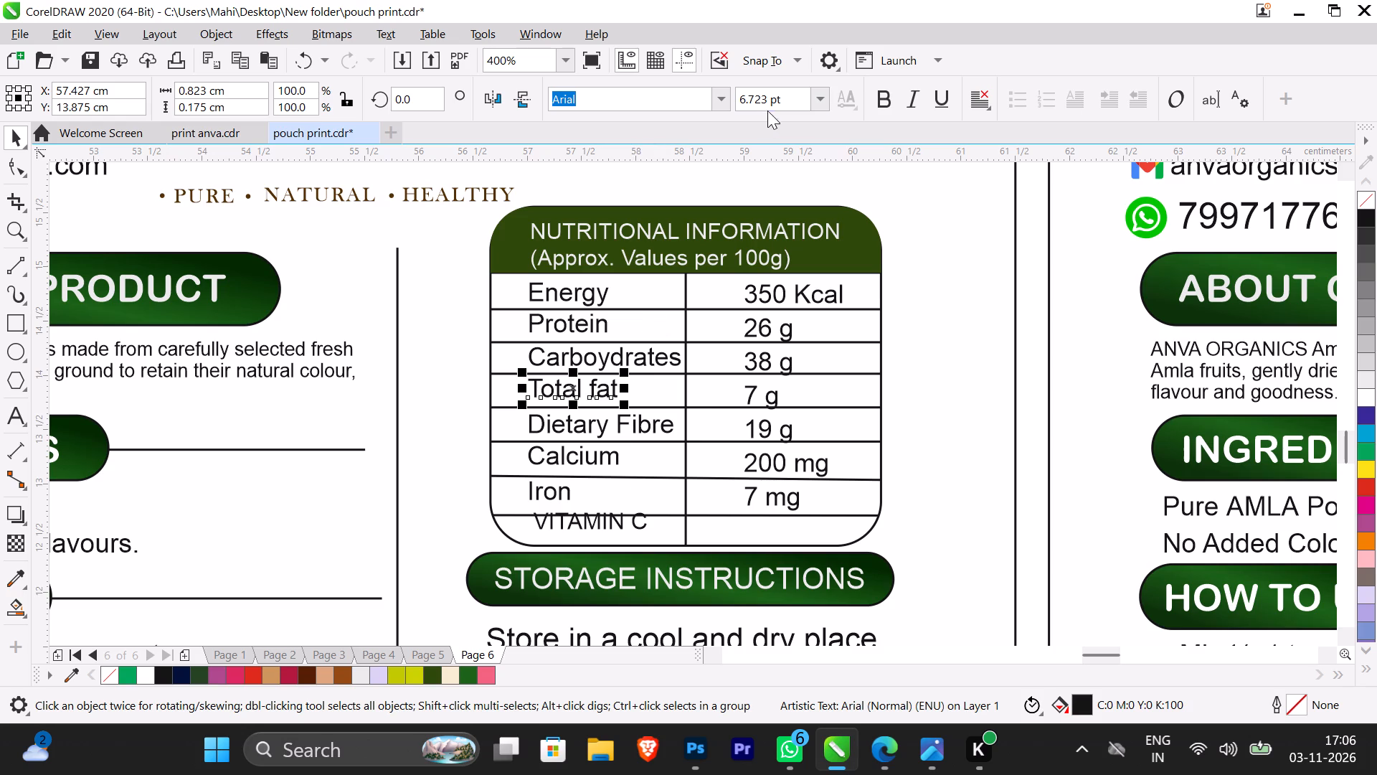
{"action": "left_click_drag", "start_coordinate": [768, 102], "coordinate": [732, 113]}
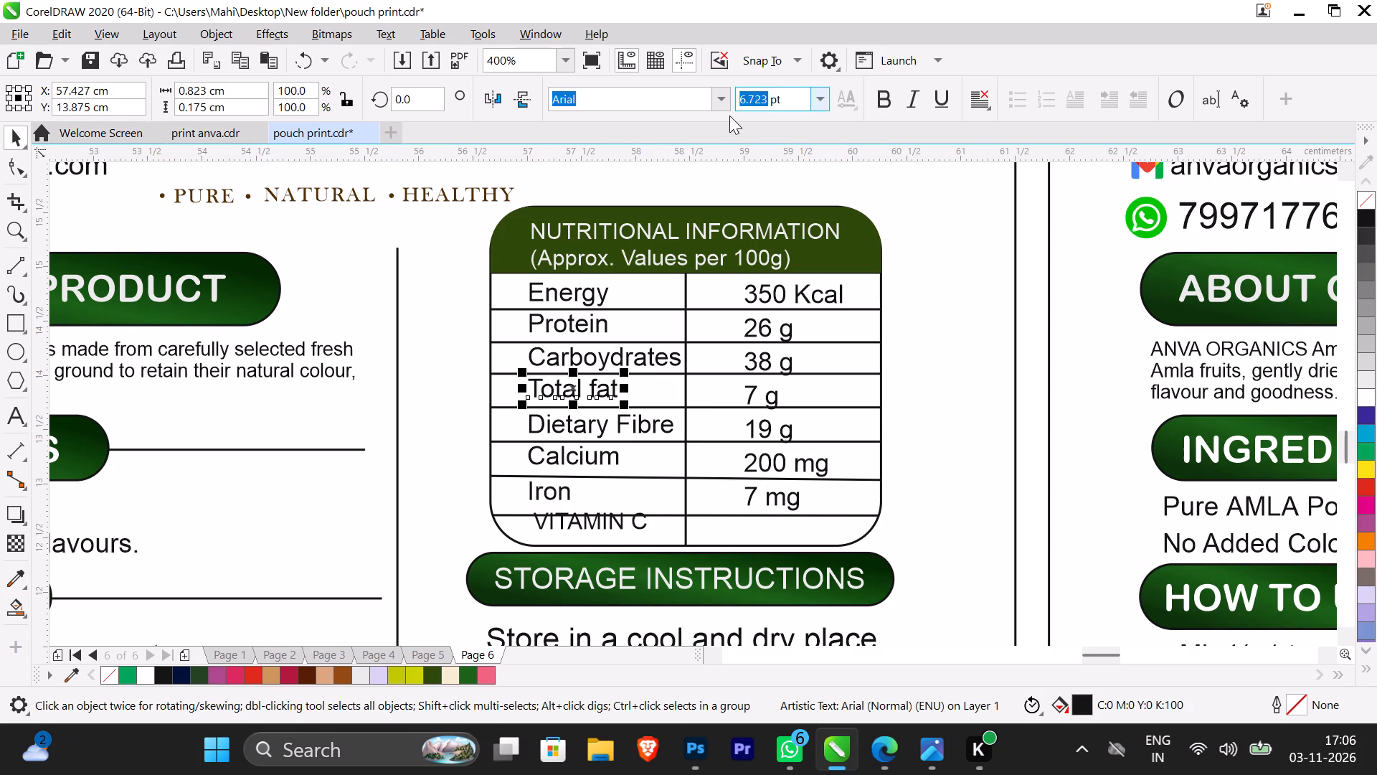
{"action": "key", "text": "ctrl+c"}
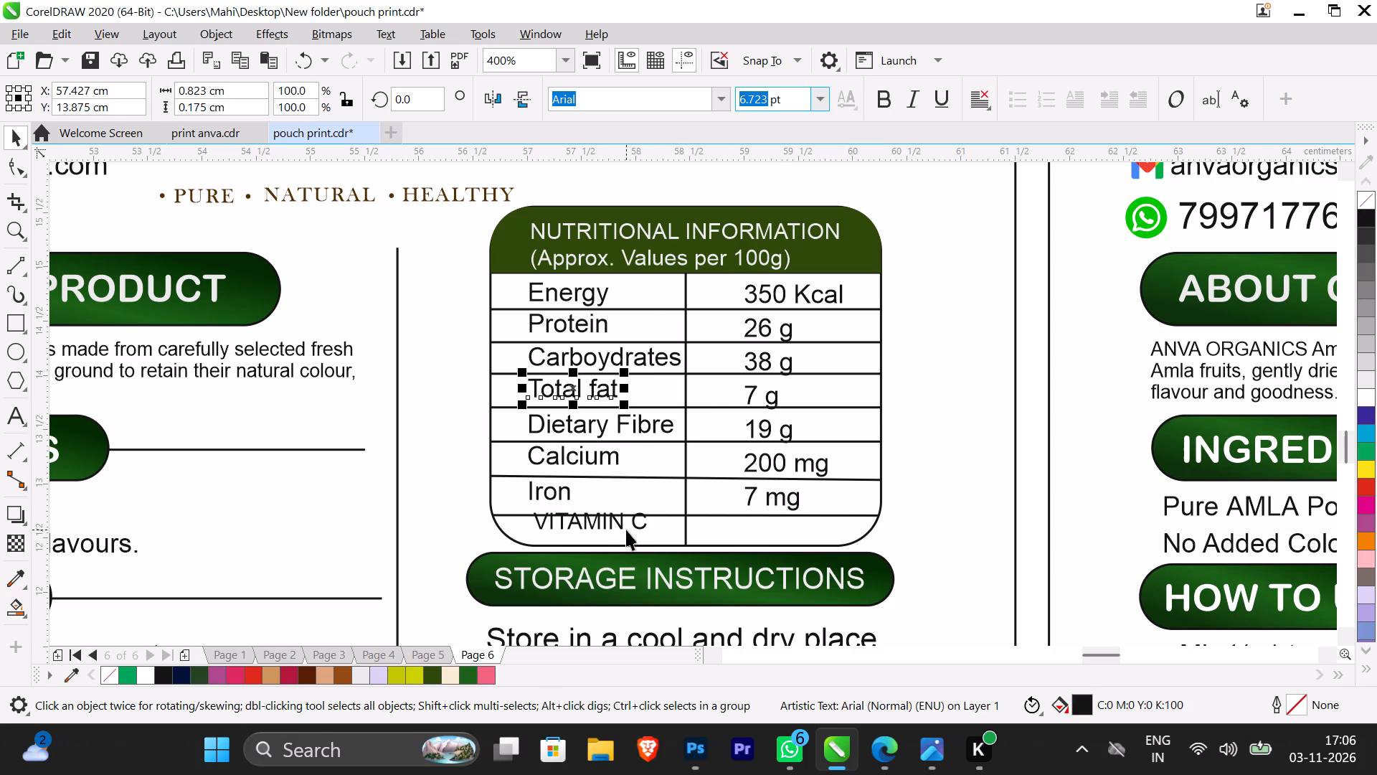
{"action": "left_click", "coordinate": [621, 525]}
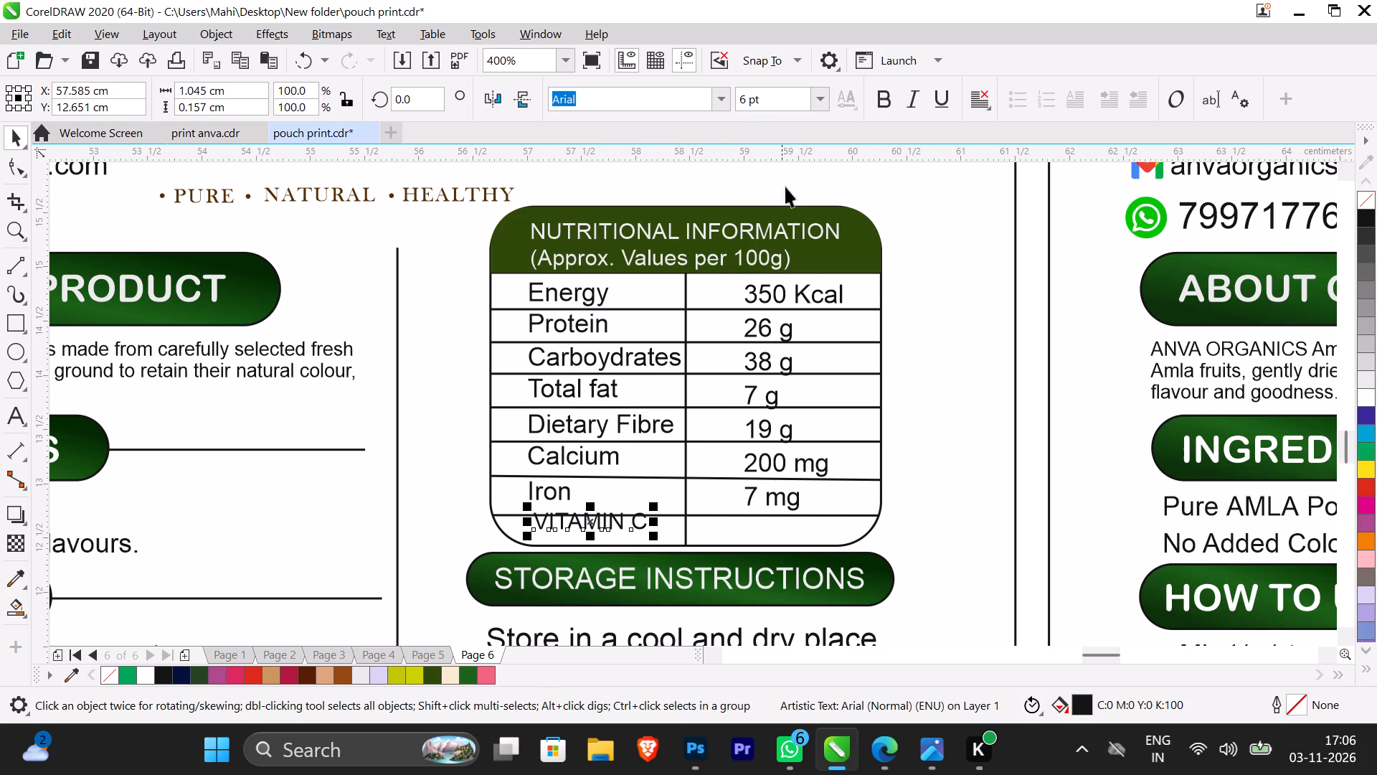
{"action": "left_click_drag", "start_coordinate": [784, 100], "coordinate": [727, 117]}
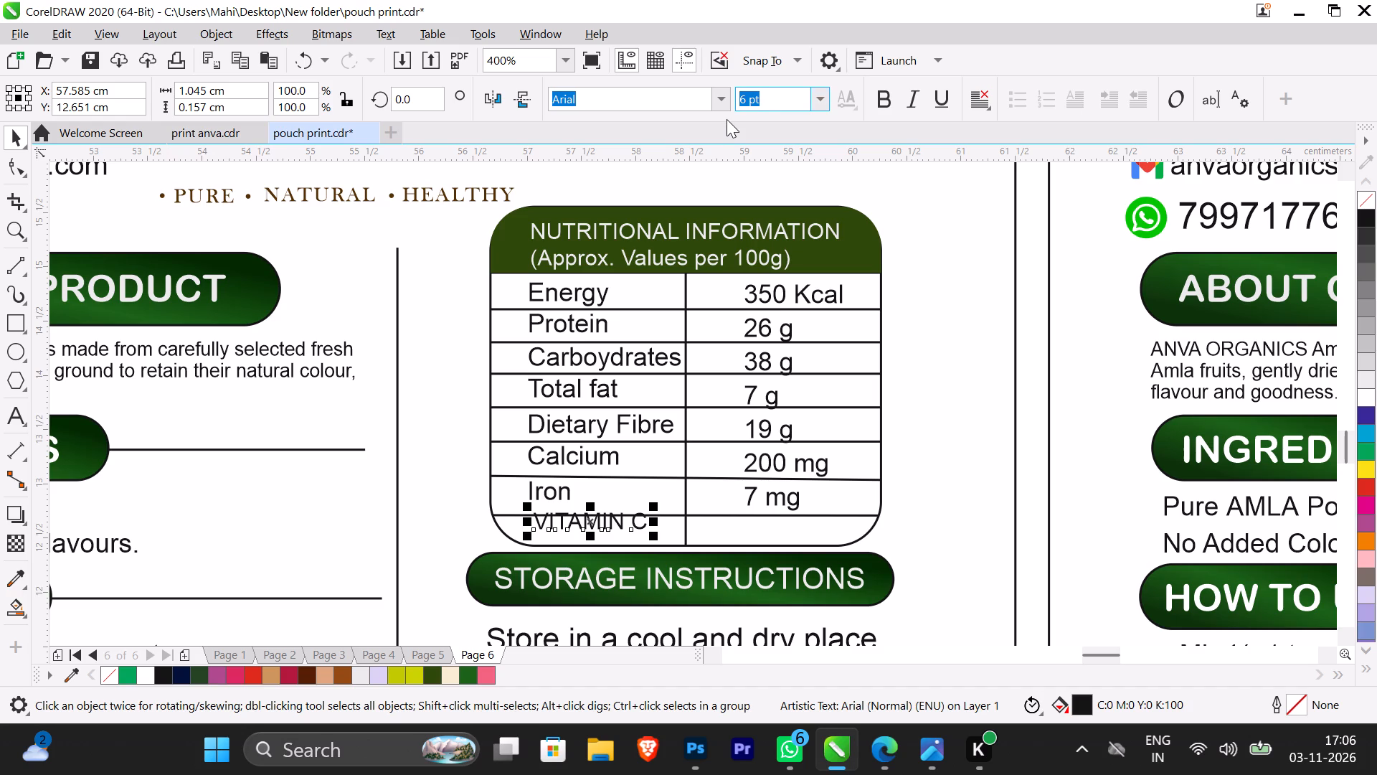
{"action": "key", "text": "ctrl+v"}
Move the VITAMIN C text down into the empty row below Iron, aligned with the labels above at about X 57.602, Y 12.568 cm.
{"action": "left_click_drag", "start_coordinate": [595, 528], "coordinate": [590, 541]}
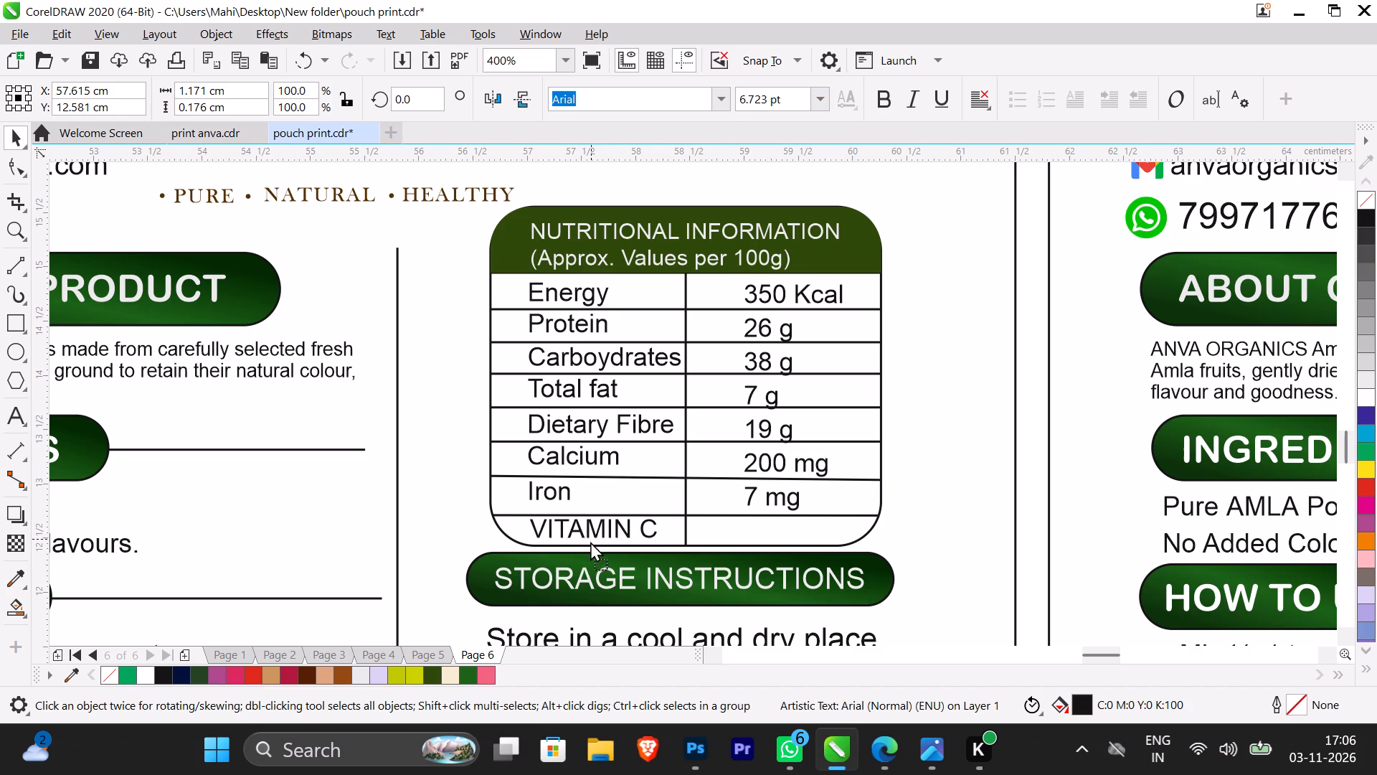
{"action": "left_click_drag", "start_coordinate": [590, 541], "coordinate": [583, 540]}
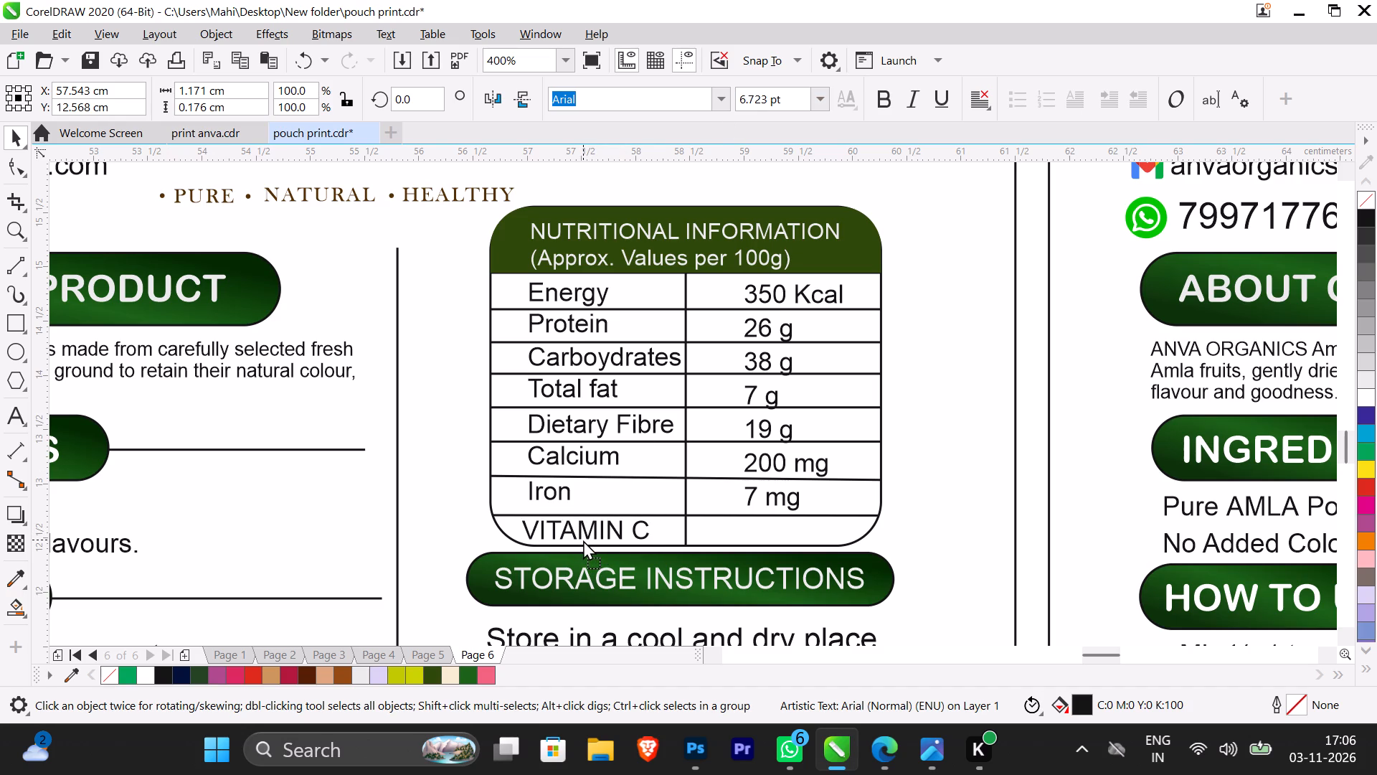
{"action": "left_click_drag", "start_coordinate": [583, 540], "coordinate": [587, 540]}
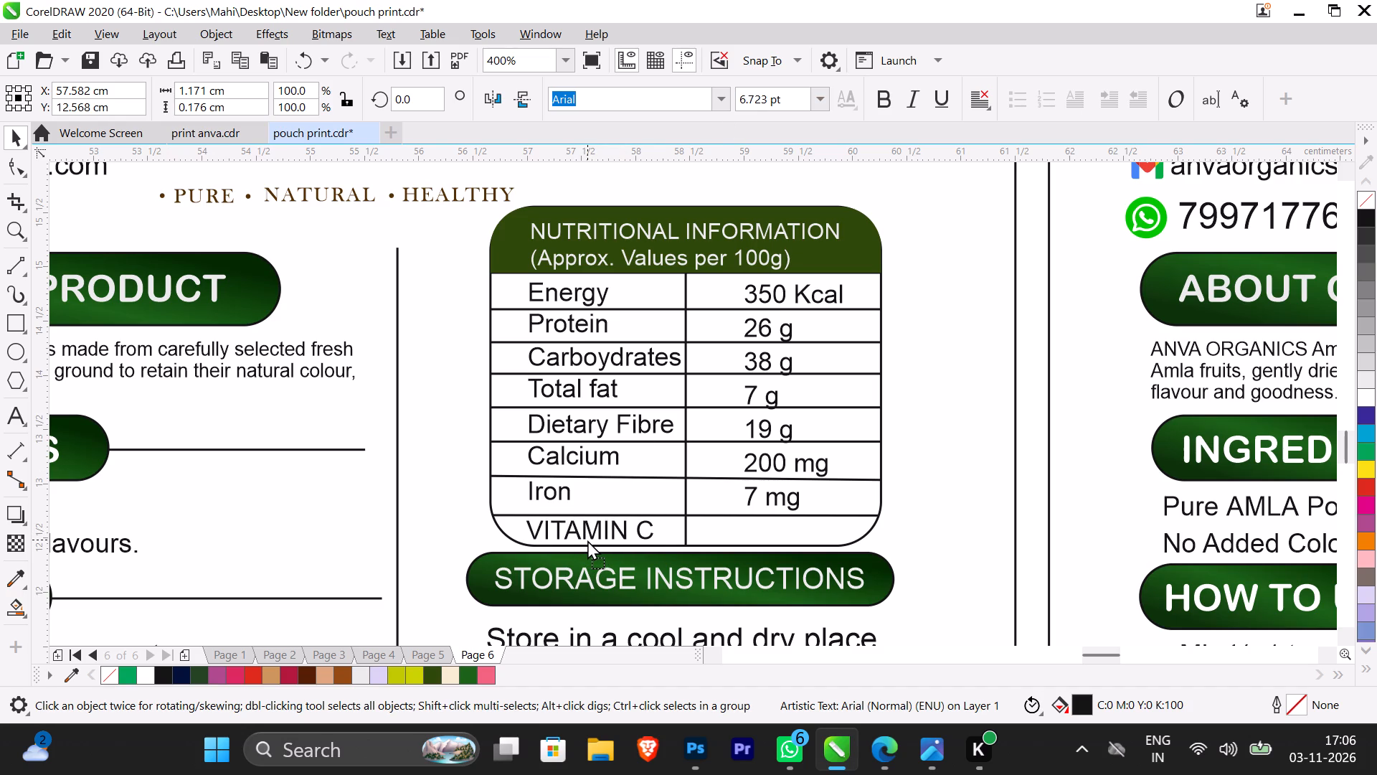
{"action": "left_click_drag", "start_coordinate": [587, 540], "coordinate": [590, 540]}
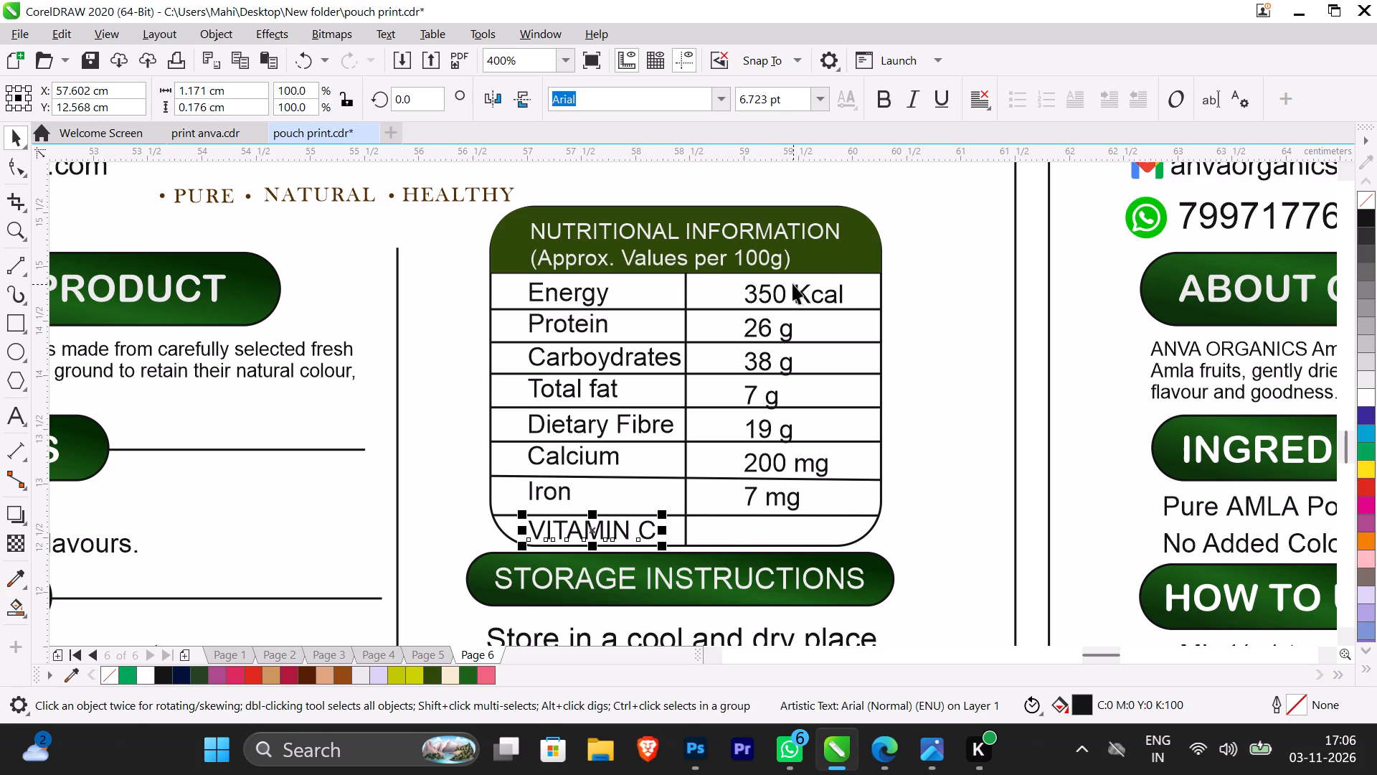
Change the Energy value in the 100 g label's nutritional table to 325 Kcal.
{"action": "left_click", "coordinate": [765, 289]}
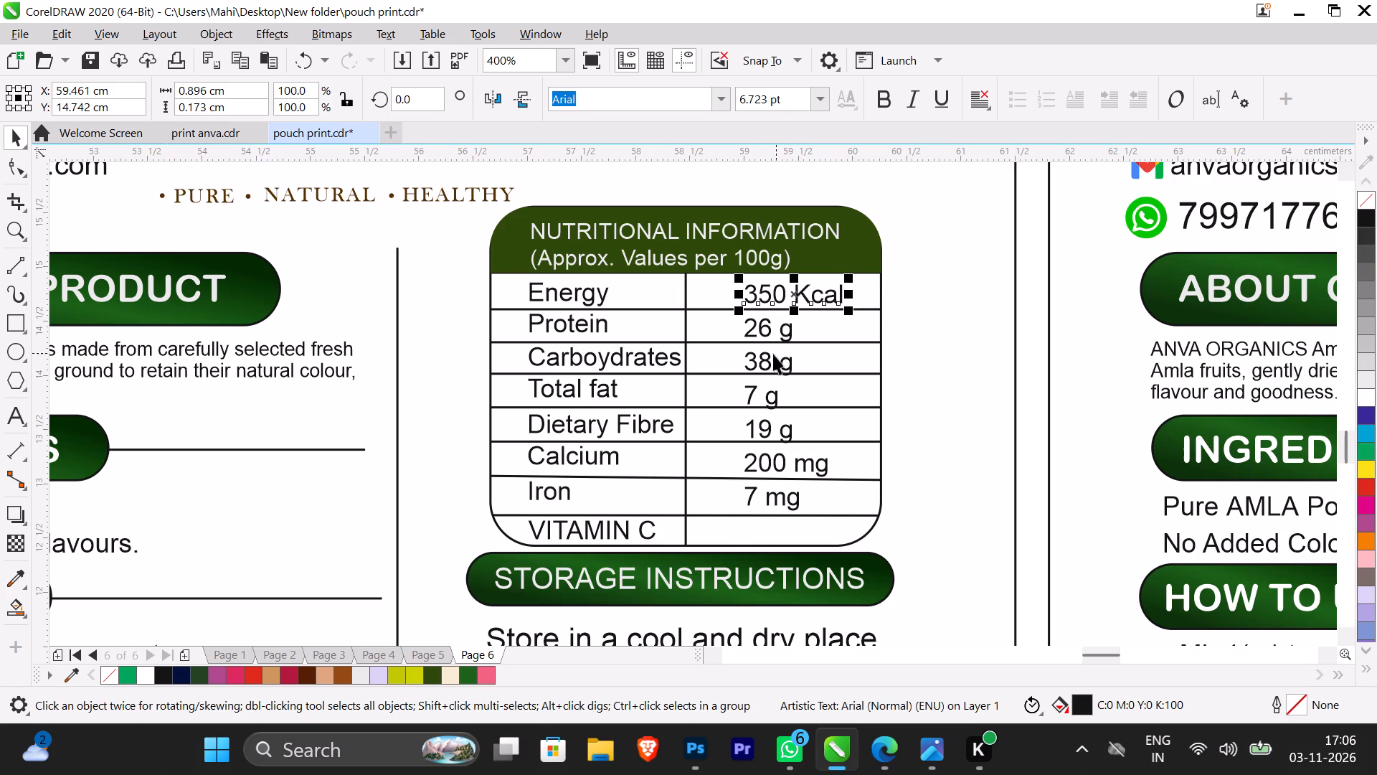
{"action": "left_click", "coordinate": [762, 332]}
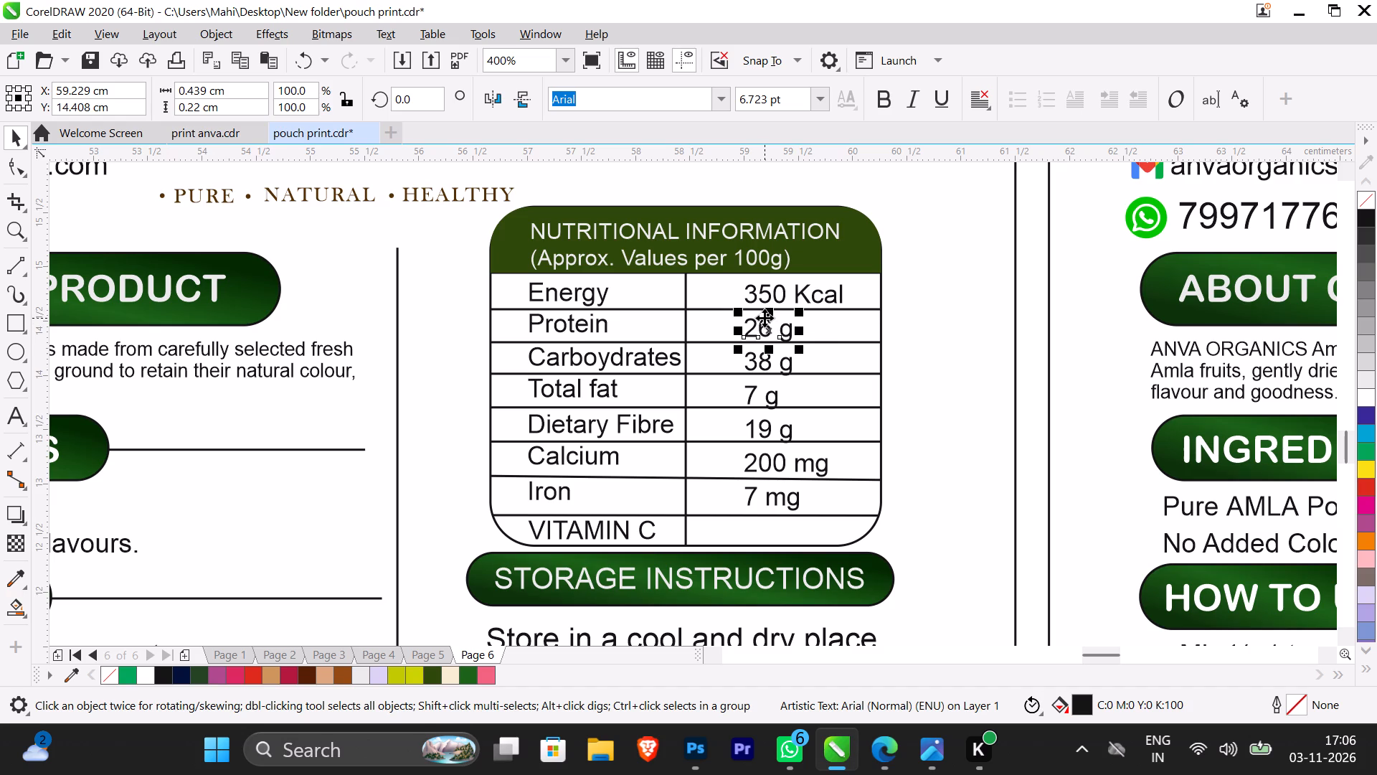
{"action": "scroll", "coordinate": [747, 324], "scroll_direction": "down", "scroll_amount": 1}
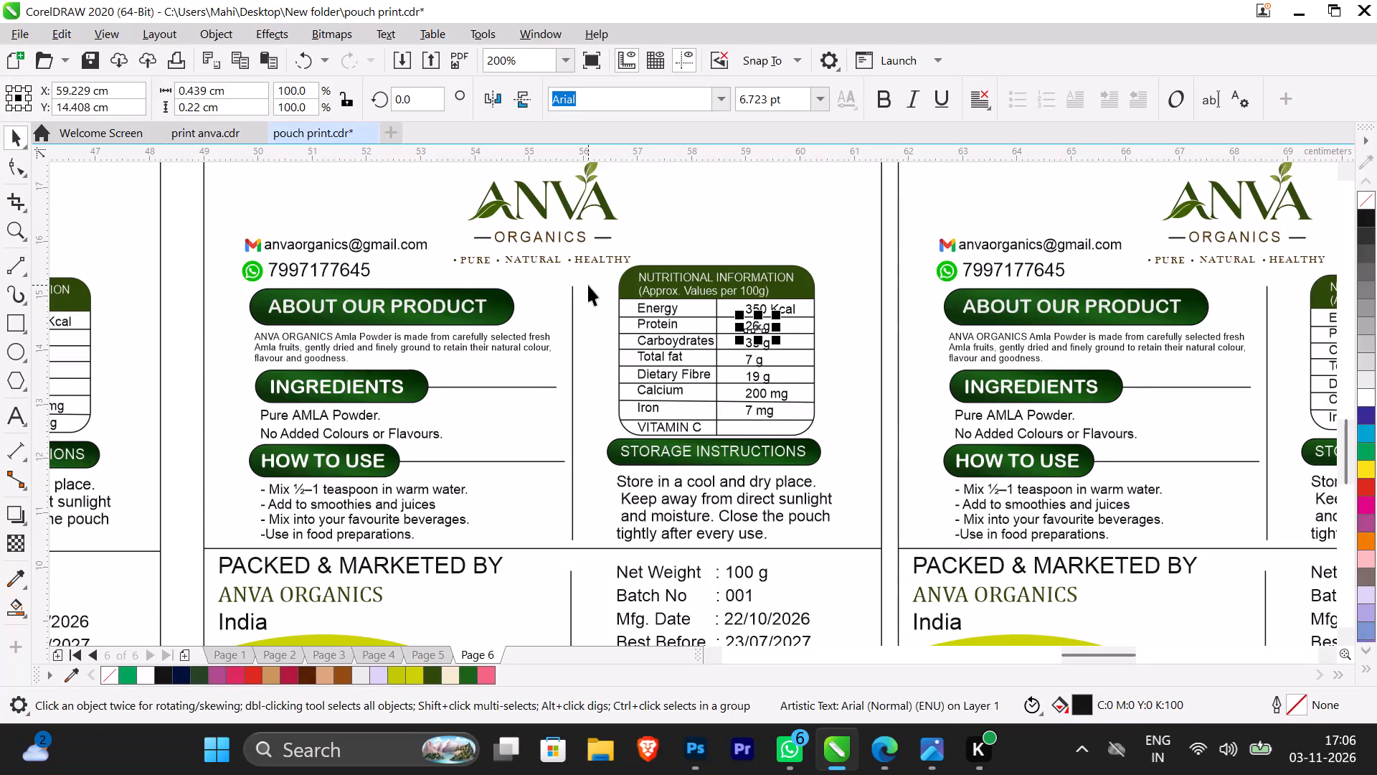
{"action": "scroll", "coordinate": [787, 344], "scroll_direction": "up", "scroll_amount": 2}
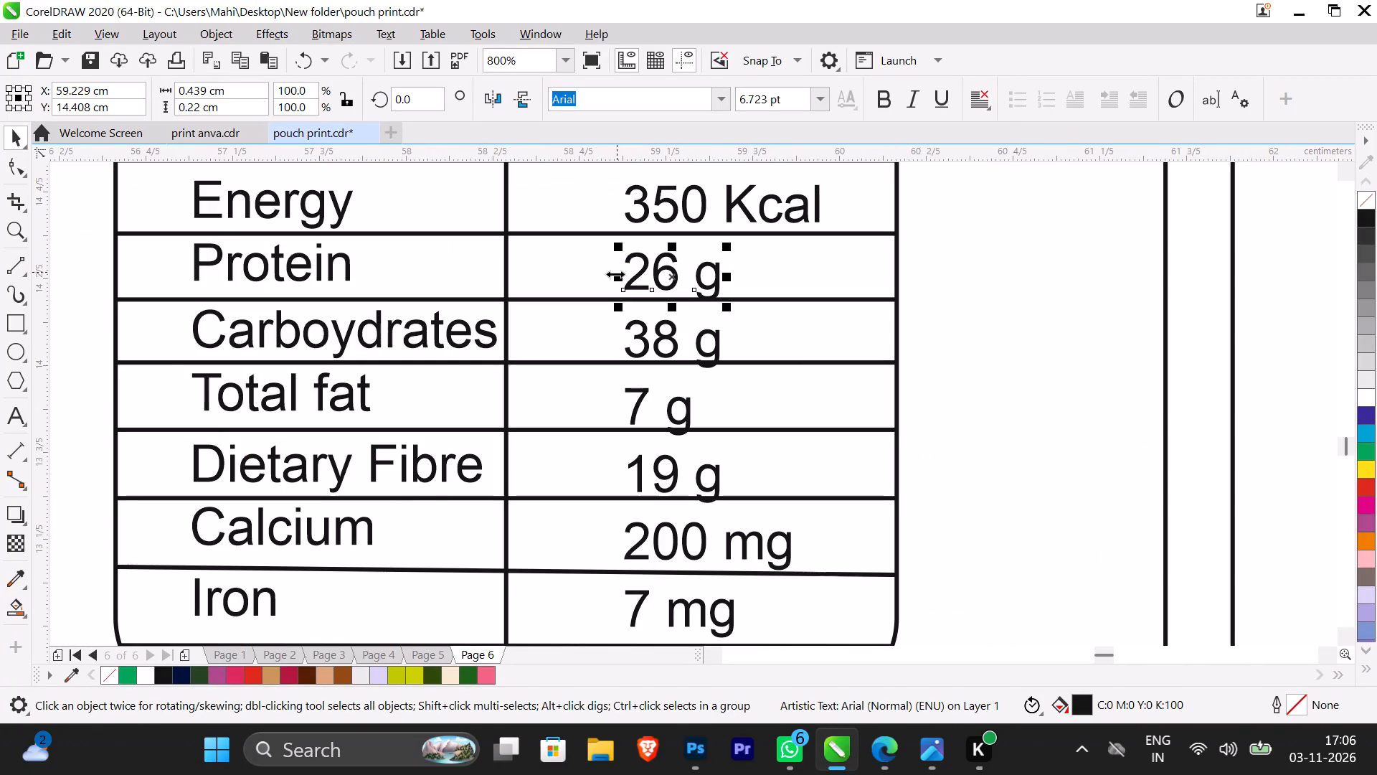
{"action": "double_click", "coordinate": [668, 202]}
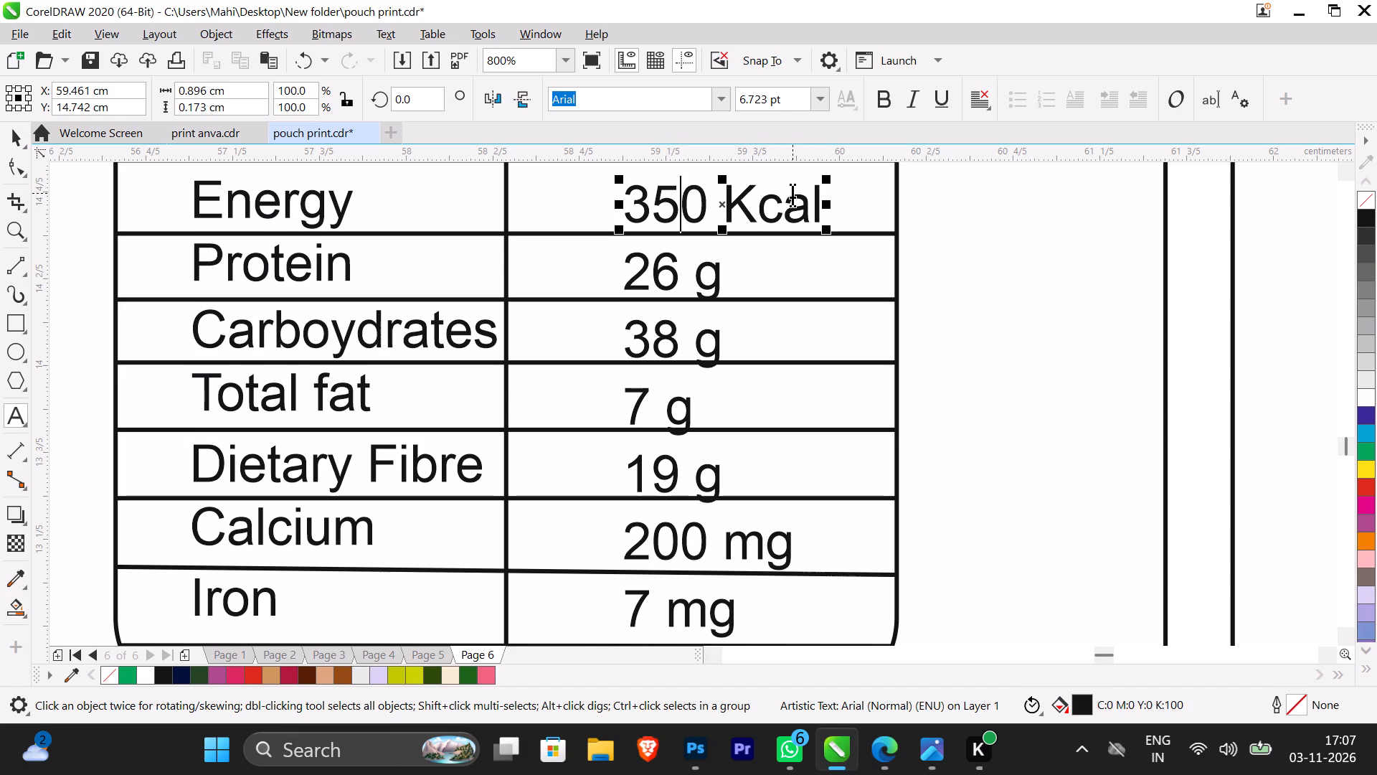
{"action": "key", "text": "BackSpace"}
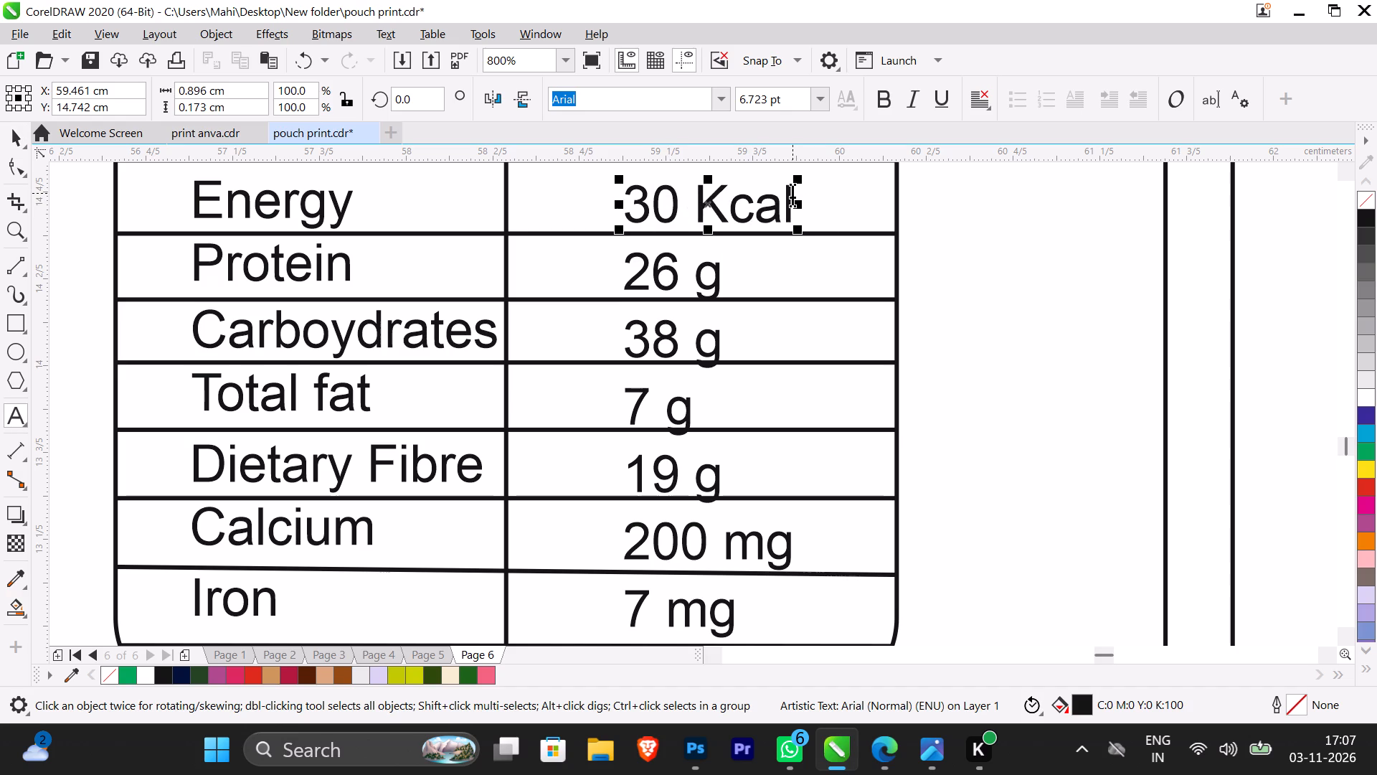
{"action": "key", "text": "Right"}
{"action": "key", "text": "BackSpace"}
{"action": "type", "text": "25"}
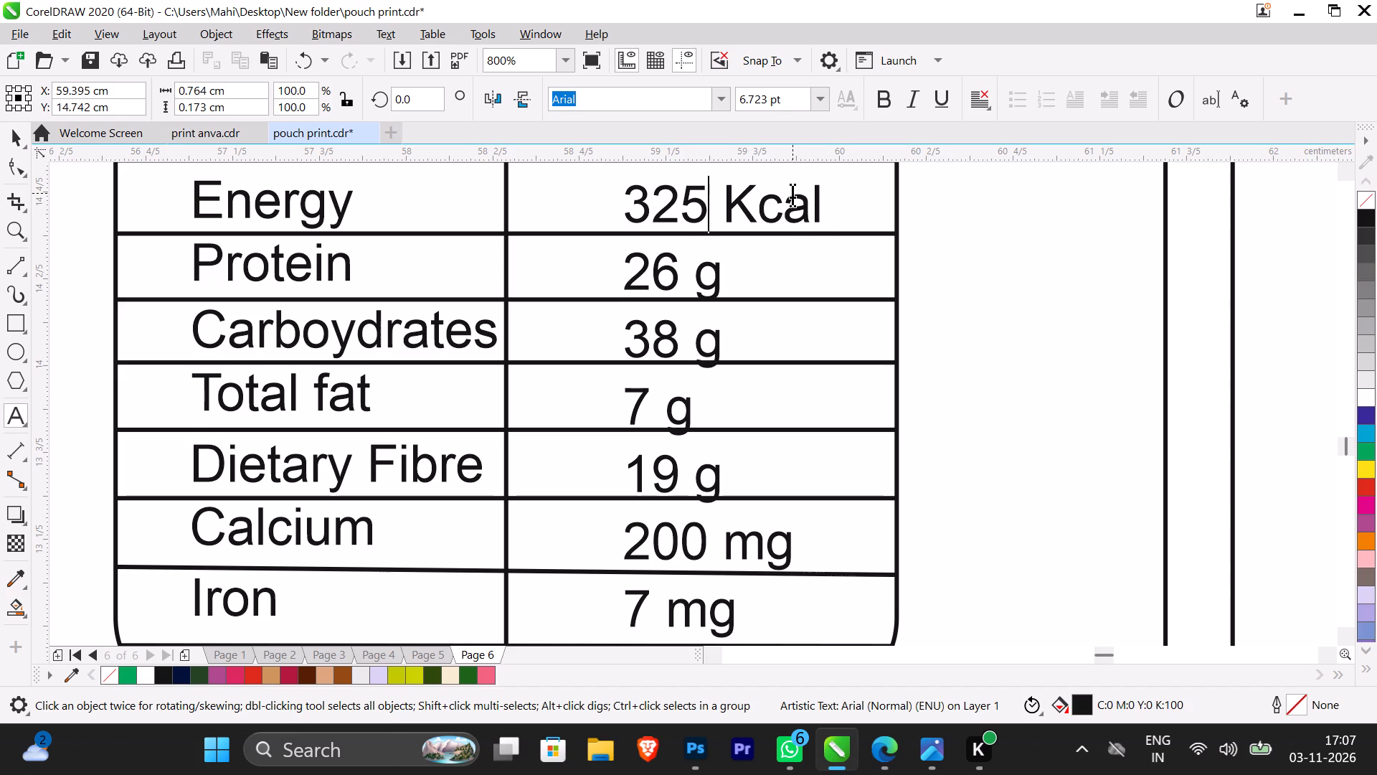
Change the Protein value in the nutritional table to 1.2 g.
{"action": "left_click", "coordinate": [681, 273]}
{"action": "key", "text": "BackSpace"}
{"action": "key", "text": "BackSpace"}
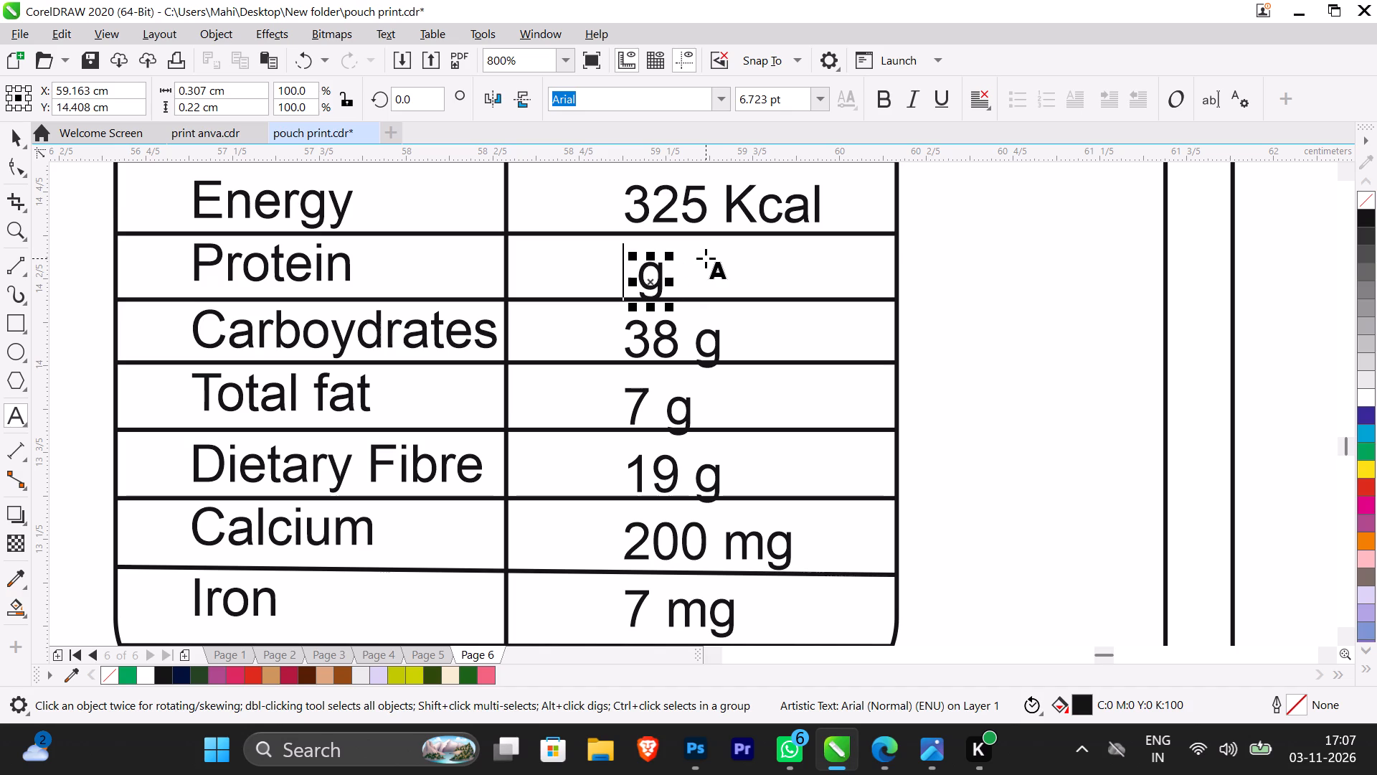
{"action": "type", "text": "1."}
{"action": "key", "text": "2"}
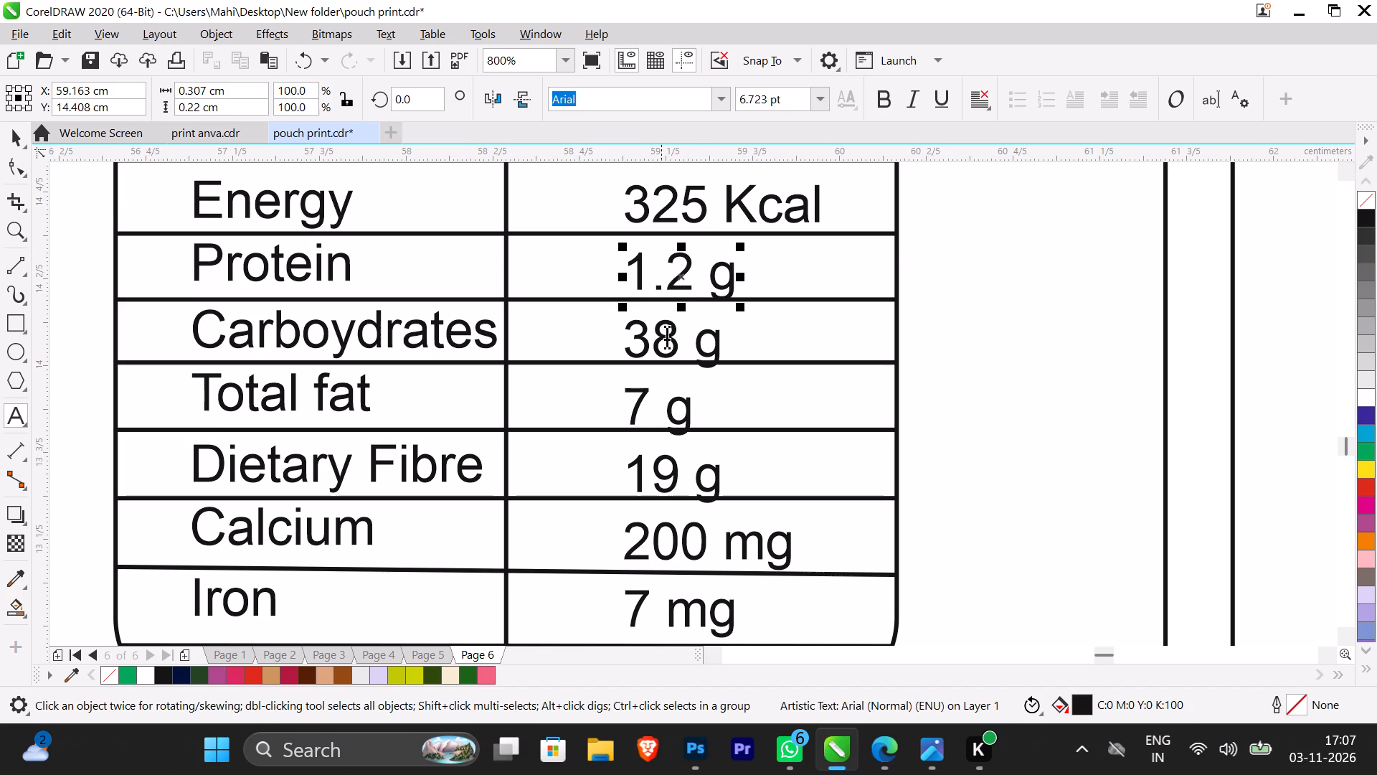
Change the carbohydrates value in the nutritional table to 65 g.
{"action": "left_click", "coordinate": [673, 337]}
{"action": "key", "text": "BackSpace"}
{"action": "key", "text": "BackSpace"}
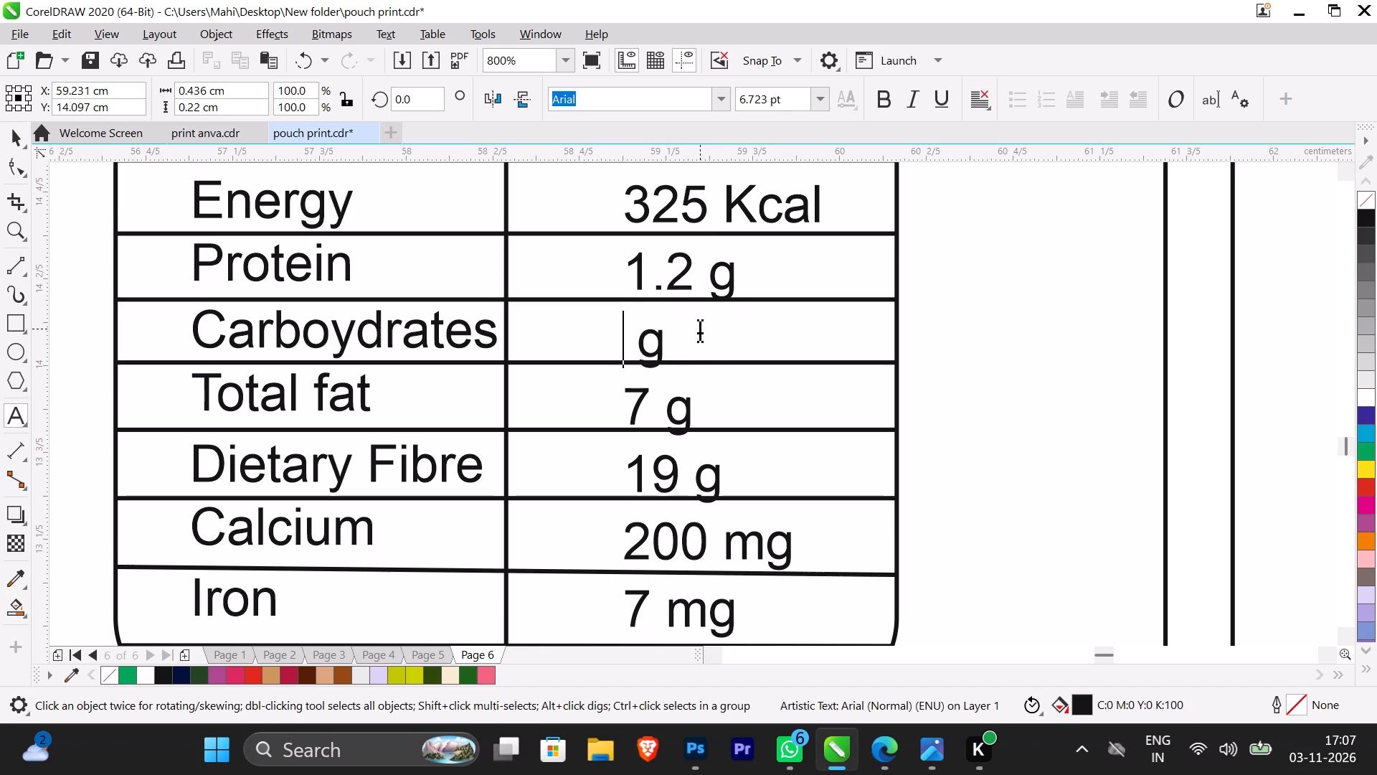
{"action": "key", "text": "6"}
{"action": "key", "text": "8"}
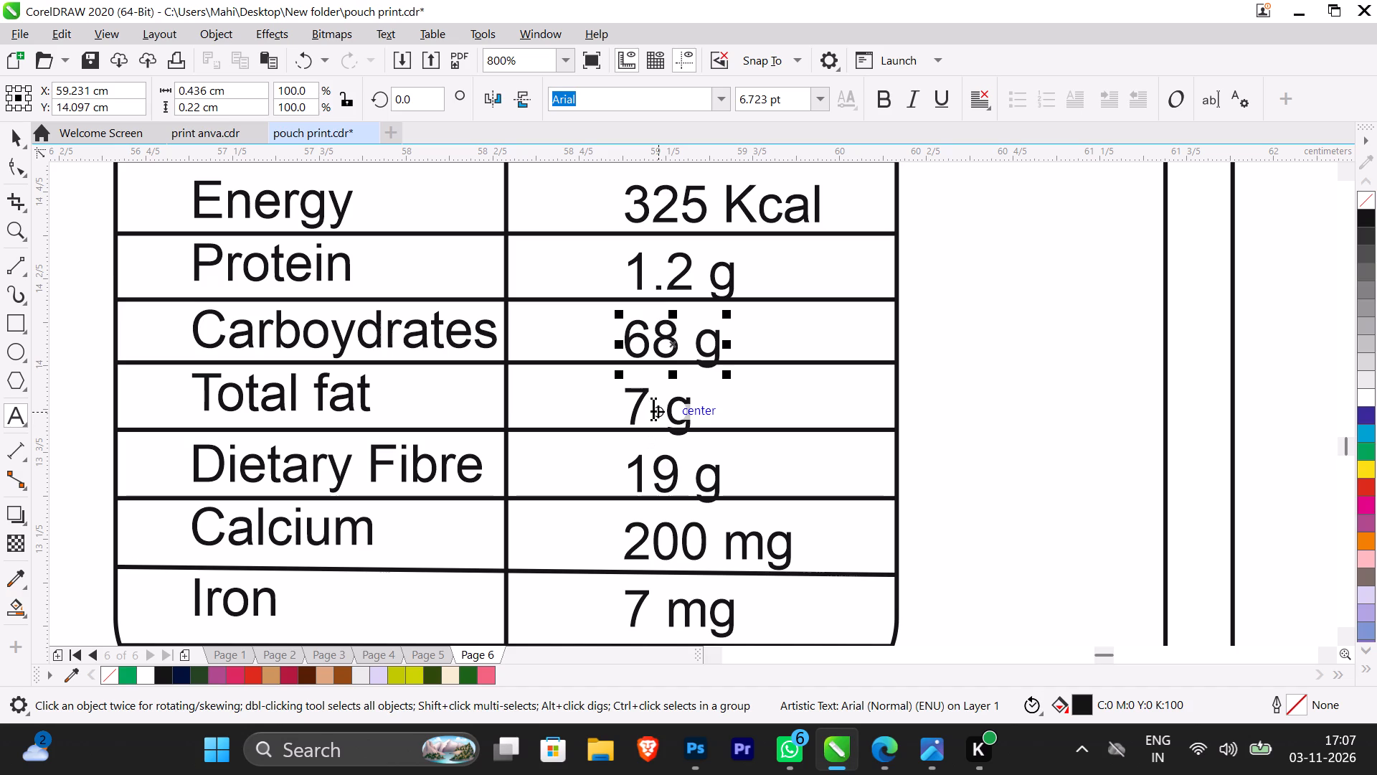
{"action": "key", "text": "BackSpace"}
{"action": "key", "text": "5"}
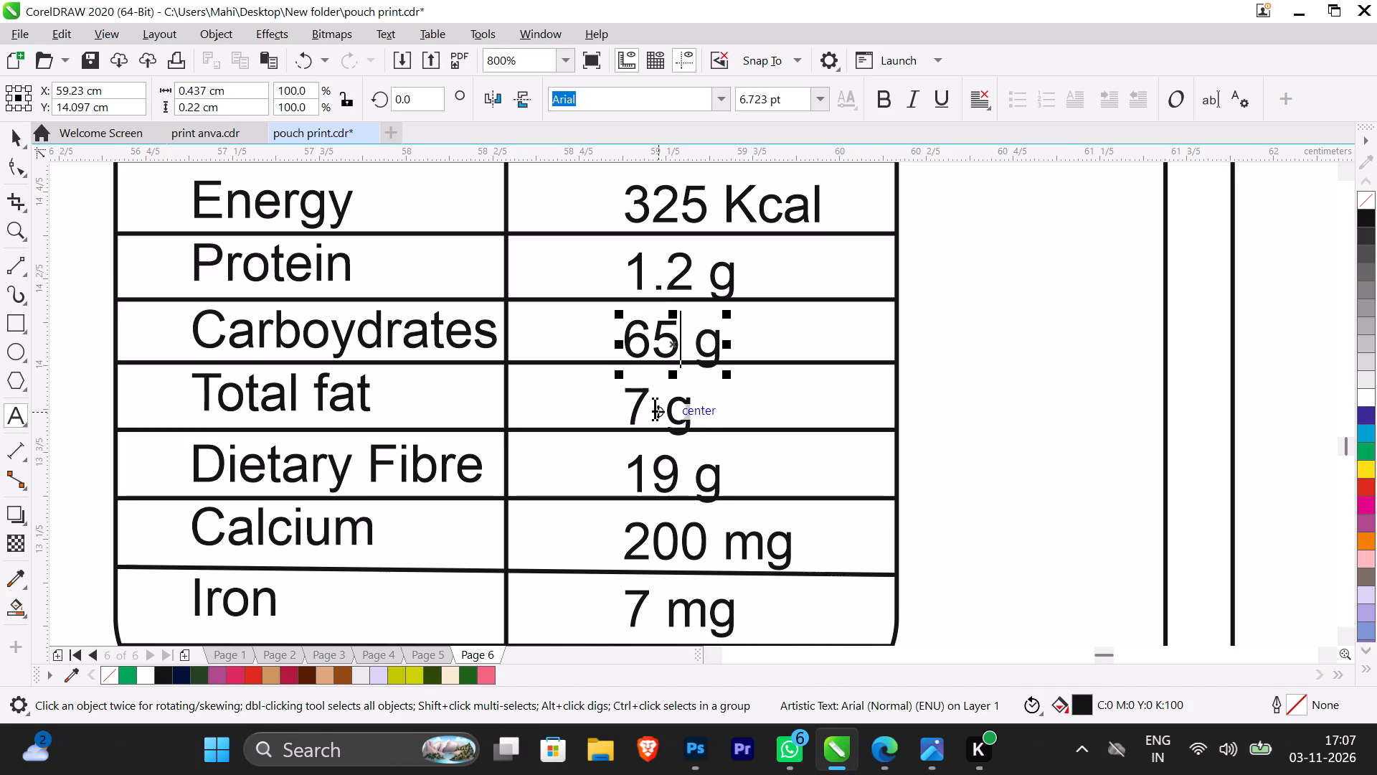
Change the Total fat value to 0.6 g and the Dietary Fibre value to 4.8 g.
{"action": "left_click", "coordinate": [653, 407]}
{"action": "key", "text": "BackSpace"}
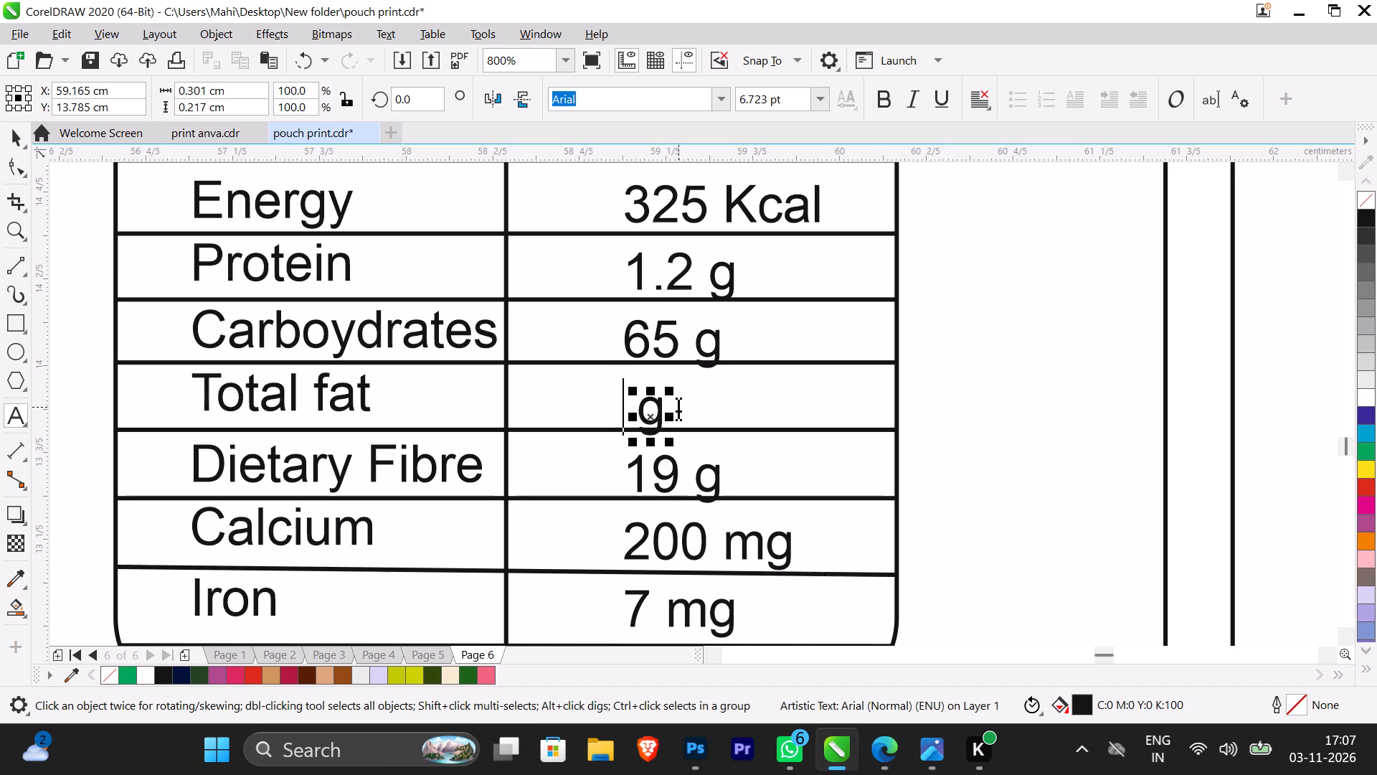
{"action": "type", "text": "0.6"}
{"action": "left_click", "coordinate": [676, 466]}
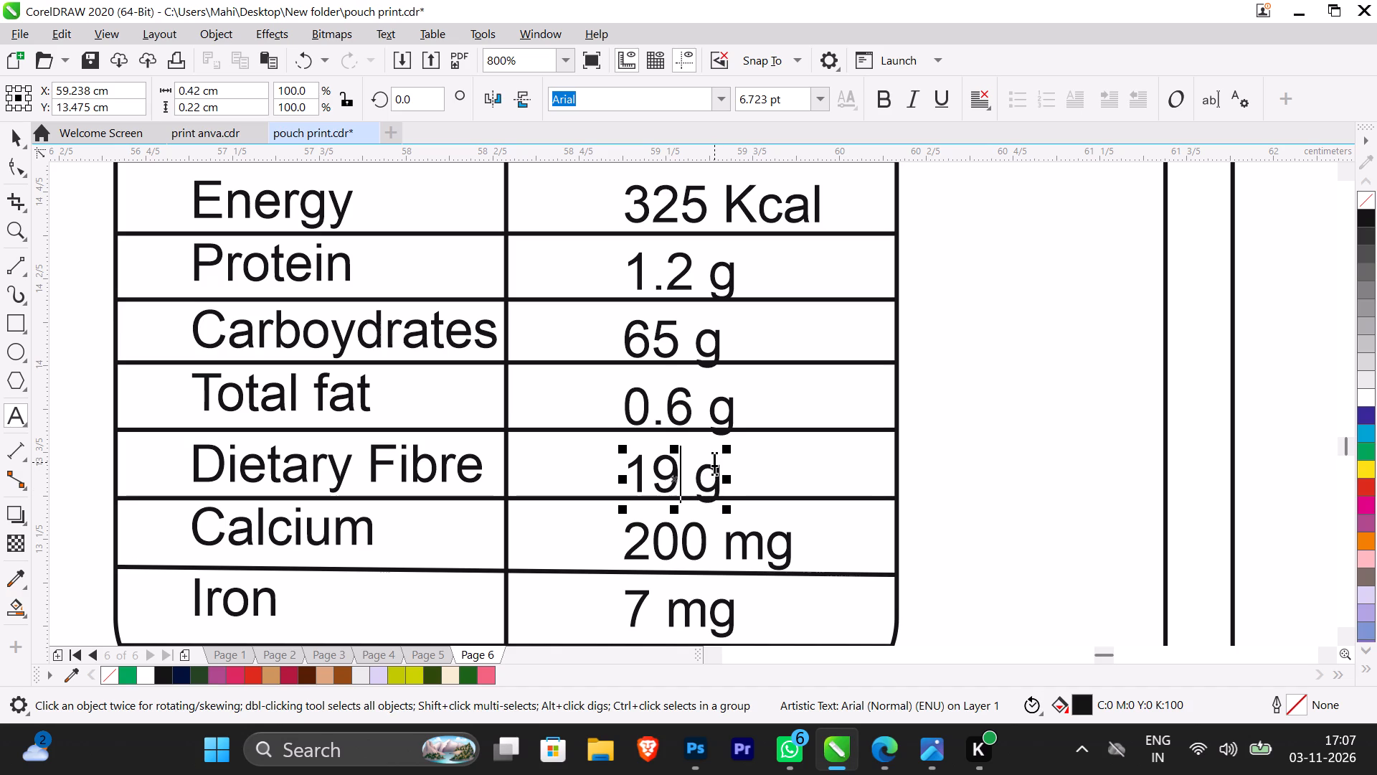
{"action": "key", "text": "BackSpace"}
{"action": "key", "text": "BackSpace"}
{"action": "type", "text": "4.8"}
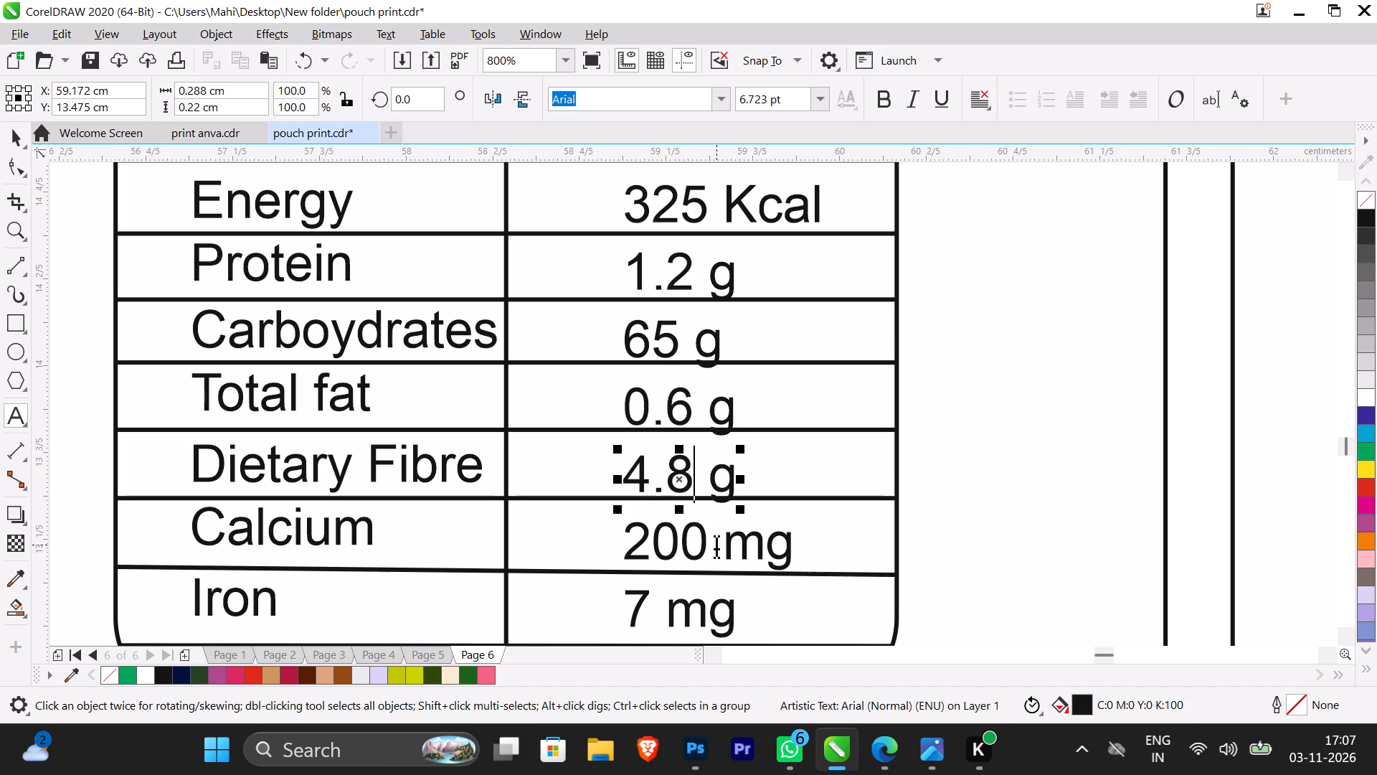
Change the Calcium value in the nutritional table to 500 mg.
{"action": "left_click", "coordinate": [715, 545]}
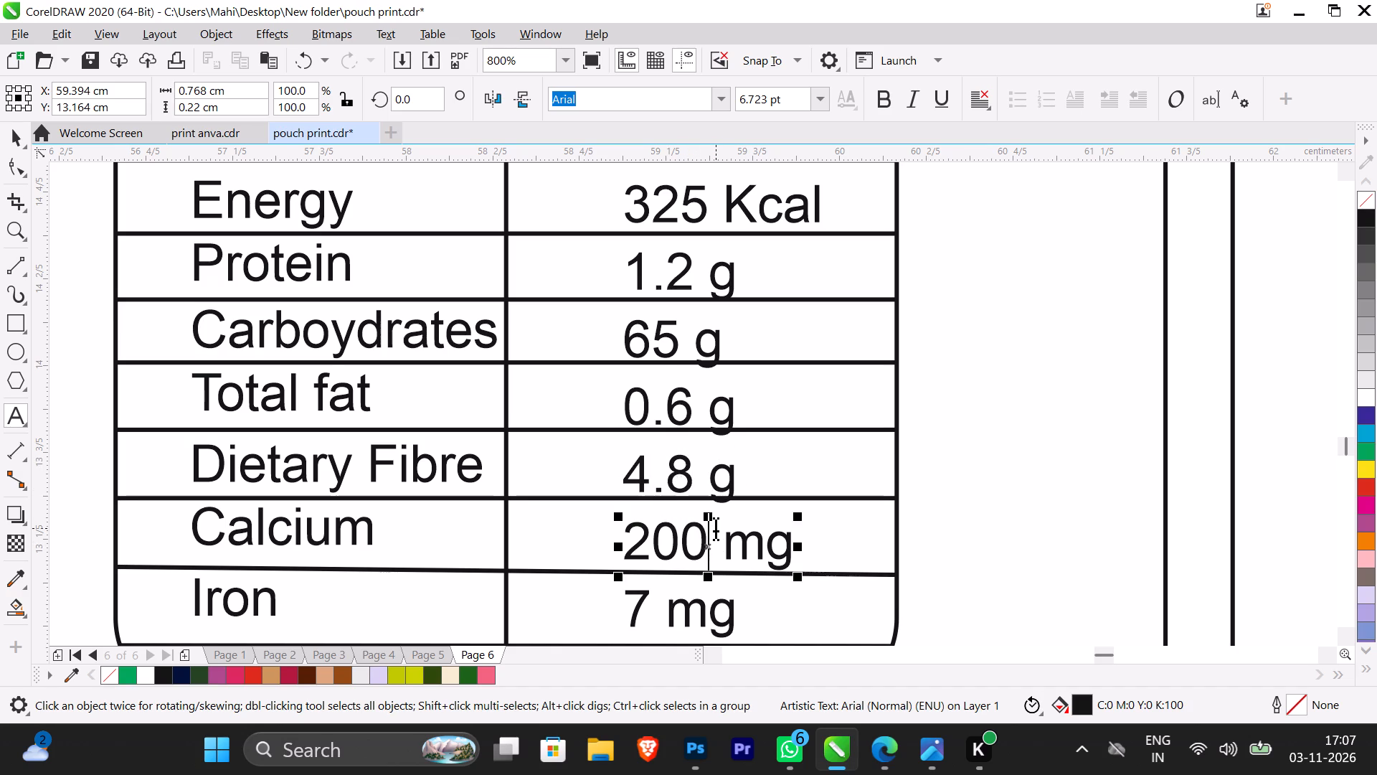
{"action": "key", "text": "BackSpace"}
{"action": "key", "text": "BackSpace"}
{"action": "key", "text": "BackSpace"}
{"action": "key", "text": "5"}
{"action": "key", "text": "0"}
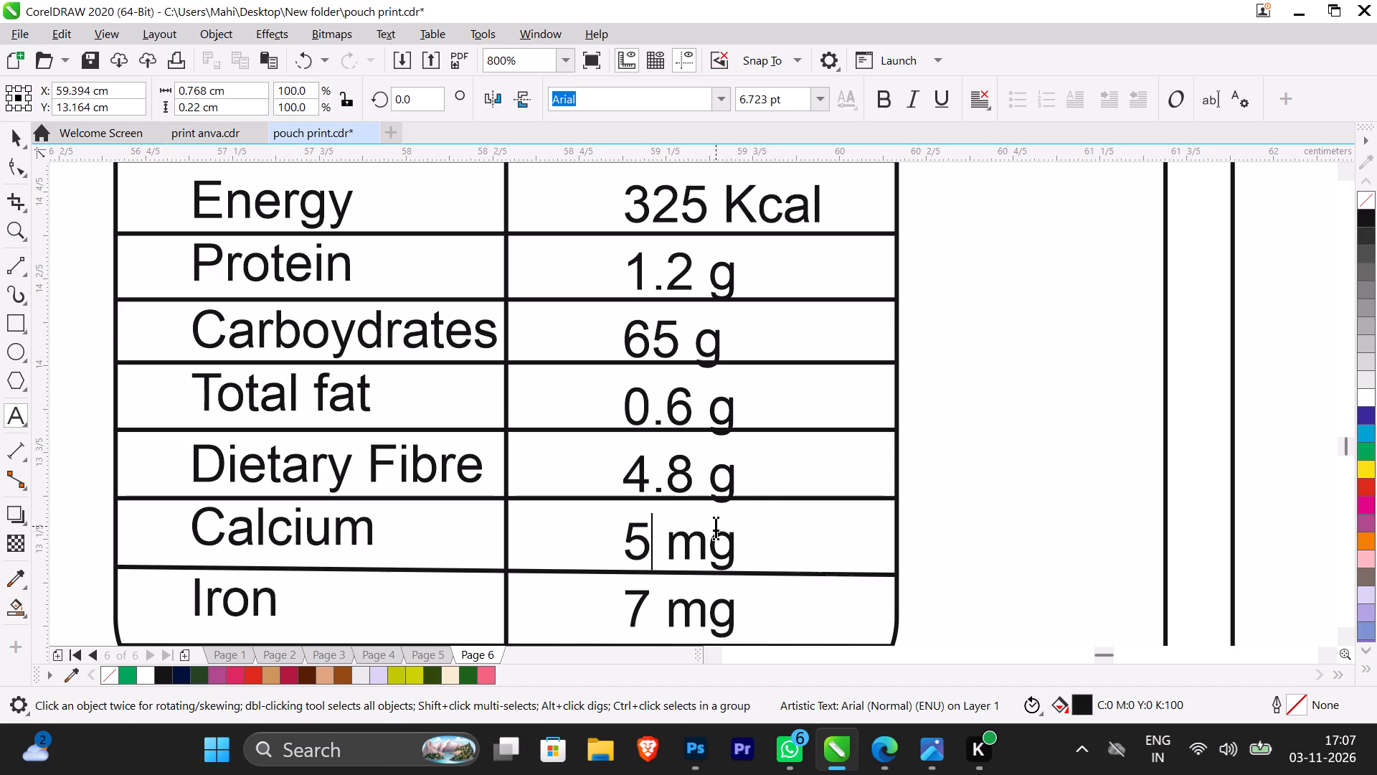
{"action": "key", "text": "0"}
Change the Iron value in the nutritional table to 1.2 mg.
{"action": "scroll", "coordinate": [673, 600], "scroll_direction": "down", "scroll_amount": 2}
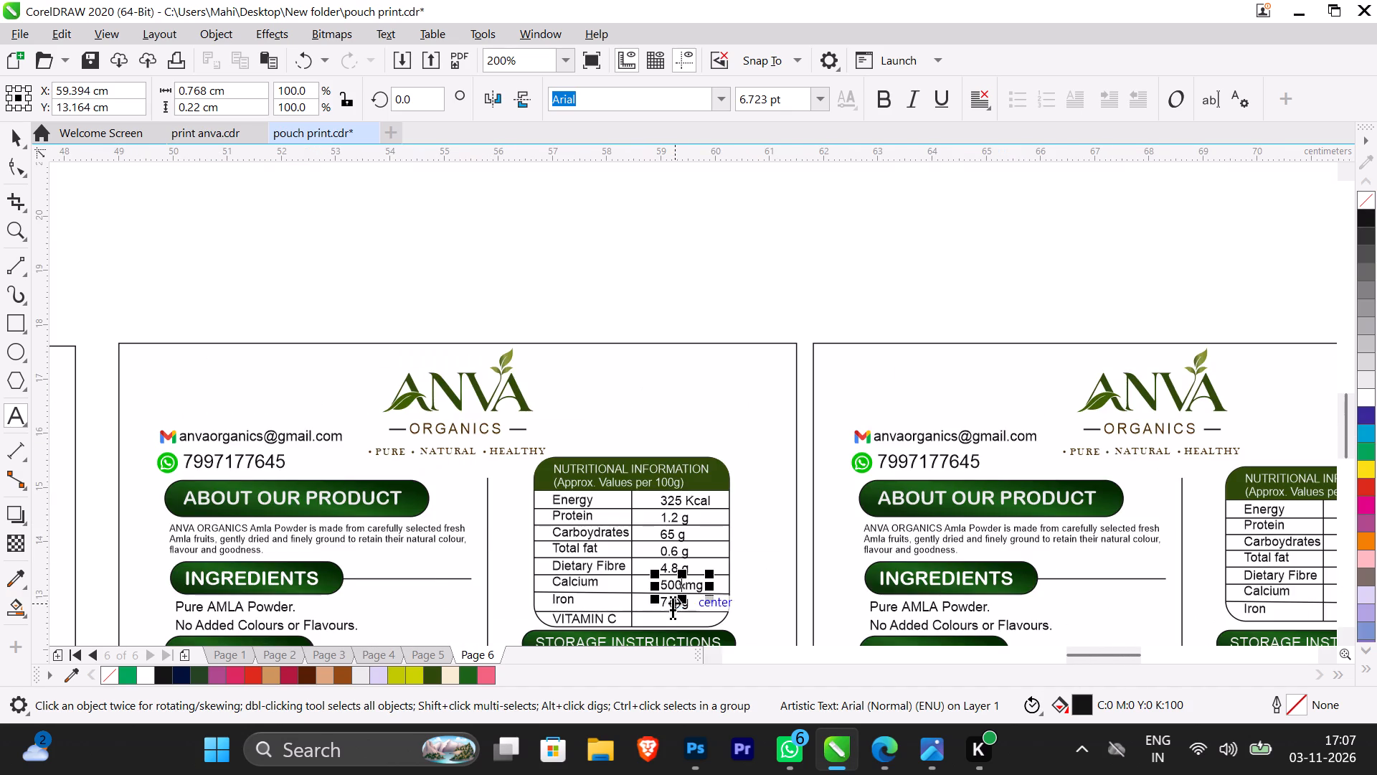
{"action": "scroll", "coordinate": [673, 611], "scroll_direction": "up", "scroll_amount": 3}
{"action": "left_click", "coordinate": [630, 533]}
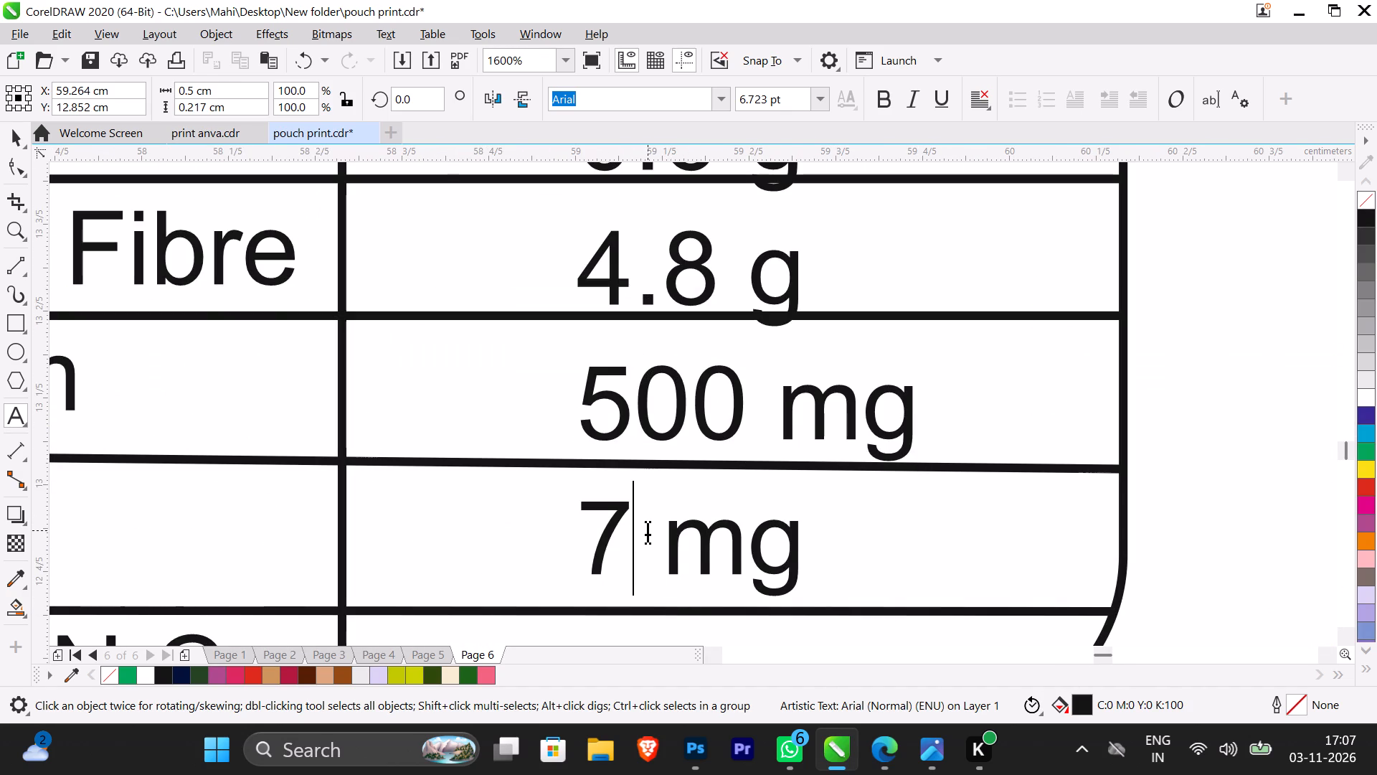
{"action": "key", "text": "BackSpace"}
{"action": "type", "text": "1."}
{"action": "key", "text": "2"}
Add the text 3,500mg as the value for the VITAMIN C row of the nutritional table and shift it towards the row.
{"action": "scroll", "coordinate": [651, 532], "scroll_direction": "down", "scroll_amount": 3}
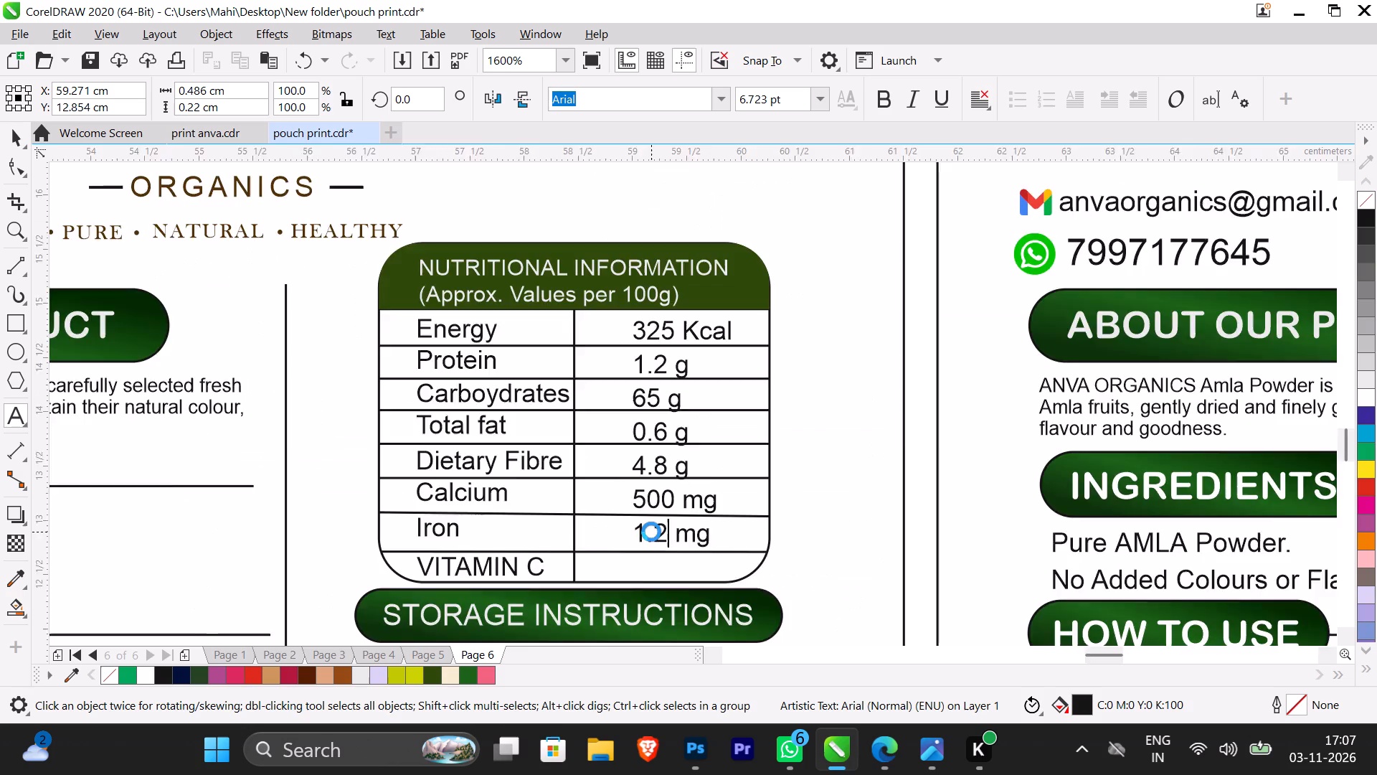
{"action": "scroll", "coordinate": [656, 549], "scroll_direction": "up", "scroll_amount": 2}
{"action": "left_click", "coordinate": [610, 555]}
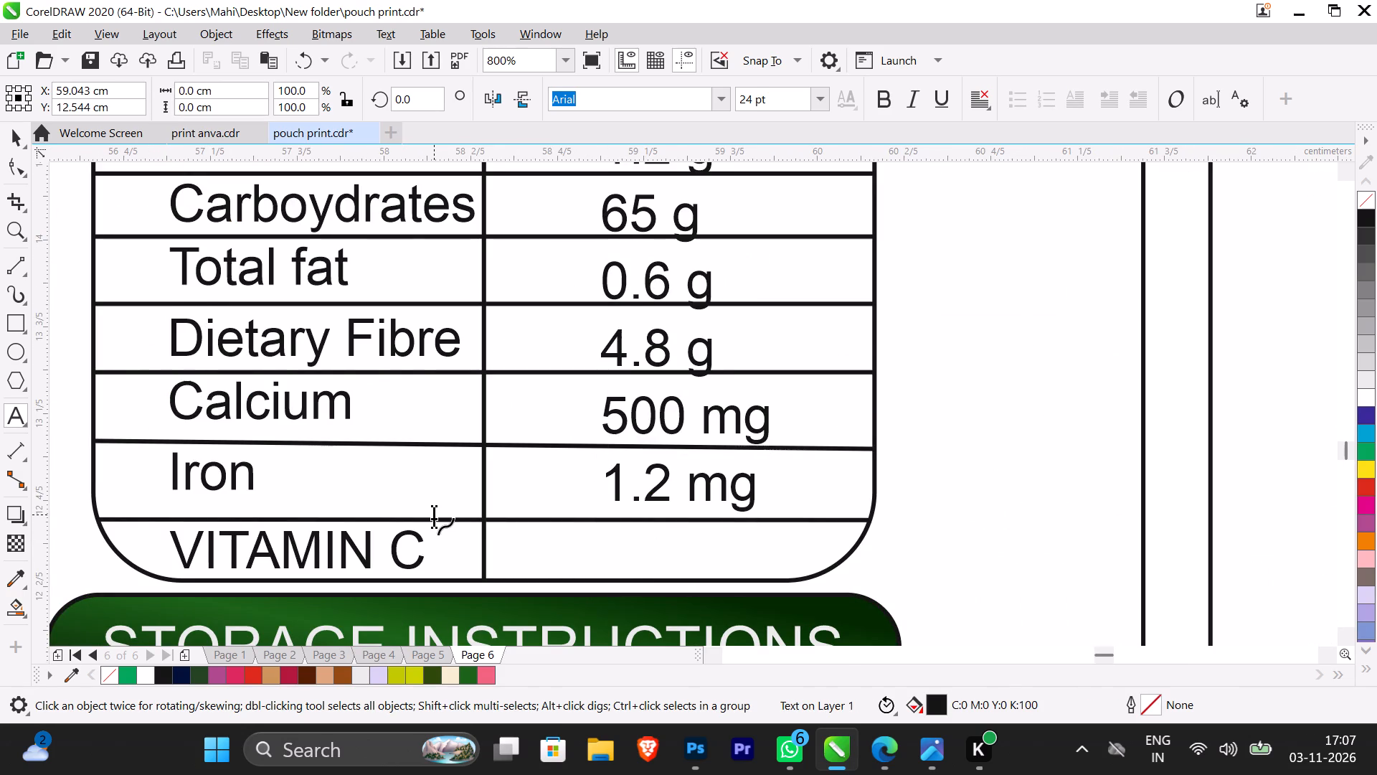
{"action": "type", "text": "3500"}
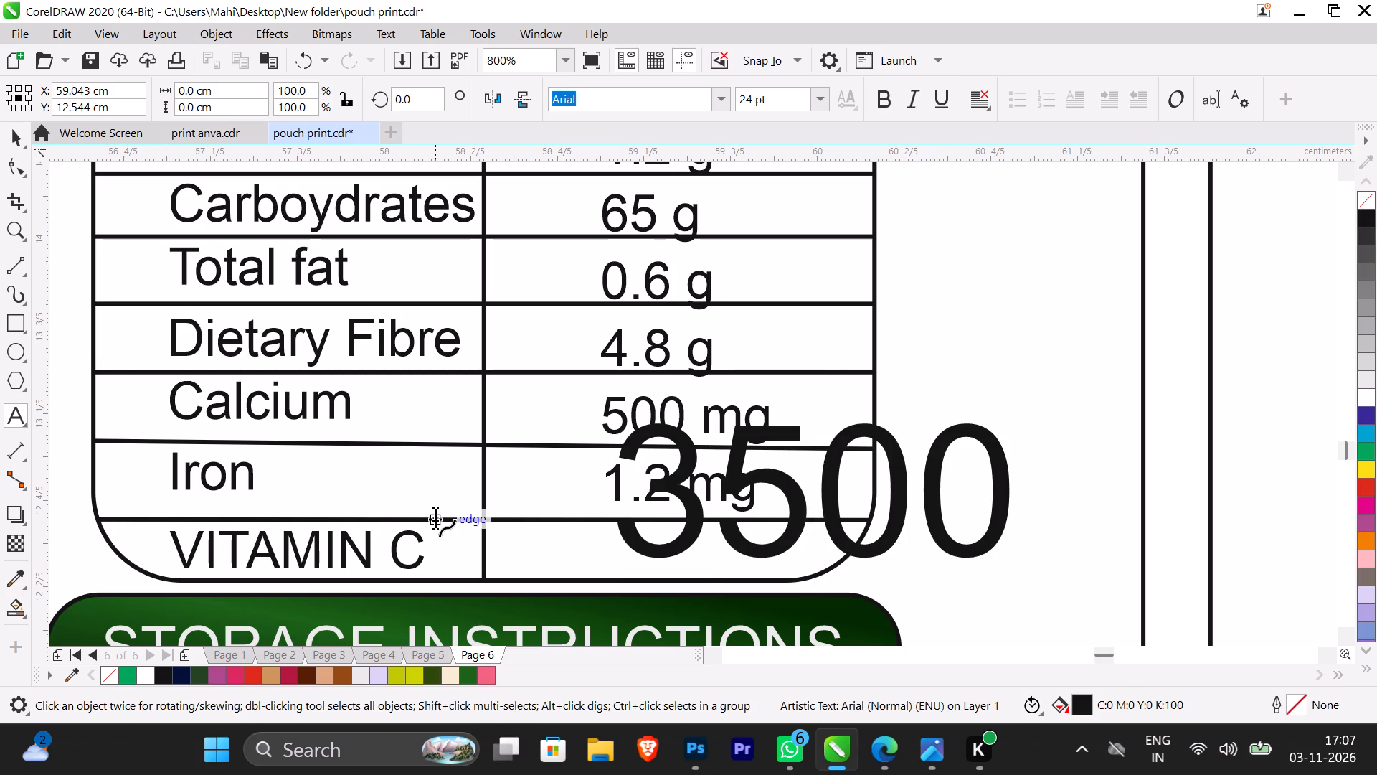
{"action": "left_click", "coordinate": [729, 501]}
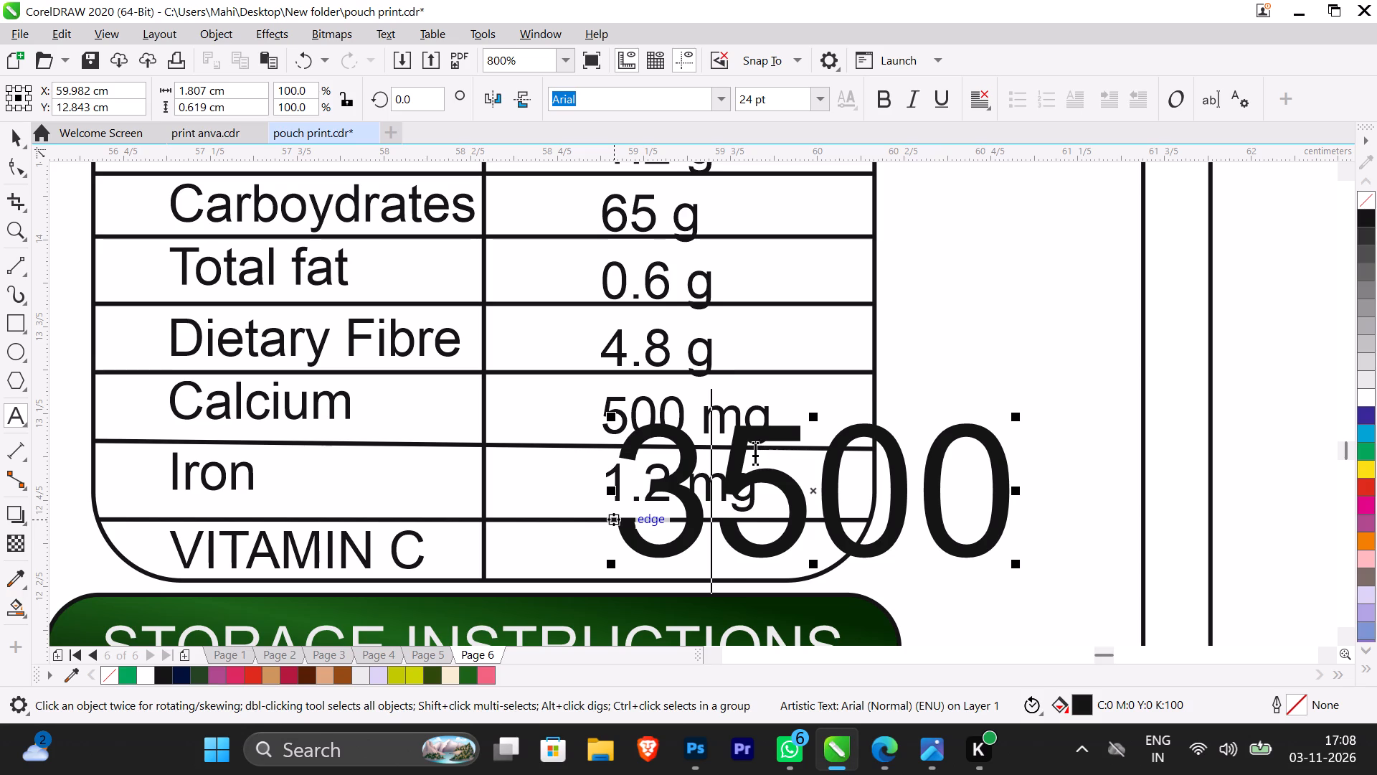
{"action": "key", "text": "comma"}
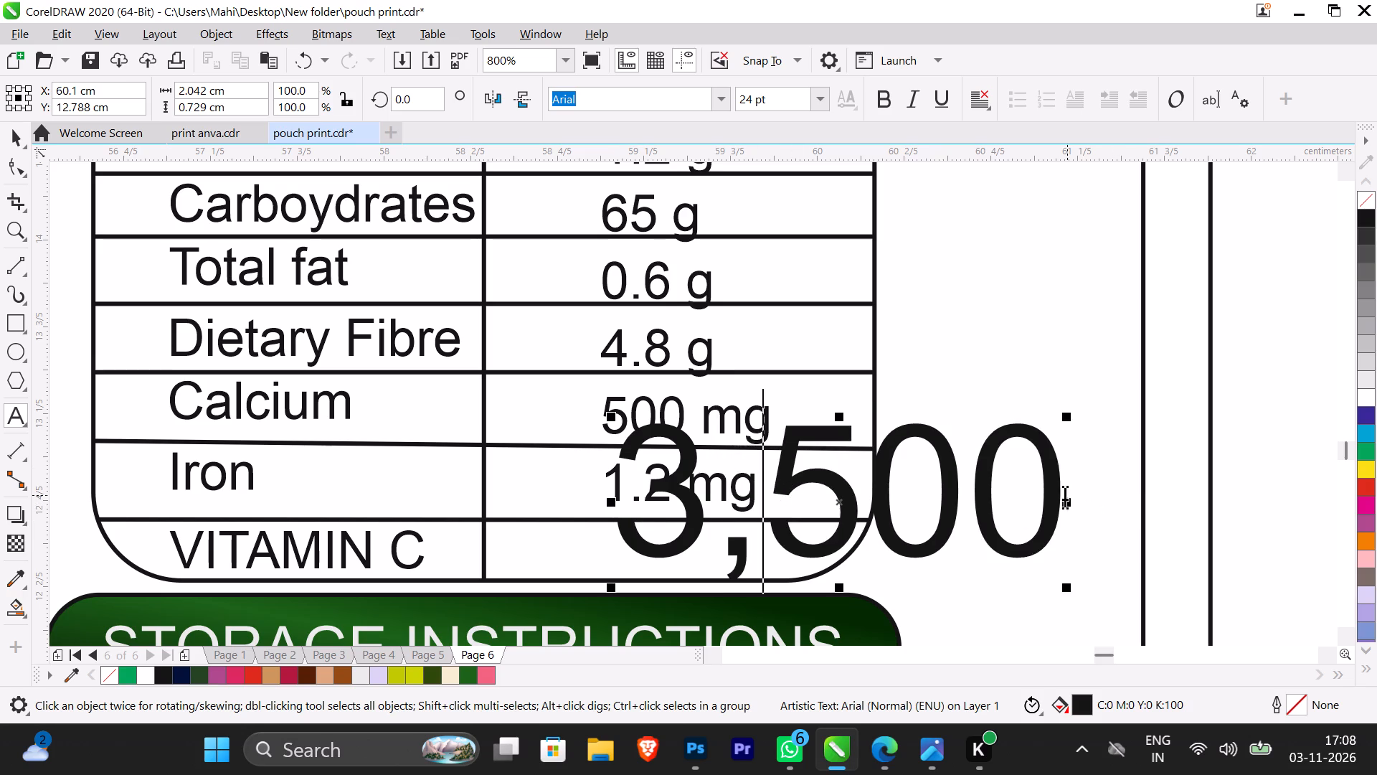
{"action": "left_click", "coordinate": [1058, 495]}
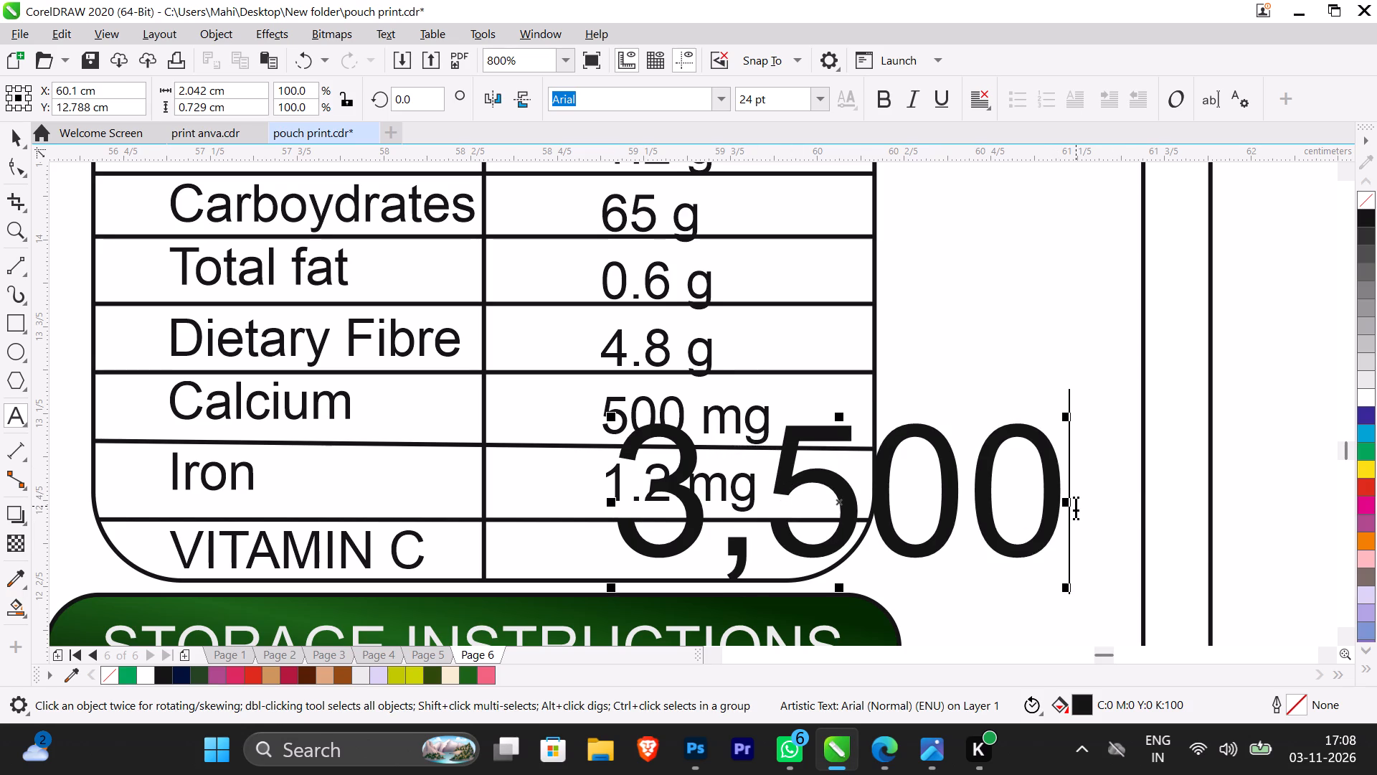
{"action": "key", "text": "m"}
{"action": "key", "text": "g"}
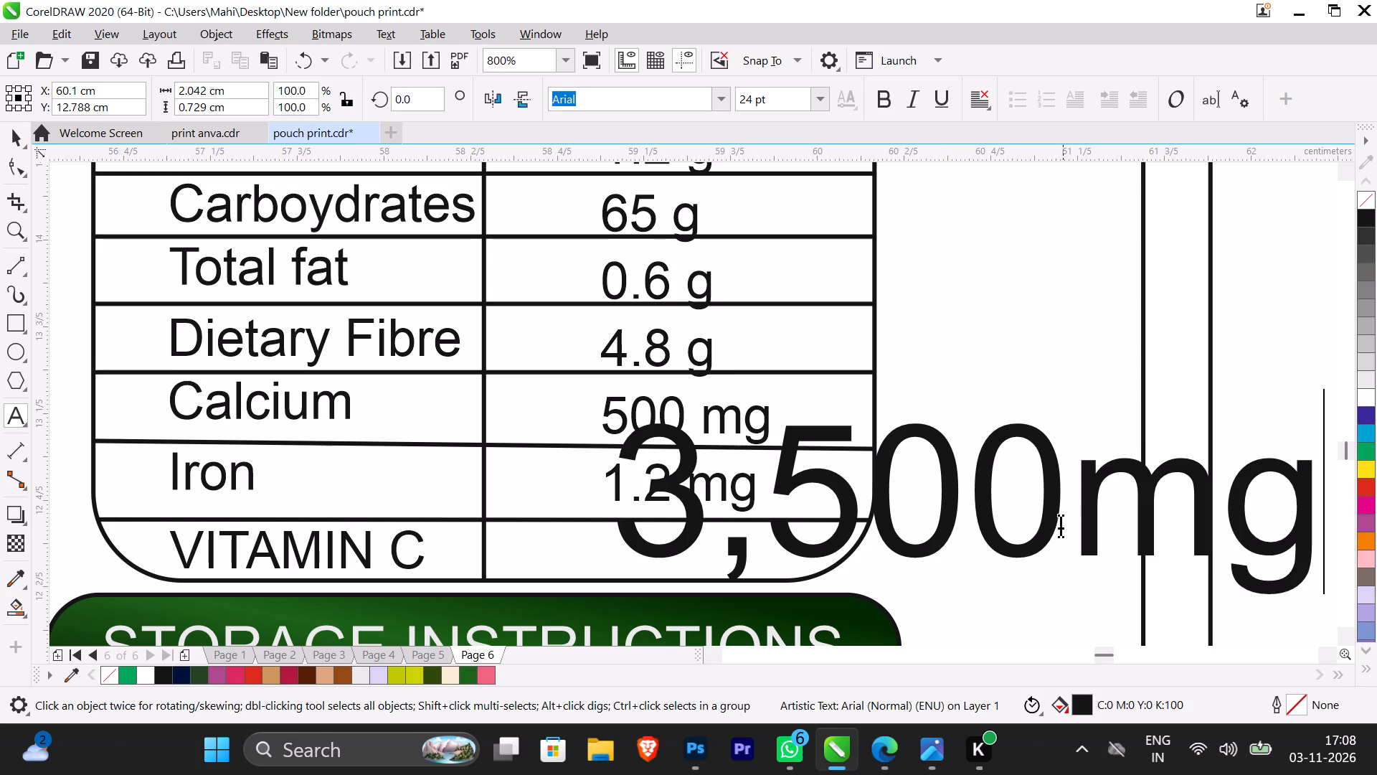
{"action": "left_click", "coordinate": [16, 132]}
{"action": "left_click_drag", "start_coordinate": [961, 509], "coordinate": [961, 507]}
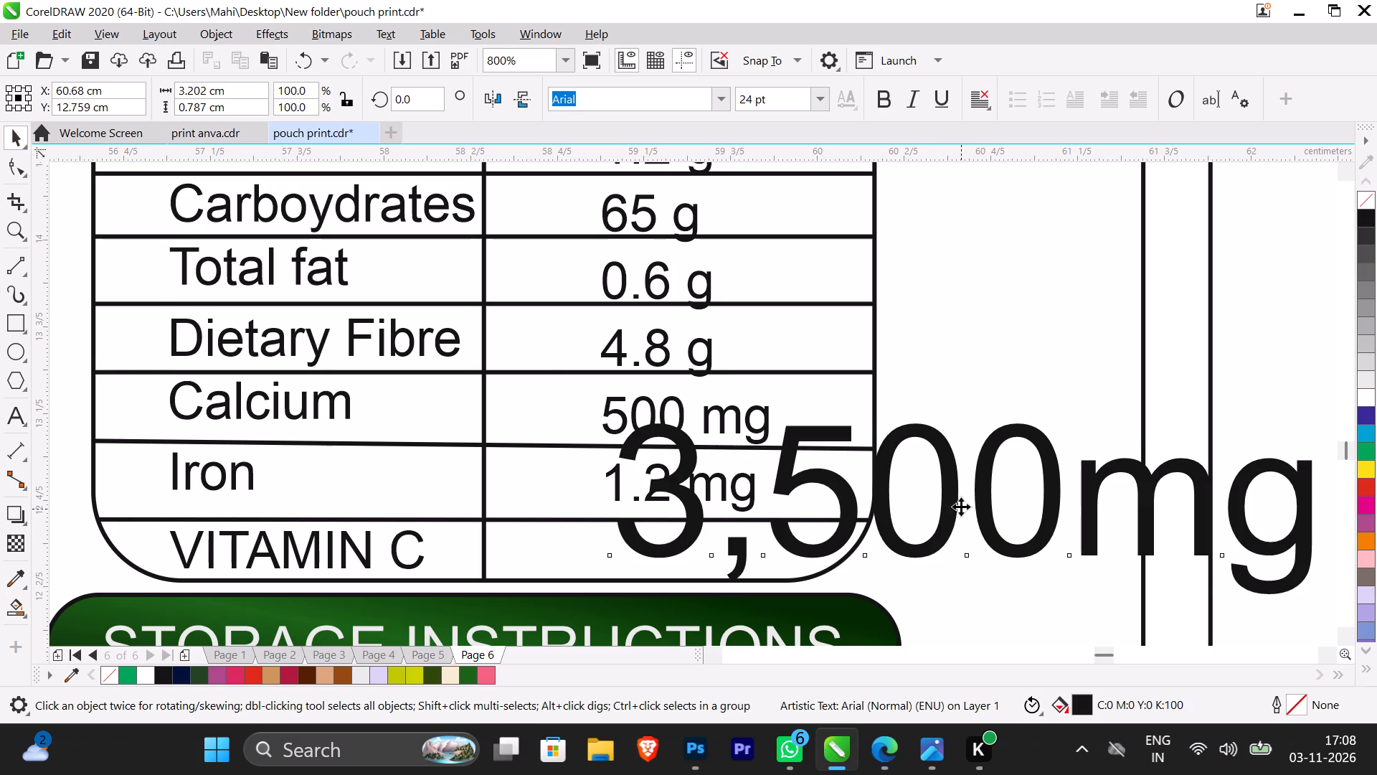
{"action": "left_click_drag", "start_coordinate": [961, 507], "coordinate": [780, 499]}
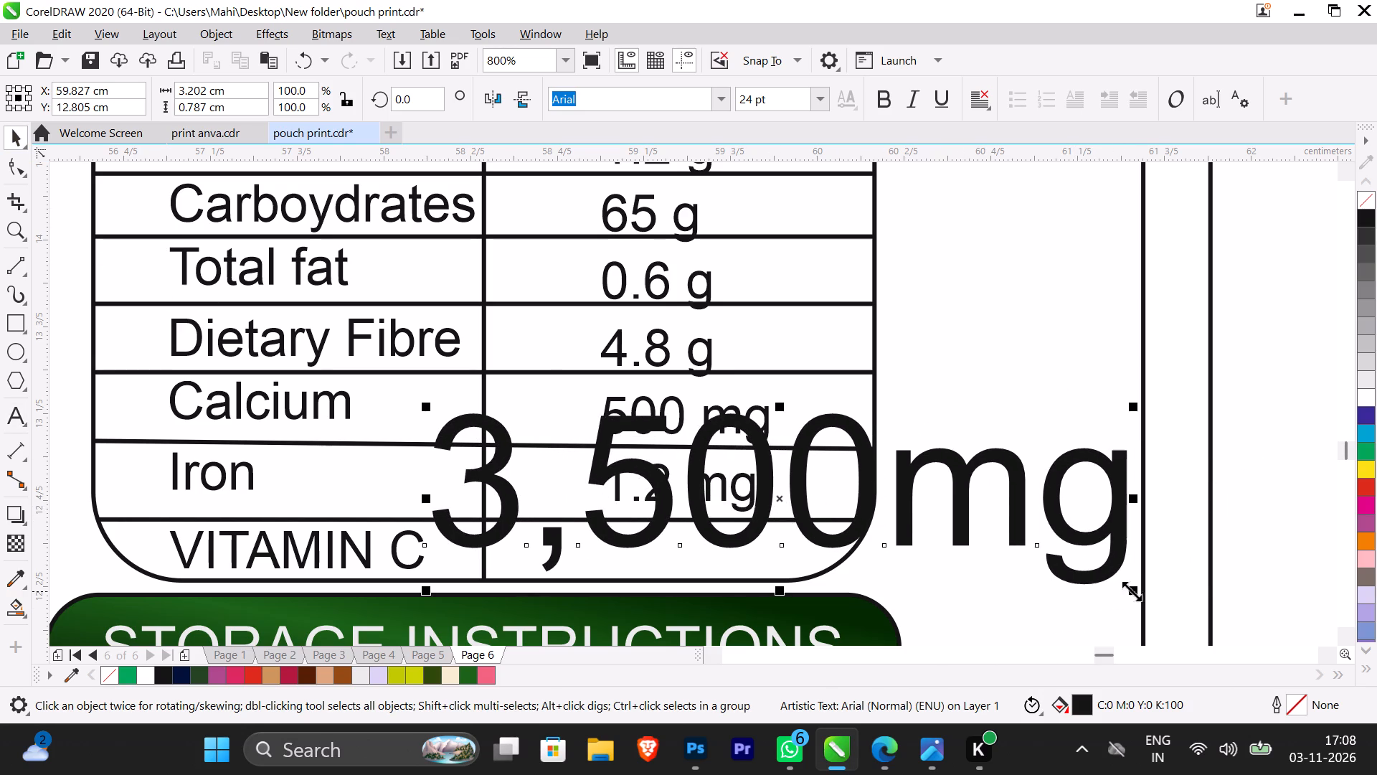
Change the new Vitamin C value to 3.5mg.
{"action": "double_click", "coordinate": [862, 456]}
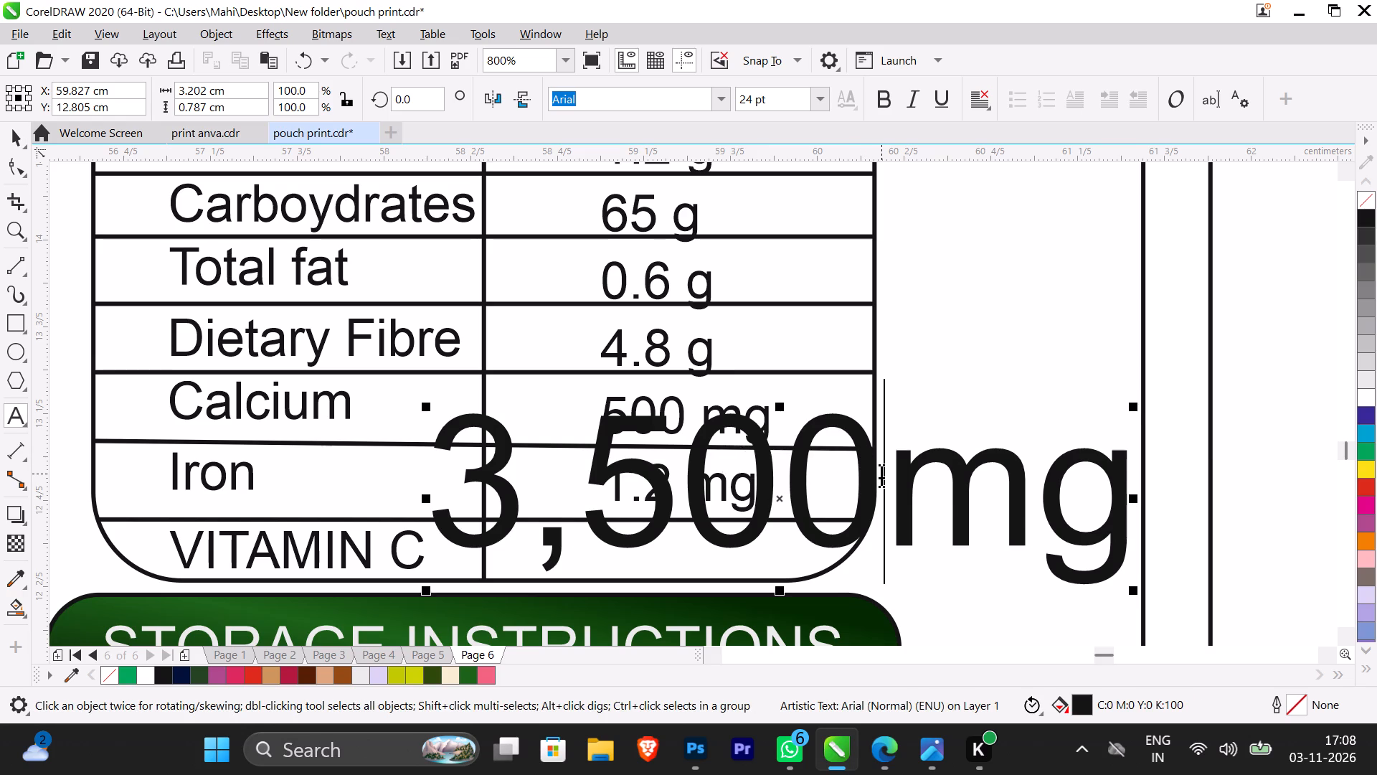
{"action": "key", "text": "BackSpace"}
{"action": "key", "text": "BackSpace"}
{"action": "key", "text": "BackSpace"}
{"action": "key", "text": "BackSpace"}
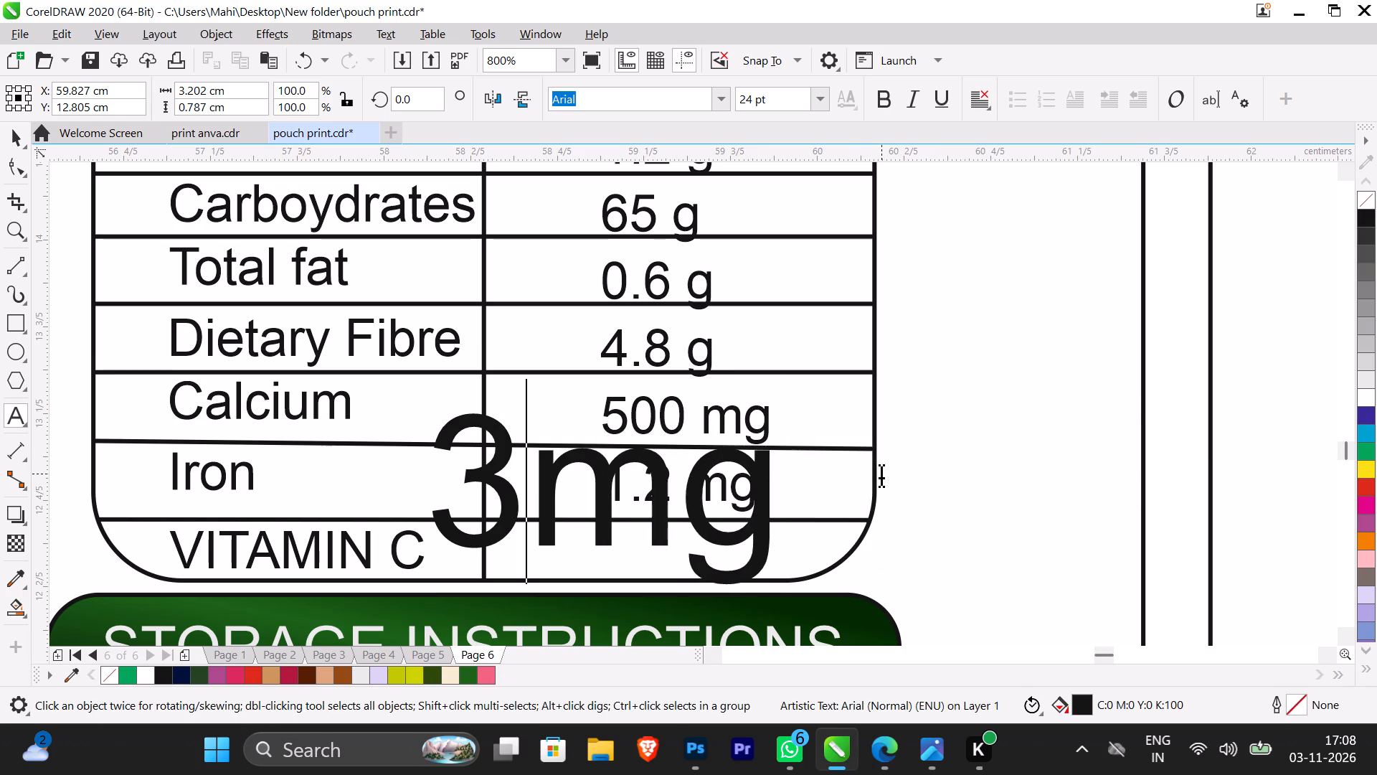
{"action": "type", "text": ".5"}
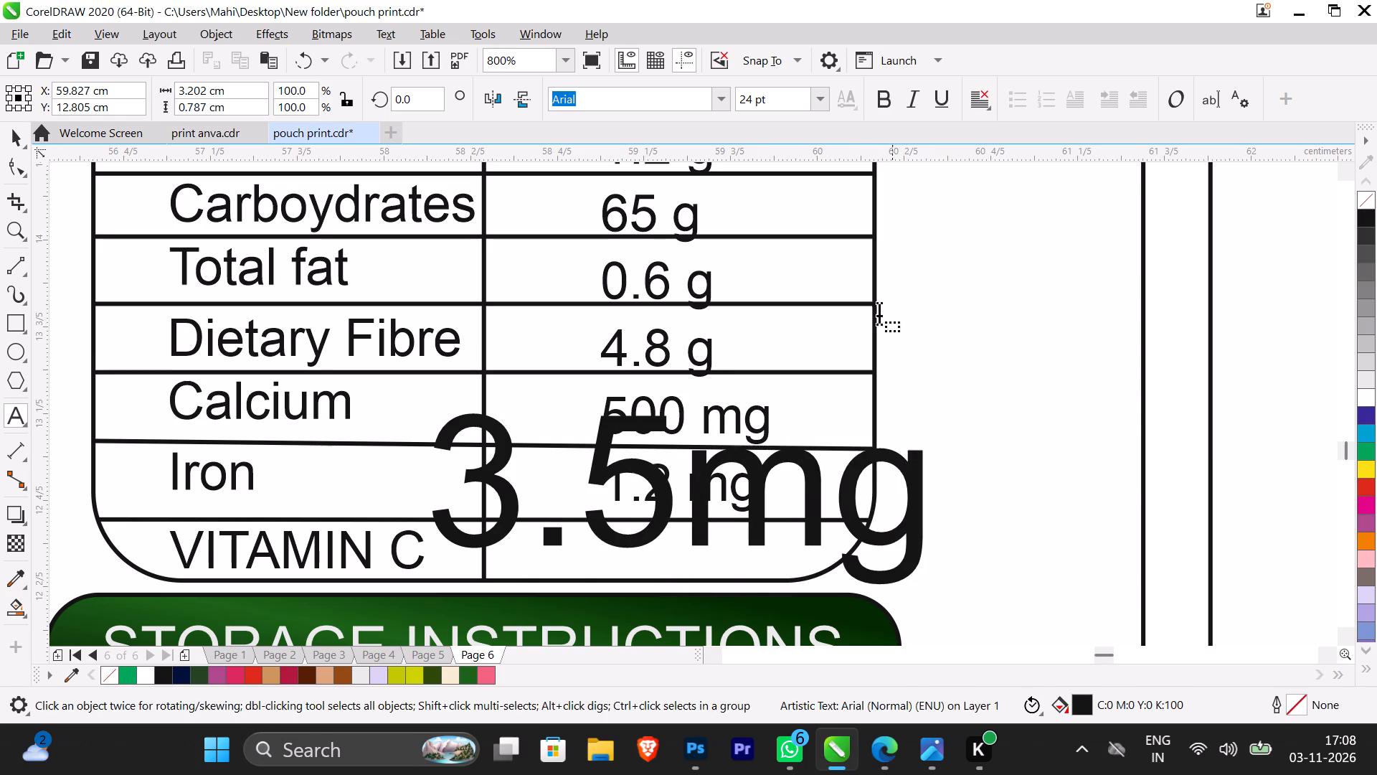
Set the font size of the whole Vitamin C value text to 6.723 pt.
{"action": "left_click", "coordinate": [813, 96]}
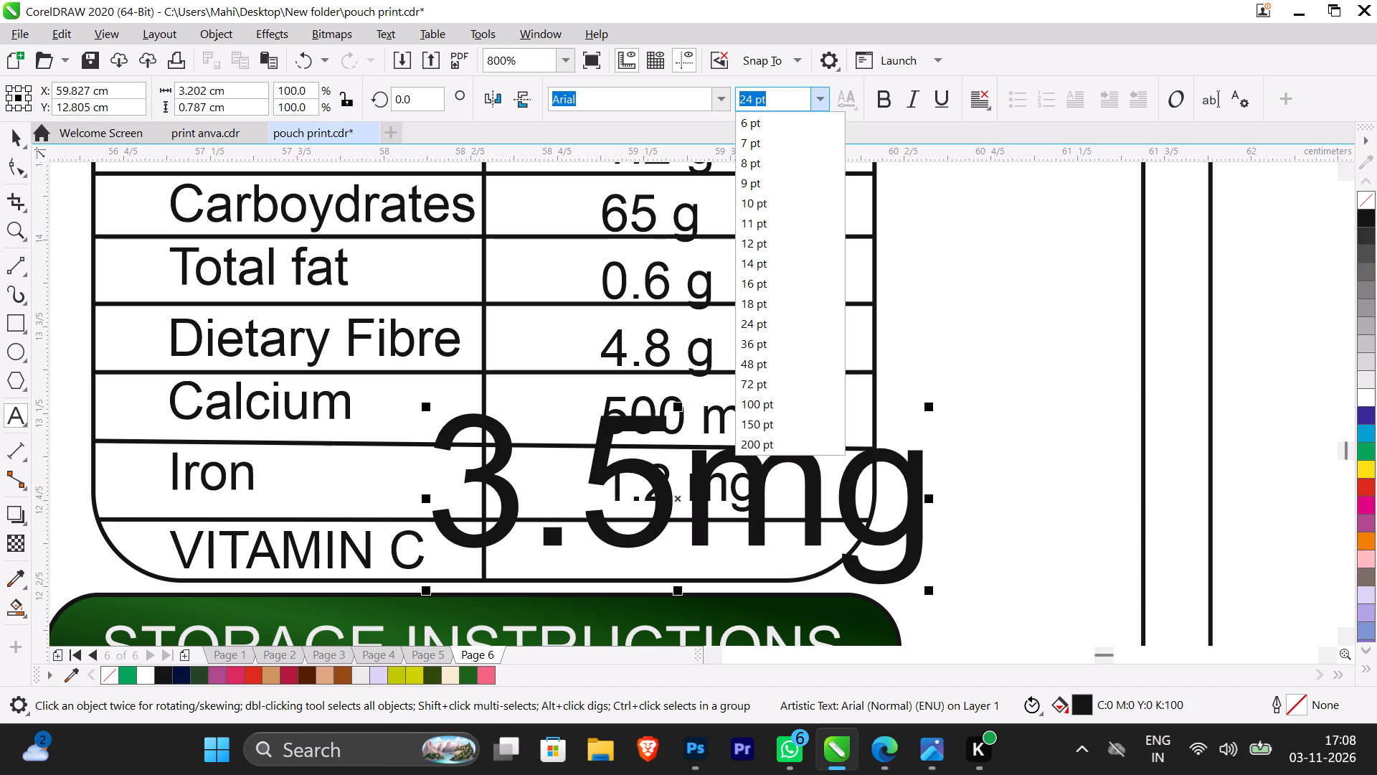
{"action": "key", "text": "ctrl+v"}
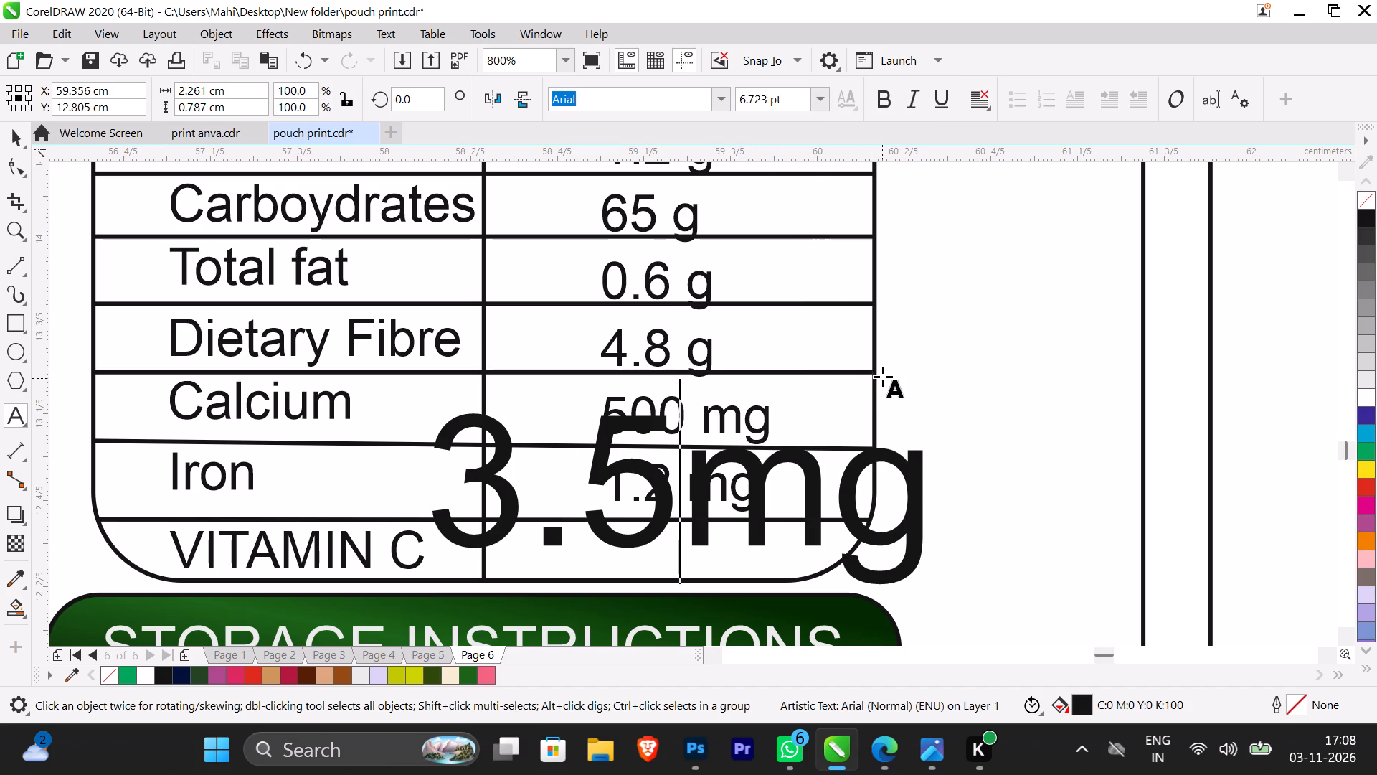
{"action": "key", "text": "ctrl+a"}
{"action": "left_click_drag", "start_coordinate": [810, 97], "coordinate": [808, 95]}
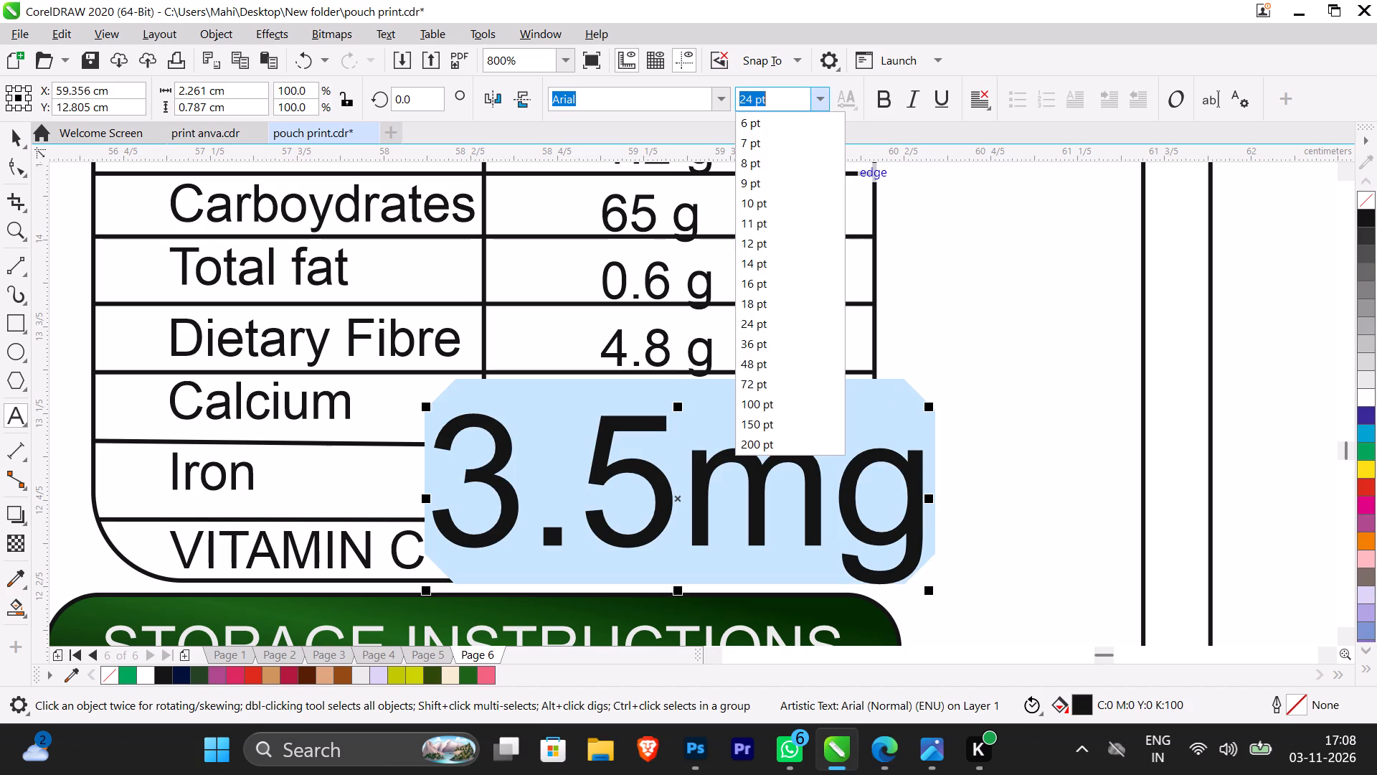
{"action": "left_click_drag", "start_coordinate": [808, 95], "coordinate": [800, 90]}
{"action": "key", "text": "ctrl+v"}
{"action": "key", "text": "Return"}
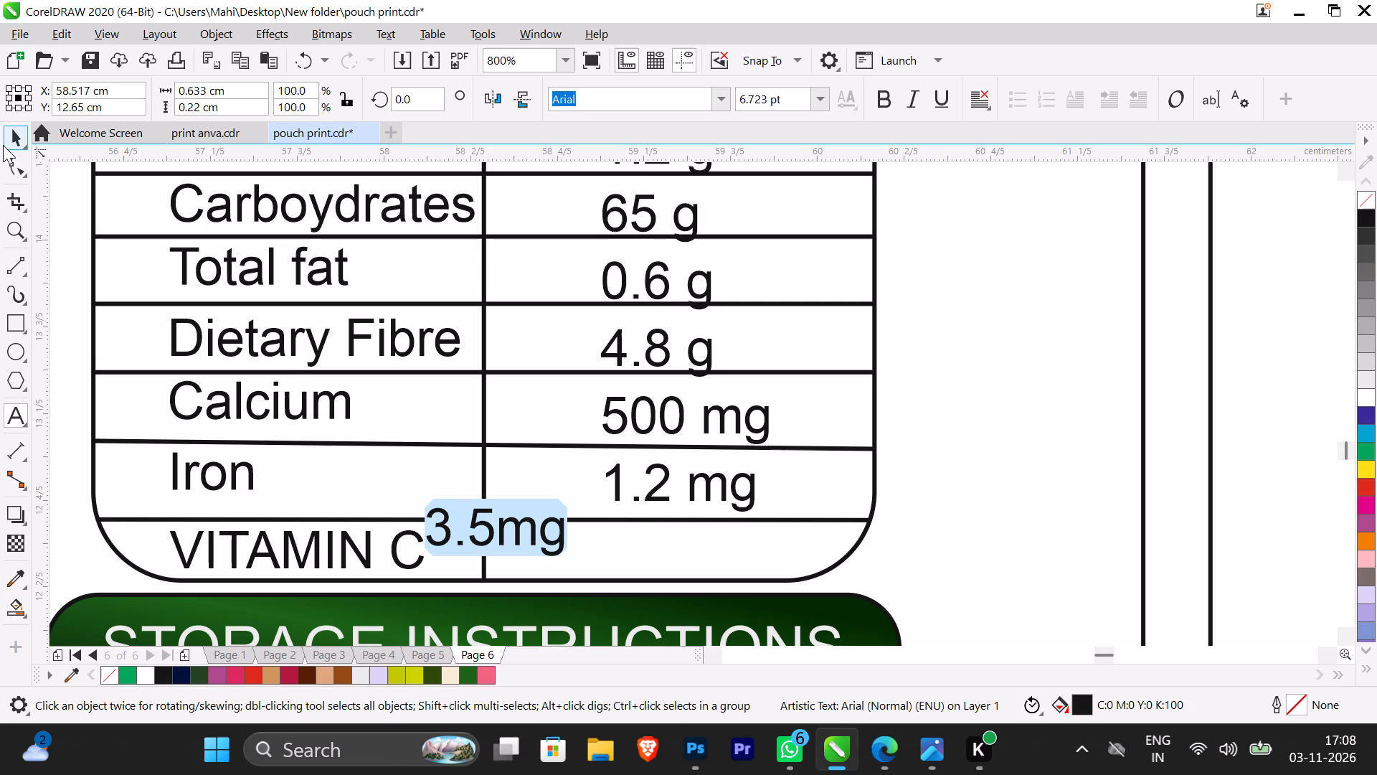
Move the Vitamin C value into its cell in the last table row, aligned under the Iron value.
{"action": "left_click", "coordinate": [7, 128]}
{"action": "left_click_drag", "start_coordinate": [491, 533], "coordinate": [492, 532]}
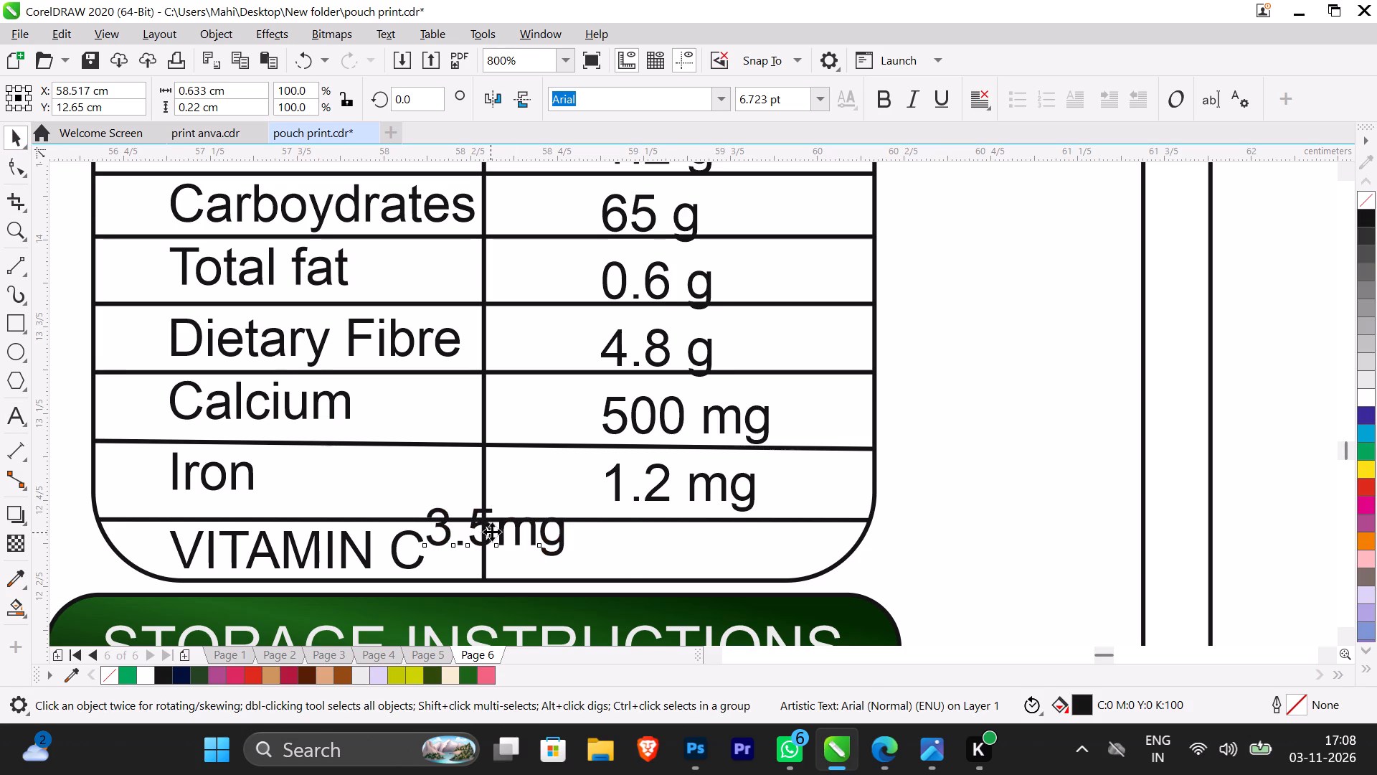
{"action": "left_click_drag", "start_coordinate": [492, 532], "coordinate": [666, 568]}
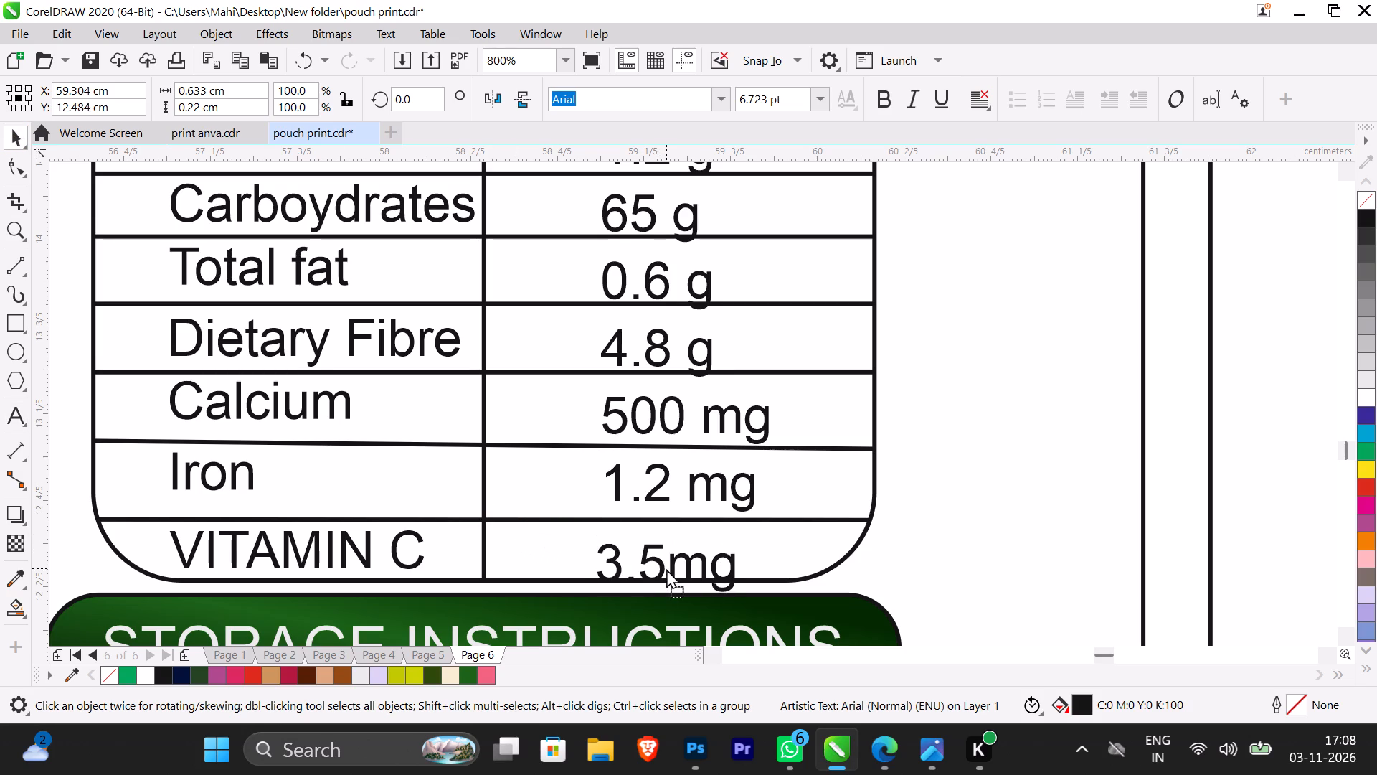
{"action": "left_click_drag", "start_coordinate": [666, 568], "coordinate": [672, 557]}
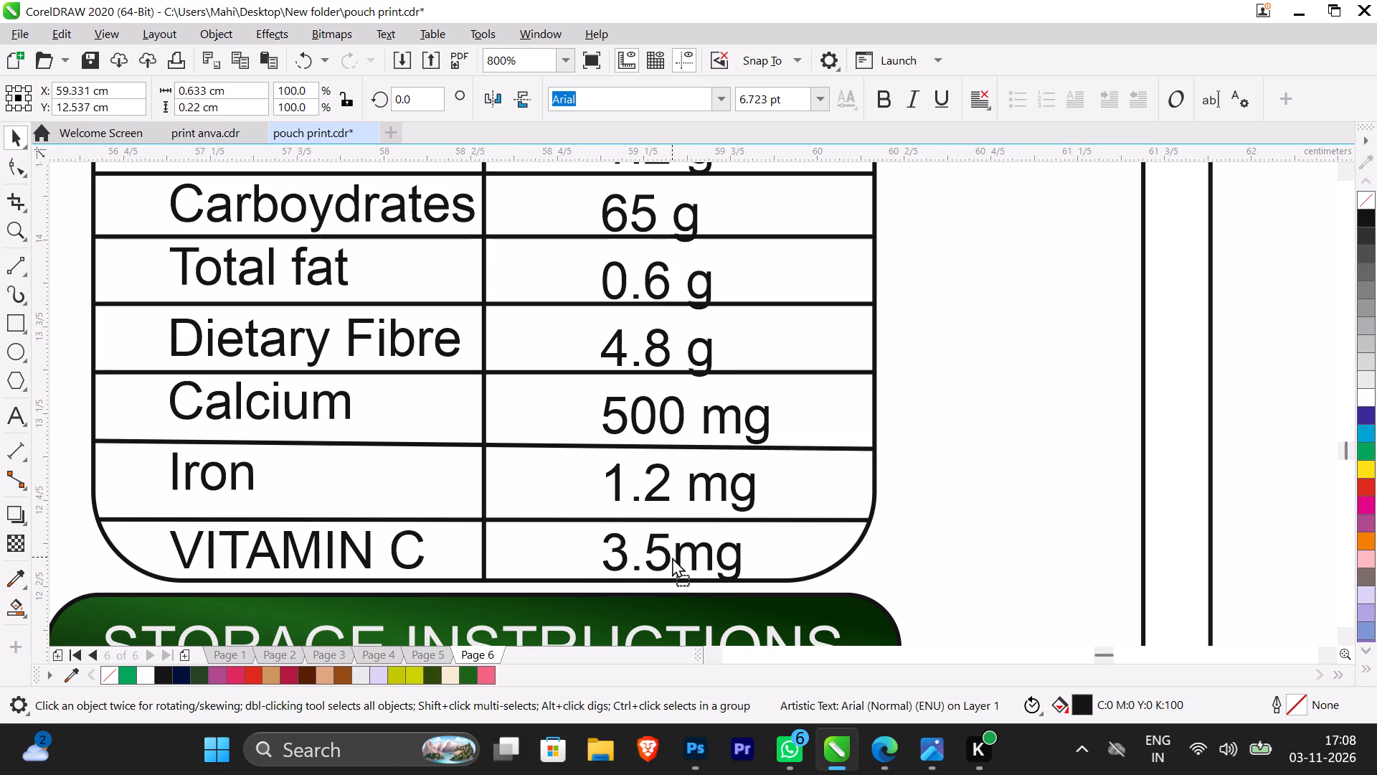
{"action": "left_click_drag", "start_coordinate": [672, 557], "coordinate": [674, 553]}
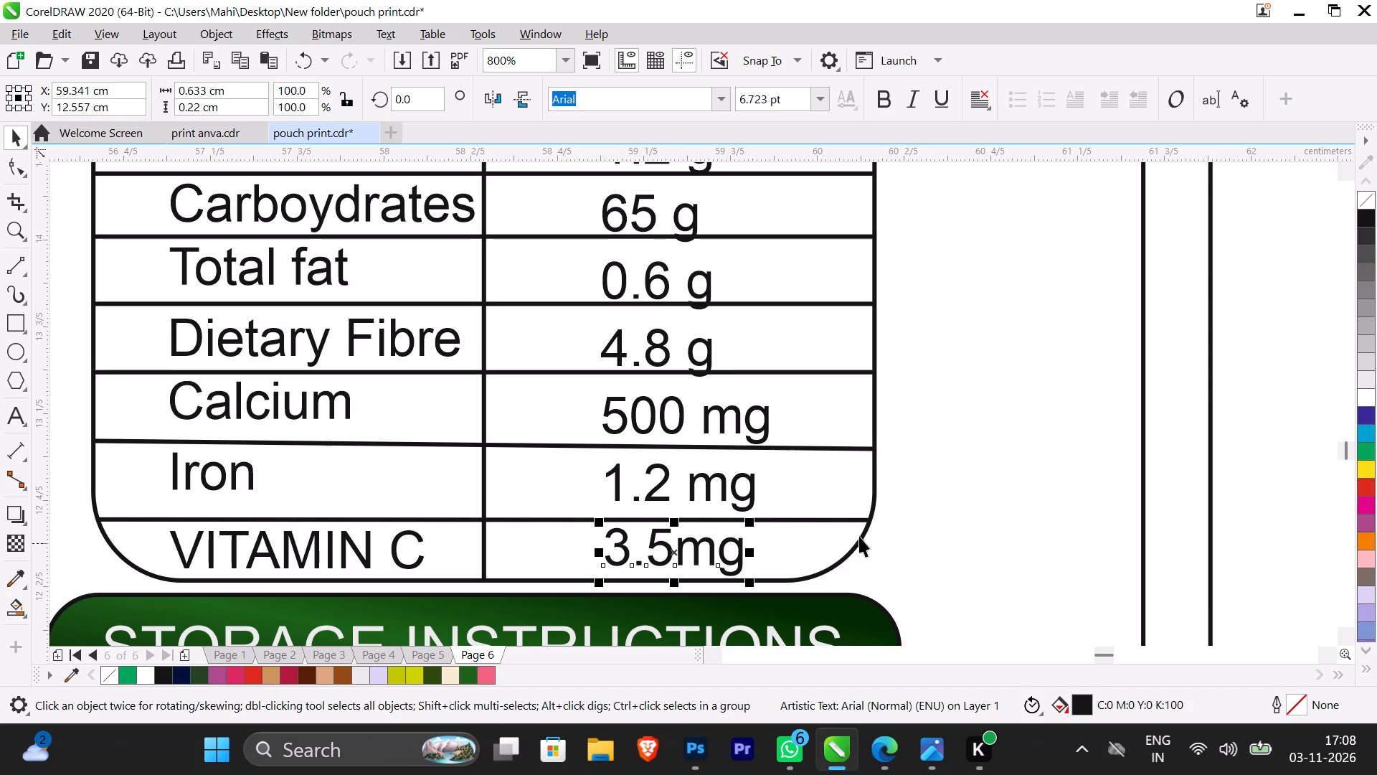
{"action": "left_click", "coordinate": [958, 526]}
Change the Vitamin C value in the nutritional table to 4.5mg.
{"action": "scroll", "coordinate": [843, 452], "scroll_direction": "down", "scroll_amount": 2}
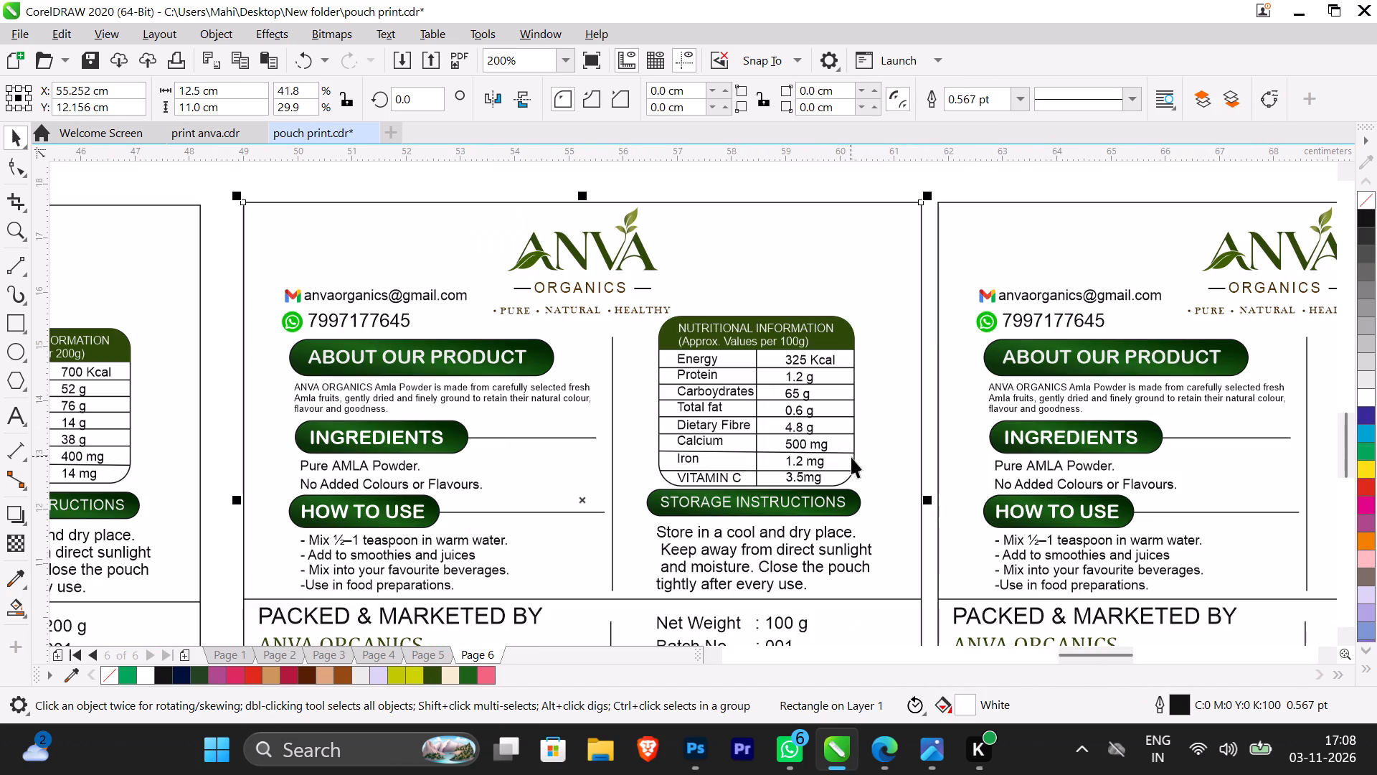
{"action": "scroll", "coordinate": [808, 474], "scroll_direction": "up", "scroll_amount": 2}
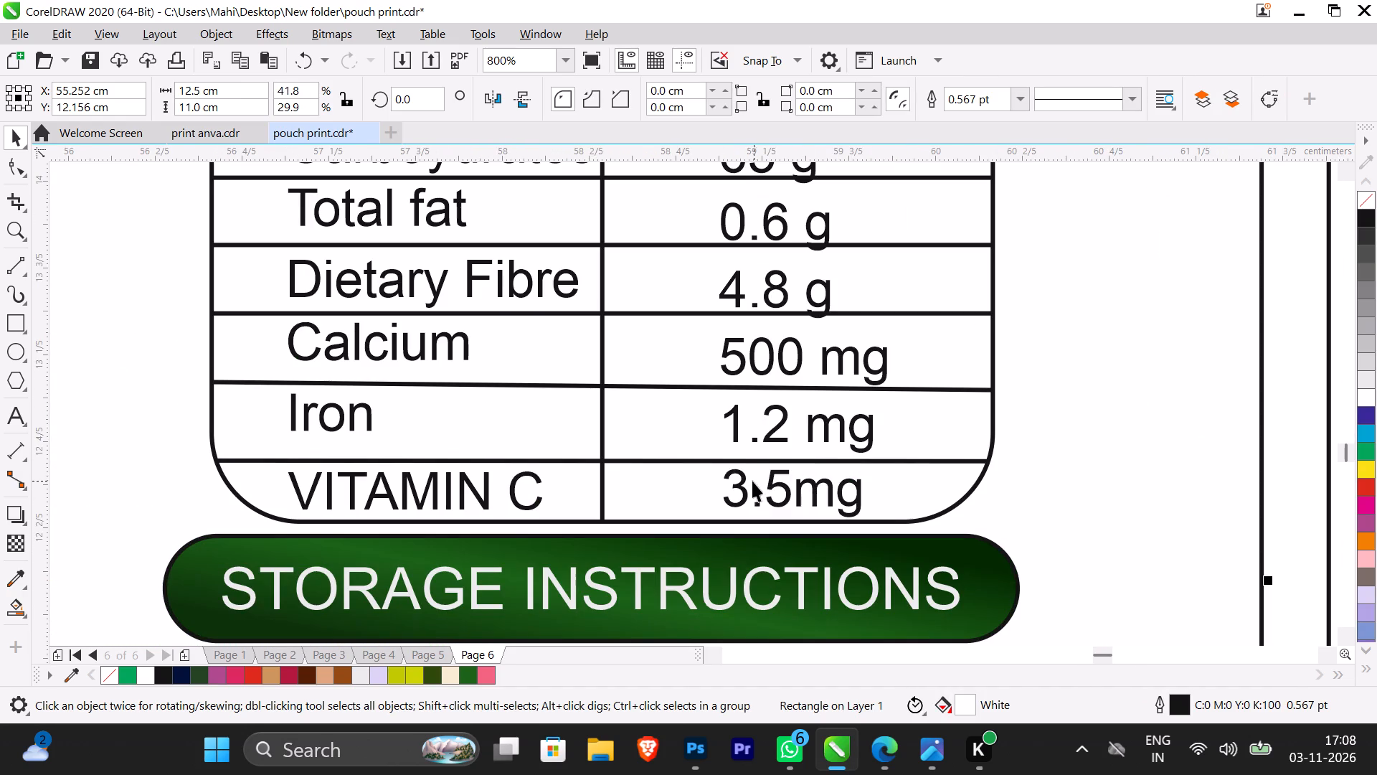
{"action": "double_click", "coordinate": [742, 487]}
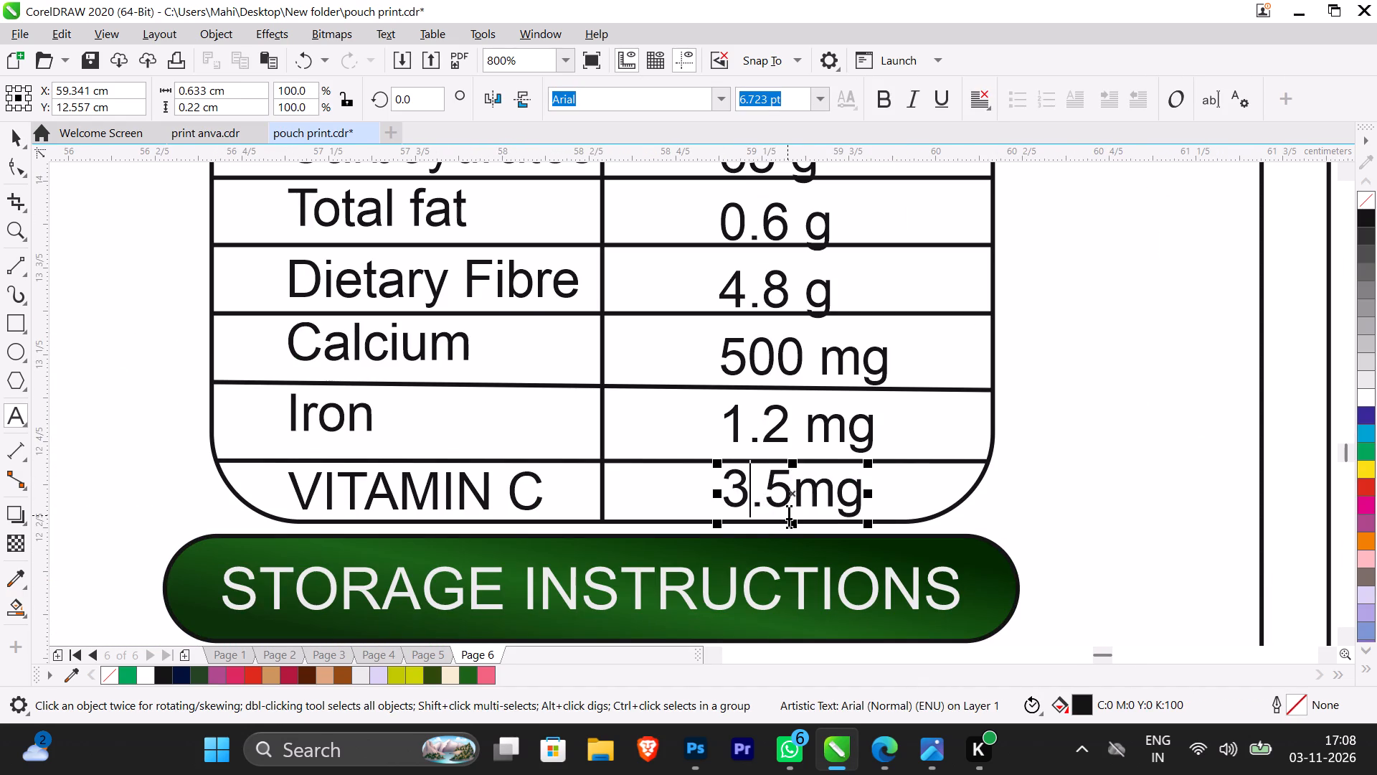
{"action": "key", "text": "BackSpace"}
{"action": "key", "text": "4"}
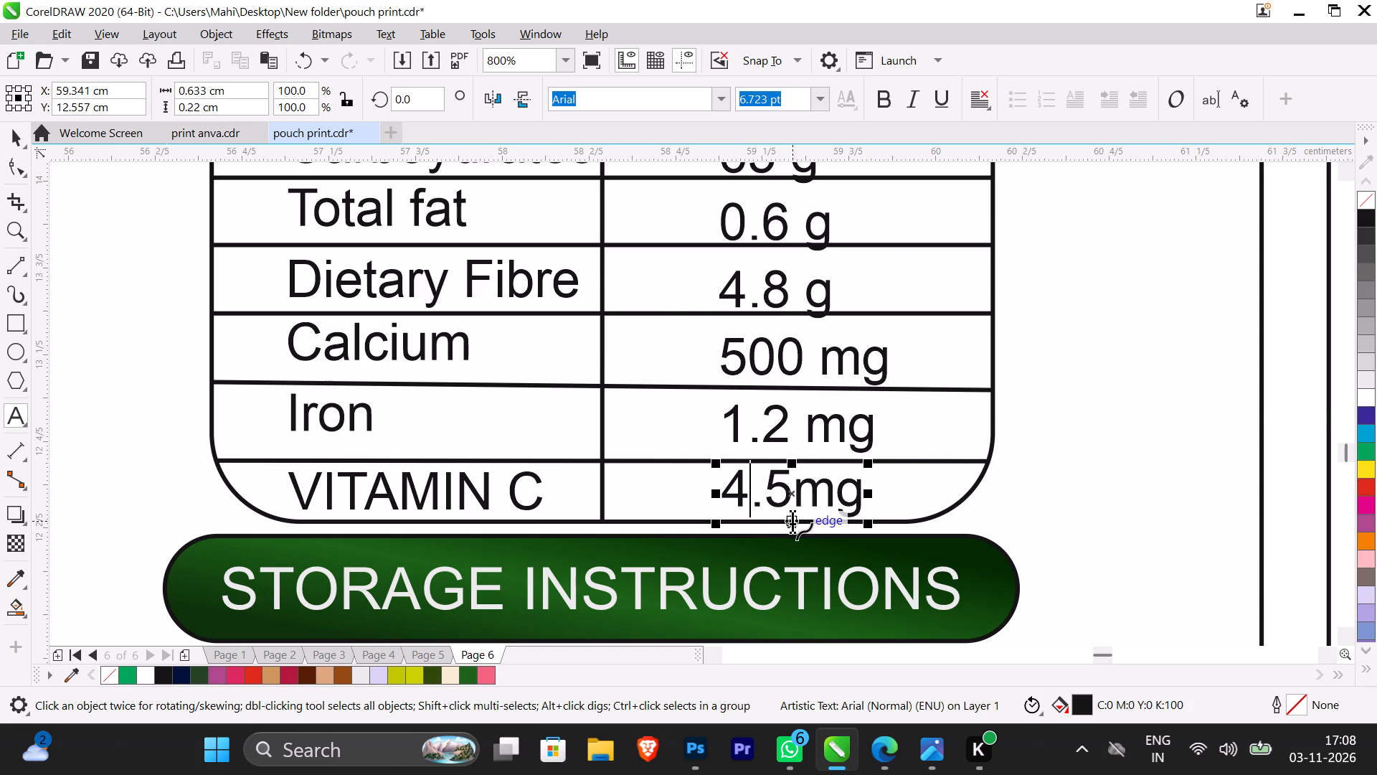
Examine the back labels and the net weight, dates and MRP details of the 100 g Amla label.
{"action": "scroll", "coordinate": [798, 528], "scroll_direction": "down", "scroll_amount": 3}
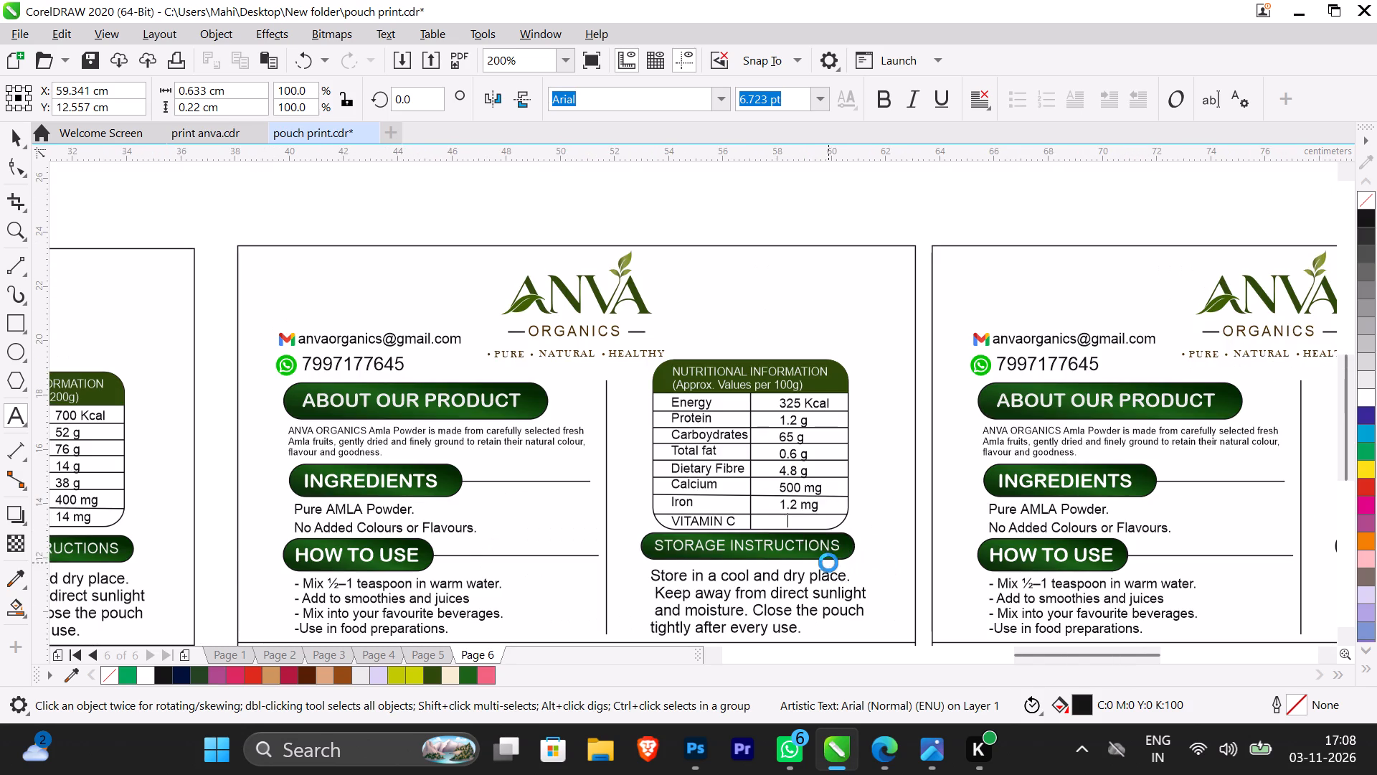
{"action": "scroll", "coordinate": [824, 620], "scroll_direction": "down", "scroll_amount": 2}
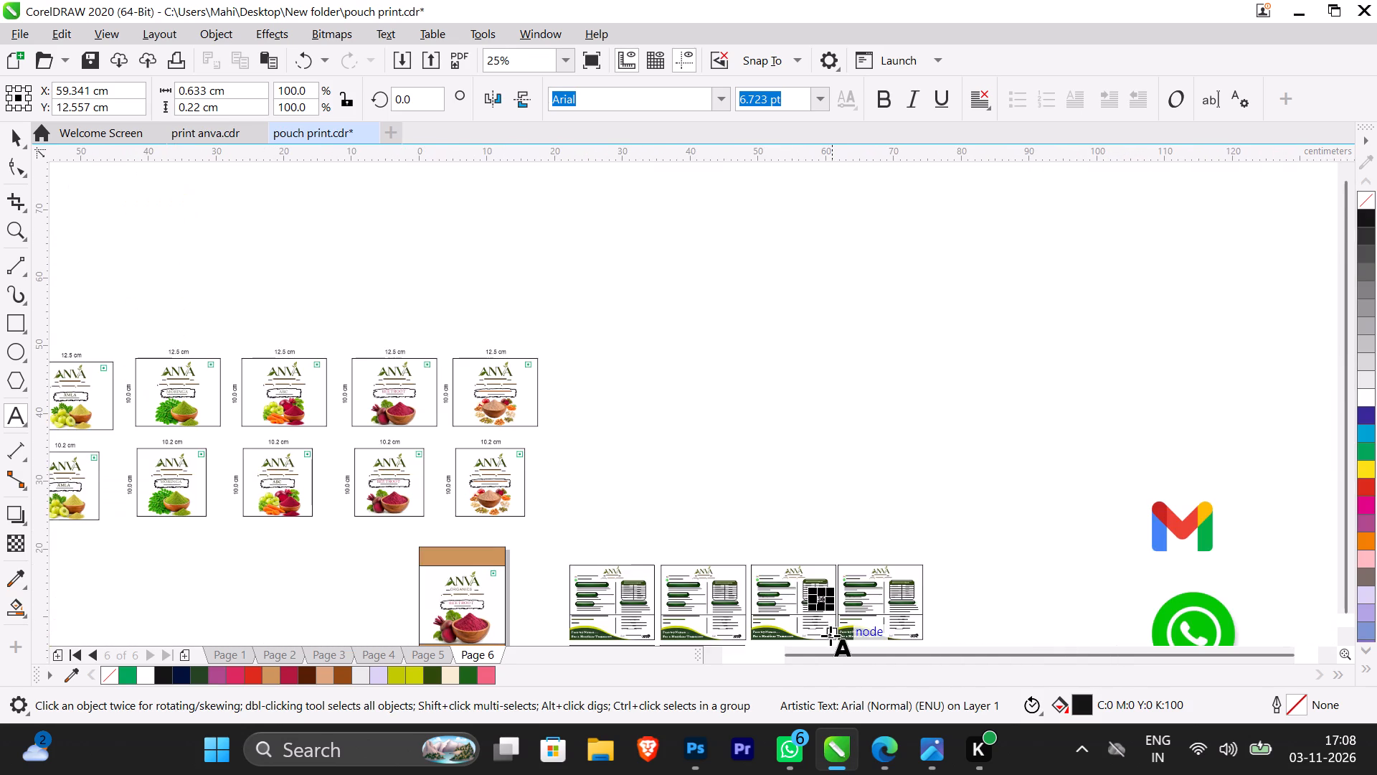
{"action": "scroll", "coordinate": [831, 636], "scroll_direction": "up", "scroll_amount": 4}
{"action": "scroll", "coordinate": [802, 593], "scroll_direction": "down", "scroll_amount": 6}
{"action": "scroll", "coordinate": [811, 623], "scroll_direction": "up", "scroll_amount": 5}
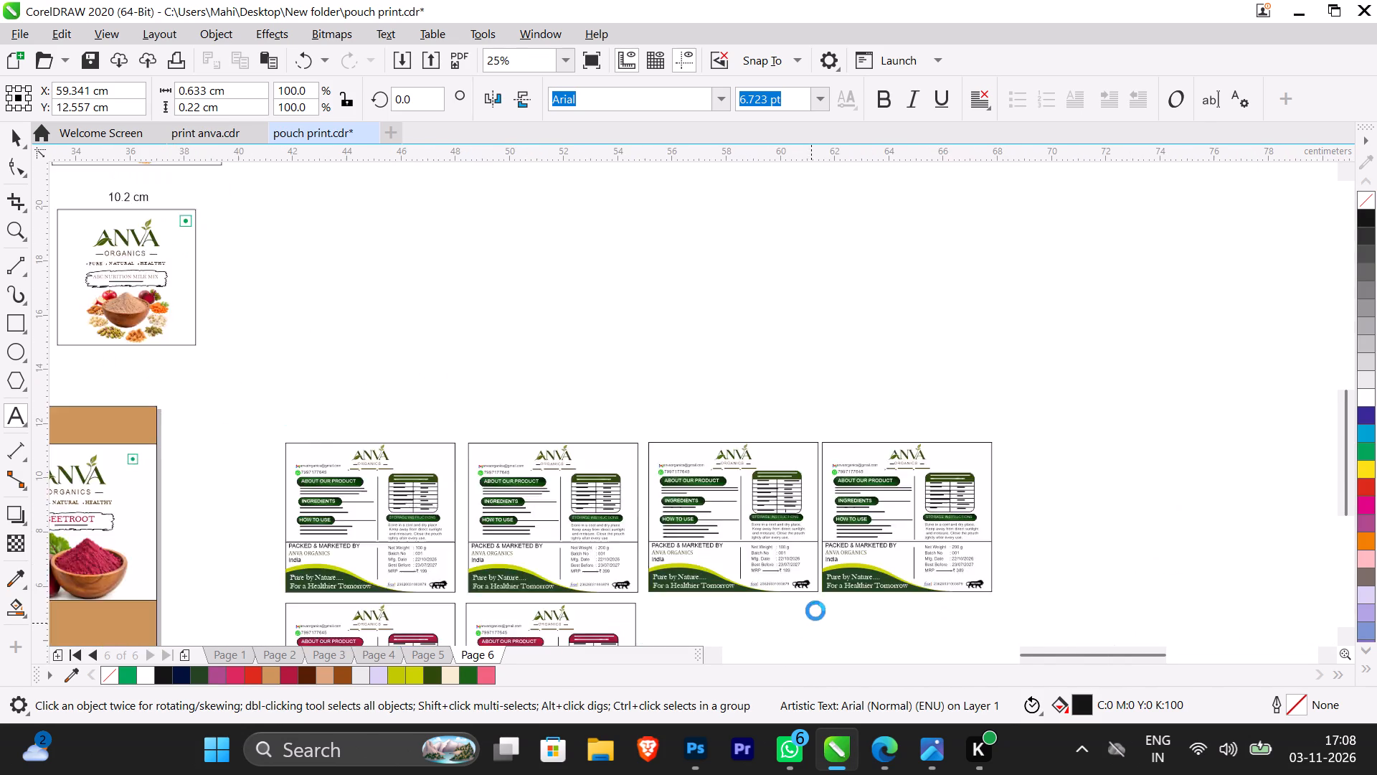
{"action": "scroll", "coordinate": [781, 537], "scroll_direction": "up", "scroll_amount": 2}
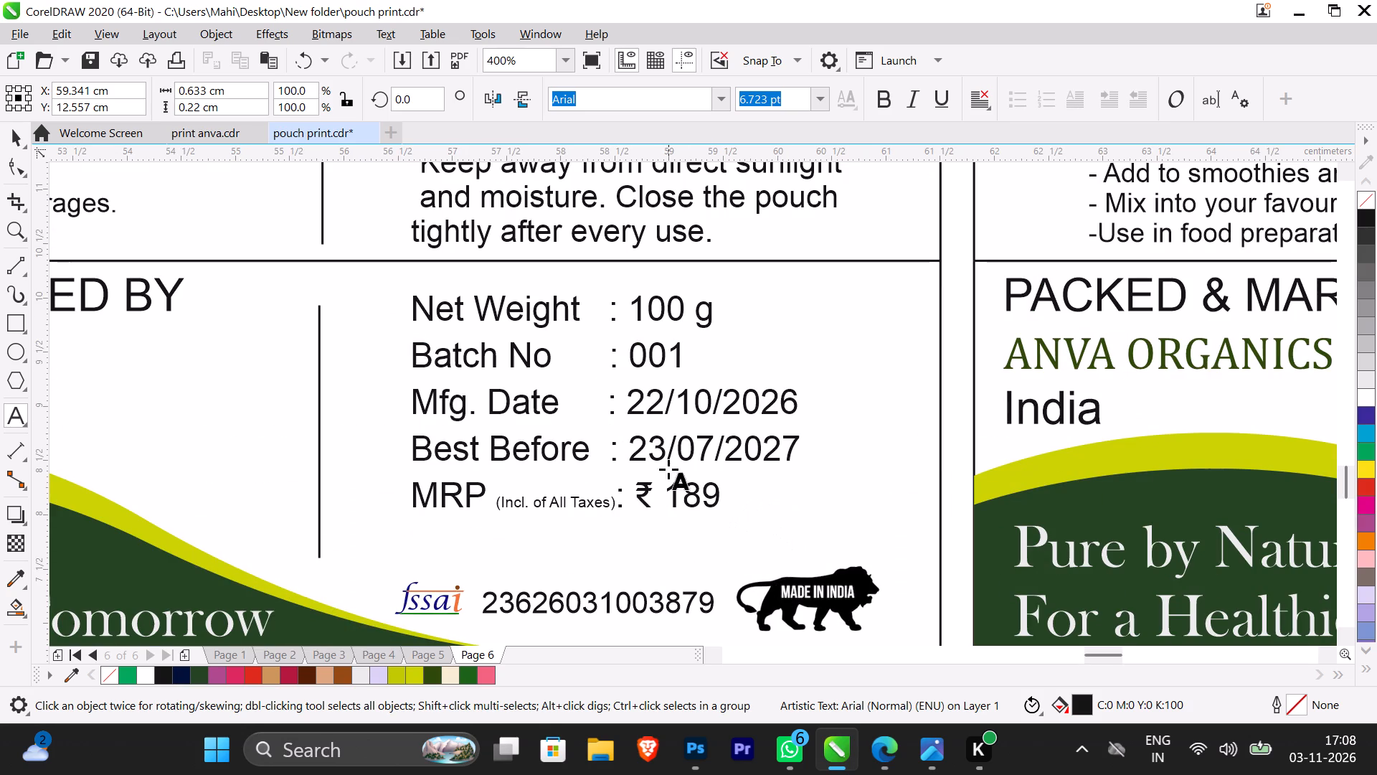
{"action": "scroll", "coordinate": [673, 532], "scroll_direction": "down", "scroll_amount": 1}
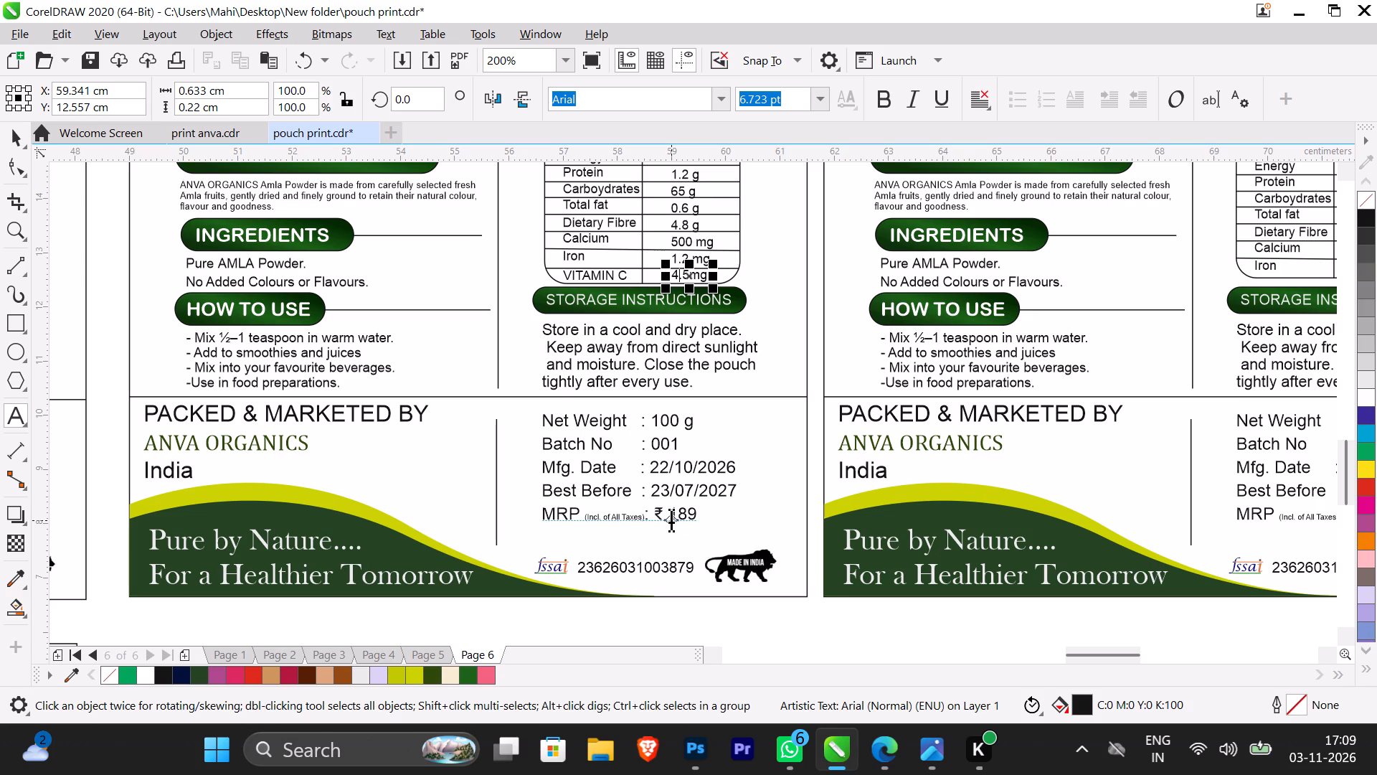
Change the Vitamin C value in the nutritional table to 3mg.
{"action": "scroll", "coordinate": [685, 275], "scroll_direction": "up", "scroll_amount": 3}
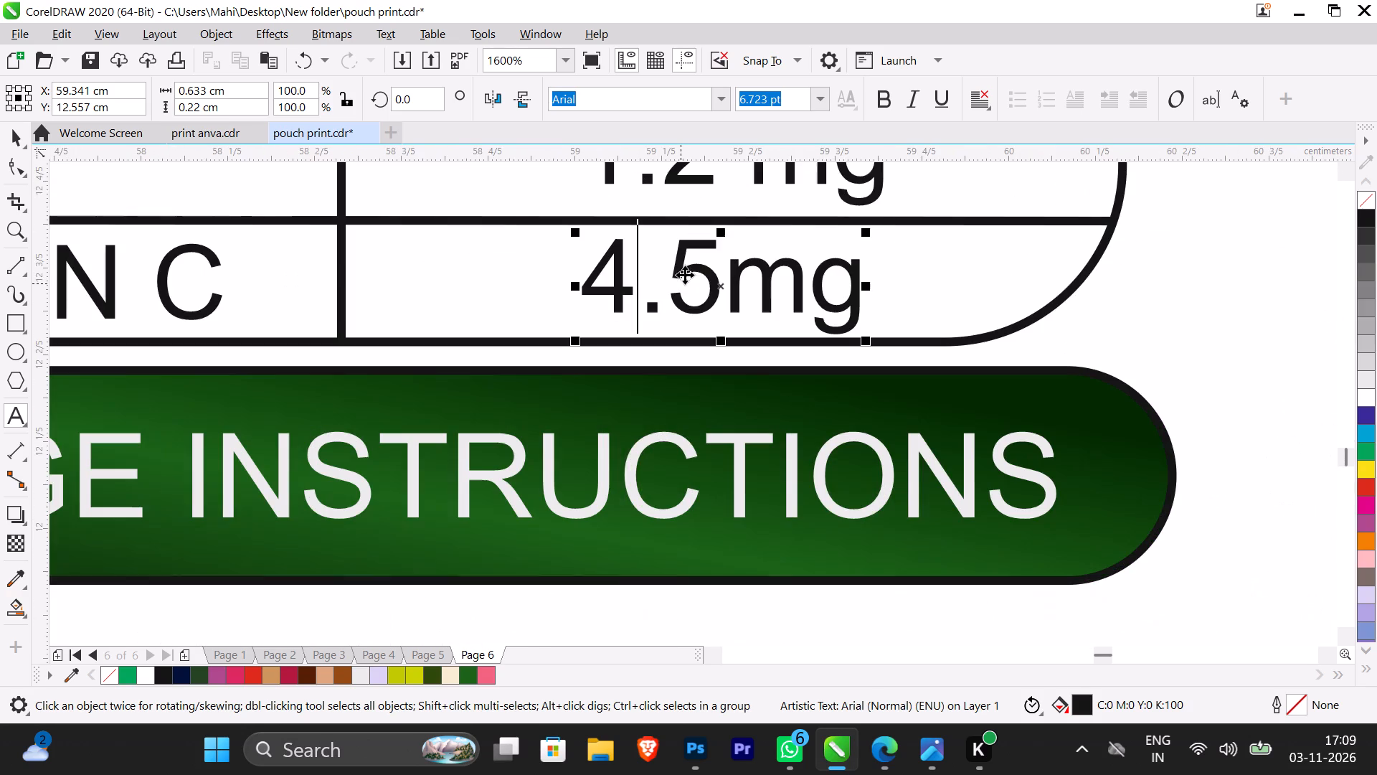
{"action": "double_click", "coordinate": [709, 268]}
{"action": "left_click", "coordinate": [719, 274]}
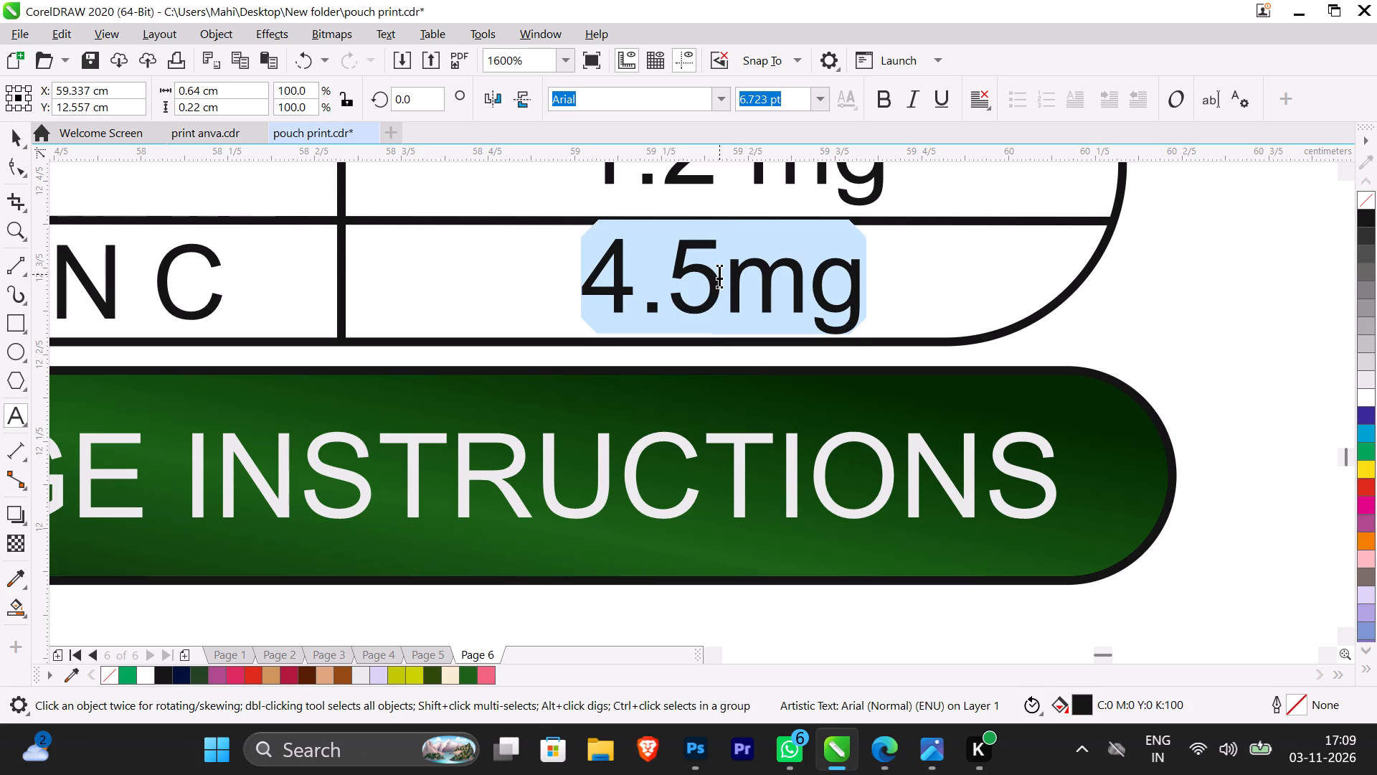
{"action": "left_click", "coordinate": [671, 286]}
{"action": "key", "text": "BackSpace"}
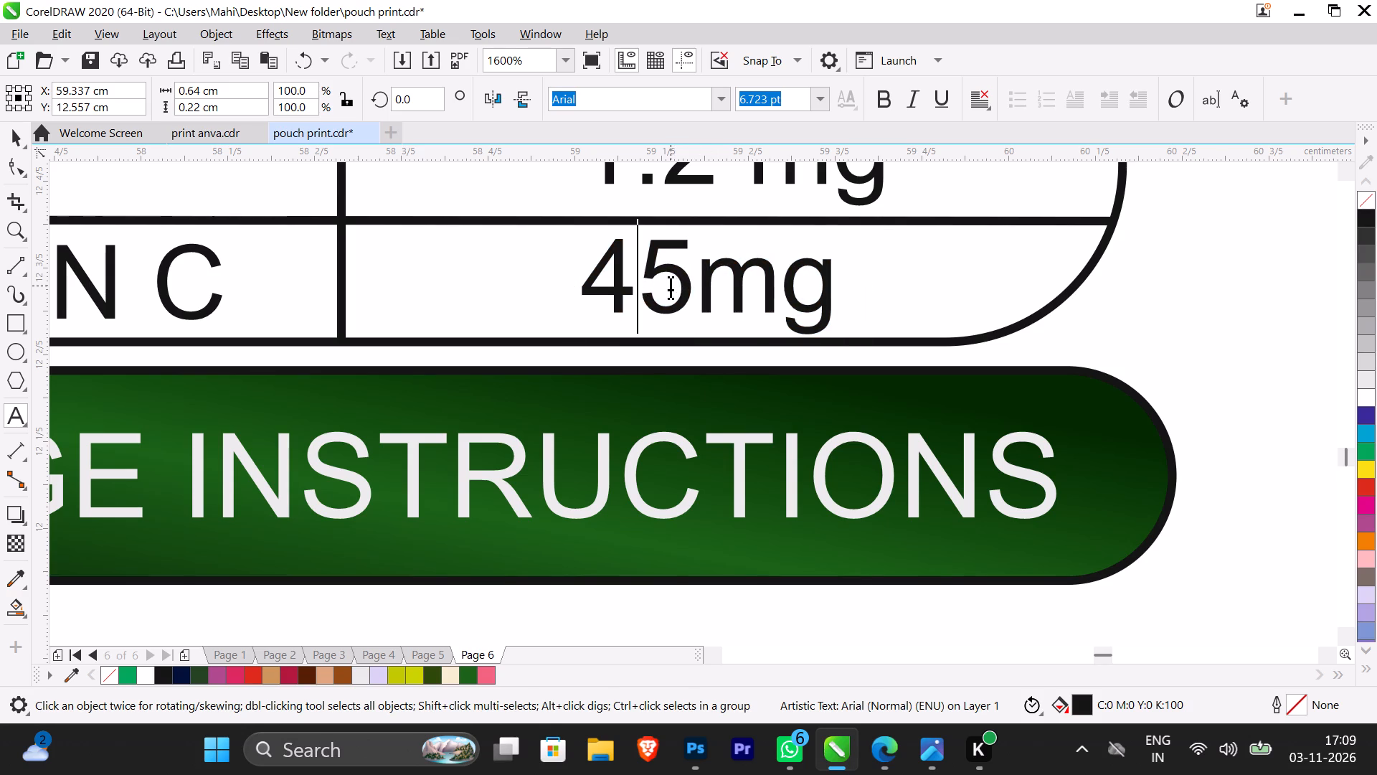
{"action": "key", "text": "BackSpace"}
{"action": "key", "text": "Right"}
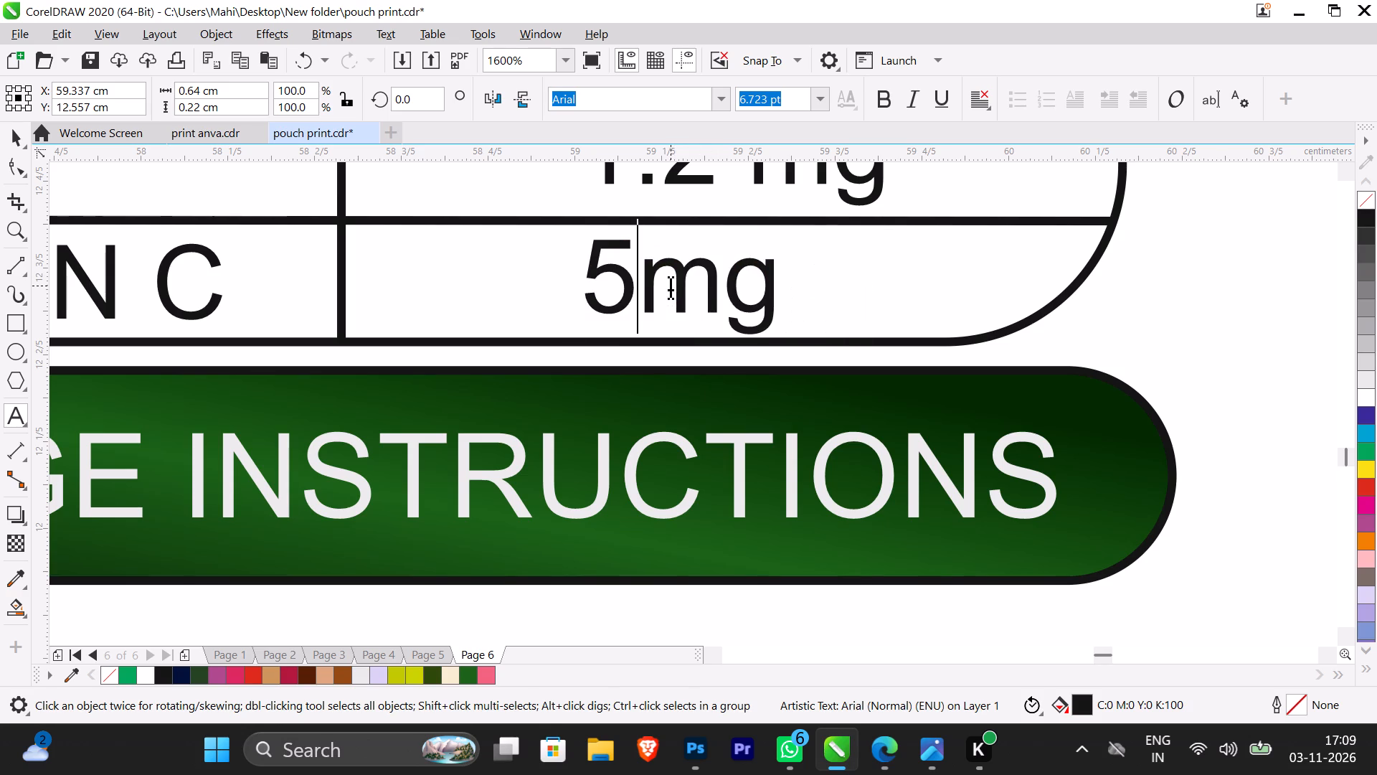
{"action": "key", "text": "BackSpace"}
{"action": "key", "text": "3"}
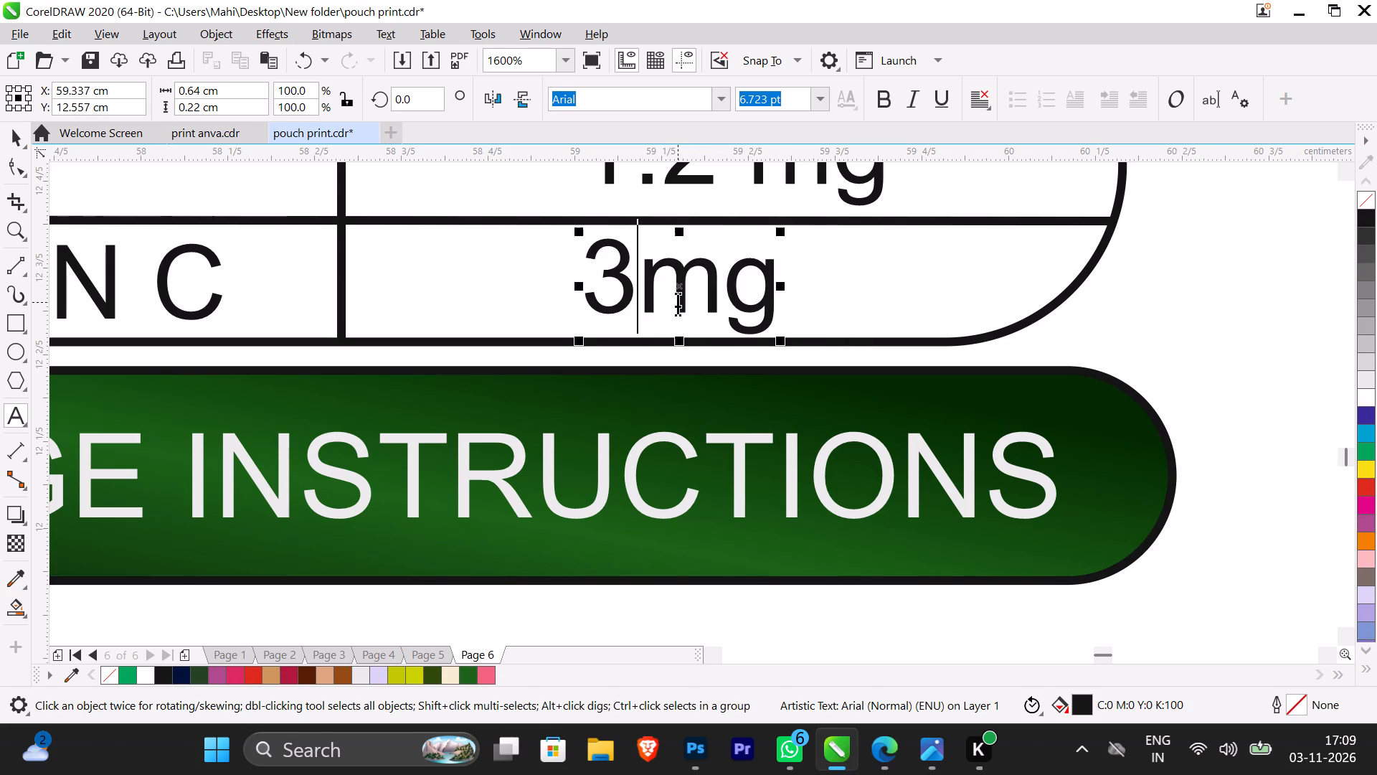
Change the Vitamin C value in the 100 g Amla nutritional table to 3,500 mg and align it in its cell.
{"action": "type", "text": ",500"}
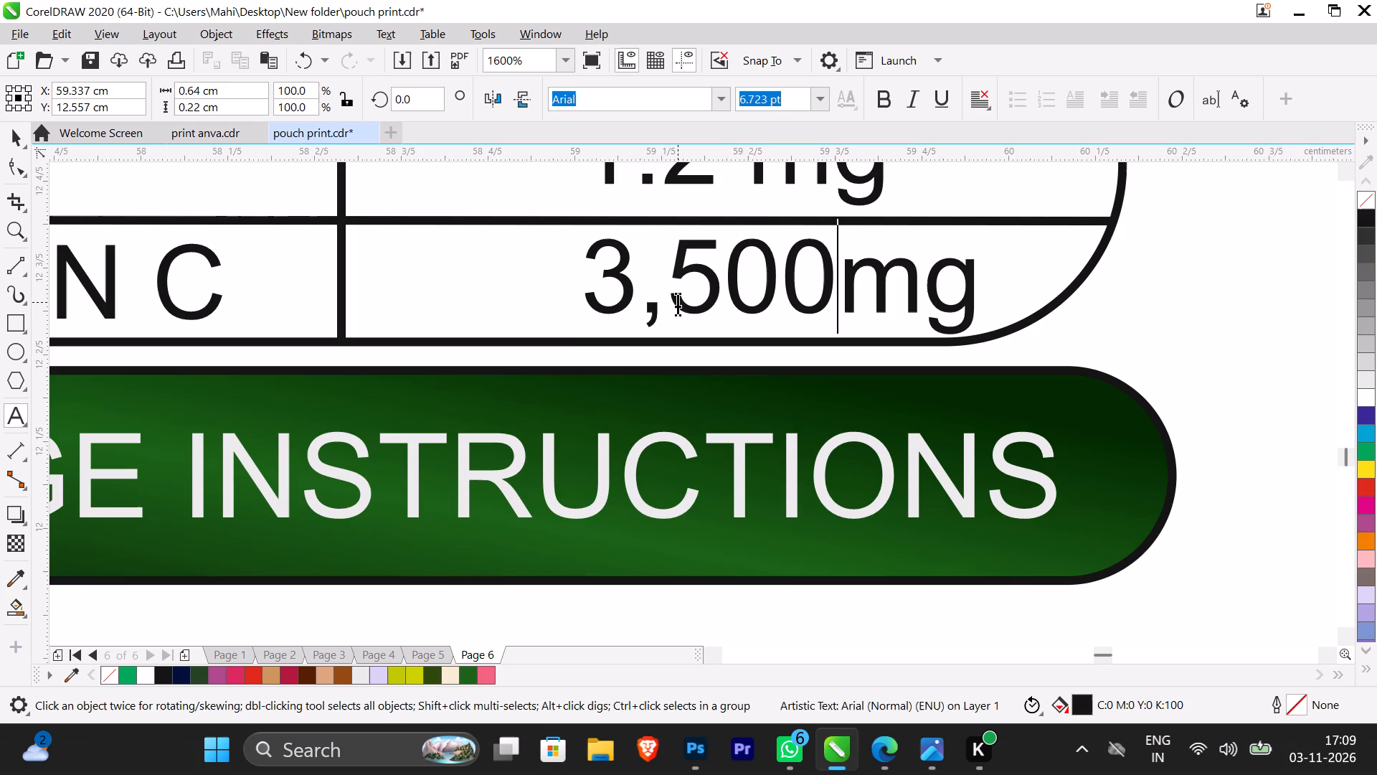
{"action": "key", "text": "space"}
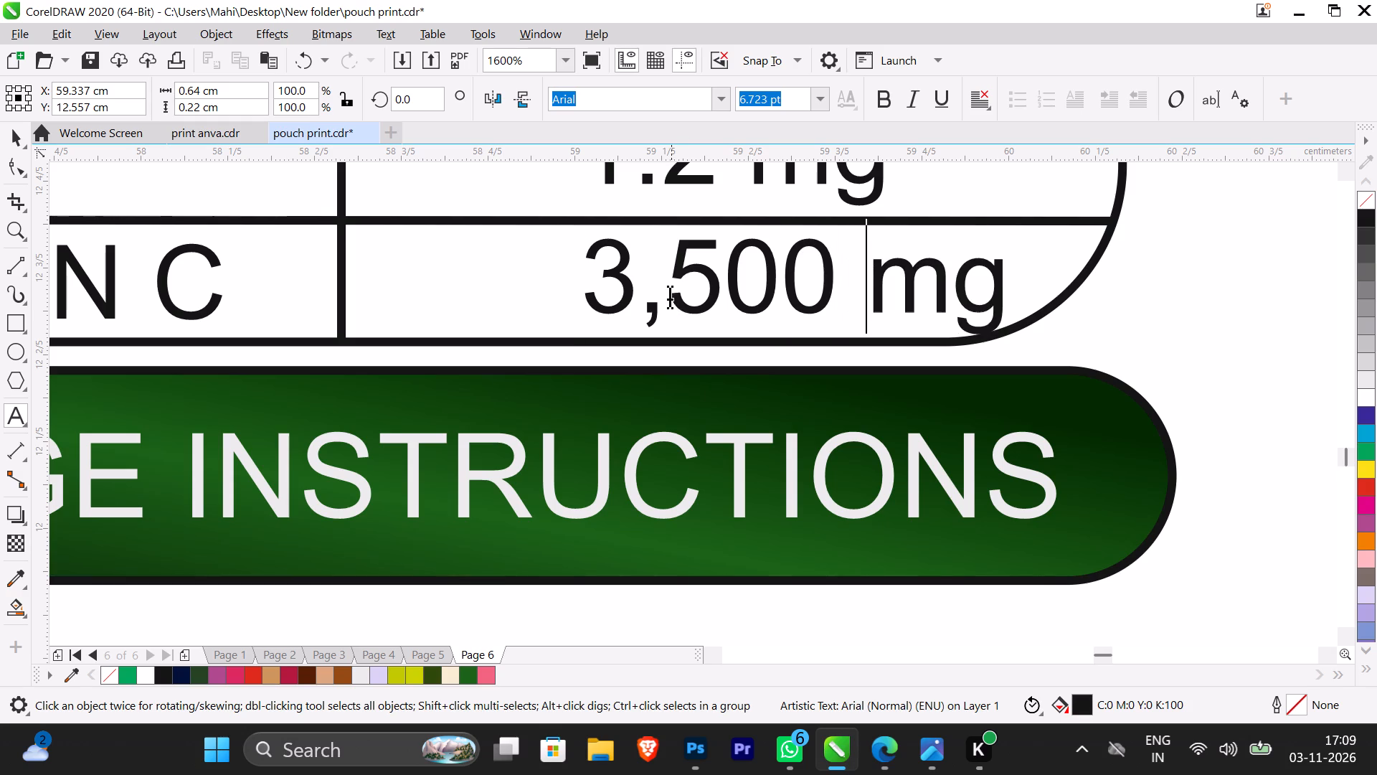
{"action": "left_click", "coordinate": [4, 134]}
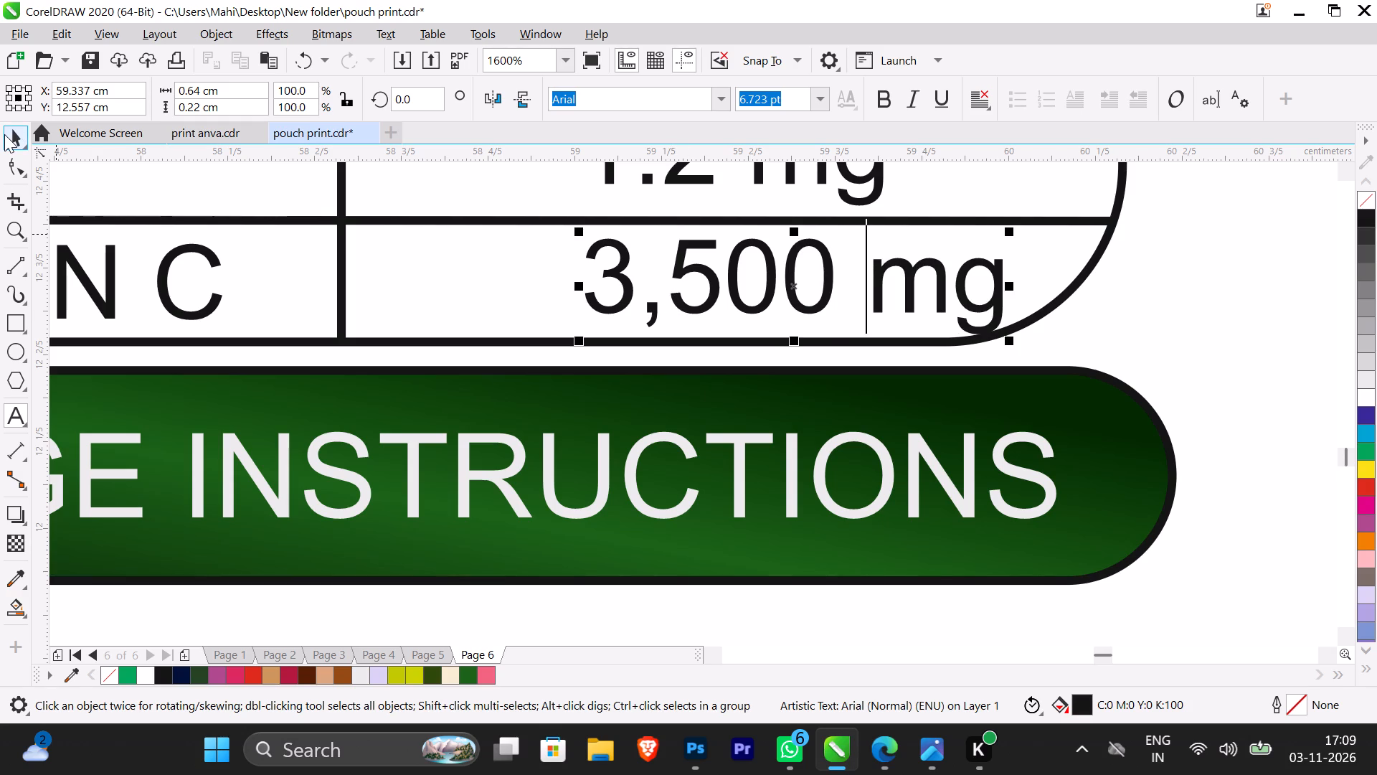
{"action": "left_click", "coordinate": [902, 267]}
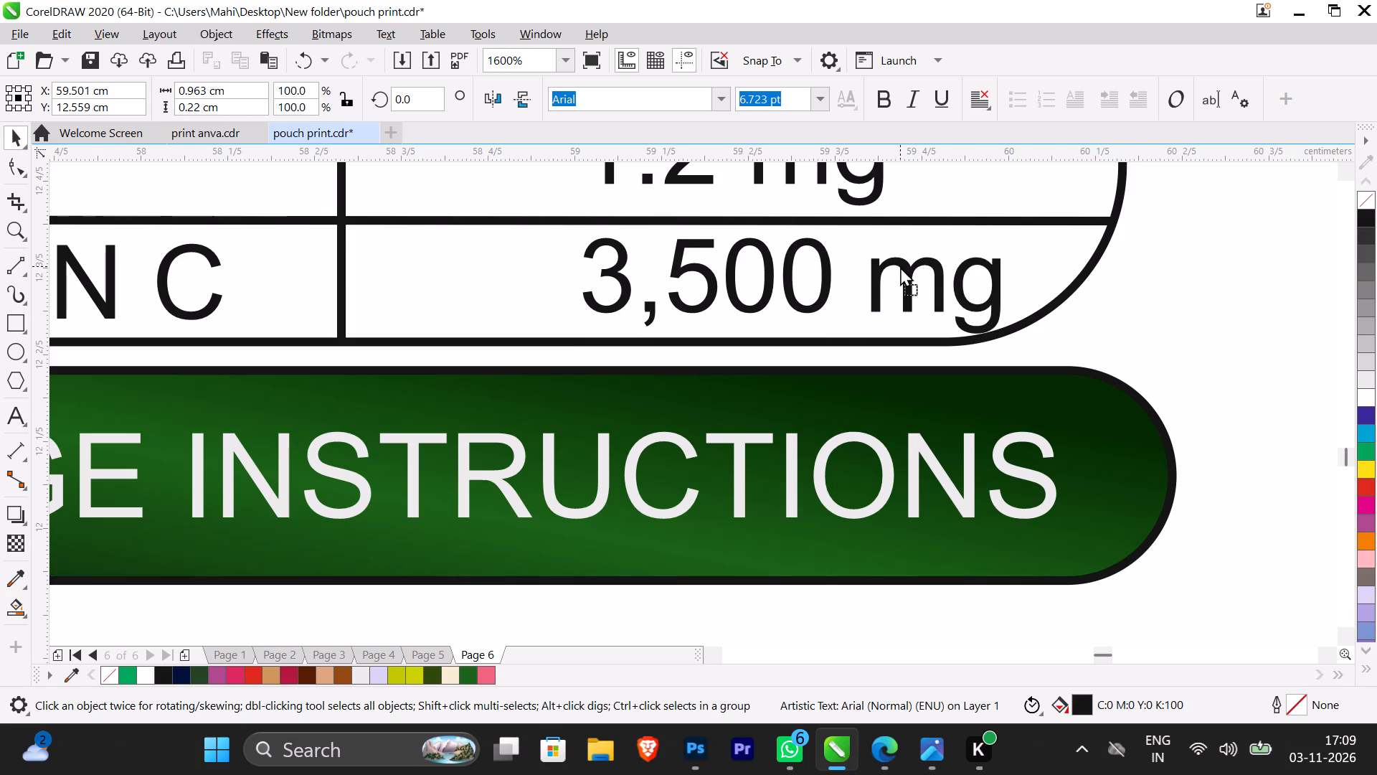
{"action": "scroll", "coordinate": [894, 298], "scroll_direction": "down", "scroll_amount": 2}
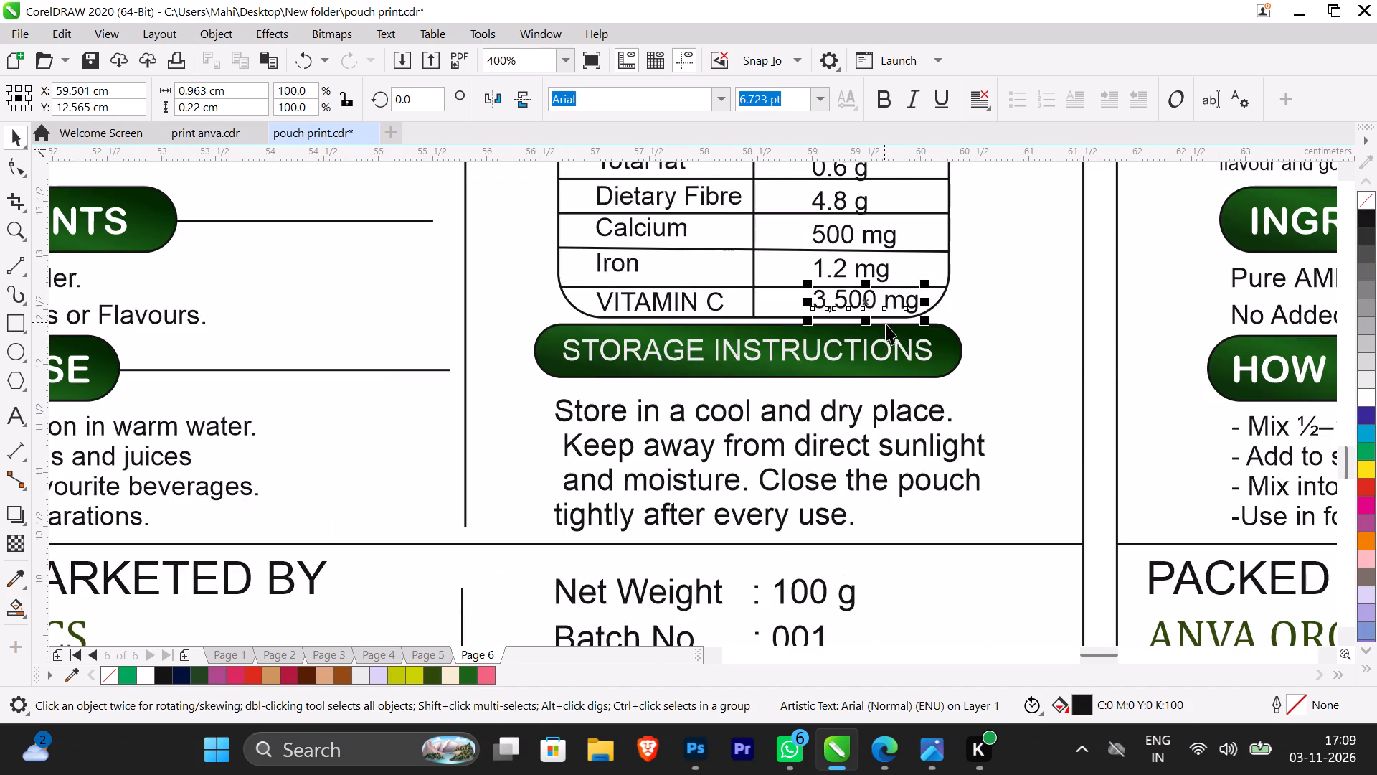
{"action": "scroll", "coordinate": [886, 325], "scroll_direction": "down", "scroll_amount": 2}
{"action": "left_click", "coordinate": [828, 534]}
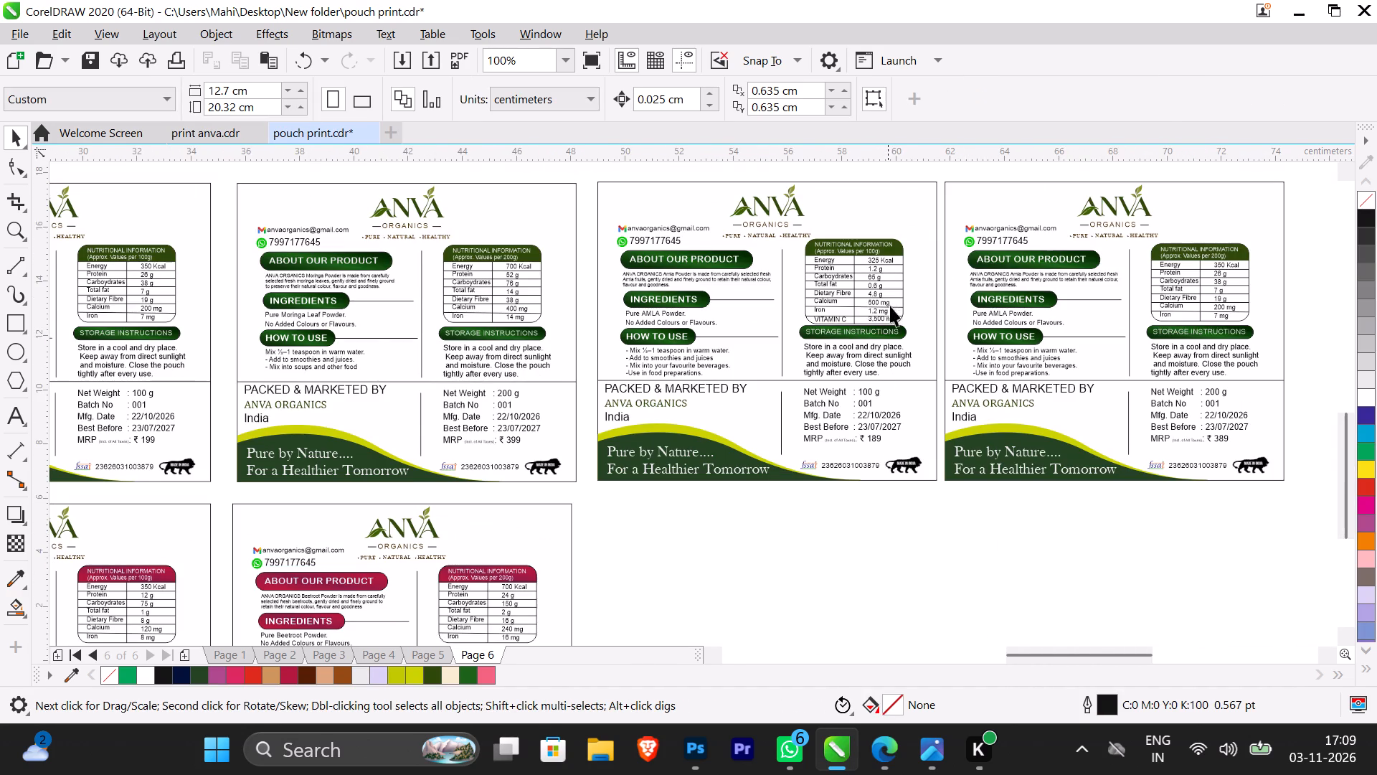
Fine-tune the position of the Vitamin C value between the lines of its row, under the Iron value.
{"action": "scroll", "coordinate": [890, 304], "scroll_direction": "up", "scroll_amount": 2}
{"action": "scroll", "coordinate": [850, 360], "scroll_direction": "up", "scroll_amount": 2}
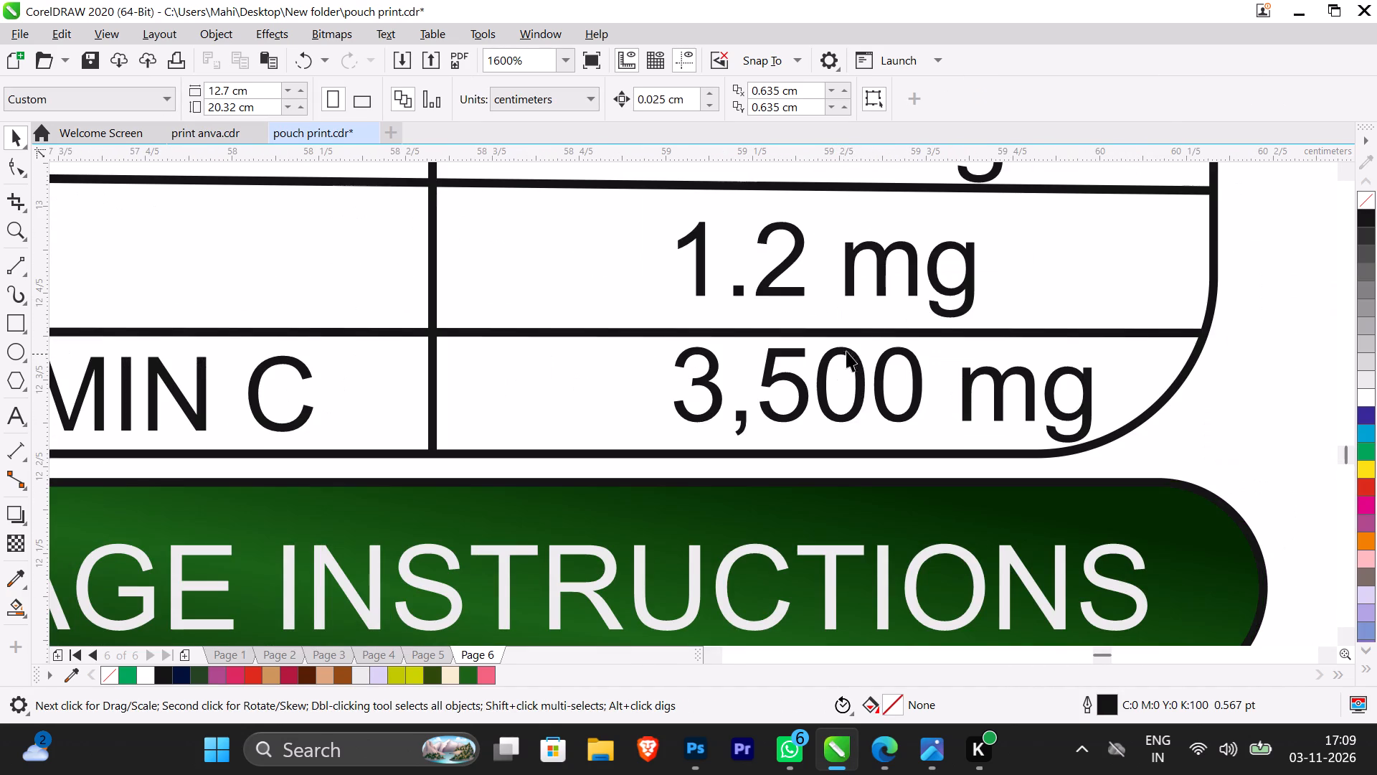
{"action": "left_click", "coordinate": [853, 352]}
{"action": "left_click", "coordinate": [853, 352]}
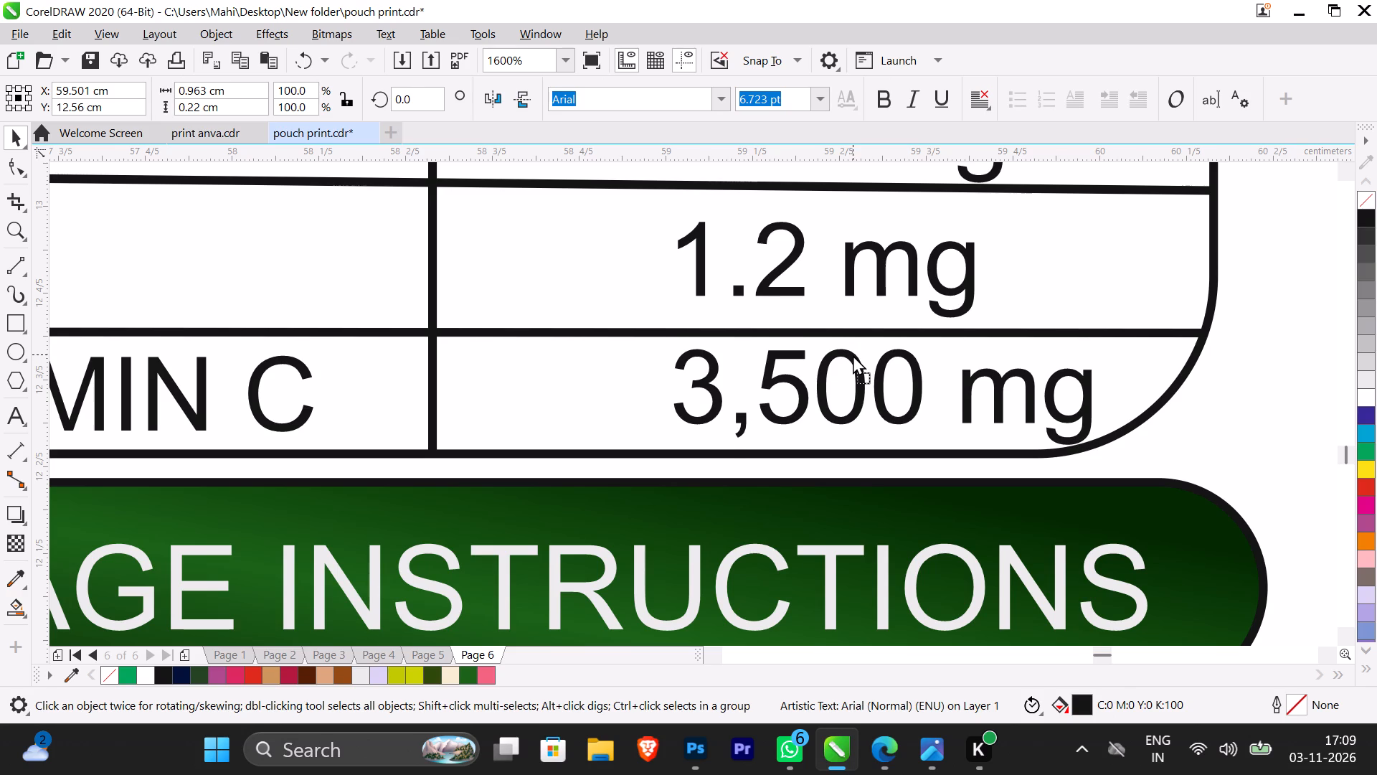
{"action": "scroll", "coordinate": [851, 354], "scroll_direction": "down", "scroll_amount": 2}
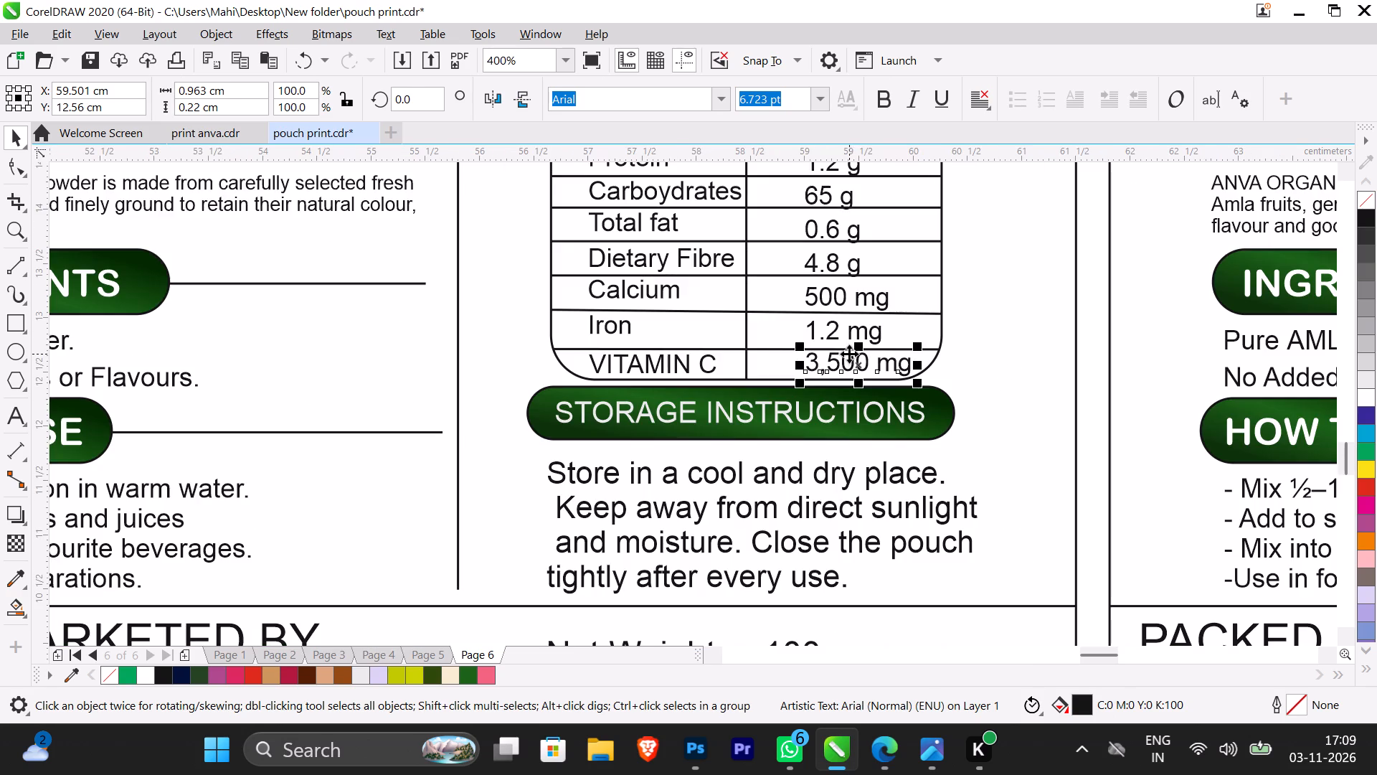
{"action": "scroll", "coordinate": [847, 354], "scroll_direction": "down", "scroll_amount": 2}
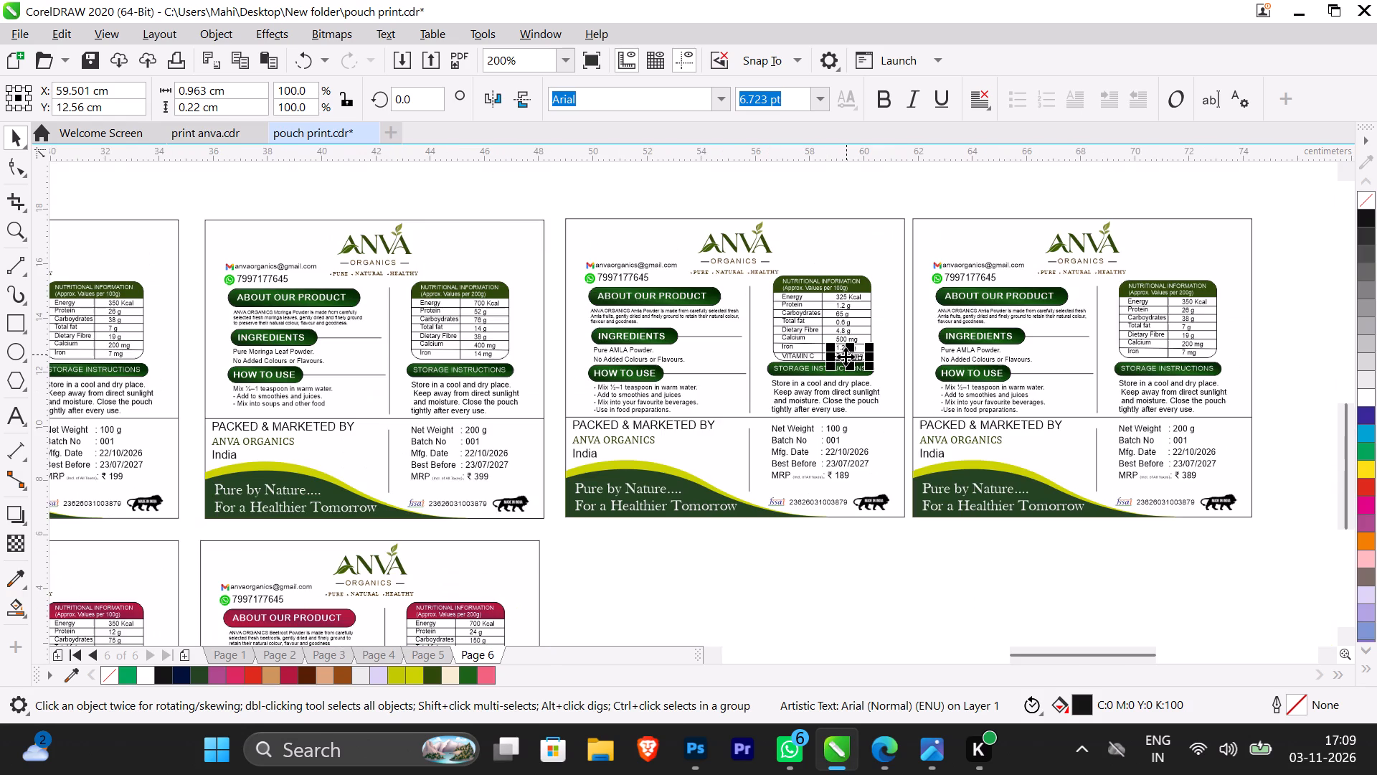
{"action": "left_click", "coordinate": [890, 565]}
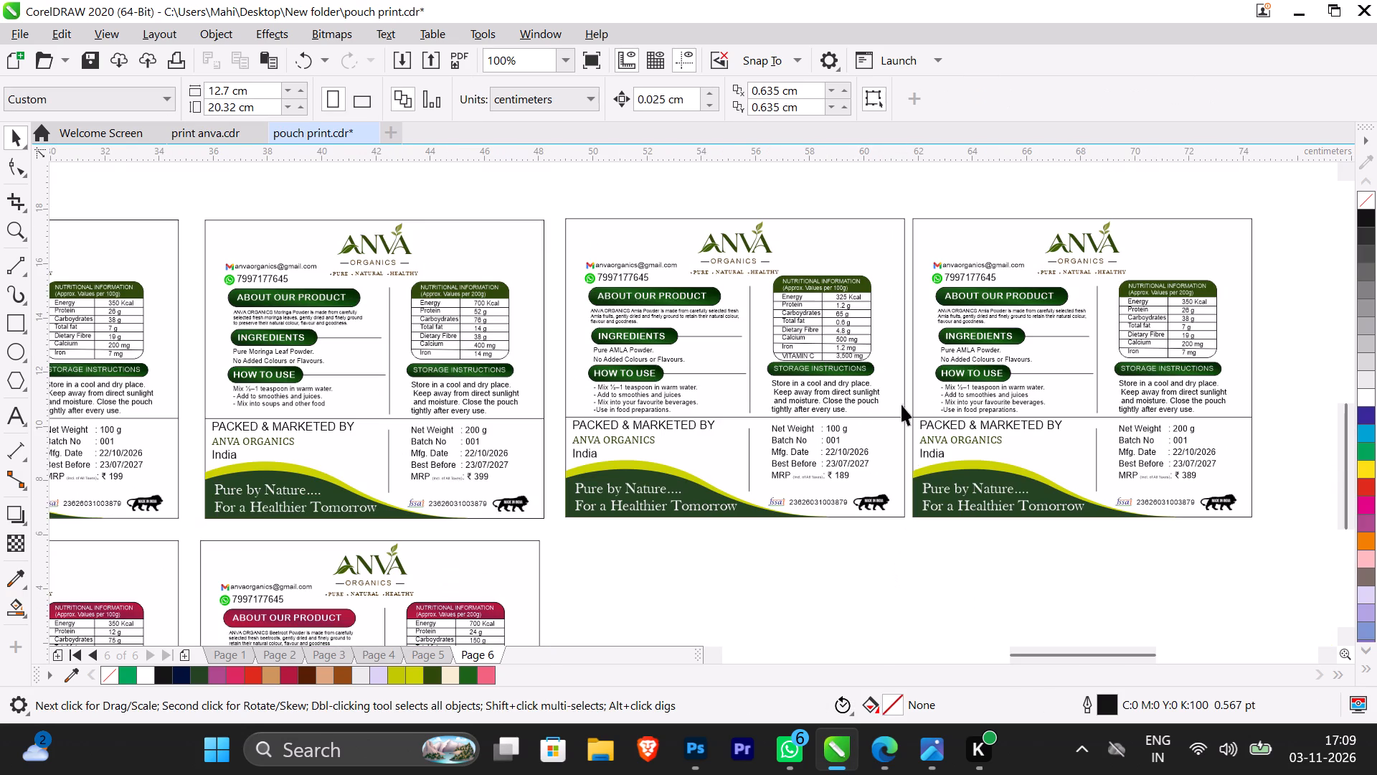
Remove the comma from the Vitamin C value so it reads 3500 mg.
{"action": "scroll", "coordinate": [851, 358], "scroll_direction": "up", "scroll_amount": 3}
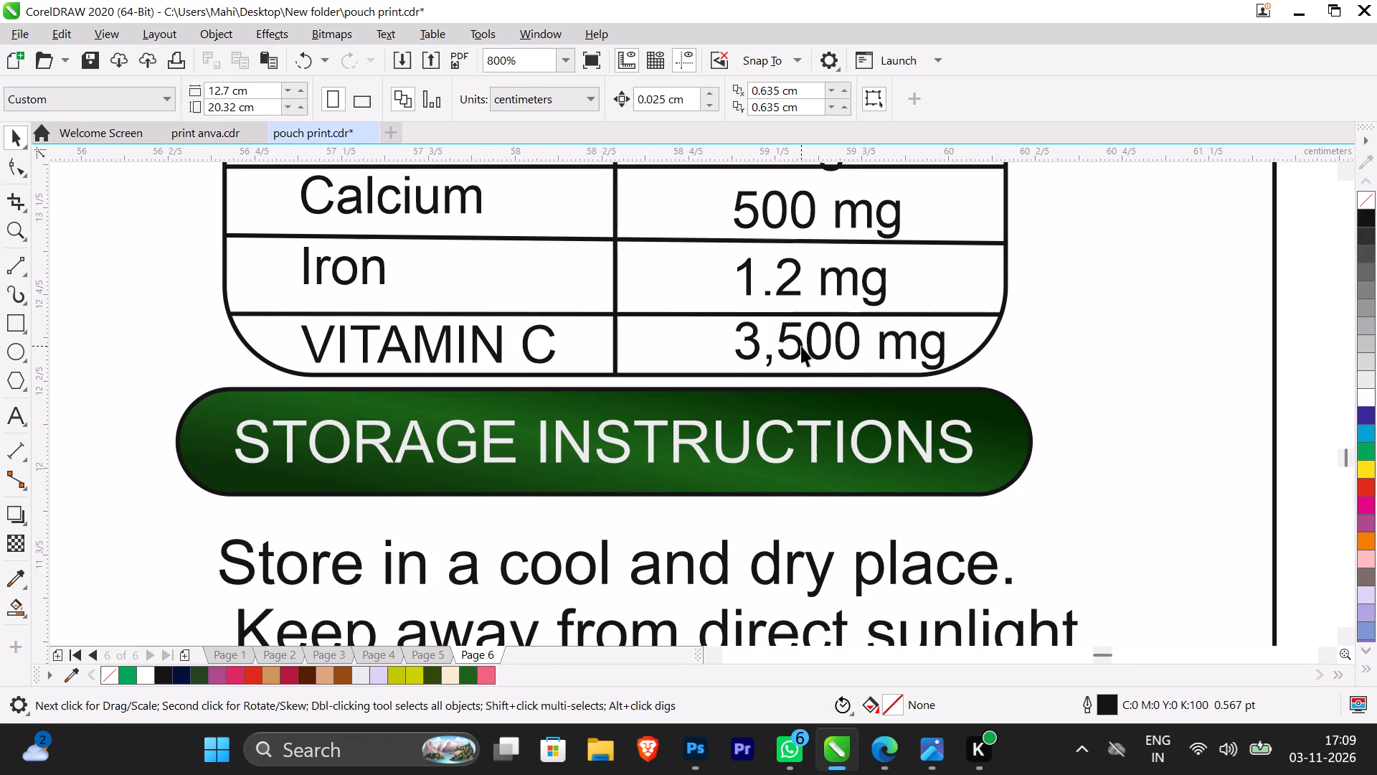
{"action": "double_click", "coordinate": [801, 346]}
{"action": "left_click", "coordinate": [787, 342]}
{"action": "key", "text": "BackSpace"}
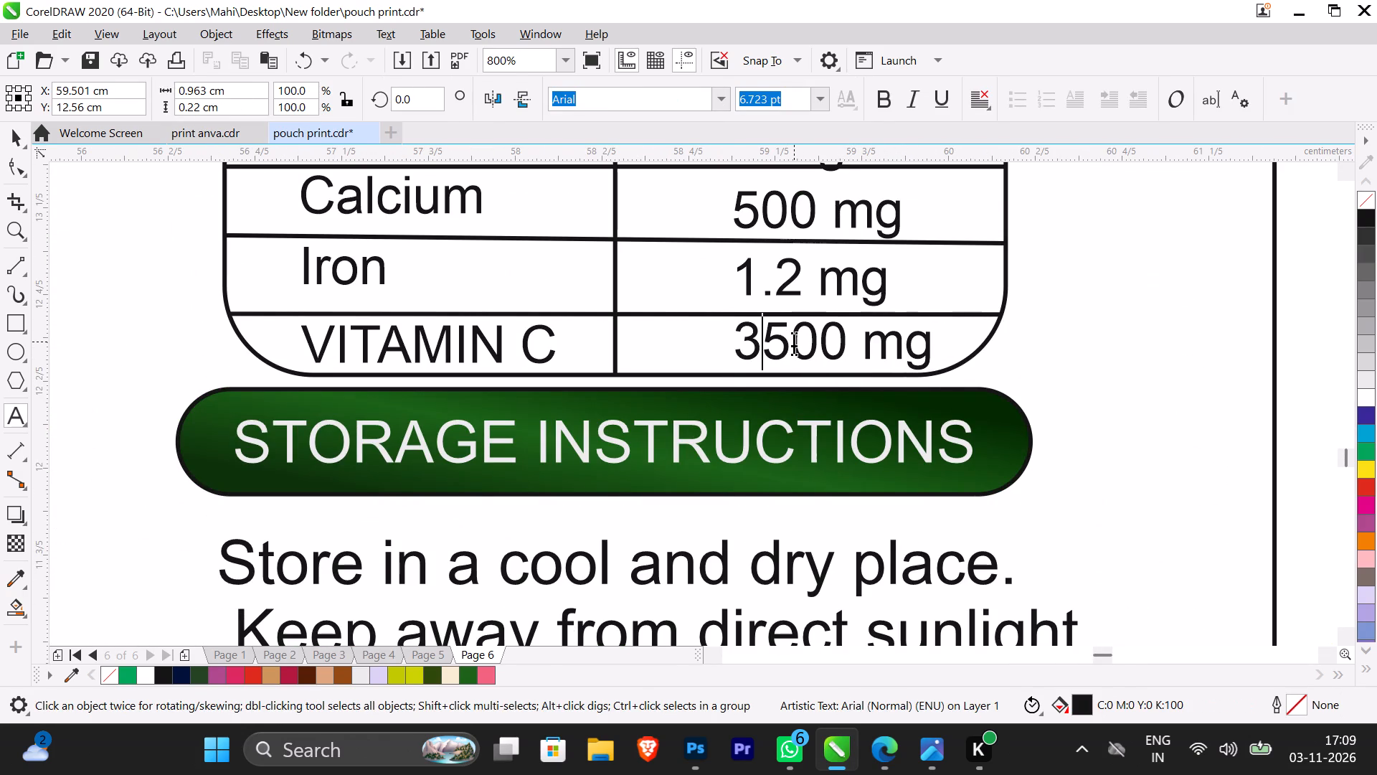
{"action": "scroll", "coordinate": [863, 399], "scroll_direction": "down", "scroll_amount": 2}
{"action": "scroll", "coordinate": [941, 426], "scroll_direction": "down", "scroll_amount": 4}
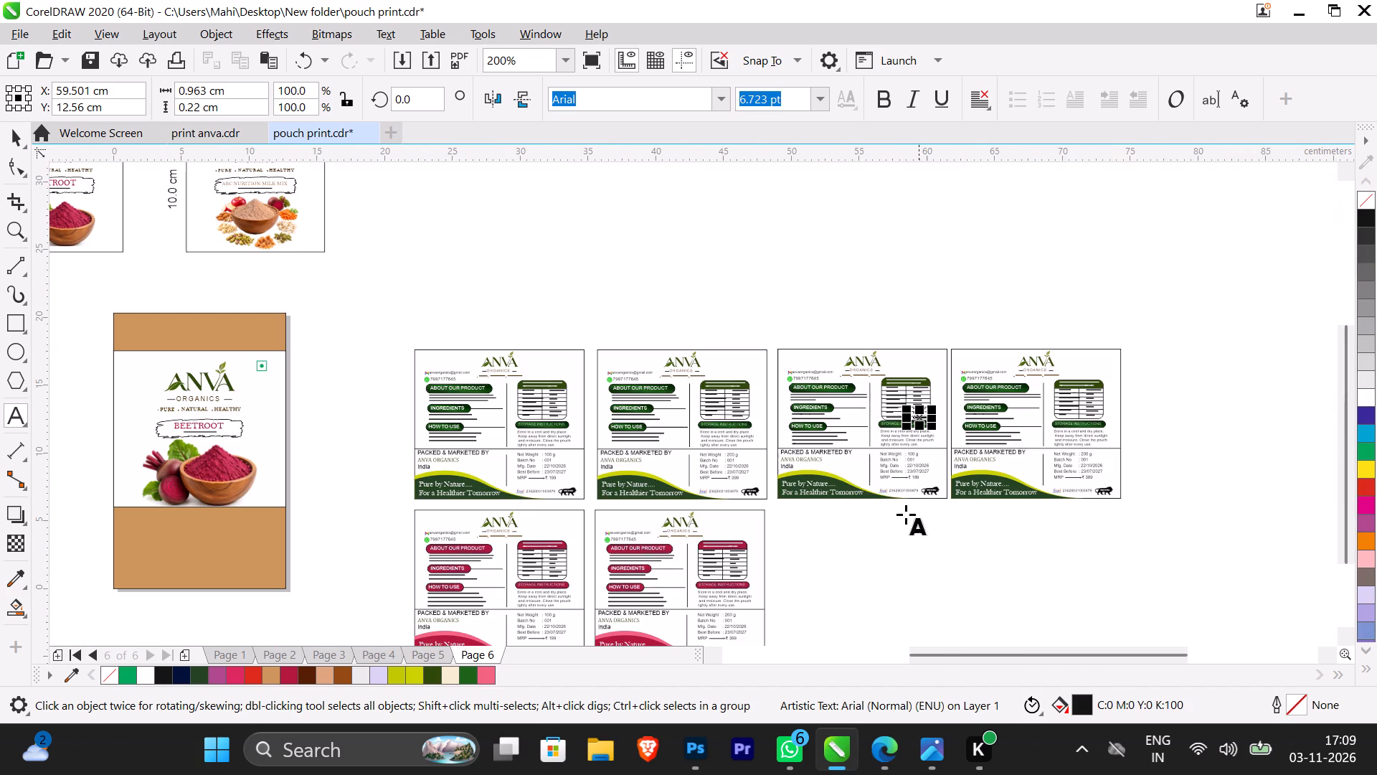
{"action": "left_click", "coordinate": [19, 144]}
{"action": "left_click", "coordinate": [960, 536]}
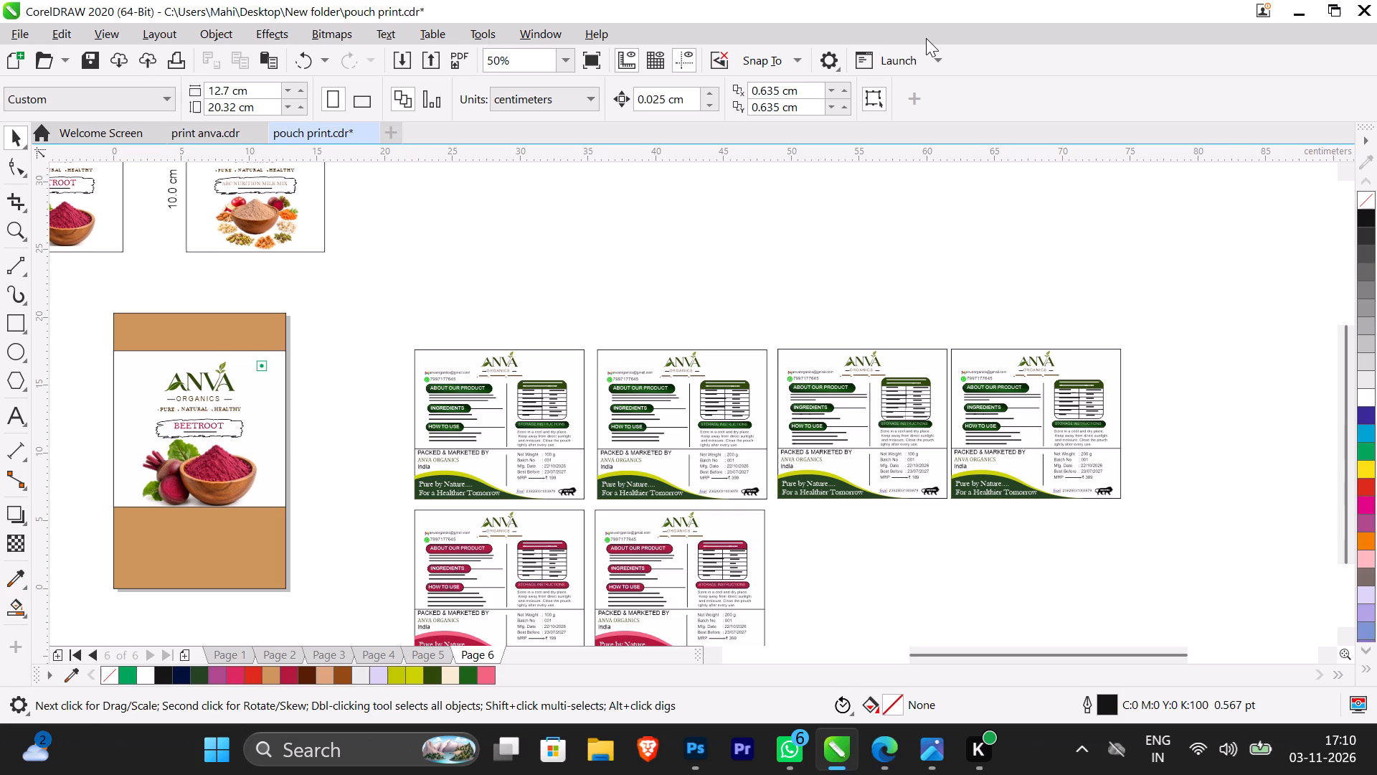
Examine the nutritional table on the 100 g Amla label and the neighbouring 200 g Amla label.
{"action": "scroll", "coordinate": [983, 394], "scroll_direction": "up", "scroll_amount": 2}
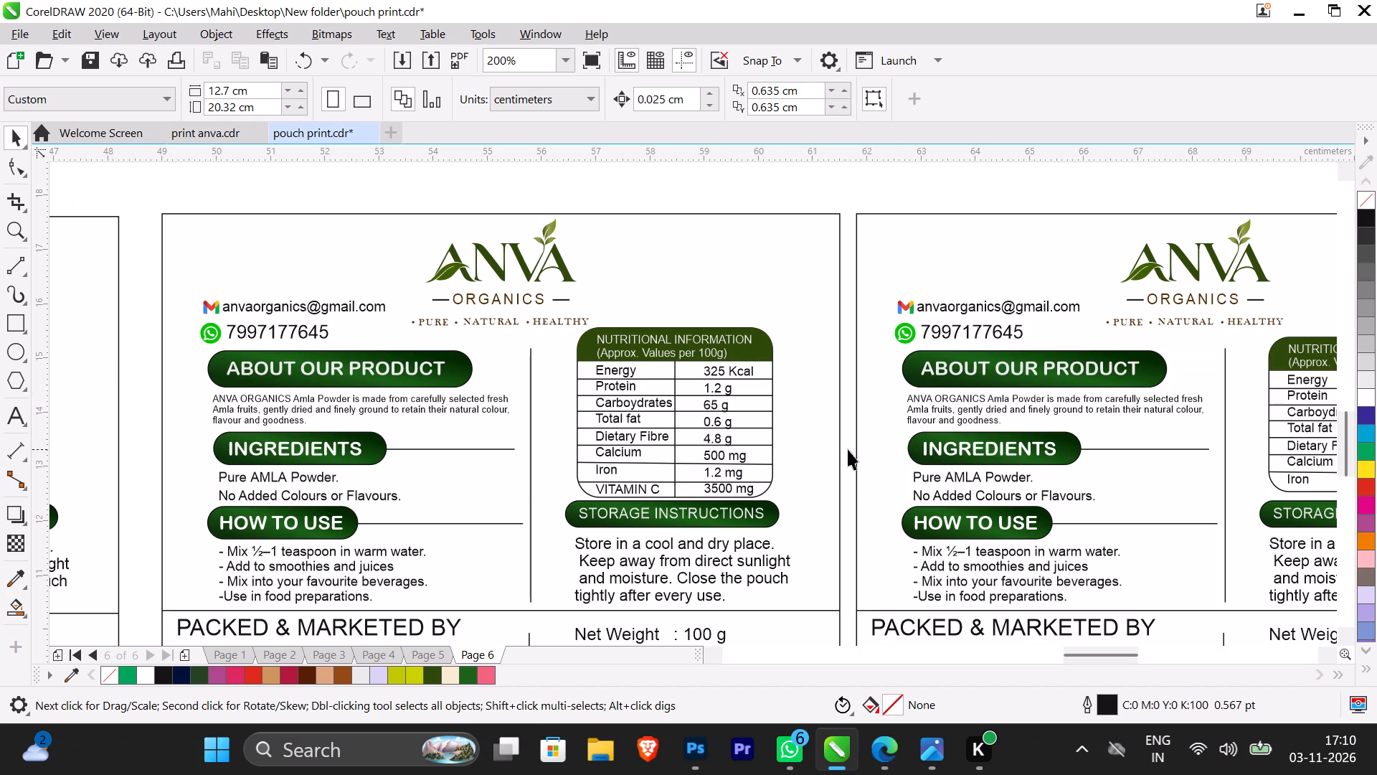
{"action": "scroll", "coordinate": [732, 487], "scroll_direction": "up", "scroll_amount": 2}
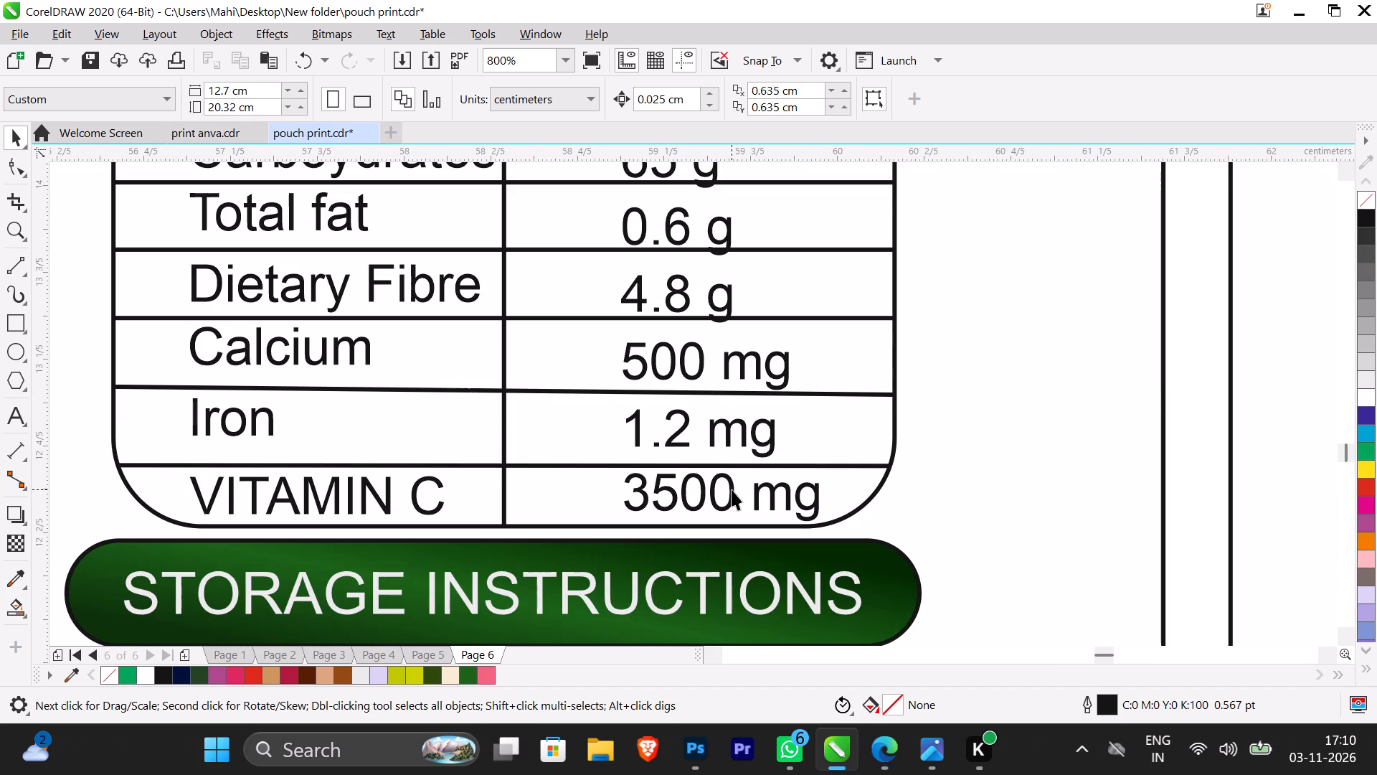
{"action": "scroll", "coordinate": [732, 492], "scroll_direction": "down", "scroll_amount": 2}
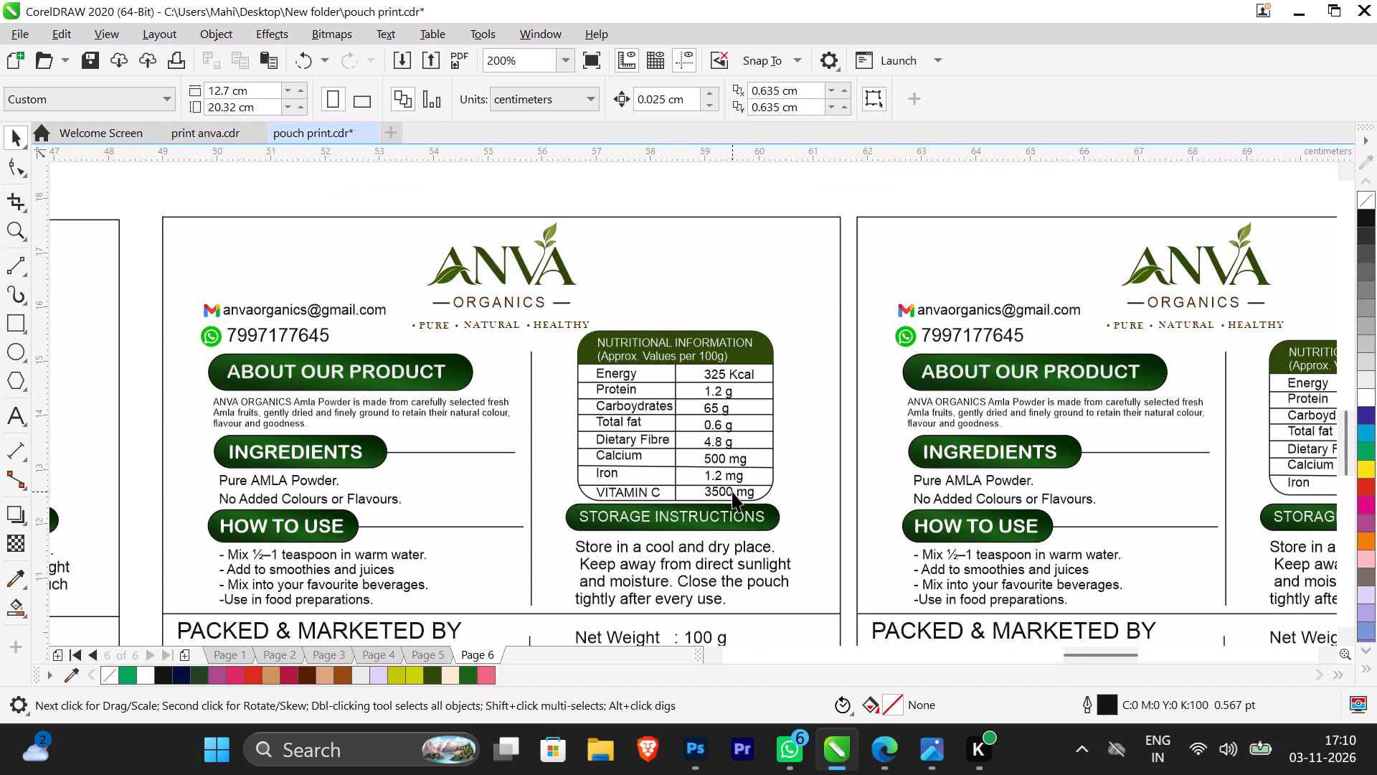
{"action": "scroll", "coordinate": [732, 492], "scroll_direction": "down", "scroll_amount": 2}
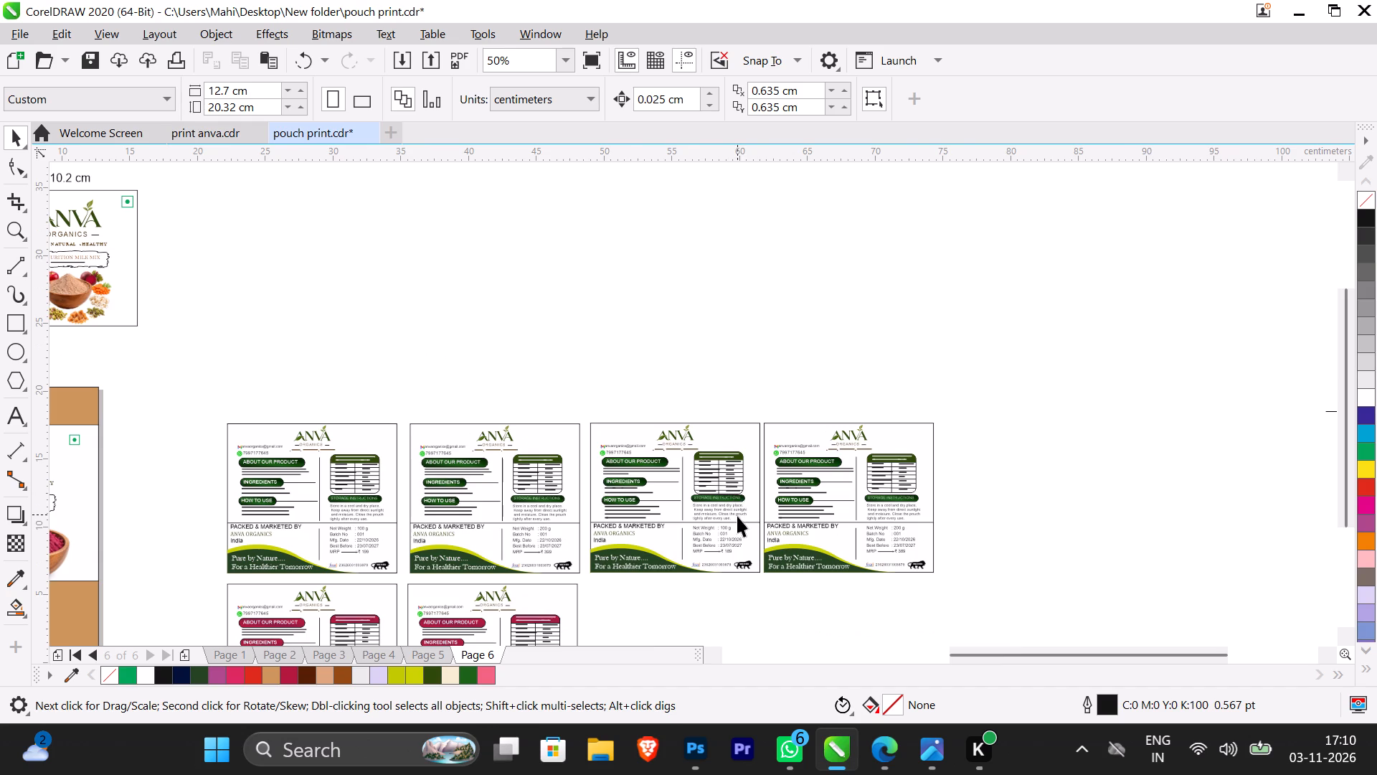
{"action": "scroll", "coordinate": [737, 517], "scroll_direction": "up", "scroll_amount": 3}
{"action": "scroll", "coordinate": [737, 517], "scroll_direction": "down", "scroll_amount": 3}
{"action": "scroll", "coordinate": [789, 545], "scroll_direction": "up", "scroll_amount": 1}
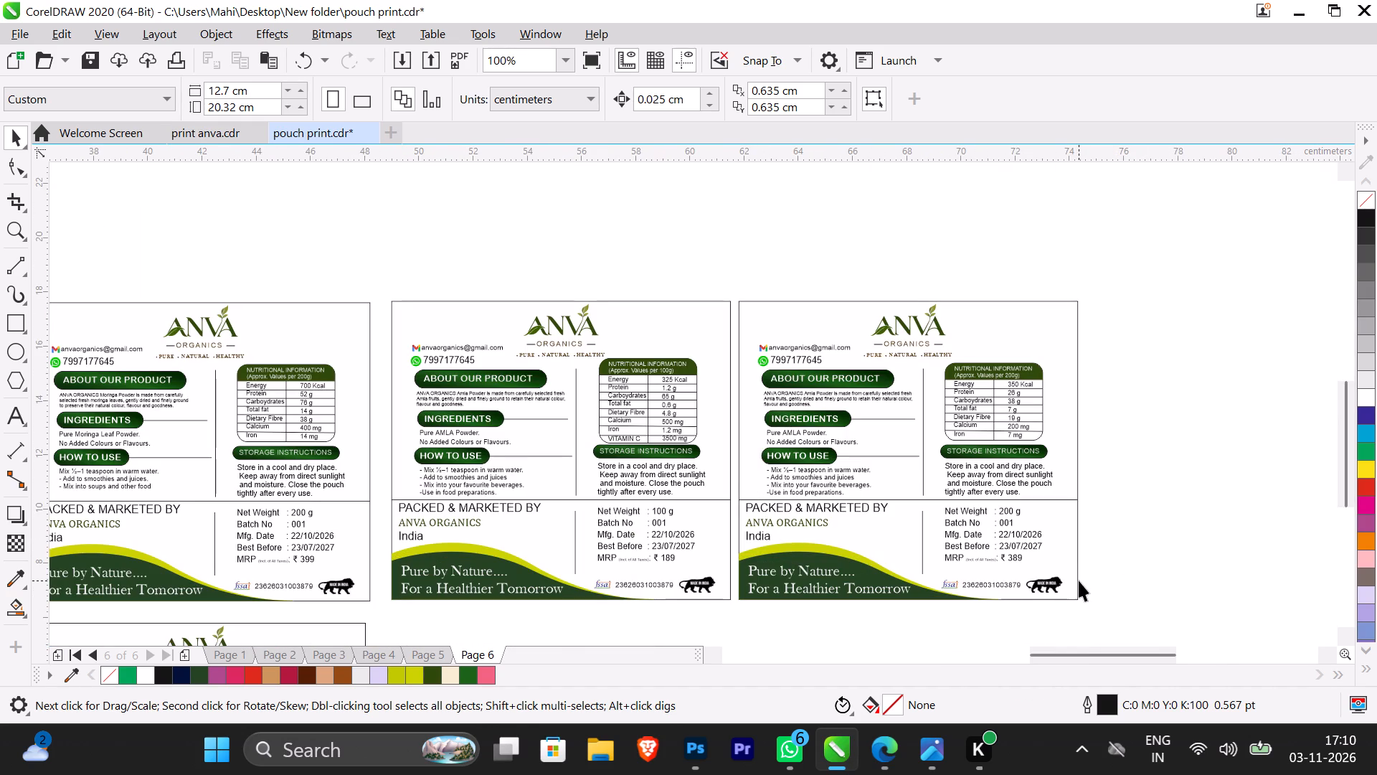
Delete the entire nutritional information table from the 200 g Amla back label.
{"action": "left_click_drag", "start_coordinate": [1088, 609], "coordinate": [971, 578]}
{"action": "left_click_drag", "start_coordinate": [971, 578], "coordinate": [1124, 583]}
{"action": "scroll", "coordinate": [1104, 439], "scroll_direction": "up", "scroll_amount": 2}
{"action": "left_click_drag", "start_coordinate": [1119, 471], "coordinate": [382, 153]}
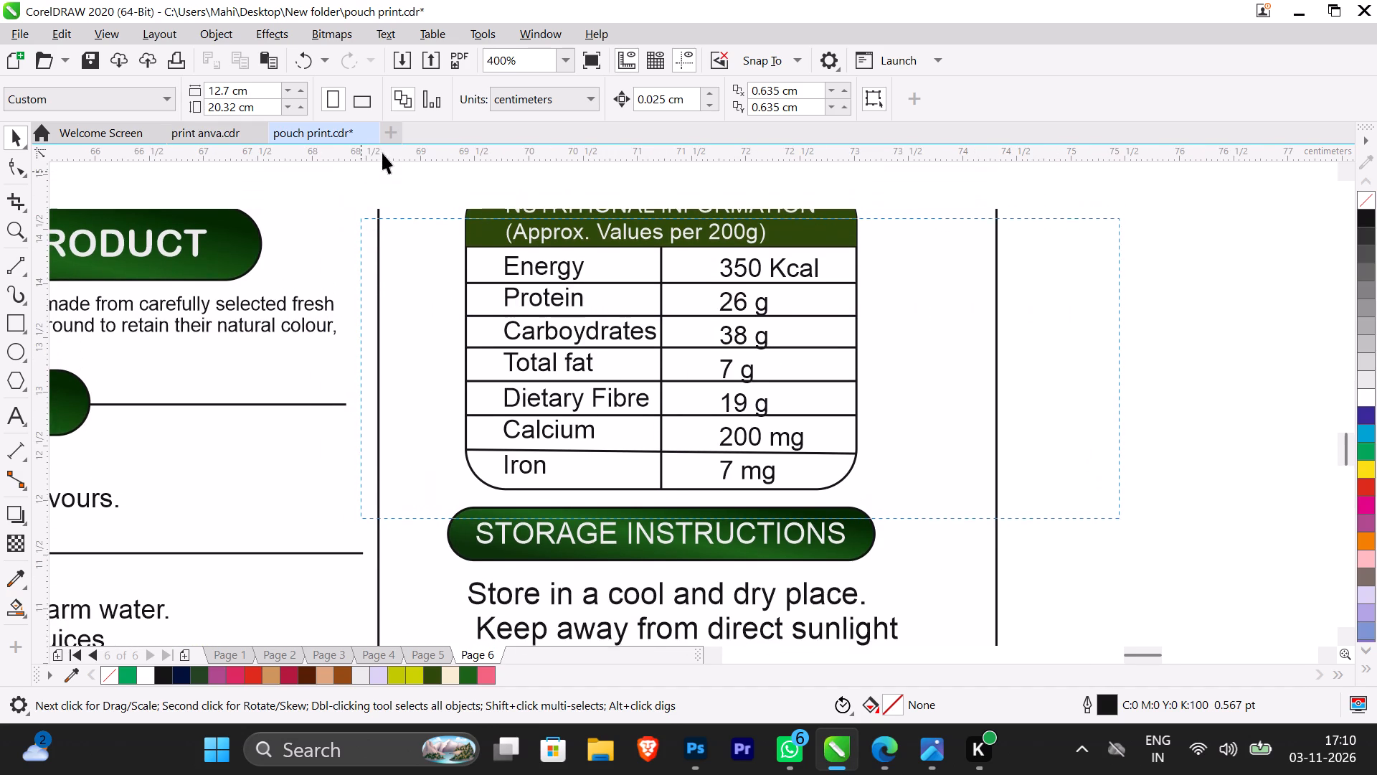
{"action": "left_click_drag", "start_coordinate": [382, 153], "coordinate": [437, 193]}
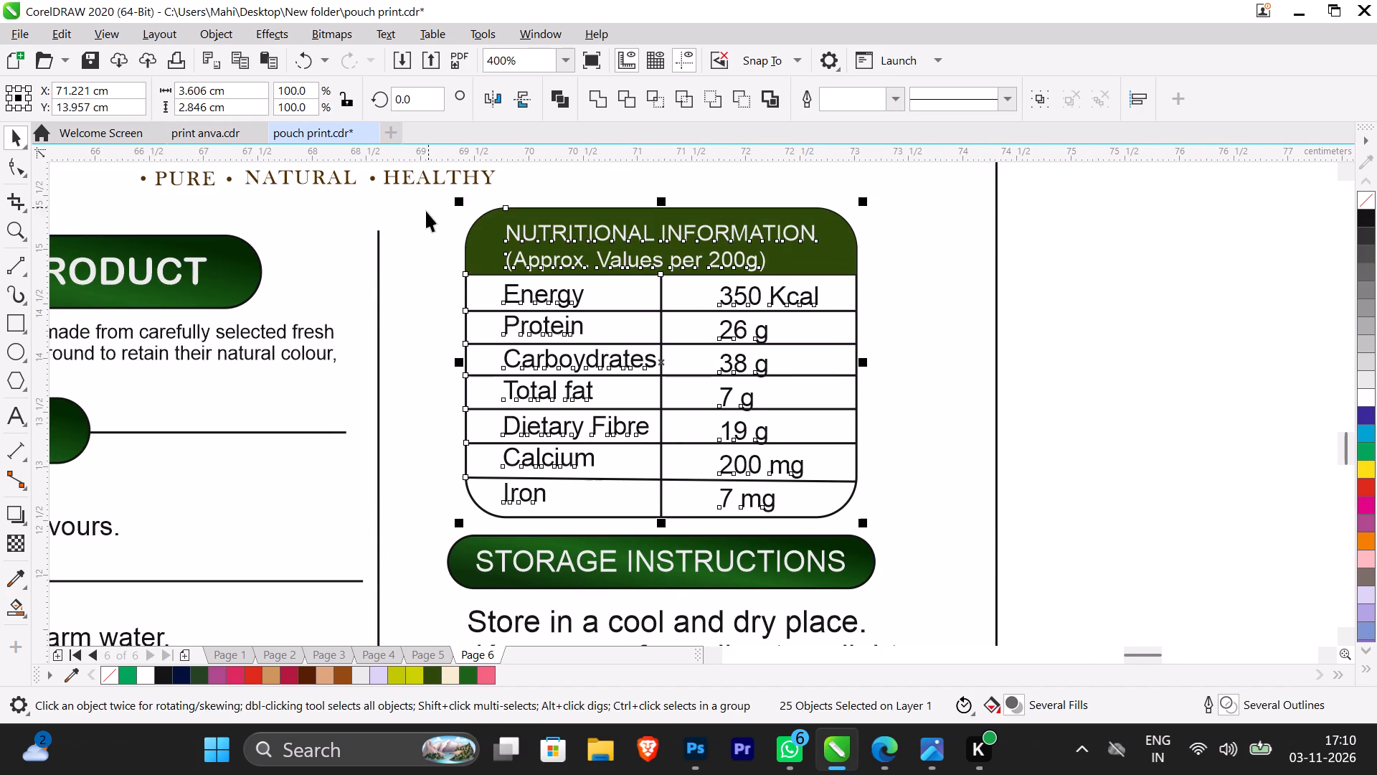
{"action": "key", "text": "BackSpace"}
{"action": "scroll", "coordinate": [416, 440], "scroll_direction": "down", "scroll_amount": 1}
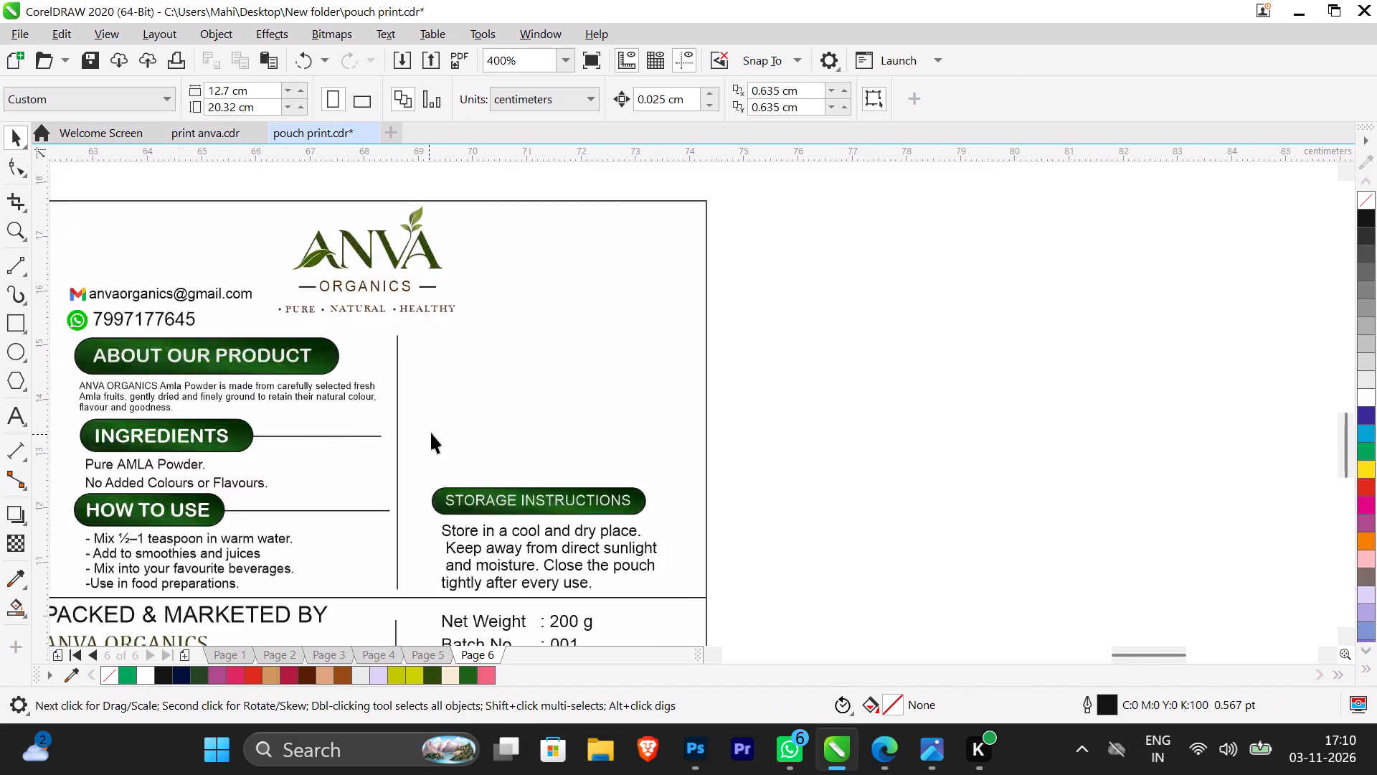
Duplicate the 100 g Amla label's nutritional table and place the copy above Storage Instructions on the 200 g Amla label.
{"action": "scroll", "coordinate": [431, 433], "scroll_direction": "down", "scroll_amount": 1}
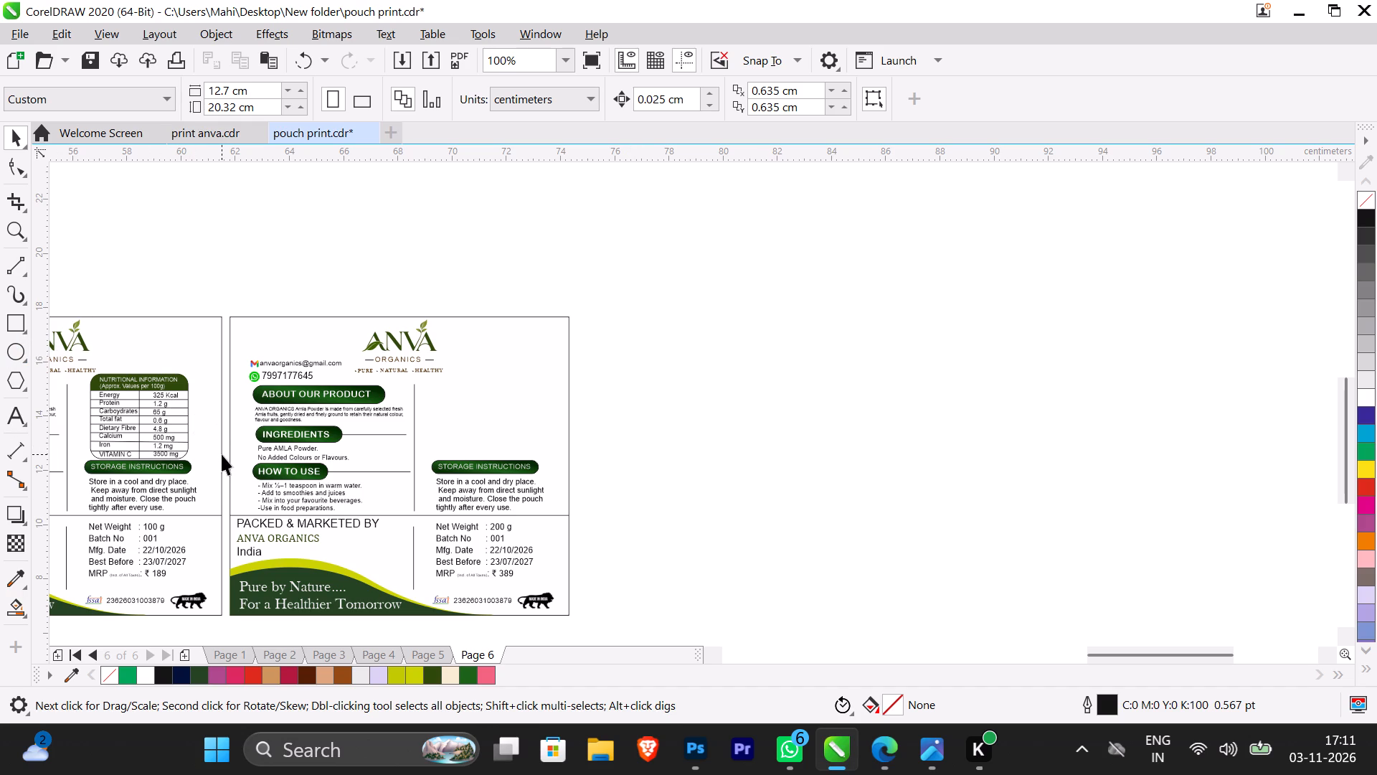
{"action": "scroll", "coordinate": [70, 497], "scroll_direction": "up", "scroll_amount": 2}
{"action": "scroll", "coordinate": [664, 365], "scroll_direction": "down", "scroll_amount": 1}
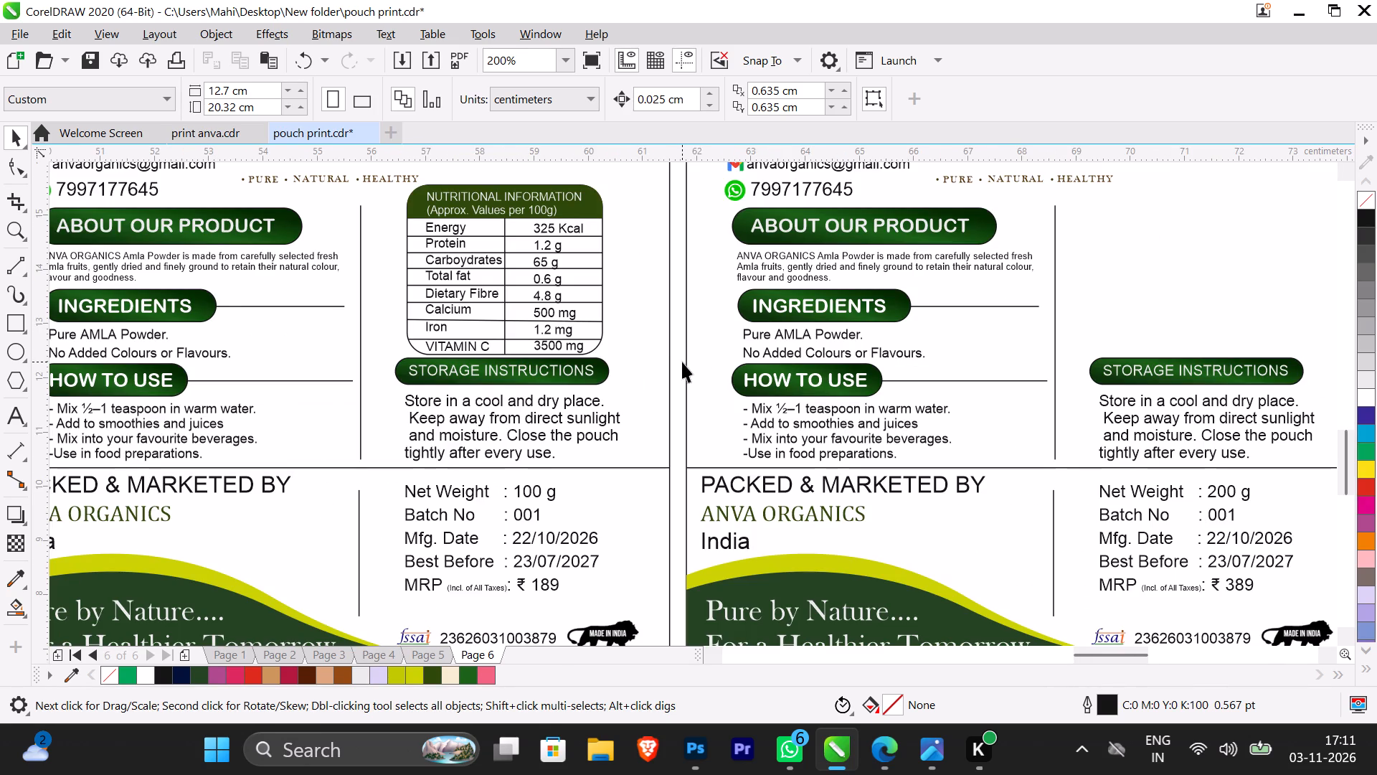
{"action": "left_click_drag", "start_coordinate": [682, 362], "coordinate": [587, 306]}
{"action": "left_click_drag", "start_coordinate": [587, 306], "coordinate": [401, 185]}
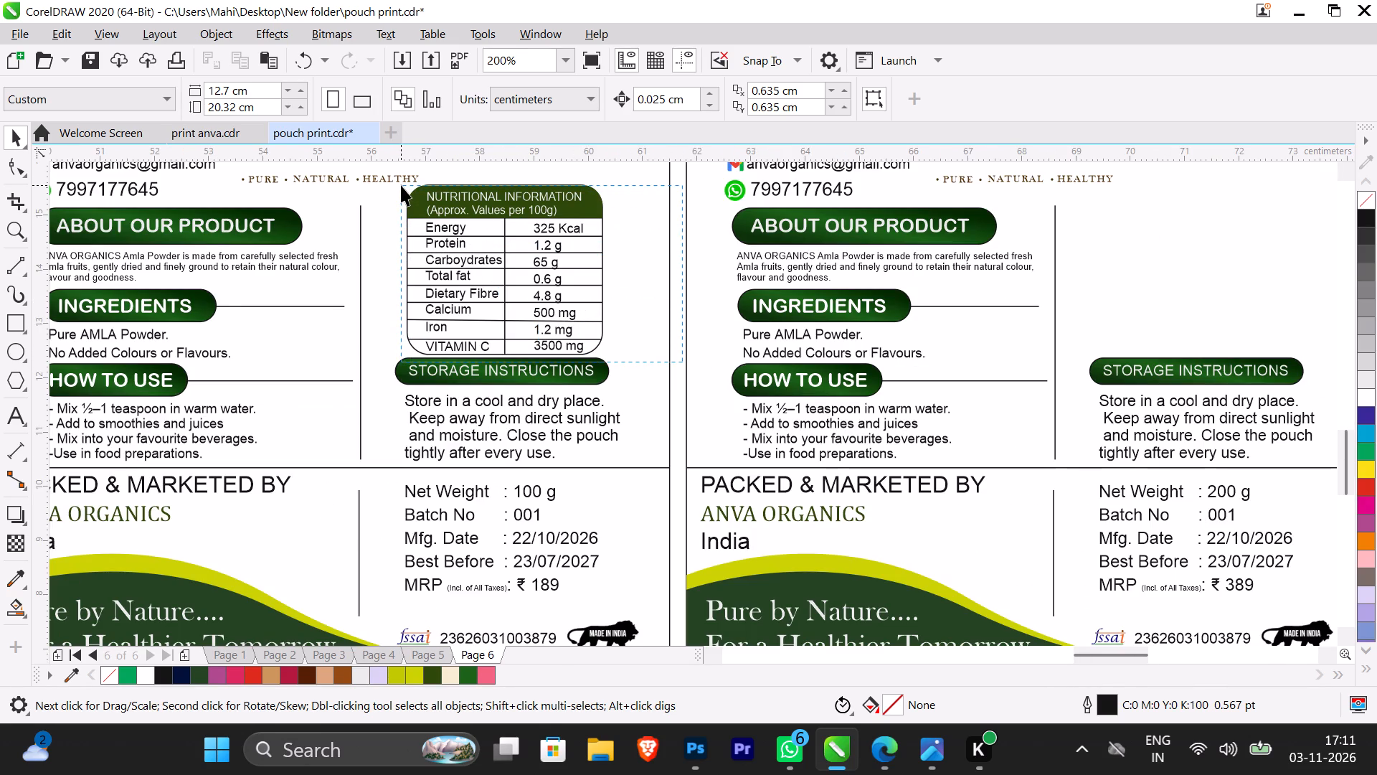
{"action": "left_click_drag", "start_coordinate": [401, 185], "coordinate": [398, 184]}
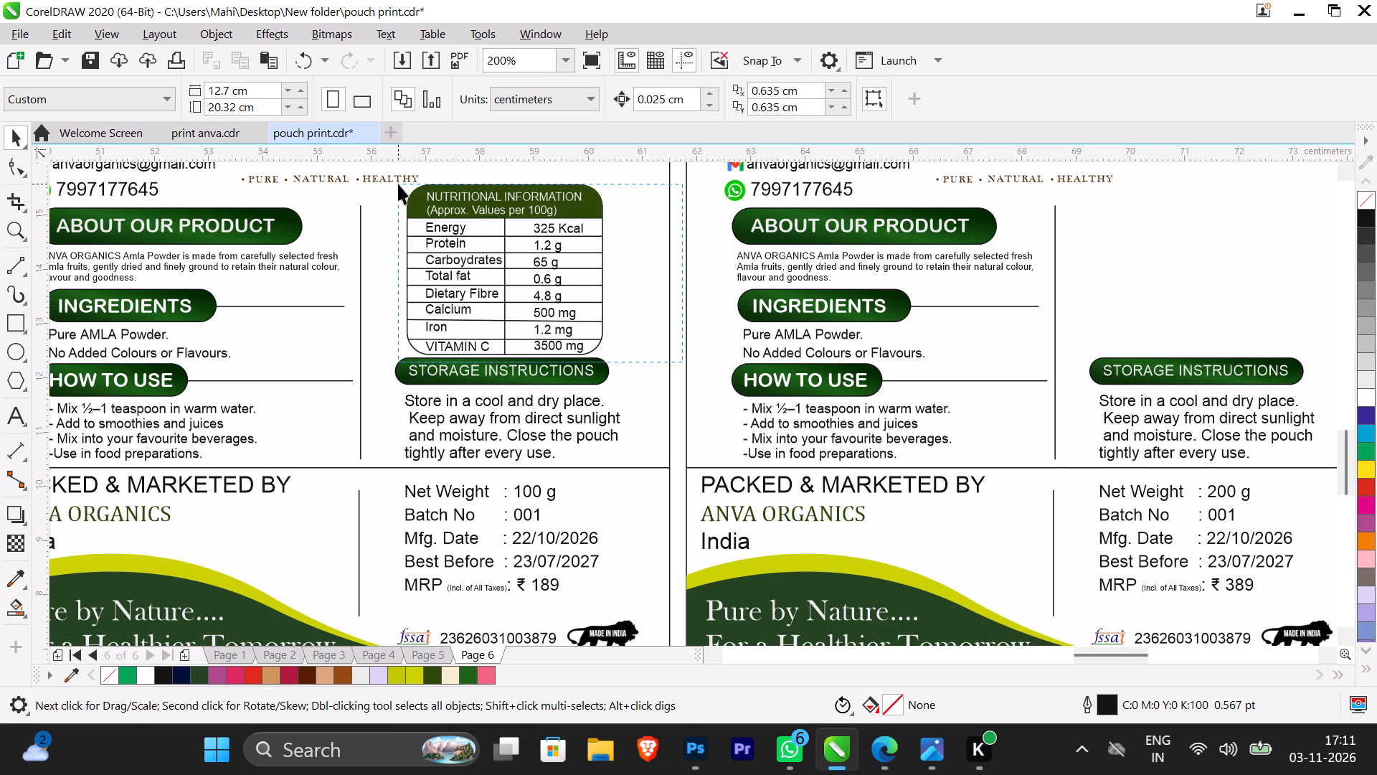
{"action": "left_click_drag", "start_coordinate": [398, 184], "coordinate": [397, 183]}
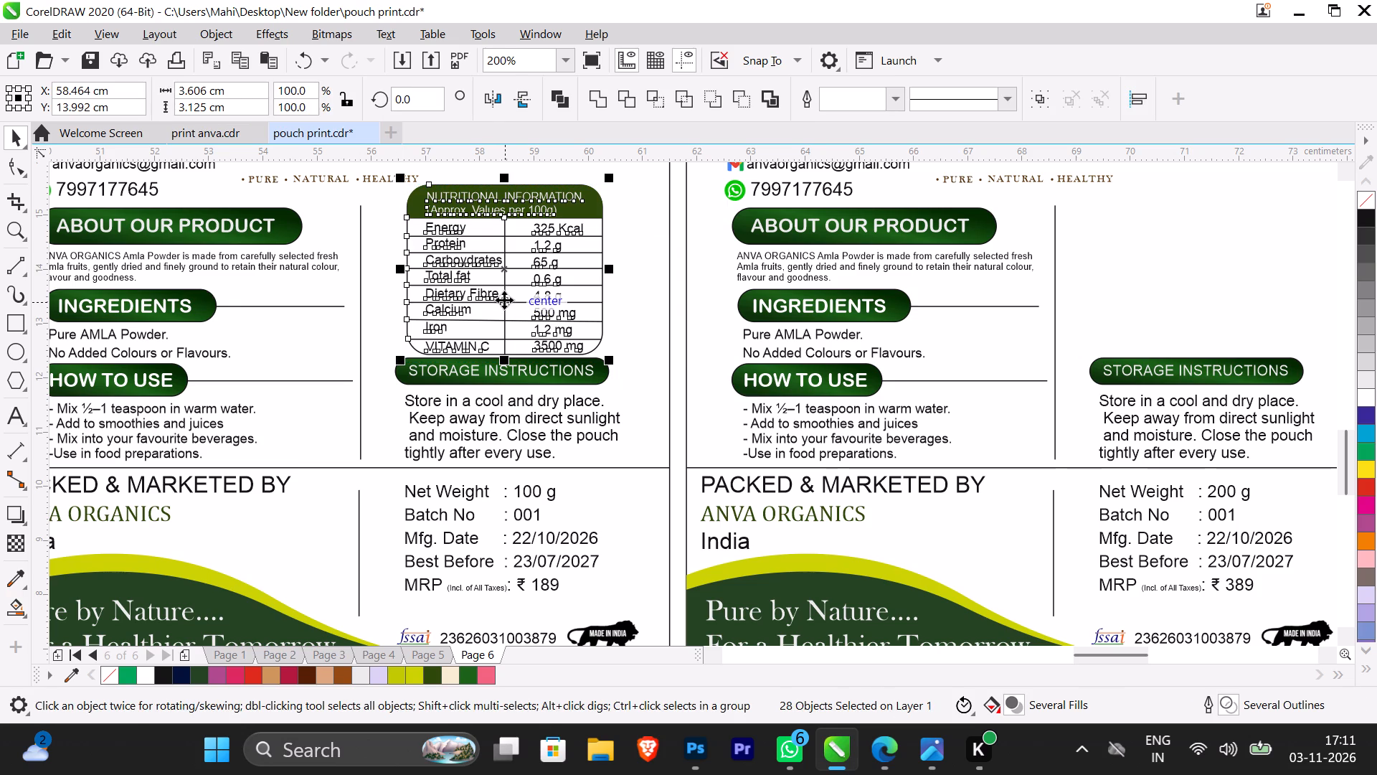
{"action": "key", "text": "plus"}
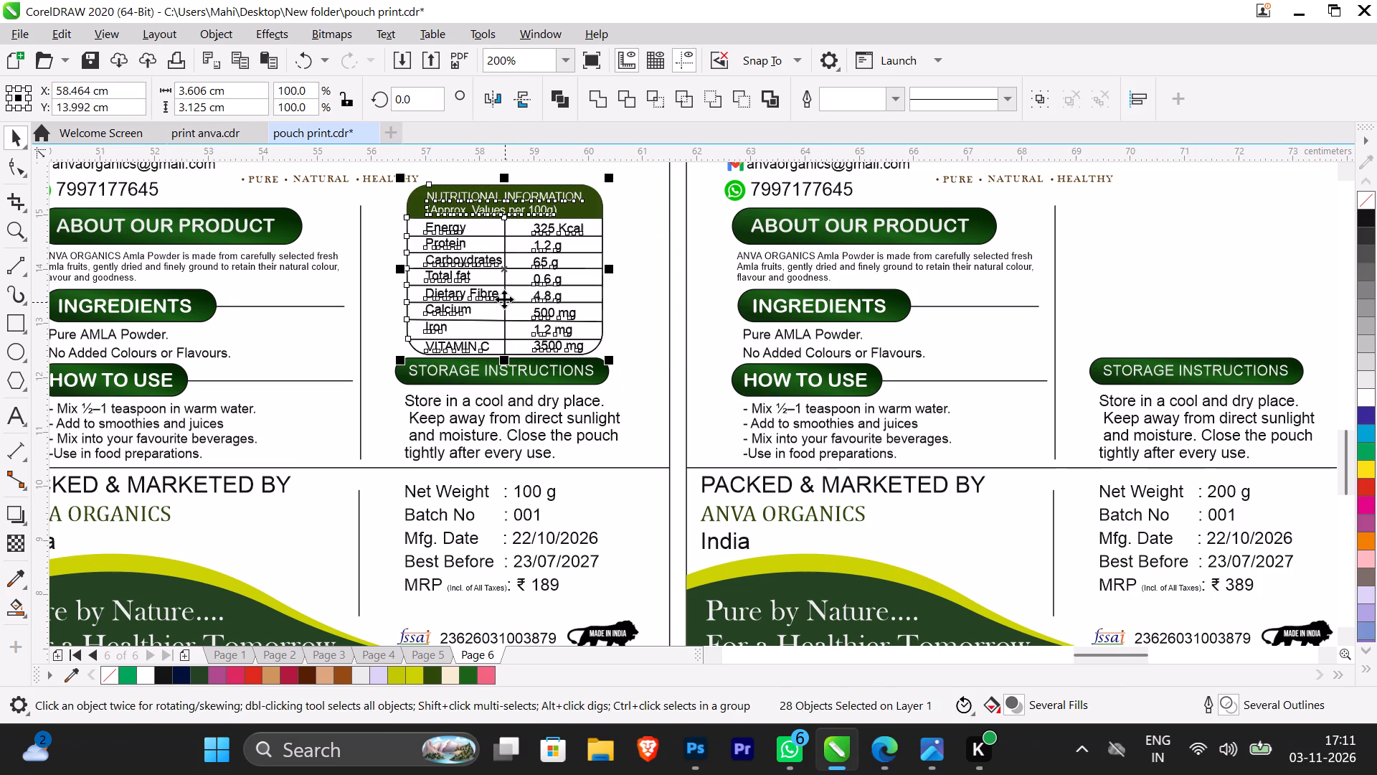
{"action": "scroll", "coordinate": [549, 332], "scroll_direction": "down", "scroll_amount": 1}
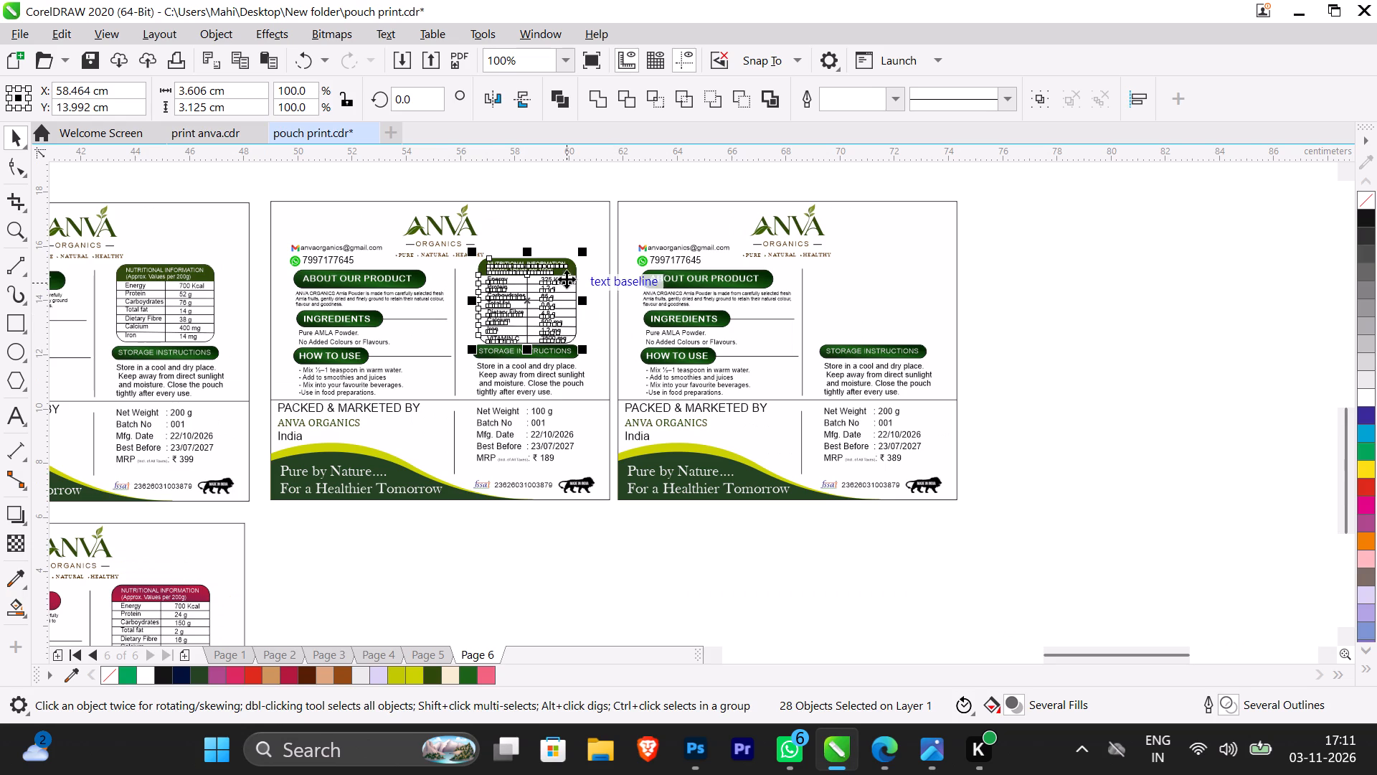
{"action": "left_click_drag", "start_coordinate": [525, 301], "coordinate": [849, 286]}
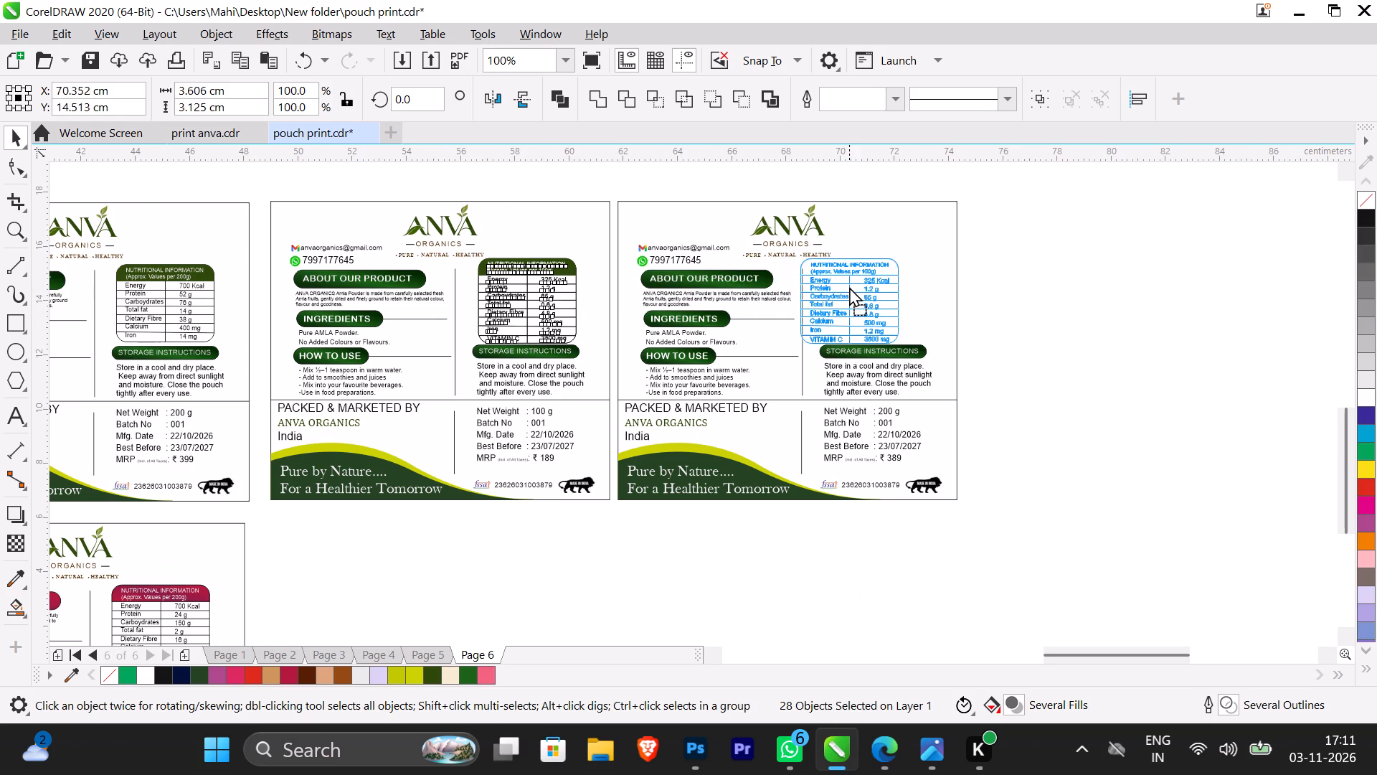
{"action": "left_click_drag", "start_coordinate": [849, 286], "coordinate": [866, 286]}
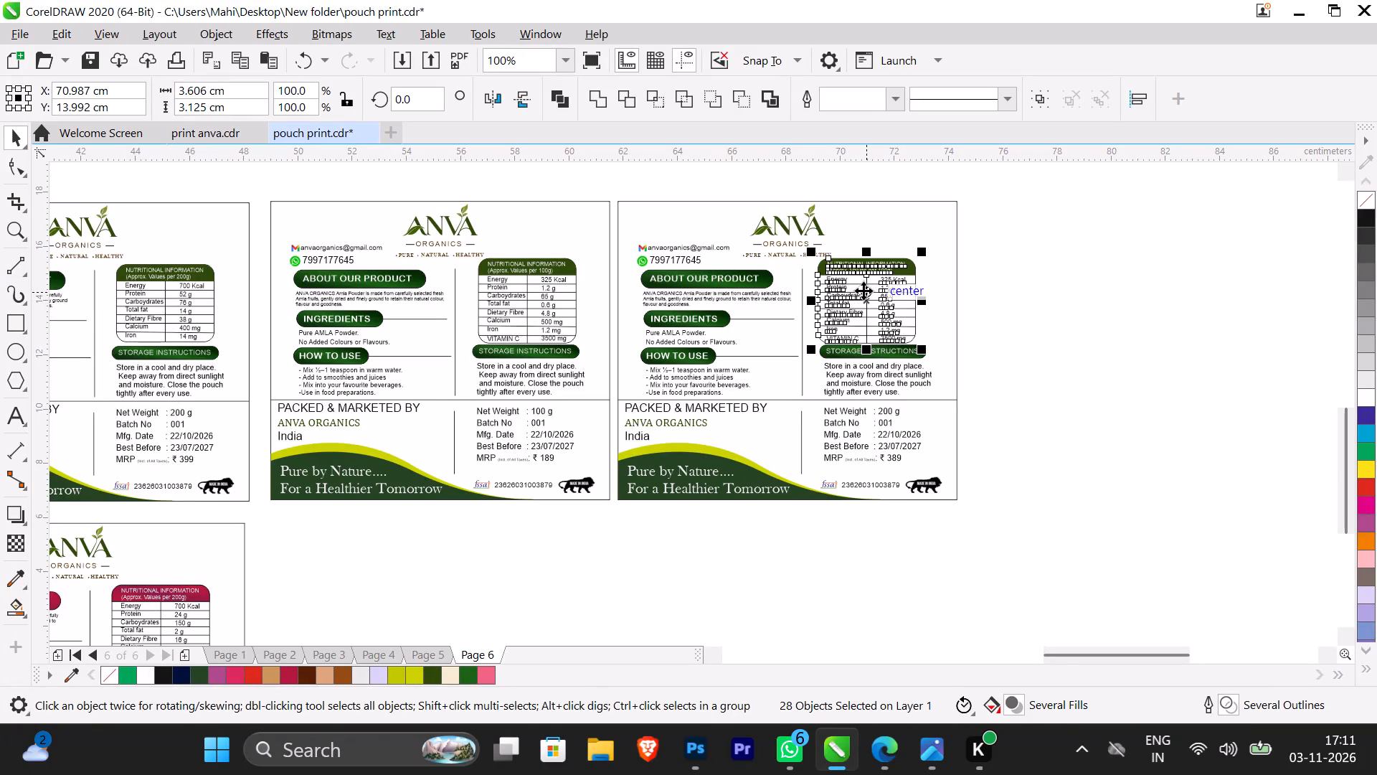
Shift the copied nutritional table about 0.19 cm horizontally to centre it over the Storage Instructions heading on the 200 g Amla label.
{"action": "left_click_drag", "start_coordinate": [863, 301], "coordinate": [871, 301]}
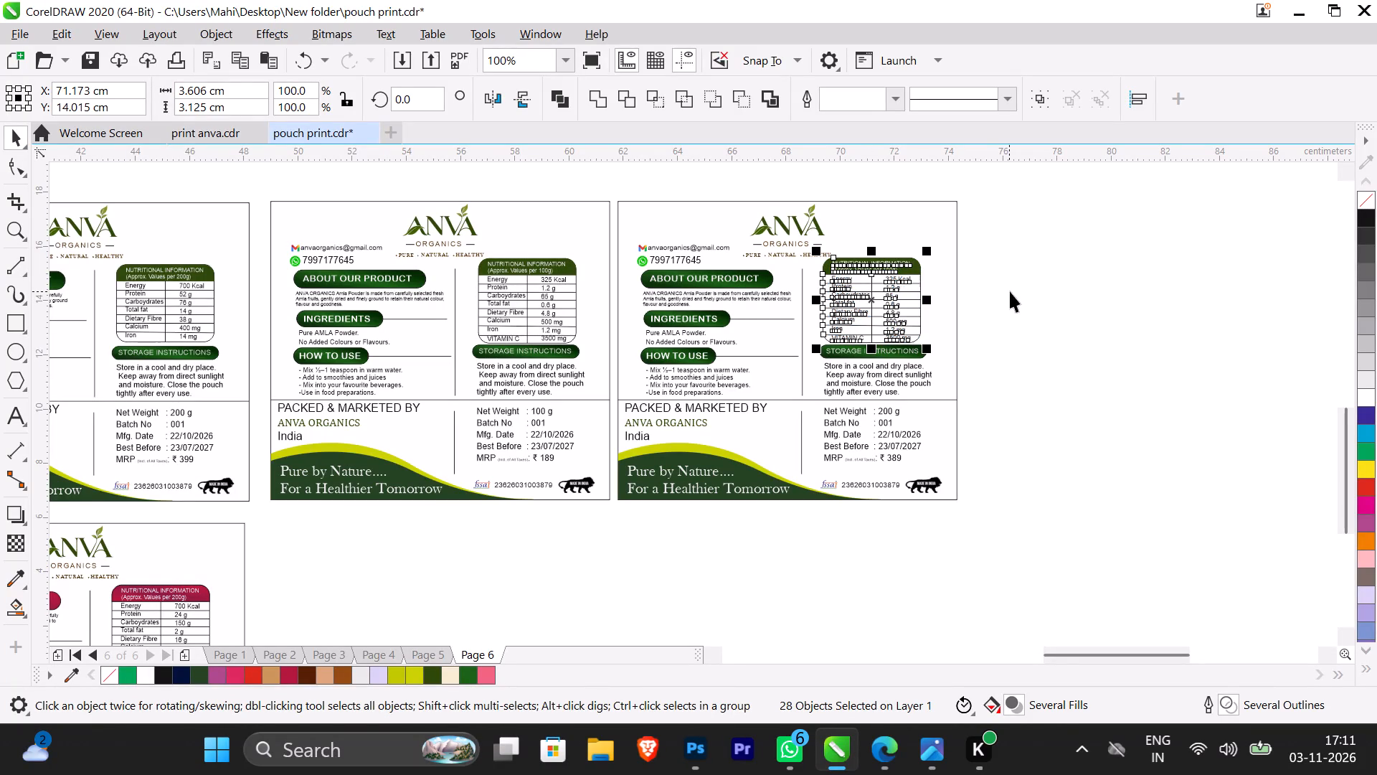
{"action": "left_click", "coordinate": [1026, 296]}
Change the copied nutritional table's heading to read Approx. Values per 200g.
{"action": "scroll", "coordinate": [904, 286], "scroll_direction": "up", "scroll_amount": 1}
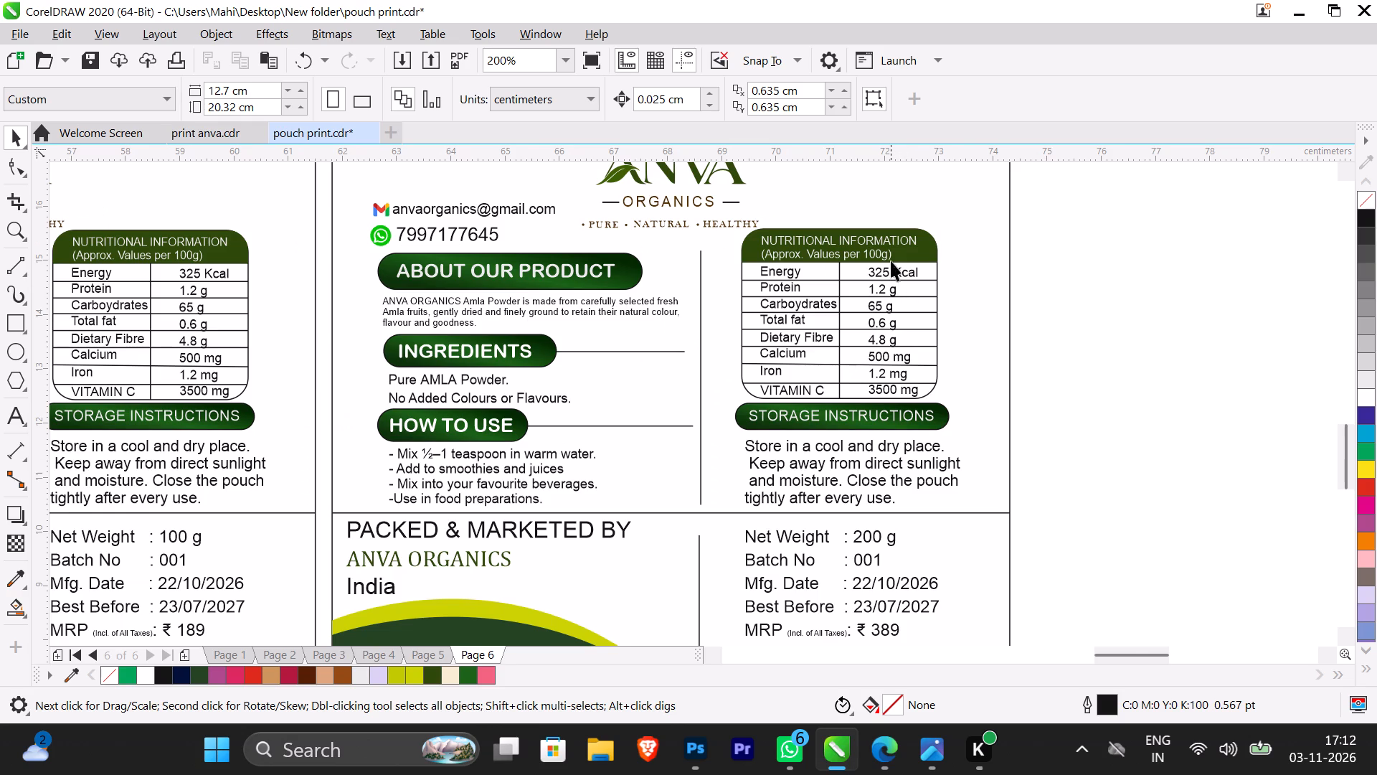
{"action": "scroll", "coordinate": [883, 249], "scroll_direction": "up", "scroll_amount": 1}
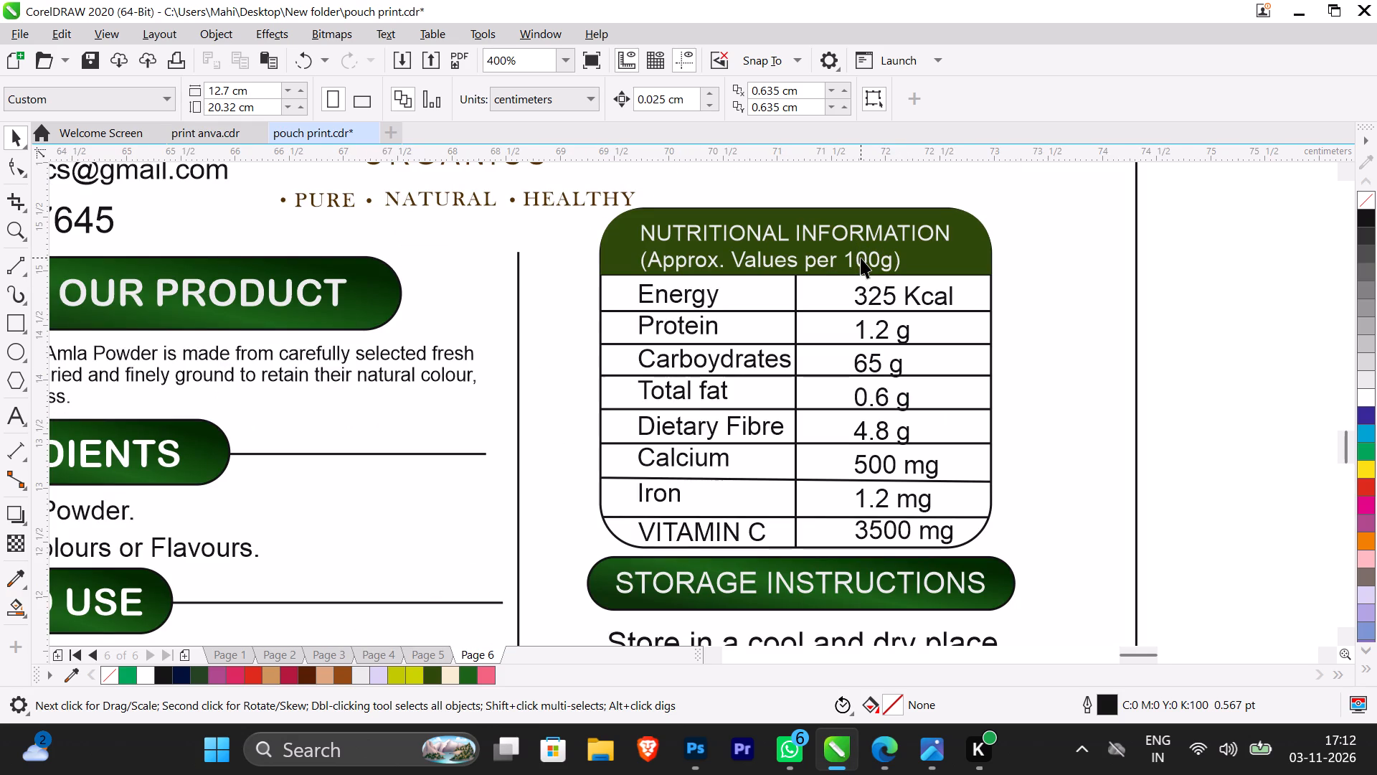
{"action": "double_click", "coordinate": [858, 259]}
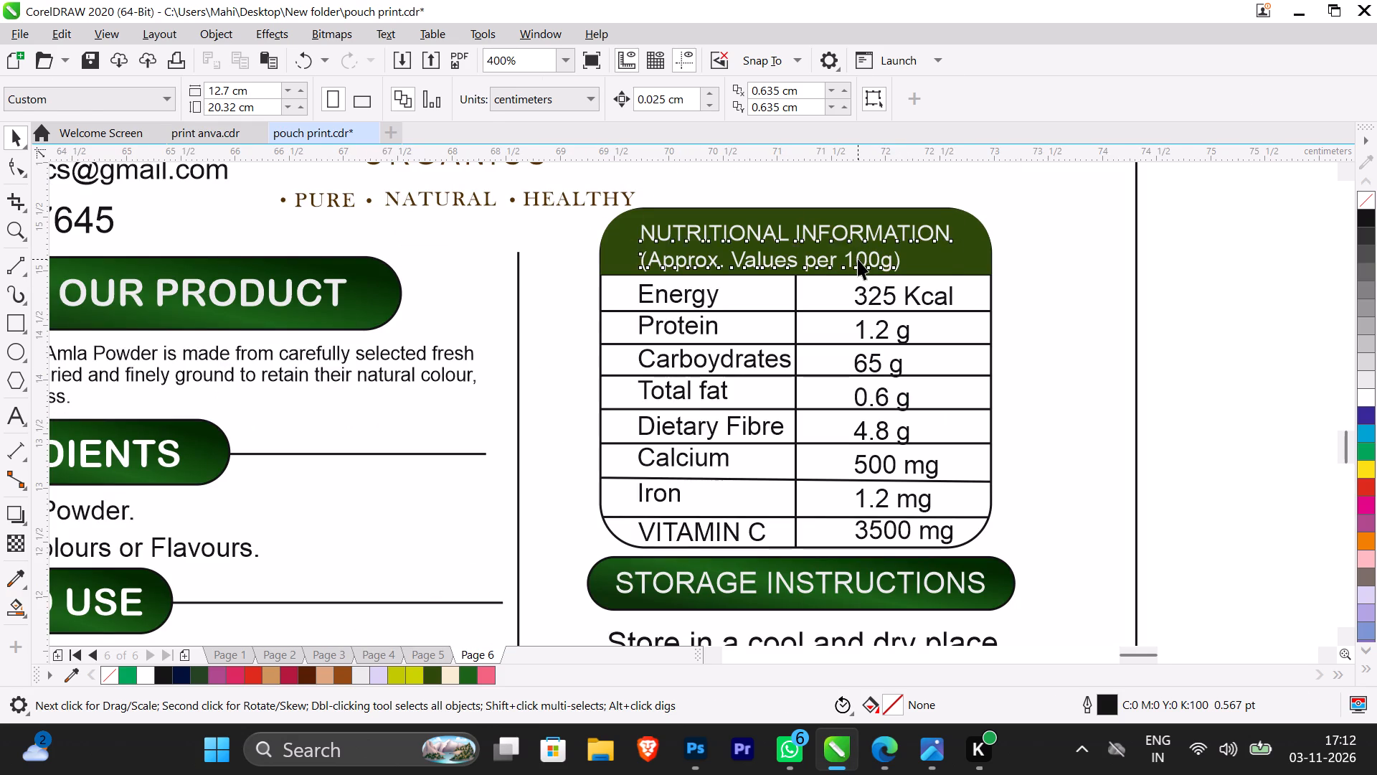
{"action": "key", "text": "BackSpace"}
{"action": "key", "text": "2"}
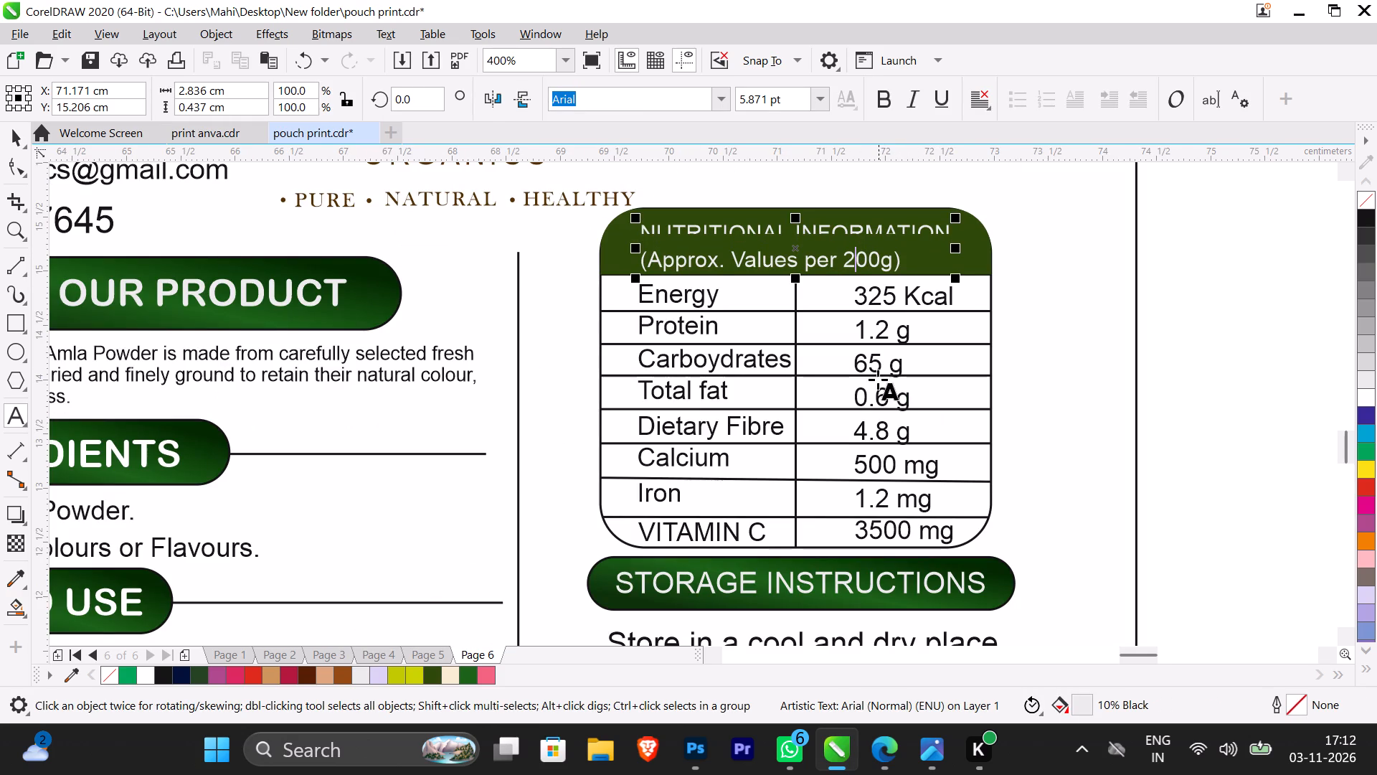
Set the Vitamin C value in the 200 g Amla nutritional table to 7000 mg.
{"action": "left_click", "coordinate": [871, 528]}
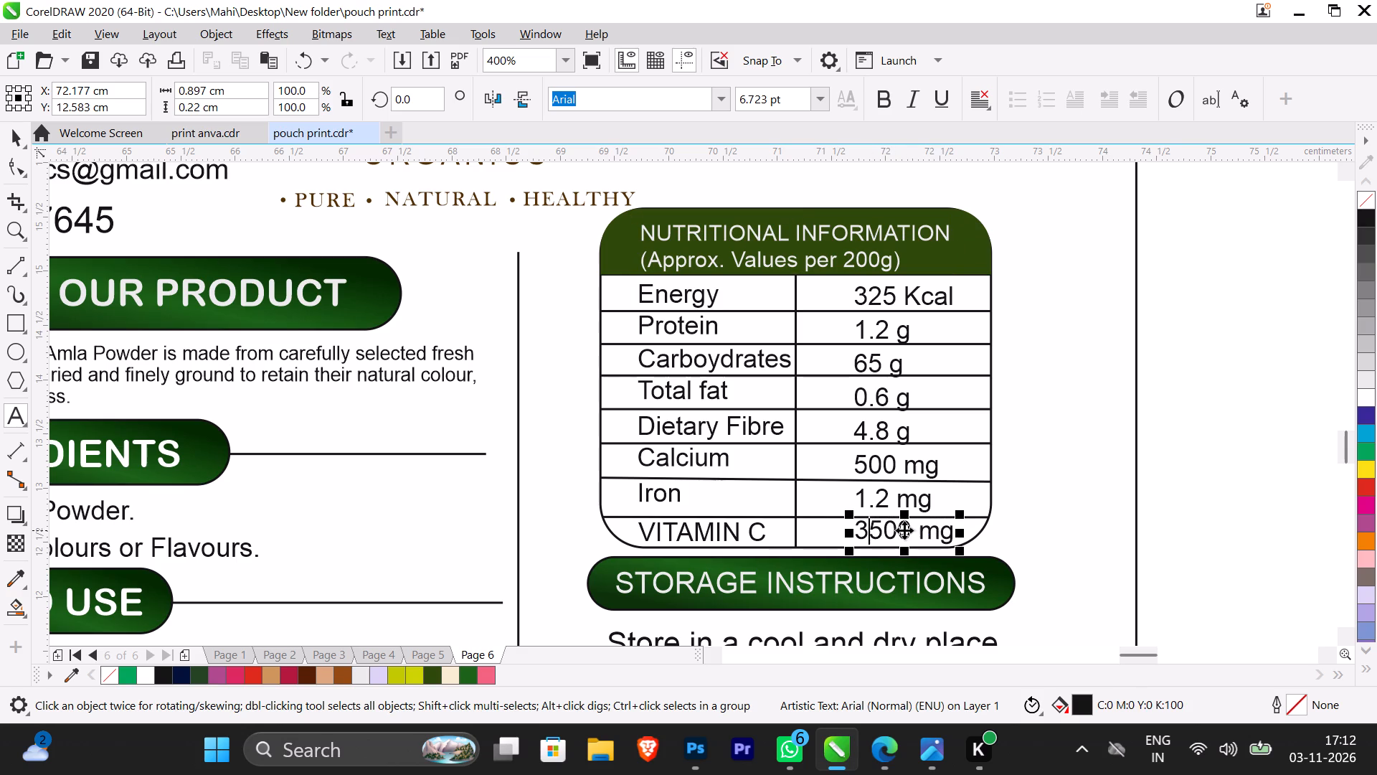
{"action": "left_click", "coordinate": [886, 525]}
{"action": "key", "text": "BackSpace"}
{"action": "key", "text": "BackSpace"}
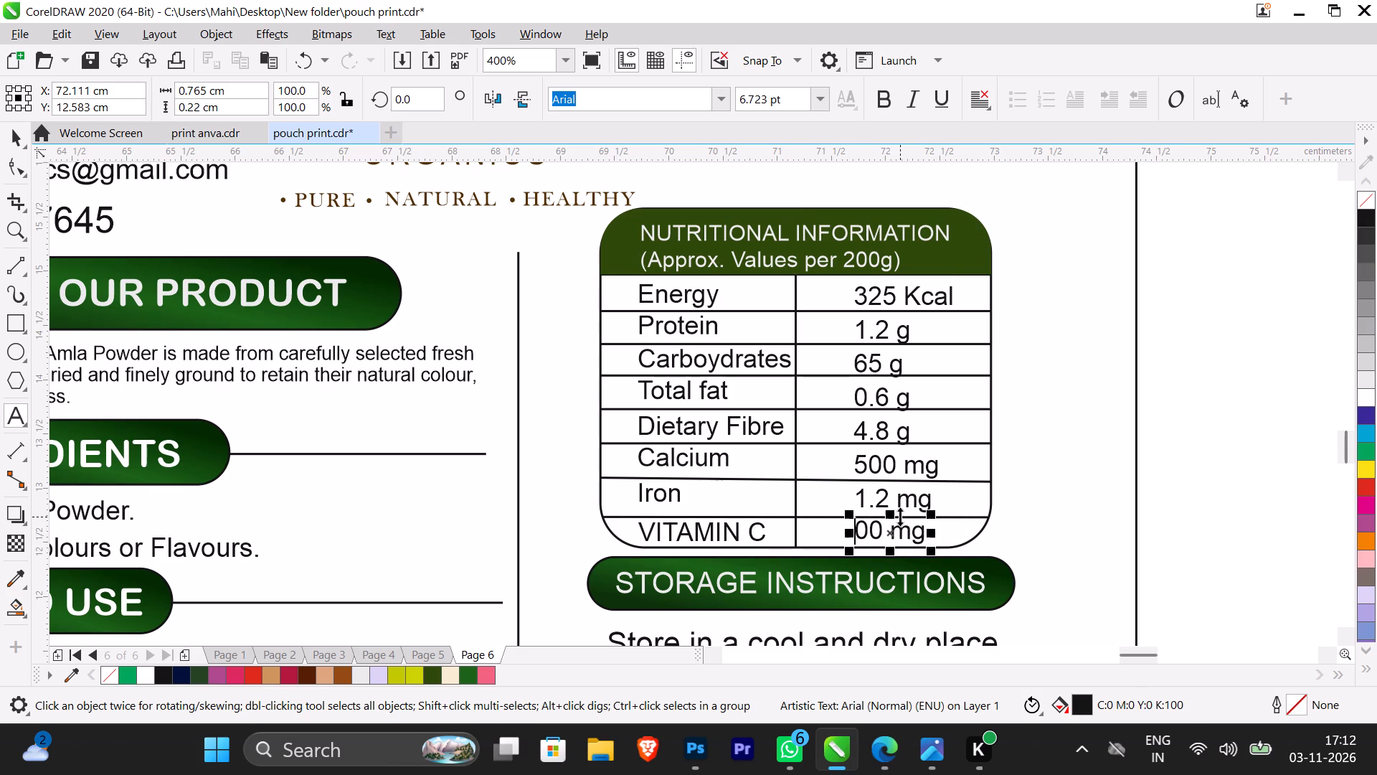
{"action": "key", "text": "7"}
{"action": "key", "text": "0"}
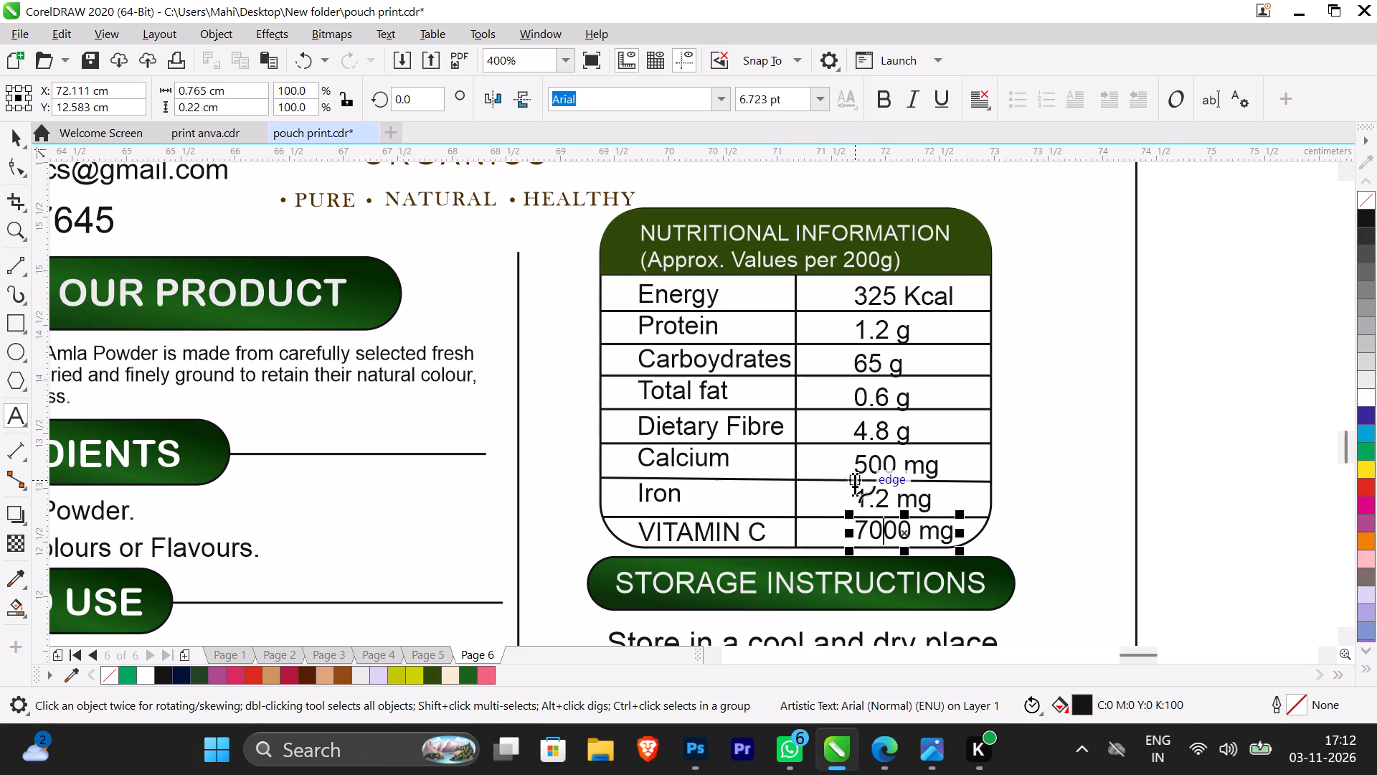
Set the Iron value in the 200 g Amla nutritional table to 2.4mg.
{"action": "left_click", "coordinate": [893, 496]}
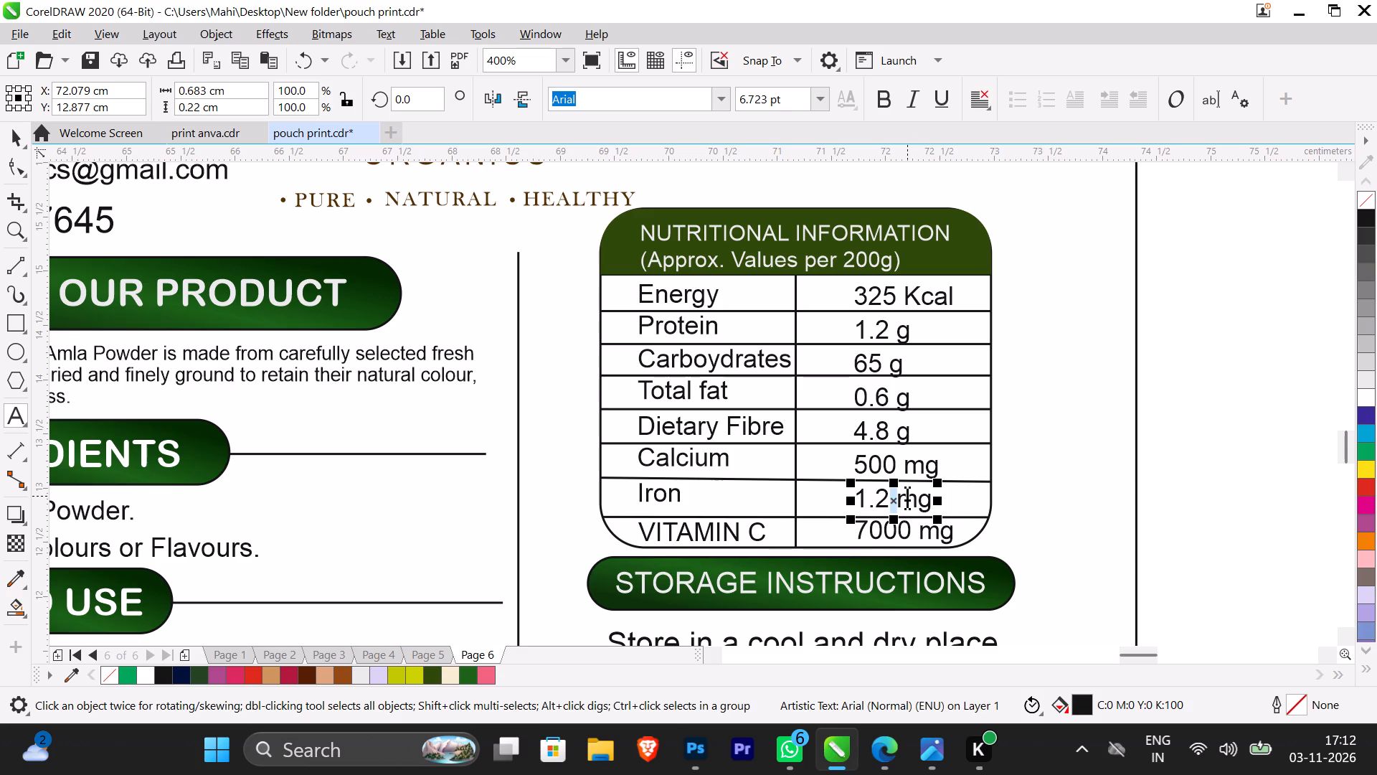
{"action": "key", "text": "BackSpace"}
{"action": "key", "text": "BackSpace"}
{"action": "key", "text": "BackSpace"}
{"action": "key", "text": "BackSpace"}
{"action": "key", "text": "BackSpace"}
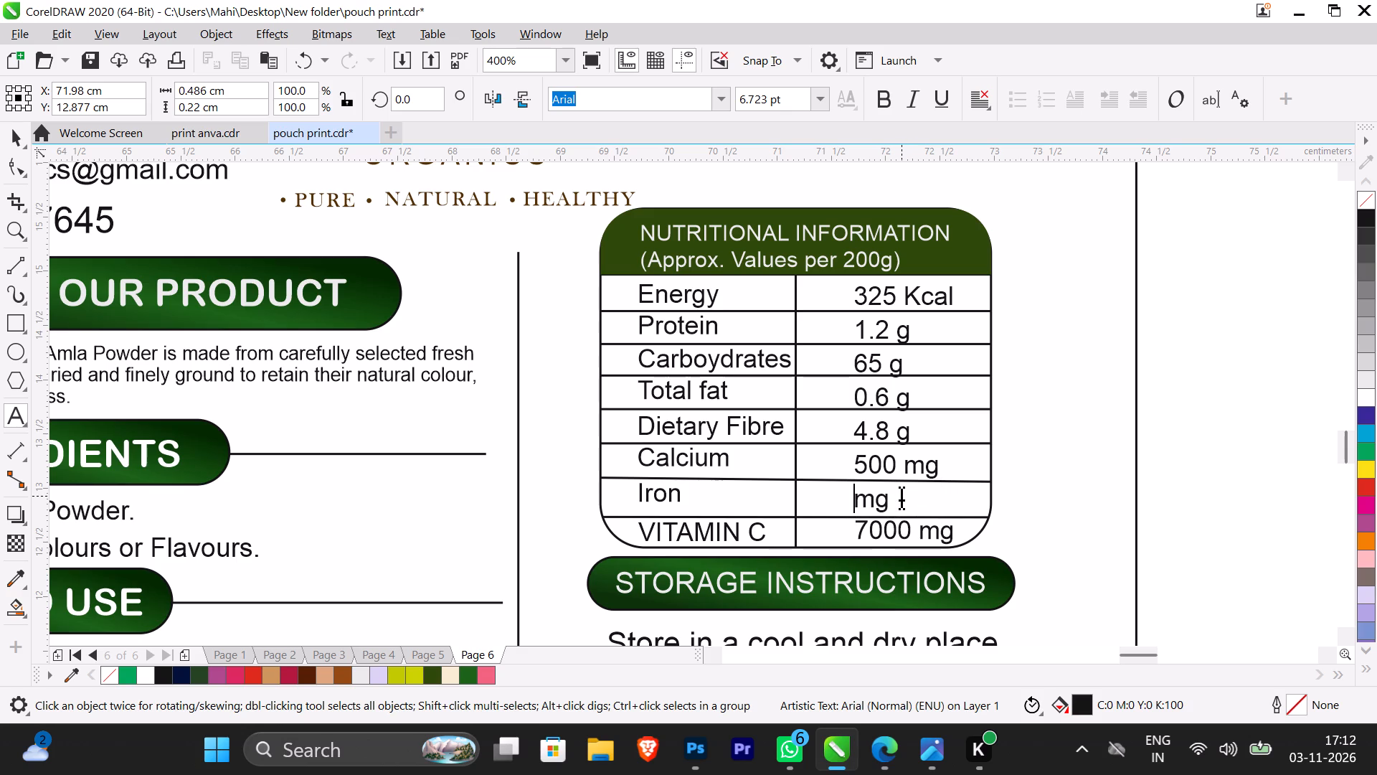
{"action": "key", "text": "2"}
{"action": "key", "text": "period"}
{"action": "key", "text": "4"}
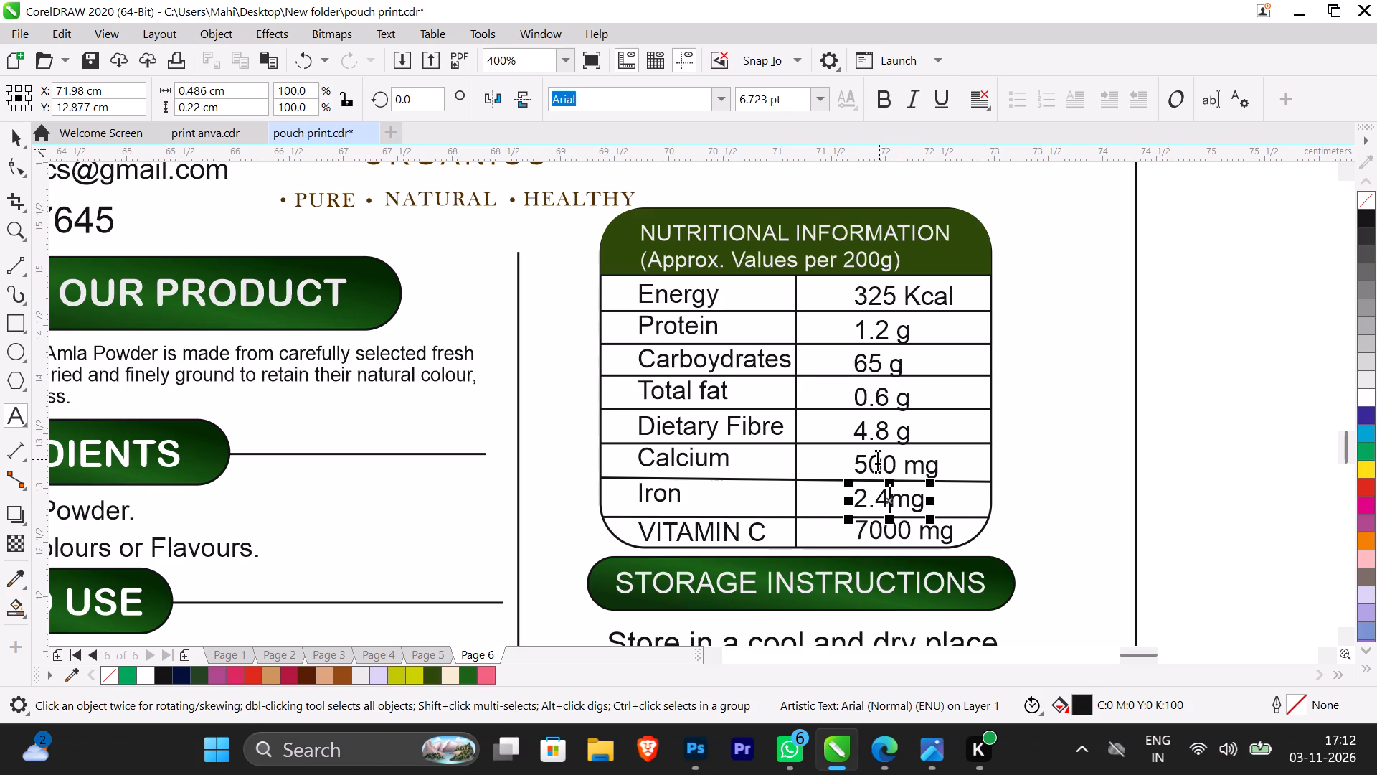
Set the Calcium value in the 200 g Amla nutritional table to 1000 mg.
{"action": "left_click", "coordinate": [871, 463]}
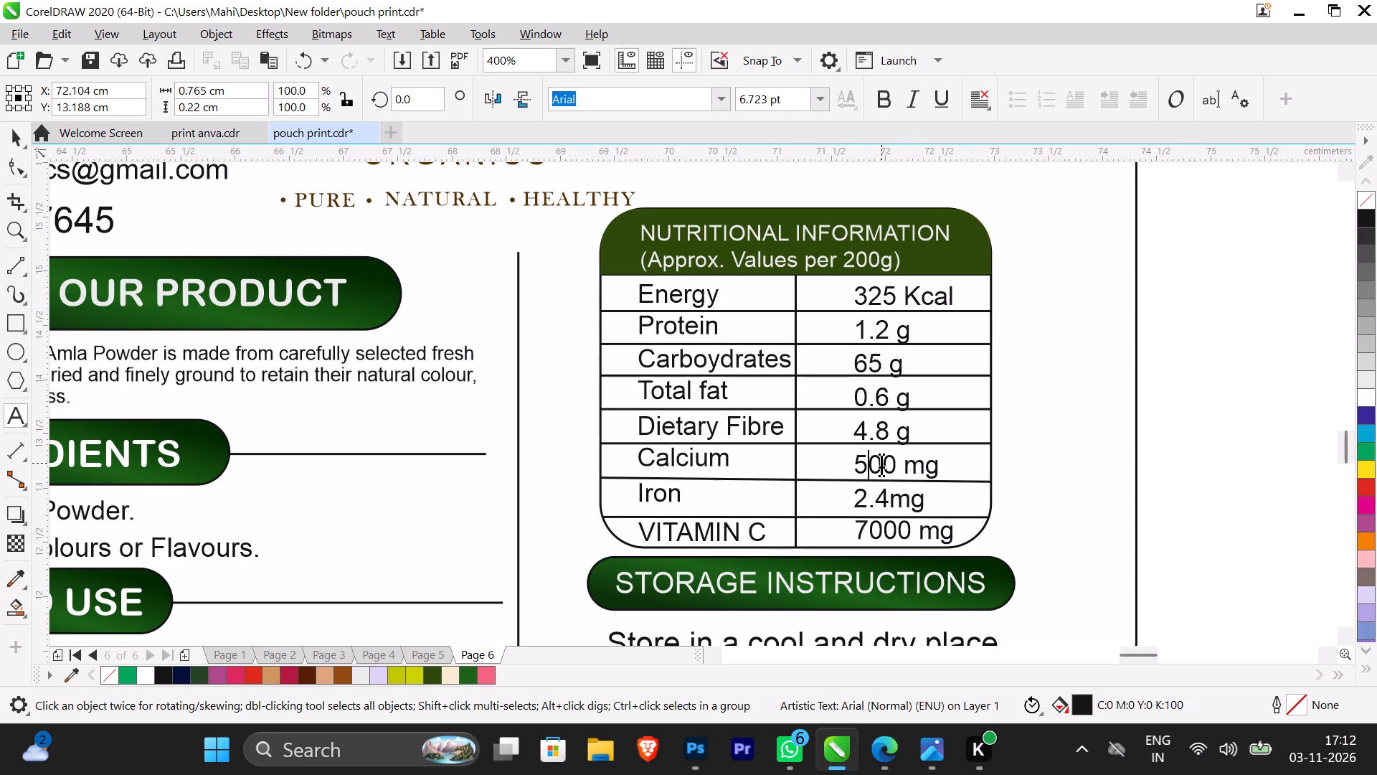
{"action": "key", "text": "BackSpace"}
{"action": "key", "text": "1"}
{"action": "key", "text": "0"}
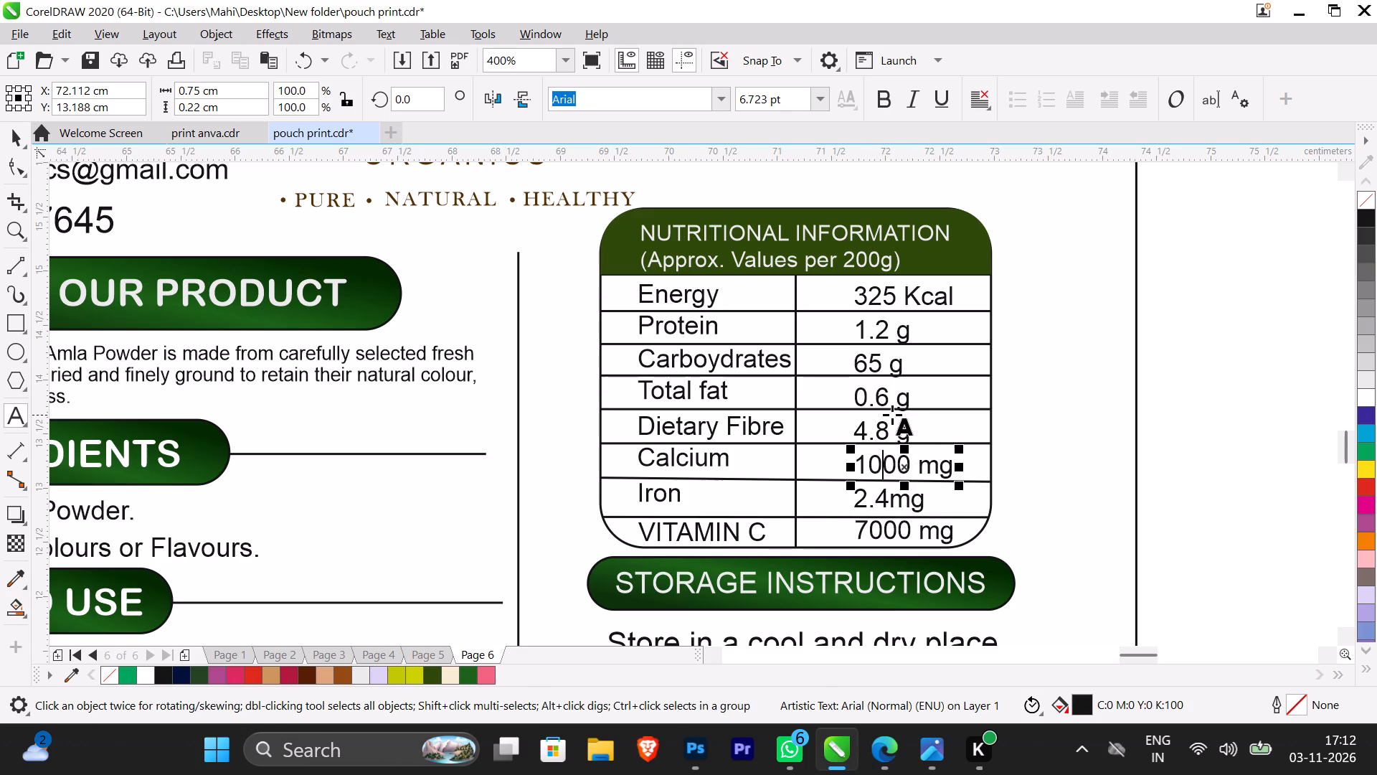
Set the Dietary Fibre value in the 200 g Amla nutritional table to 9.6g.
{"action": "left_click", "coordinate": [870, 430]}
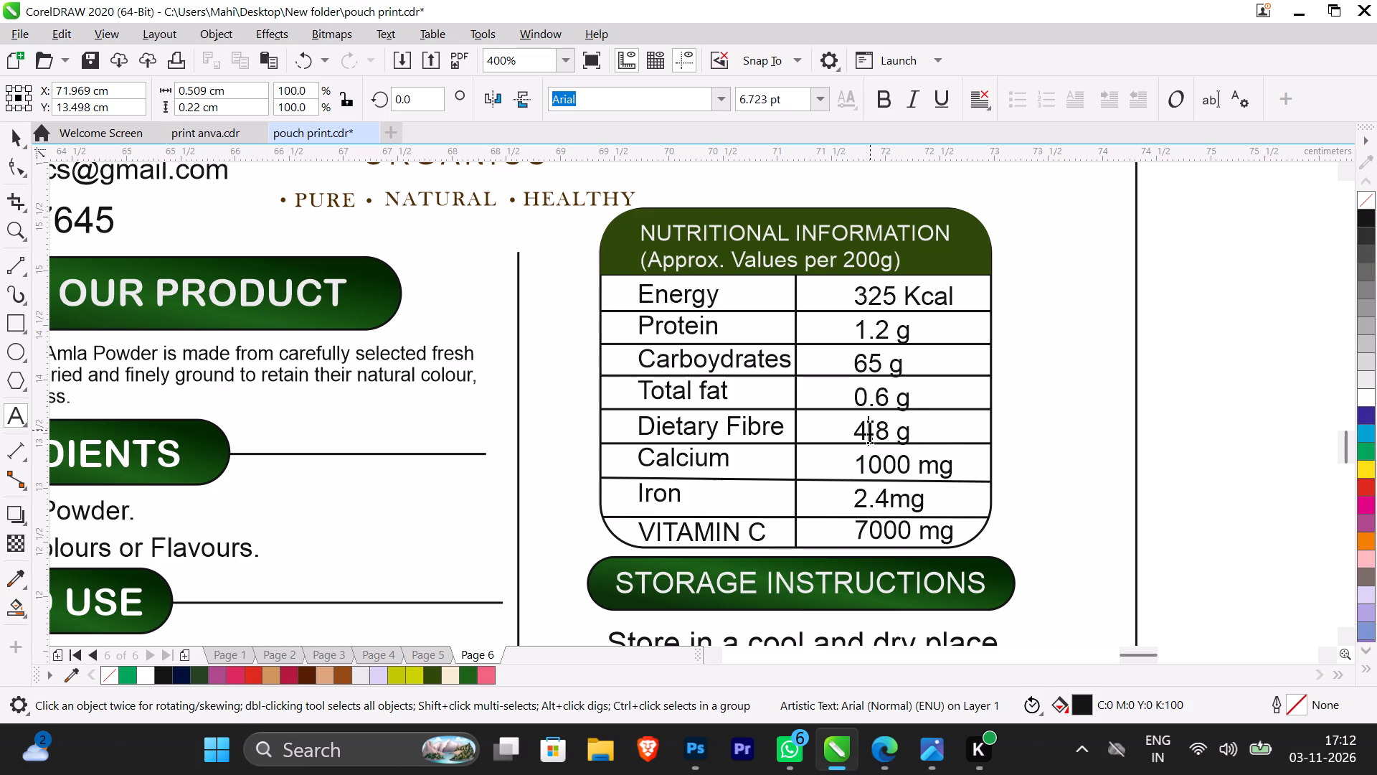
{"action": "left_click", "coordinate": [881, 430]}
{"action": "double_click", "coordinate": [888, 431]}
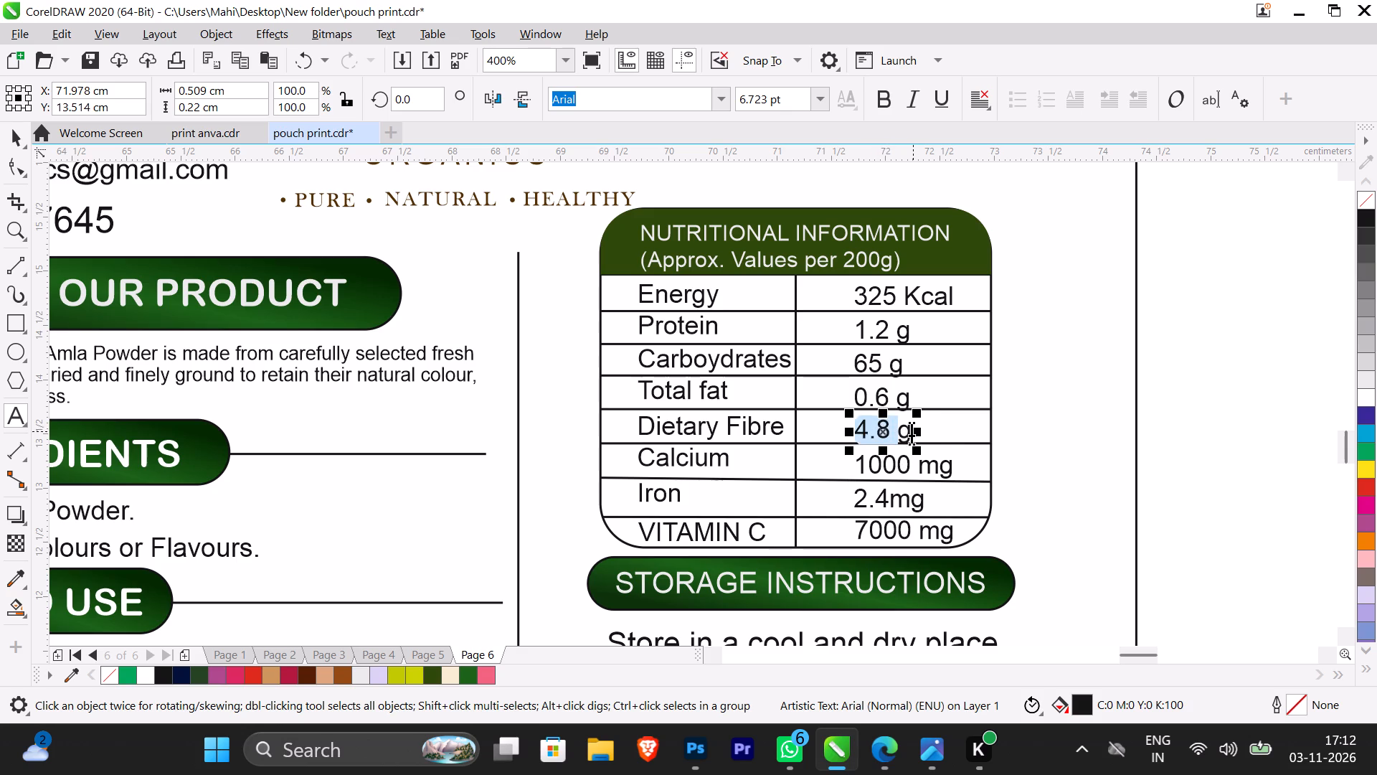
{"action": "key", "text": "BackSpace"}
{"action": "key", "text": "4"}
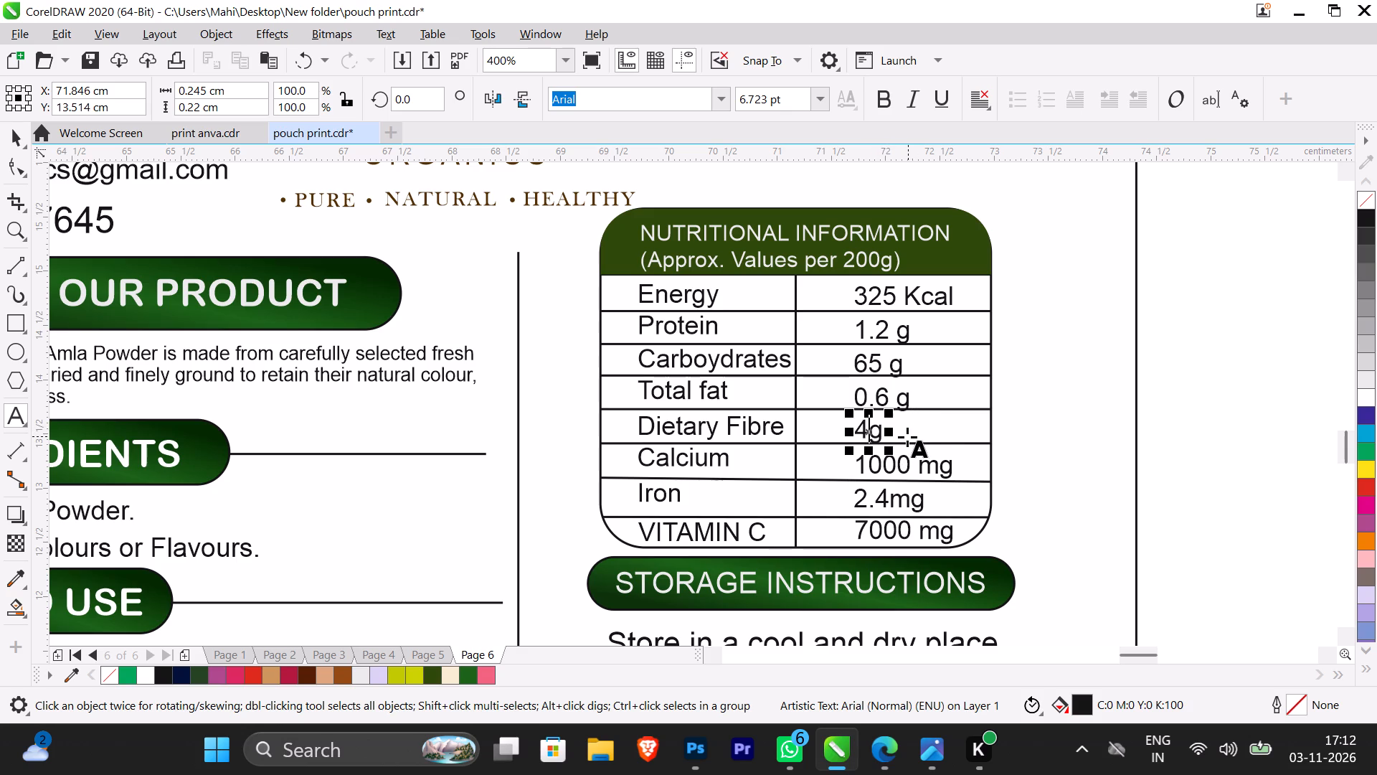
{"action": "key", "text": "BackSpace"}
{"action": "type", "text": "85"}
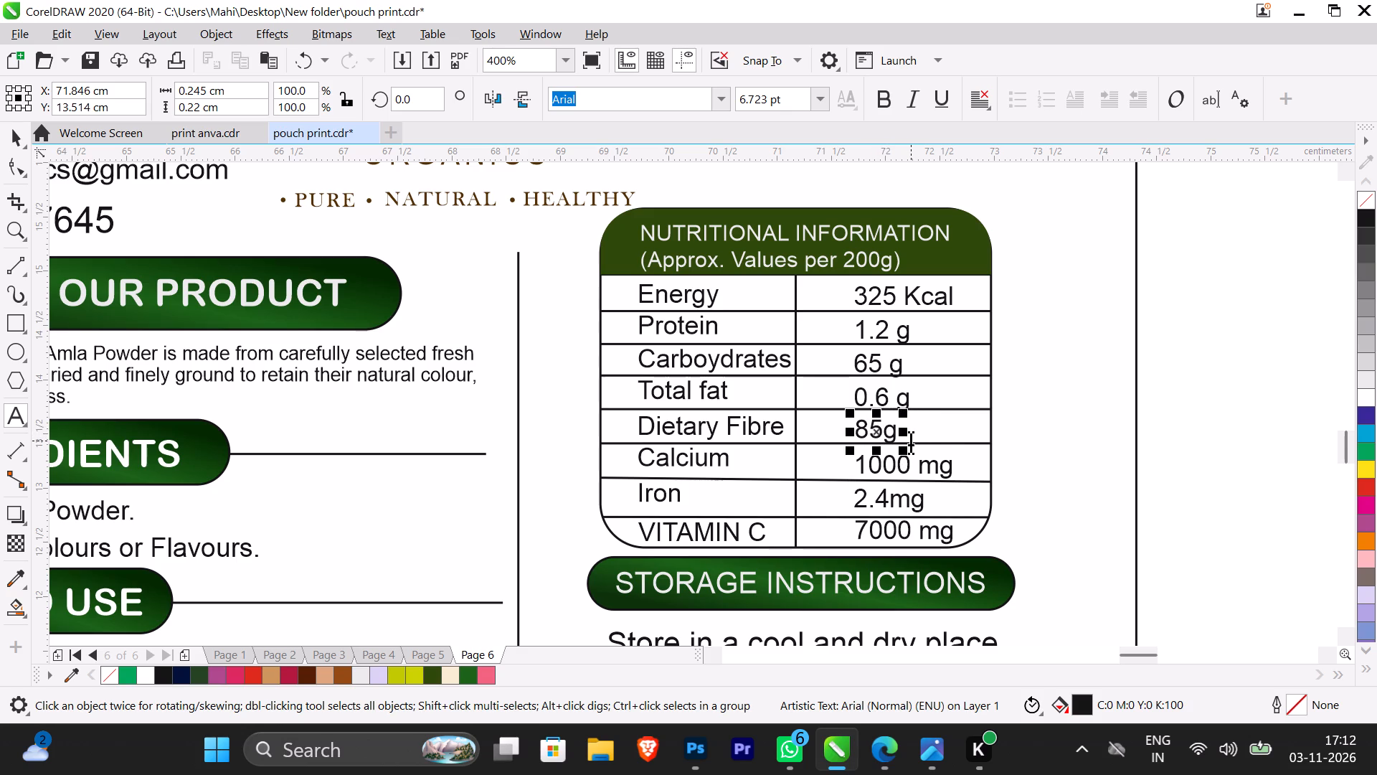
{"action": "key", "text": "BackSpace"}
{"action": "key", "text": "period"}
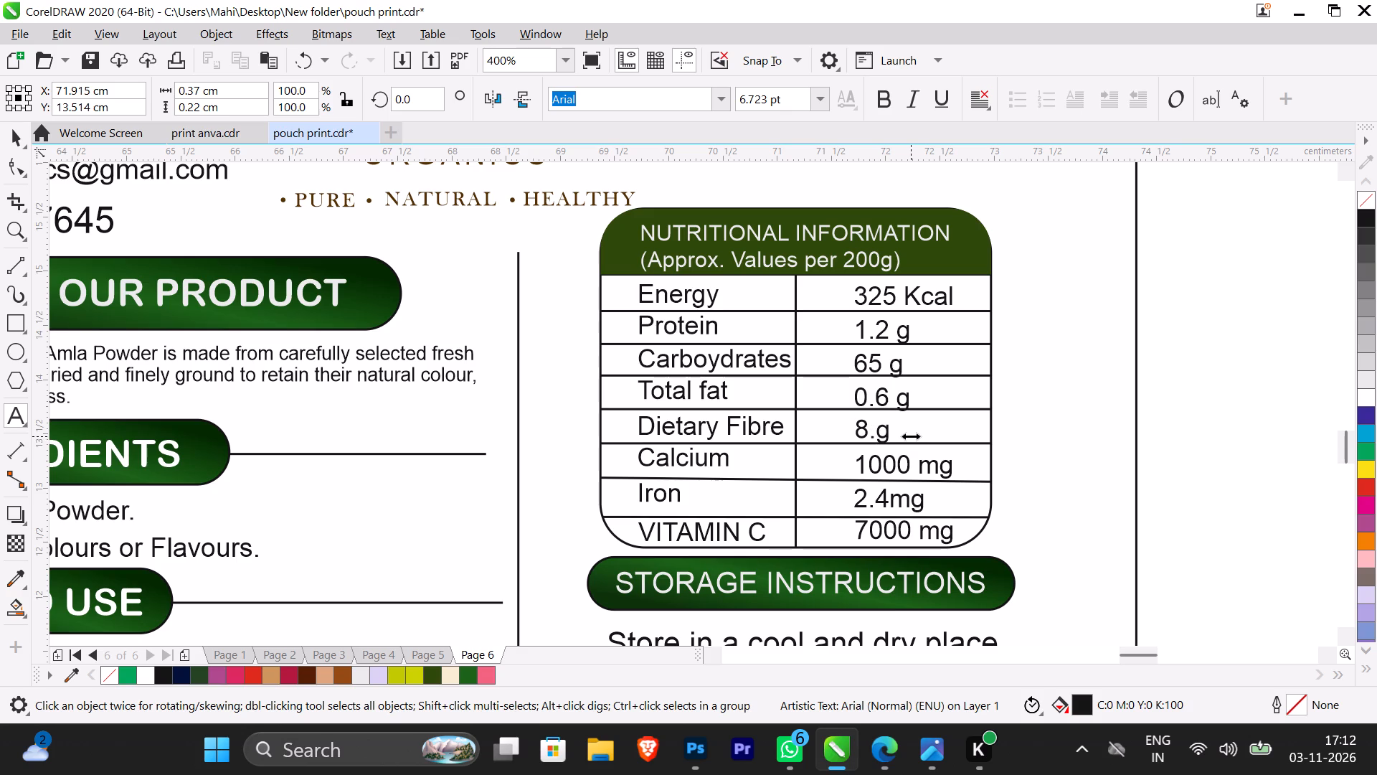
{"action": "type", "text": "16"}
{"action": "left_click", "coordinate": [869, 428]}
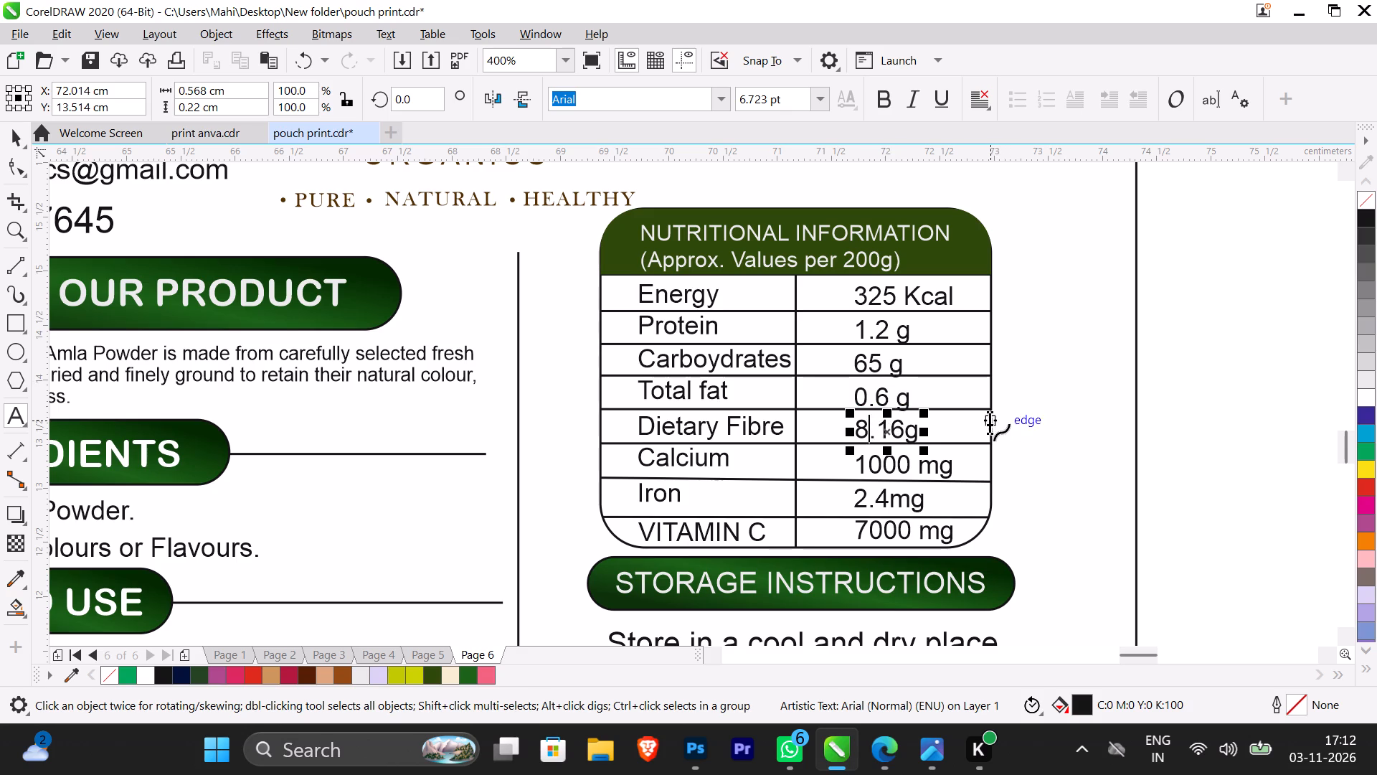
{"action": "key", "text": "BackSpace"}
{"action": "key", "text": "9"}
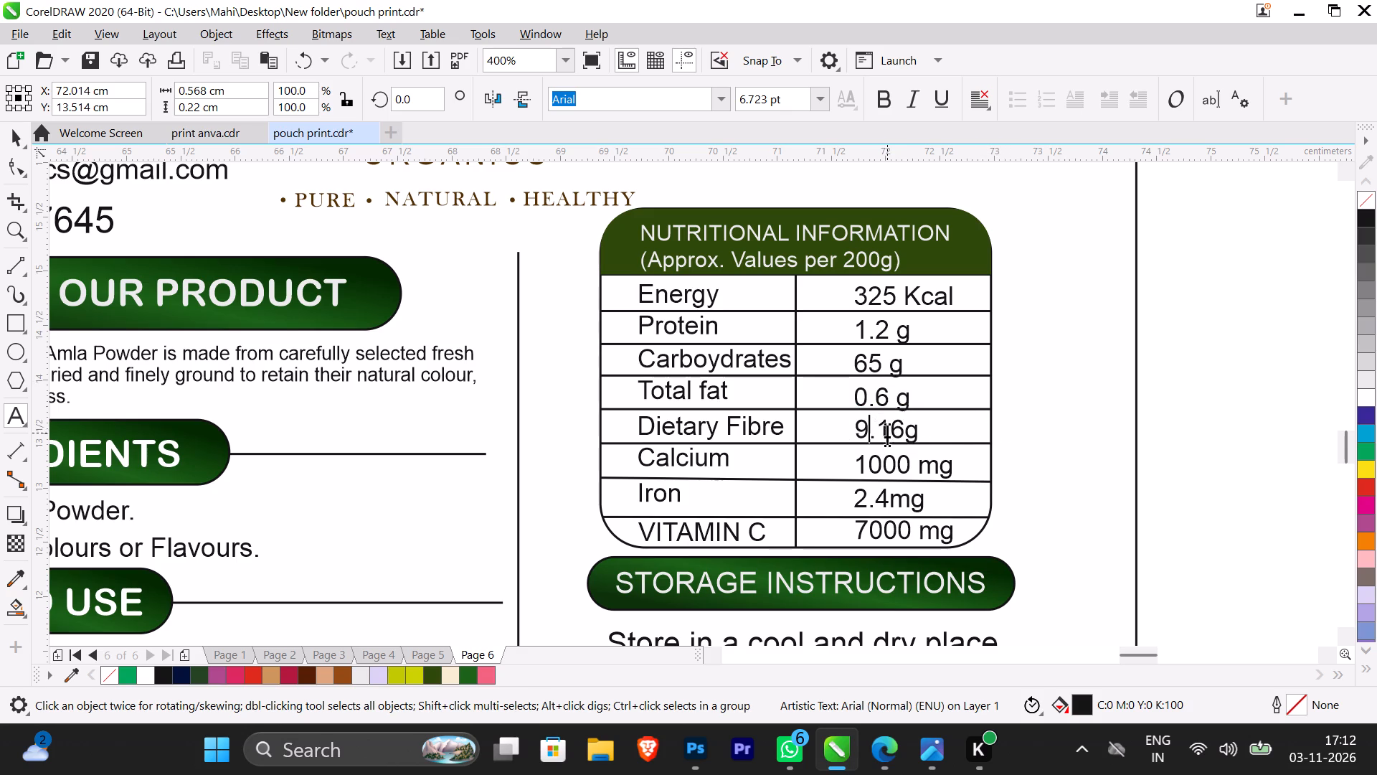
{"action": "left_click", "coordinate": [902, 431]}
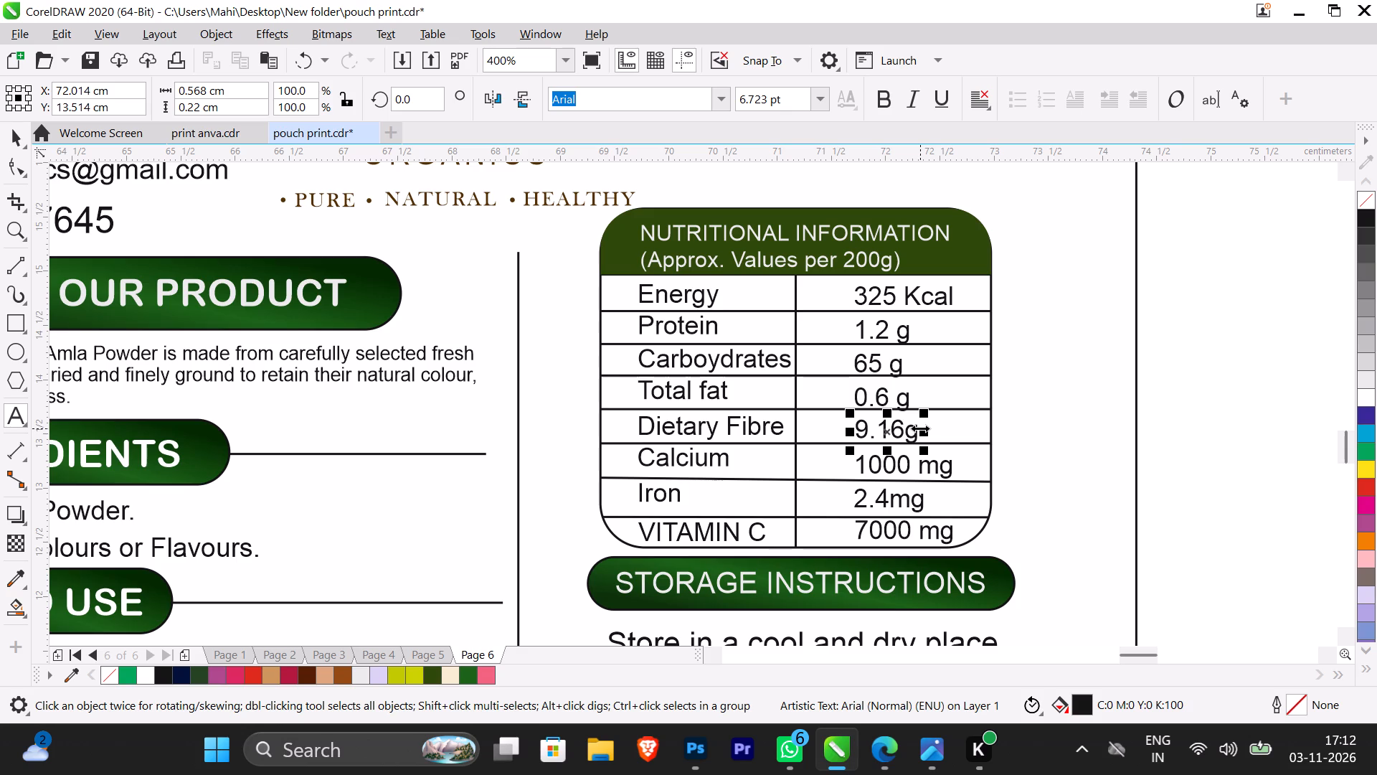
{"action": "key", "text": "BackSpace"}
{"action": "key", "text": "BackSpace"}
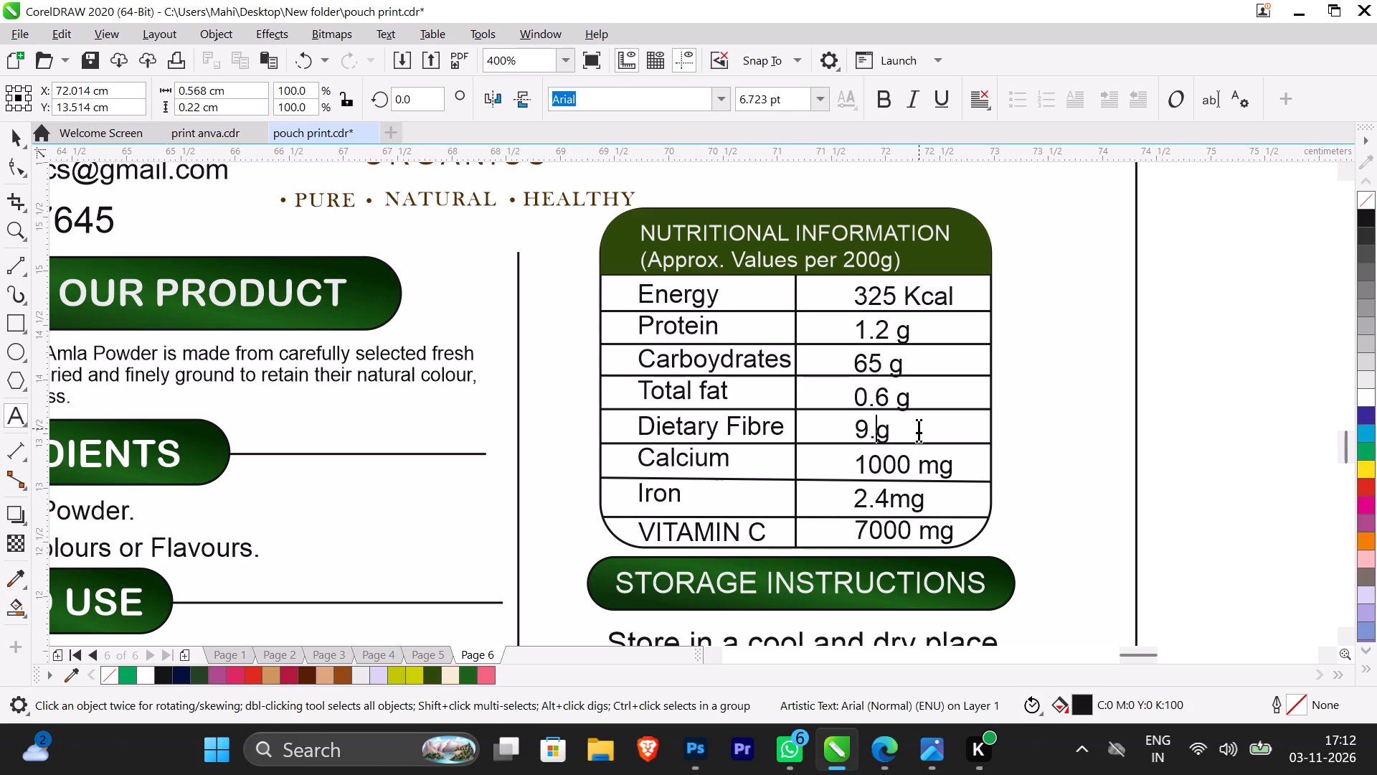
{"action": "key", "text": "6"}
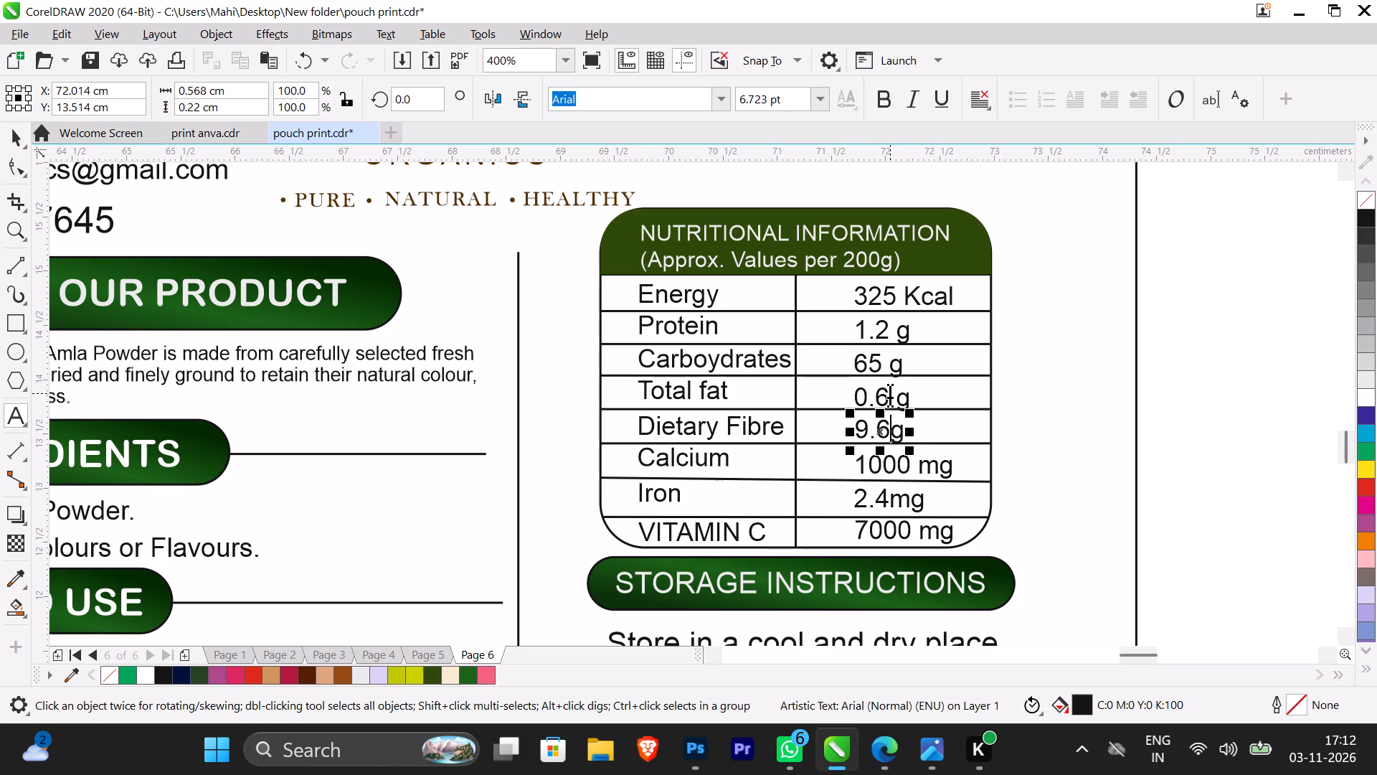
Set the Total fat value in the 200 g Amla nutritional table to 1.2 g.
{"action": "left_click", "coordinate": [890, 393]}
{"action": "key", "text": "BackSpace"}
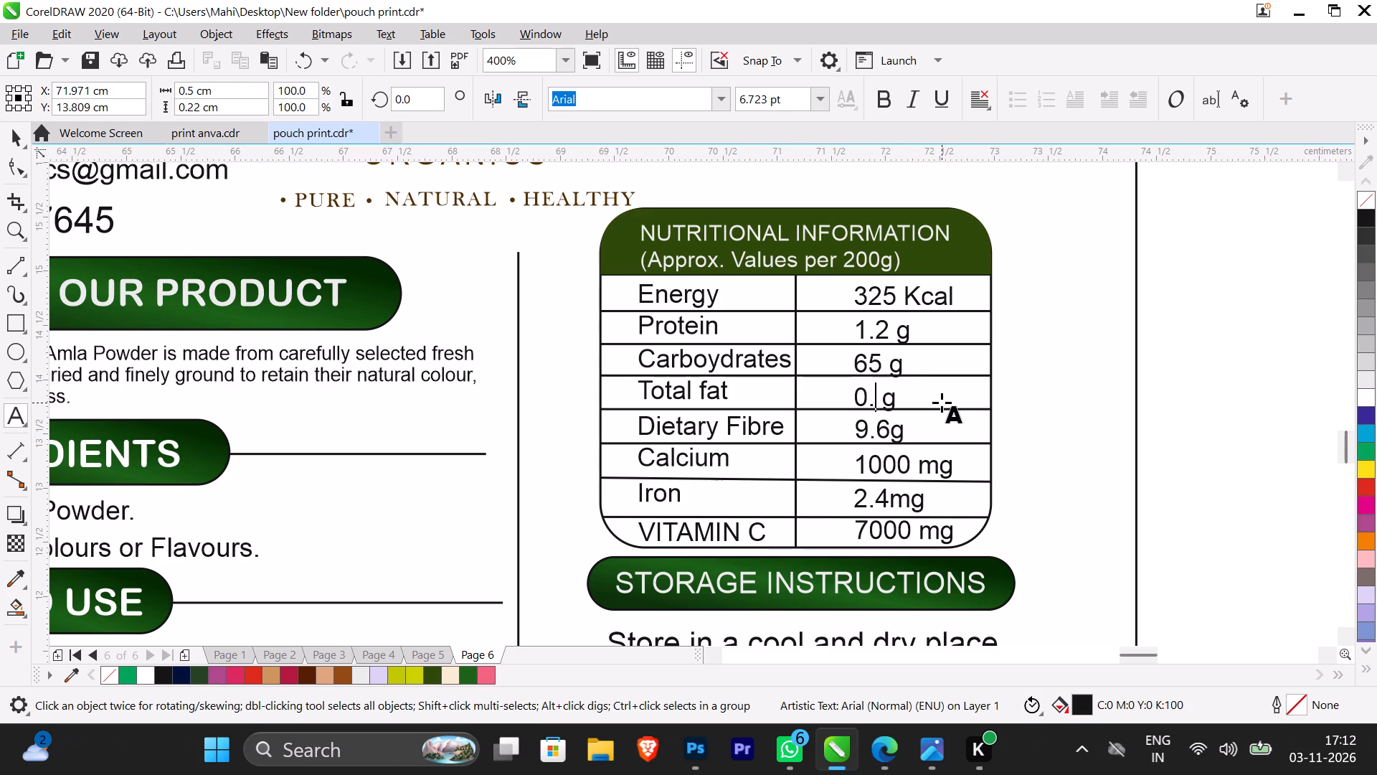
{"action": "key", "text": "BackSpace"}
{"action": "key", "text": "BackSpace"}
{"action": "key", "text": "1"}
{"action": "key", "text": "period"}
{"action": "key", "text": "2"}
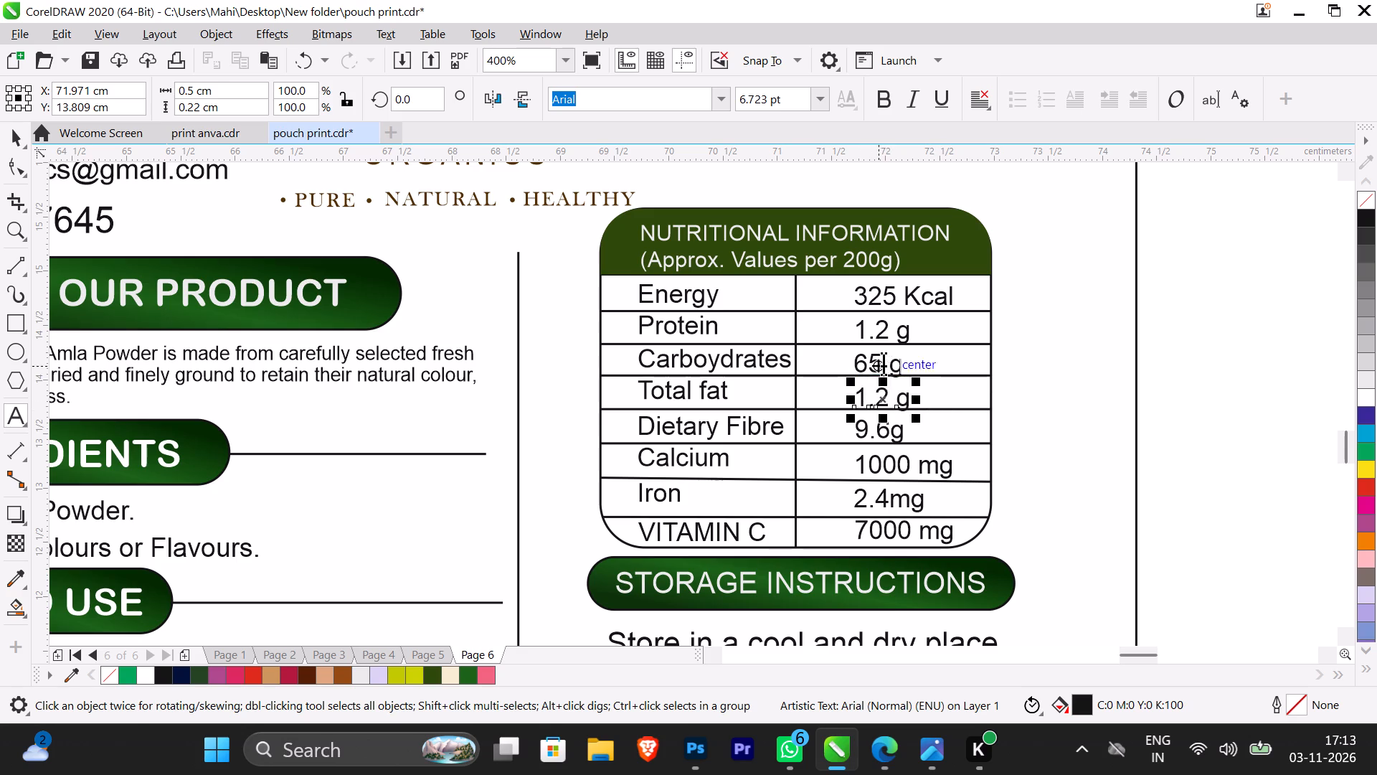
Set the Carbohydrates value in the 200 g Amla nutritional table to 130 g.
{"action": "left_click", "coordinate": [884, 362]}
{"action": "key", "text": "BackSpace"}
{"action": "key", "text": "BackSpace"}
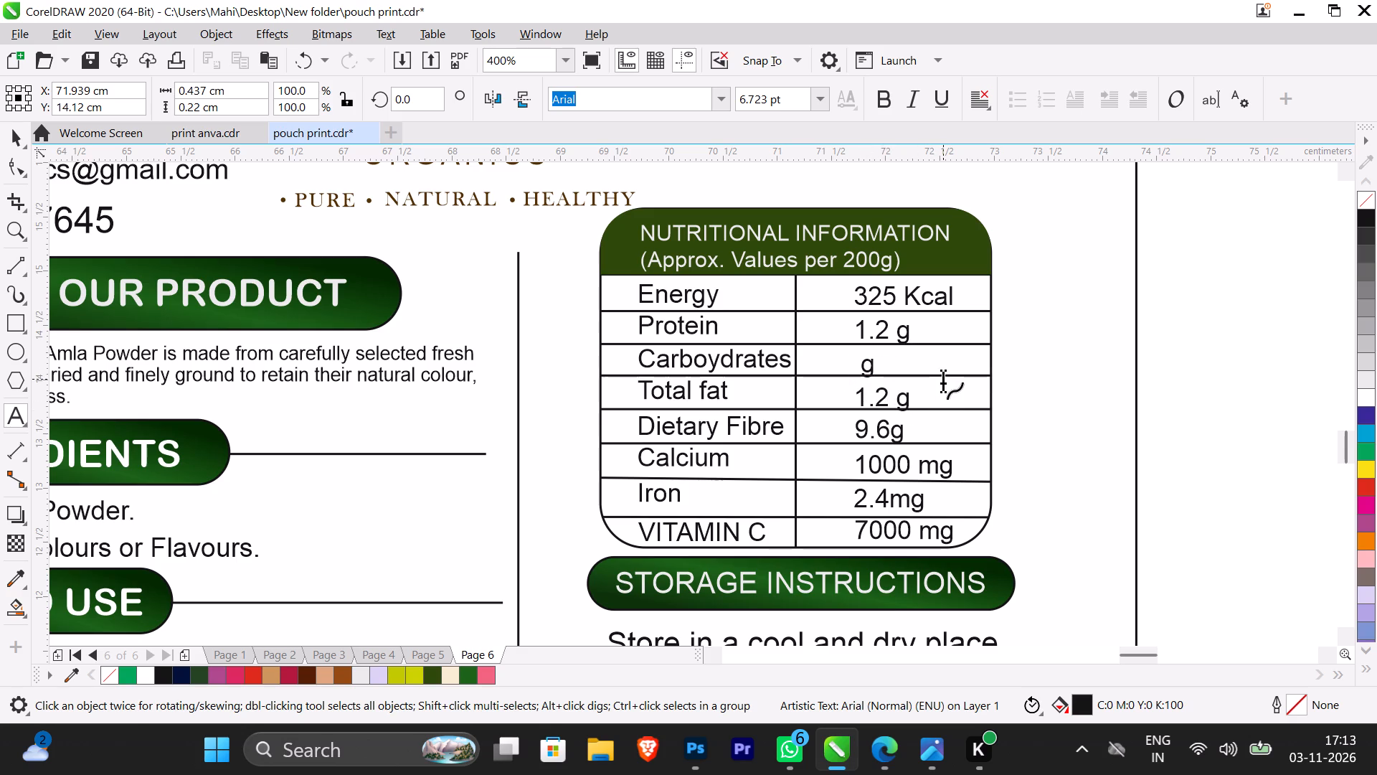
{"action": "key", "text": "1"}
{"action": "key", "text": "3"}
{"action": "key", "text": "0"}
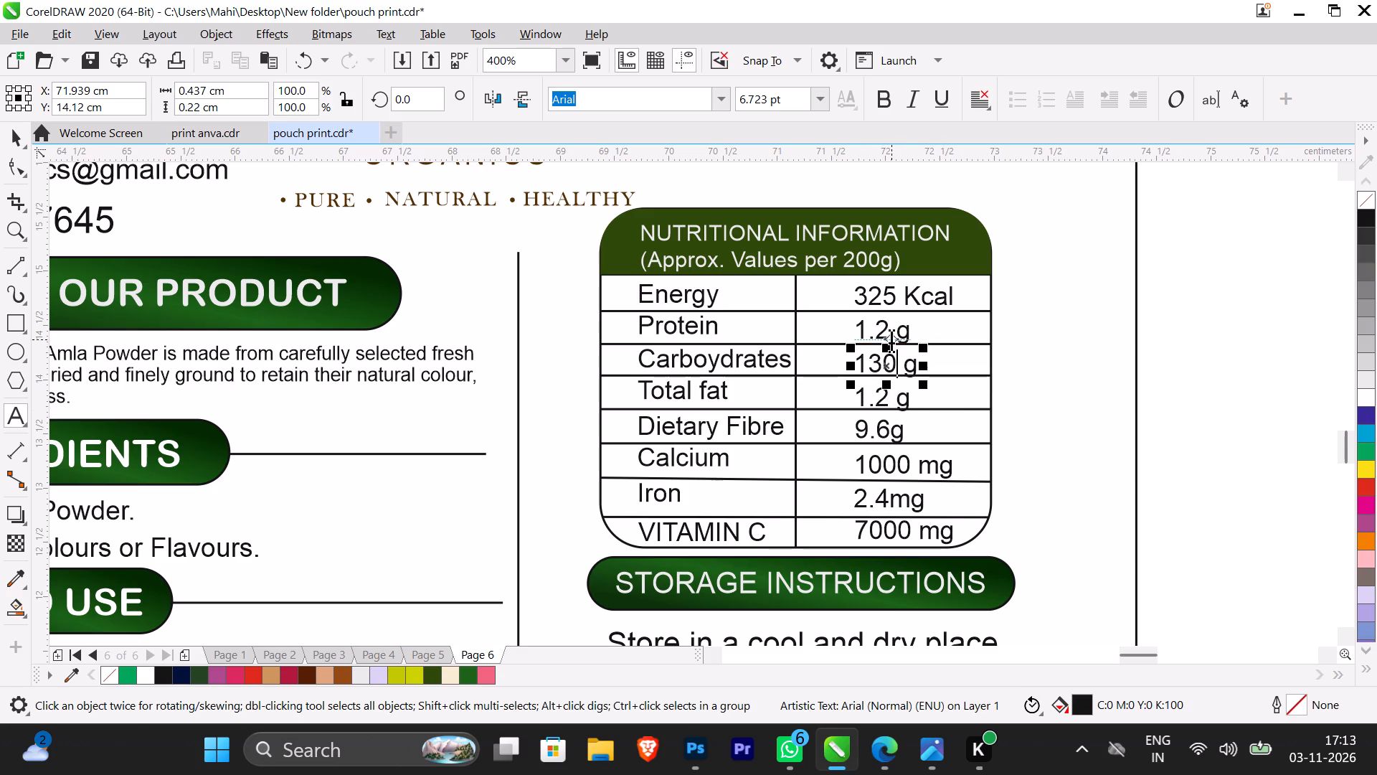
Set the Protein value in the 200 g Amla nutritional table to 2.4 g.
{"action": "left_click", "coordinate": [890, 332]}
{"action": "key", "text": "BackSpace"}
{"action": "key", "text": "BackSpace"}
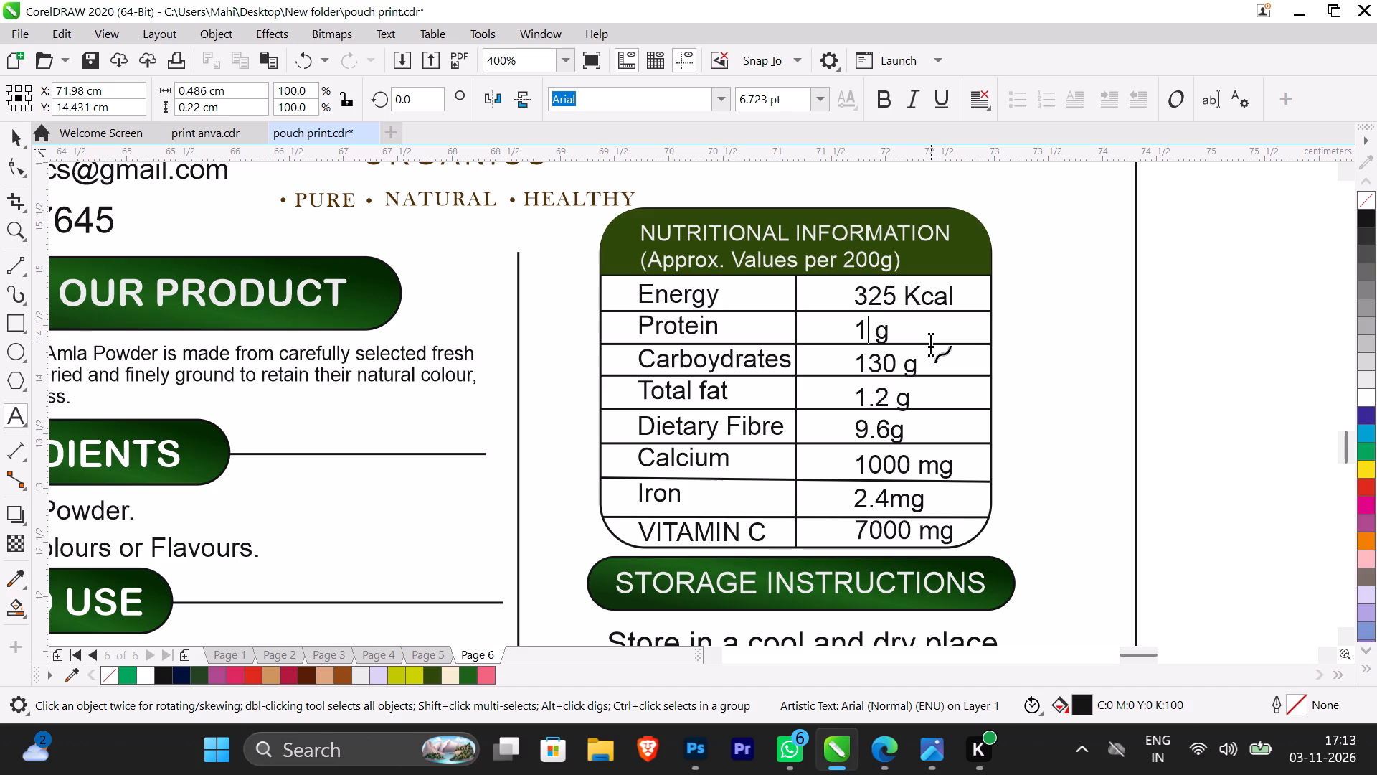
{"action": "key", "text": "BackSpace"}
{"action": "key", "text": "2"}
{"action": "key", "text": "period"}
{"action": "key", "text": "4"}
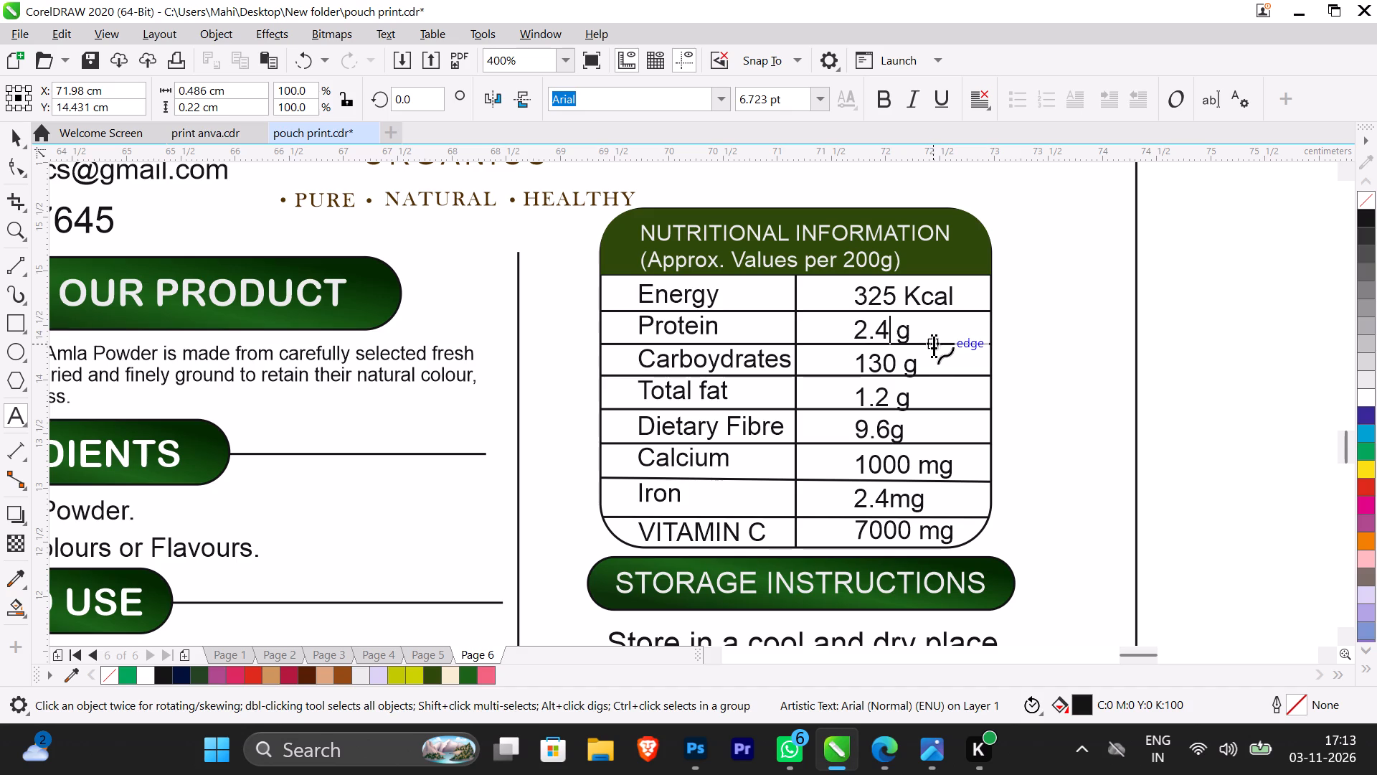
Set the Energy value in the 200 g Amla nutritional table to 650 Kcal.
{"action": "left_click", "coordinate": [893, 290]}
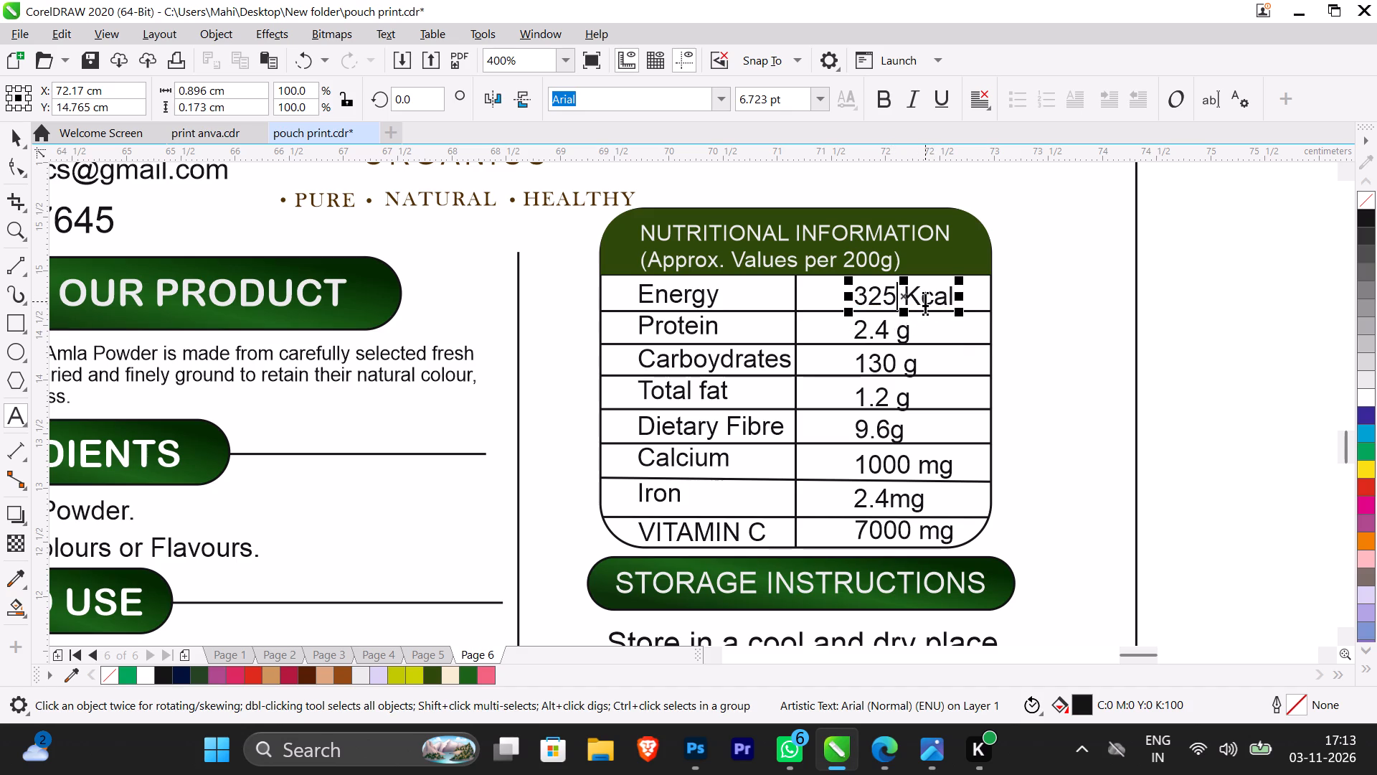
{"action": "key", "text": "BackSpace"}
{"action": "key", "text": "BackSpace"}
{"action": "key", "text": "BackSpace"}
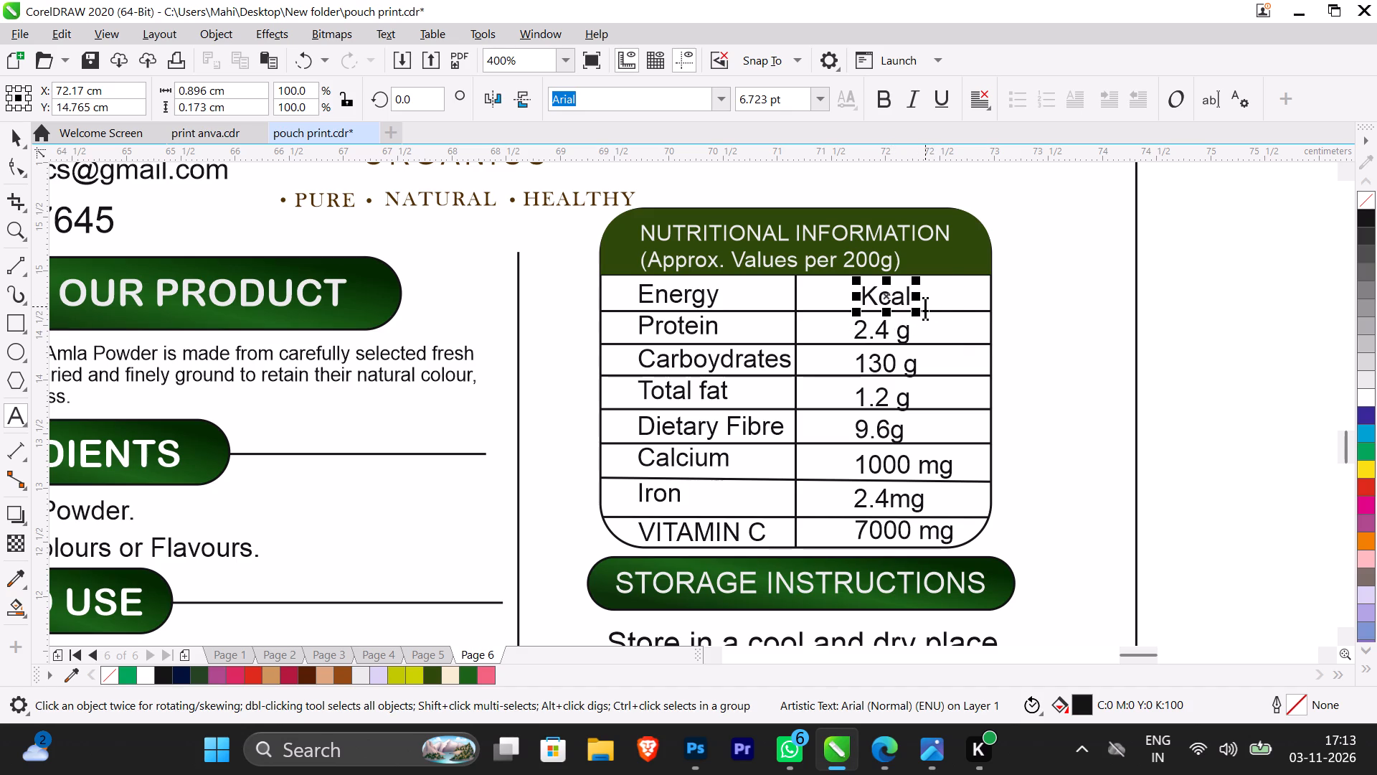
{"action": "type", "text": "650"}
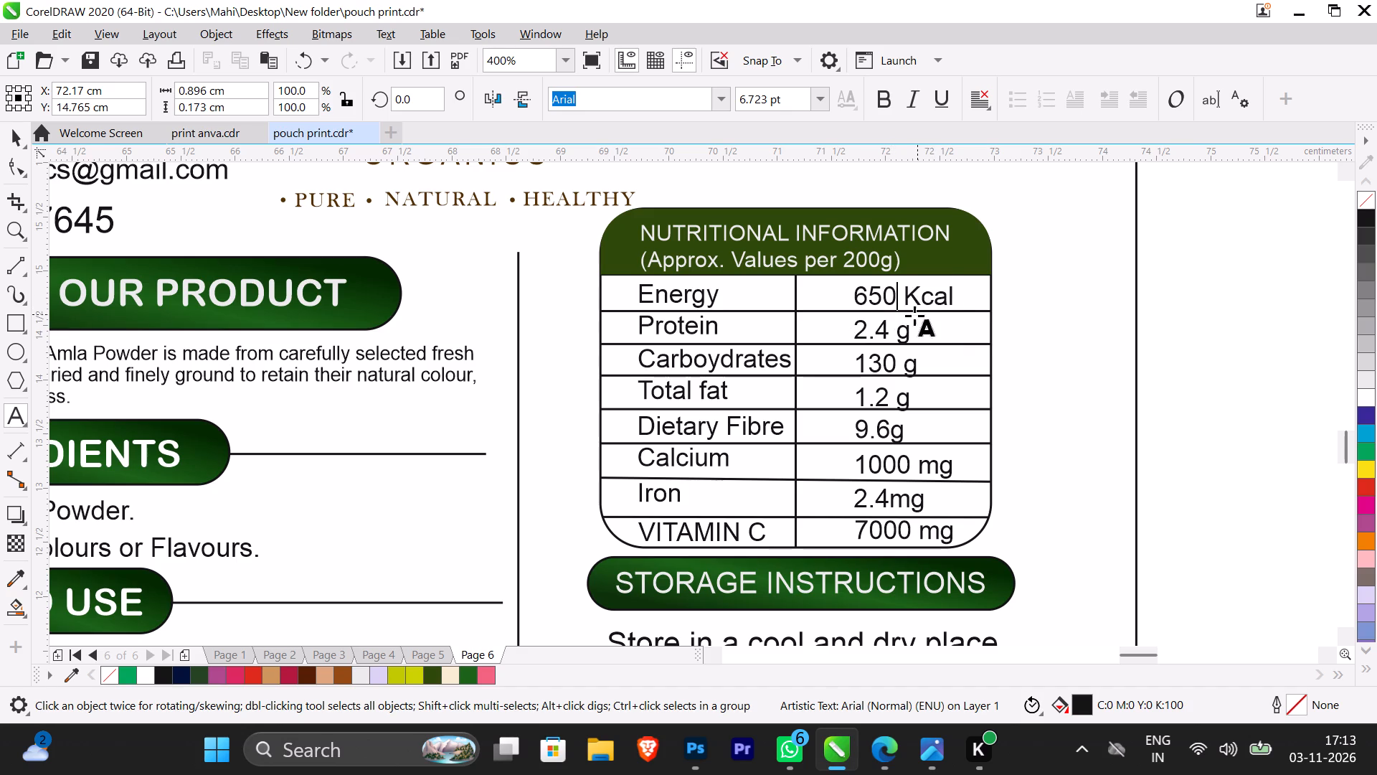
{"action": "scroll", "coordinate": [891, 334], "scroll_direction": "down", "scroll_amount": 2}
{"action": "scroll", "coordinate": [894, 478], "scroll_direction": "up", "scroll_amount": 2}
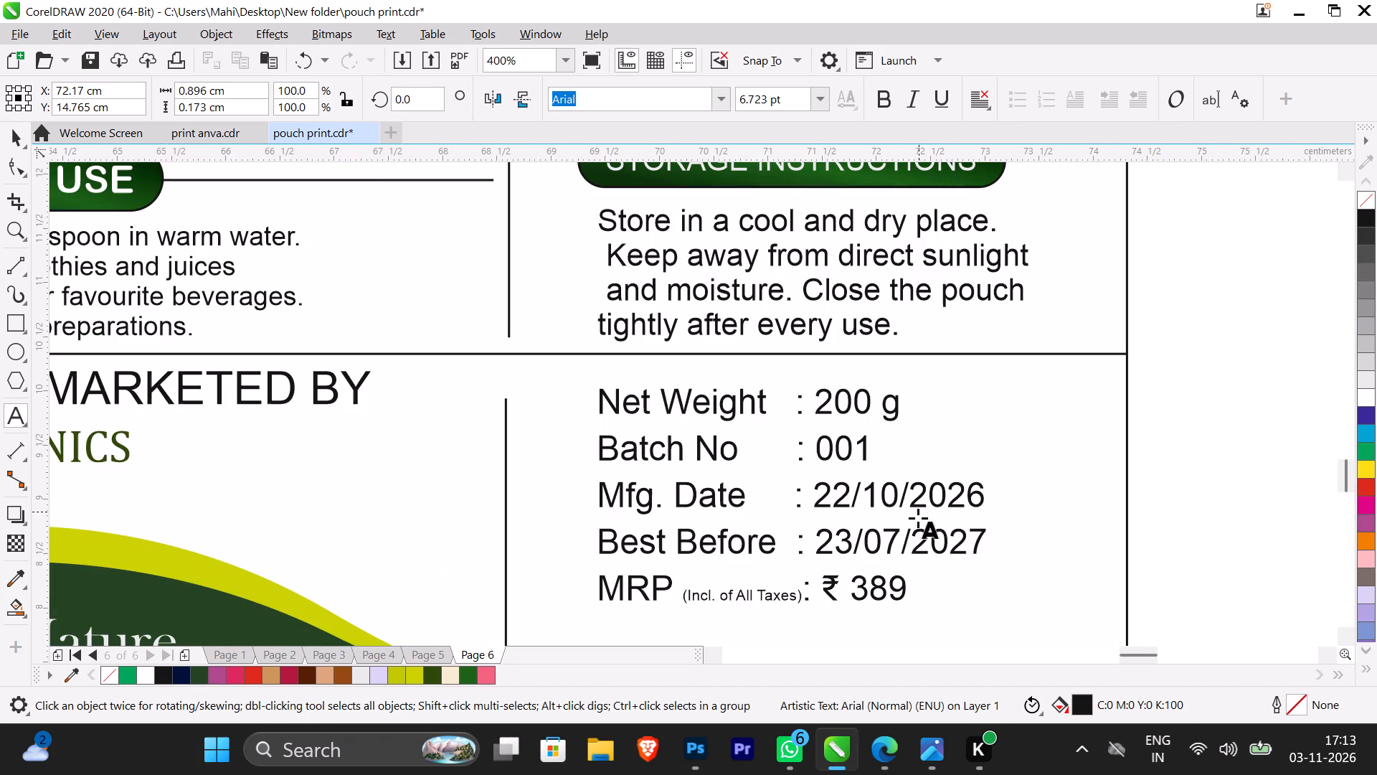
Move the 100 g and 200 g Amla labels together below the beetroot labels, centred at about X 35.4 cm, Y -12.2 cm.
{"action": "scroll", "coordinate": [884, 581], "scroll_direction": "down", "scroll_amount": 1}
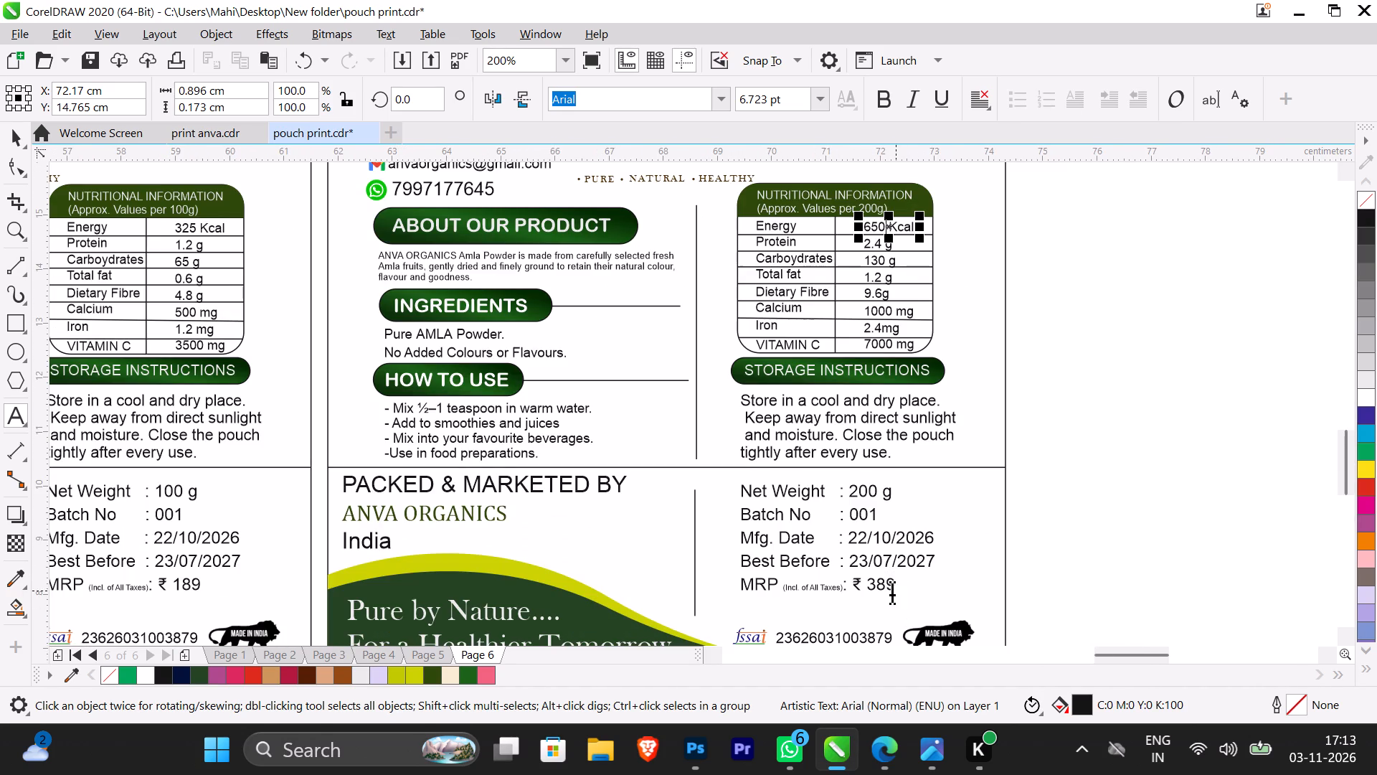
{"action": "scroll", "coordinate": [894, 557], "scroll_direction": "down", "scroll_amount": 1}
{"action": "scroll", "coordinate": [891, 585], "scroll_direction": "up", "scroll_amount": 1}
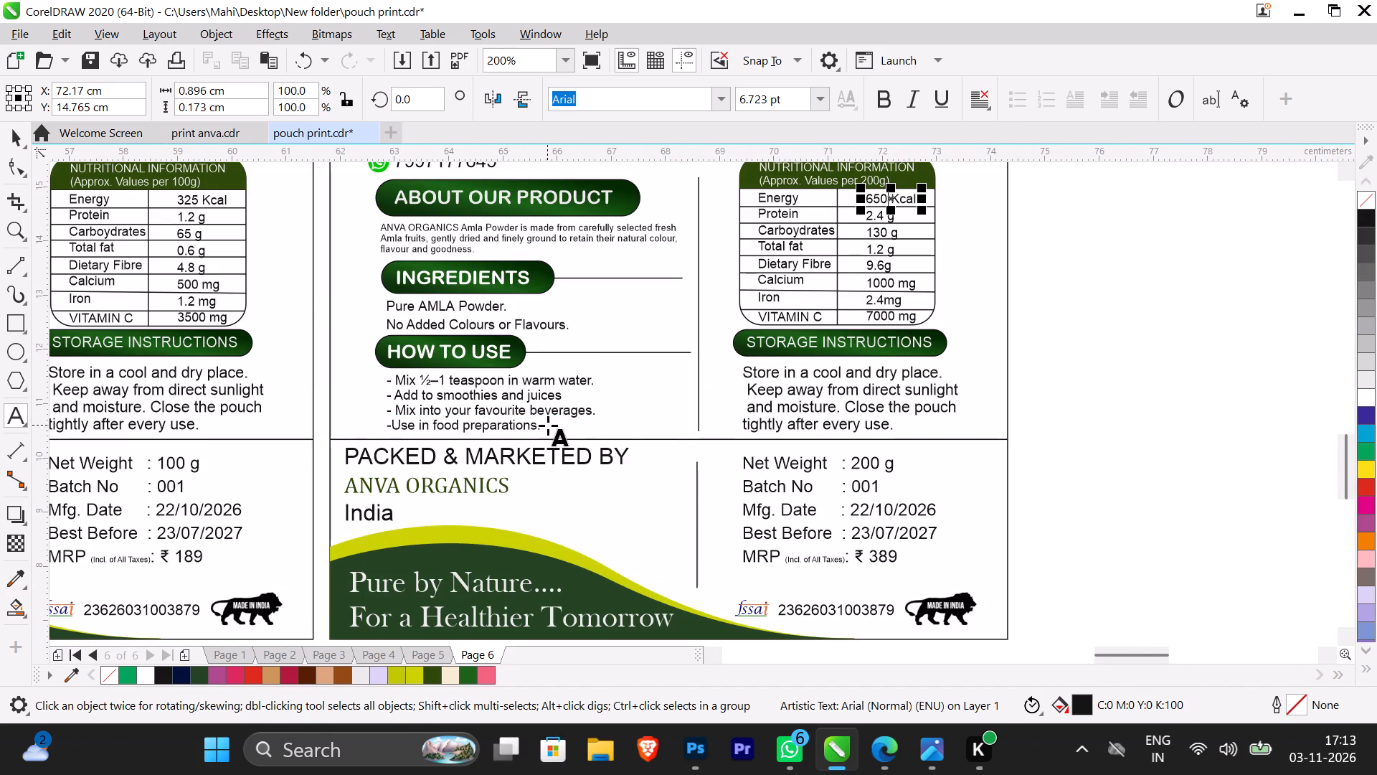
{"action": "scroll", "coordinate": [554, 435], "scroll_direction": "down", "scroll_amount": 1}
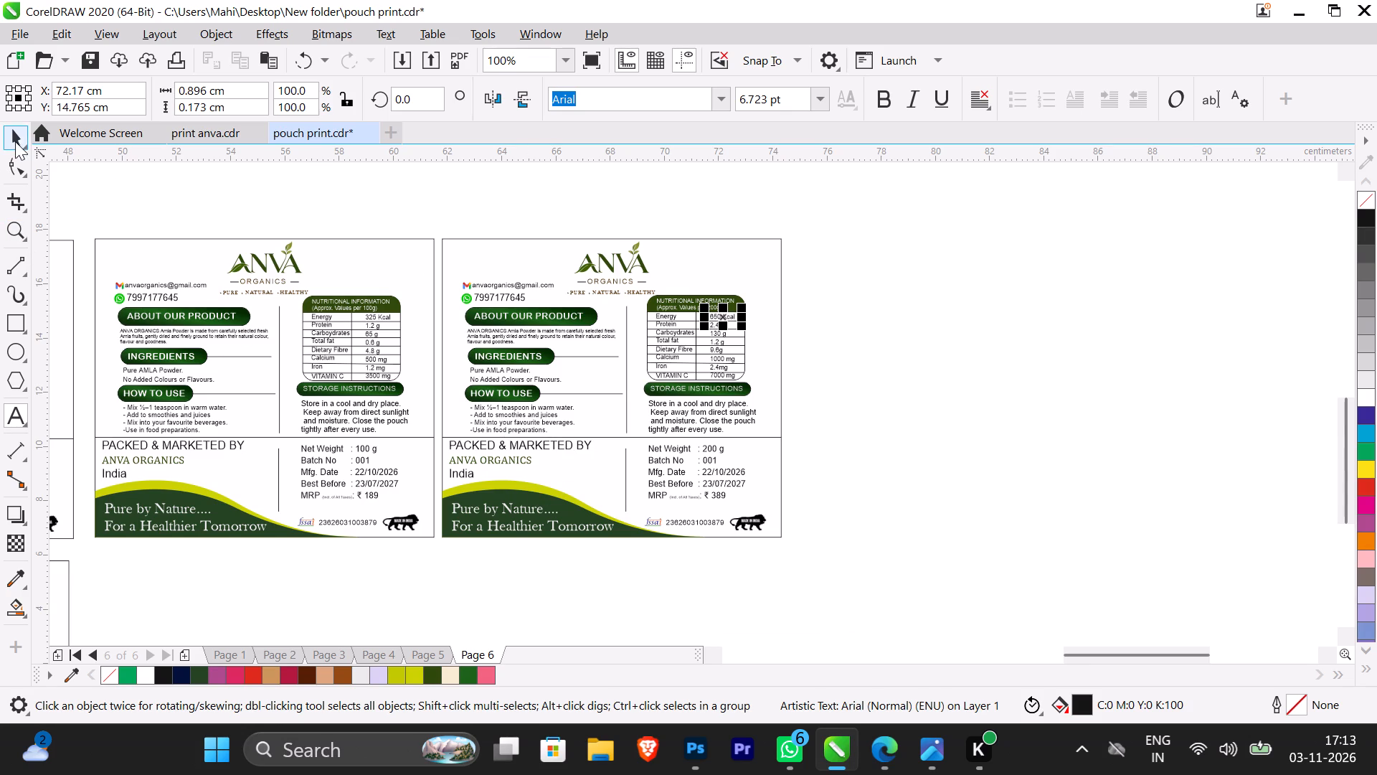
{"action": "left_click", "coordinate": [17, 138]}
{"action": "left_click", "coordinate": [462, 214]}
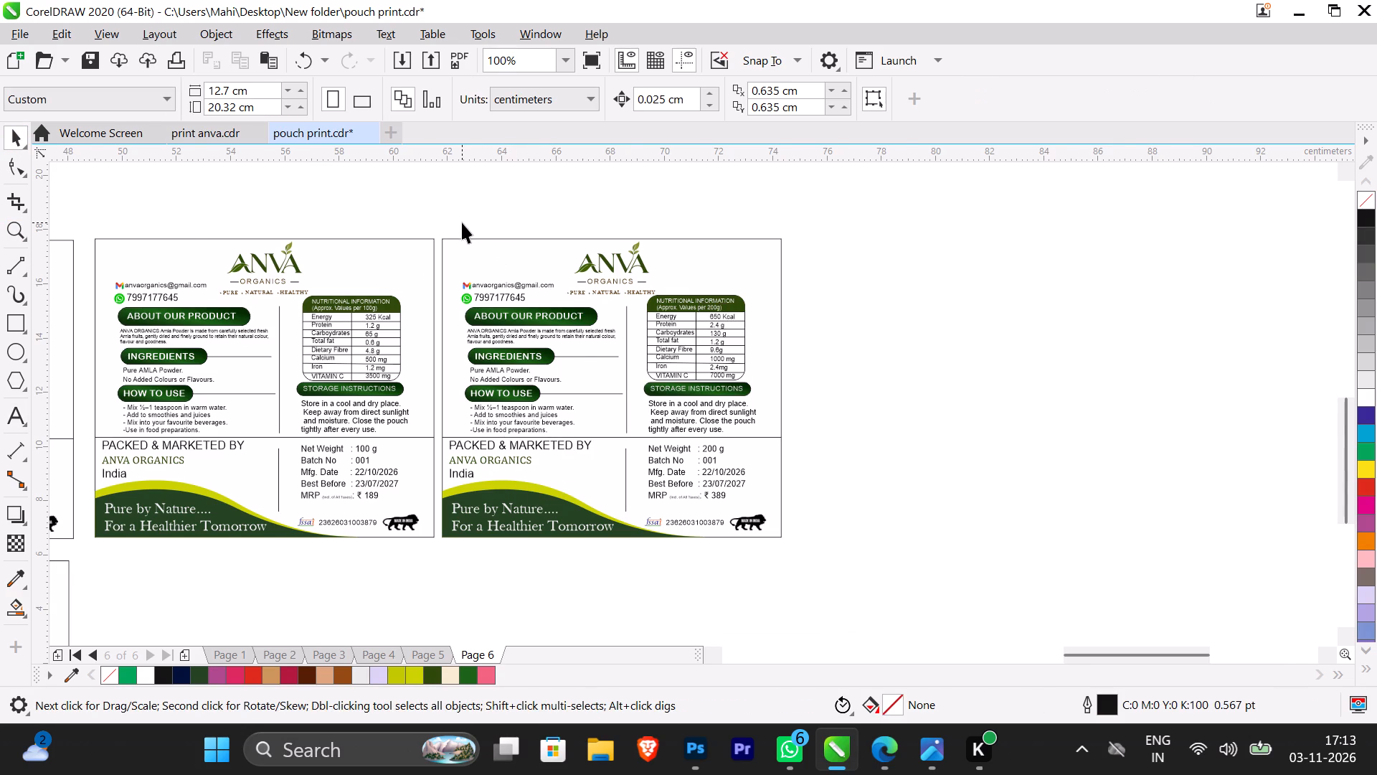
{"action": "scroll", "coordinate": [462, 222], "scroll_direction": "down", "scroll_amount": 1}
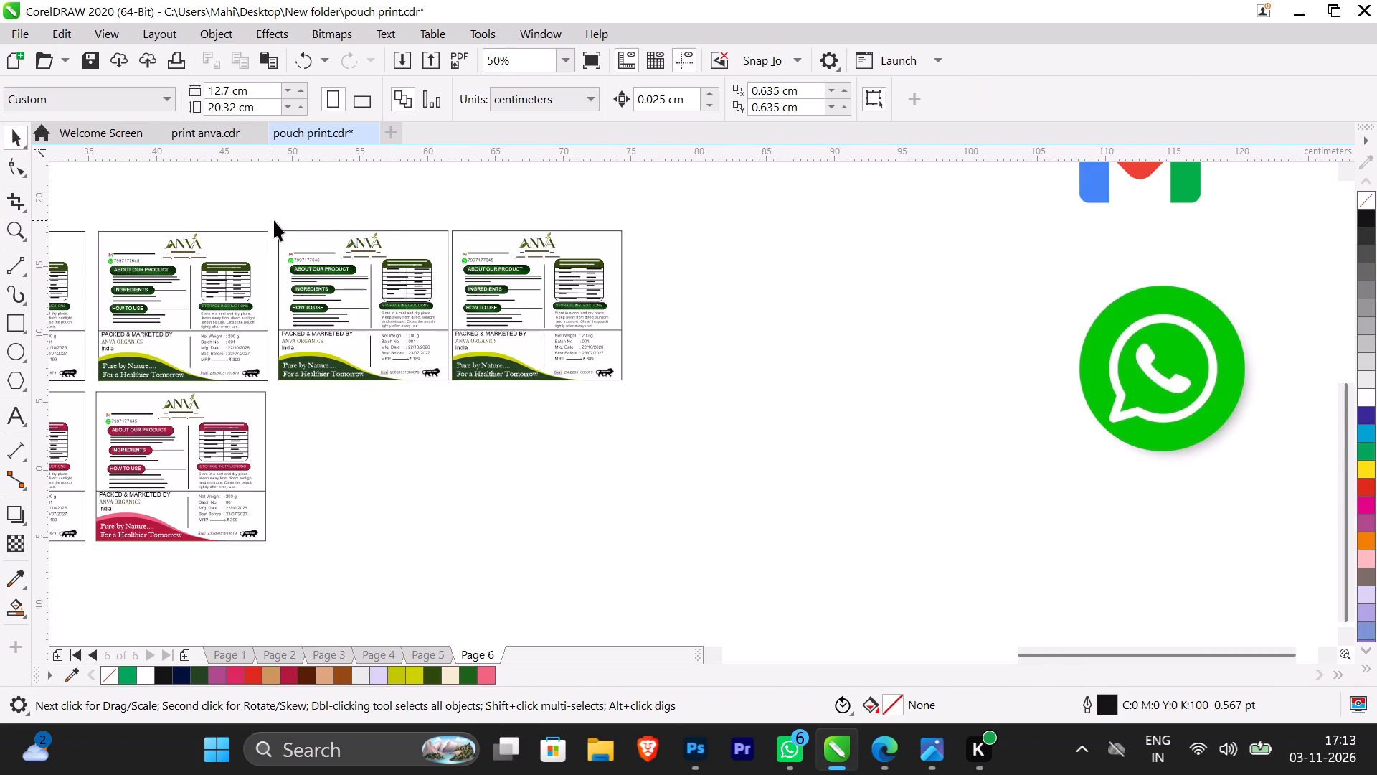
{"action": "left_click_drag", "start_coordinate": [272, 216], "coordinate": [650, 424]}
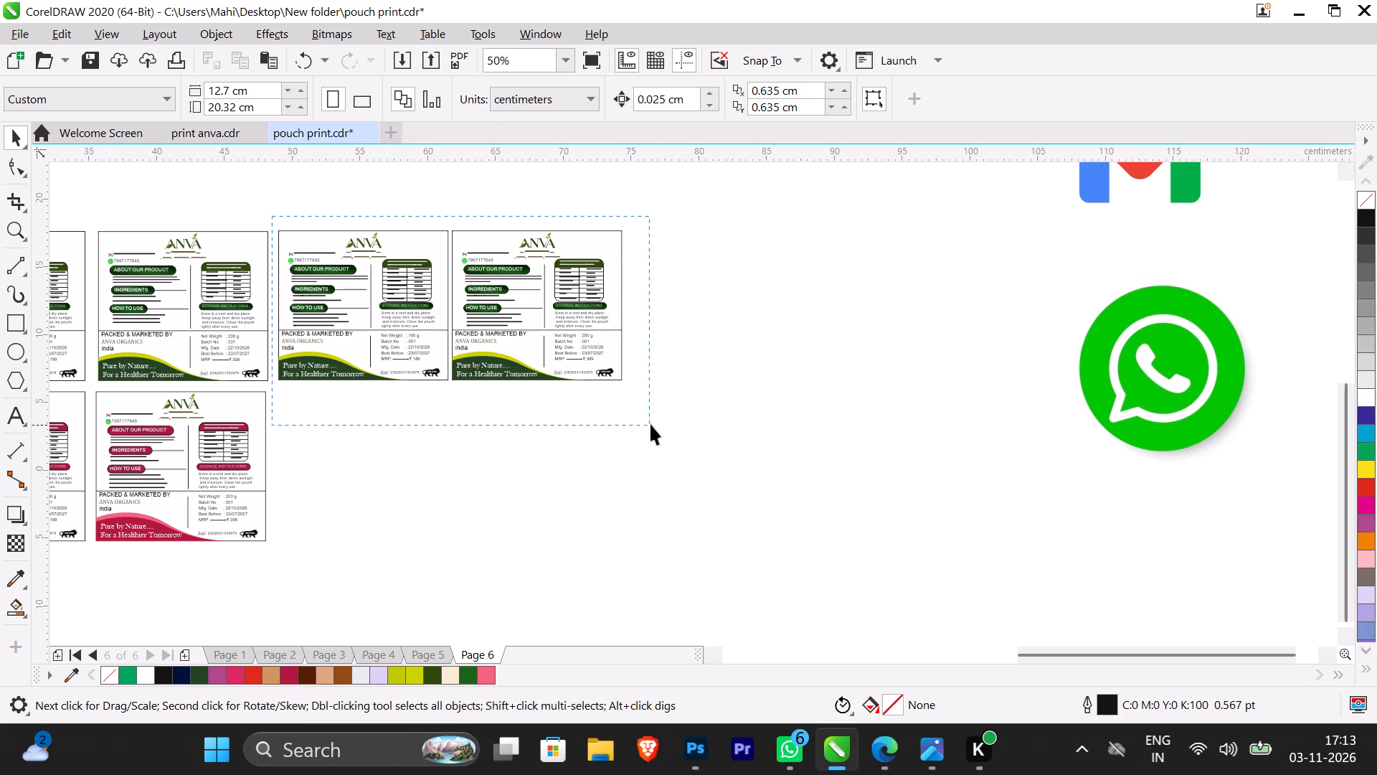
{"action": "left_click_drag", "start_coordinate": [650, 424], "coordinate": [656, 420]}
{"action": "scroll", "coordinate": [381, 297], "scroll_direction": "down", "scroll_amount": 2}
{"action": "left_click_drag", "start_coordinate": [385, 301], "coordinate": [363, 398]}
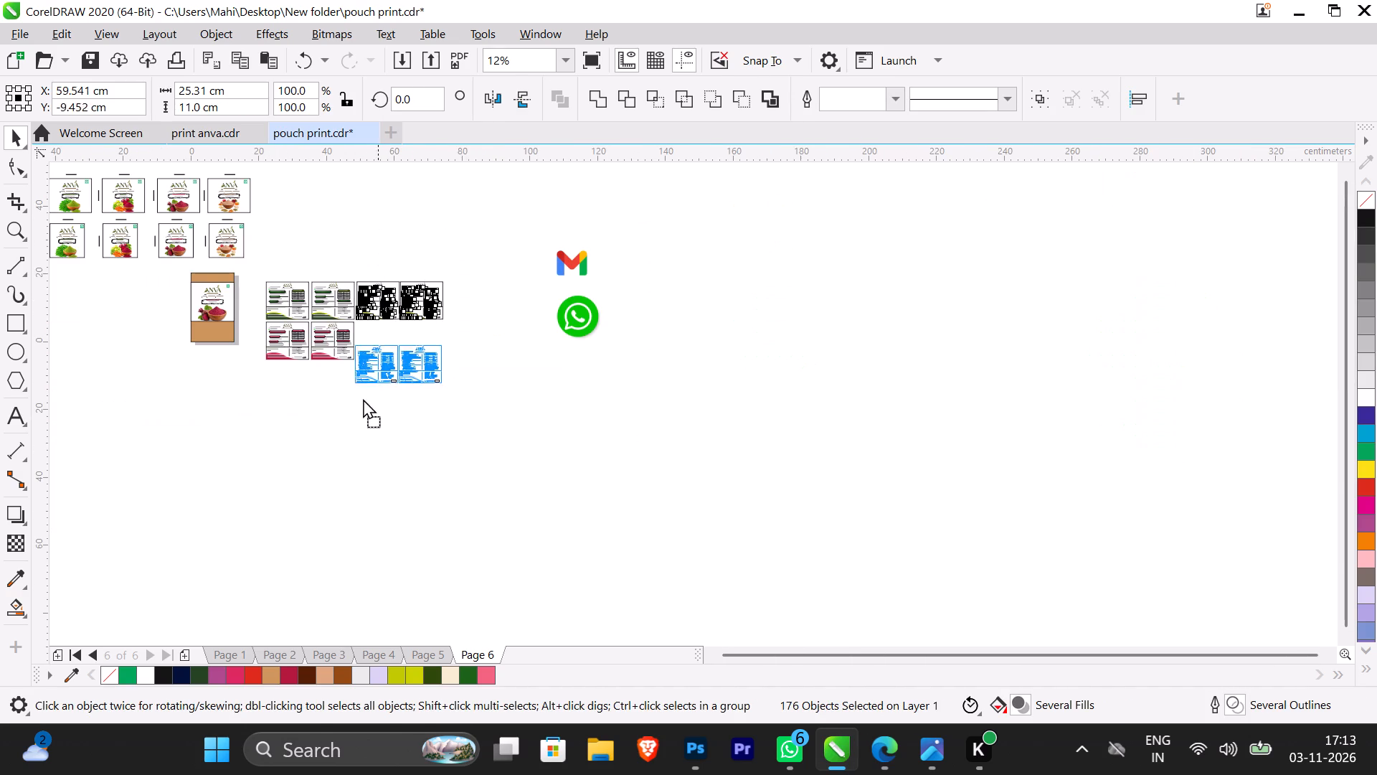
{"action": "left_click_drag", "start_coordinate": [363, 398], "coordinate": [296, 383]}
{"action": "left_click", "coordinate": [465, 446]}
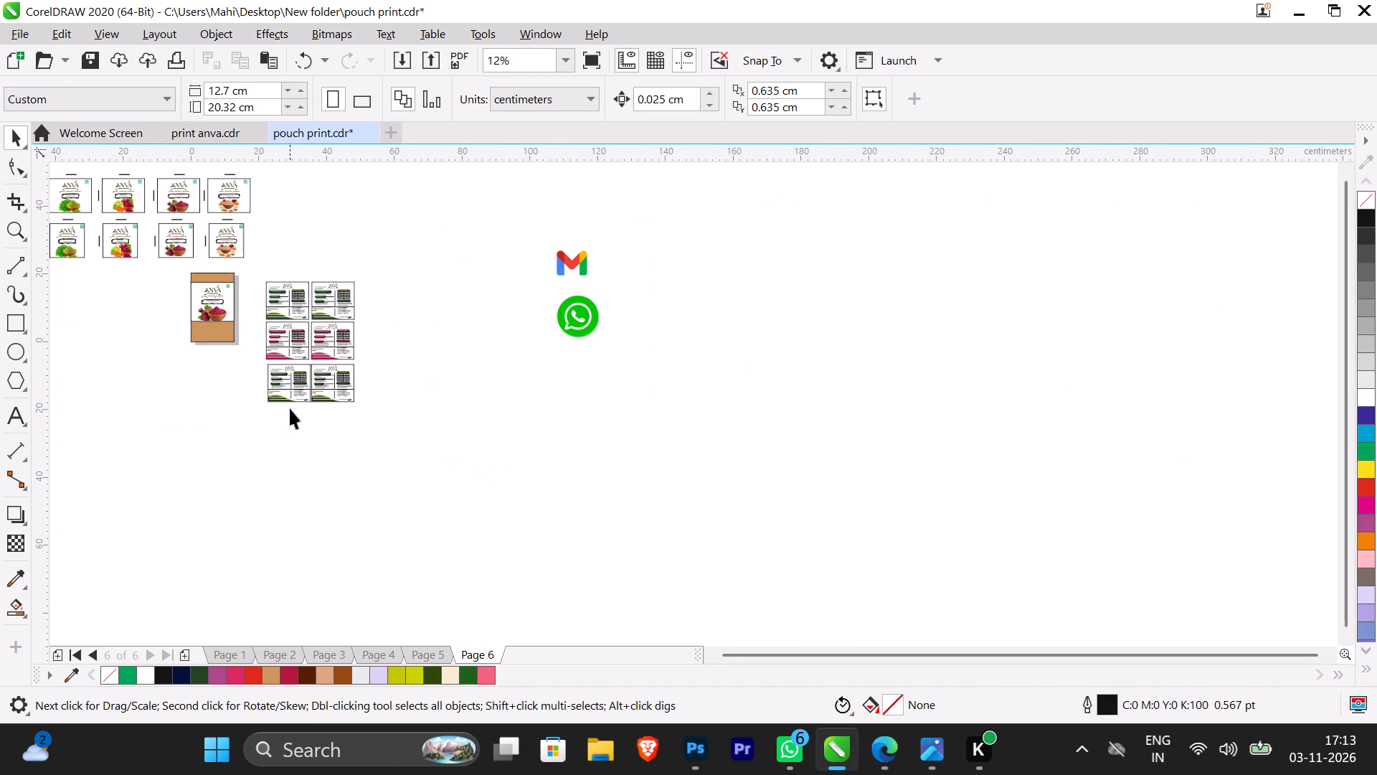
Nudge the pair of Amla labels closer to the beetroot row, centred at about X 35.1 cm, Y -11.5 cm.
{"action": "scroll", "coordinate": [290, 403], "scroll_direction": "up", "scroll_amount": 2}
{"action": "left_click_drag", "start_coordinate": [616, 479], "coordinate": [281, 185]}
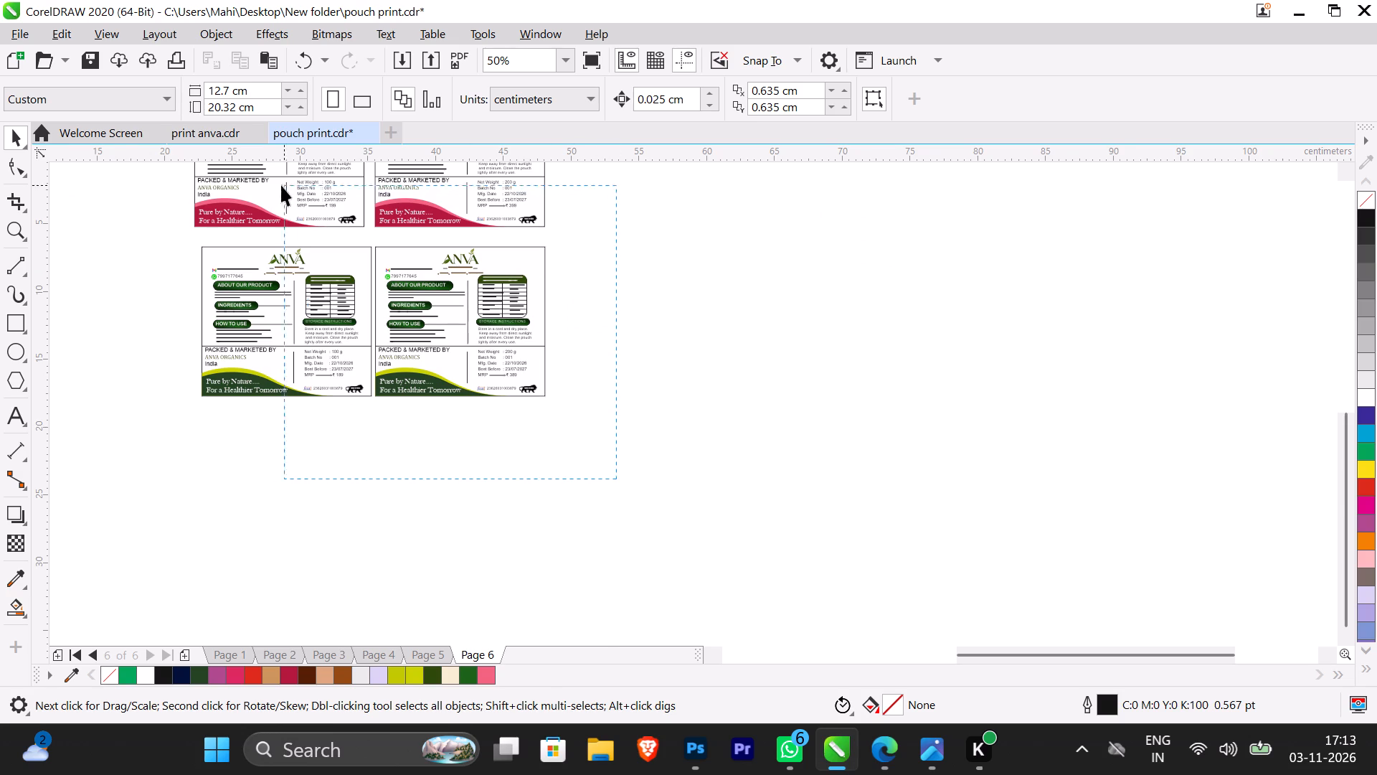
{"action": "left_click_drag", "start_coordinate": [281, 185], "coordinate": [169, 229]}
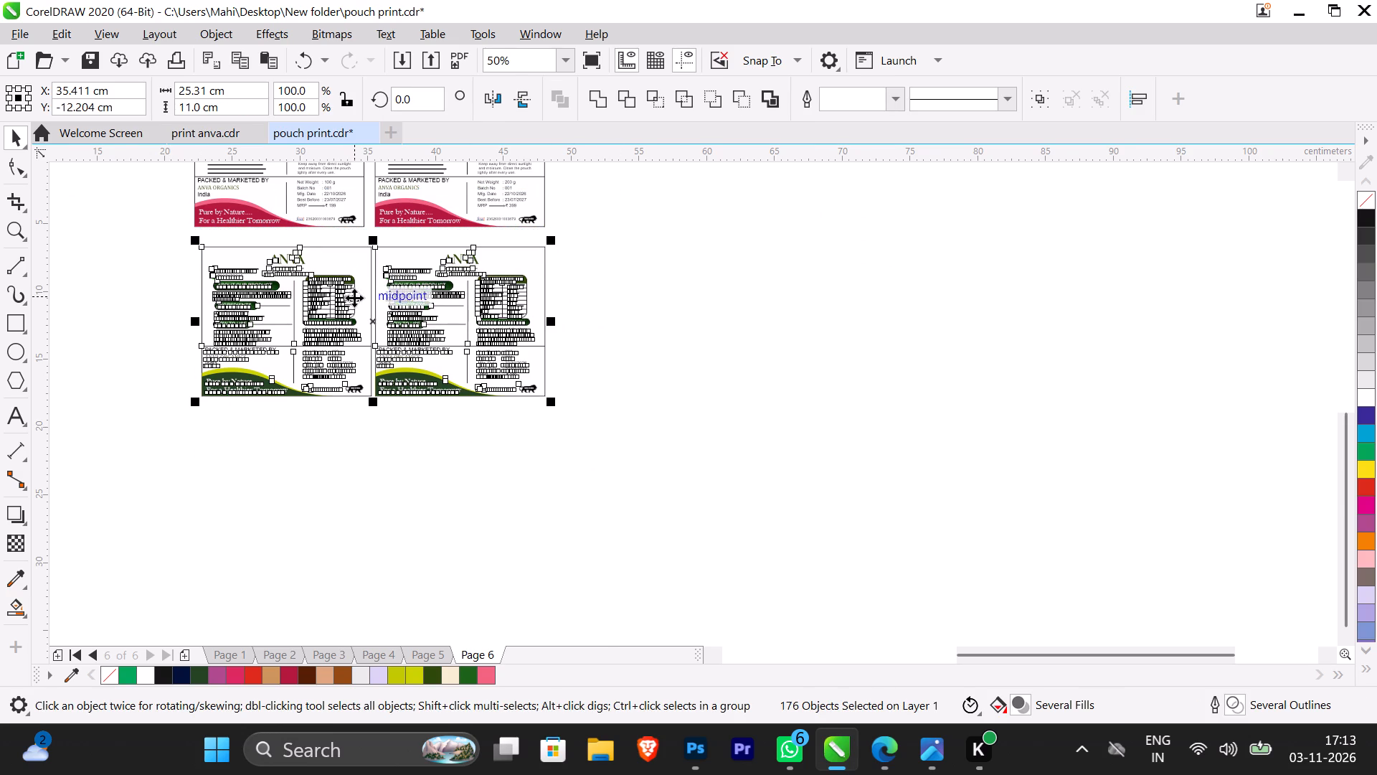
{"action": "left_click_drag", "start_coordinate": [354, 298], "coordinate": [351, 285]}
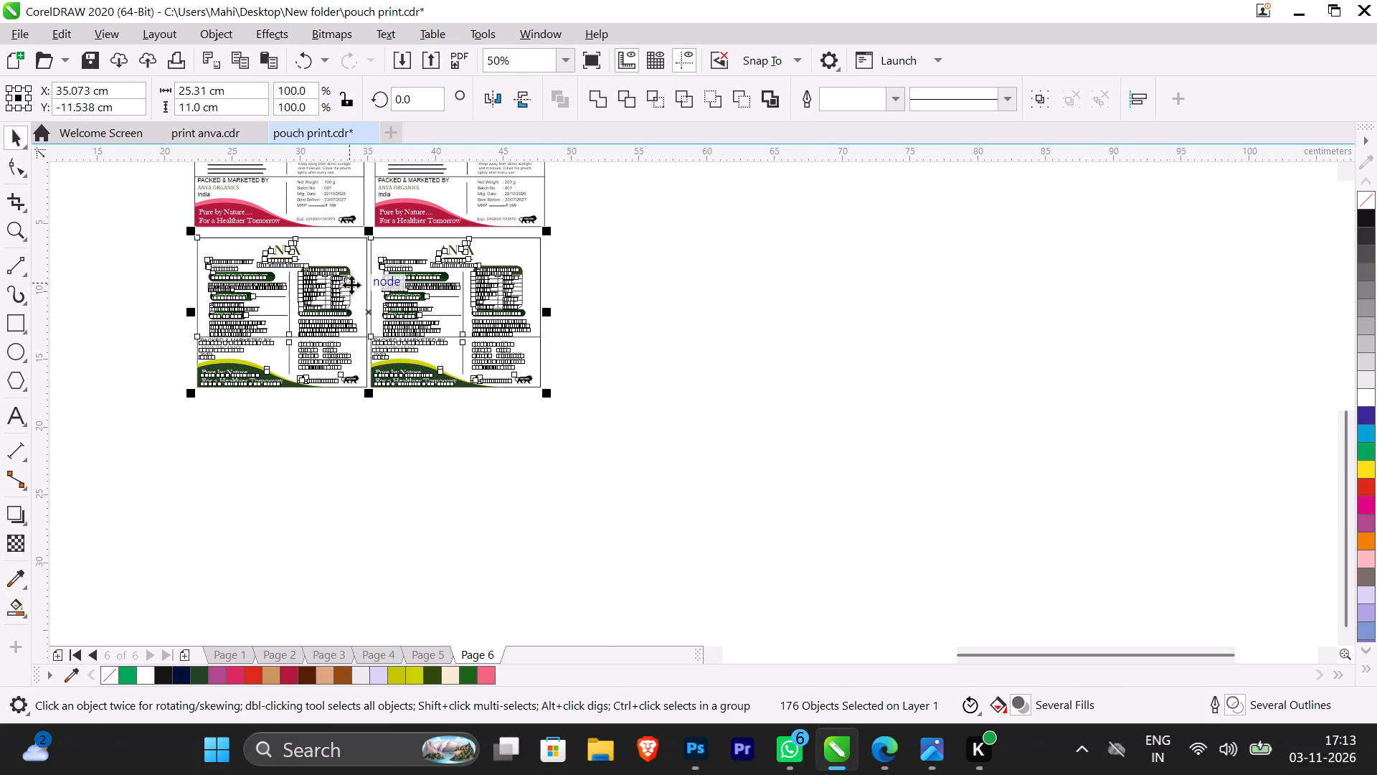
{"action": "scroll", "coordinate": [200, 182], "scroll_direction": "up", "scroll_amount": 2}
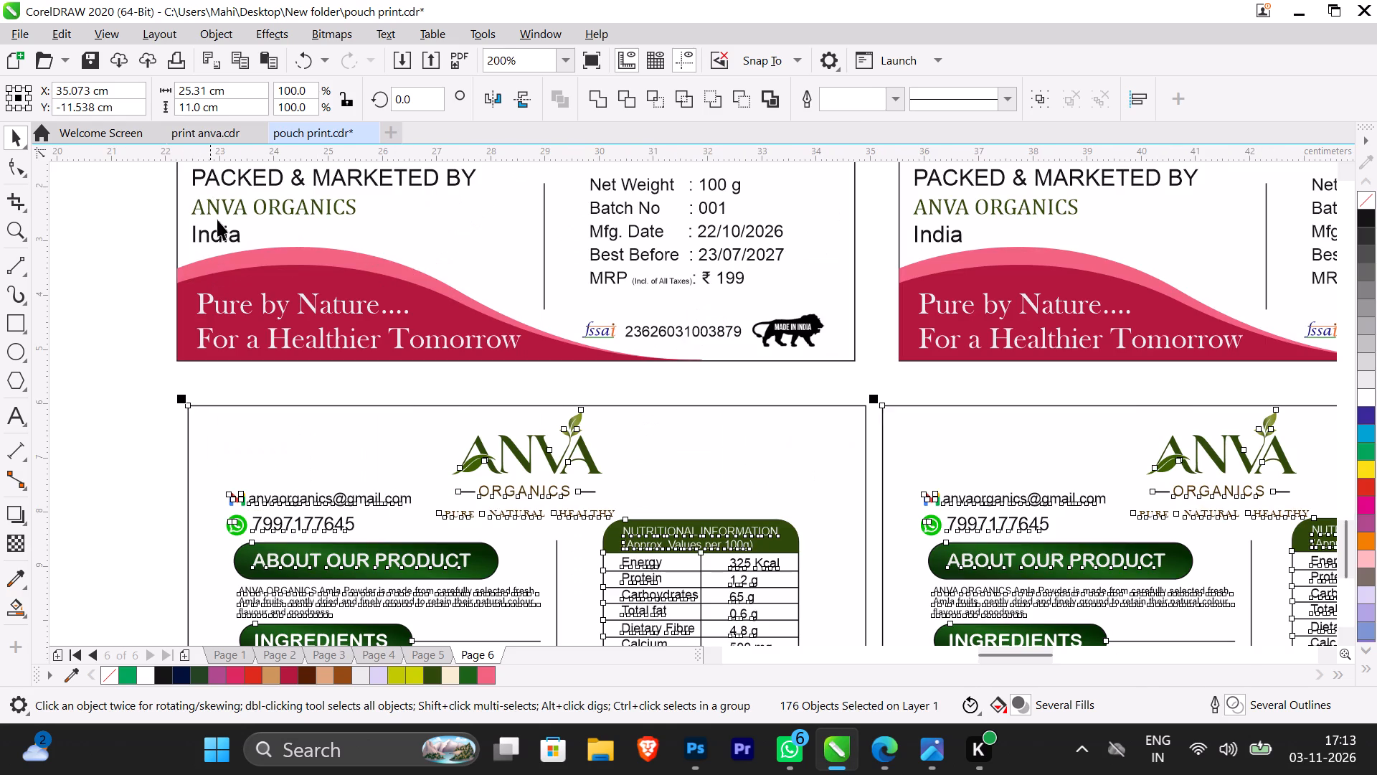
{"action": "scroll", "coordinate": [318, 370], "scroll_direction": "down", "scroll_amount": 2}
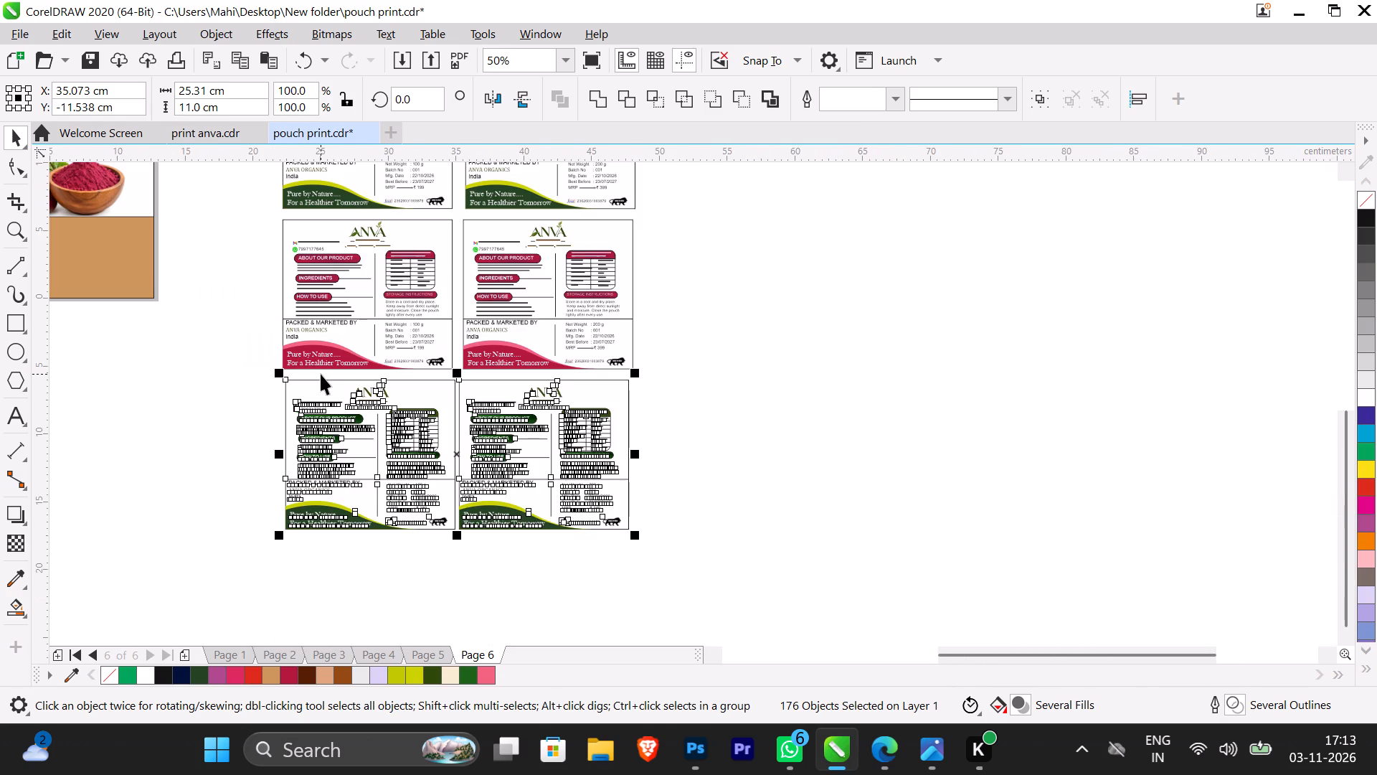
{"action": "scroll", "coordinate": [321, 374], "scroll_direction": "down", "scroll_amount": 1}
{"action": "scroll", "coordinate": [321, 374], "scroll_direction": "up", "scroll_amount": 1}
{"action": "left_click", "coordinate": [688, 427]}
Examine the size and position of the back labels in the three rows by selecting them one at a time.
{"action": "left_click", "coordinate": [597, 380]}
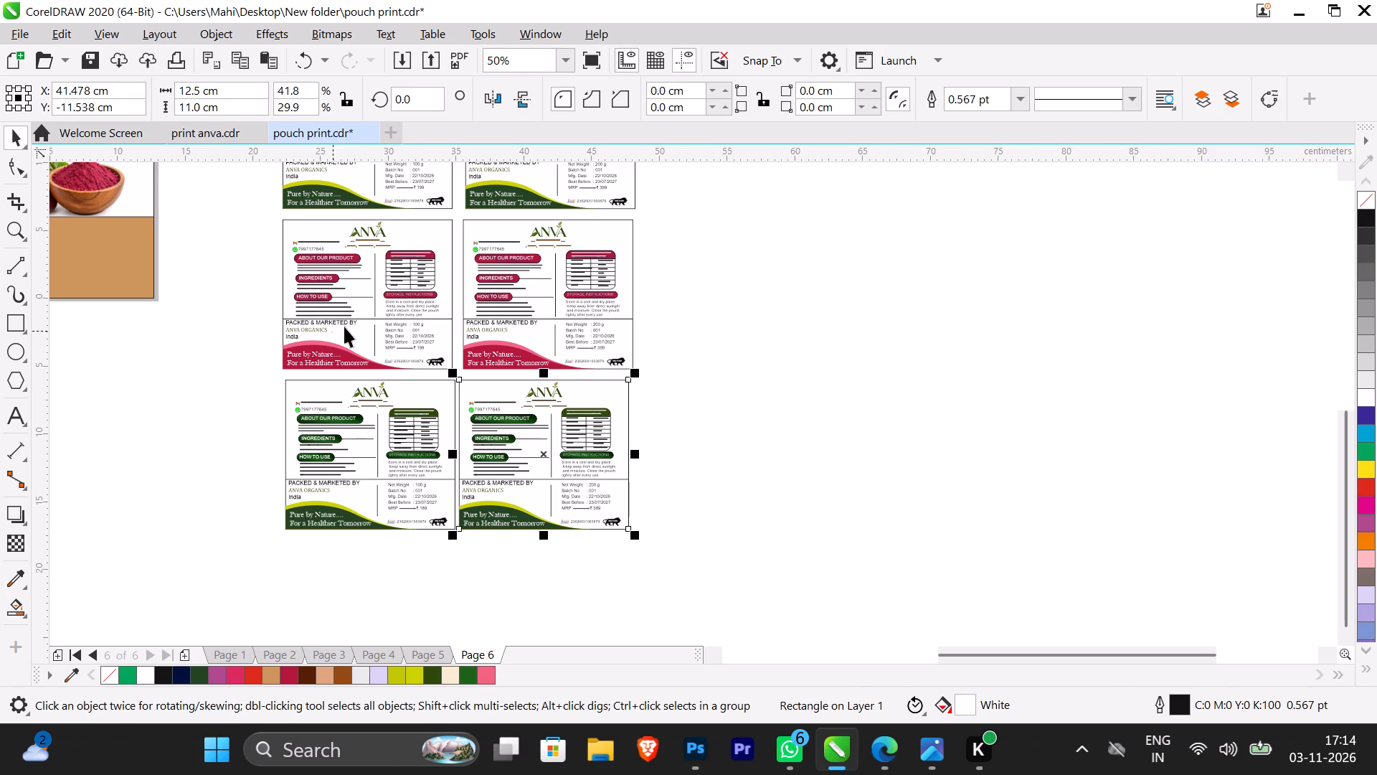
{"action": "left_click", "coordinate": [761, 357]}
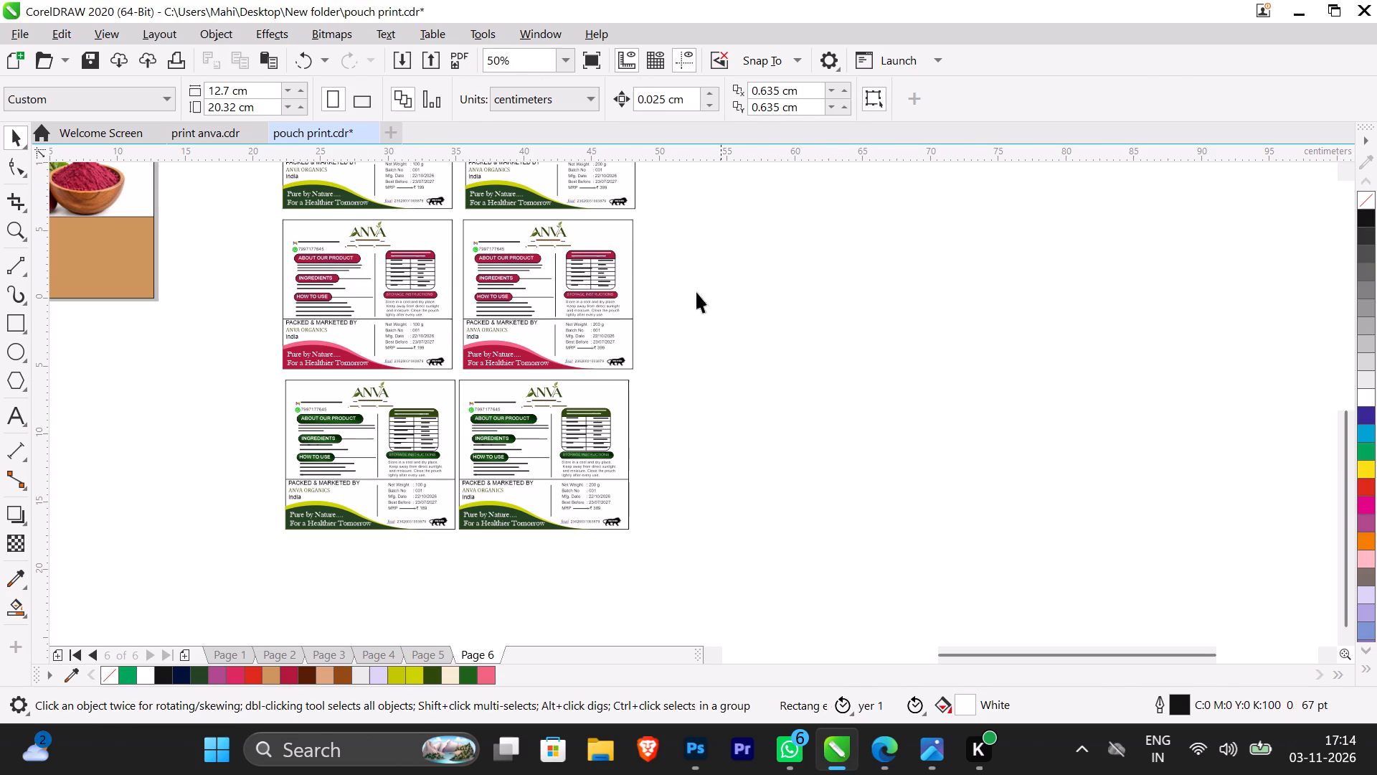
{"action": "left_click", "coordinate": [618, 244]}
{"action": "left_click", "coordinate": [762, 295]}
{"action": "left_click", "coordinate": [437, 235]}
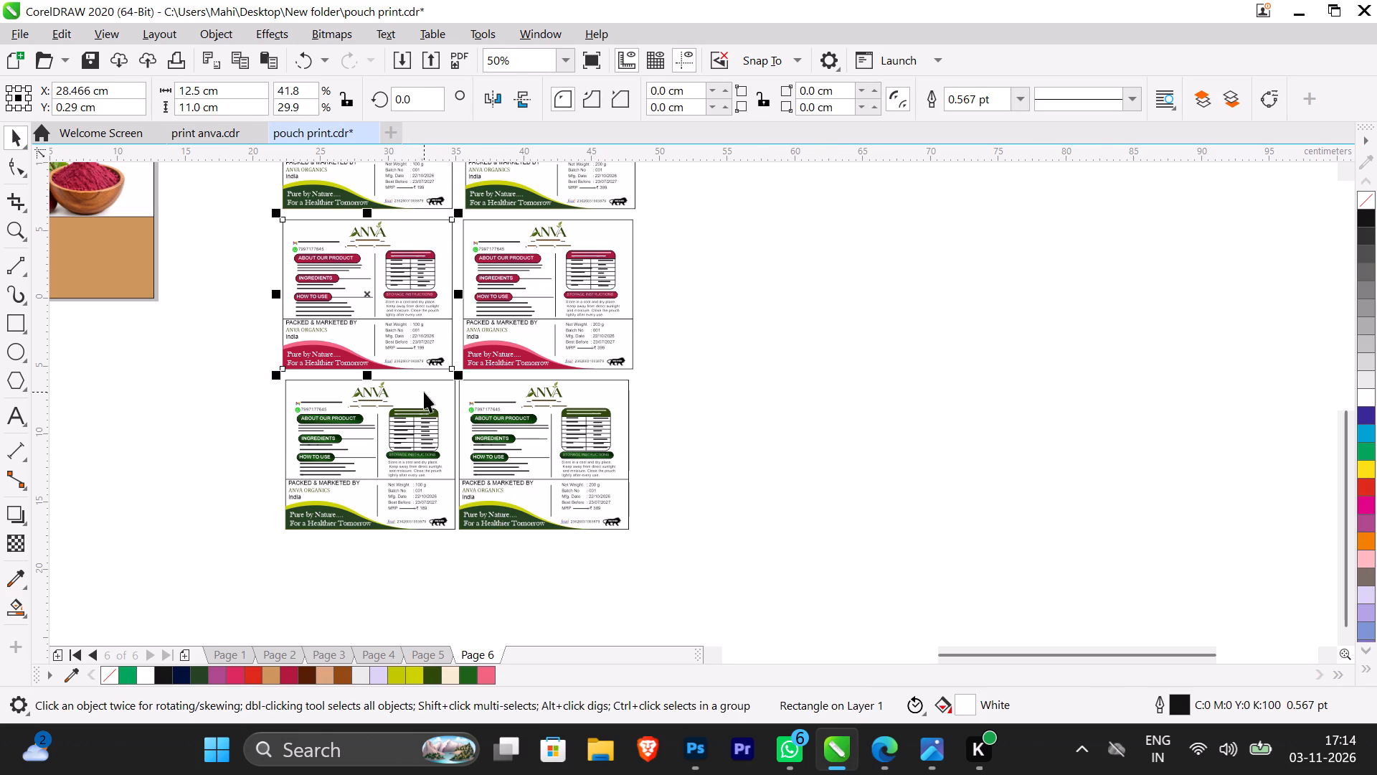
{"action": "left_click", "coordinate": [424, 392]}
{"action": "scroll", "coordinate": [502, 329], "scroll_direction": "down", "scroll_amount": 1}
{"action": "left_click", "coordinate": [546, 199]}
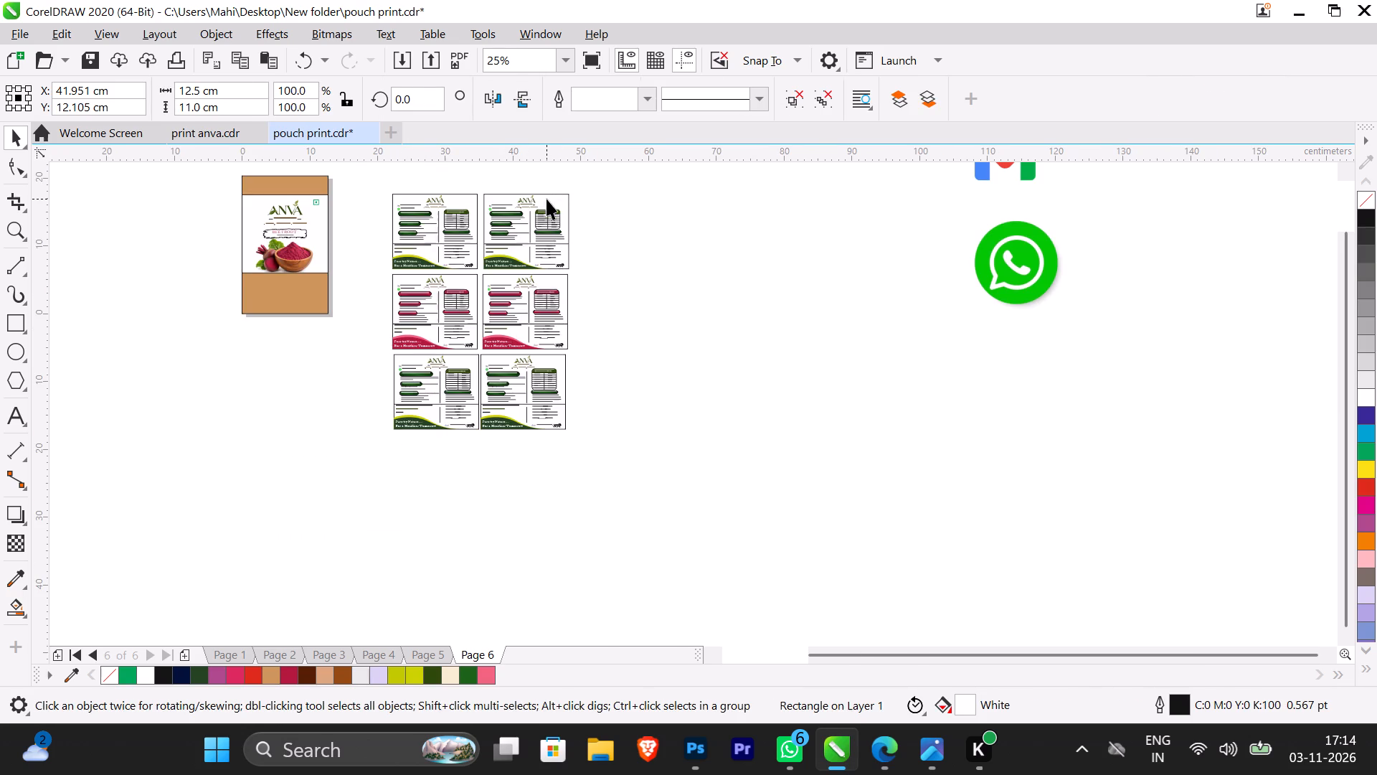
{"action": "left_click", "coordinate": [470, 205]}
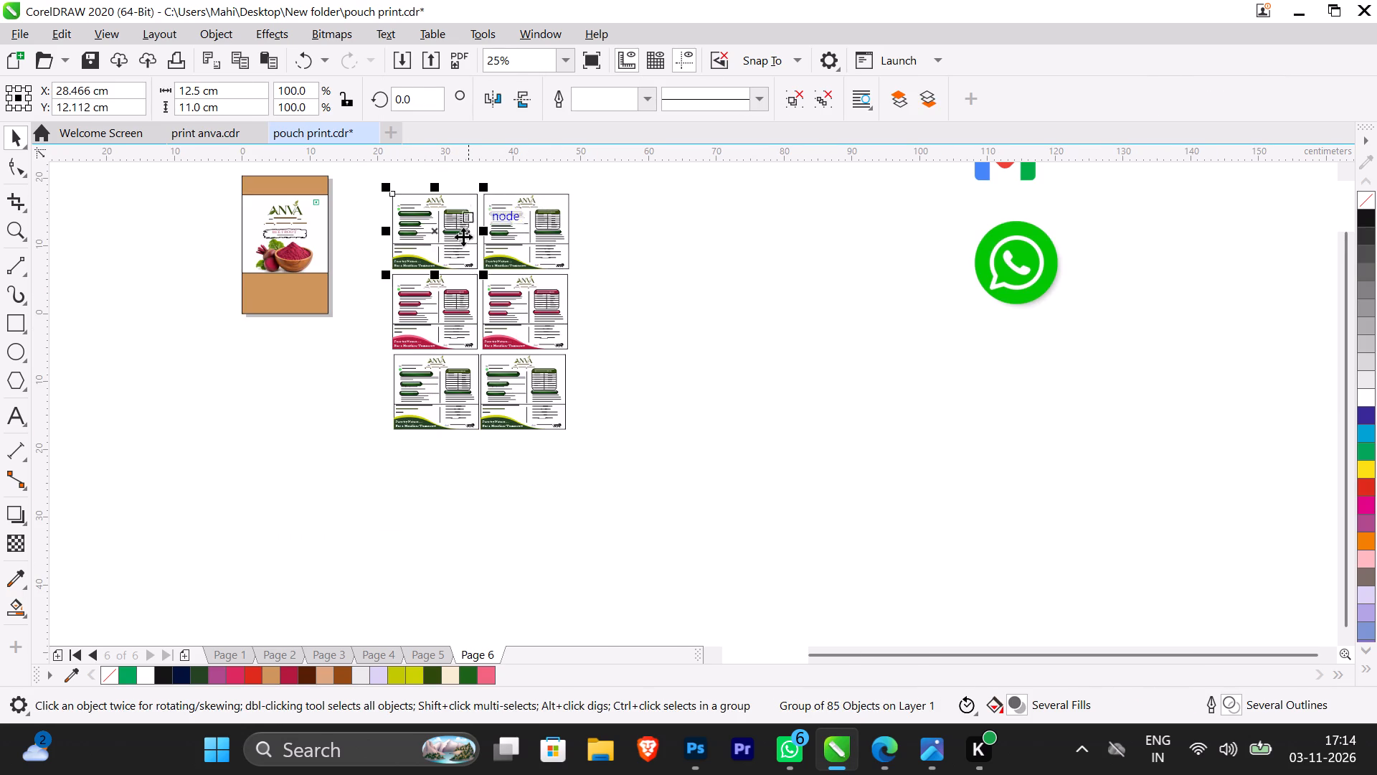
{"action": "left_click", "coordinate": [447, 284]}
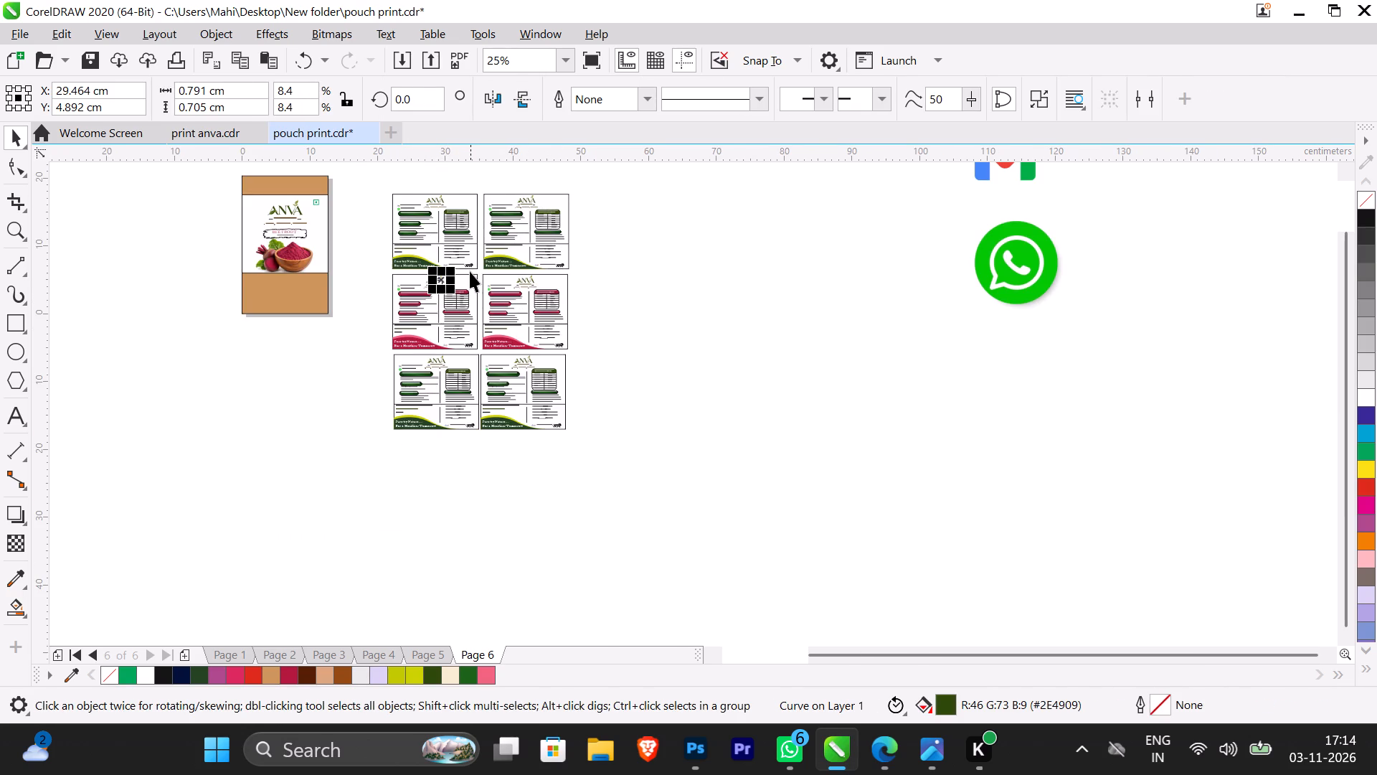
{"action": "left_click", "coordinate": [468, 275]}
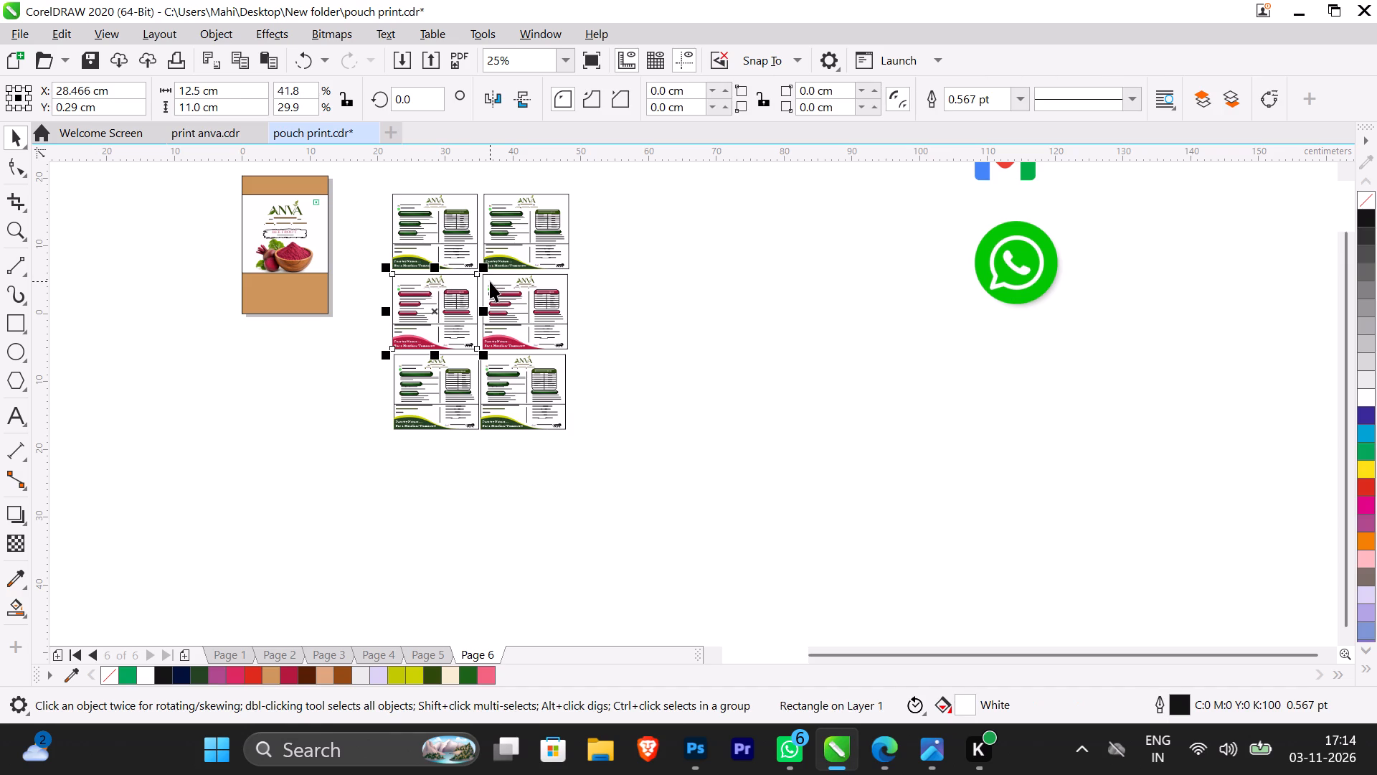
{"action": "left_click", "coordinate": [491, 278]}
{"action": "left_click", "coordinate": [496, 356]}
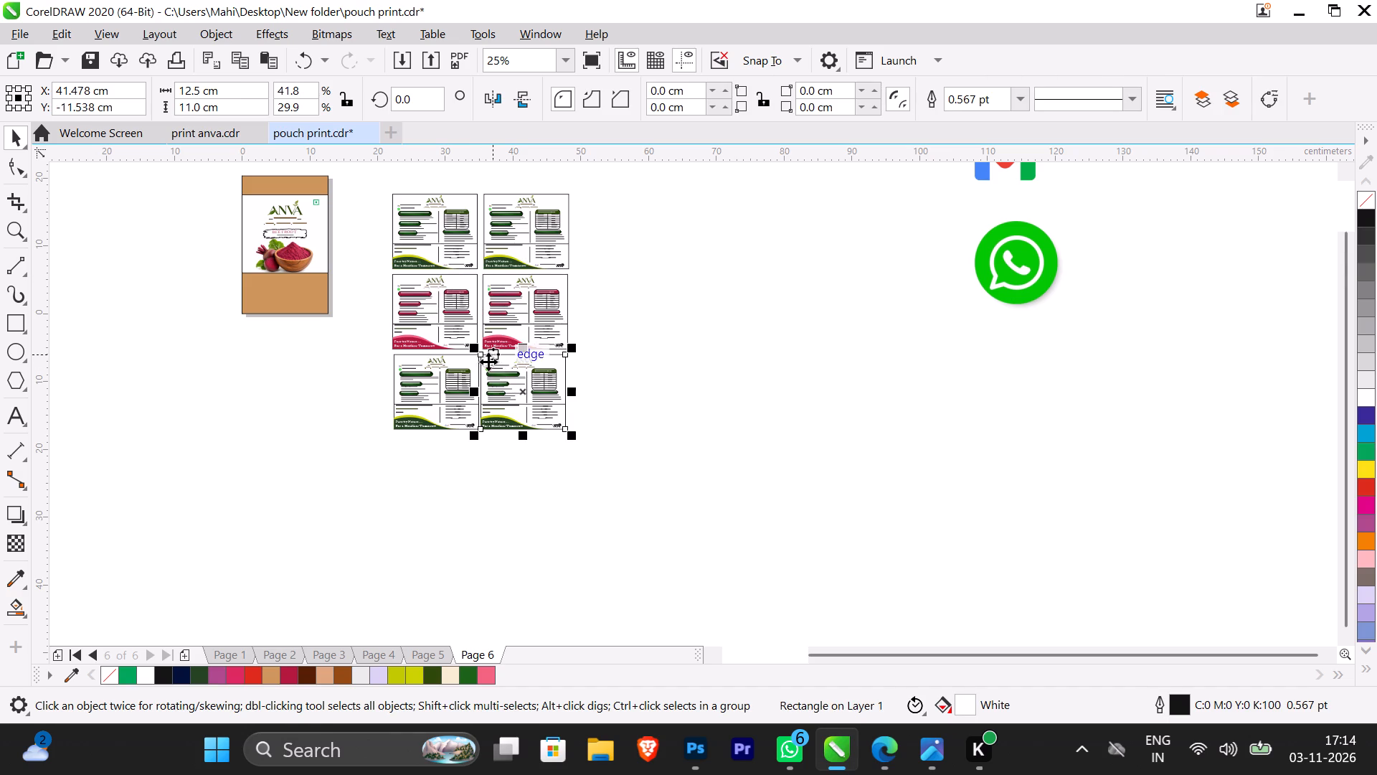
{"action": "left_click", "coordinate": [469, 357]}
{"action": "left_click", "coordinate": [673, 329]}
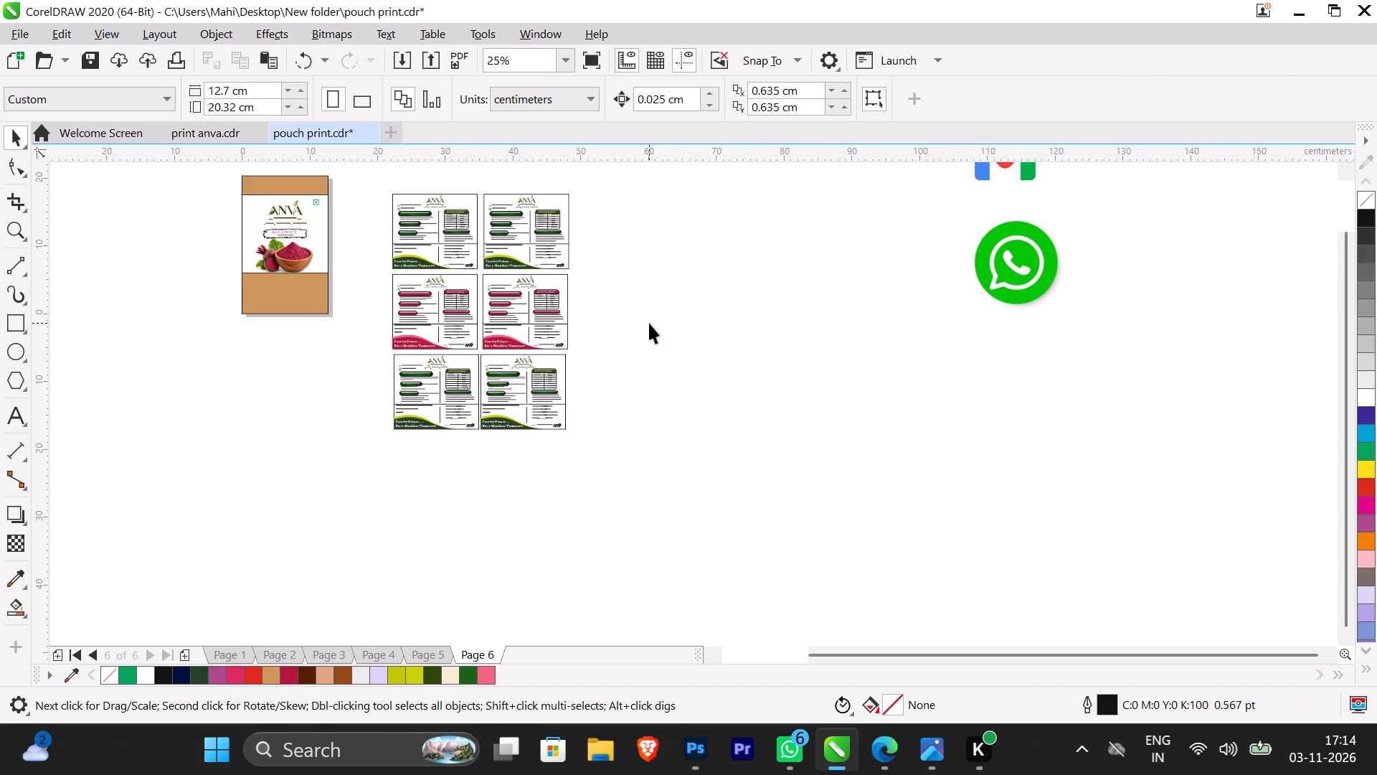
Shift the 200 g Amla label sideways, away from the 100 g one, to line up under the 200 g beetroot label.
{"action": "scroll", "coordinate": [468, 375], "scroll_direction": "up", "scroll_amount": 2}
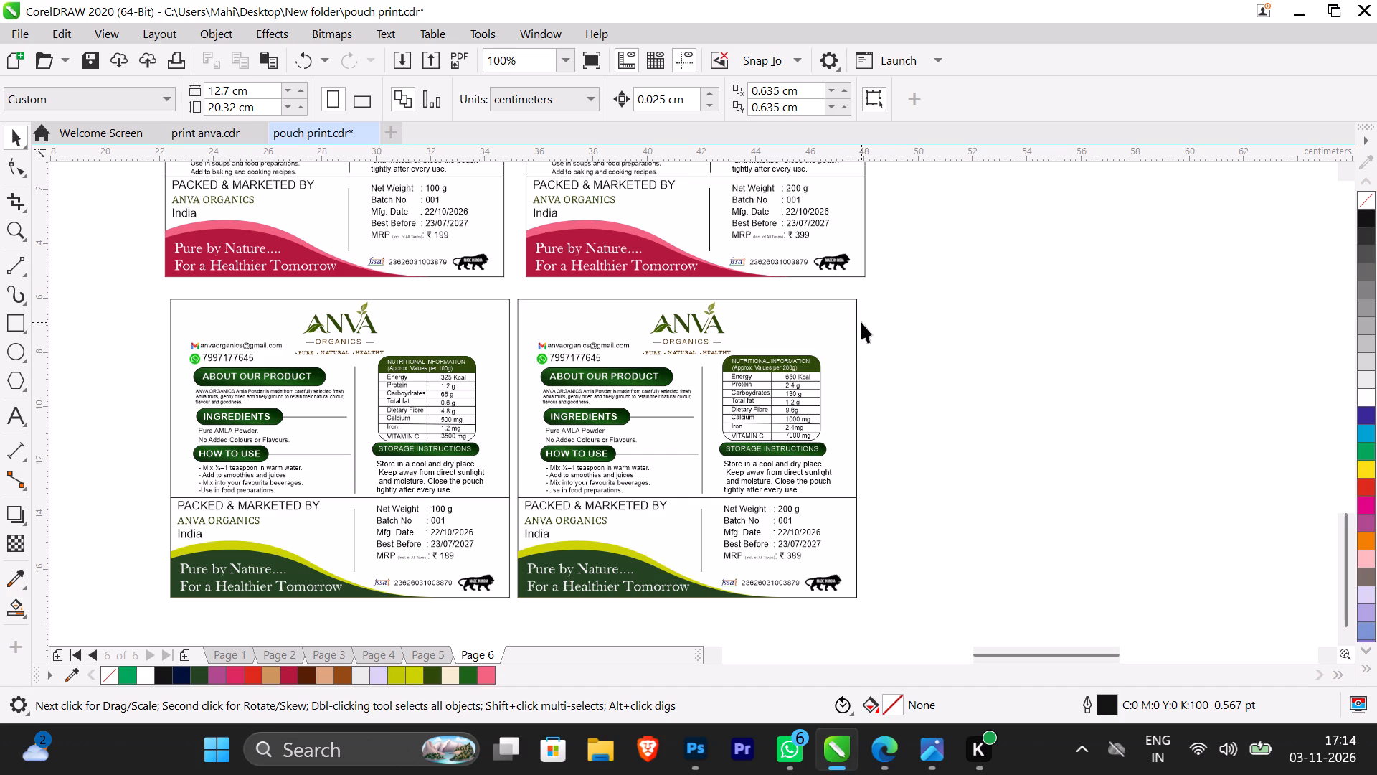
{"action": "left_click_drag", "start_coordinate": [894, 603], "coordinate": [625, 483]}
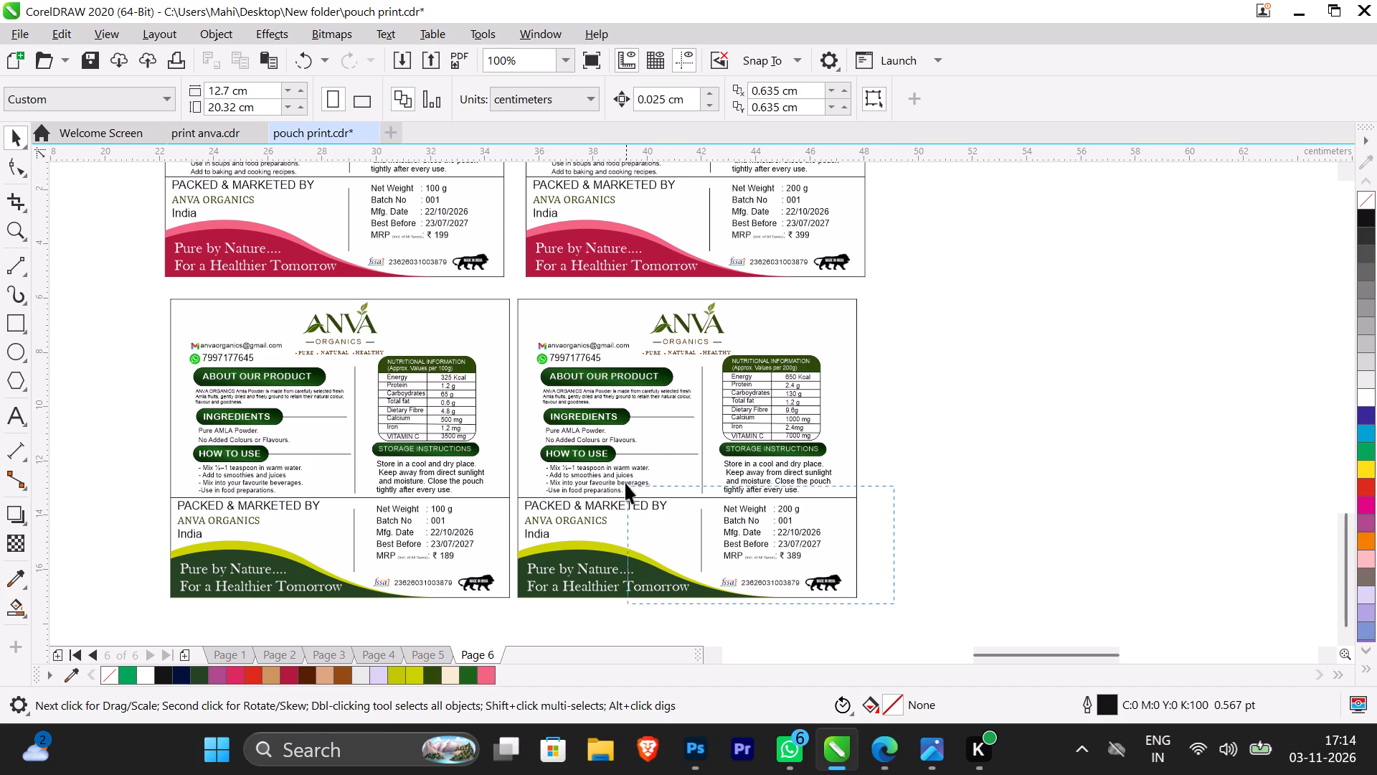
{"action": "left_click_drag", "start_coordinate": [625, 483], "coordinate": [514, 279]}
{"action": "left_click_drag", "start_coordinate": [536, 314], "coordinate": [549, 313]}
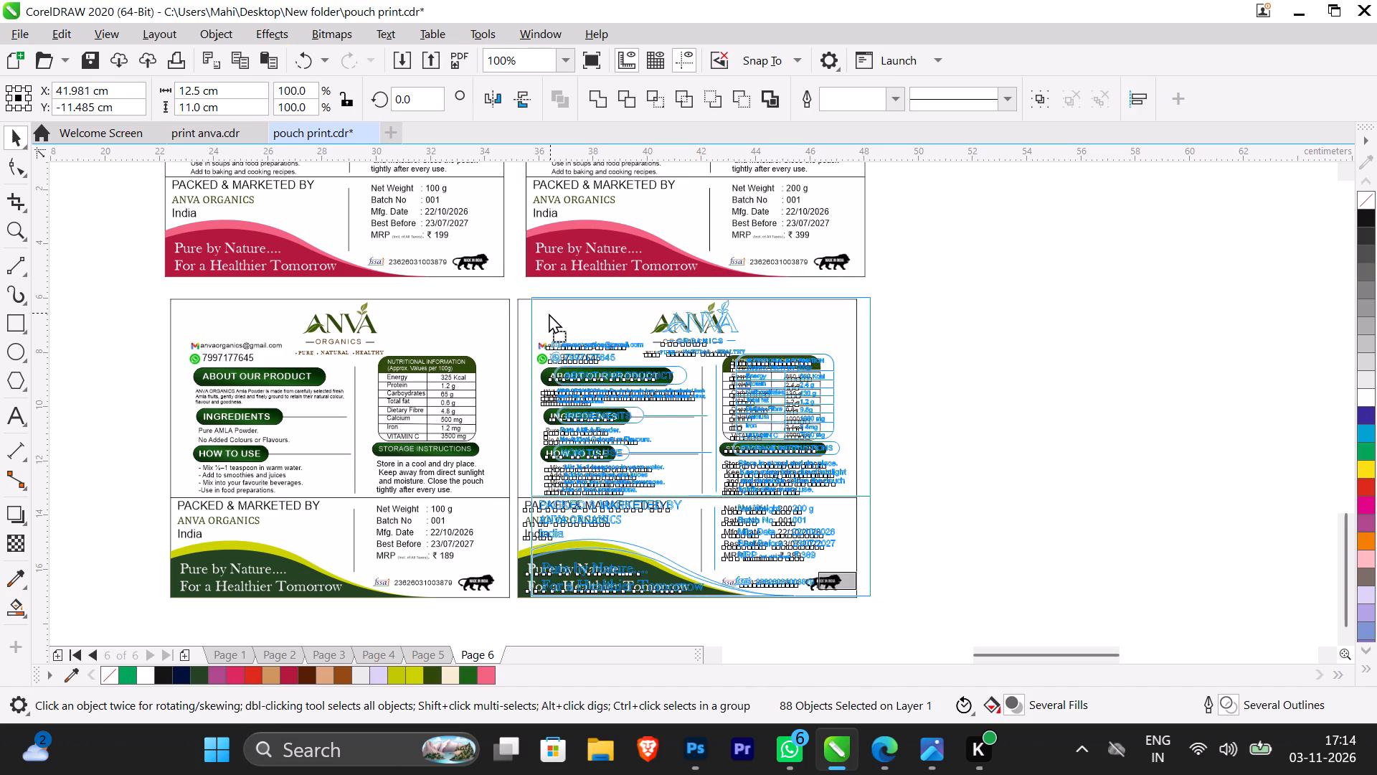
{"action": "left_click_drag", "start_coordinate": [549, 313], "coordinate": [543, 313]}
{"action": "left_click", "coordinate": [948, 385]}
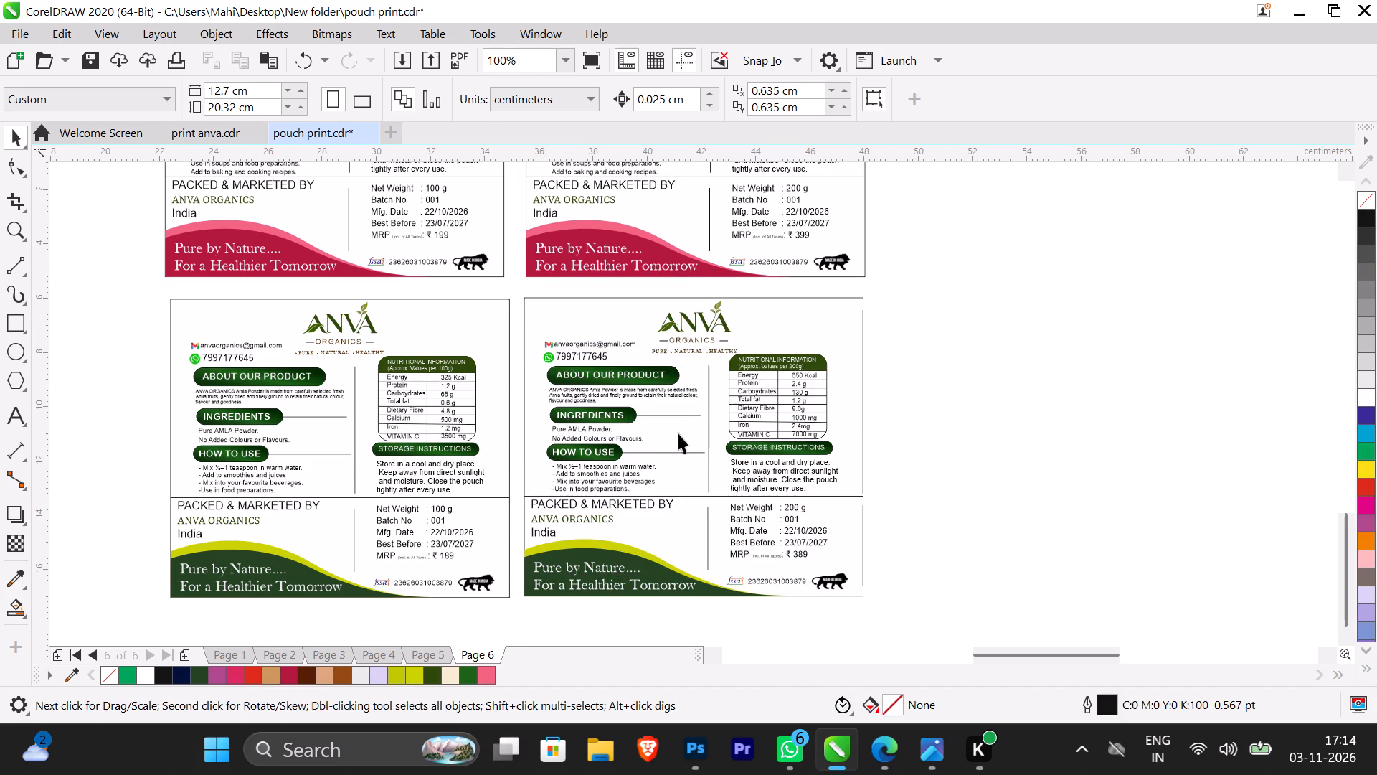
Shift the 100 g Amla label slightly to line up under the 100 g beetroot label.
{"action": "left_click_drag", "start_coordinate": [158, 293], "coordinate": [473, 517]}
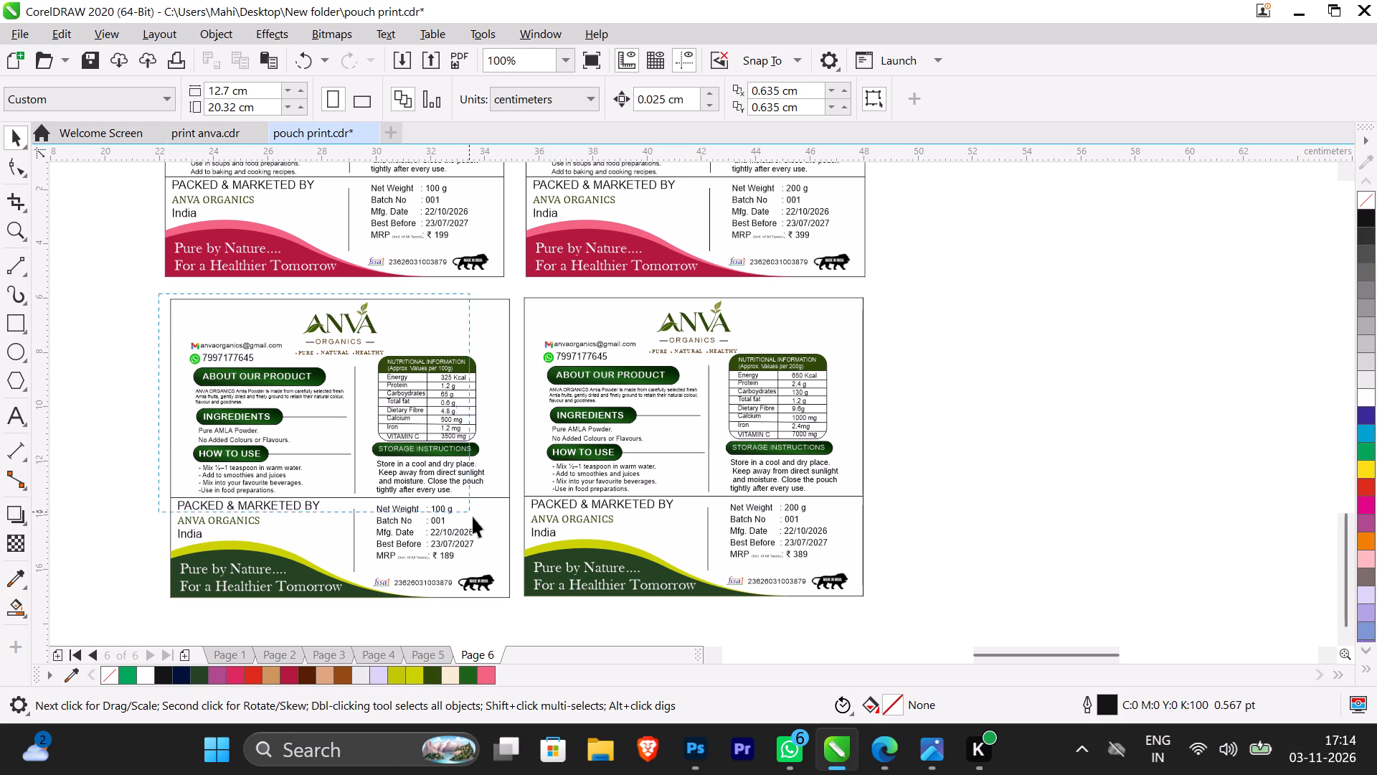
{"action": "left_click_drag", "start_coordinate": [473, 517], "coordinate": [512, 611]}
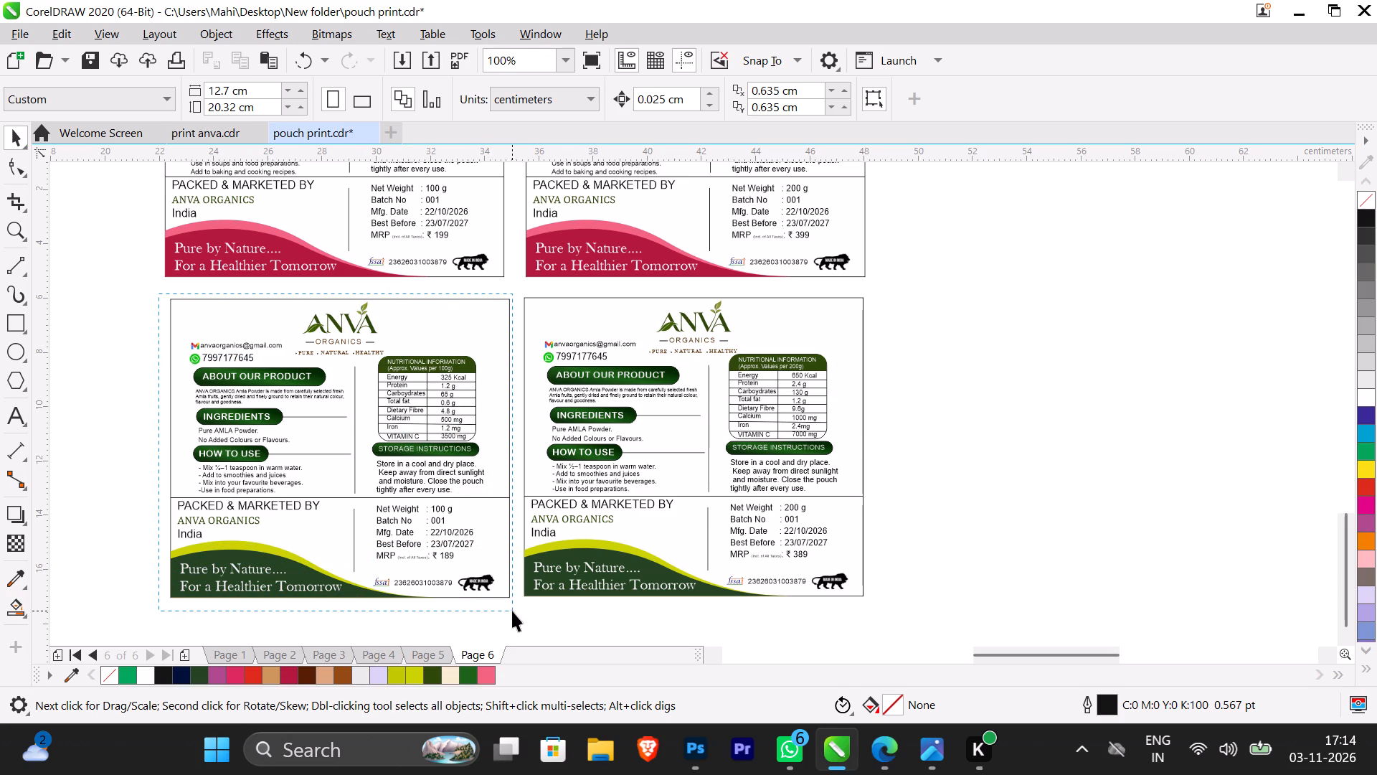
{"action": "left_click_drag", "start_coordinate": [512, 611], "coordinate": [516, 608]}
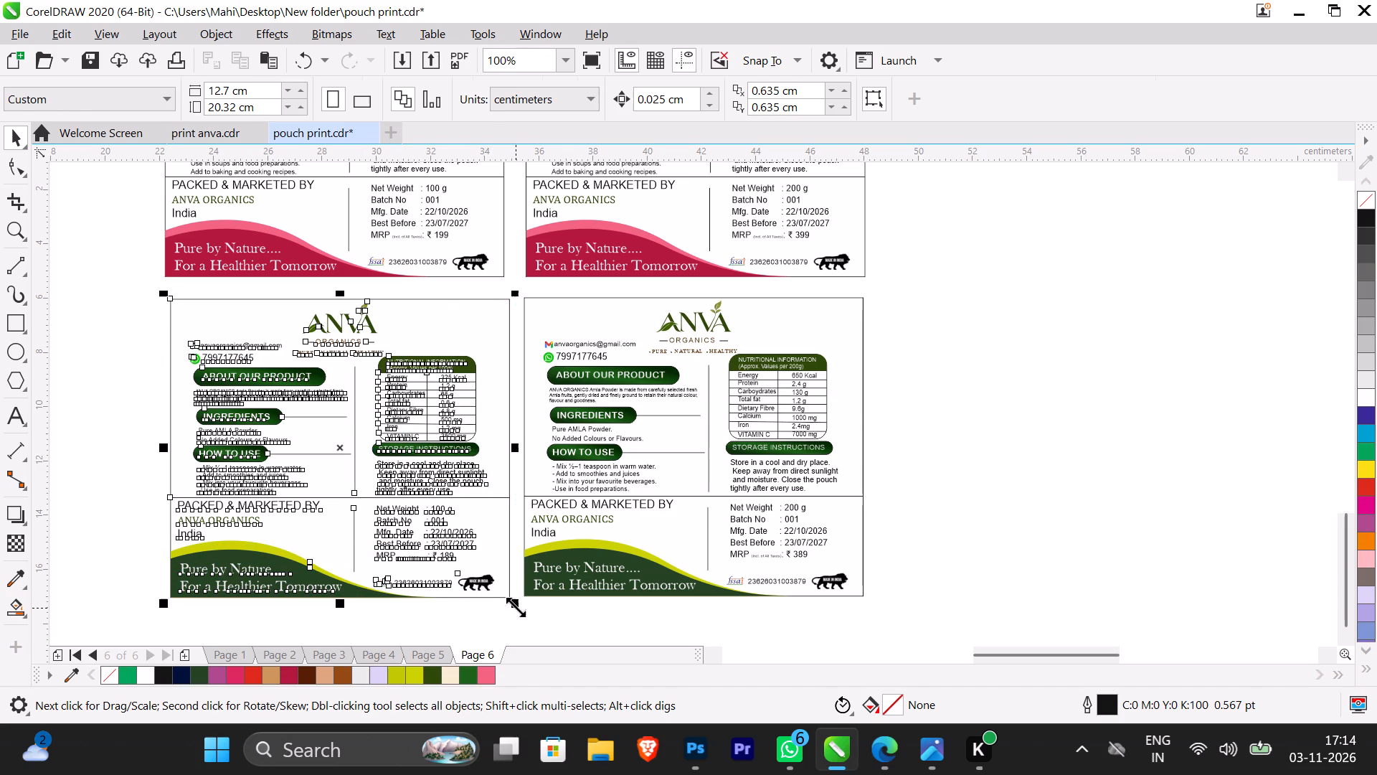
{"action": "left_click_drag", "start_coordinate": [388, 477], "coordinate": [382, 472]}
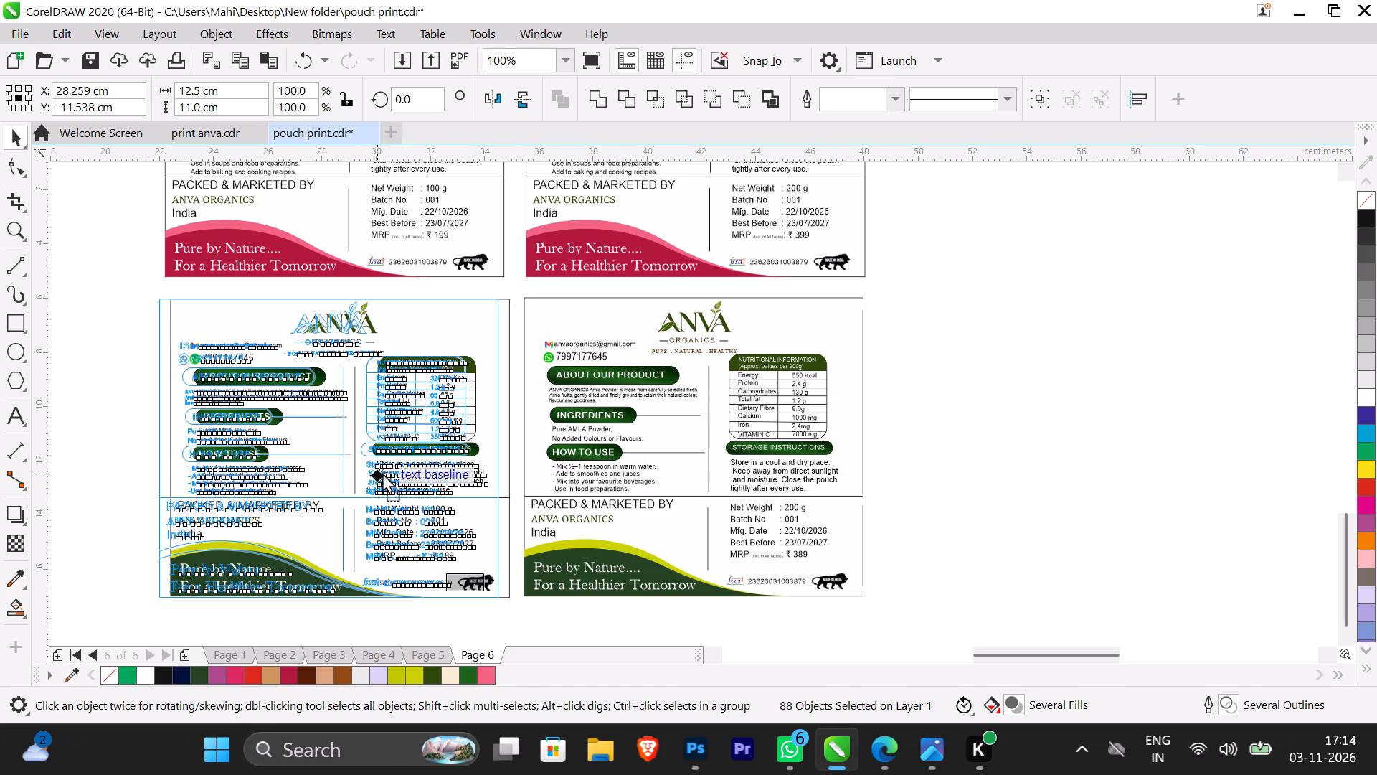
{"action": "left_click_drag", "start_coordinate": [382, 472], "coordinate": [384, 470]}
{"action": "left_click", "coordinate": [1028, 400]}
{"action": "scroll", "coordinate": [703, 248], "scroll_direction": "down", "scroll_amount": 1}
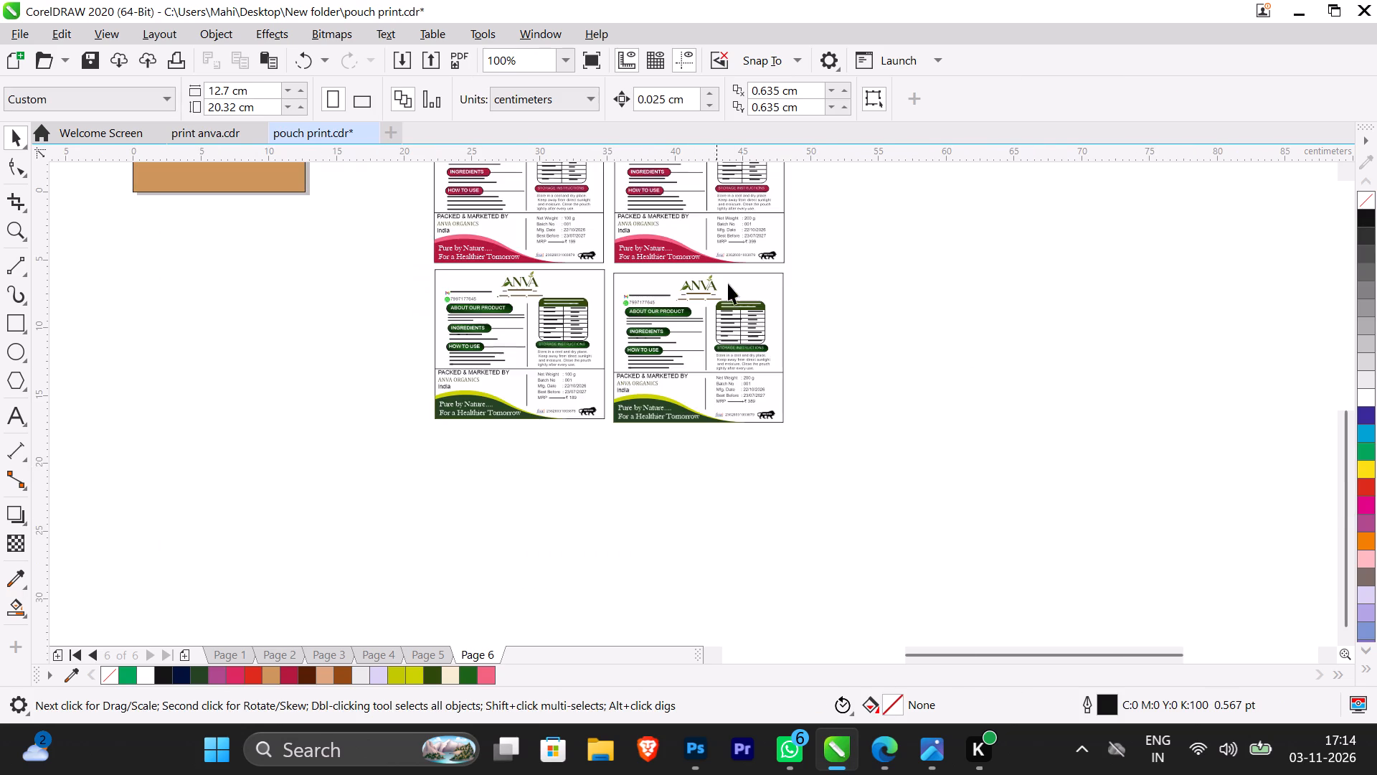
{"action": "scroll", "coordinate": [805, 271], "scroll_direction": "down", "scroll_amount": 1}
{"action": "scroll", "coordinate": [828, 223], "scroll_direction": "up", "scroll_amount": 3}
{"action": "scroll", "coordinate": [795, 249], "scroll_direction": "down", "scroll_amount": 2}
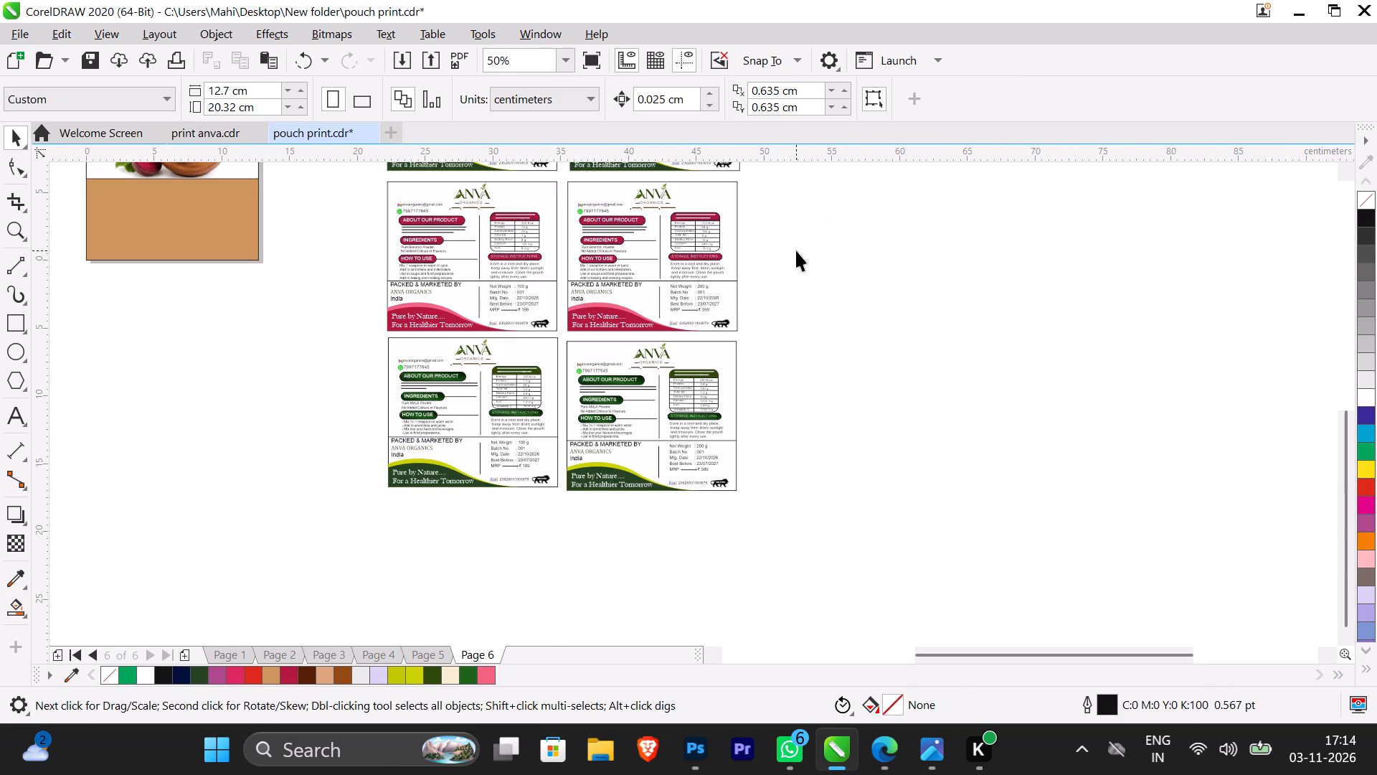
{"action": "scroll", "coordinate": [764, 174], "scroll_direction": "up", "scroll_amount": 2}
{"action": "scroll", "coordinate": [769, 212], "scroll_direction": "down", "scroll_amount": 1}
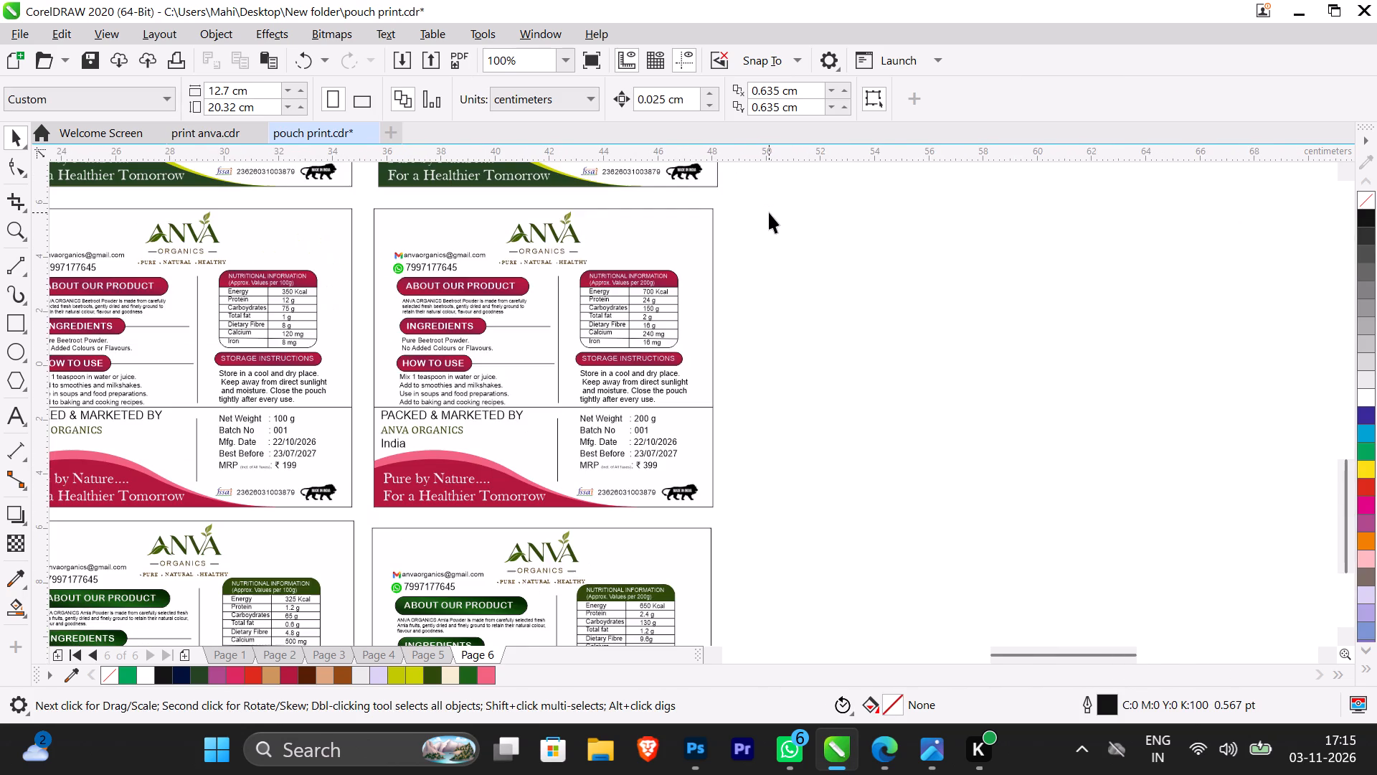
Duplicate the 100 g beetroot back label and place the copy beyond the 200 g one, centred at about X 56.2 cm, Y 0.5 cm.
{"action": "scroll", "coordinate": [351, 260], "scroll_direction": "down", "scroll_amount": 1}
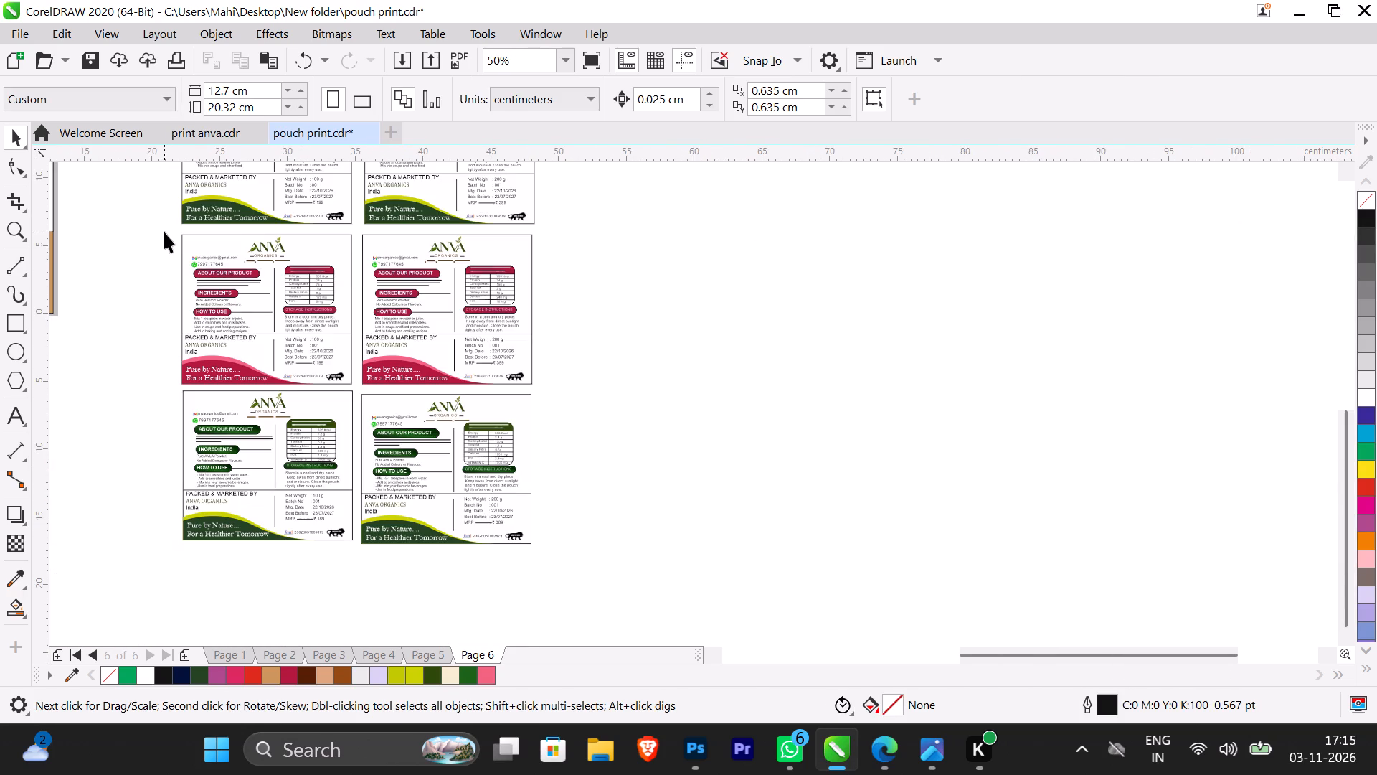
{"action": "left_click_drag", "start_coordinate": [174, 230], "coordinate": [357, 391]}
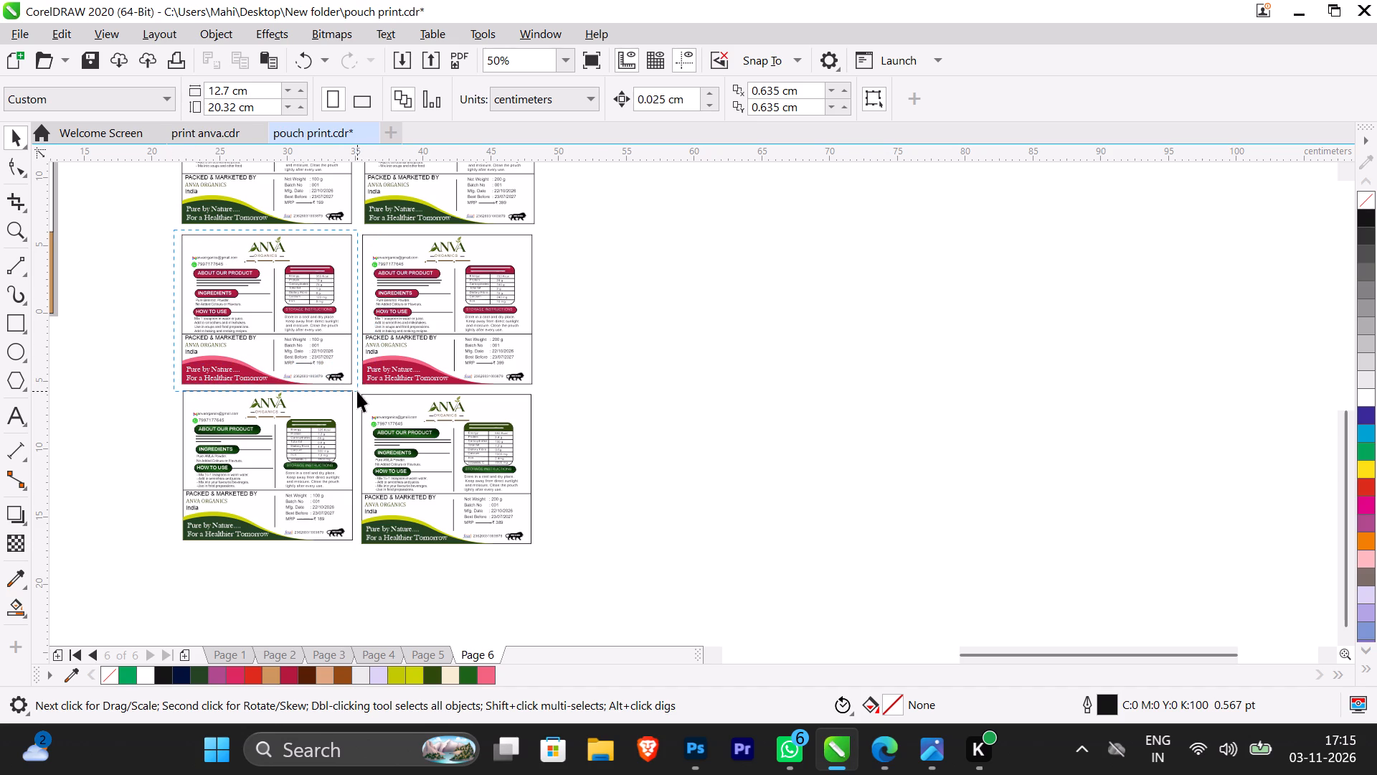
{"action": "left_click_drag", "start_coordinate": [357, 391], "coordinate": [356, 387]}
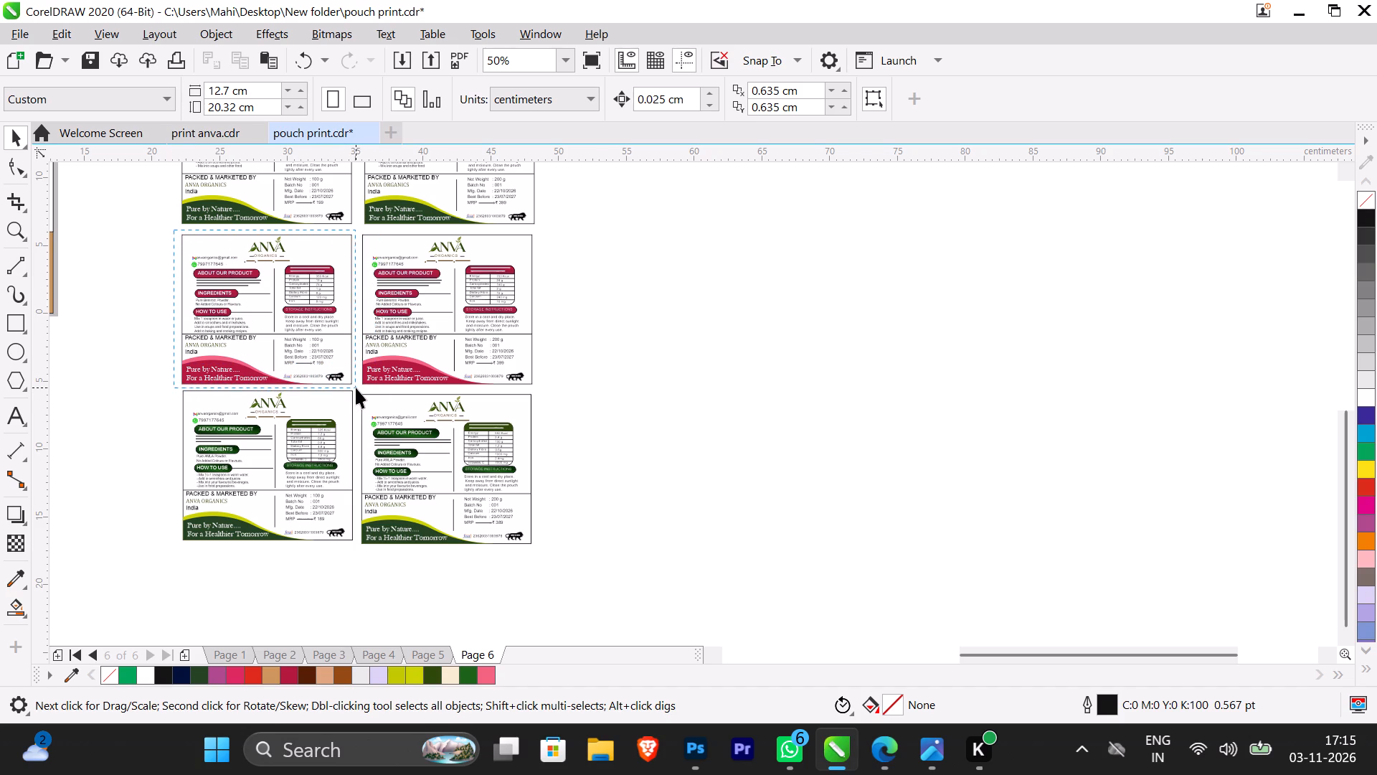
{"action": "left_click_drag", "start_coordinate": [356, 387], "coordinate": [356, 387]}
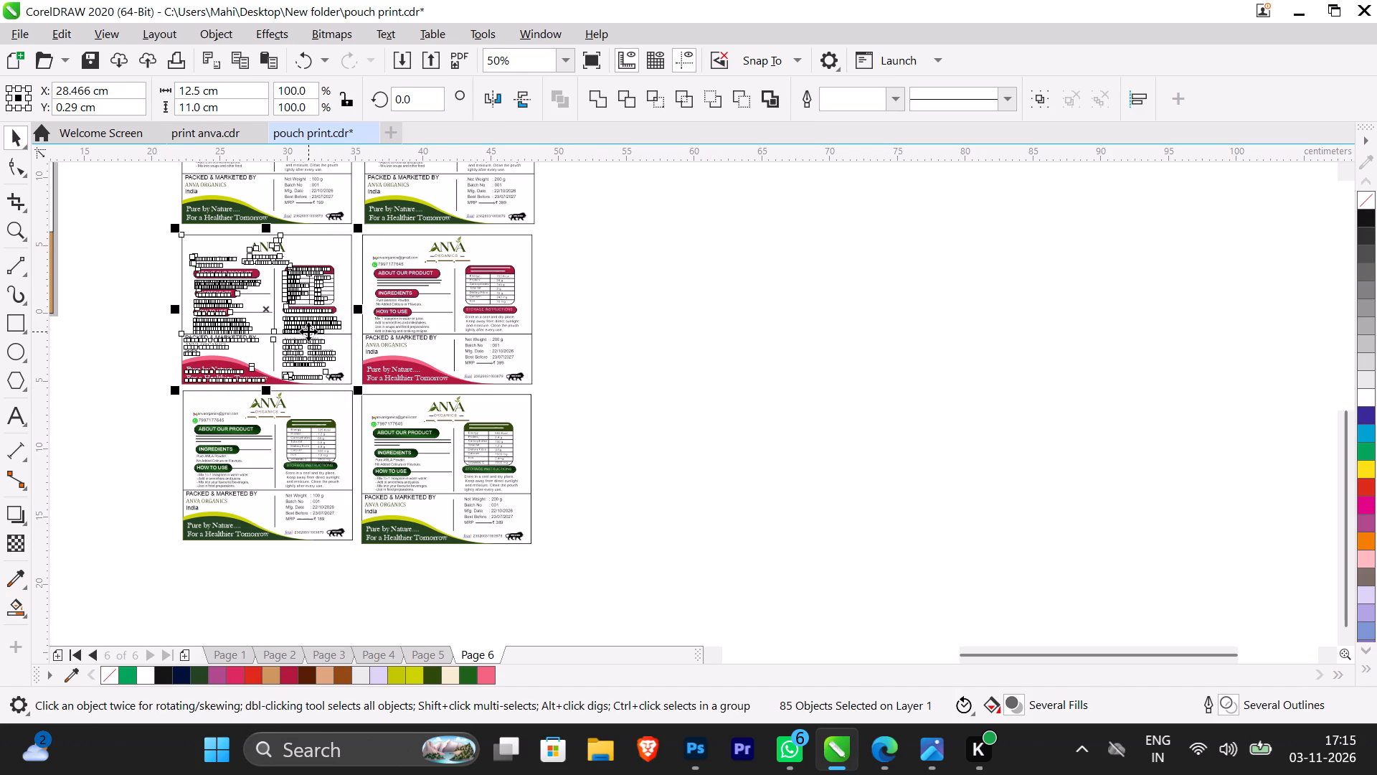
{"action": "key", "text": "plus"}
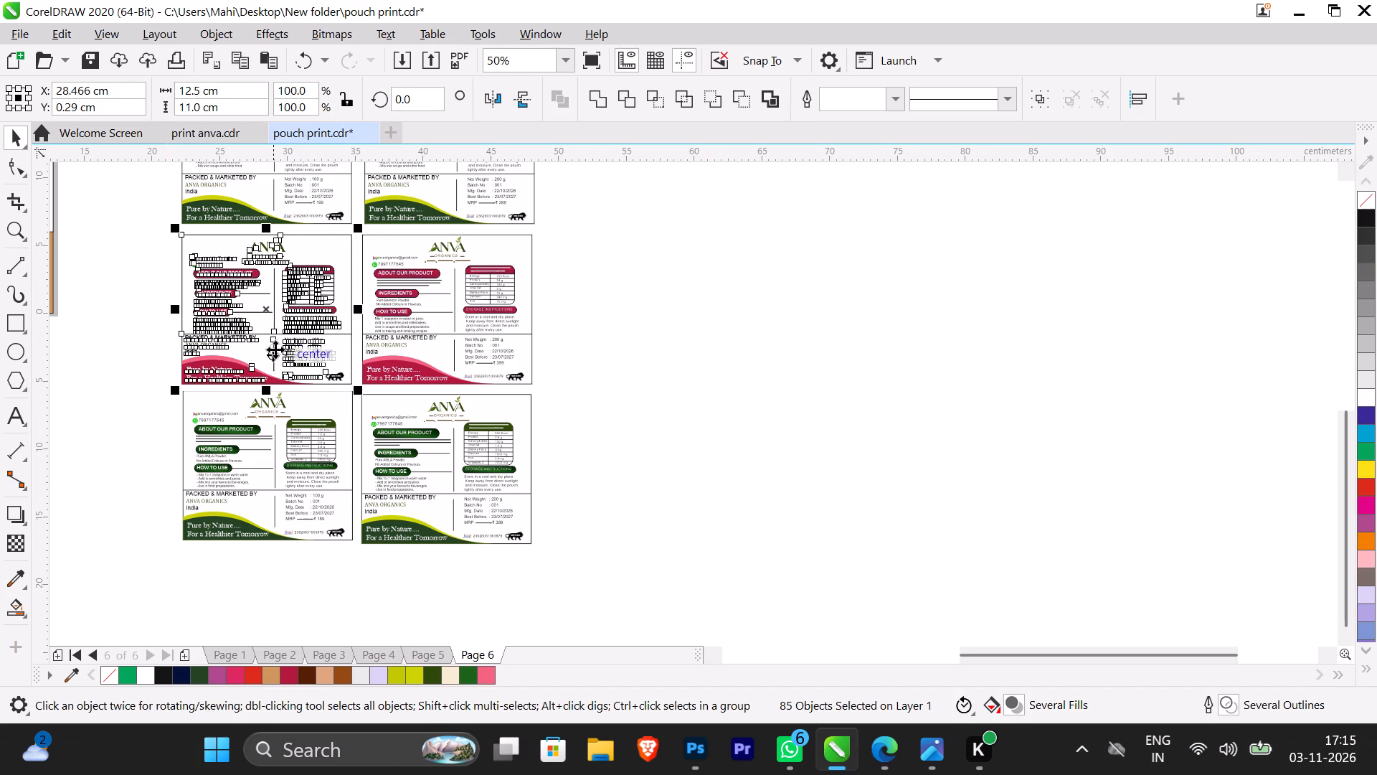
{"action": "left_click_drag", "start_coordinate": [265, 314], "coordinate": [641, 174]}
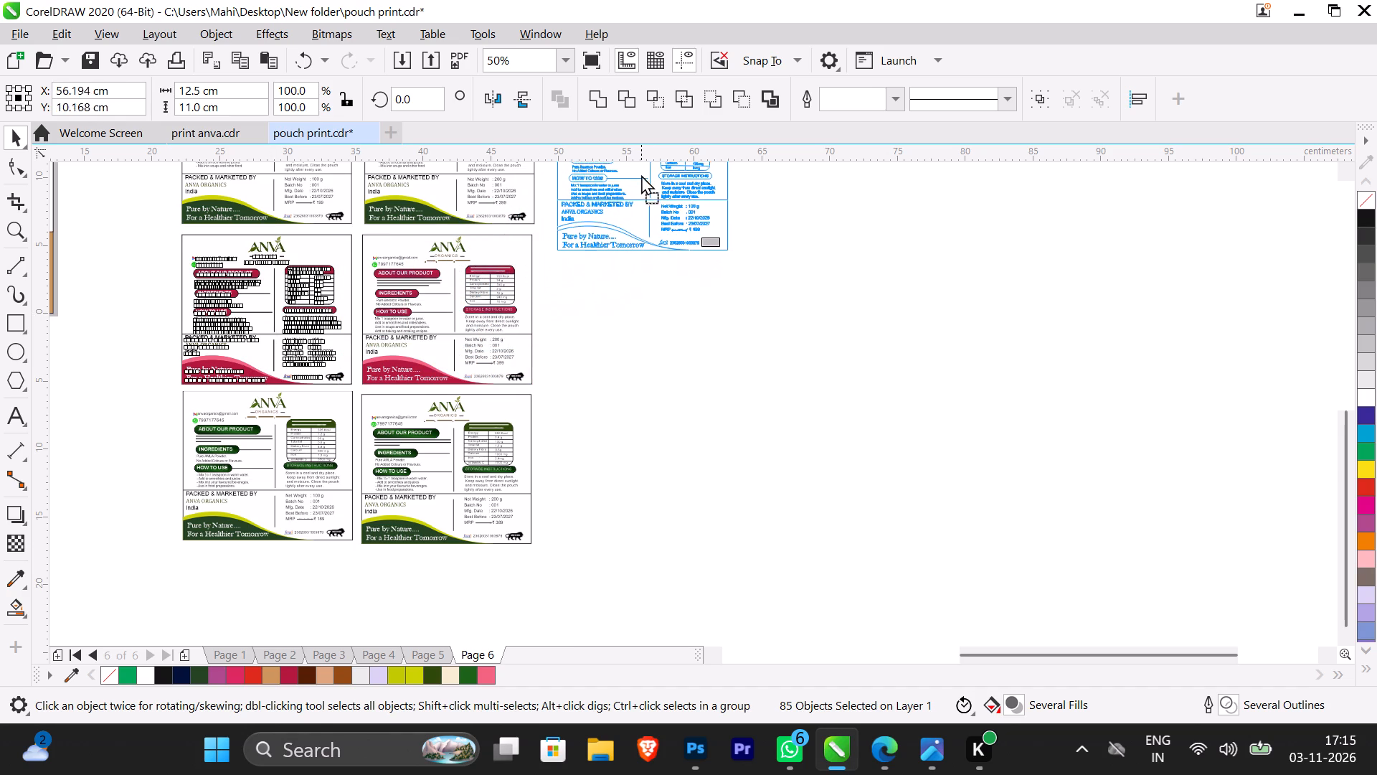
{"action": "left_click_drag", "start_coordinate": [641, 174], "coordinate": [645, 318]}
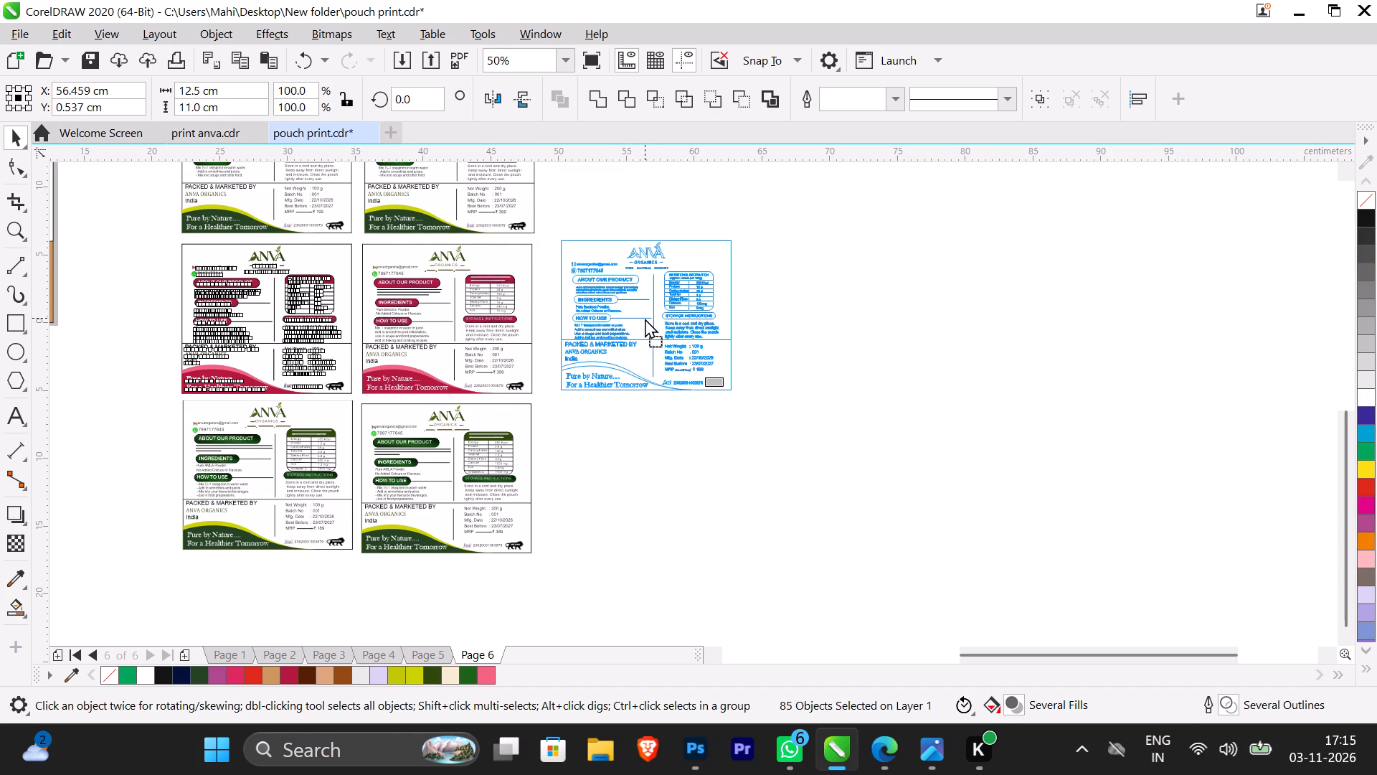
{"action": "left_click_drag", "start_coordinate": [645, 318], "coordinate": [642, 318]}
{"action": "scroll", "coordinate": [642, 318], "scroll_direction": "up", "scroll_amount": 1}
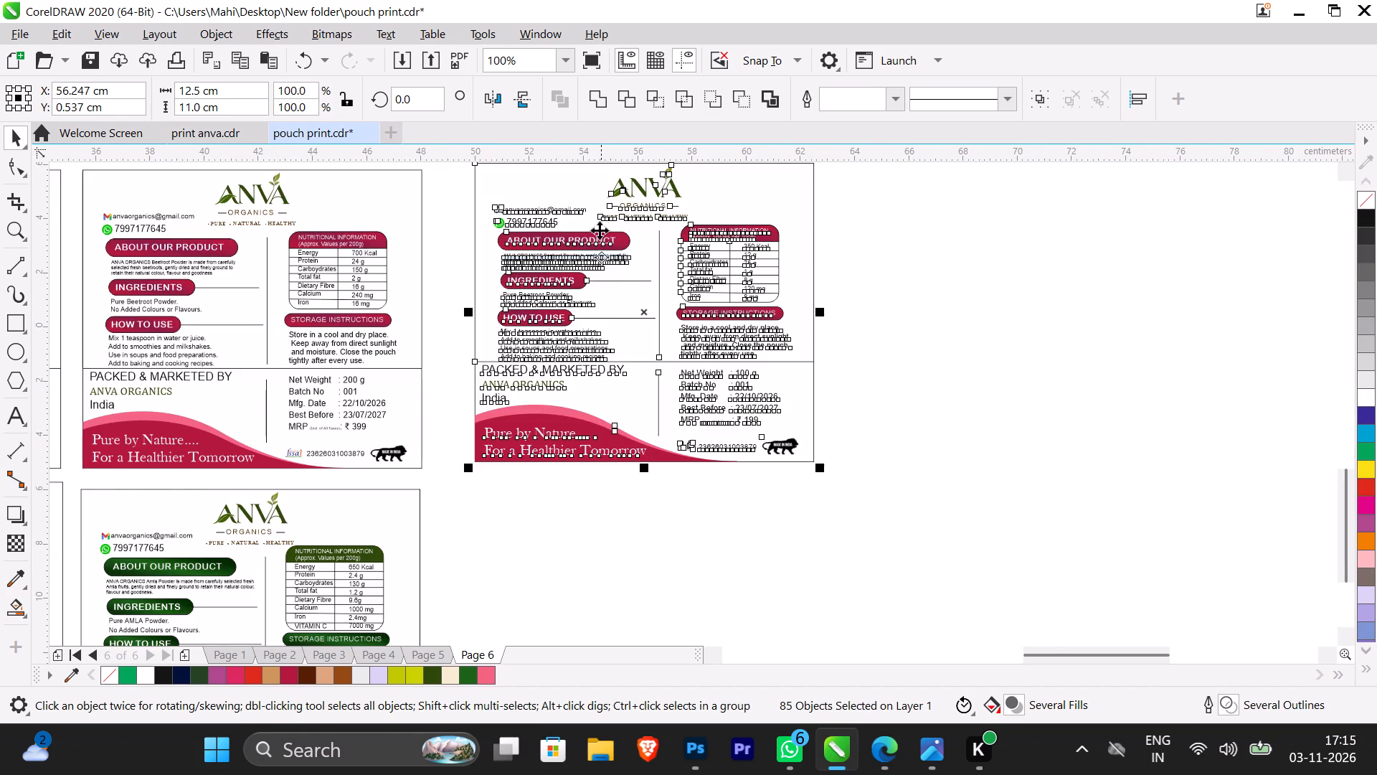
{"action": "scroll", "coordinate": [597, 220], "scroll_direction": "up", "scroll_amount": 2}
{"action": "scroll", "coordinate": [542, 271], "scroll_direction": "down", "scroll_amount": 1}
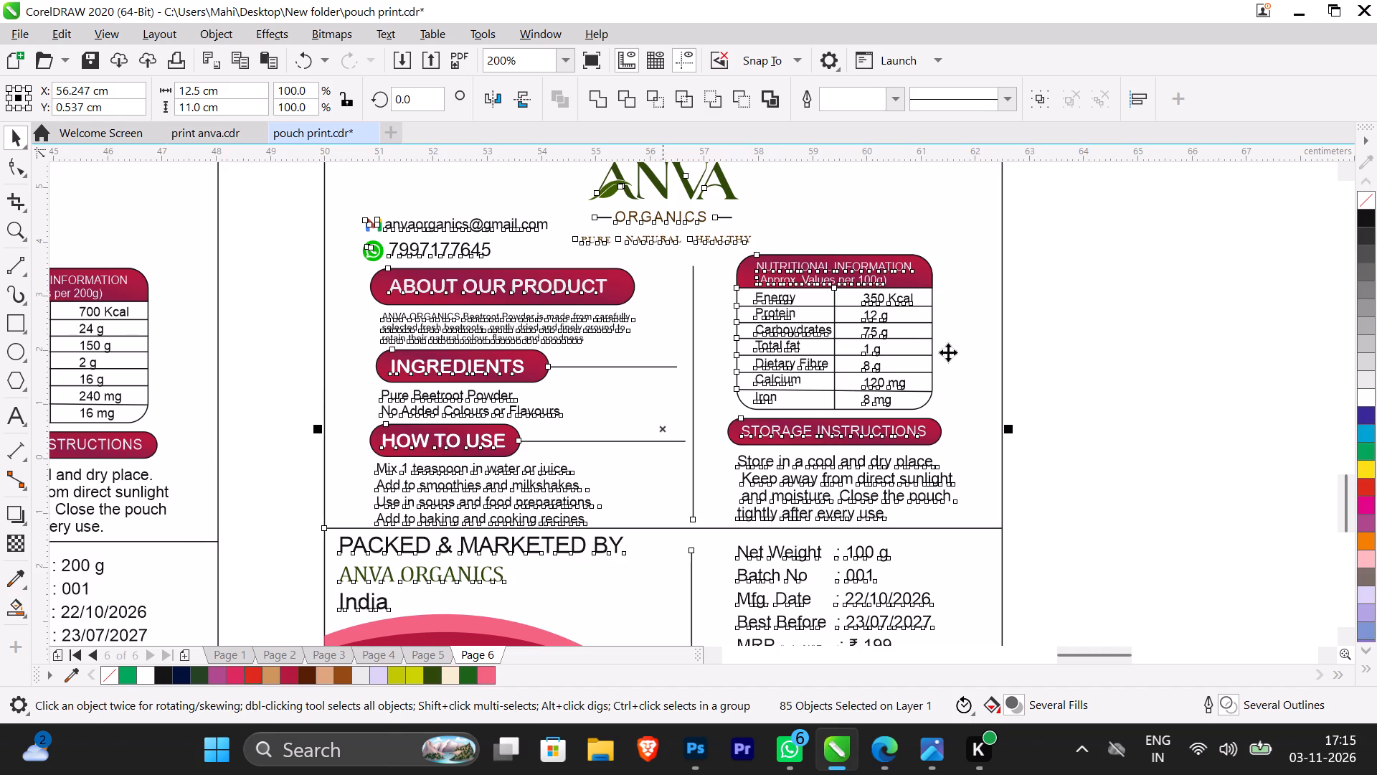
{"action": "left_click", "coordinate": [1020, 311]}
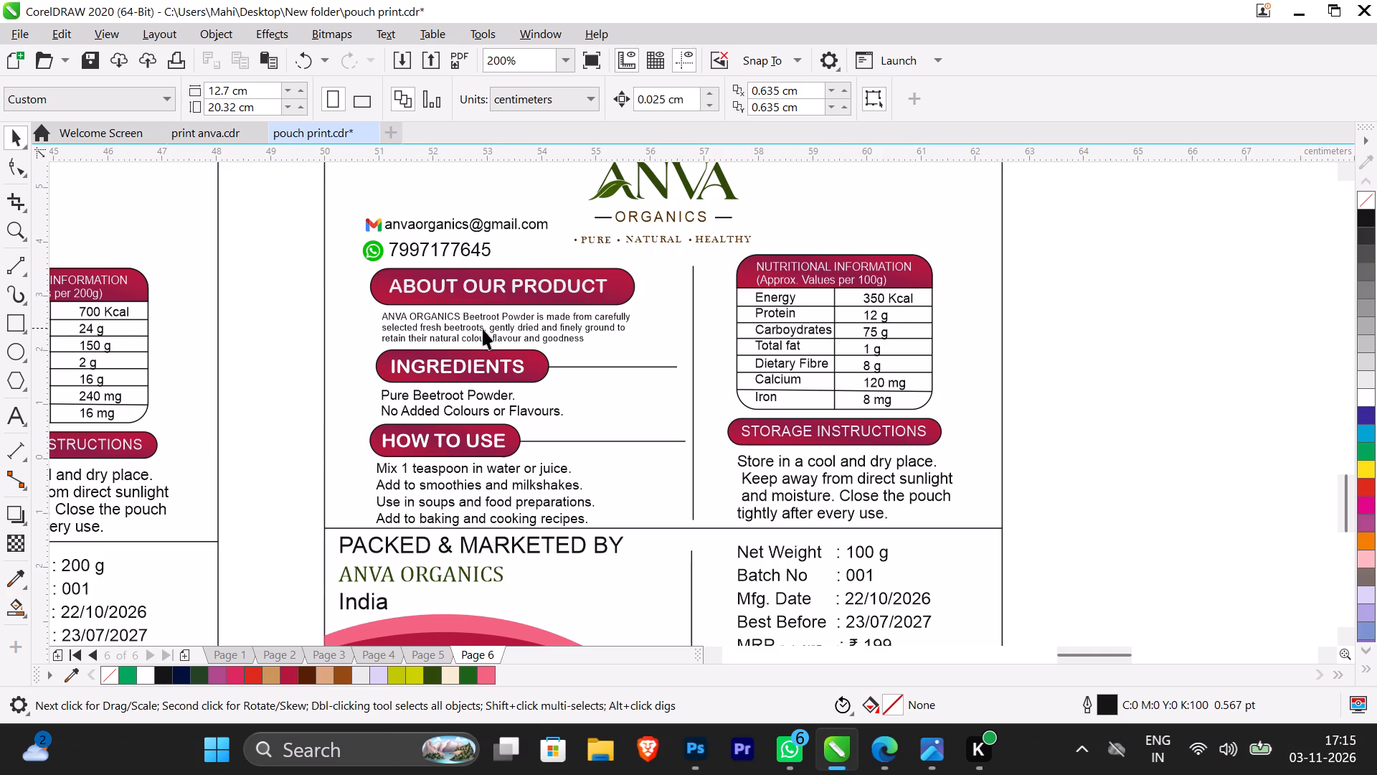
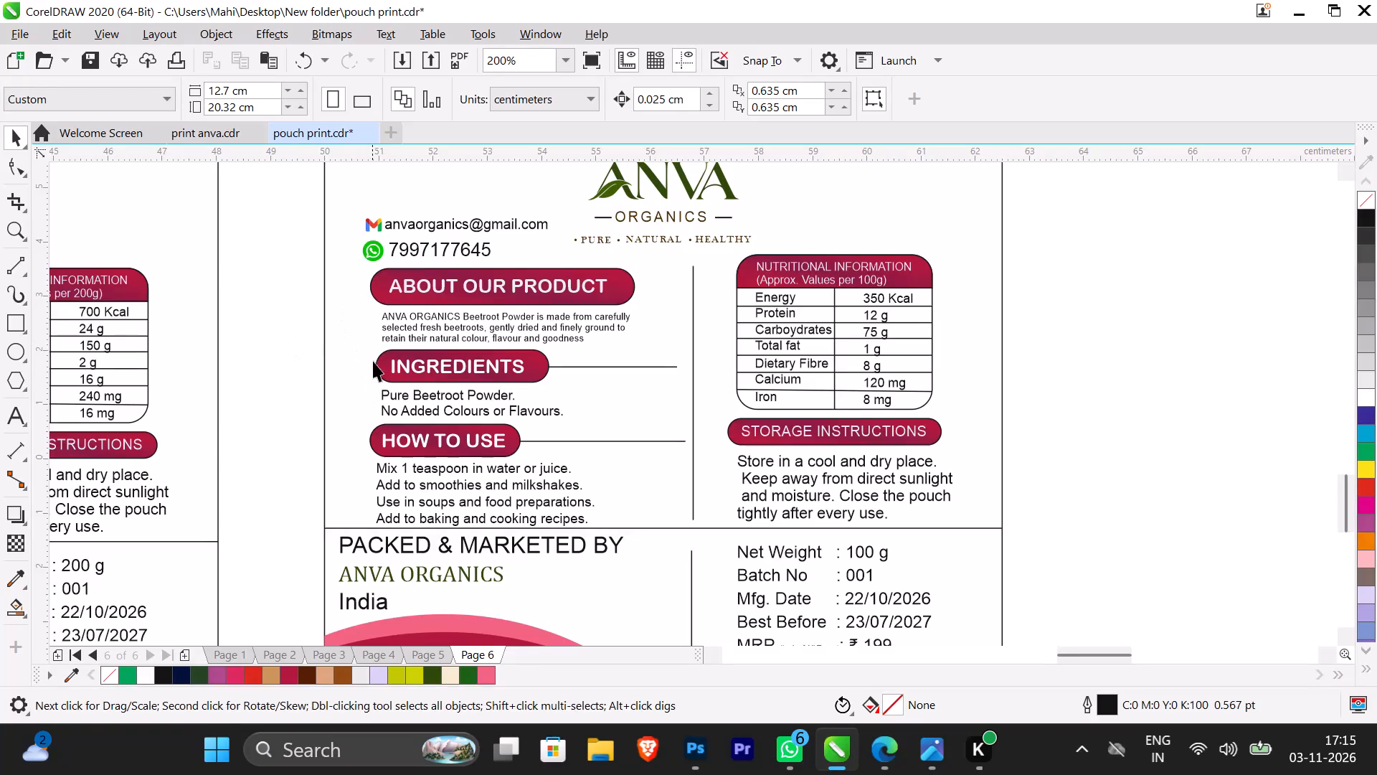
Delete the beetroot powder description text under the ABOUT OUR PRODUCT heading on the copied 100 g label.
{"action": "left_click", "coordinate": [382, 315]}
{"action": "double_click", "coordinate": [382, 315]}
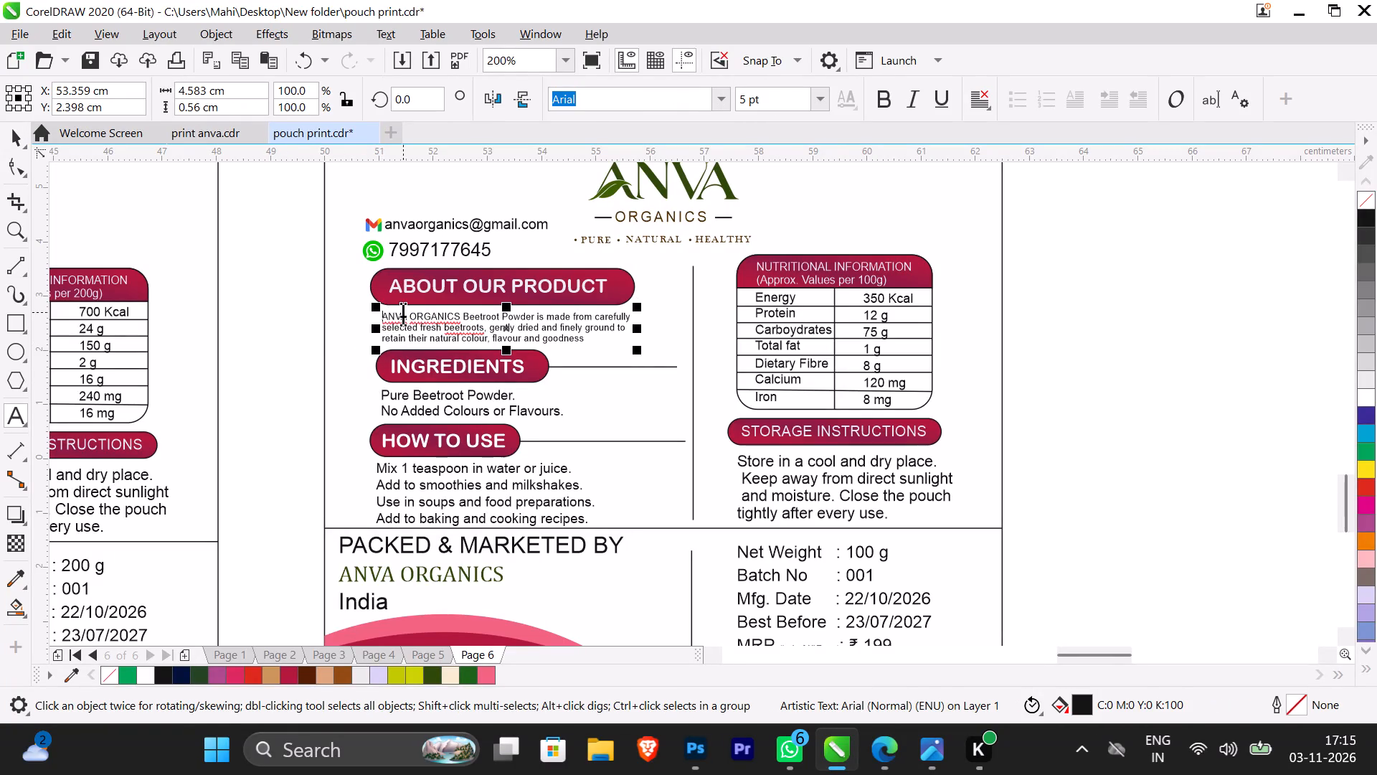
{"action": "left_click_drag", "start_coordinate": [384, 317], "coordinate": [588, 331]}
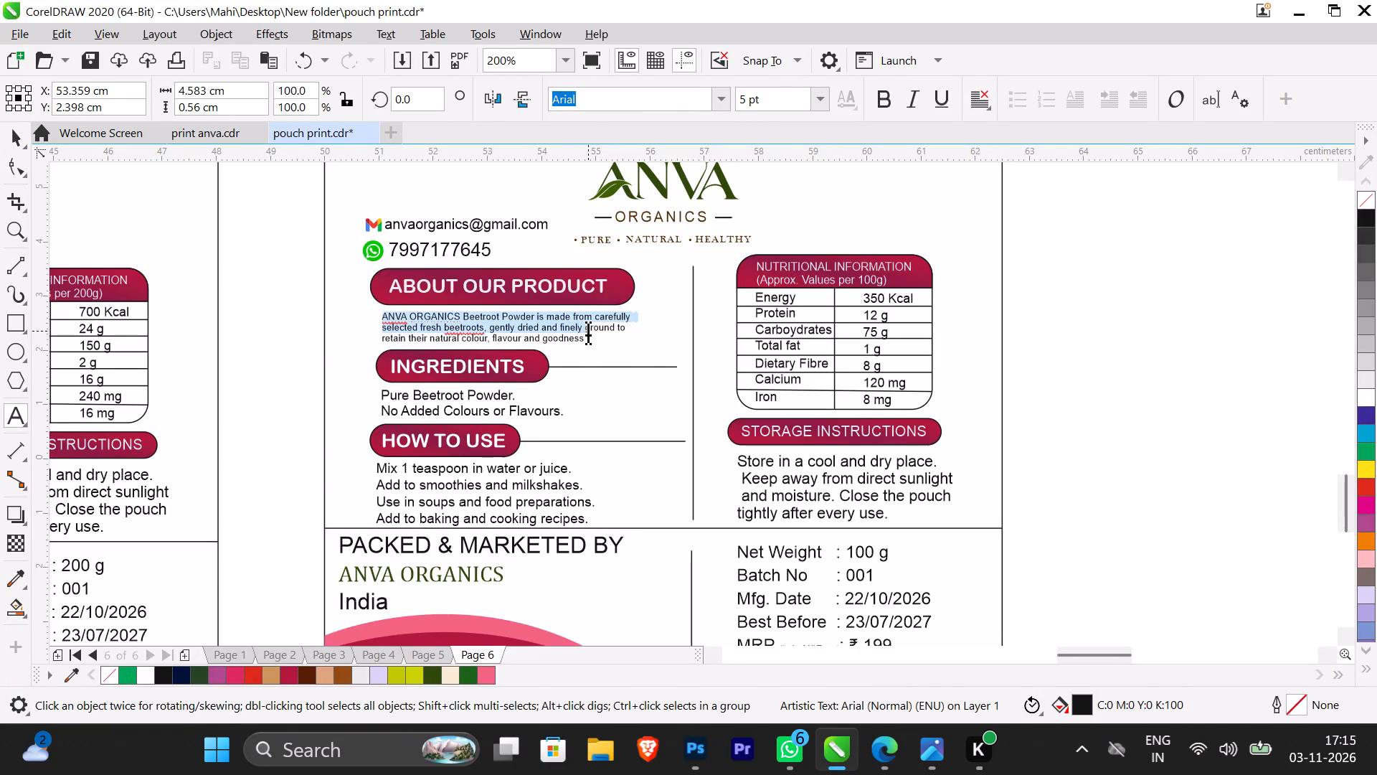
{"action": "left_click_drag", "start_coordinate": [588, 331], "coordinate": [590, 340]}
{"action": "key", "text": "BackSpace"}
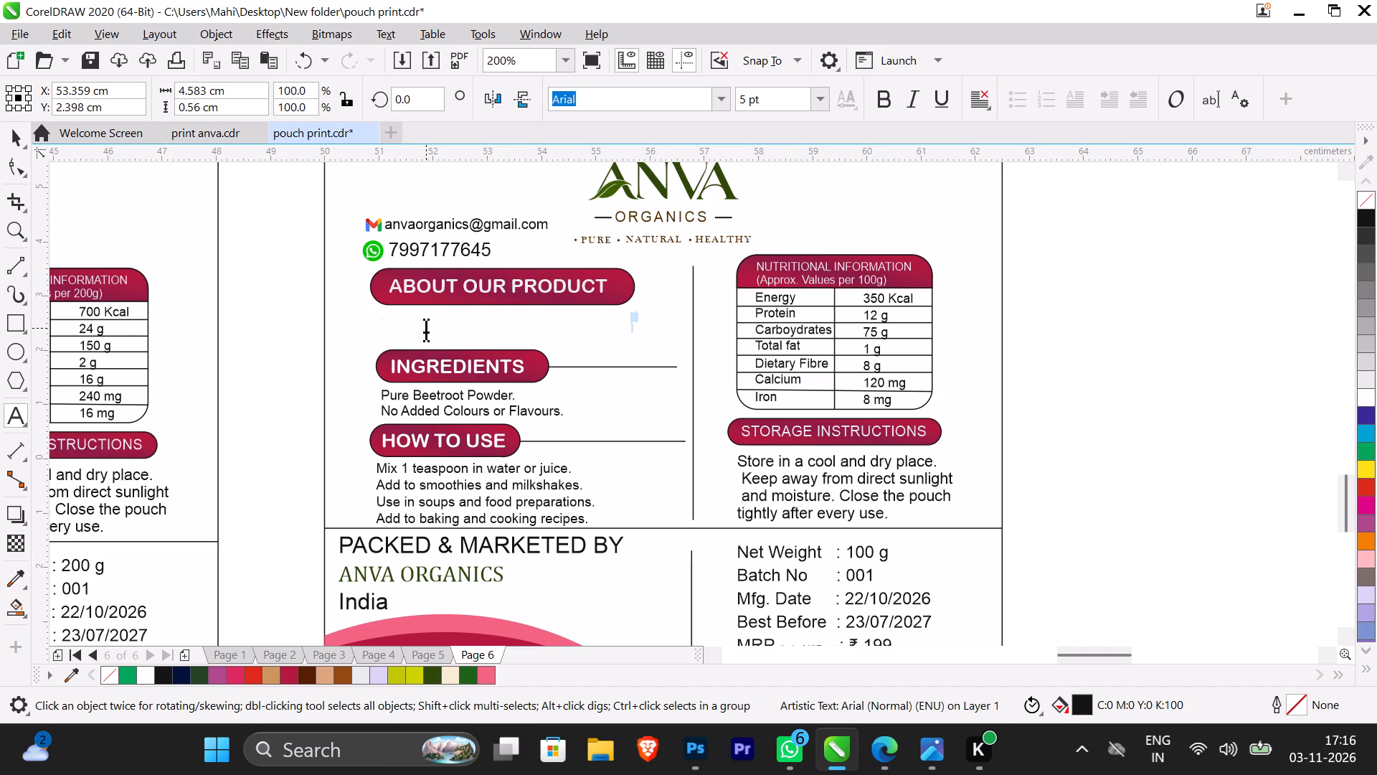
Paste the ABC Powder description under ABOUT OUR PRODUCT and break it into three lines, after "blend of" and after "processed to".
{"action": "key", "text": "ctrl+v"}
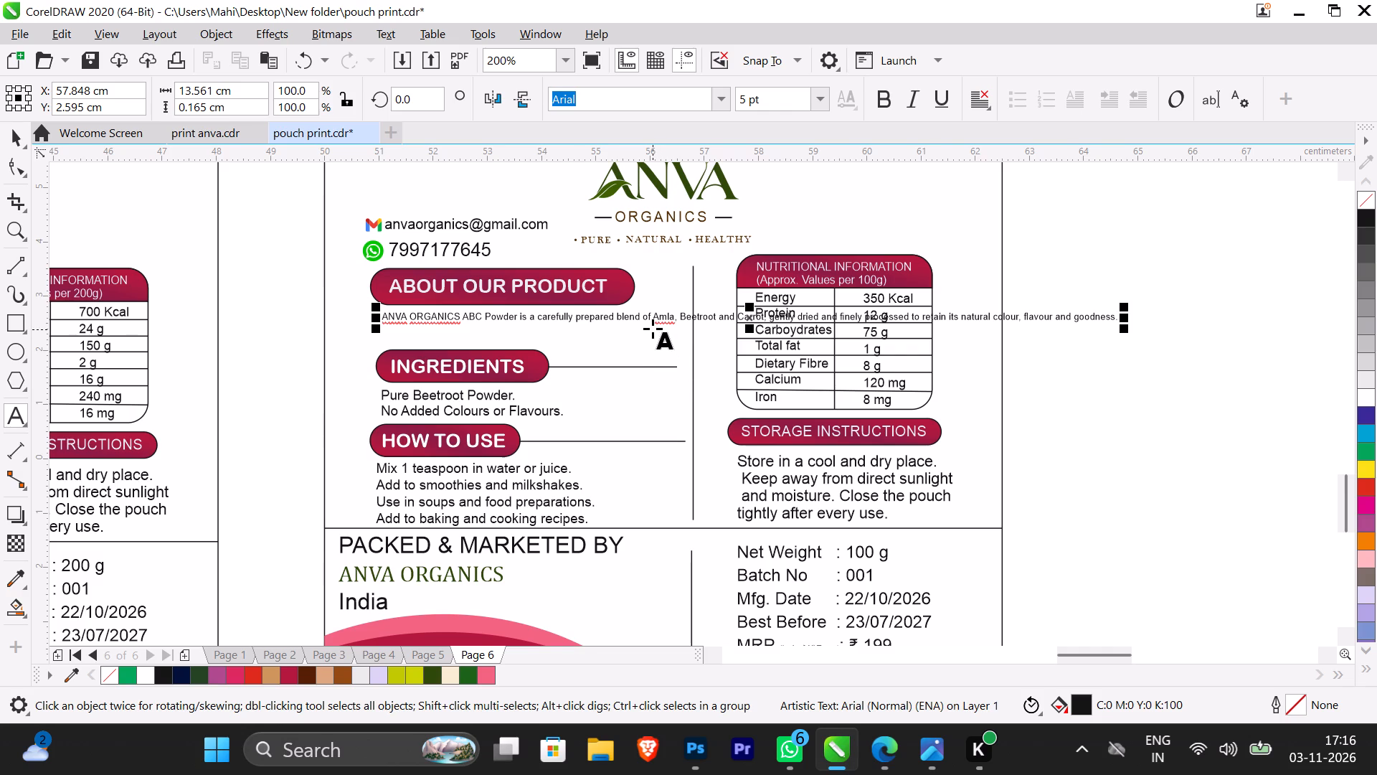
{"action": "scroll", "coordinate": [653, 327], "scroll_direction": "up", "scroll_amount": 1}
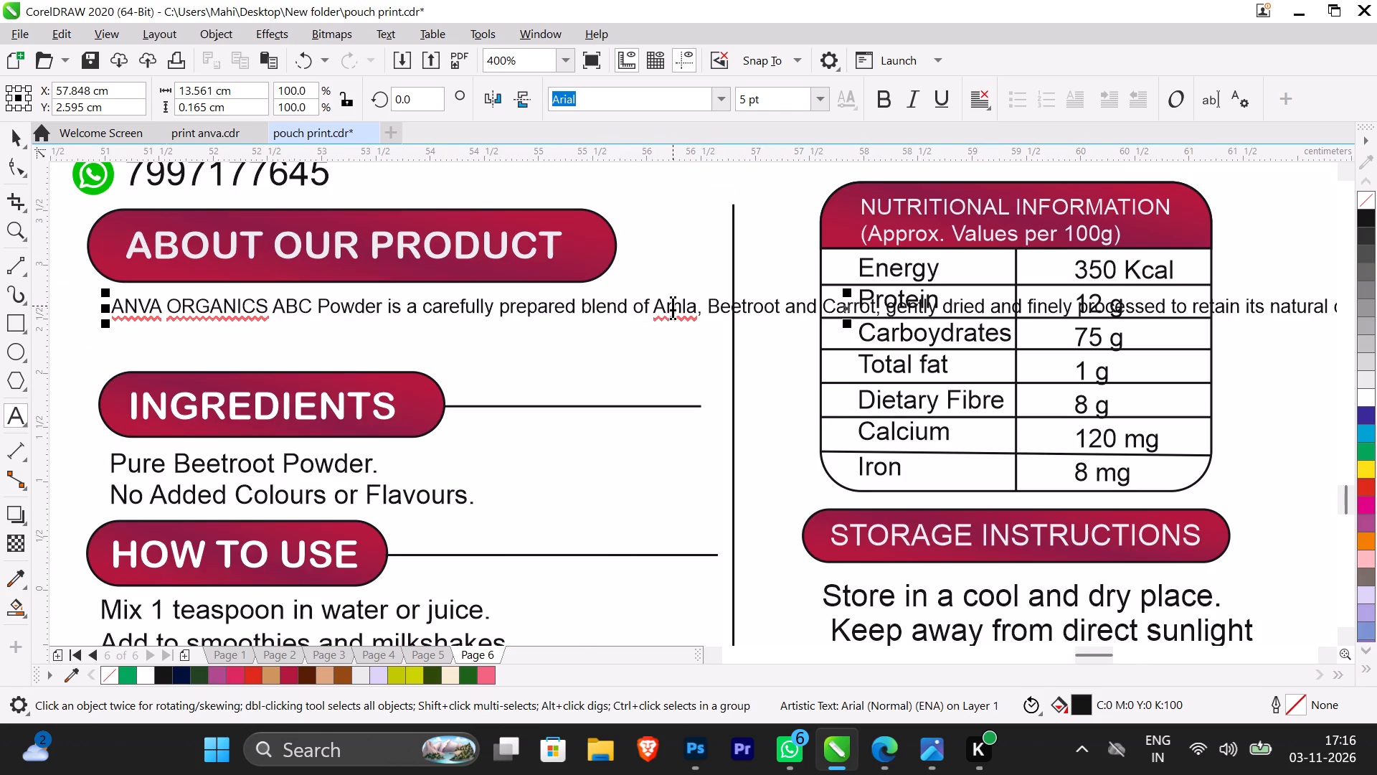
{"action": "left_click", "coordinate": [650, 304]}
{"action": "key", "text": "Return"}
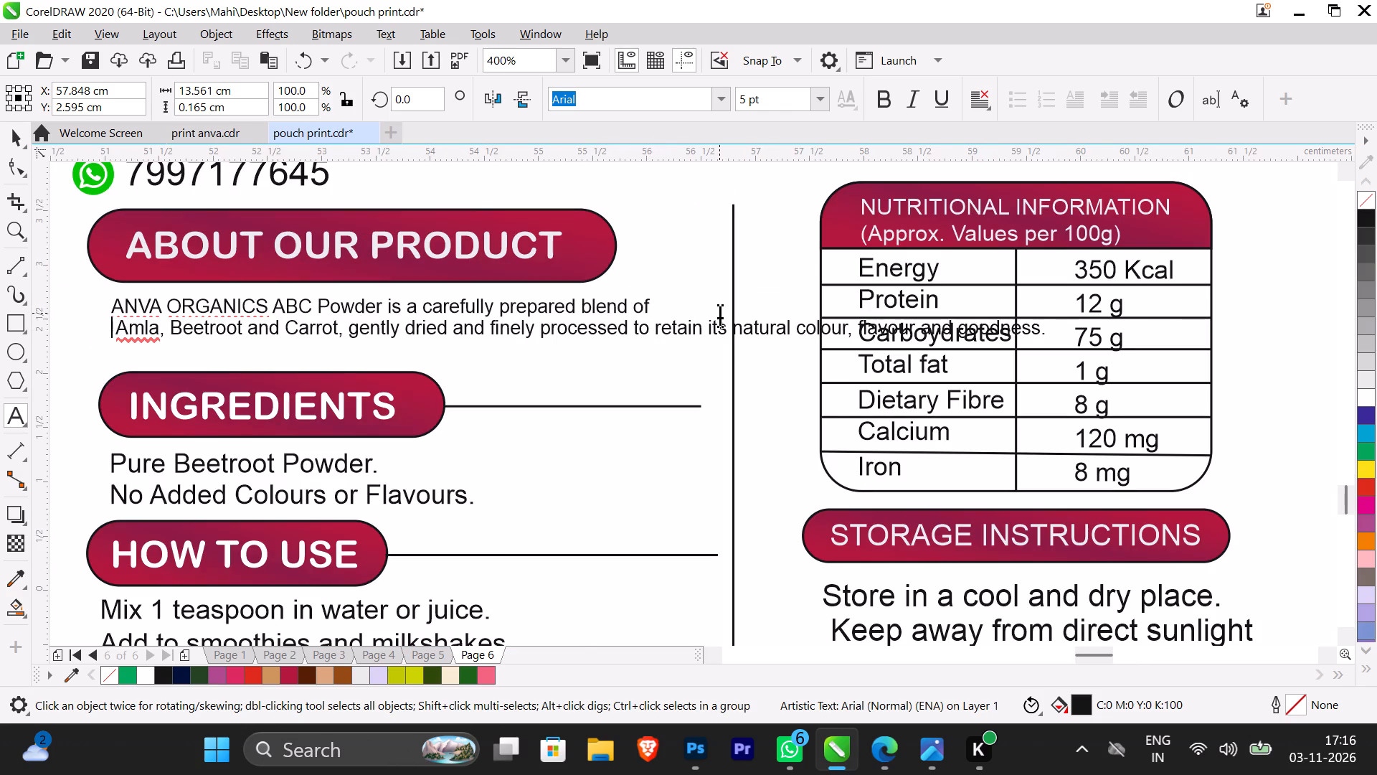
{"action": "left_click", "coordinate": [731, 324]}
{"action": "key", "text": "Return"}
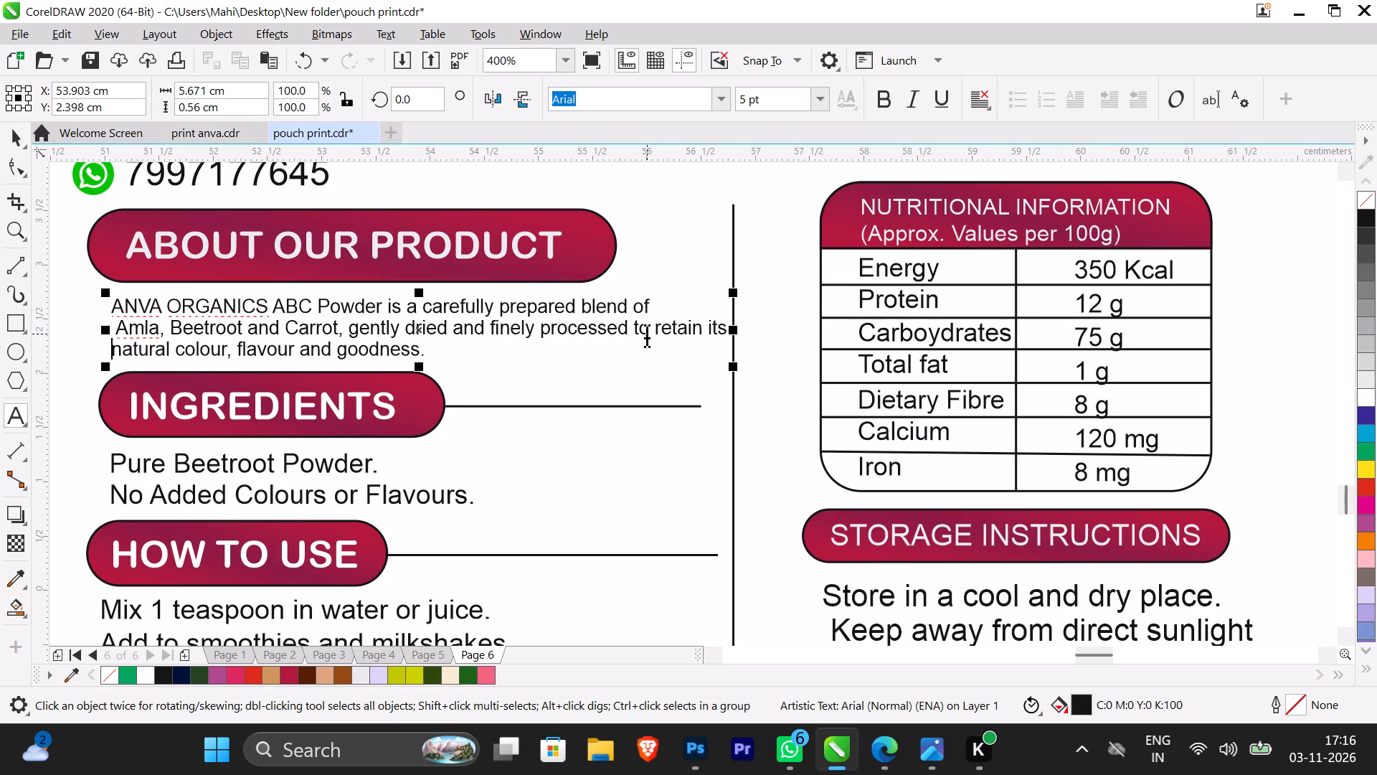
{"action": "key", "text": "ctrl+z"}
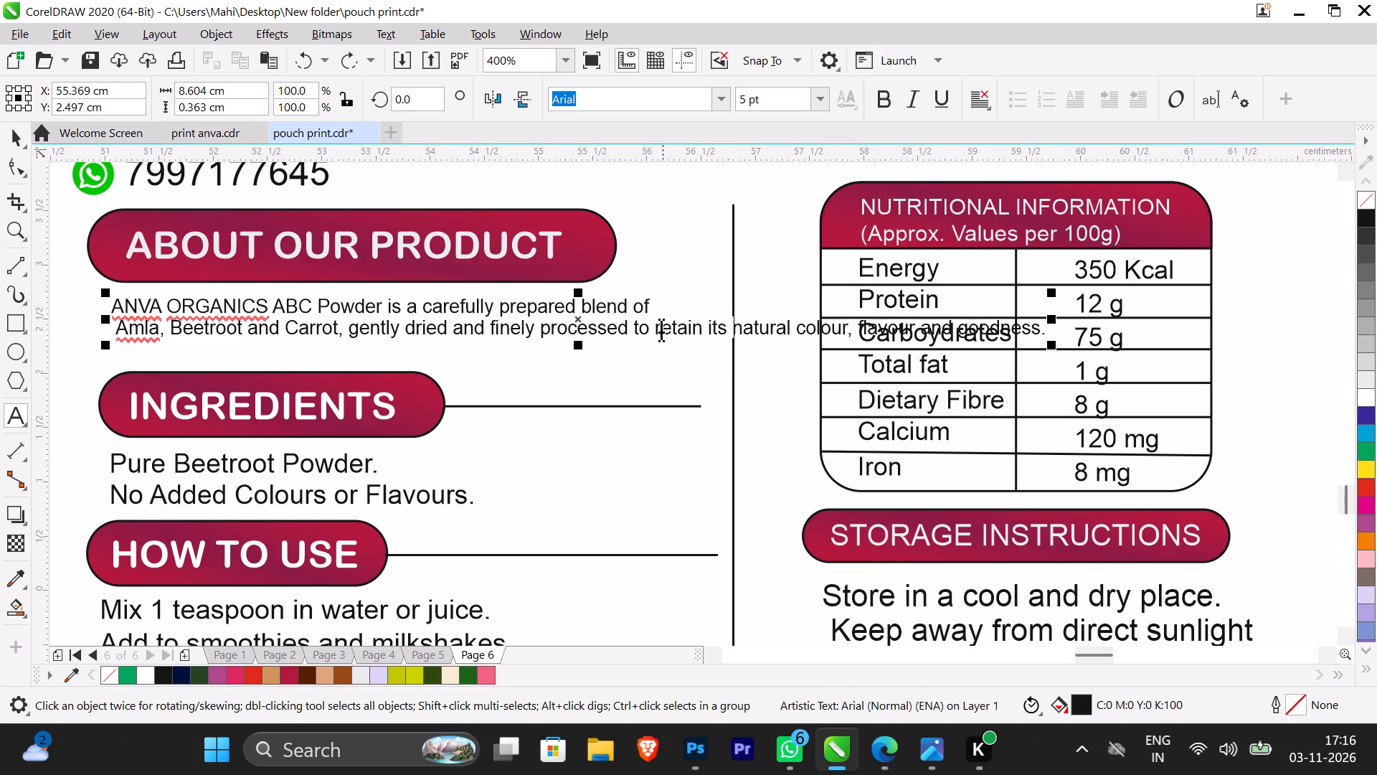
{"action": "left_click", "coordinate": [651, 325]}
{"action": "key", "text": "Return"}
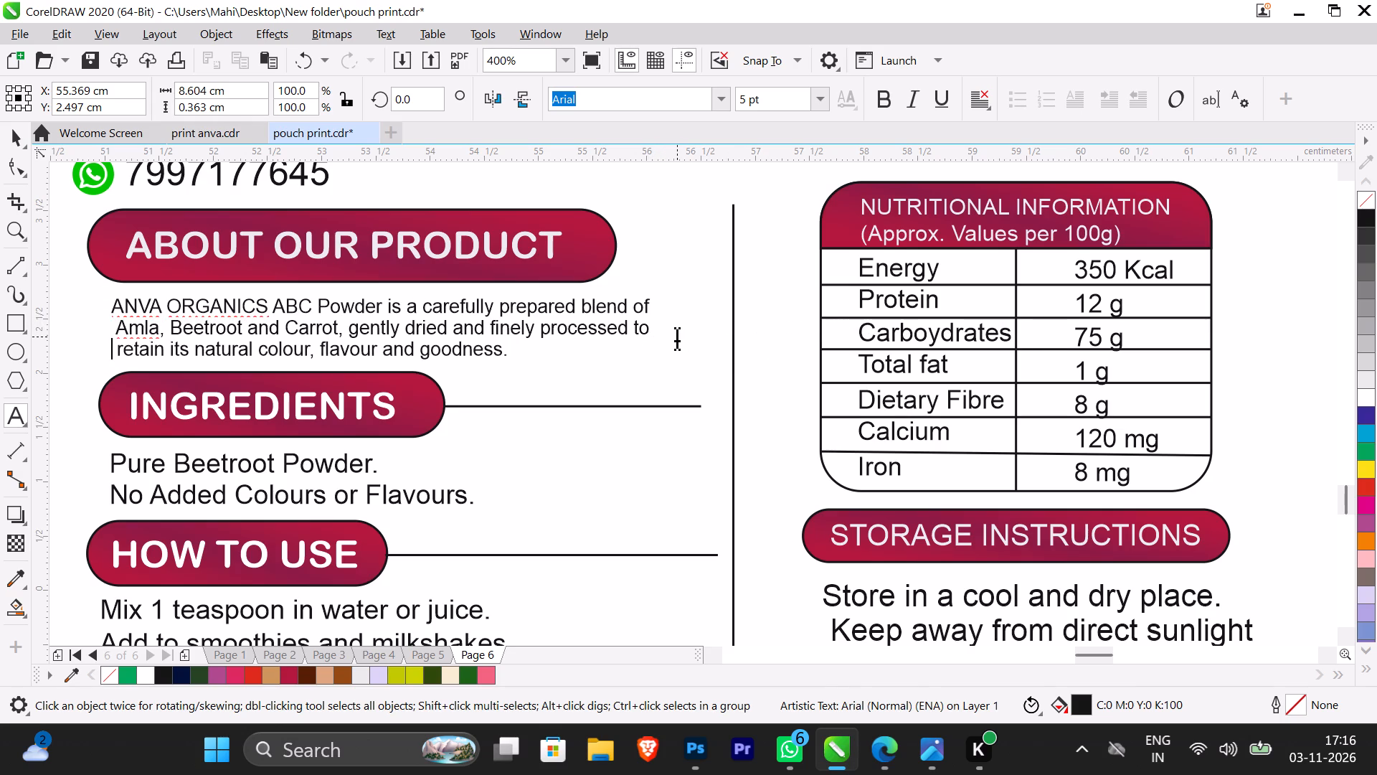
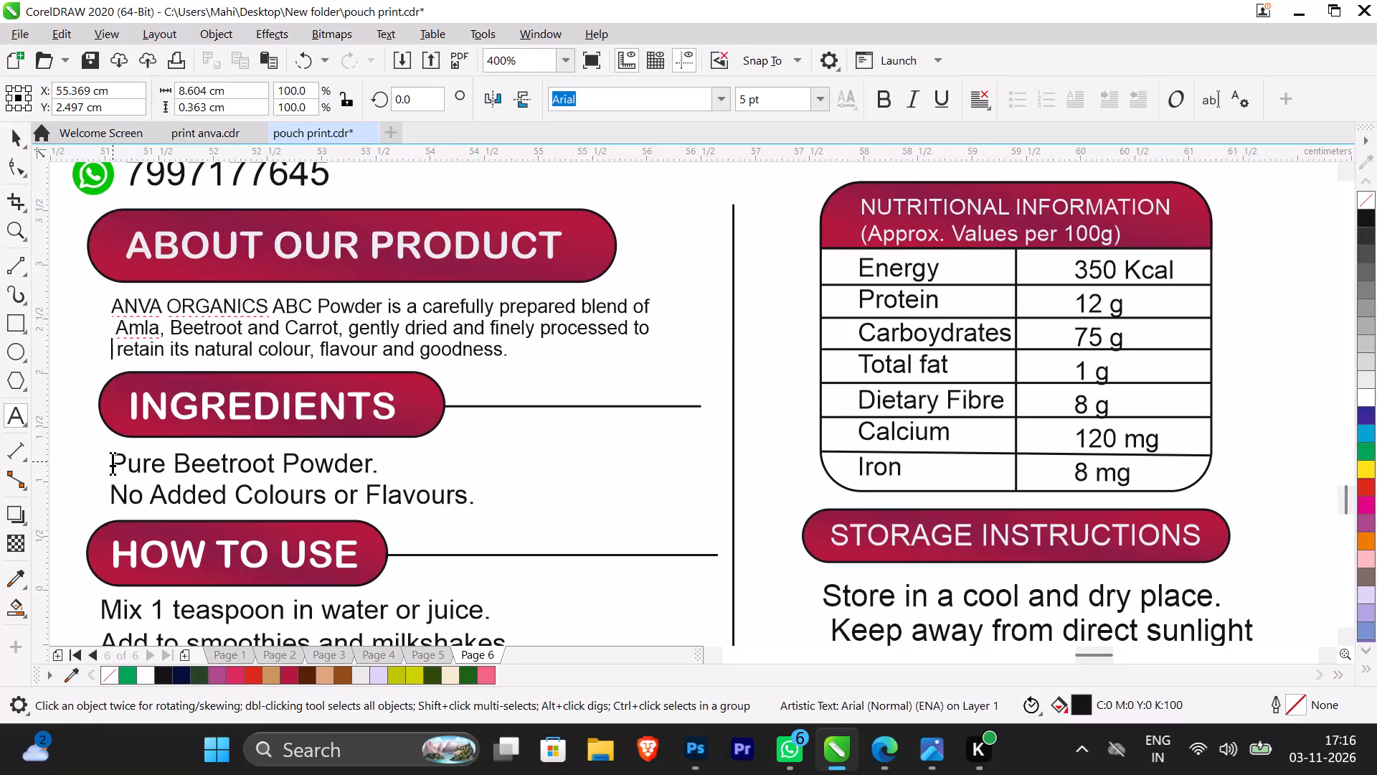
Delete the existing ingredients text under the INGREDIENTS heading on the copied 100 g label, starting with the closing word "Flavours.".
{"action": "left_click", "coordinate": [519, 438]}
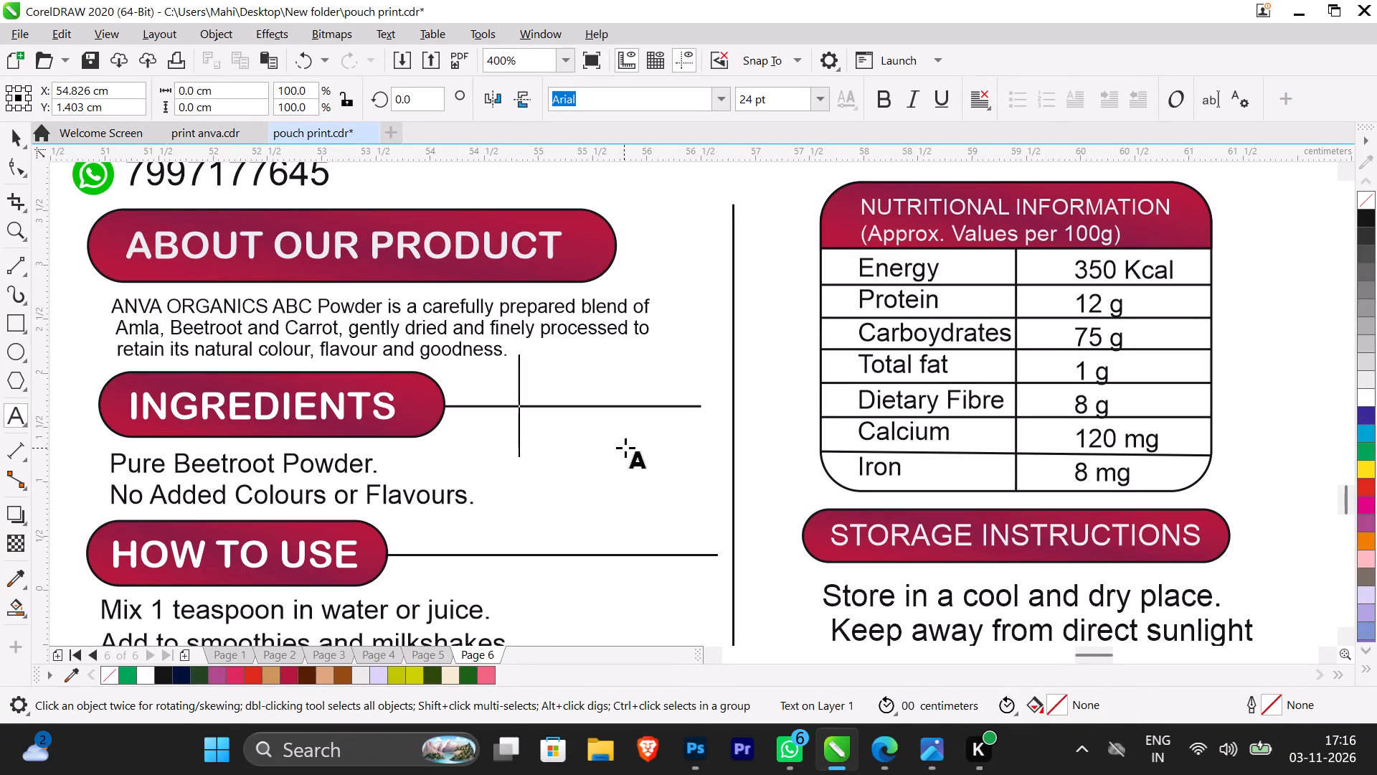
{"action": "left_click_drag", "start_coordinate": [111, 463], "coordinate": [323, 487]}
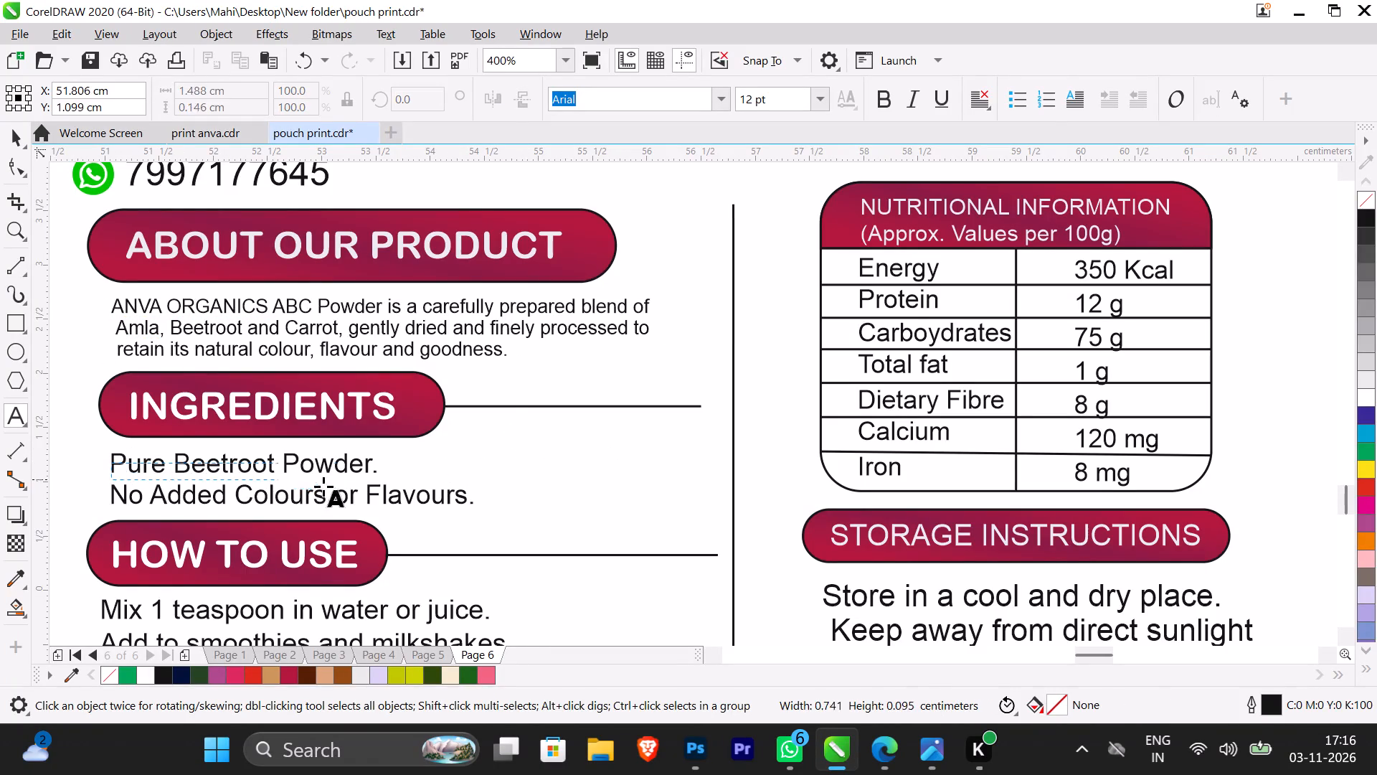
{"action": "left_click_drag", "start_coordinate": [323, 487], "coordinate": [351, 488]}
{"action": "left_click_drag", "start_coordinate": [111, 462], "coordinate": [428, 493]}
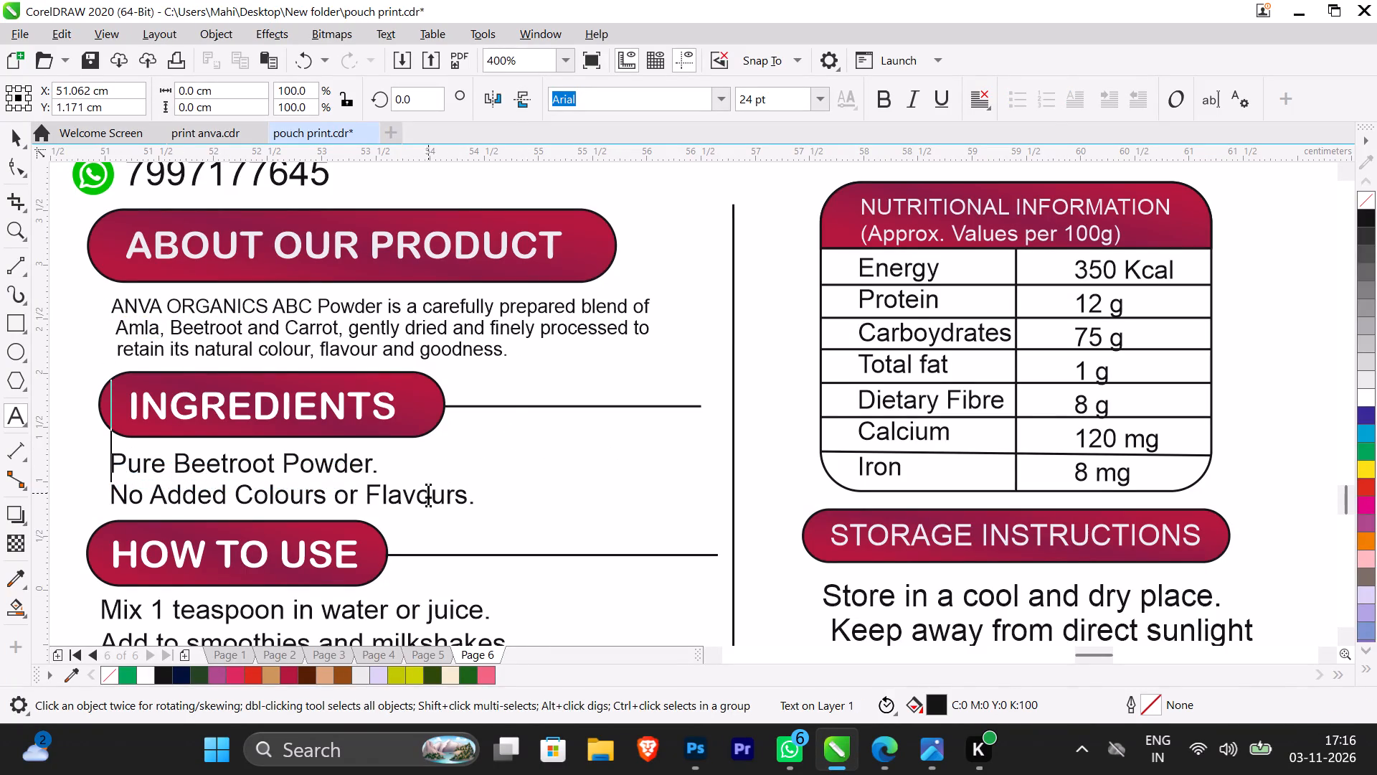
{"action": "left_click_drag", "start_coordinate": [428, 493], "coordinate": [430, 492]}
{"action": "left_click", "coordinate": [445, 476]}
{"action": "left_click", "coordinate": [468, 496]}
{"action": "left_click_drag", "start_coordinate": [466, 489], "coordinate": [346, 505]}
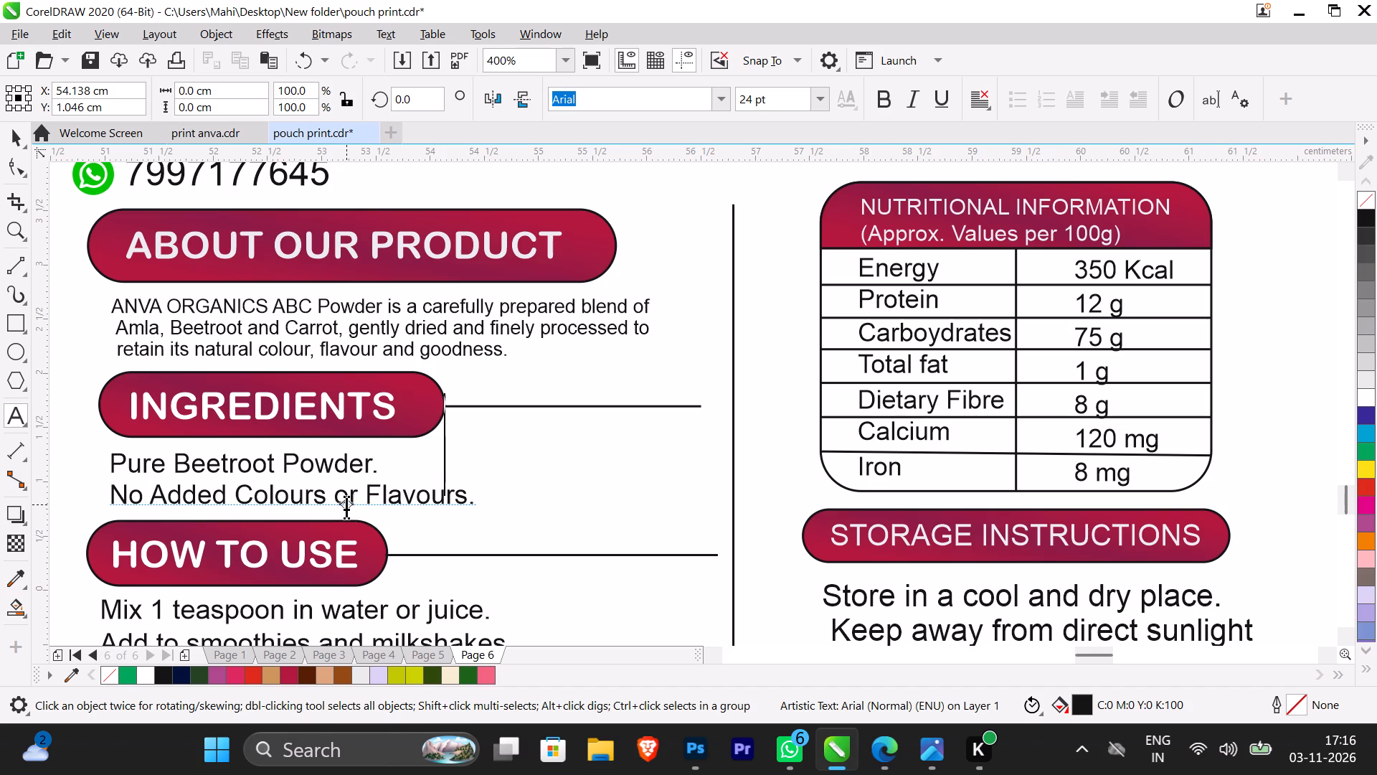
{"action": "left_click_drag", "start_coordinate": [346, 505], "coordinate": [349, 503]}
{"action": "double_click", "coordinate": [443, 492]}
{"action": "key", "text": "BackSpace"}
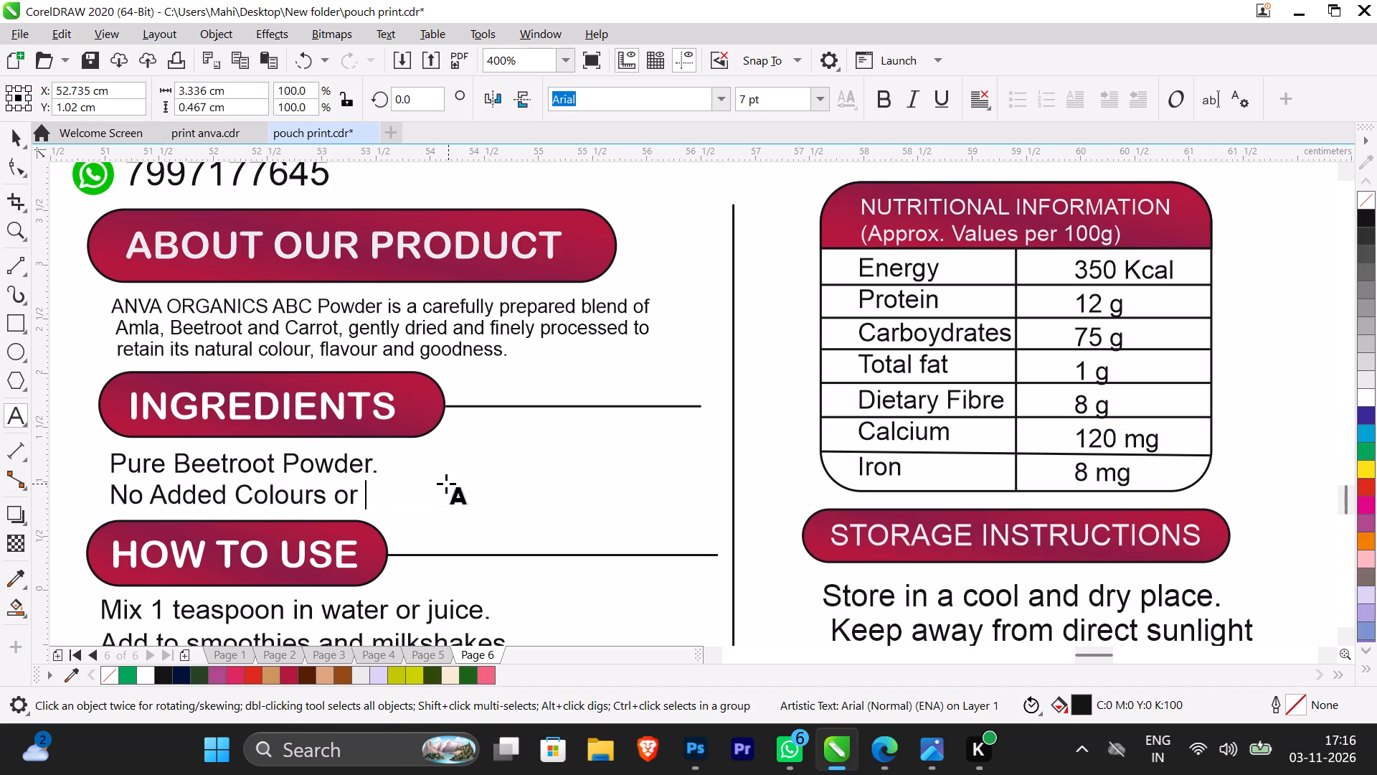
Replace the beetroot text under the INGREDIENTS heading with the copied Amla, Beetroot and Carrot Powder ingredients text.
{"action": "key", "text": "BackSpace"}
{"action": "key", "text": "BackSpace"}
{"action": "key", "text": "BackSpace"}
{"action": "key", "text": "BackSpace"}
{"action": "key", "text": "BackSpace"}
{"action": "key", "text": "BackSpace"}
{"action": "key", "text": "BackSpace"}
{"action": "key", "text": "BackSpace"}
{"action": "key", "text": "BackSpace"}
{"action": "key", "text": "BackSpace"}
{"action": "key", "text": "BackSpace"}
{"action": "key", "text": "BackSpace"}
{"action": "key", "text": "BackSpace"}
{"action": "key", "text": "BackSpace"}
{"action": "key", "text": "BackSpace"}
{"action": "key", "text": "BackSpace"}
{"action": "key", "text": "BackSpace"}
{"action": "key", "text": "BackSpace"}
{"action": "key", "text": "BackSpace"}
{"action": "key", "text": "BackSpace"}
{"action": "key", "text": "BackSpace"}
{"action": "key", "text": "BackSpace"}
{"action": "key", "text": "BackSpace"}
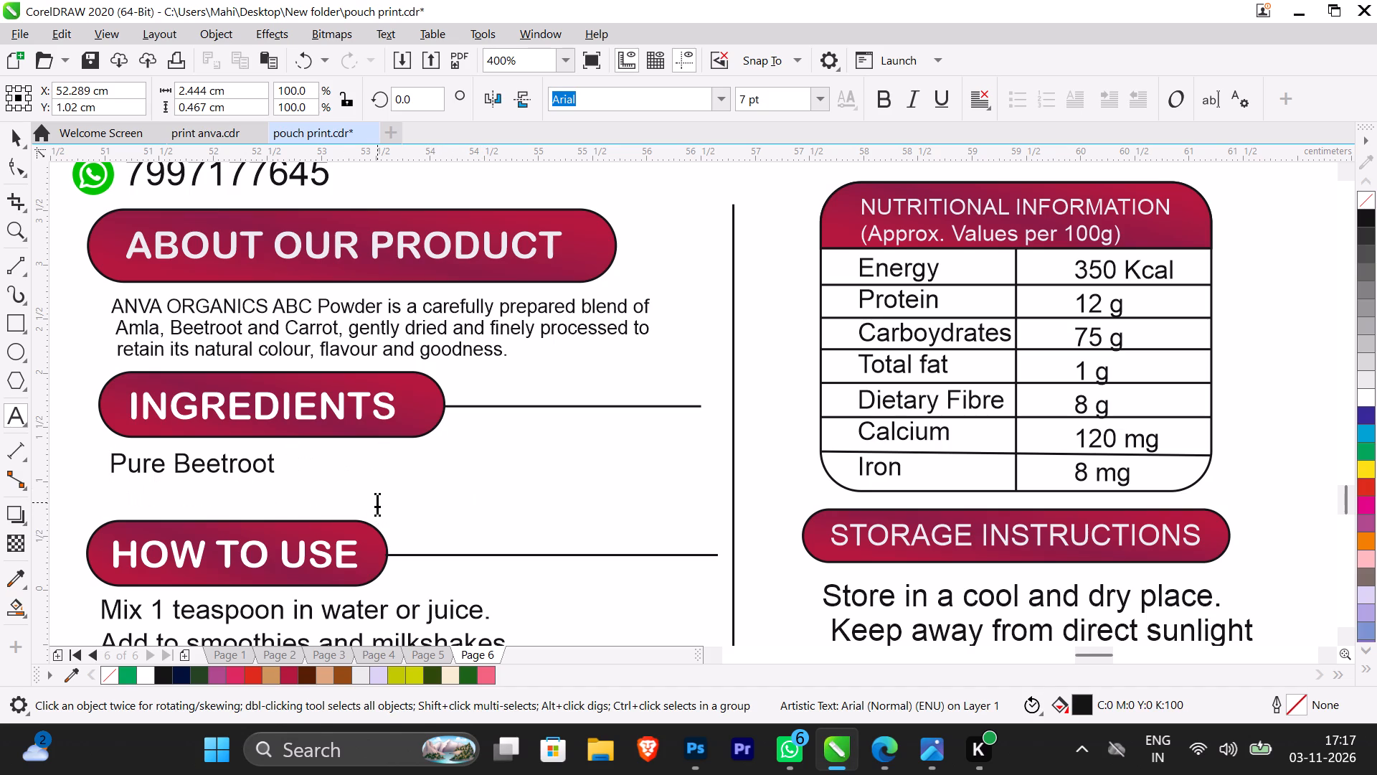
{"action": "key", "text": "ctrl+v"}
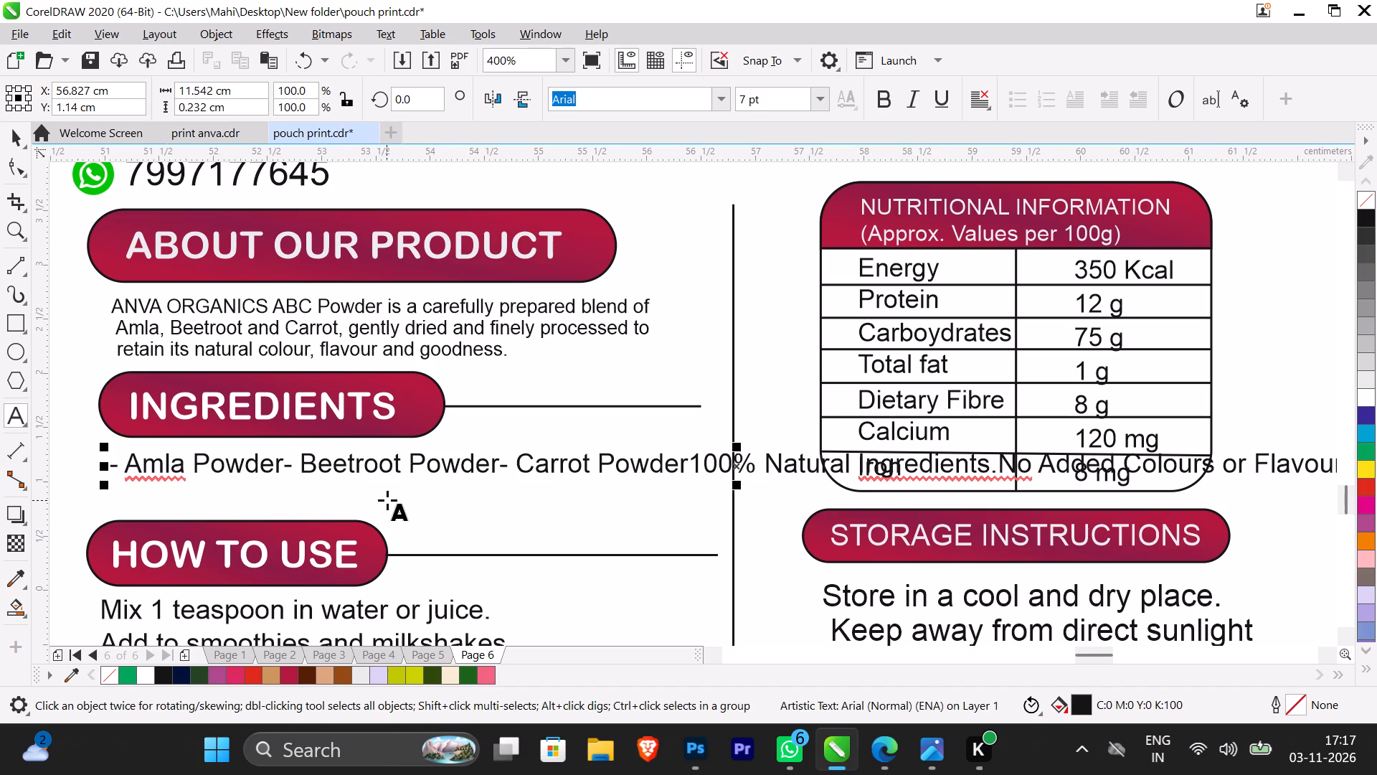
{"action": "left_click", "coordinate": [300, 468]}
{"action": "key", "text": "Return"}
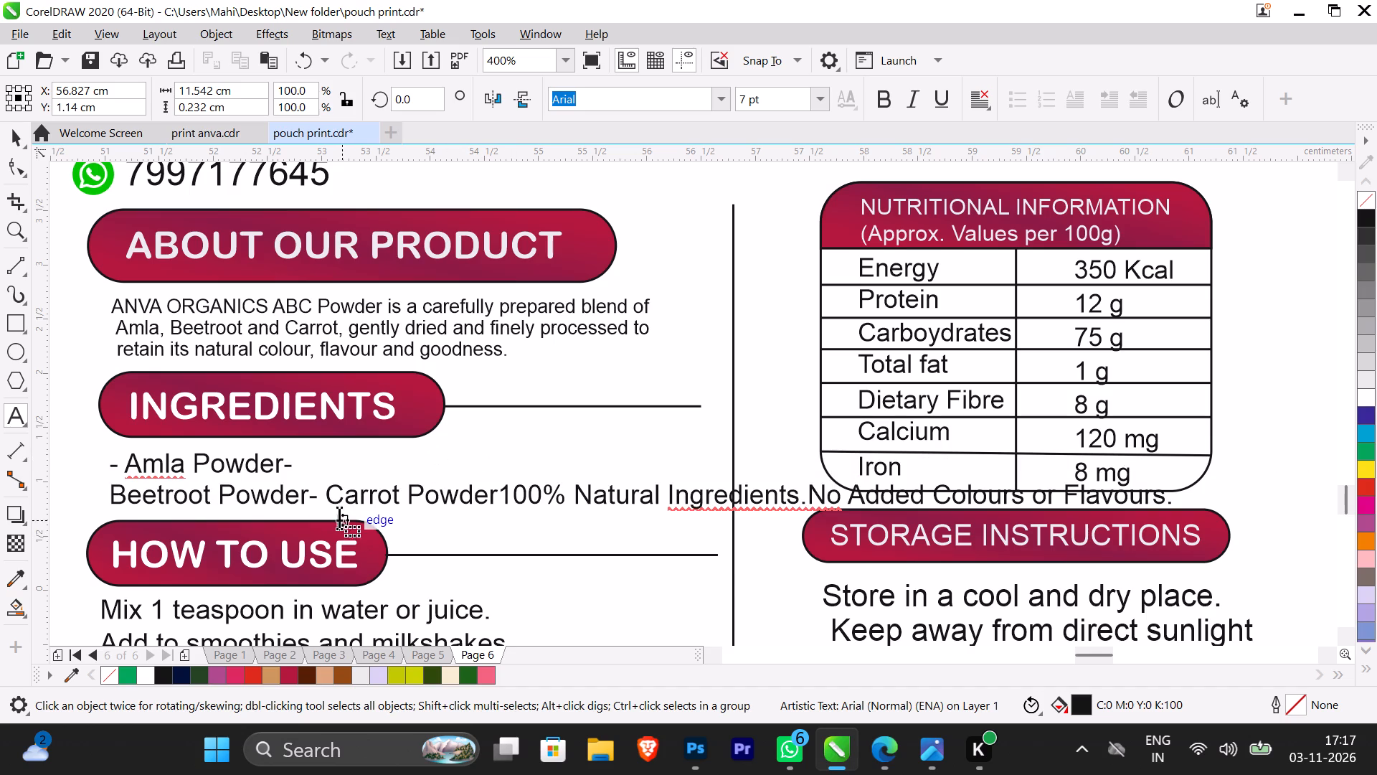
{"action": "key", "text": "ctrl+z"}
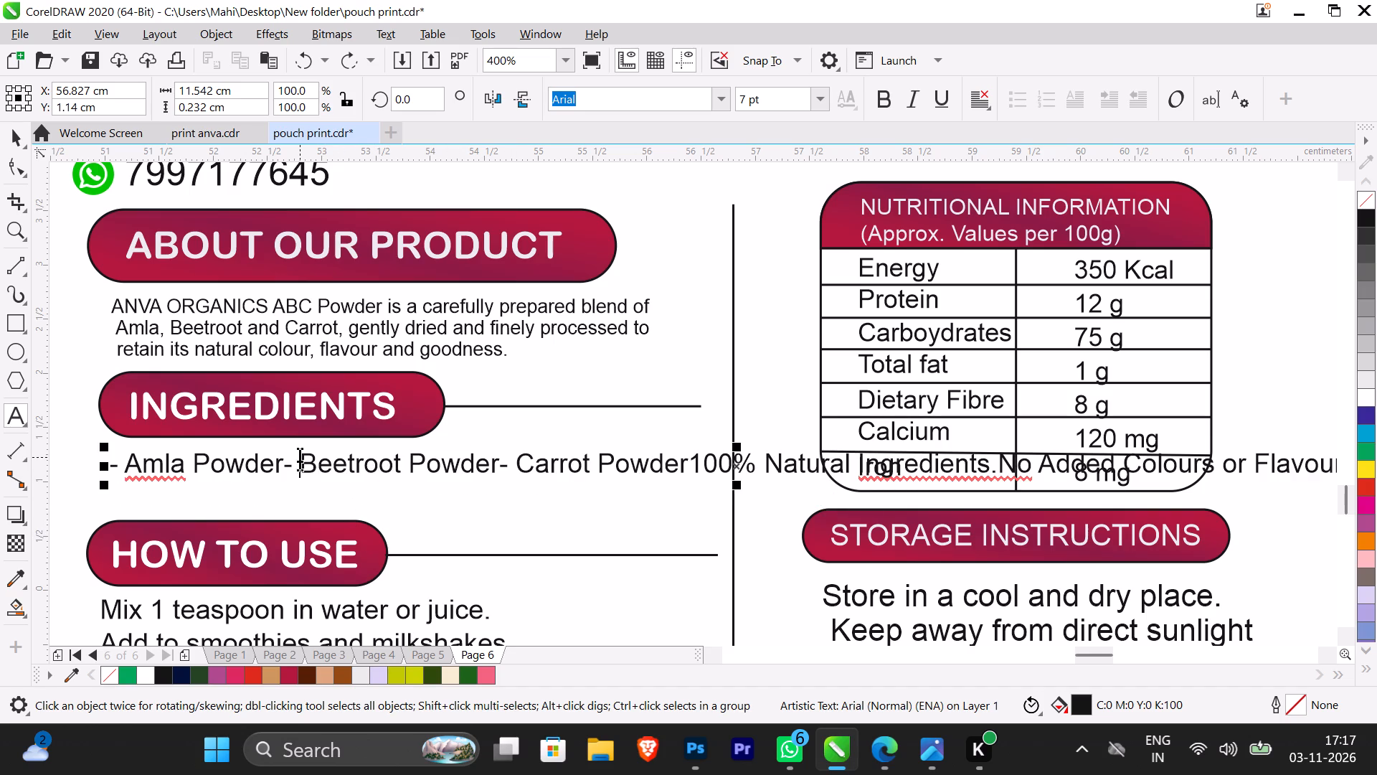
Break the pasted ingredients text so that Amla Powder, Beetroot Powder and Carrot Powder each start a dashed line.
{"action": "left_click", "coordinate": [287, 462]}
{"action": "key", "text": "Return"}
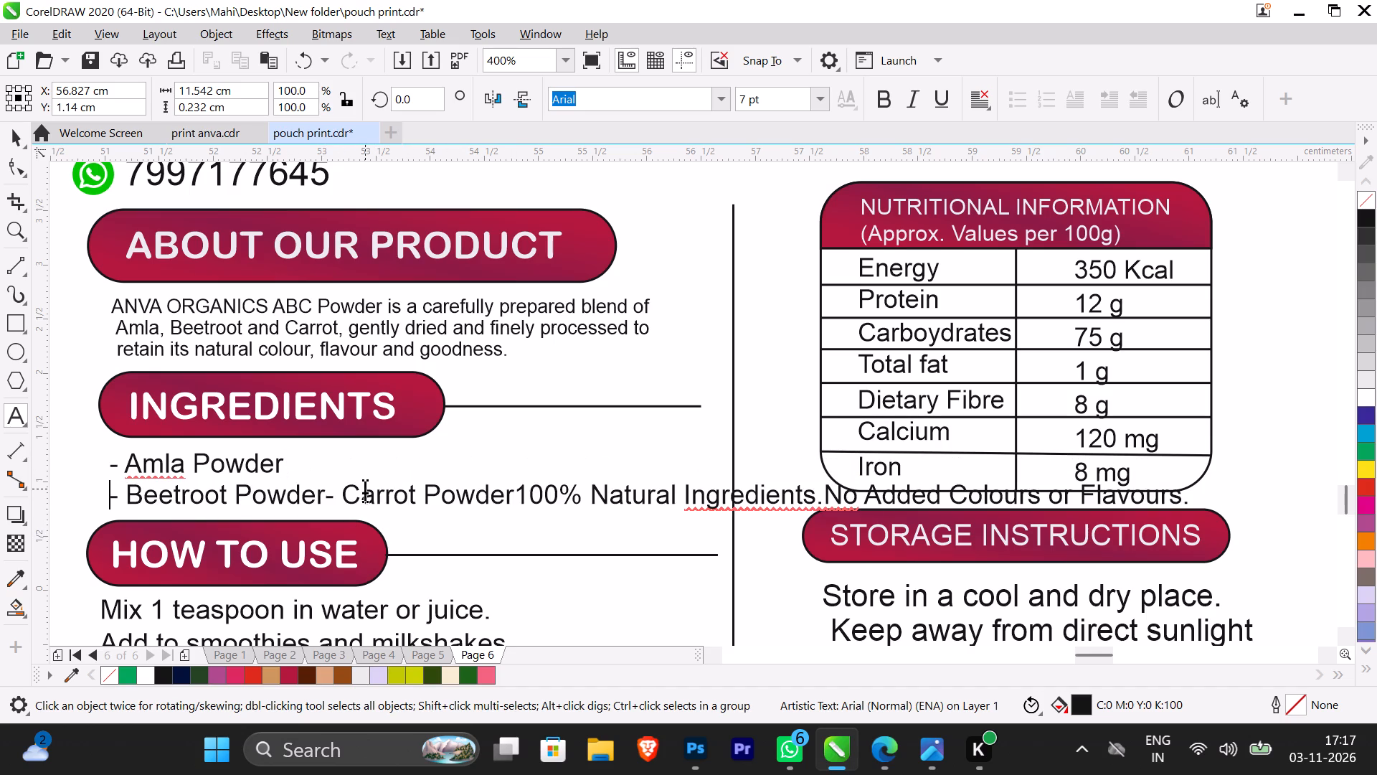
{"action": "left_click", "coordinate": [327, 492]}
{"action": "key", "text": "Return"}
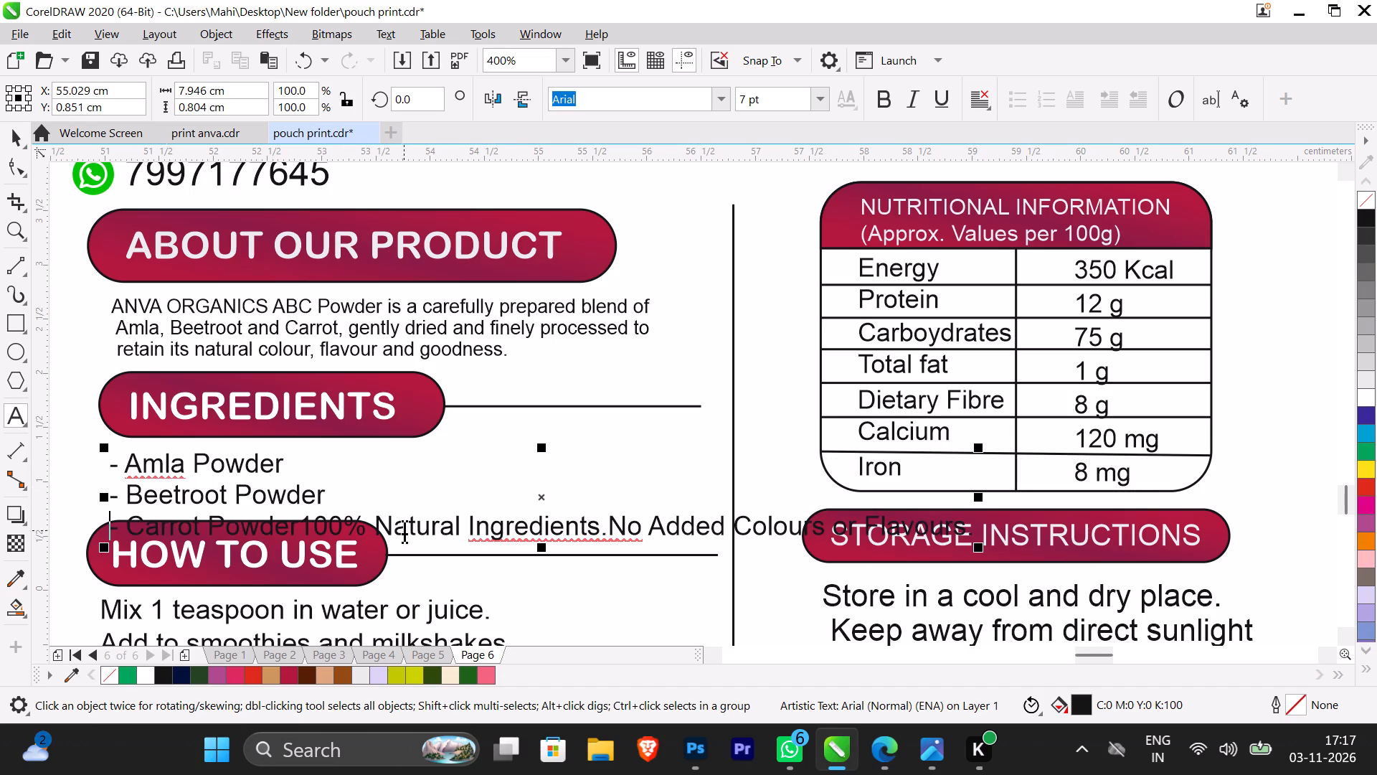
Delete "100%" between Carrot Powder and Natural Ingredients in the ingredients text.
{"action": "left_click", "coordinate": [373, 520]}
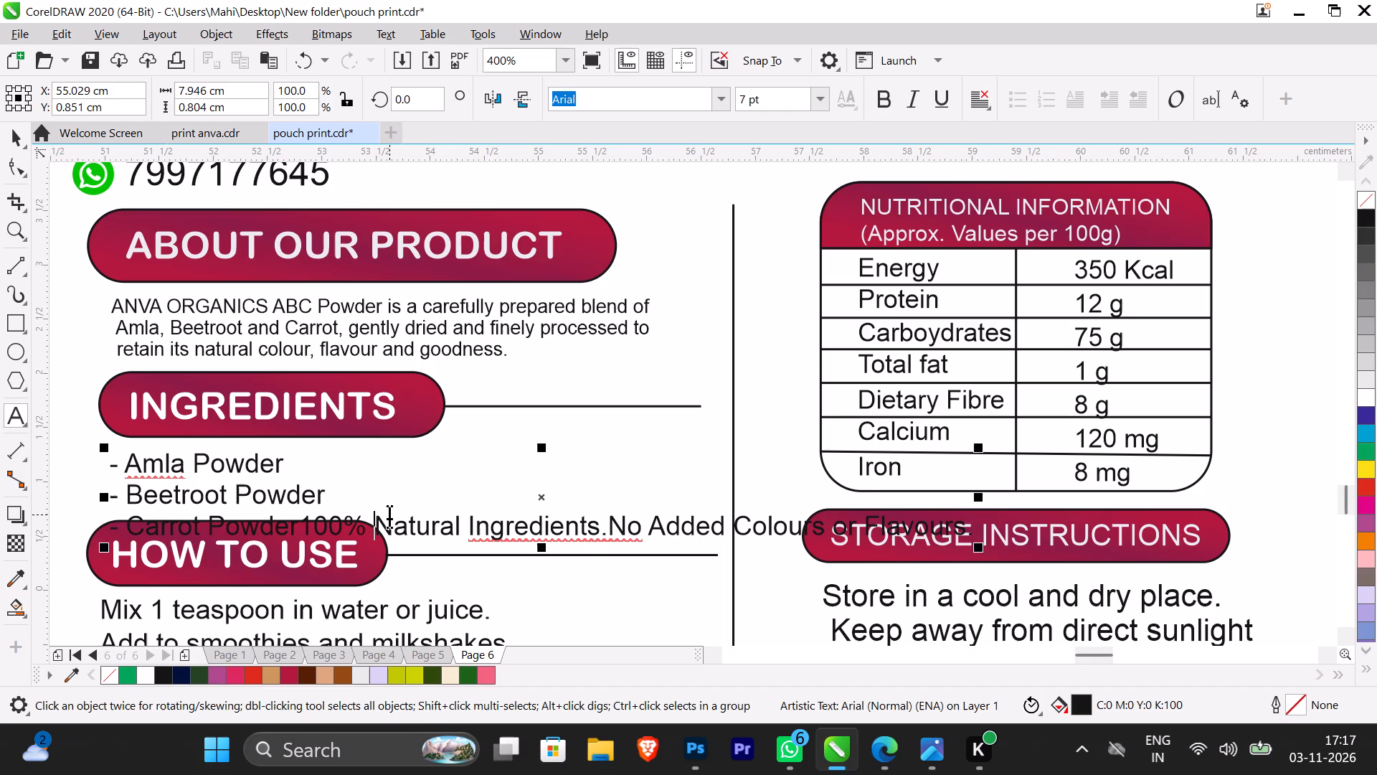
{"action": "key", "text": "BackSpace"}
{"action": "key", "text": "BackSpace"}
{"action": "key", "text": "BackSpace"}
{"action": "key", "text": "BackSpace"}
{"action": "key", "text": "BackSpace"}
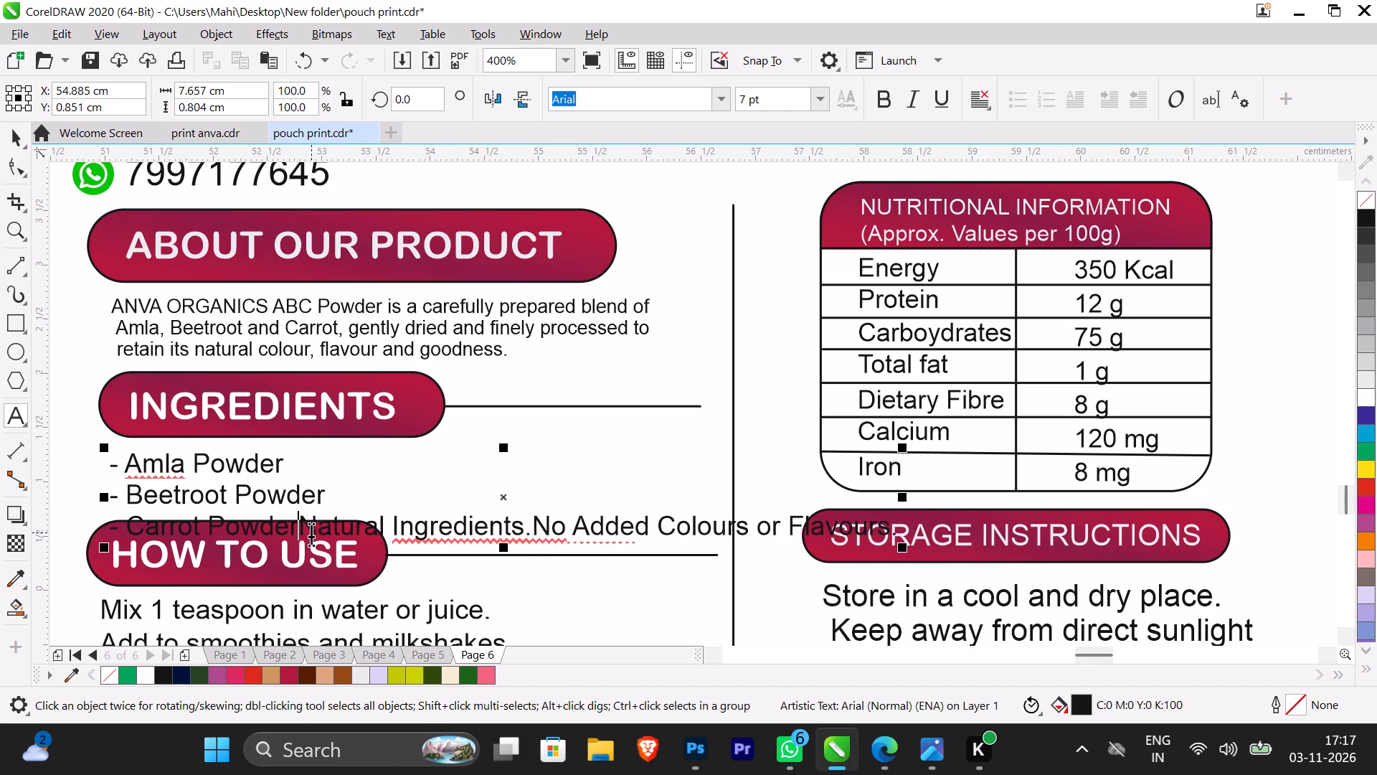
Move "Natural Ingredients. No Added Colours or Flavours." out of the powder list into a separate two-line text object.
{"action": "left_click_drag", "start_coordinate": [301, 522], "coordinate": [961, 520]}
{"action": "key", "text": "ctrl+x"}
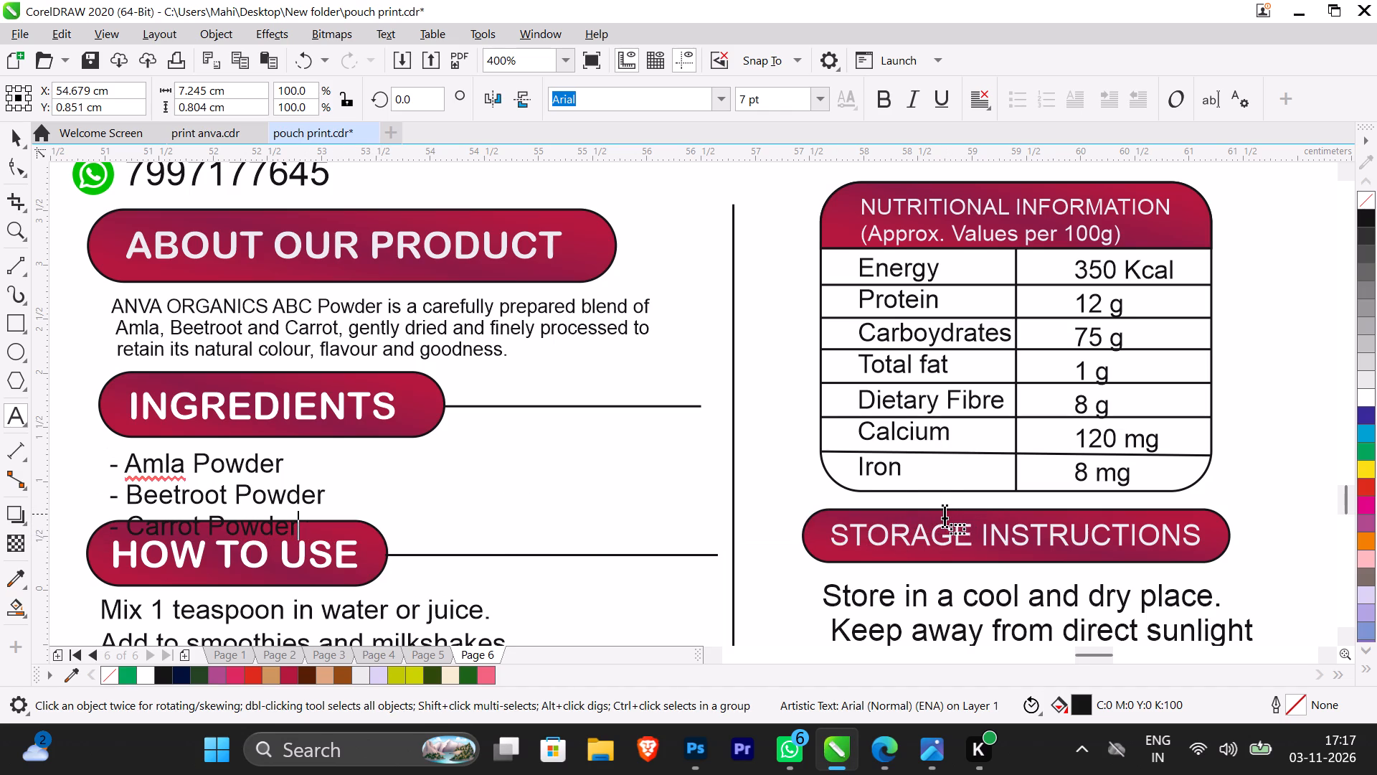
{"action": "left_click", "coordinate": [443, 456]}
{"action": "key", "text": "ctrl+v"}
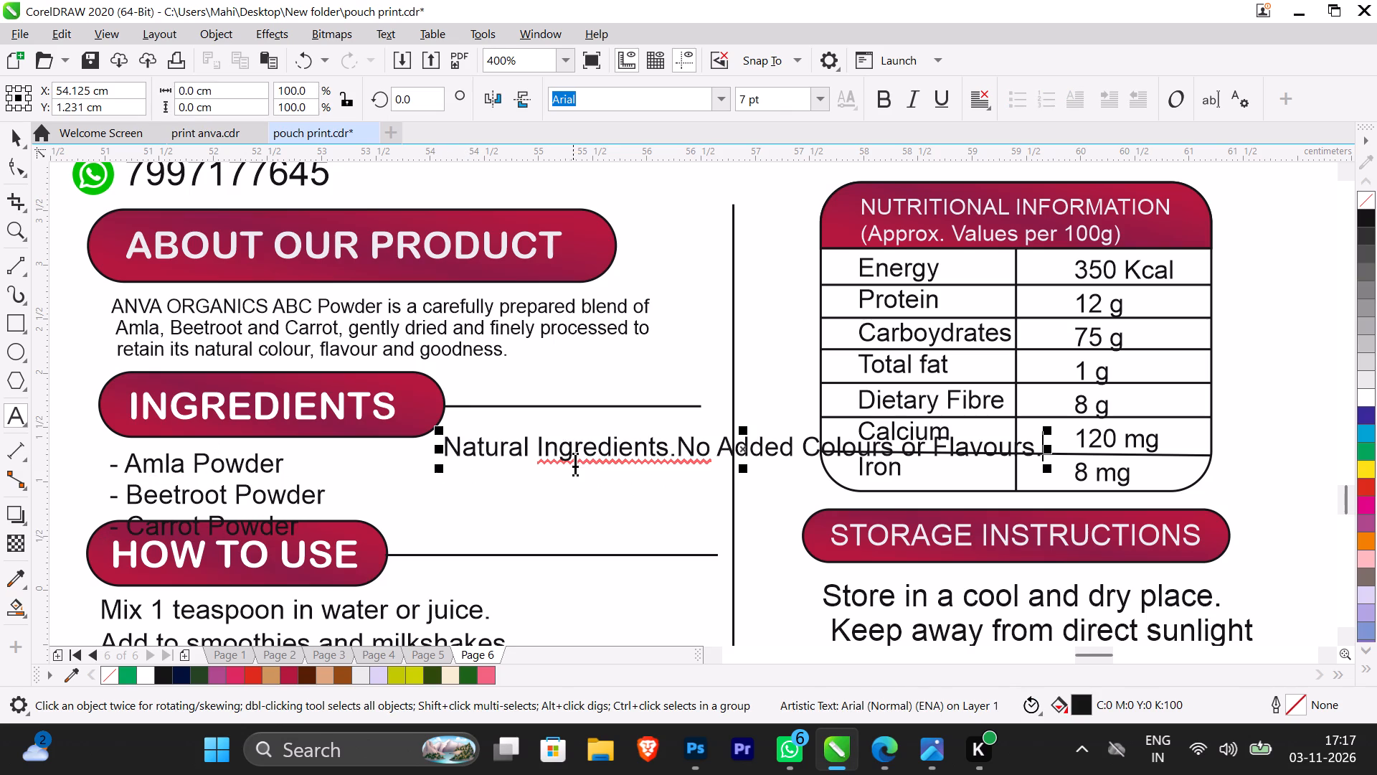
{"action": "left_click", "coordinate": [678, 446]}
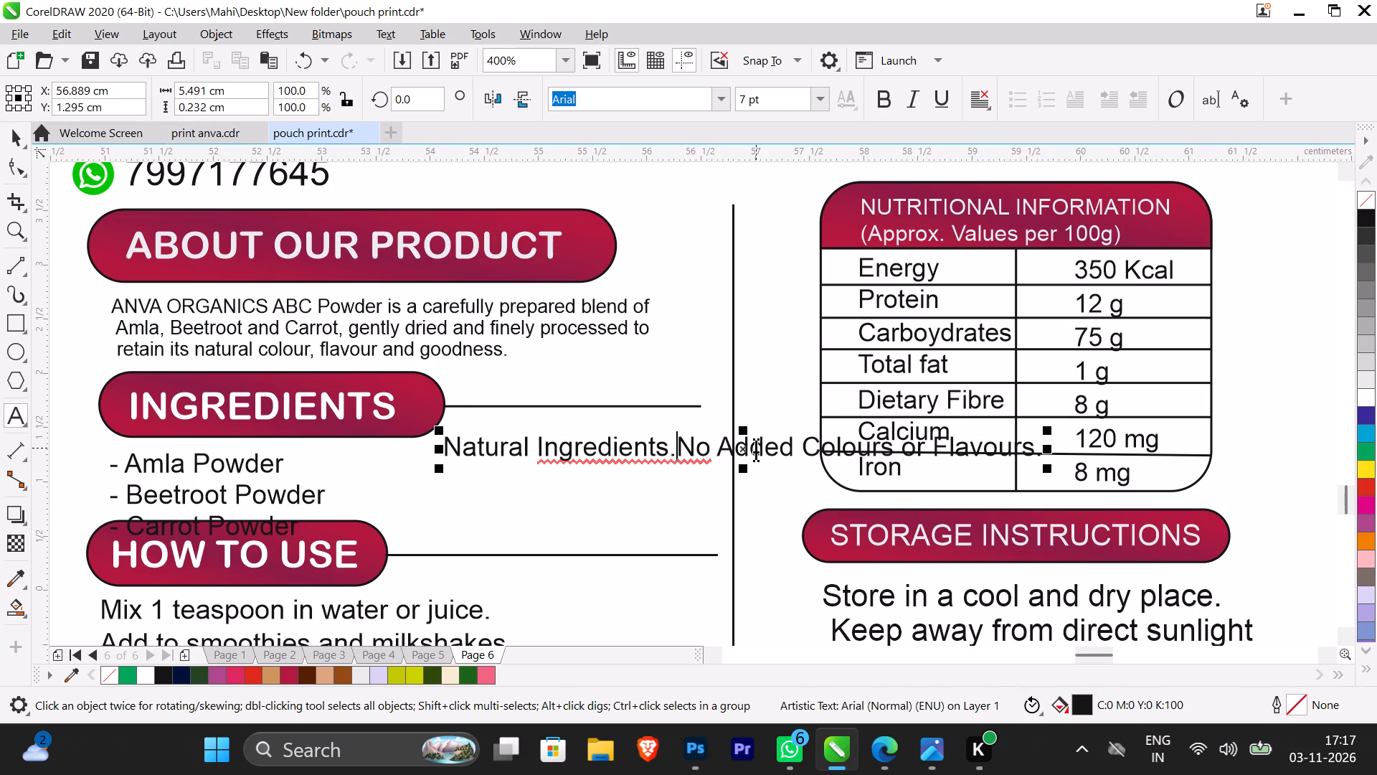
{"action": "key", "text": "Return"}
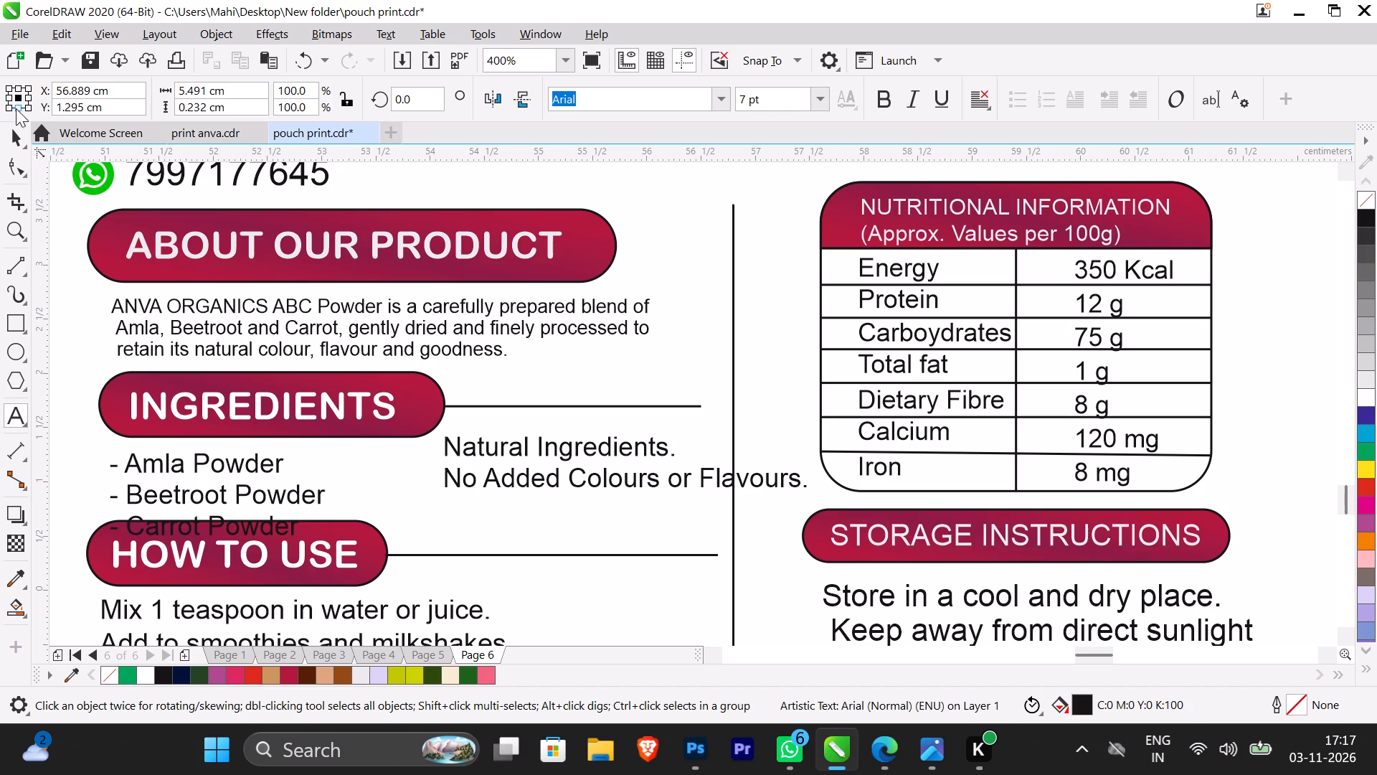
Place the Natural Ingredients text directly under the INGREDIENTS heading and the three-powder list to its right, before the vertical divider.
{"action": "left_click", "coordinate": [11, 136]}
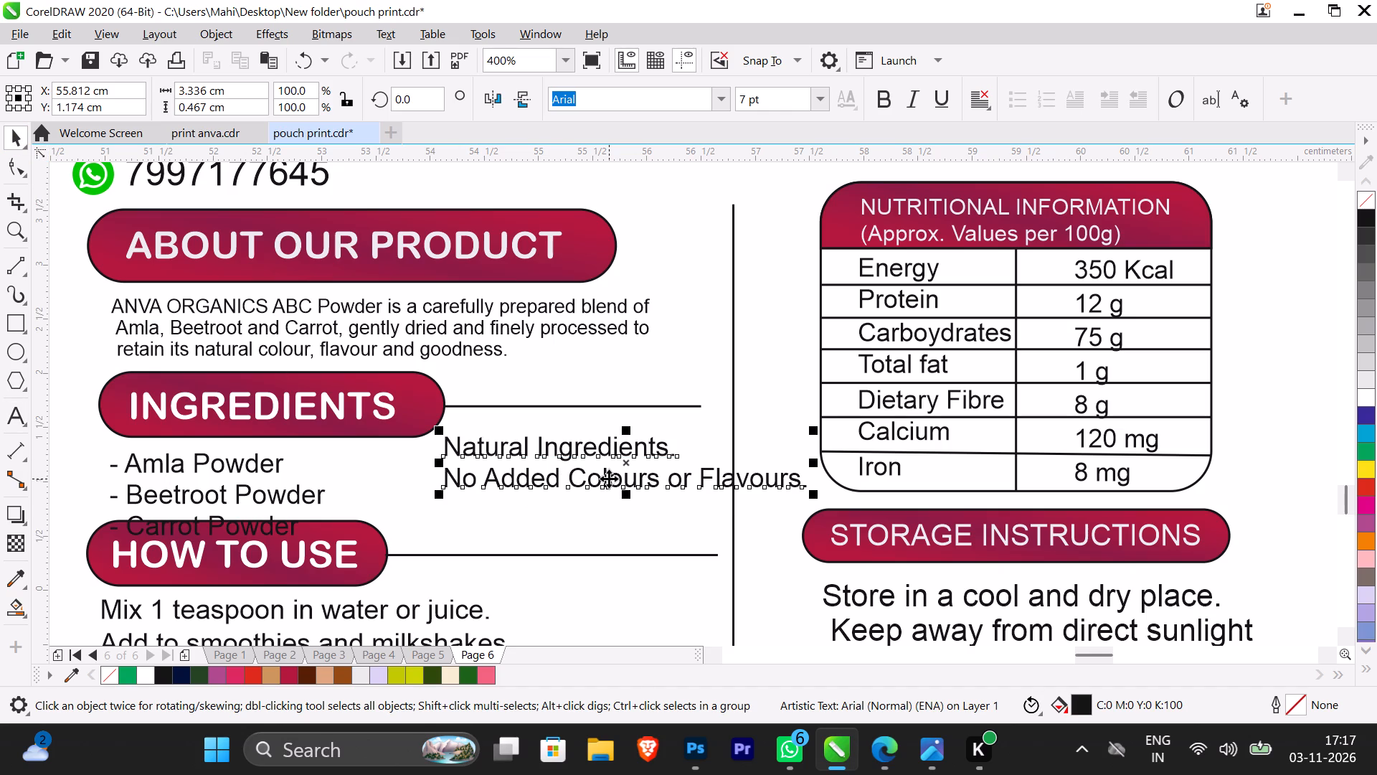
{"action": "left_click_drag", "start_coordinate": [606, 471], "coordinate": [539, 501]}
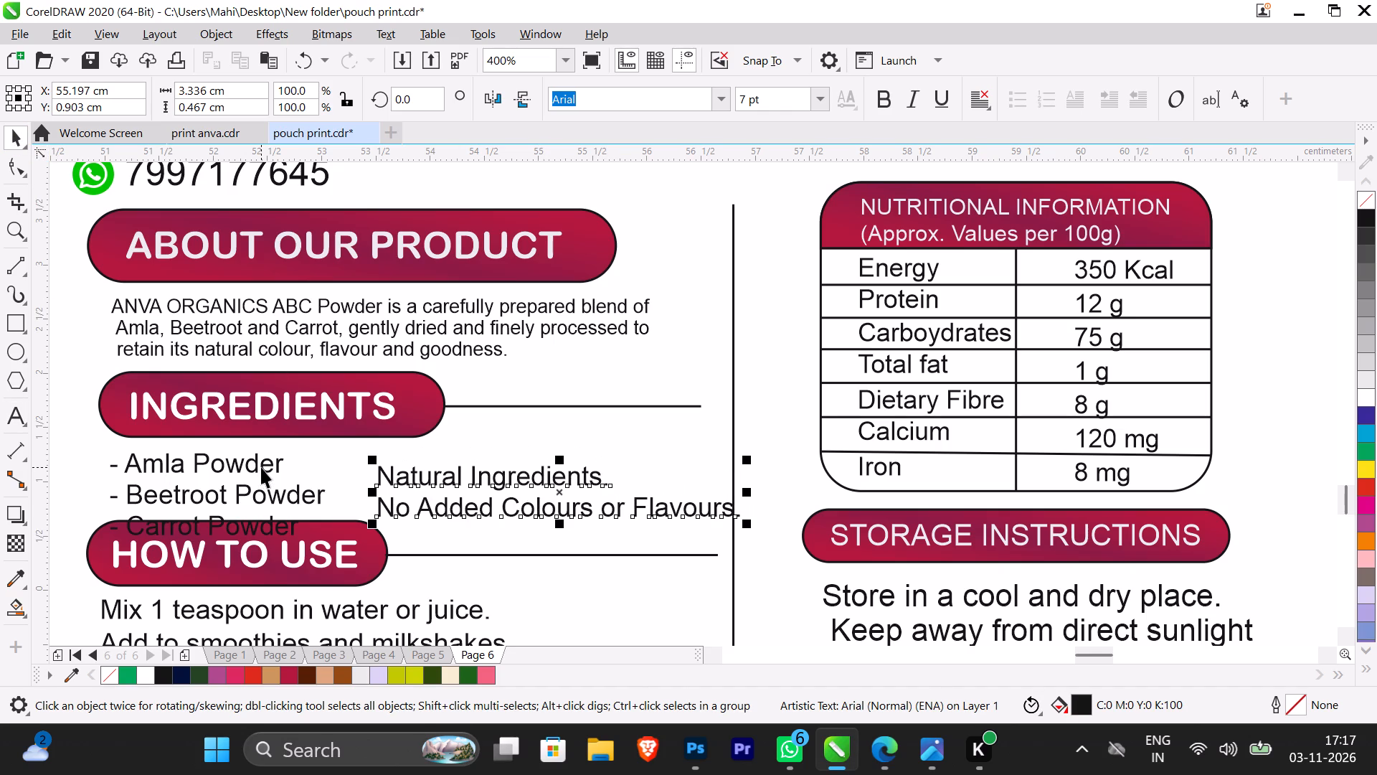
{"action": "left_click_drag", "start_coordinate": [261, 467], "coordinate": [678, 437]}
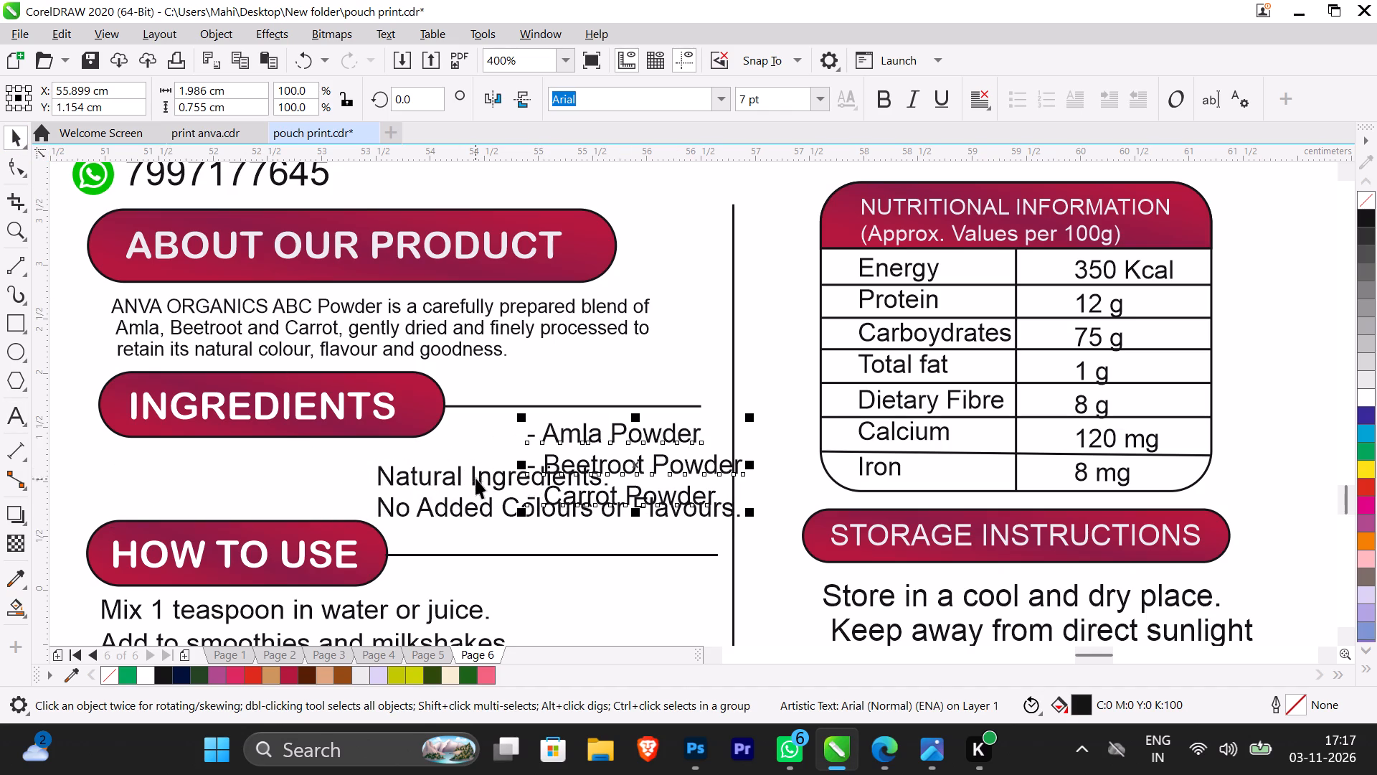
{"action": "left_click_drag", "start_coordinate": [470, 471], "coordinate": [213, 461]}
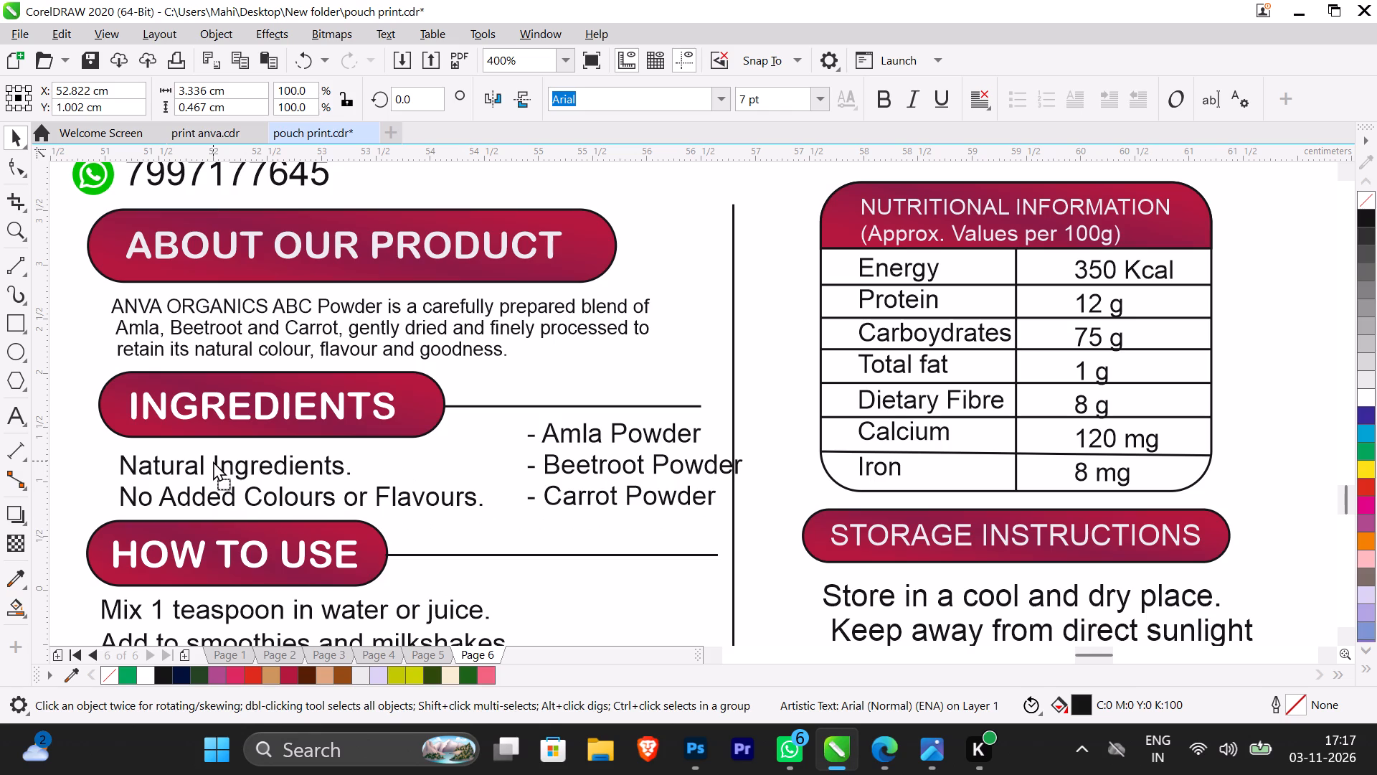
{"action": "left_click_drag", "start_coordinate": [213, 461], "coordinate": [198, 461]}
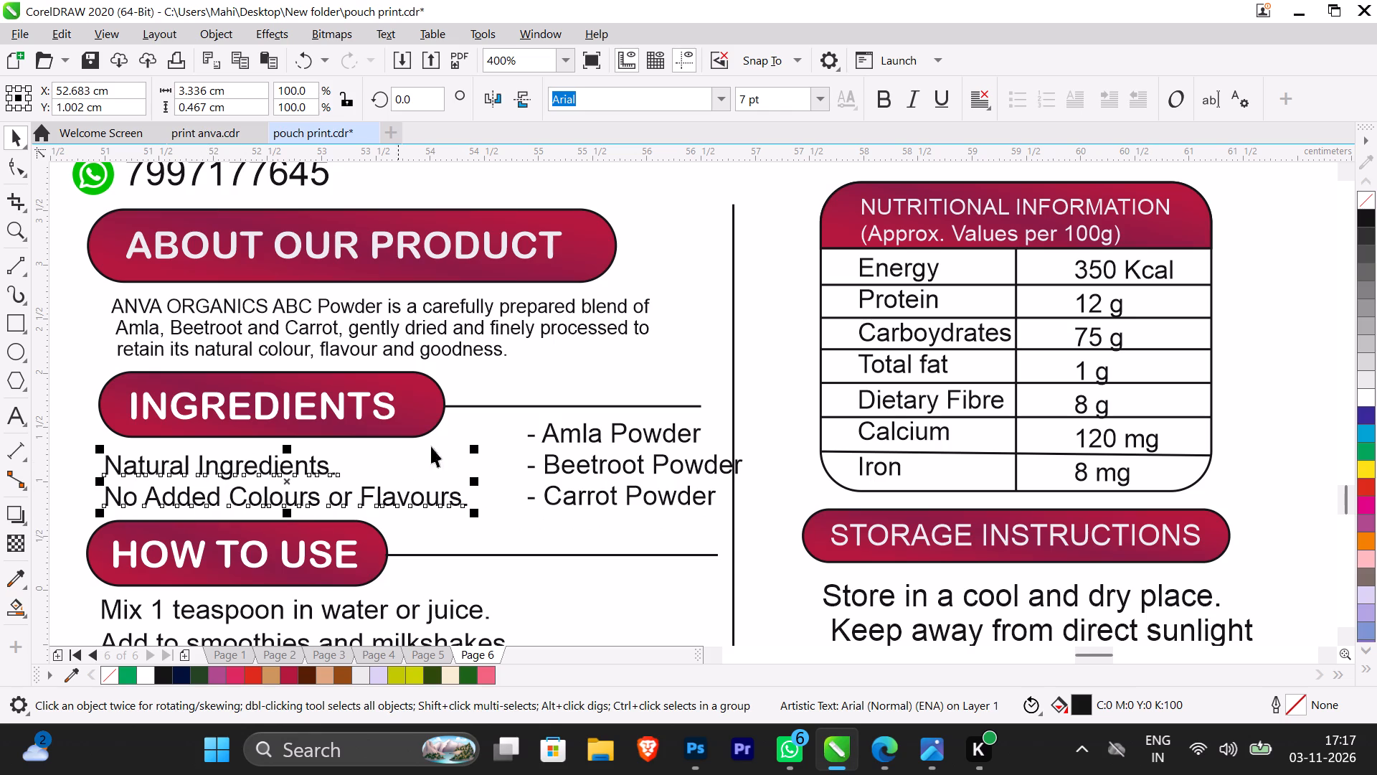
{"action": "left_click", "coordinate": [563, 432]}
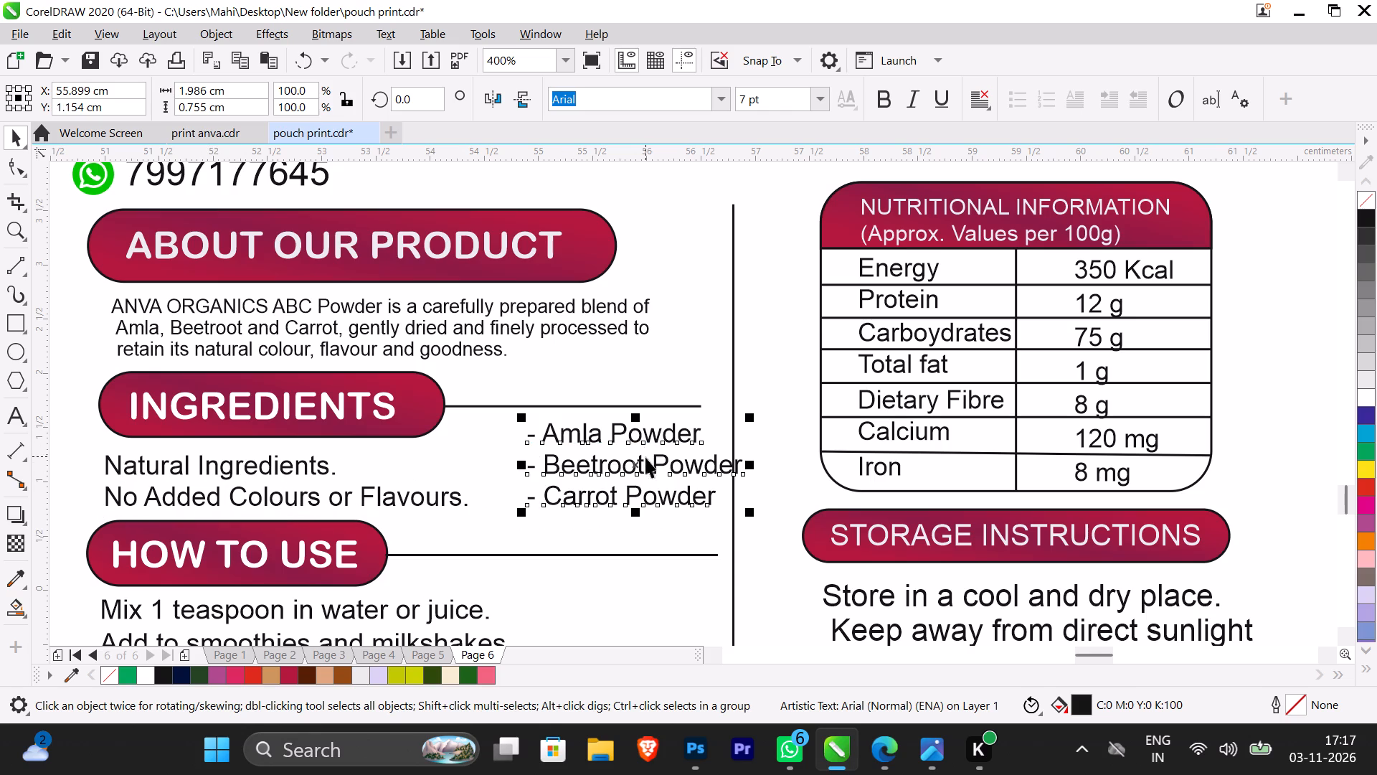
{"action": "left_click_drag", "start_coordinate": [632, 464], "coordinate": [588, 476]}
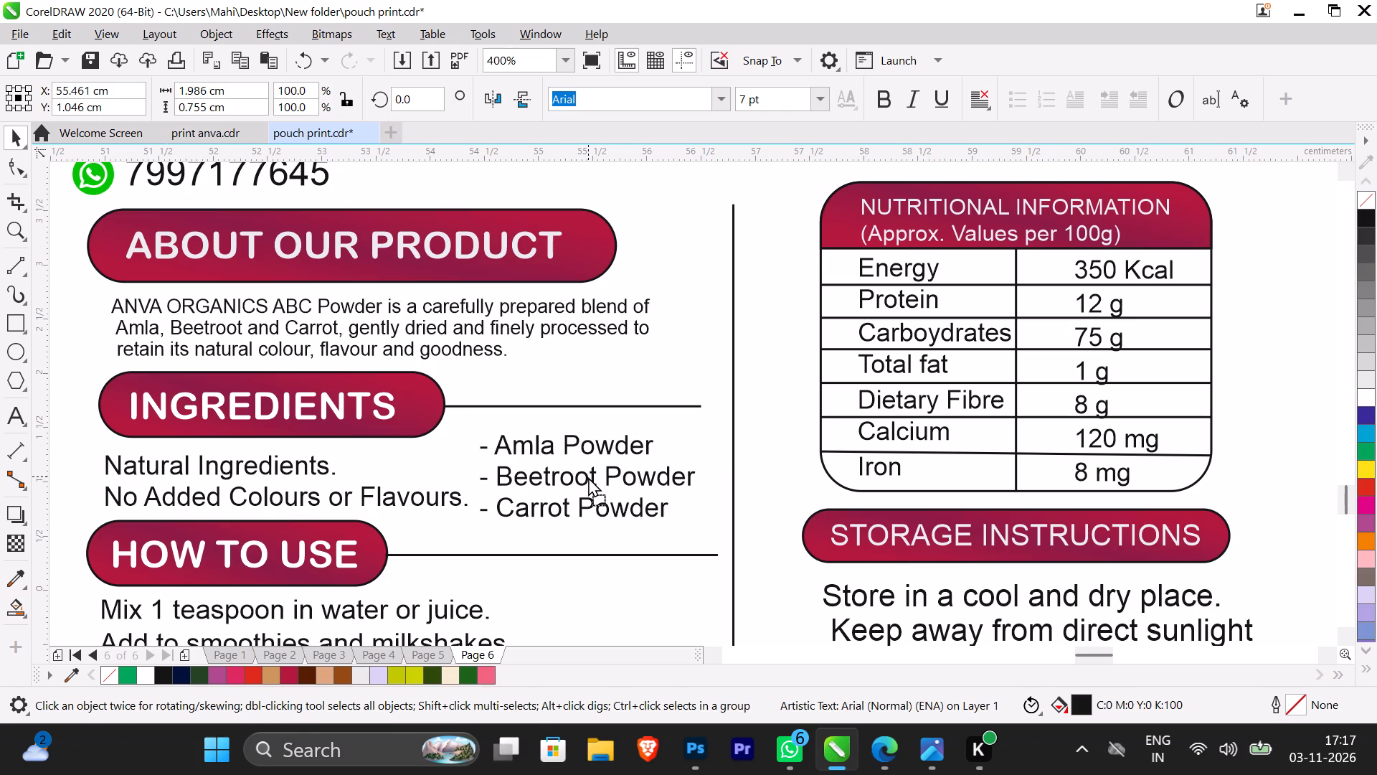
{"action": "left_click_drag", "start_coordinate": [588, 476], "coordinate": [588, 477]}
Check the label's ingredients layout and nudge the three-powder list about 0.1 cm away from the Natural Ingredients text.
{"action": "scroll", "coordinate": [592, 476], "scroll_direction": "down", "scroll_amount": 1}
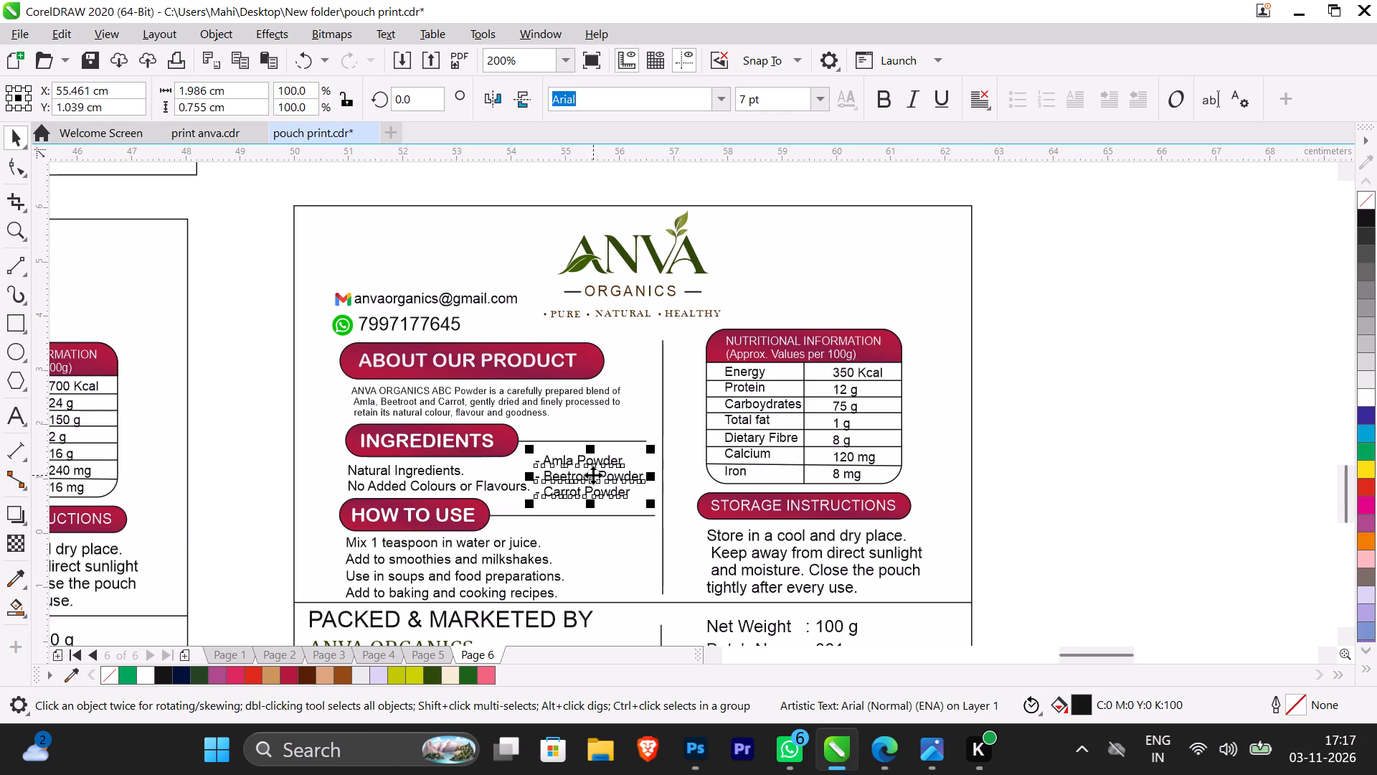
{"action": "scroll", "coordinate": [594, 475], "scroll_direction": "down", "scroll_amount": 1}
{"action": "left_click", "coordinate": [918, 519]}
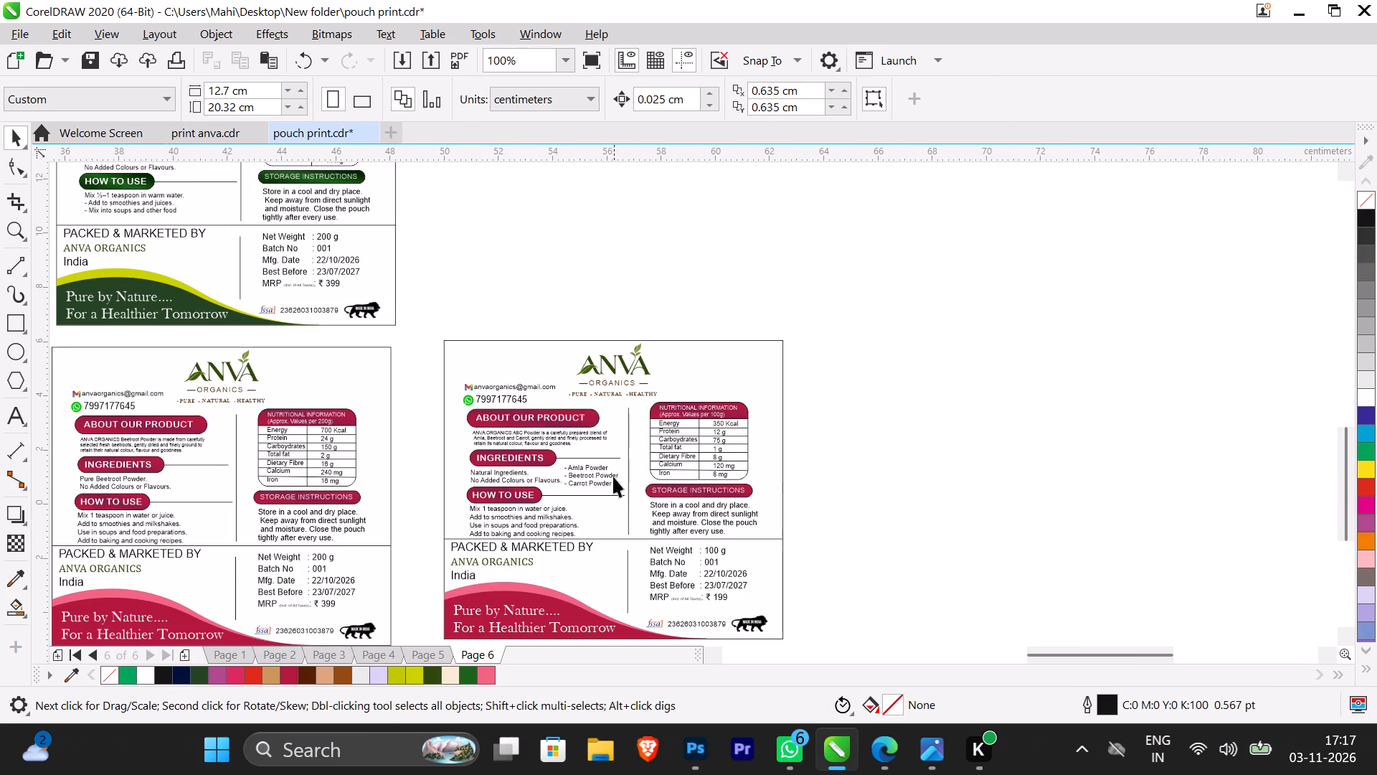
{"action": "scroll", "coordinate": [590, 476], "scroll_direction": "up", "scroll_amount": 1}
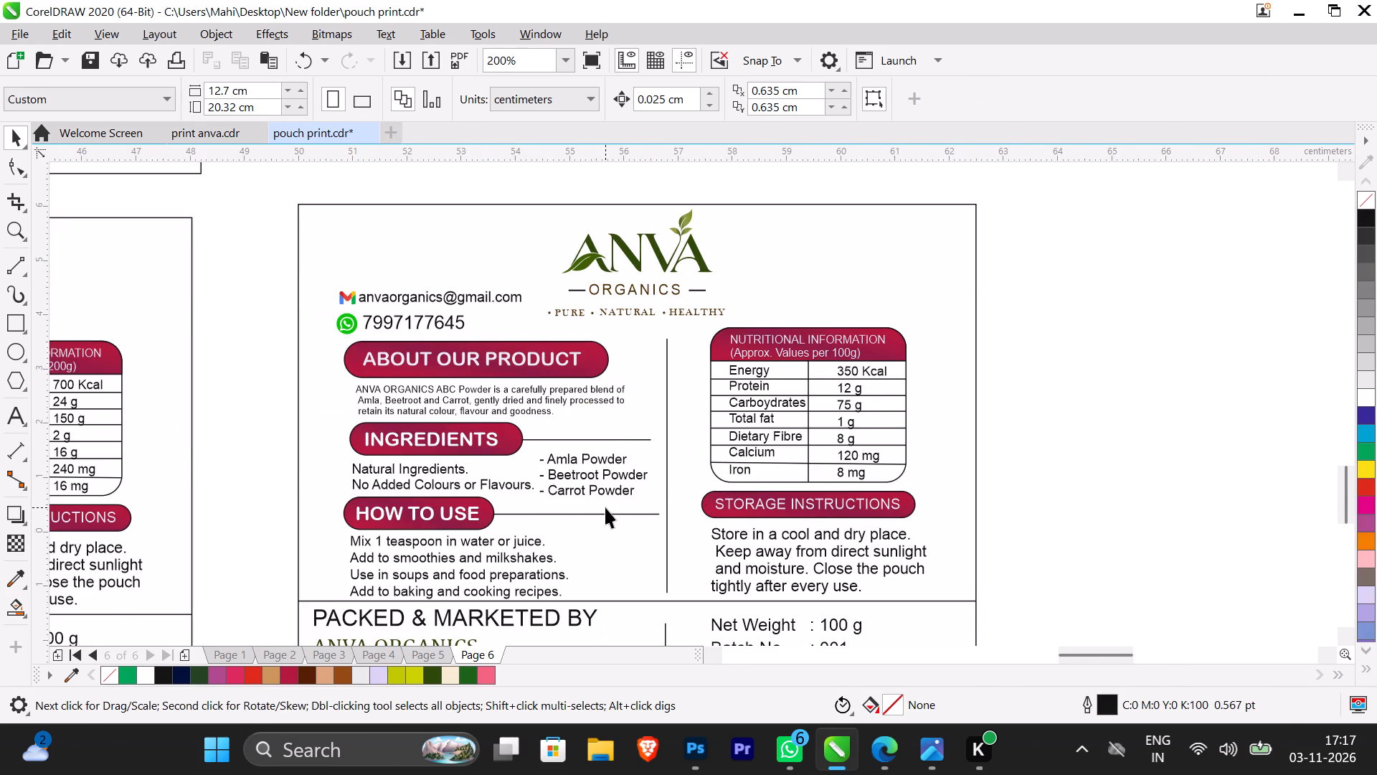
{"action": "scroll", "coordinate": [605, 507], "scroll_direction": "up", "scroll_amount": 1}
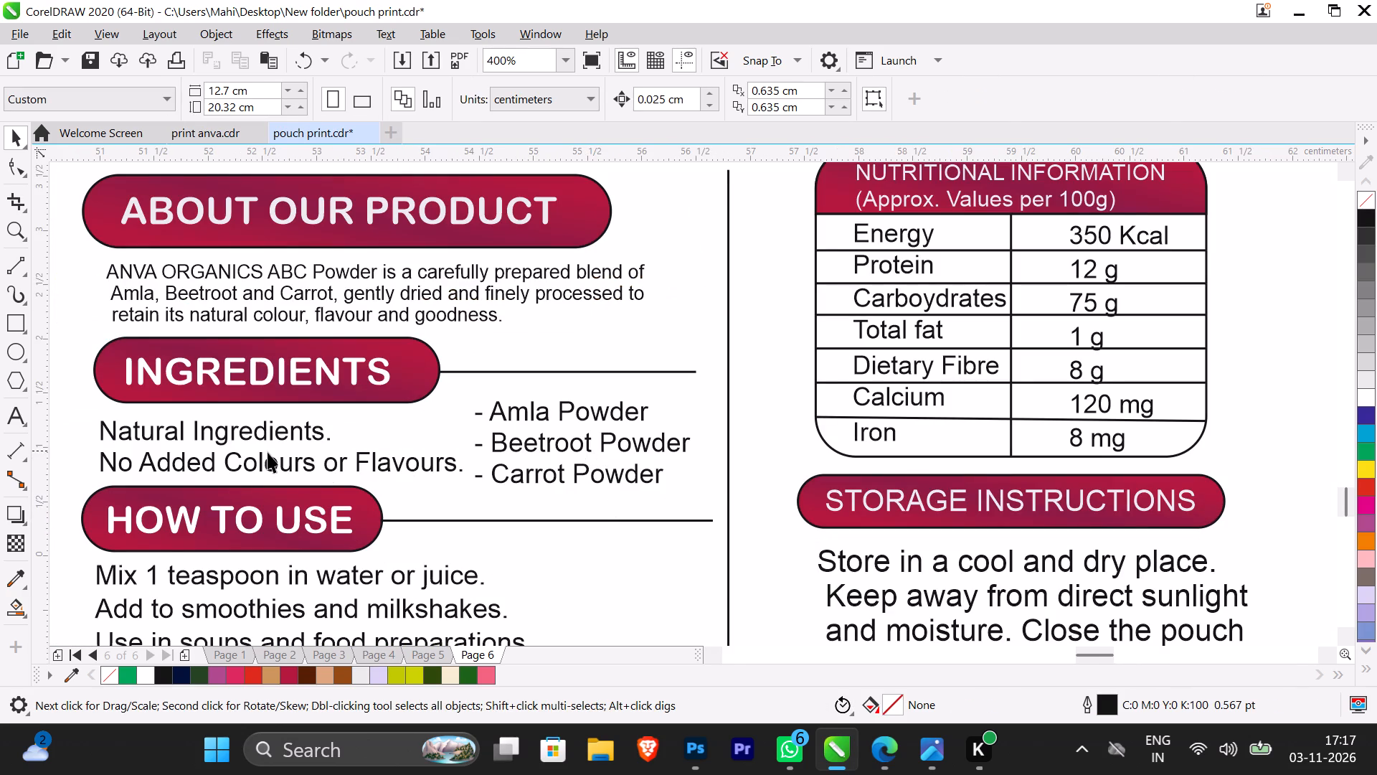
{"action": "left_click", "coordinate": [589, 446]}
{"action": "left_click_drag", "start_coordinate": [592, 446], "coordinate": [602, 446]}
{"action": "scroll", "coordinate": [595, 450], "scroll_direction": "down", "scroll_amount": 1}
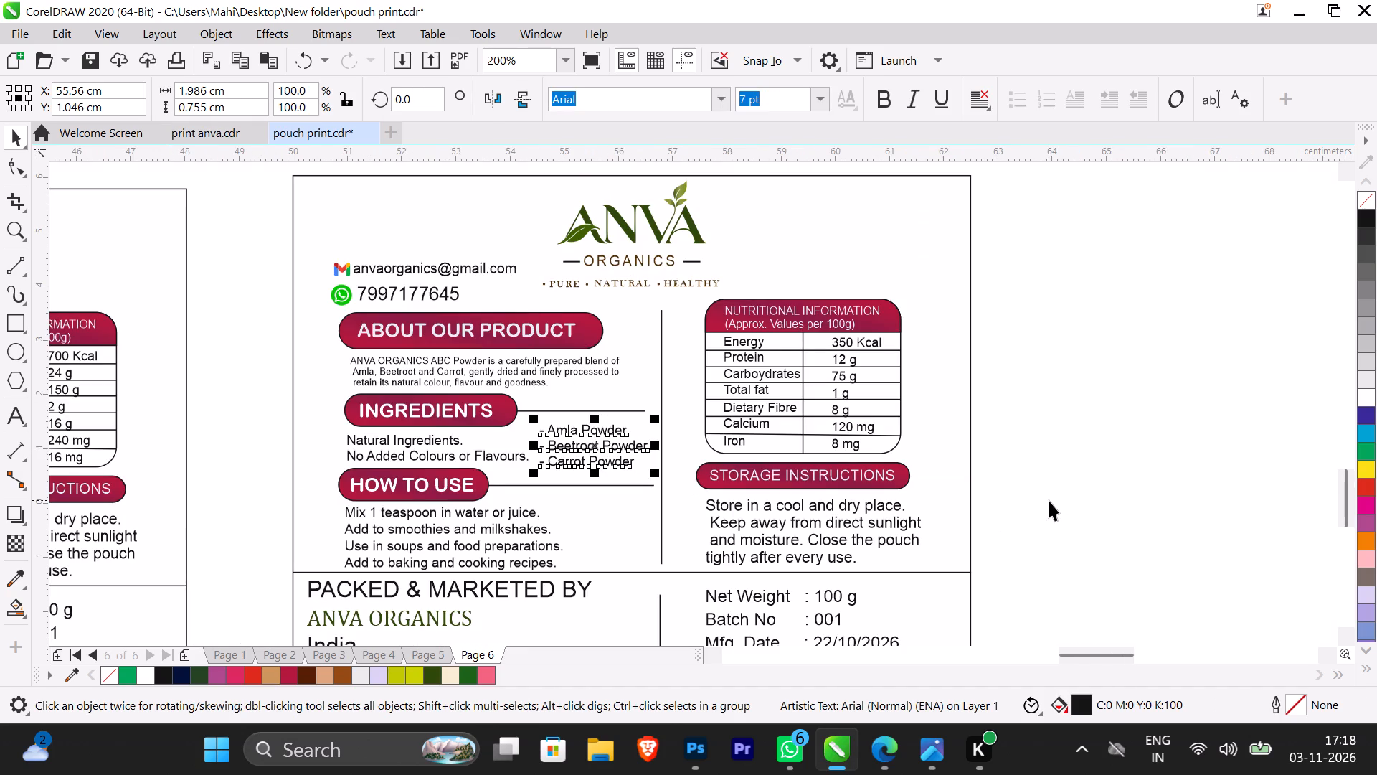
{"action": "left_click", "coordinate": [1057, 498]}
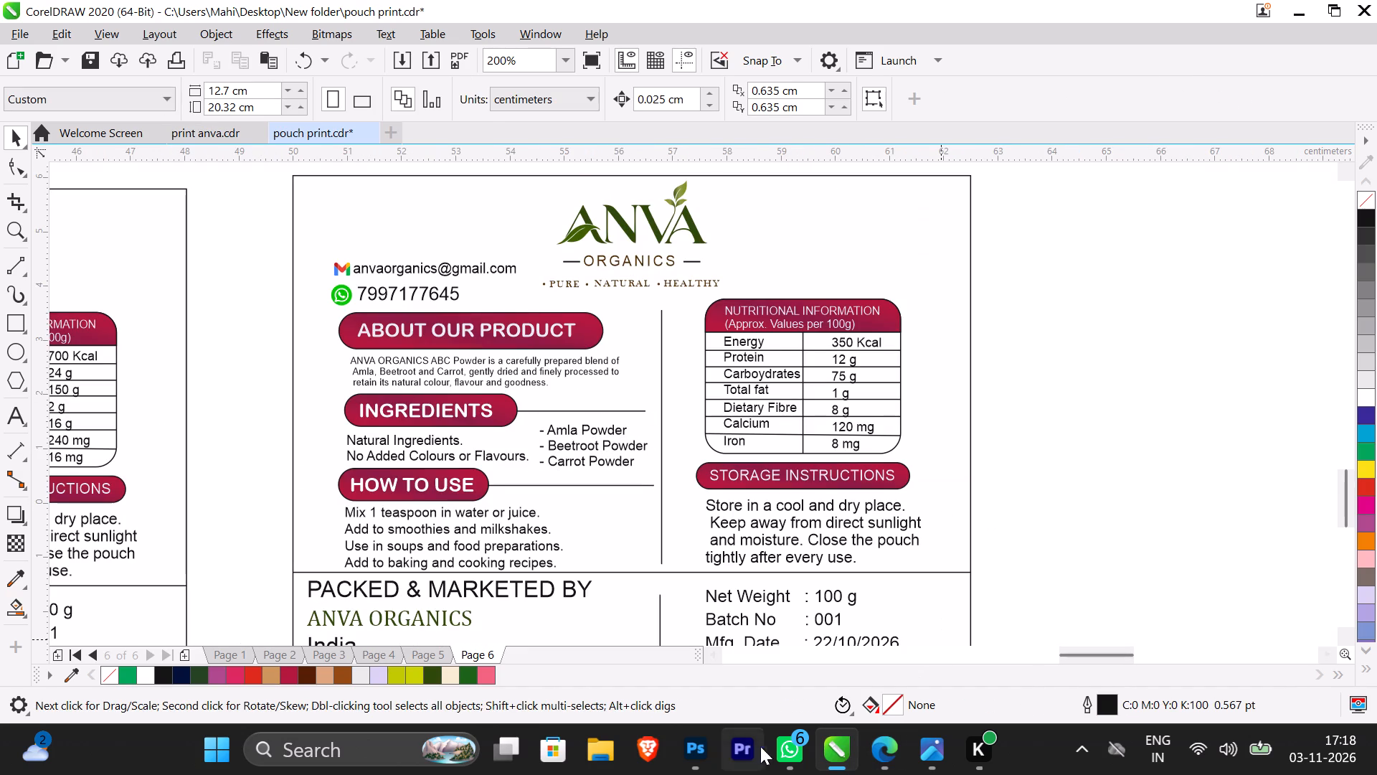
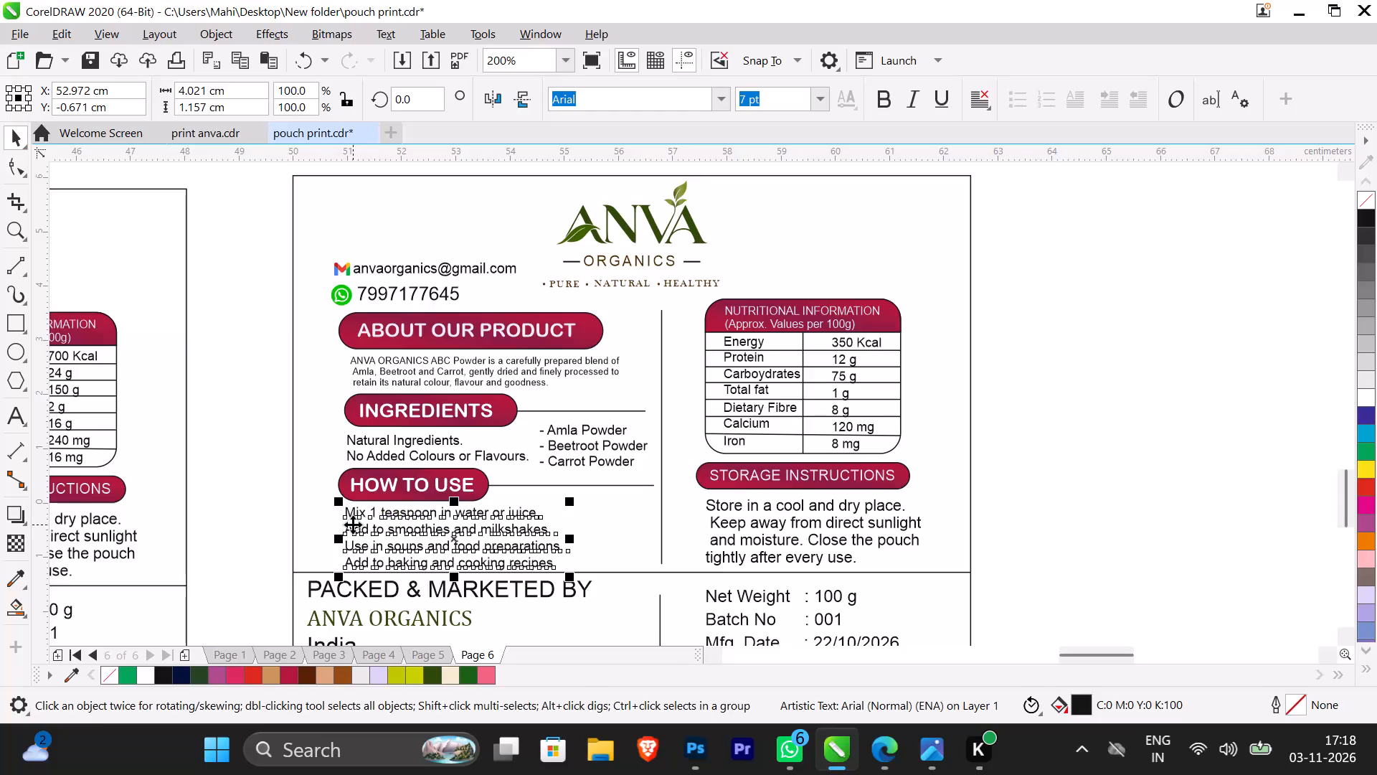
Replace the HOW TO USE text with the copied directions, split into four dashed lines from "Mix 1 teaspoon in warm water." to "Use in your favourite food recipes.".
{"action": "double_click", "coordinate": [353, 525]}
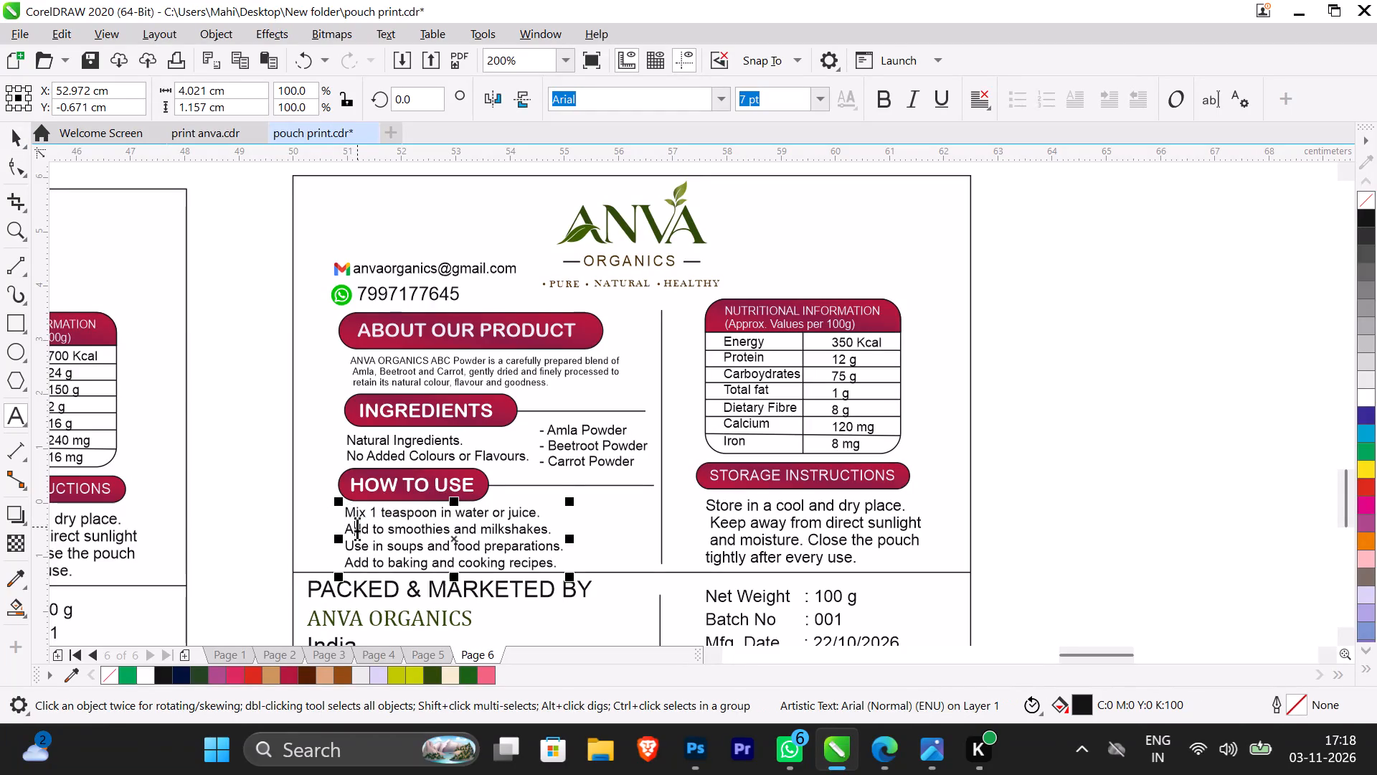
{"action": "key", "text": "ctrl+a"}
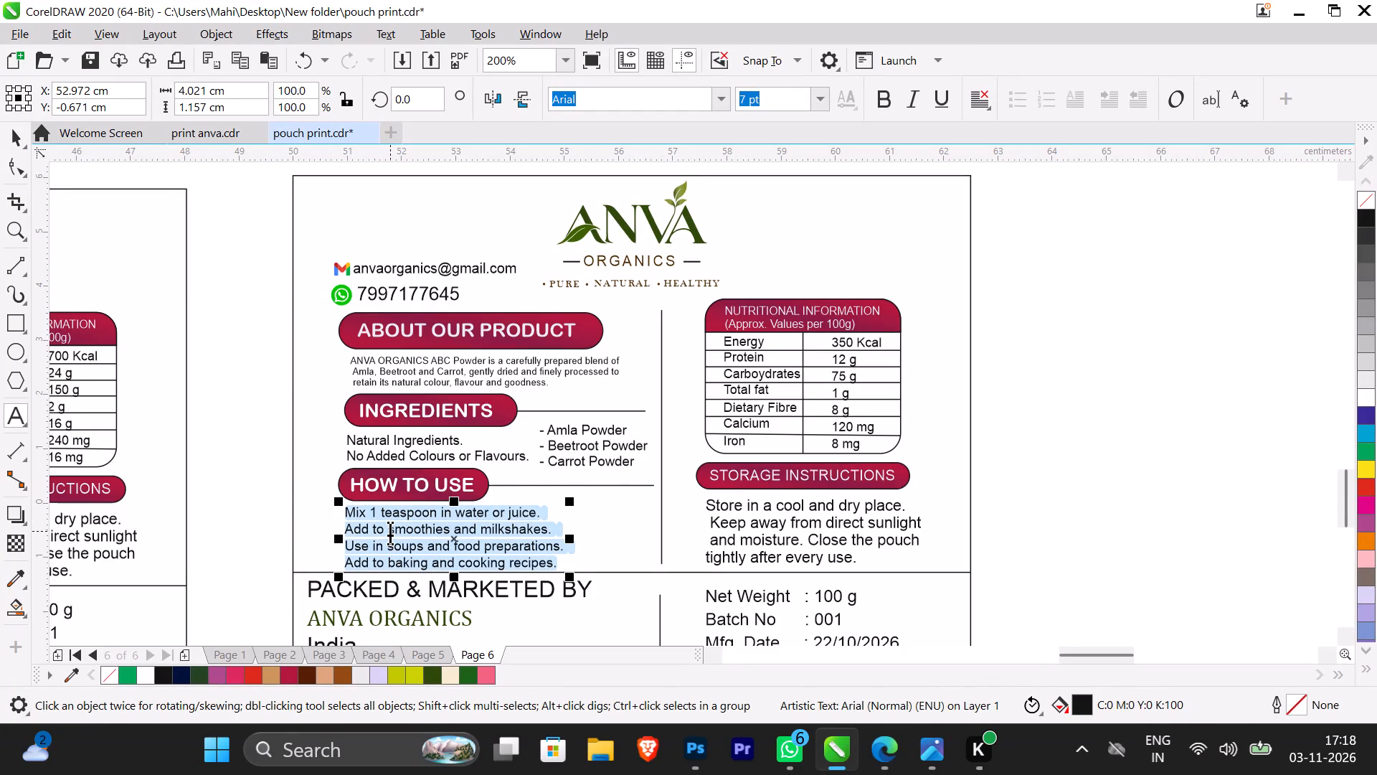
{"action": "key", "text": "BackSpace"}
{"action": "key", "text": "ctrl+v"}
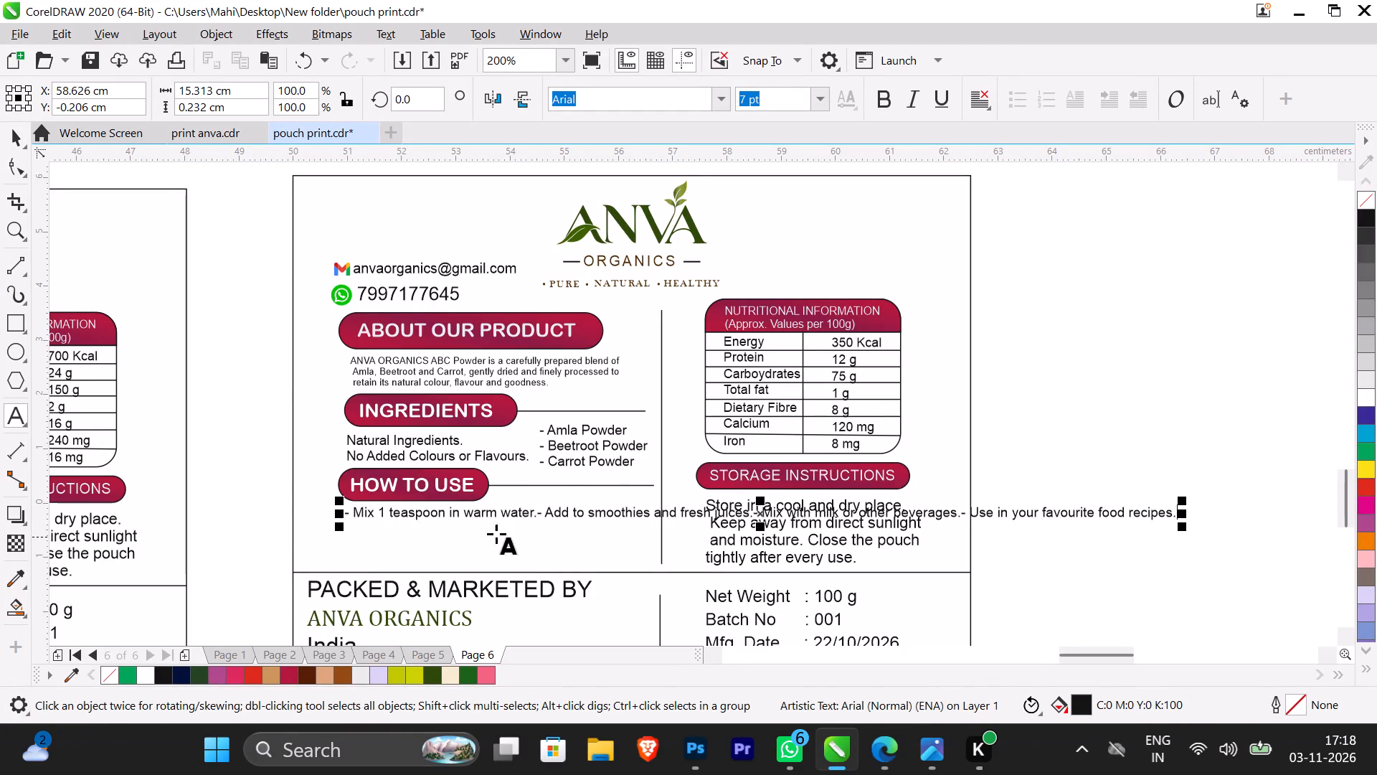
{"action": "left_click", "coordinate": [536, 513]}
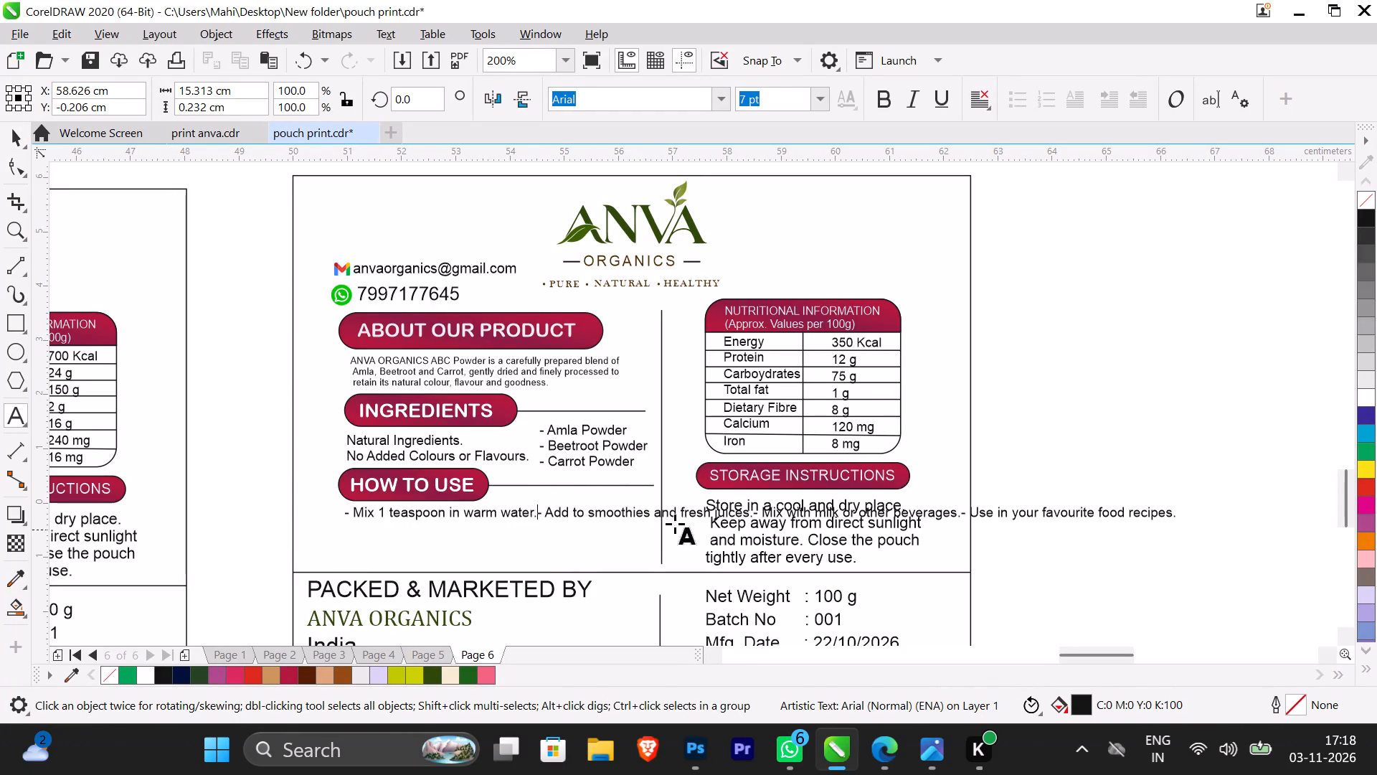
{"action": "key", "text": "Return"}
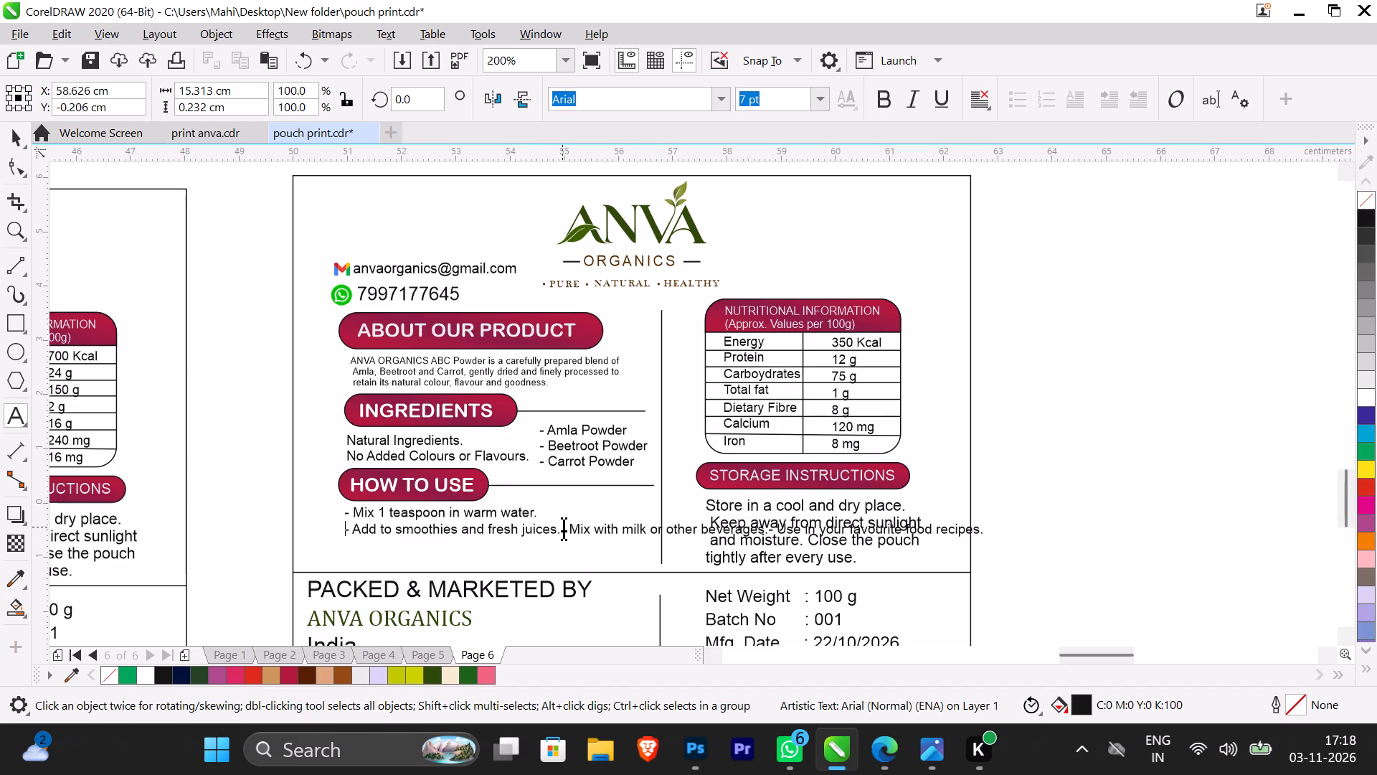
{"action": "left_click", "coordinate": [561, 532]}
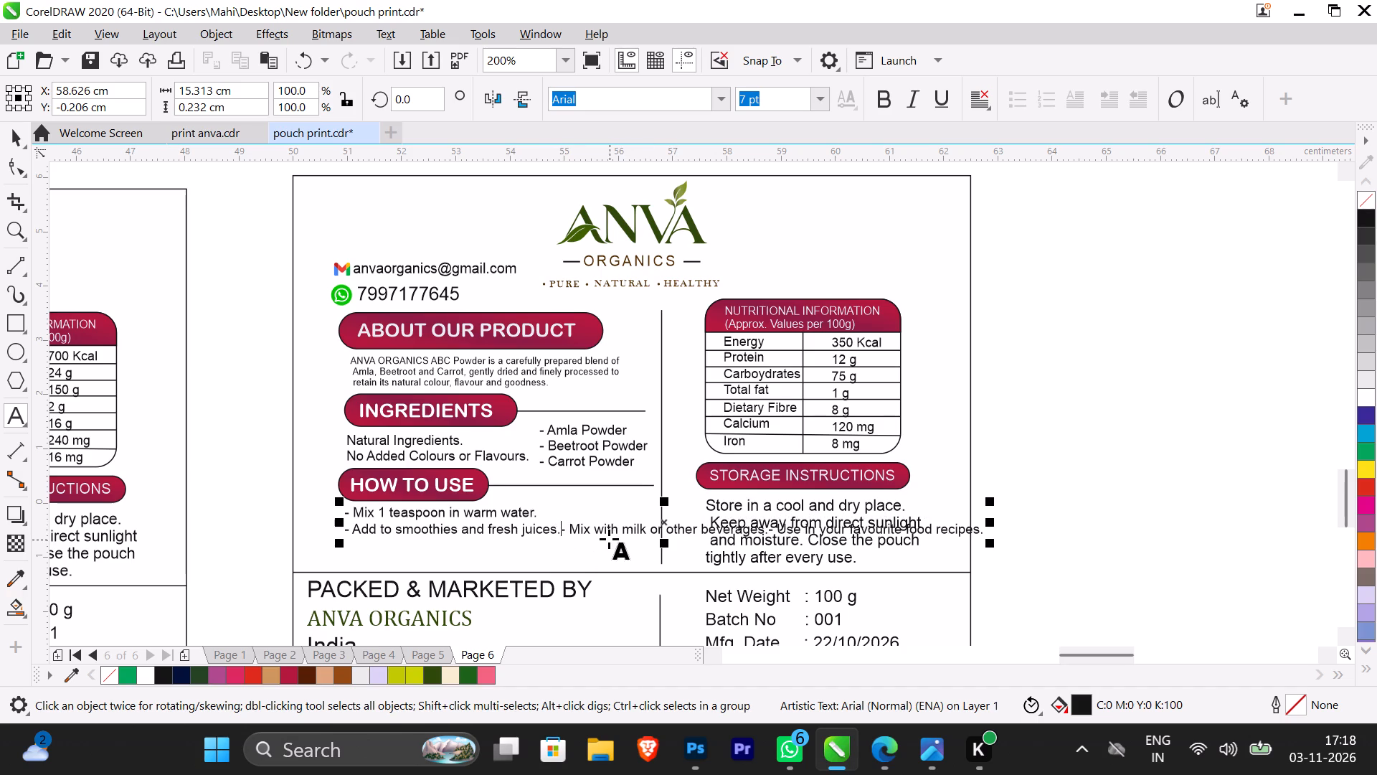
{"action": "key", "text": "Return"}
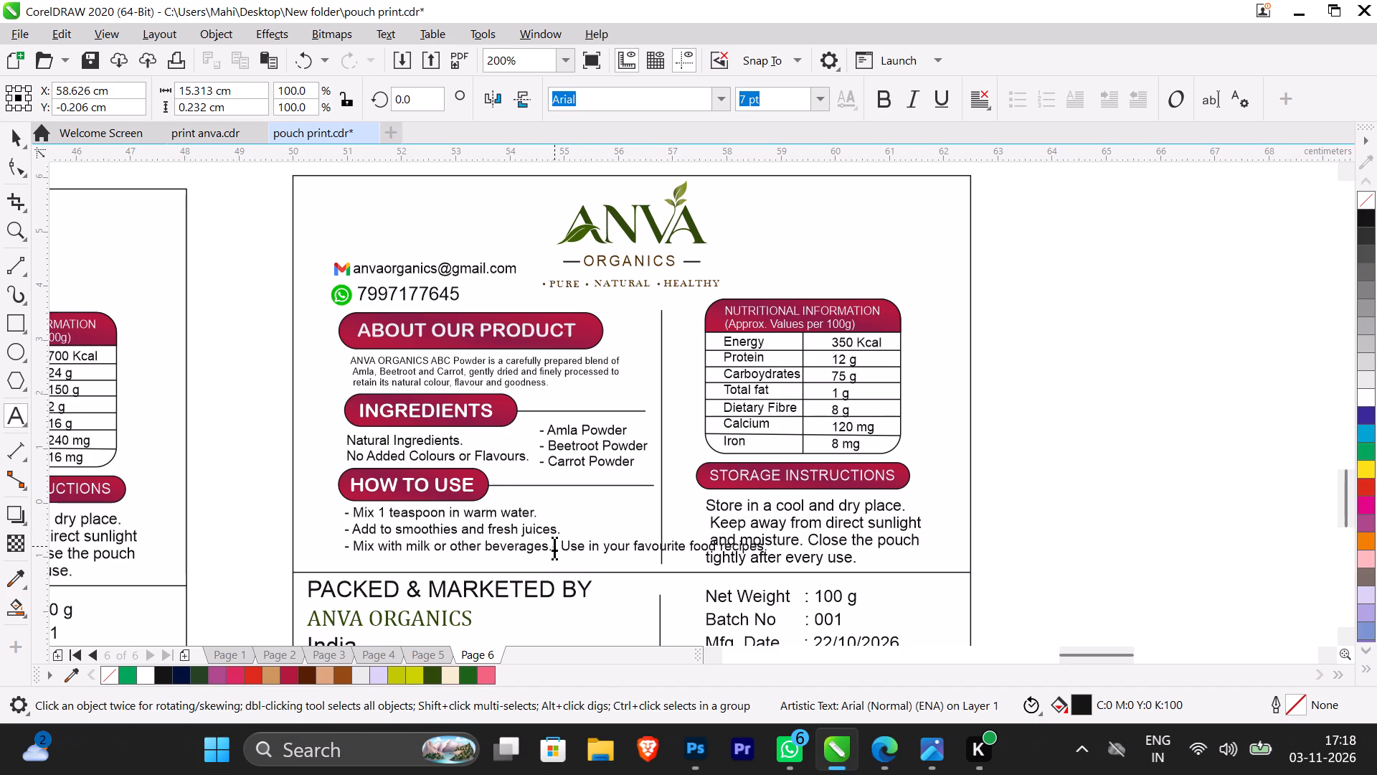
{"action": "left_click", "coordinate": [552, 547]}
{"action": "key", "text": "Return"}
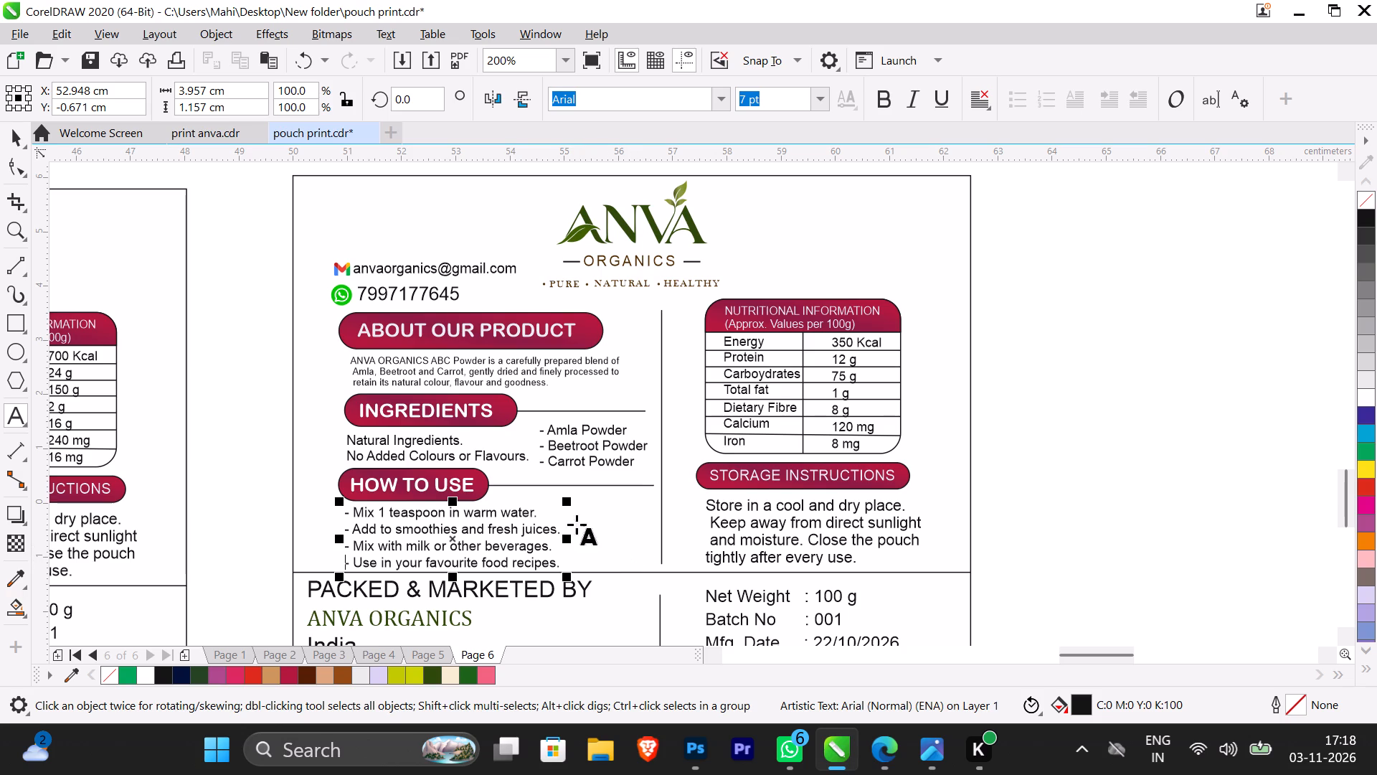
{"action": "left_click", "coordinate": [10, 145]}
Delete the whole Nutritional Information table, including its heading, from the ABC Powder label.
{"action": "scroll", "coordinate": [815, 504], "scroll_direction": "down", "scroll_amount": 1}
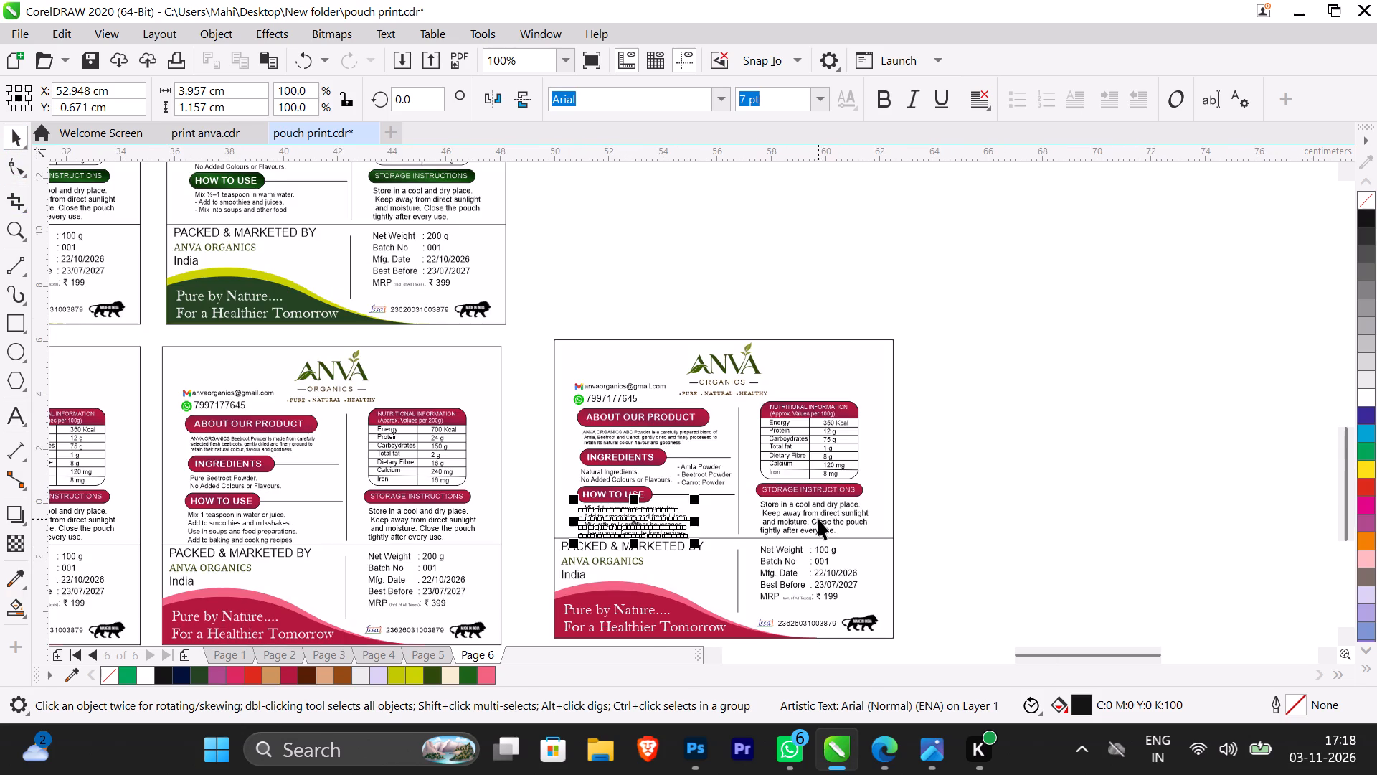
{"action": "scroll", "coordinate": [838, 595], "scroll_direction": "up", "scroll_amount": 1}
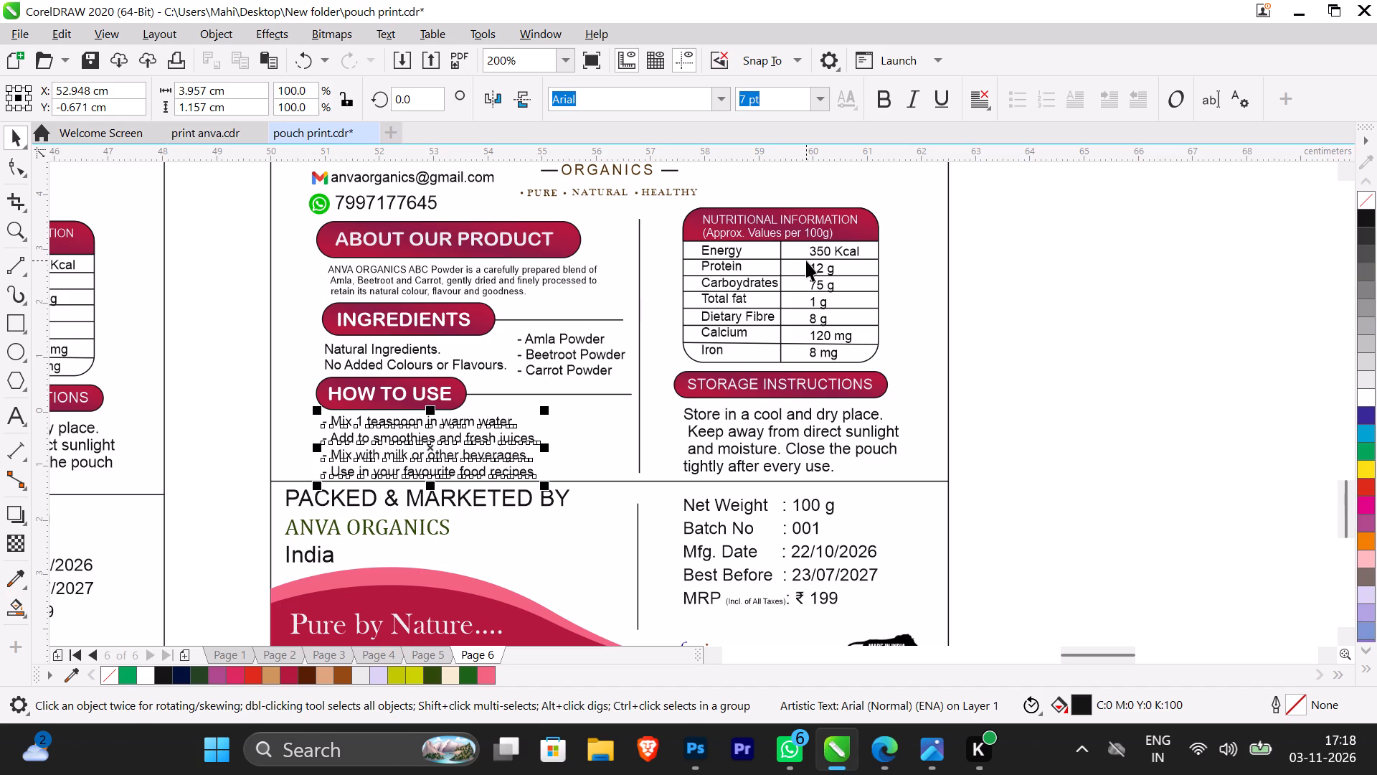
{"action": "left_click_drag", "start_coordinate": [1027, 380], "coordinate": [641, 243]}
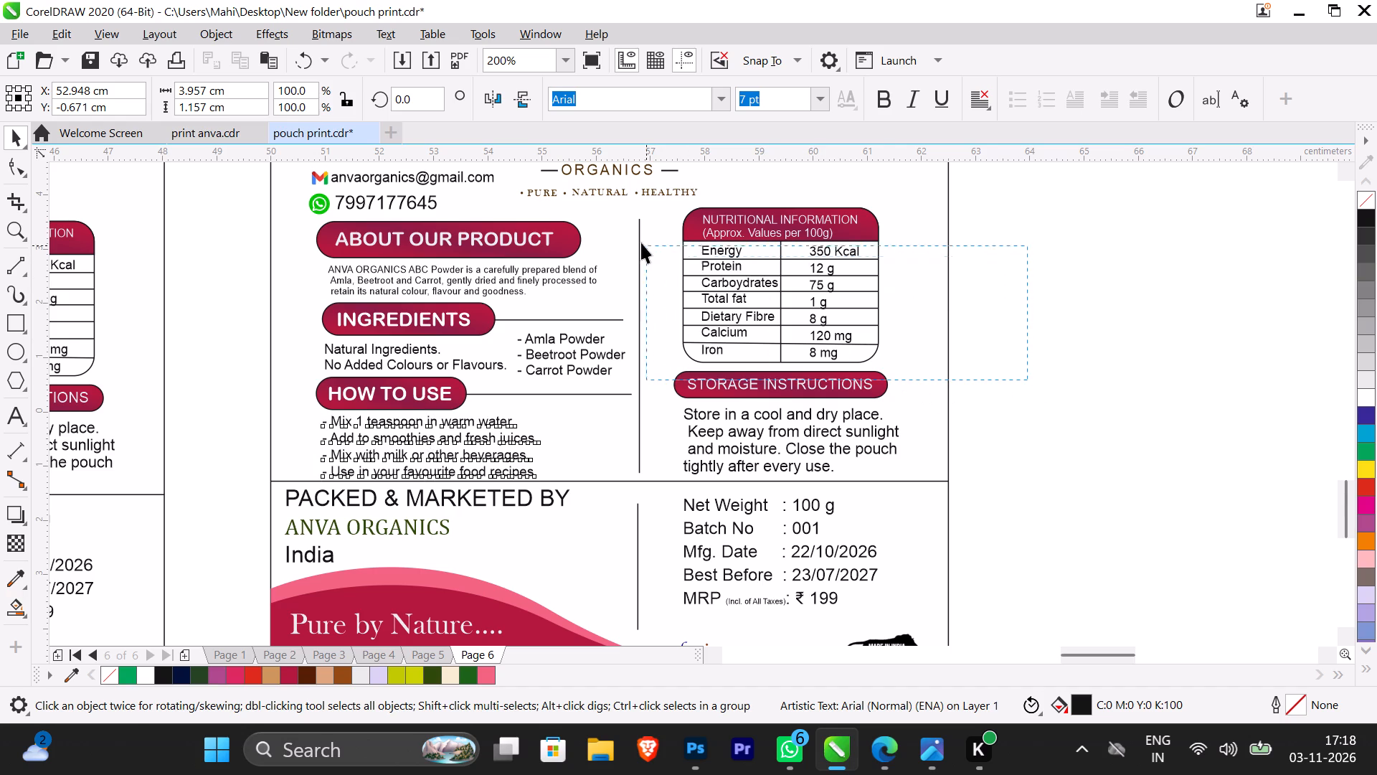
{"action": "left_click_drag", "start_coordinate": [641, 243], "coordinate": [656, 193]}
{"action": "key", "text": "BackSpace"}
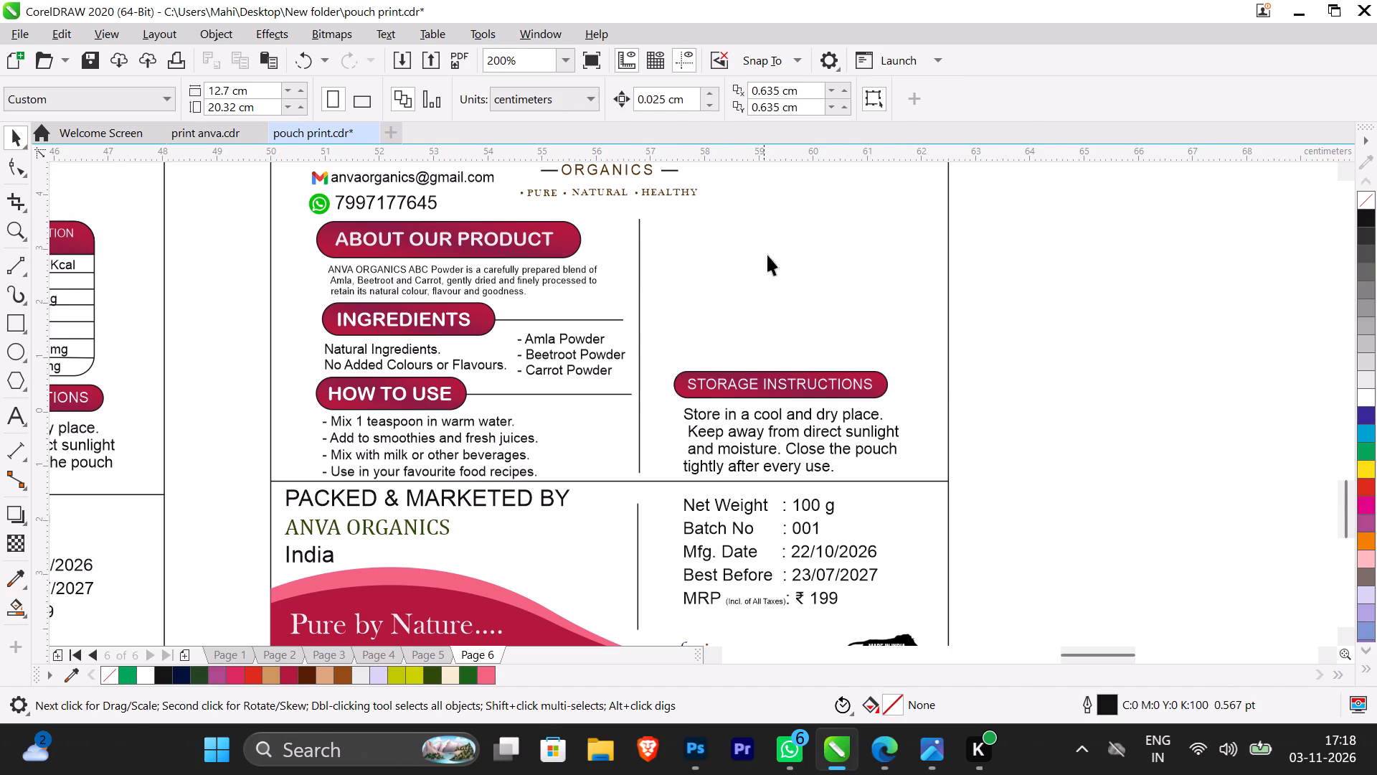
Duplicate the green 200 g Amla label's Nutritional Information table and move the copy into the empty table area of the ABC Powder label.
{"action": "scroll", "coordinate": [784, 349], "scroll_direction": "down", "scroll_amount": 2}
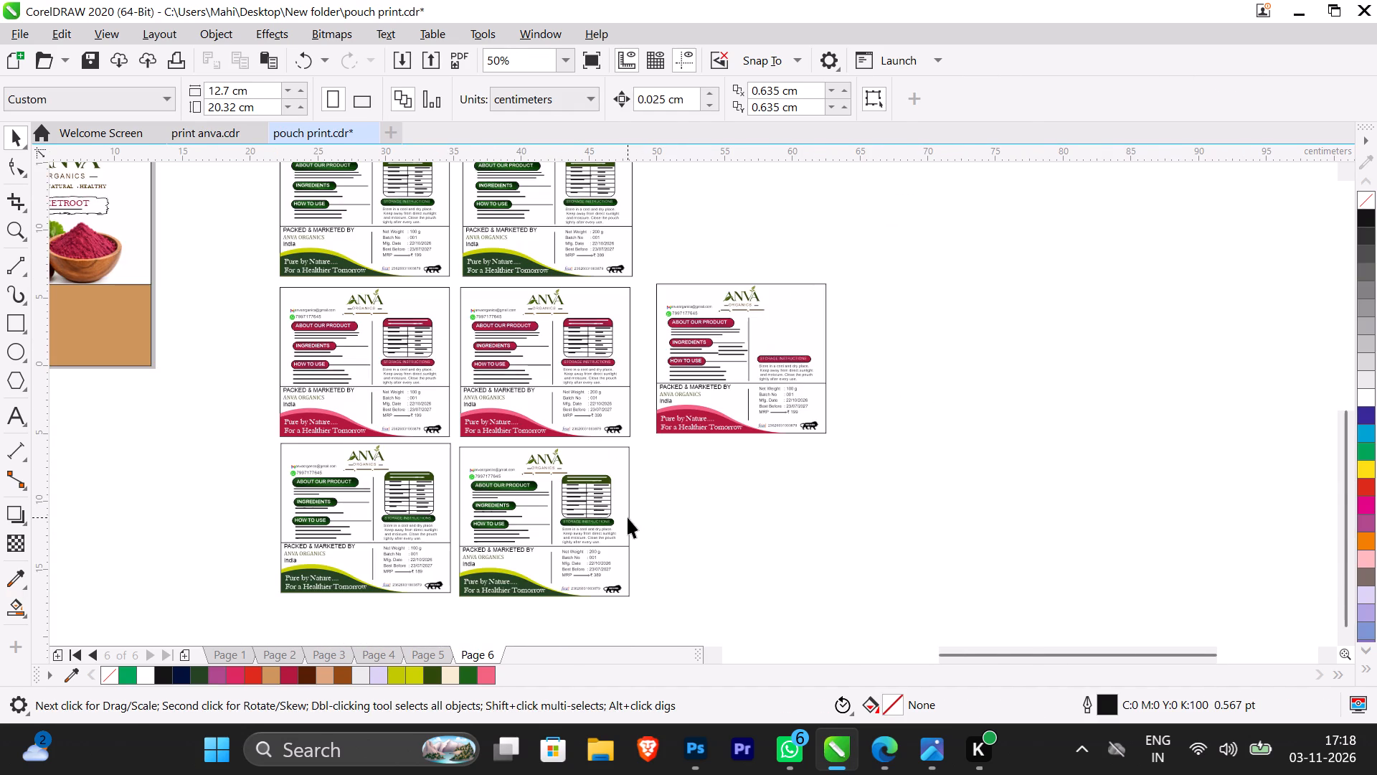
{"action": "scroll", "coordinate": [625, 518], "scroll_direction": "up", "scroll_amount": 2}
{"action": "left_click_drag", "start_coordinate": [745, 530], "coordinate": [361, 339]}
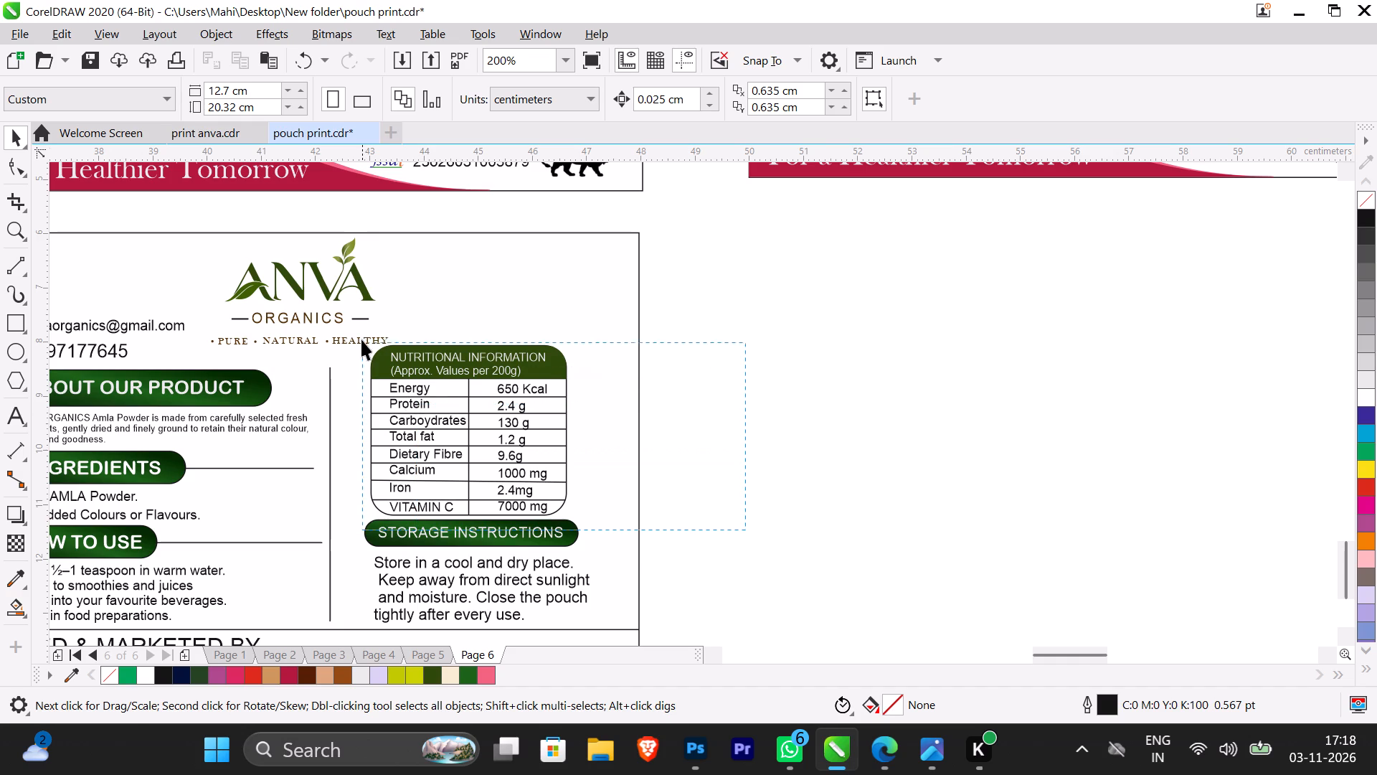
{"action": "left_click_drag", "start_coordinate": [361, 339], "coordinate": [361, 335]}
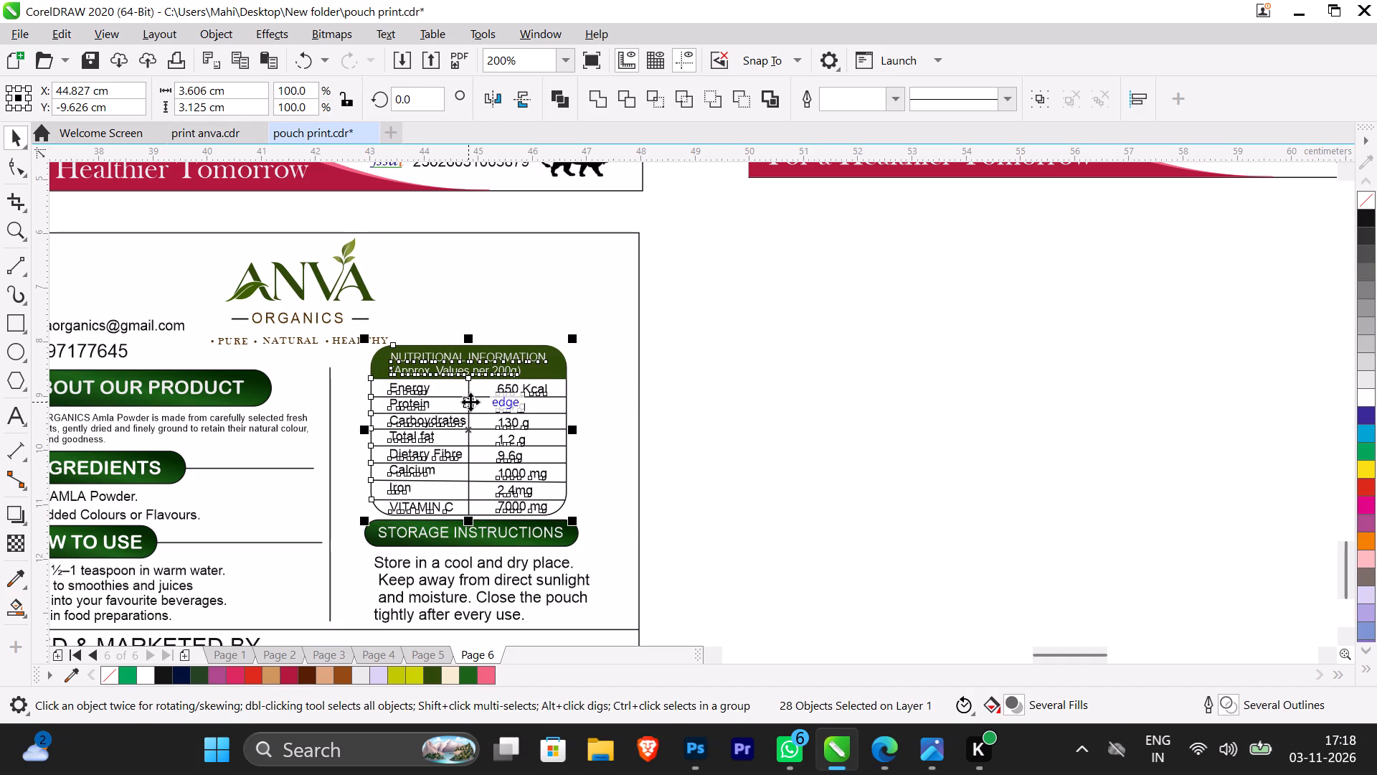
{"action": "key", "text": "ctrl+c"}
{"action": "key", "text": "plus"}
{"action": "scroll", "coordinate": [732, 268], "scroll_direction": "down", "scroll_amount": 3}
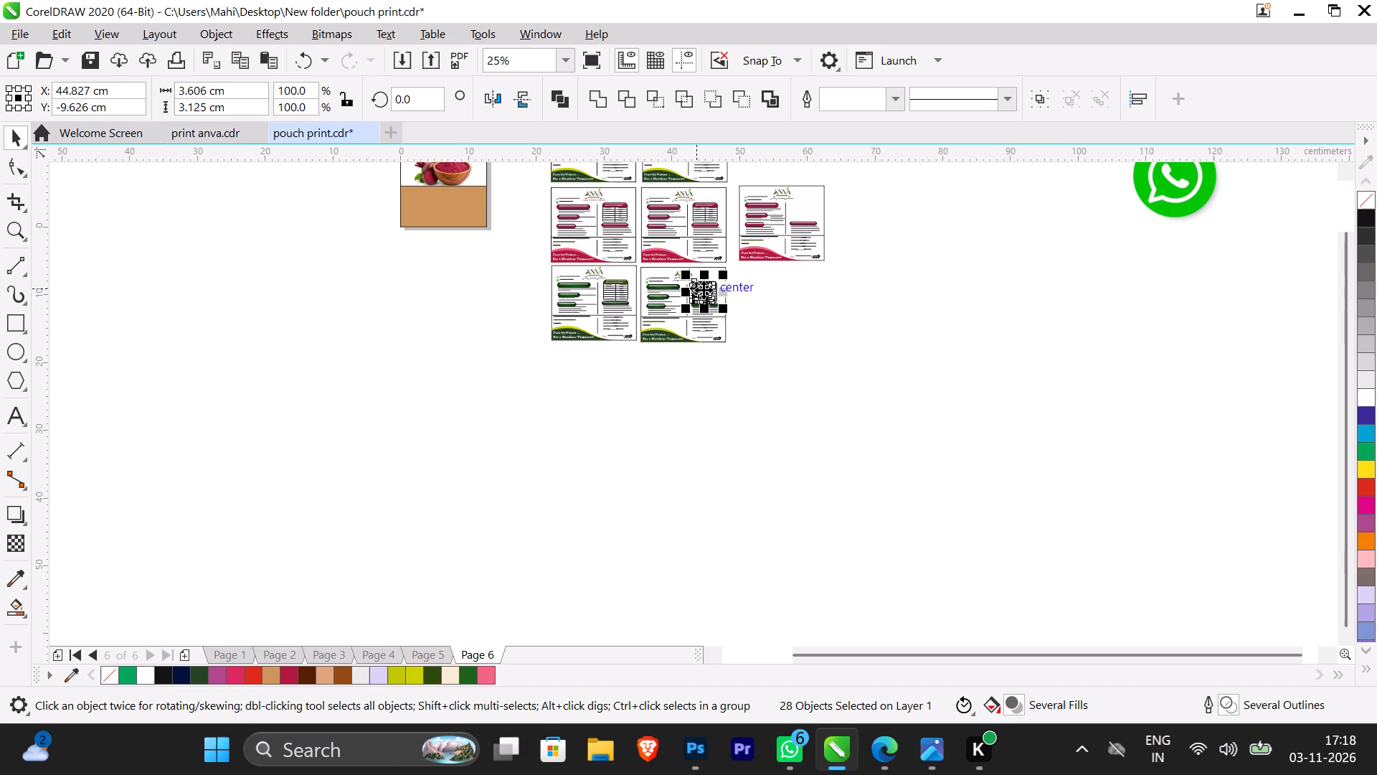
{"action": "left_click_drag", "start_coordinate": [698, 297], "coordinate": [797, 215]}
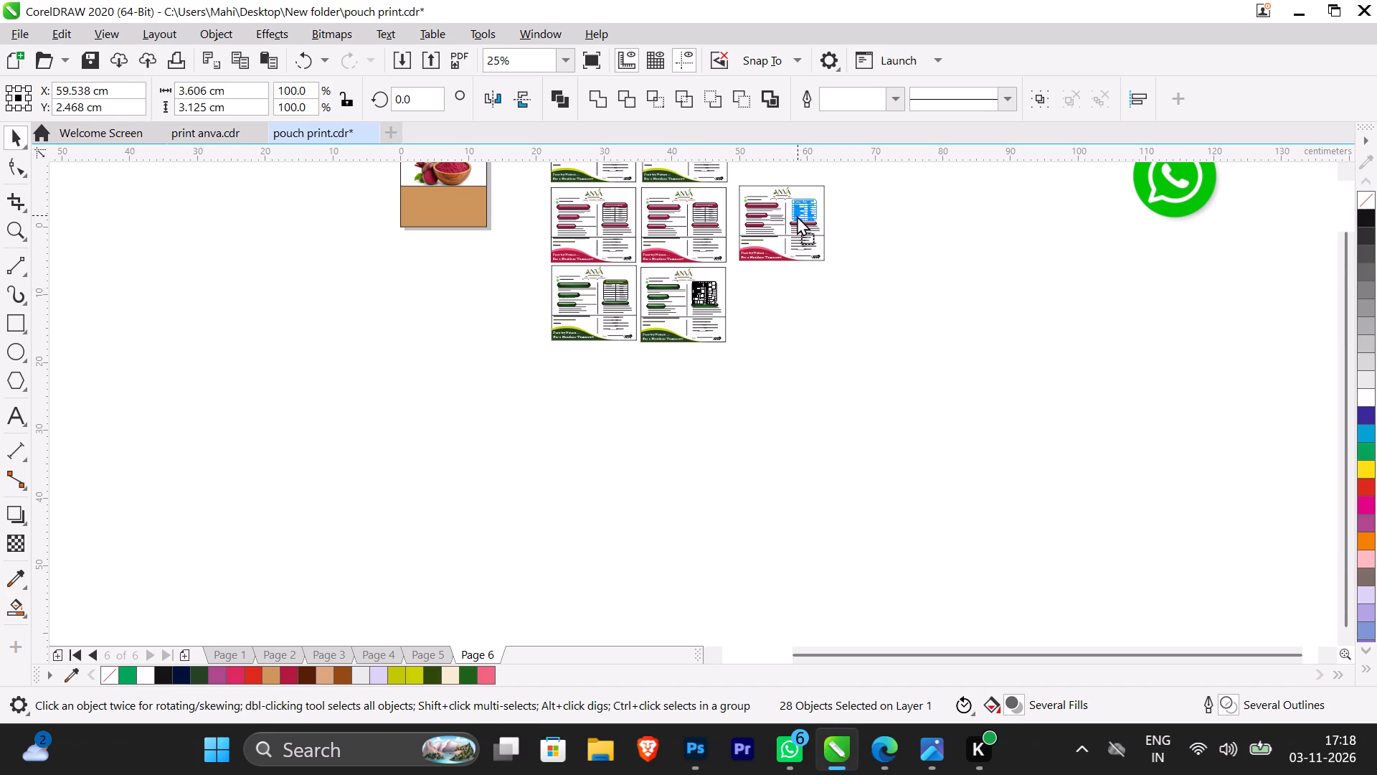
{"action": "left_click_drag", "start_coordinate": [797, 215], "coordinate": [797, 215]}
Bring the duplicated nutrition table to the front and shift it about 0.1 cm down, just above the STORAGE INSTRUCTIONS heading.
{"action": "scroll", "coordinate": [803, 205], "scroll_direction": "up", "scroll_amount": 4}
{"action": "scroll", "coordinate": [791, 235], "scroll_direction": "down", "scroll_amount": 1}
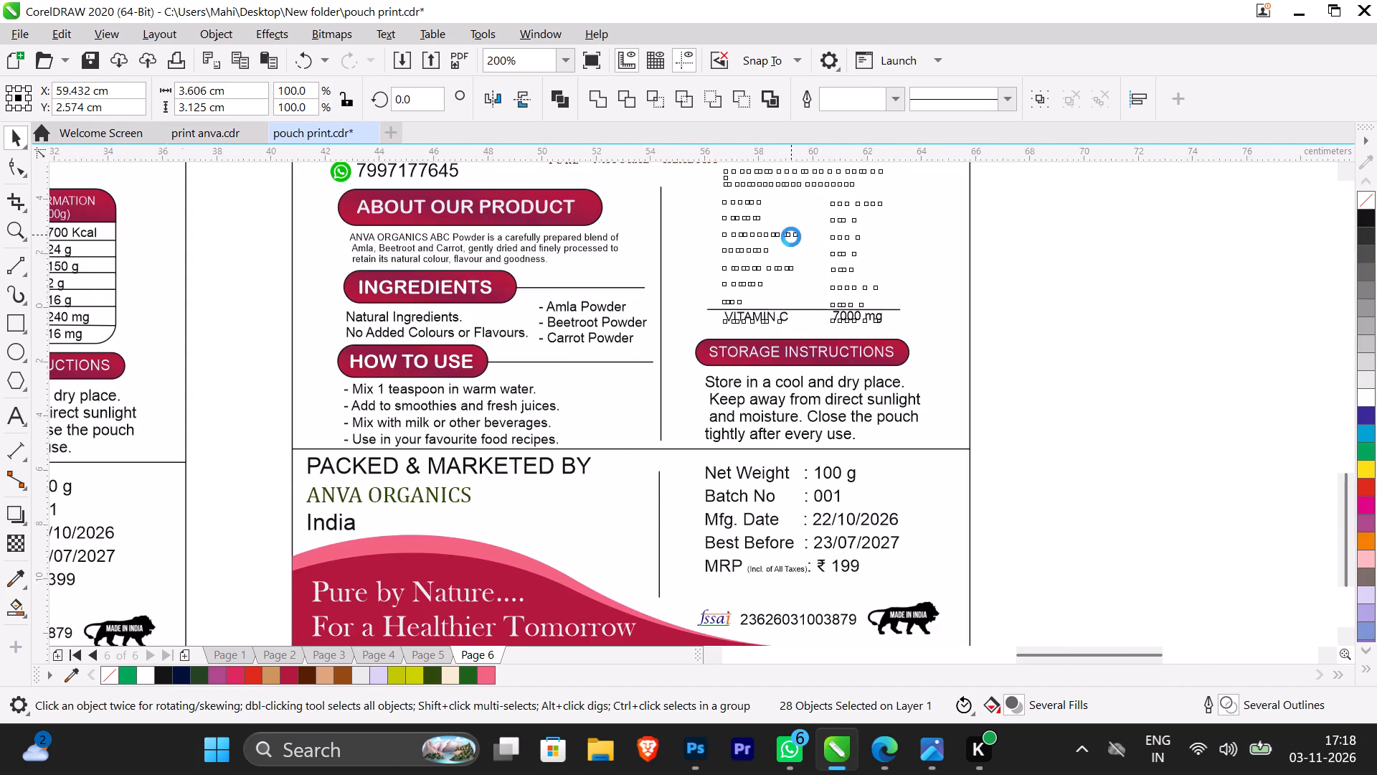
{"action": "scroll", "coordinate": [791, 237], "scroll_direction": "down", "scroll_amount": 2}
{"action": "key", "text": "shift+Page_Up"}
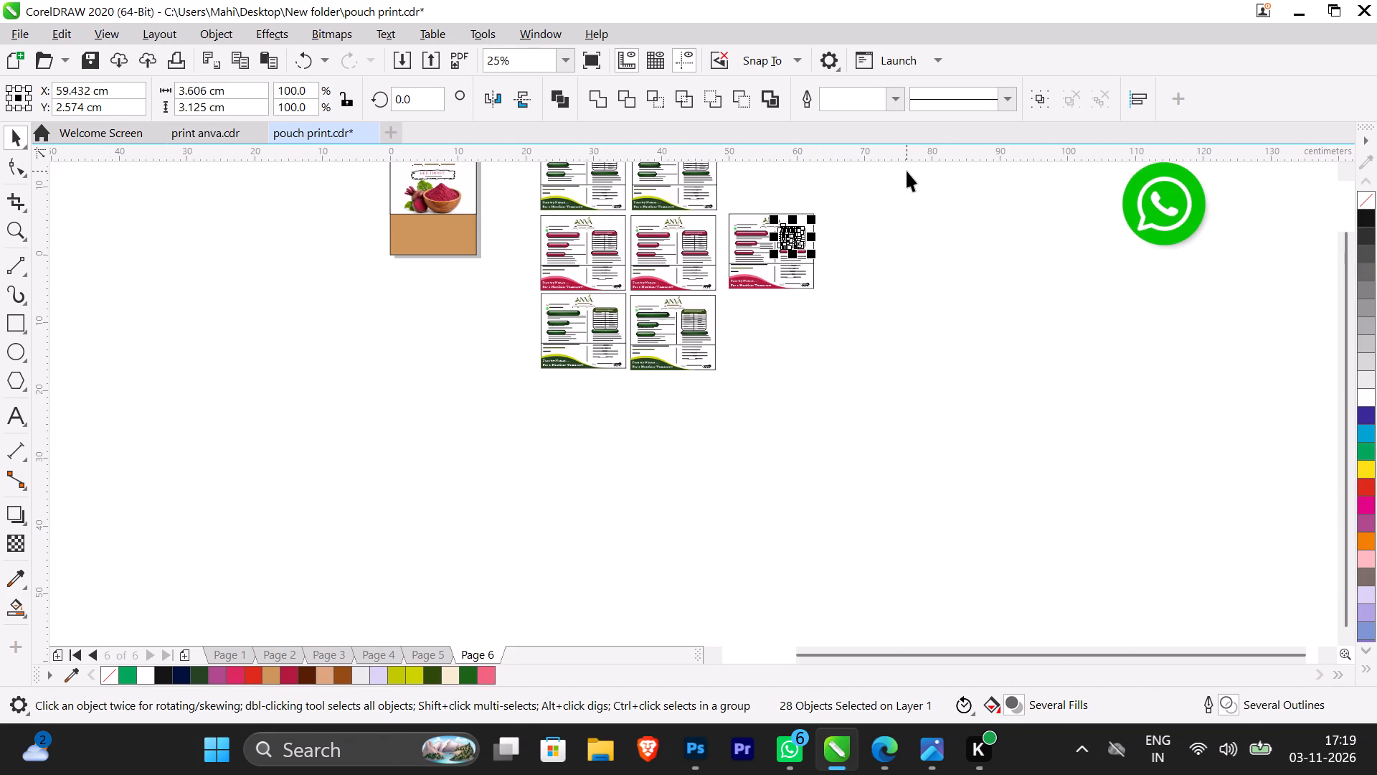
{"action": "scroll", "coordinate": [823, 230], "scroll_direction": "up", "scroll_amount": 4}
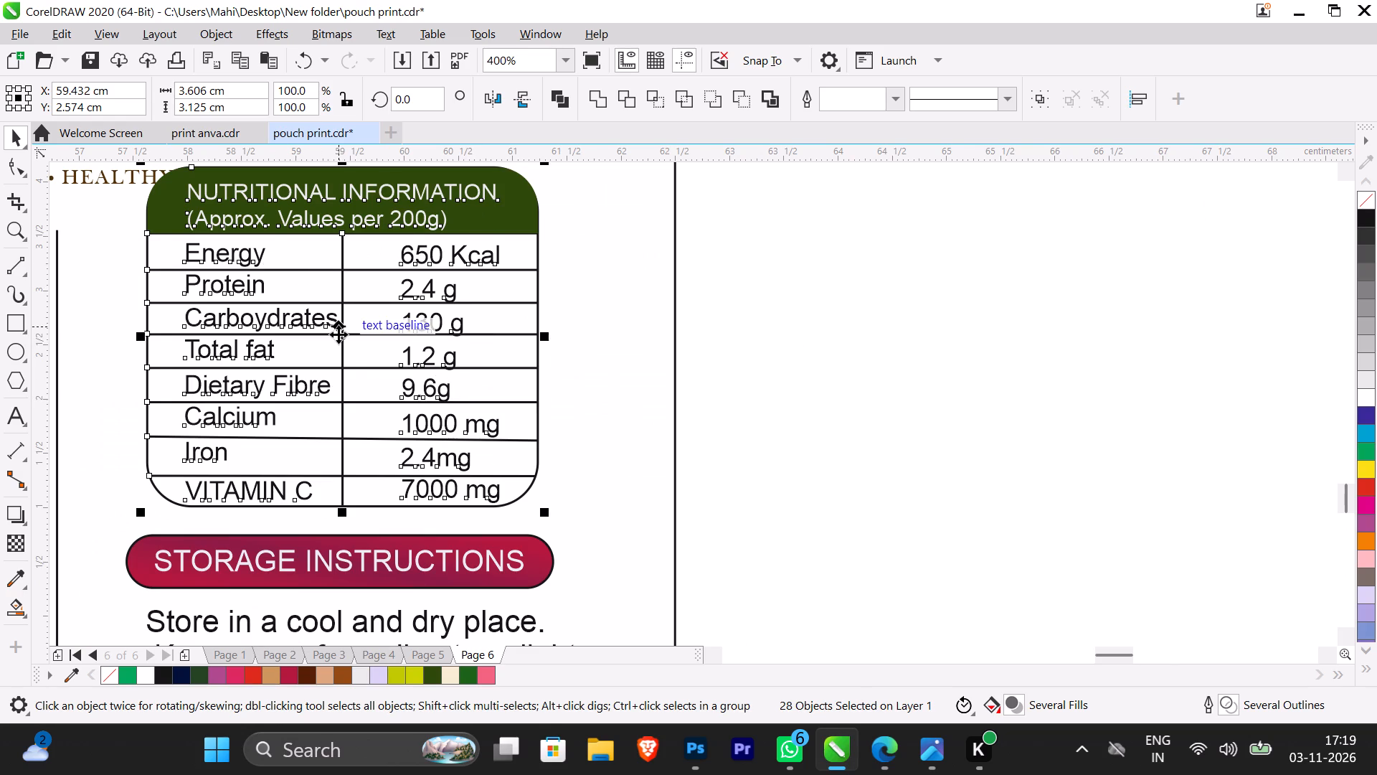
{"action": "left_click_drag", "start_coordinate": [339, 334], "coordinate": [339, 347]}
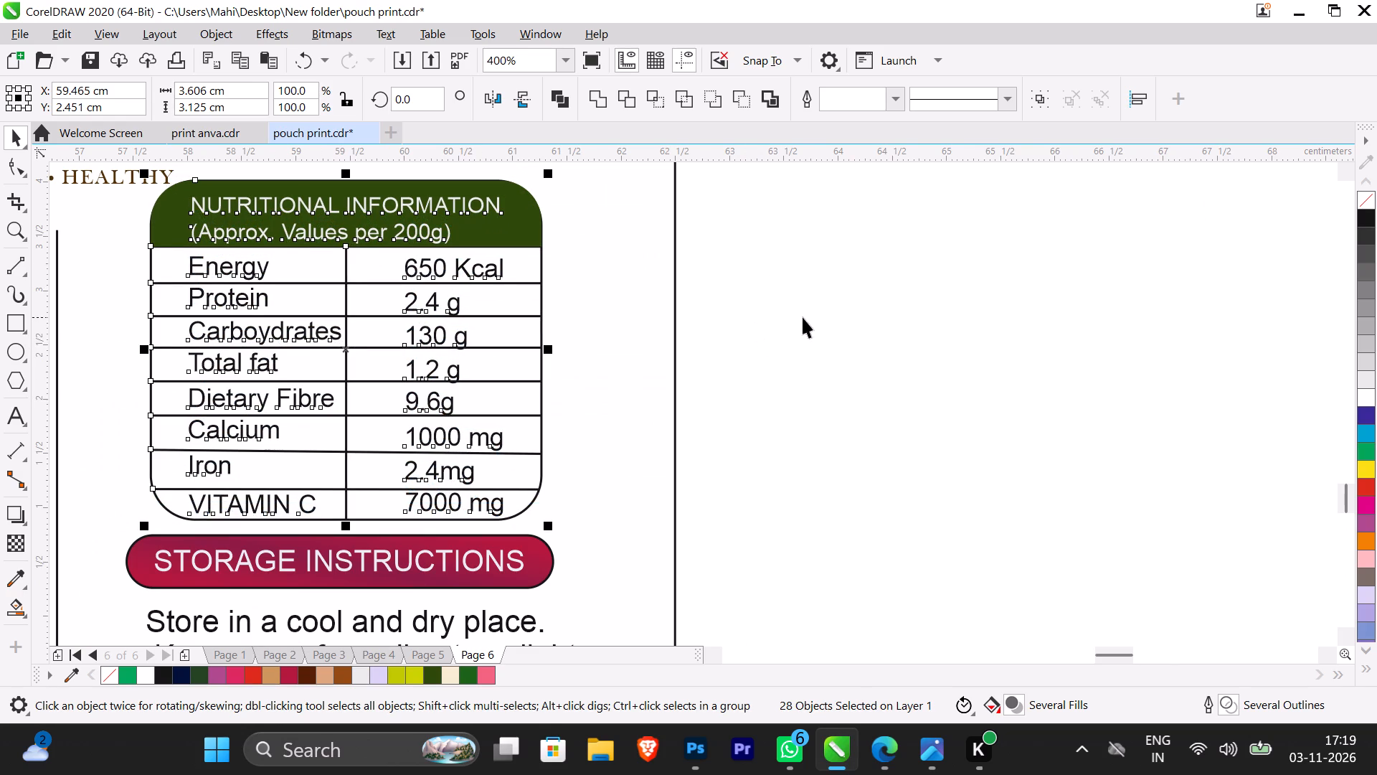
{"action": "left_click", "coordinate": [815, 316]}
Change the ABC label's nutrition table heading to read "(Approx. Values per 100g)".
{"action": "scroll", "coordinate": [427, 260], "scroll_direction": "down", "scroll_amount": 2}
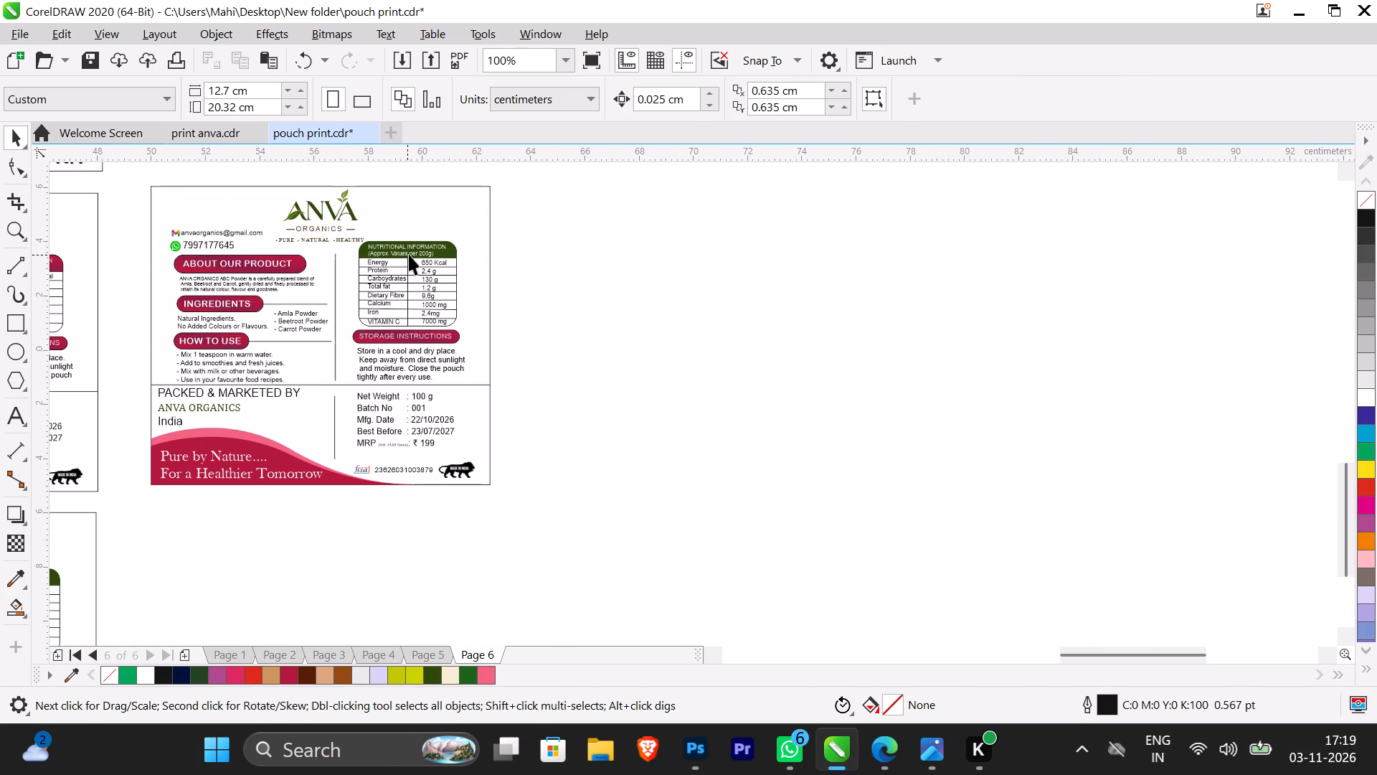
{"action": "scroll", "coordinate": [361, 237], "scroll_direction": "up", "scroll_amount": 1}
{"action": "scroll", "coordinate": [450, 296], "scroll_direction": "up", "scroll_amount": 1}
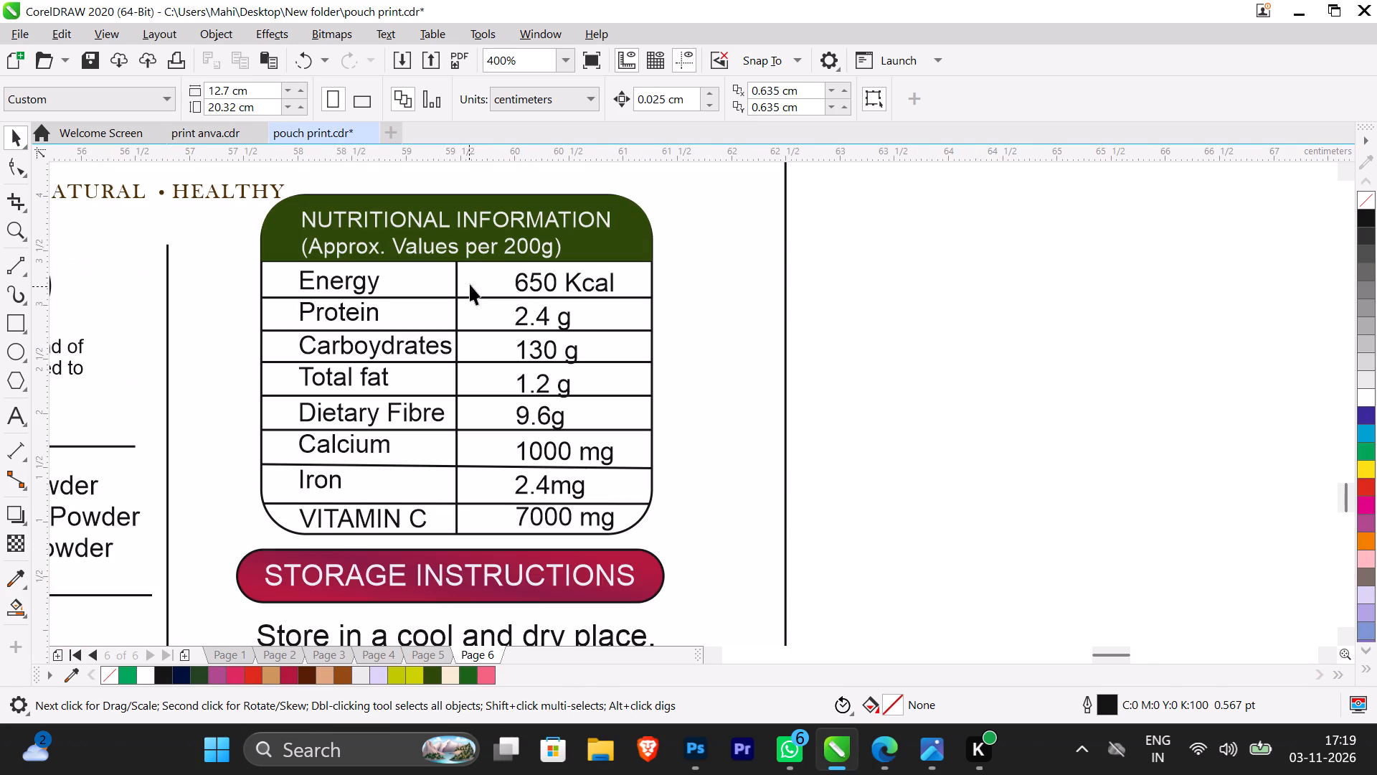
{"action": "double_click", "coordinate": [518, 245]}
{"action": "key", "text": "BackSpace"}
{"action": "key", "text": "1"}
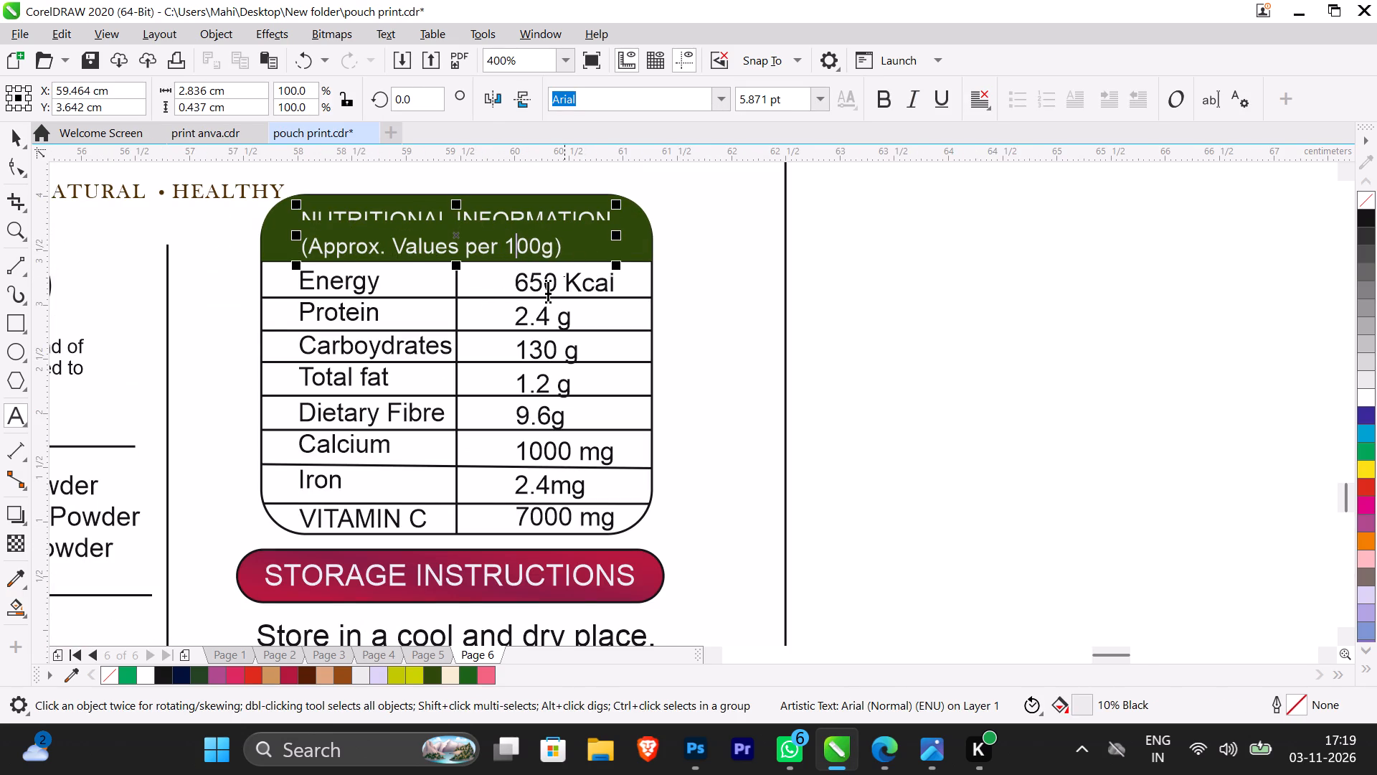
Set the Energy value in the ABC label's nutrition table to 233 Kcal.
{"action": "left_click", "coordinate": [526, 284]}
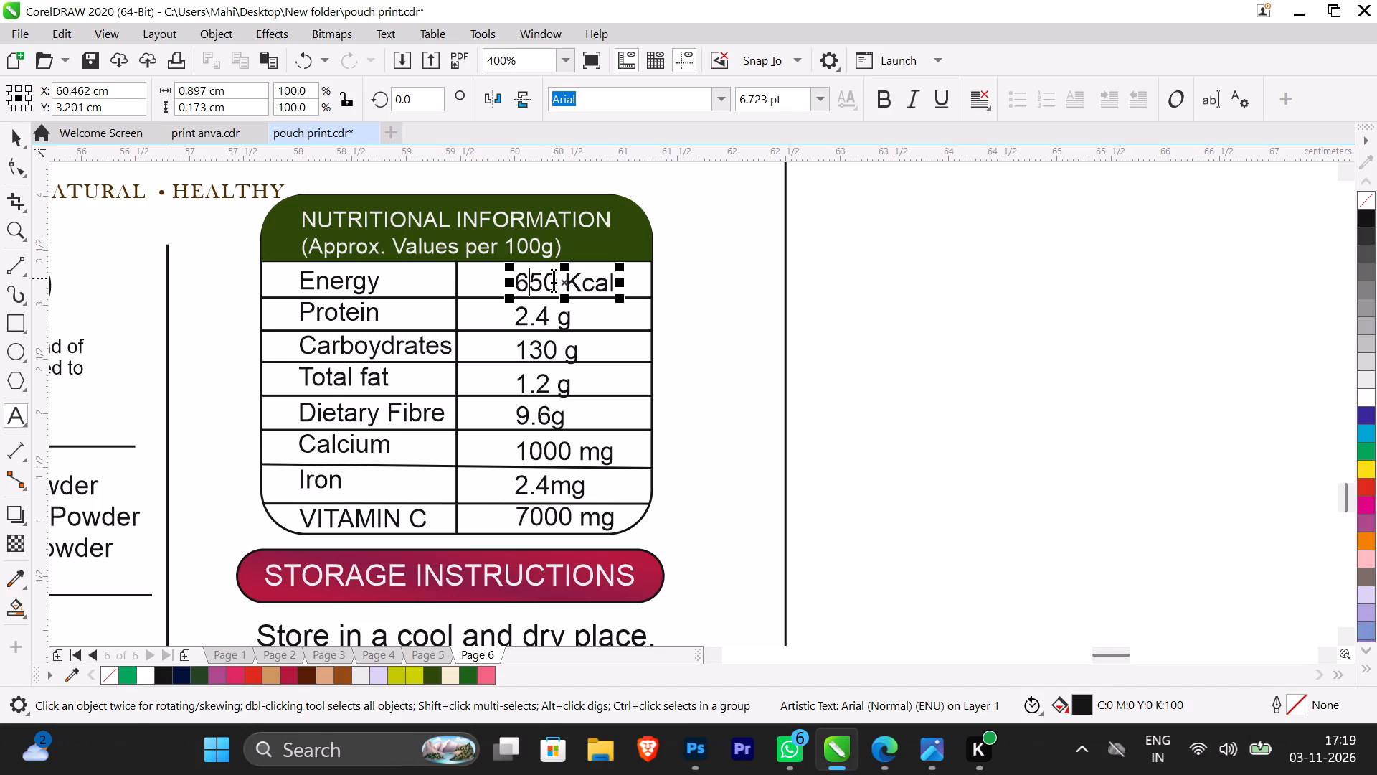
{"action": "left_click", "coordinate": [554, 278]}
{"action": "key", "text": "BackSpace"}
{"action": "key", "text": "BackSpace"}
{"action": "key", "text": "BackSpace"}
{"action": "type", "text": "233"}
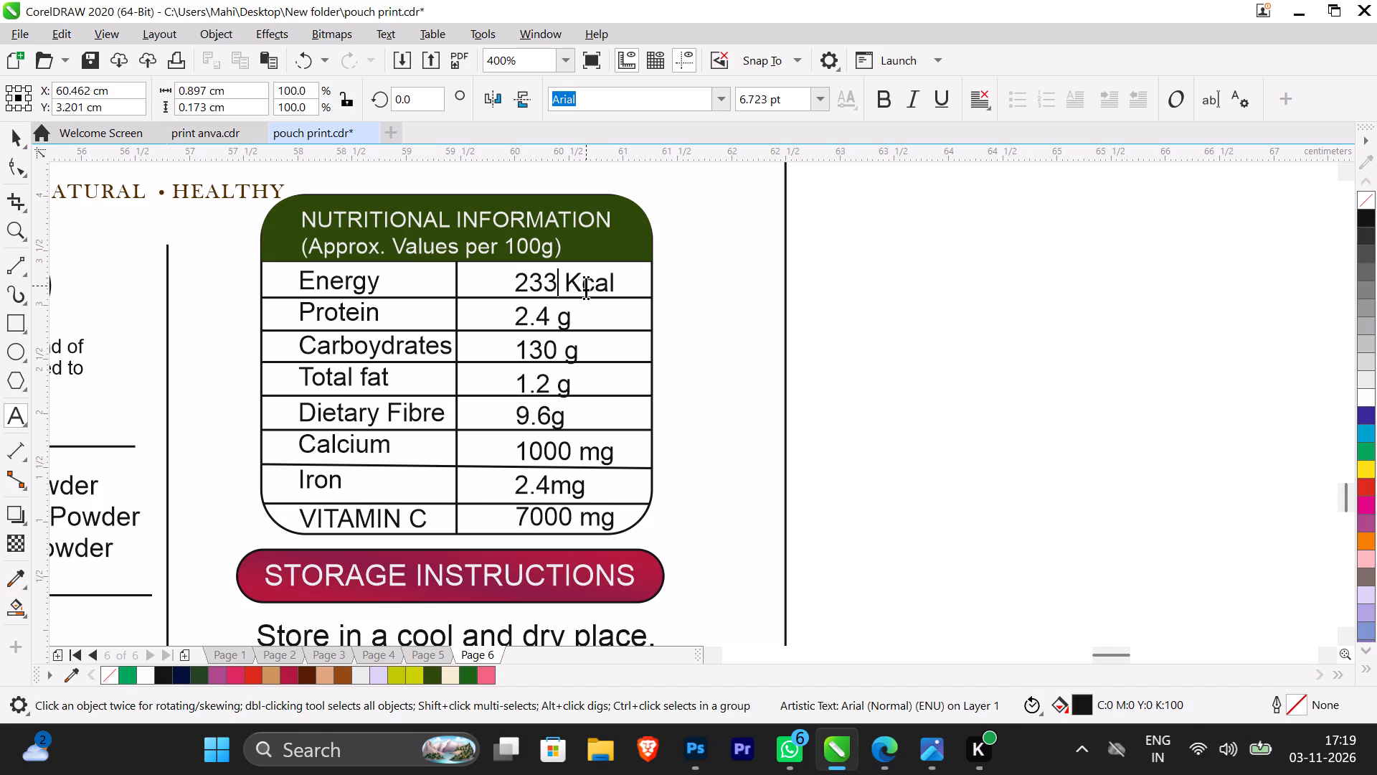
Set the Protein value in the ABC label's nutrition table to 3.5 g.
{"action": "left_click", "coordinate": [551, 311]}
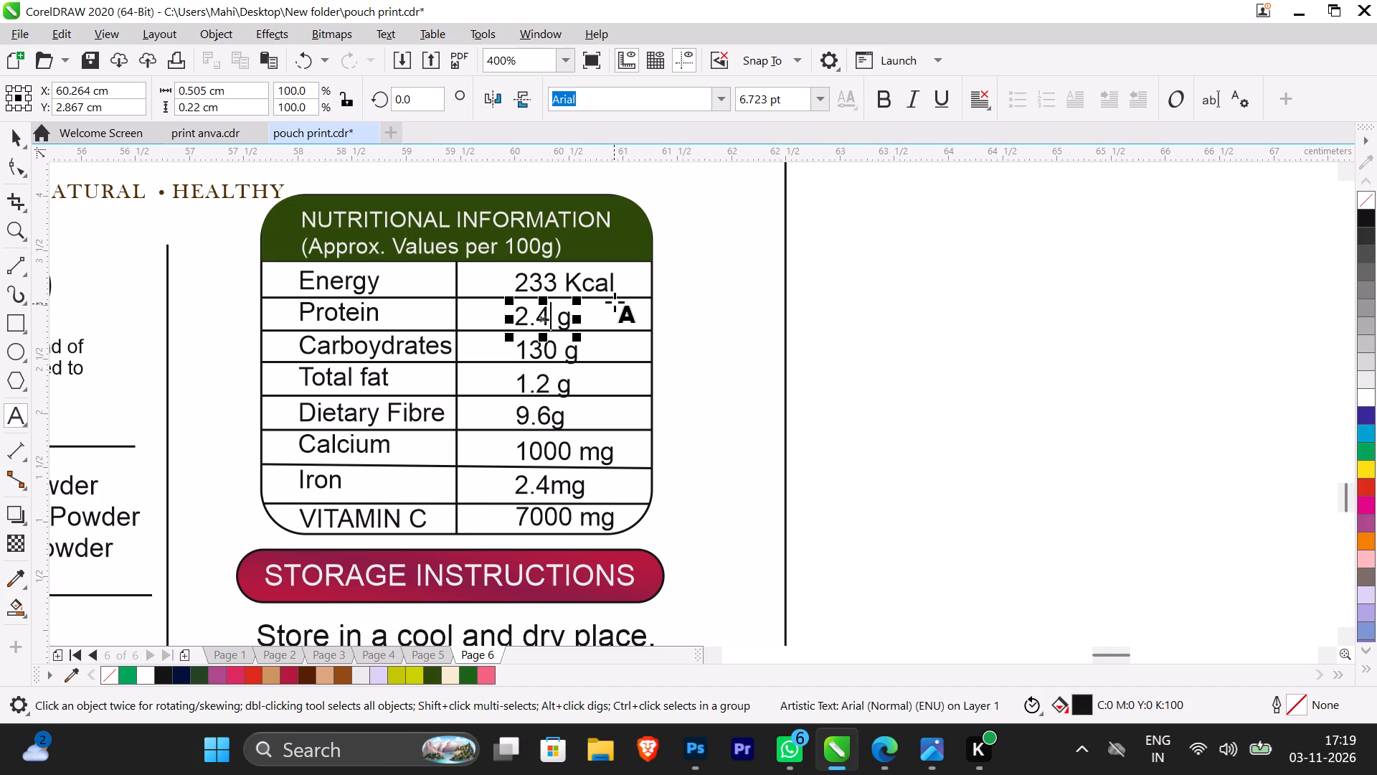
{"action": "key", "text": "BackSpace"}
{"action": "key", "text": "BackSpace"}
{"action": "key", "text": "BackSpace"}
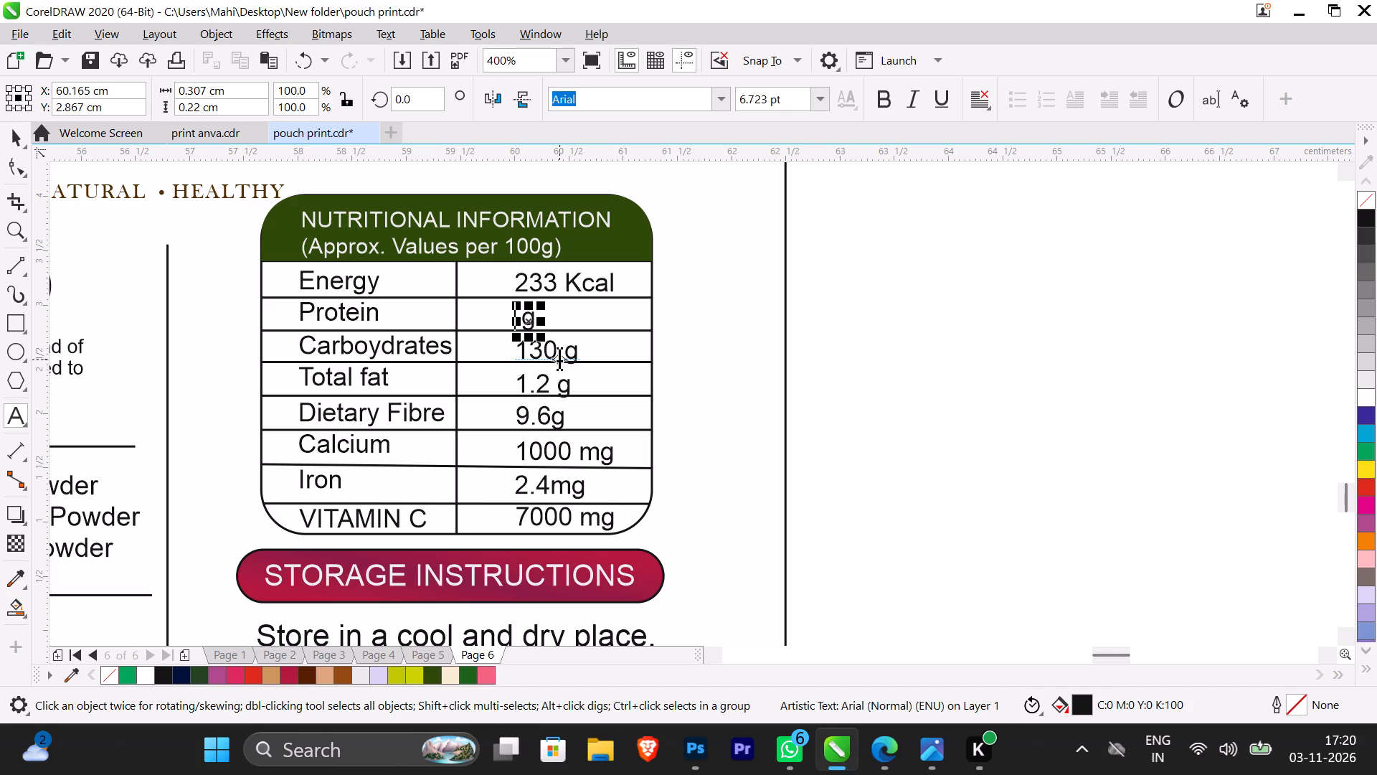
{"action": "type", "text": "3."}
{"action": "type", "text": "05"}
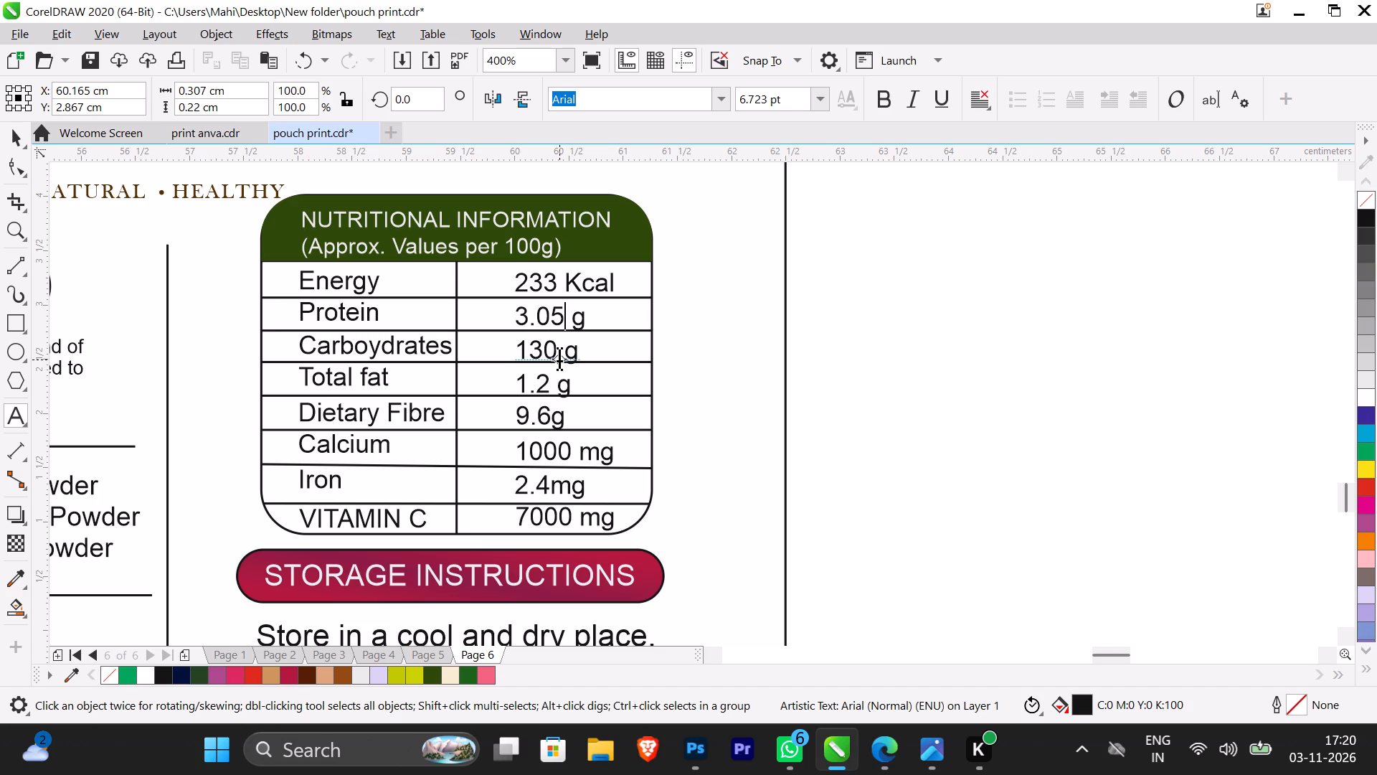
{"action": "left_click", "coordinate": [559, 357]}
{"action": "left_click", "coordinate": [547, 314]}
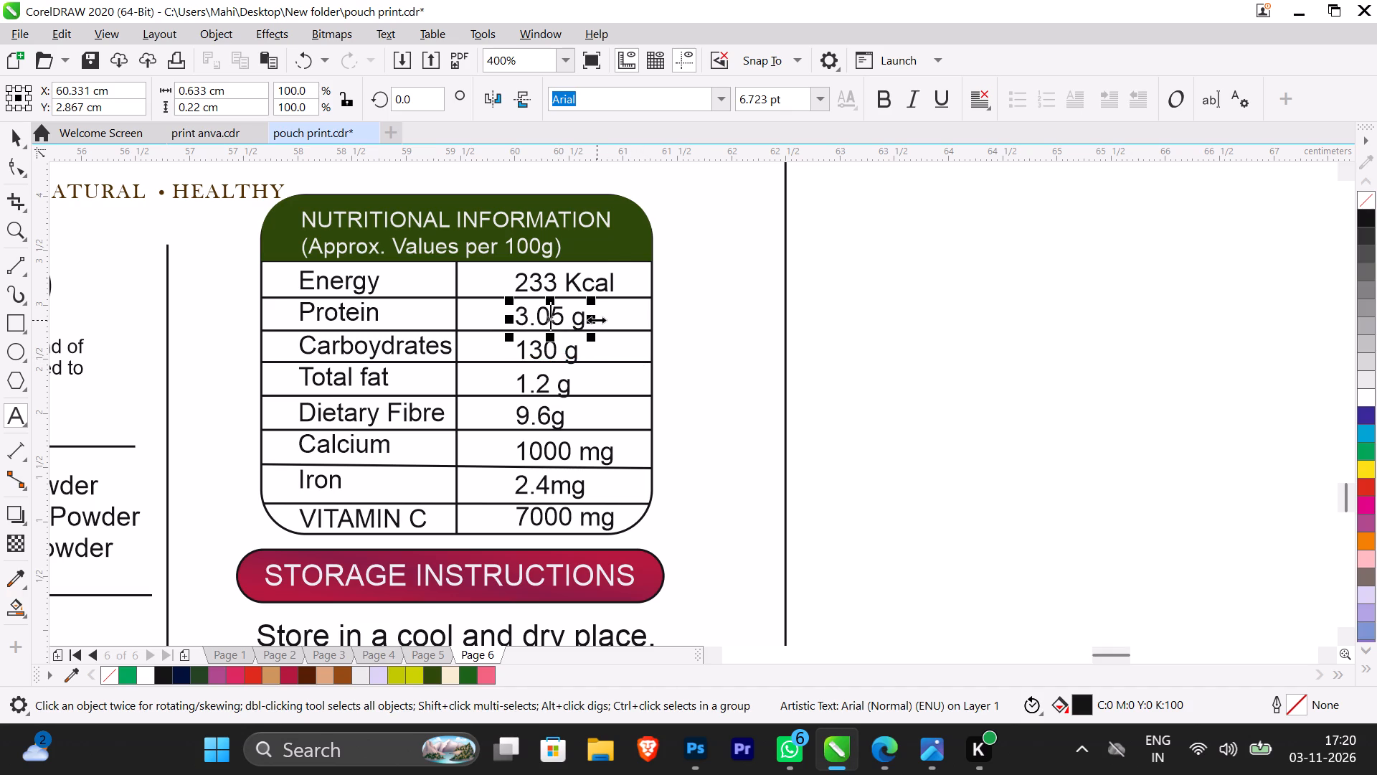
{"action": "key", "text": "BackSpace"}
Set the Carbohydrates value in the ABC label's nutrition table to 66.9 g.
{"action": "left_click", "coordinate": [559, 345]}
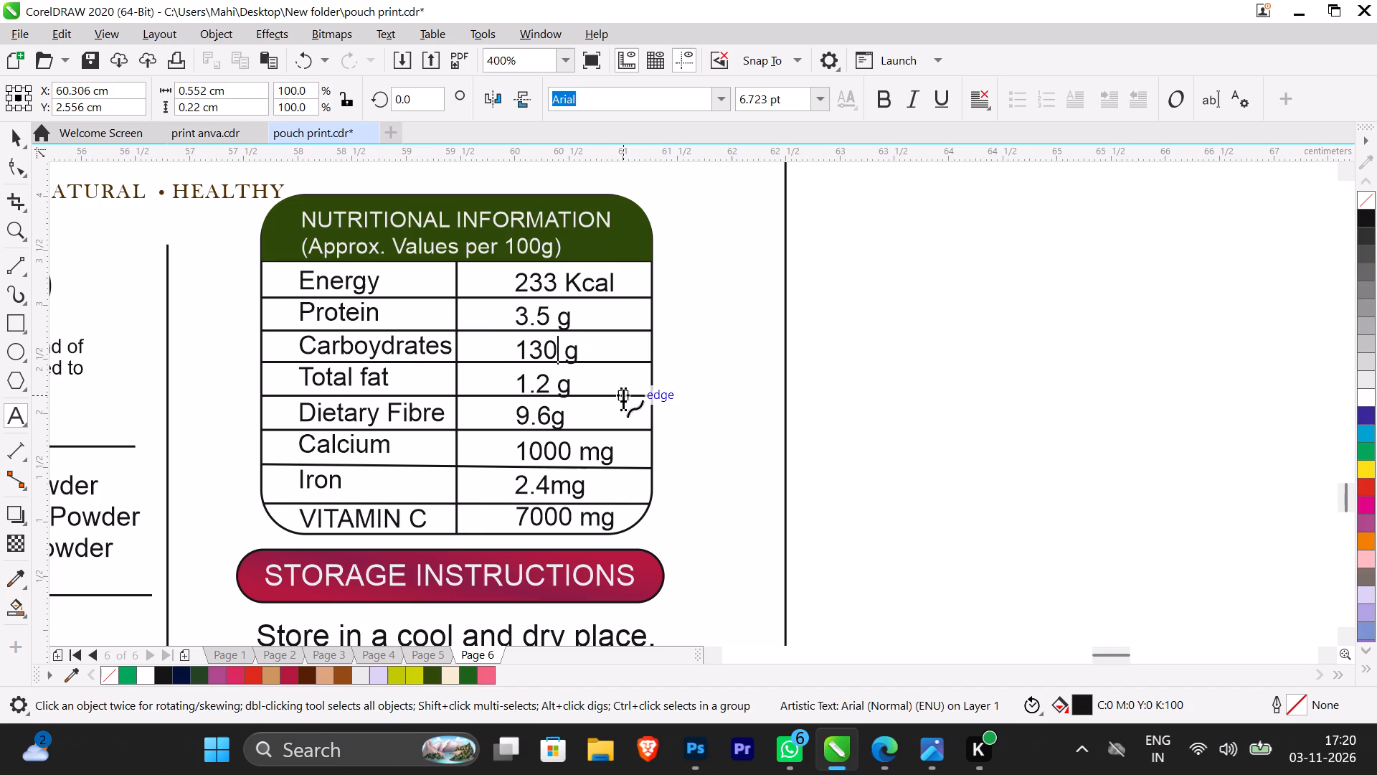
{"action": "key", "text": "BackSpace"}
{"action": "key", "text": "BackSpace"}
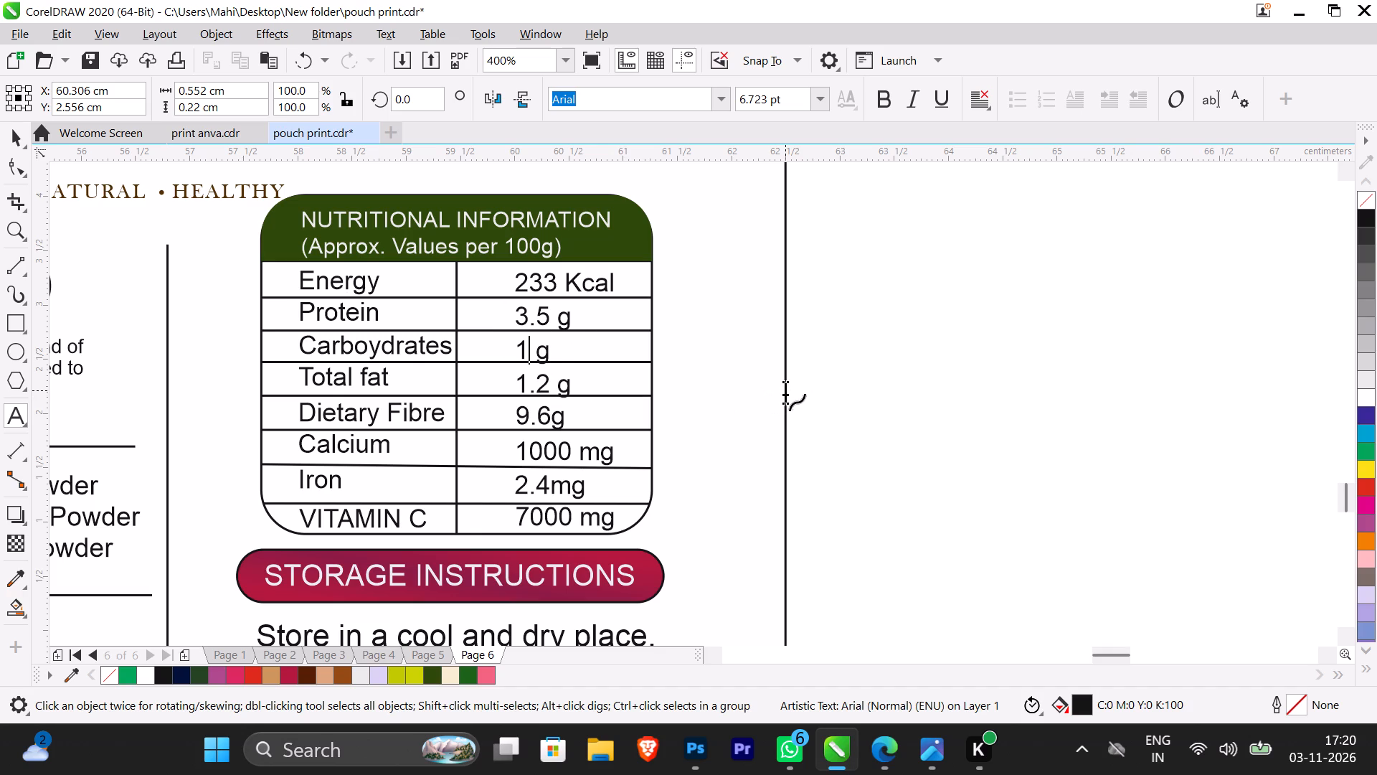
{"action": "key", "text": "BackSpace"}
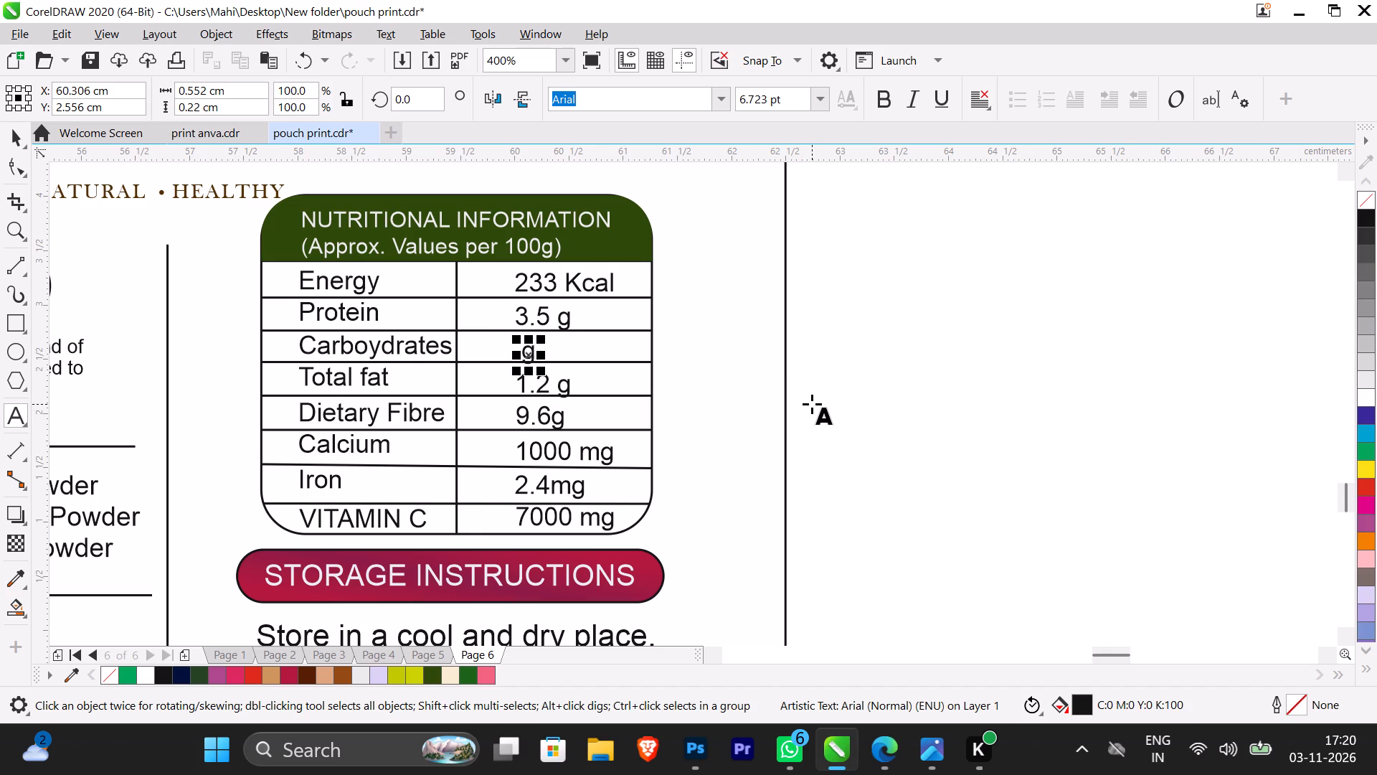
{"action": "type", "text": "66"}
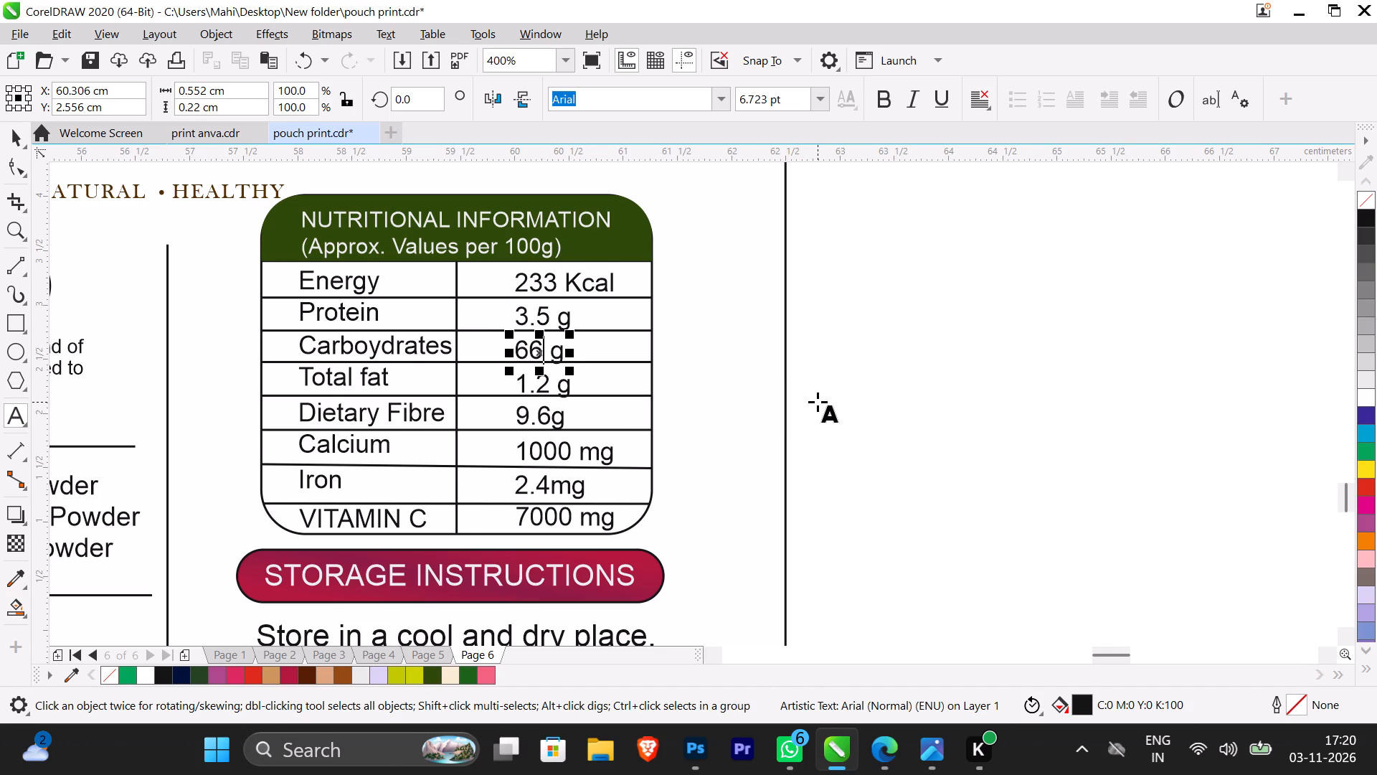
{"action": "key", "text": "space"}
{"action": "type", "text": "to"}
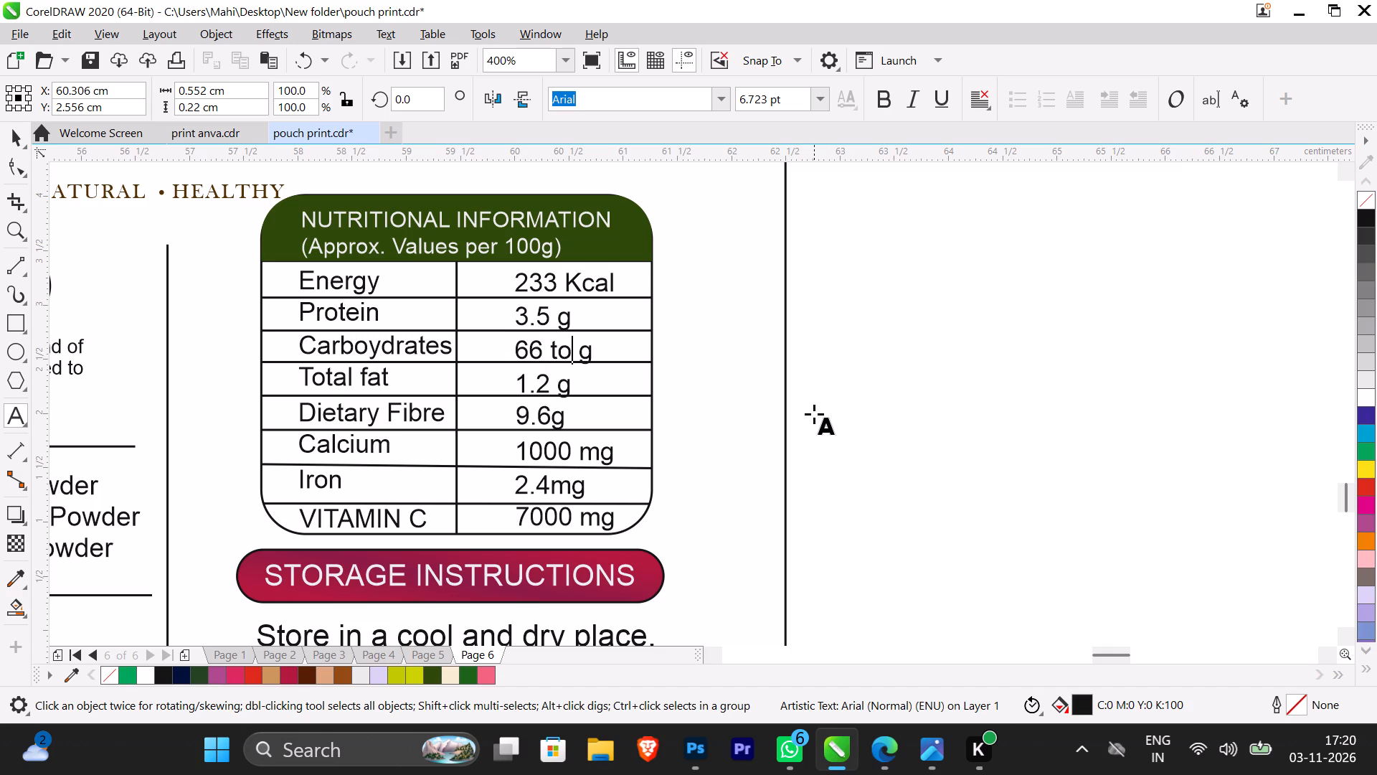
{"action": "key", "text": "space"}
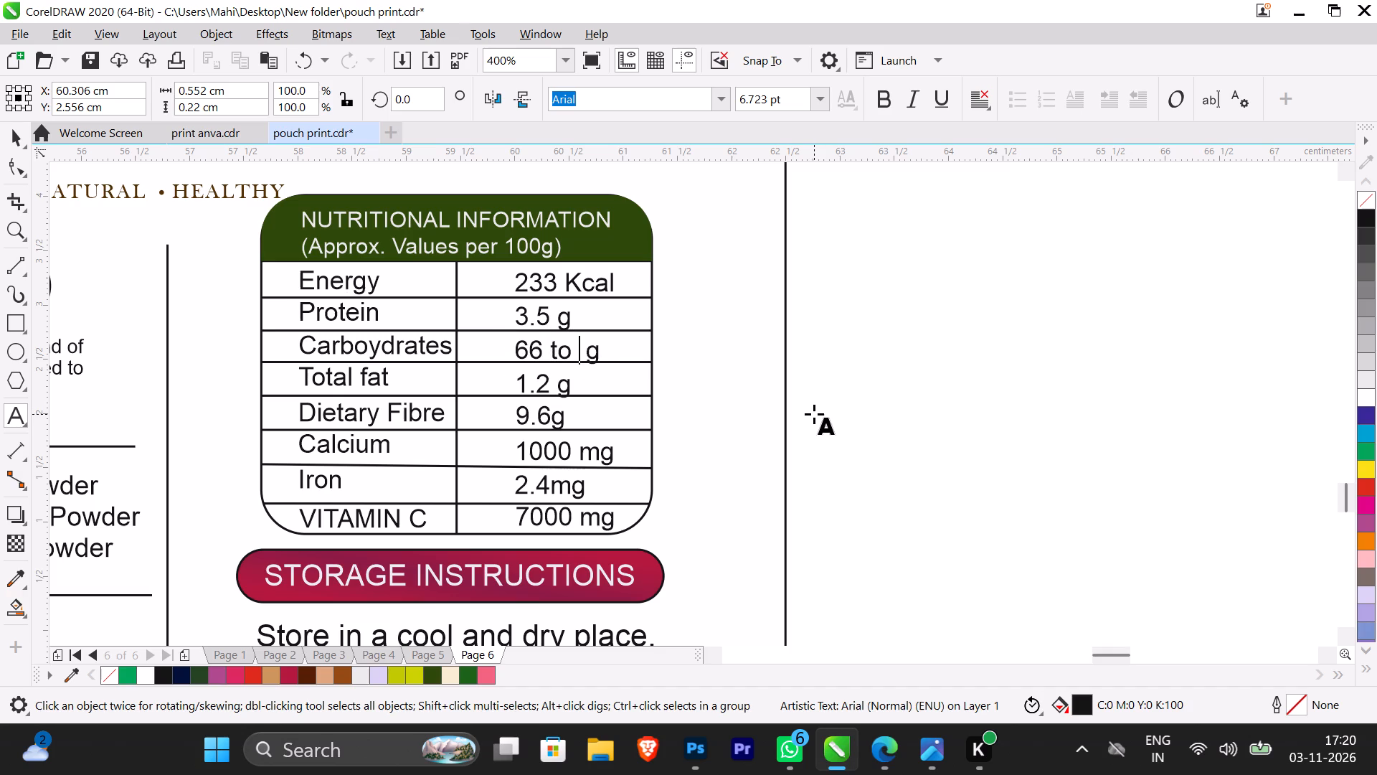
{"action": "key", "text": "9"}
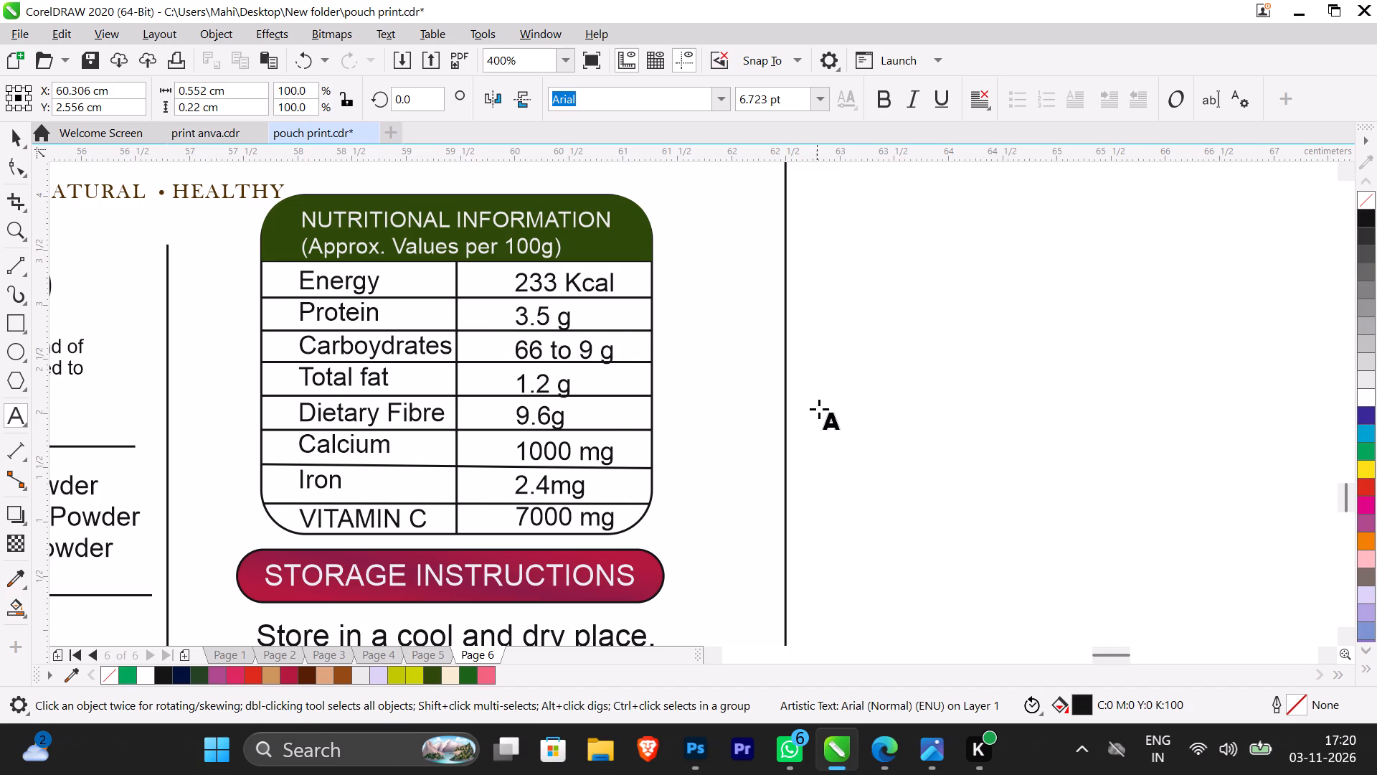
{"action": "left_click", "coordinate": [572, 354]}
{"action": "key", "text": "BackSpace"}
{"action": "key", "text": "BackSpace"}
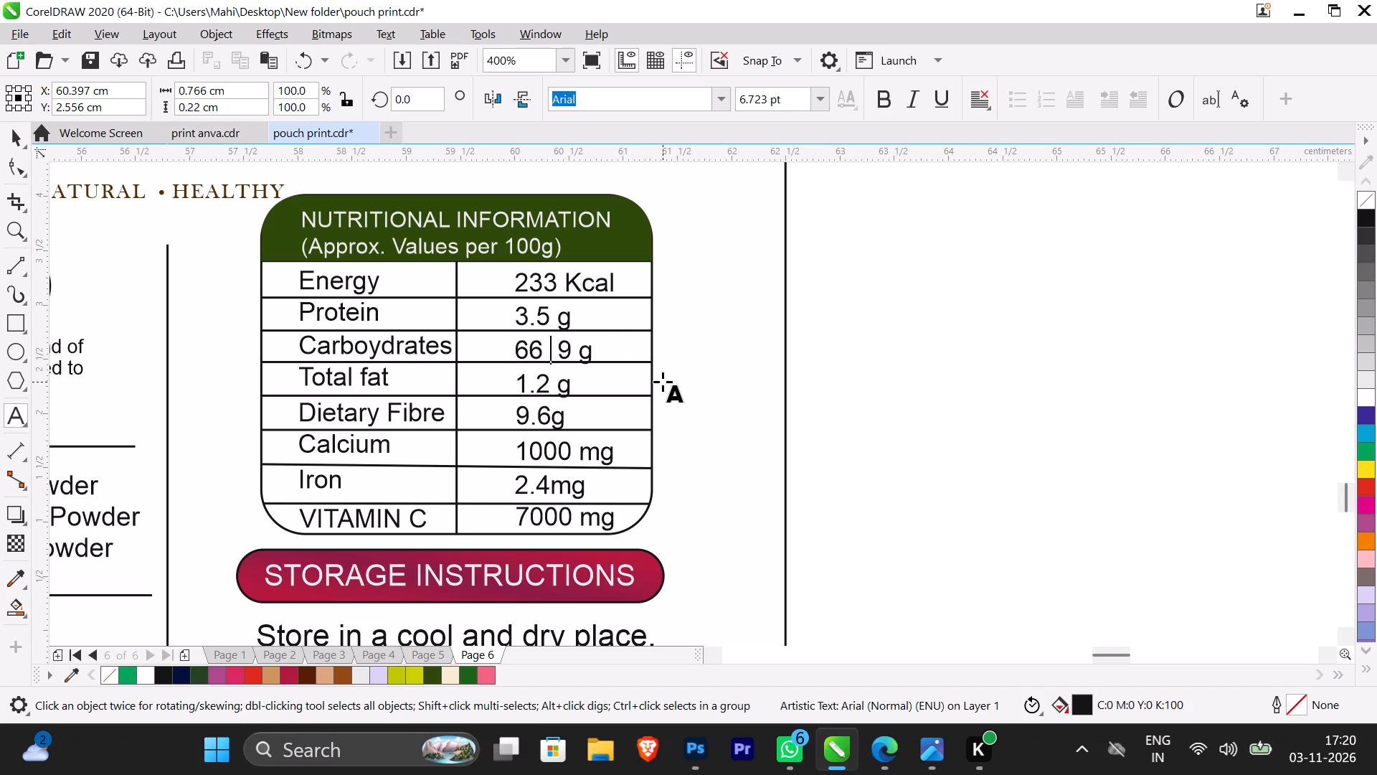
{"action": "key", "text": "BackSpace"}
{"action": "key", "text": "Right"}
{"action": "key", "text": "BackSpace"}
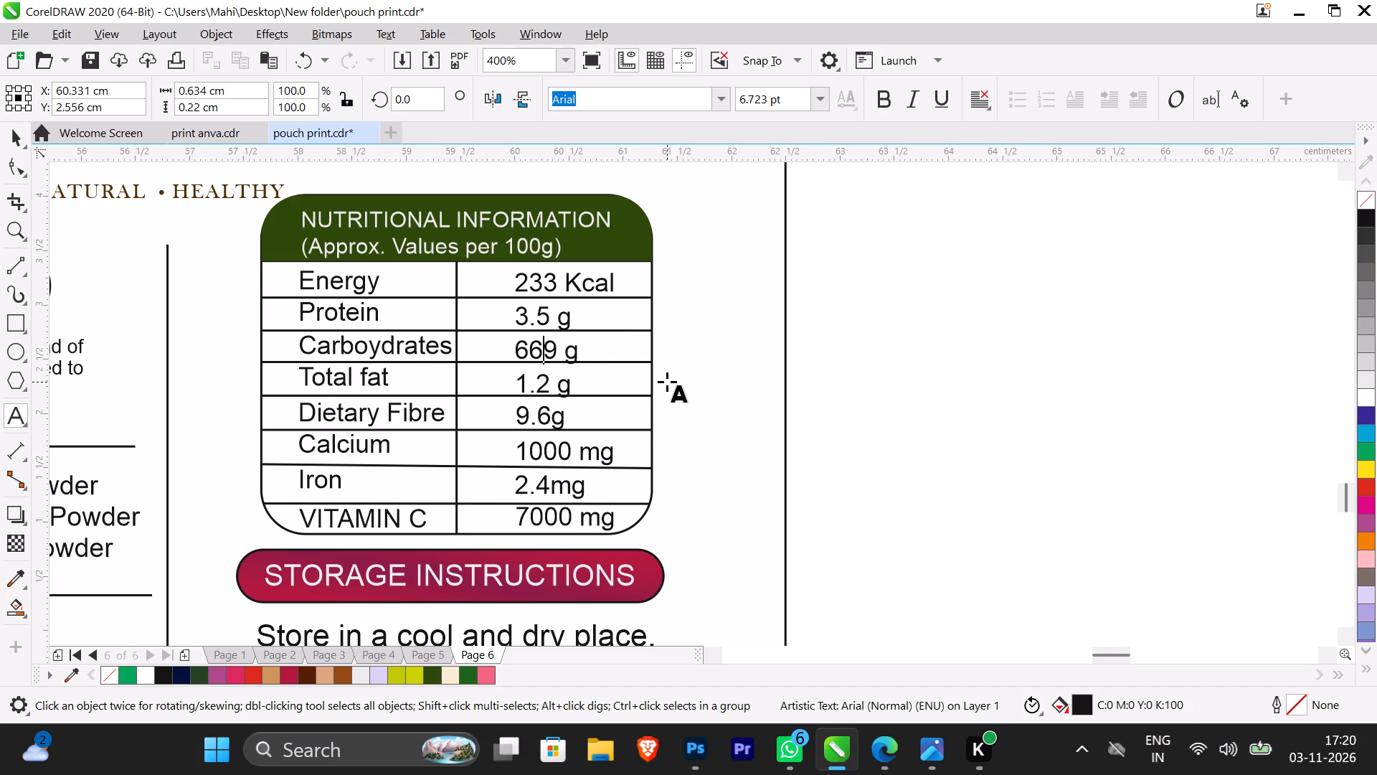
{"action": "key", "text": "period"}
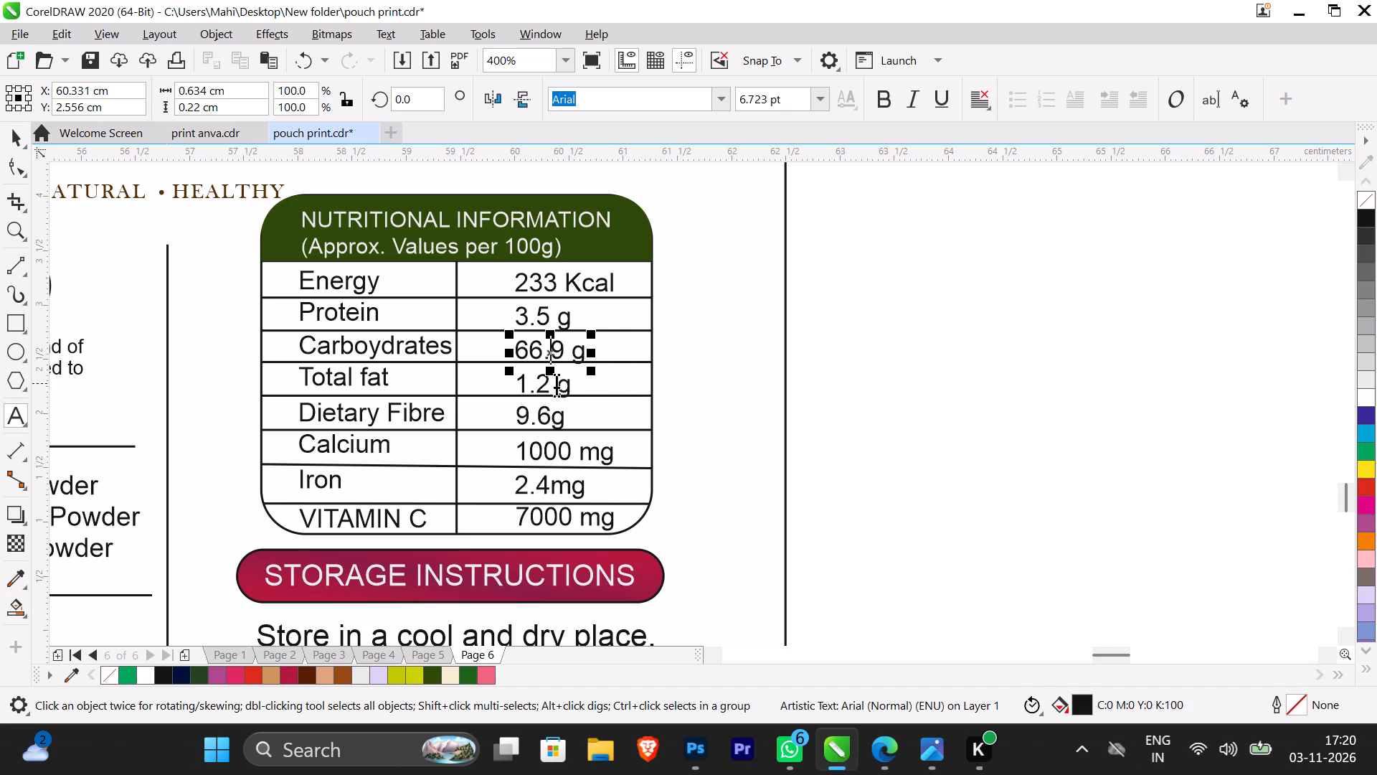
Set the Total fat value in the ABC label's nutrition table to 0.34 g.
{"action": "left_click", "coordinate": [556, 383]}
{"action": "key", "text": "Left"}
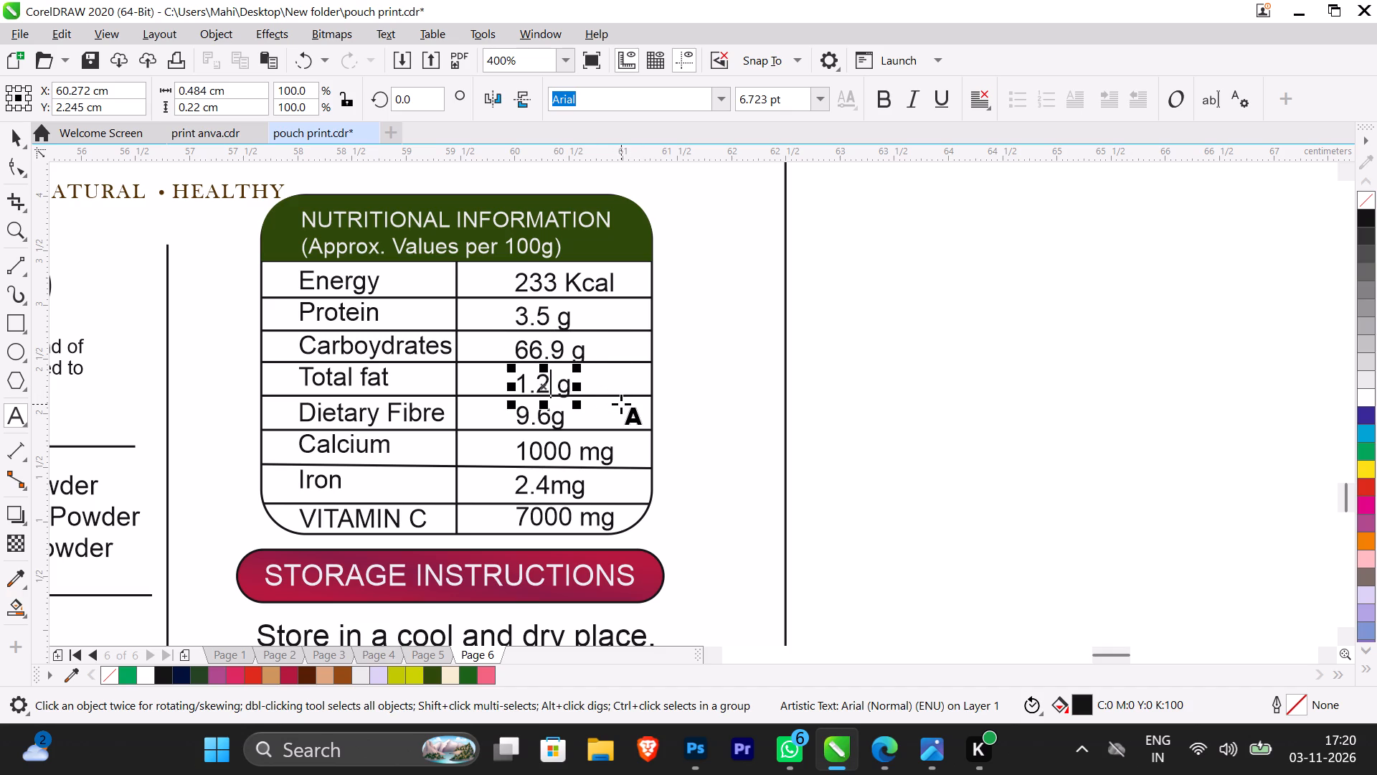
{"action": "key", "text": "BackSpace"}
{"action": "key", "text": "BackSpace"}
{"action": "key", "text": "BackSpace"}
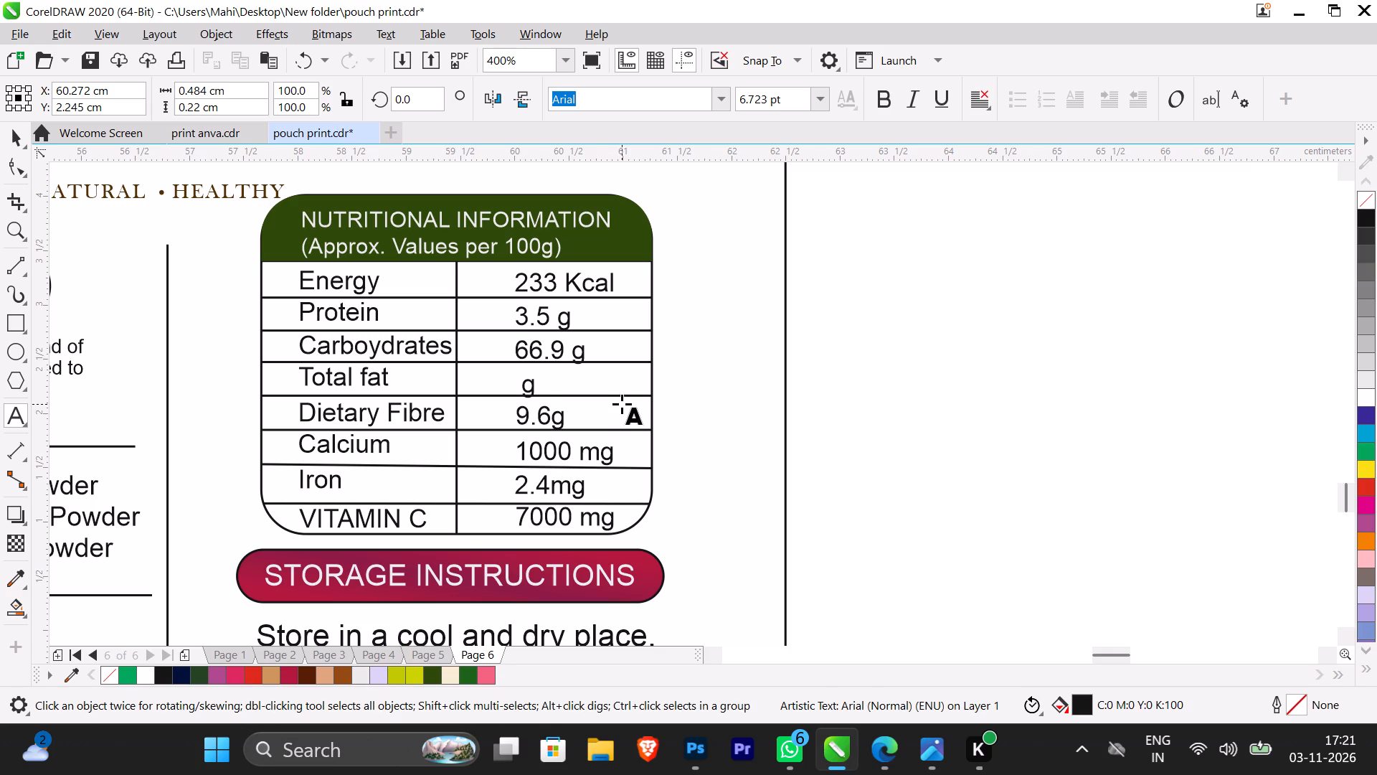
{"action": "key", "text": "0"}
{"action": "key", "text": "period"}
{"action": "key", "text": "3"}
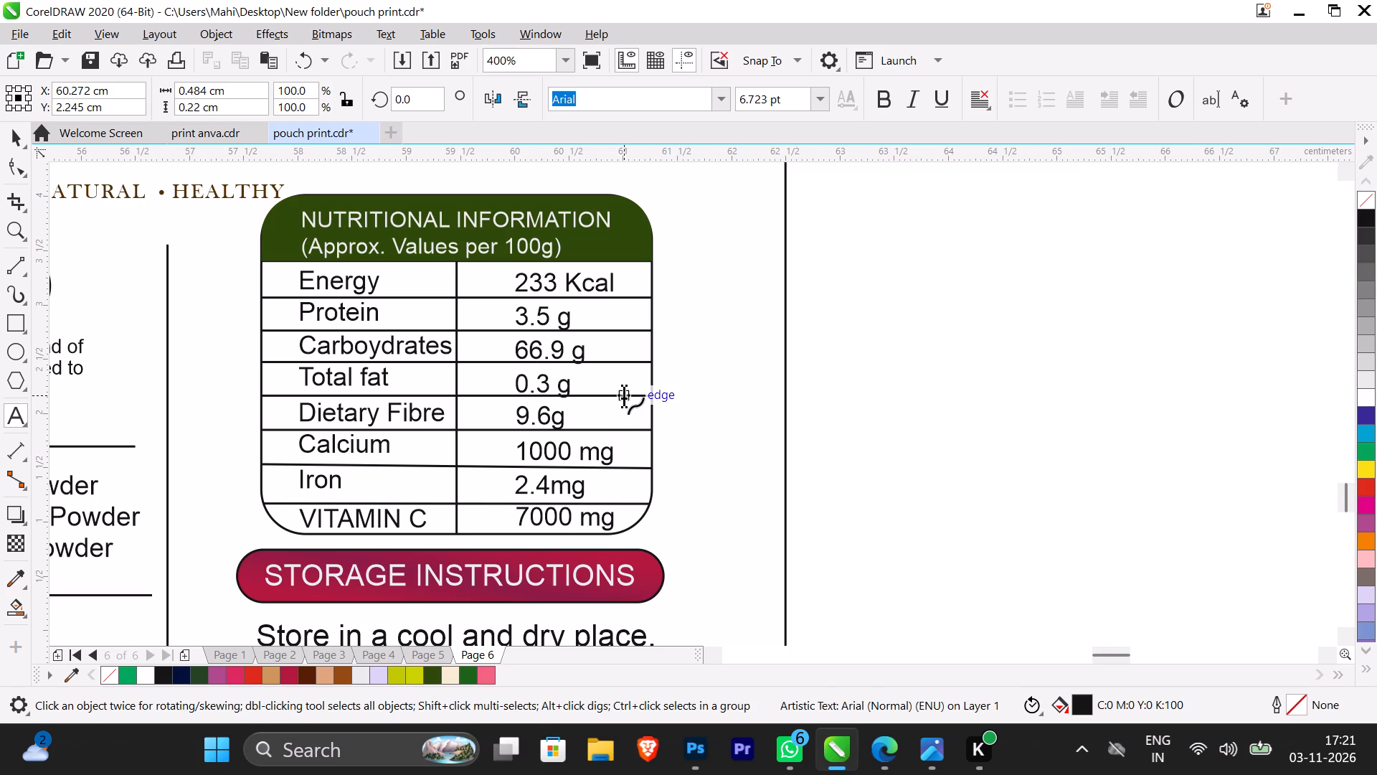
{"action": "key", "text": "4"}
Set the Dietary Fibre value in the ABC label's nutrition table to 12.0 g, with a space before the unit.
{"action": "left_click", "coordinate": [553, 415]}
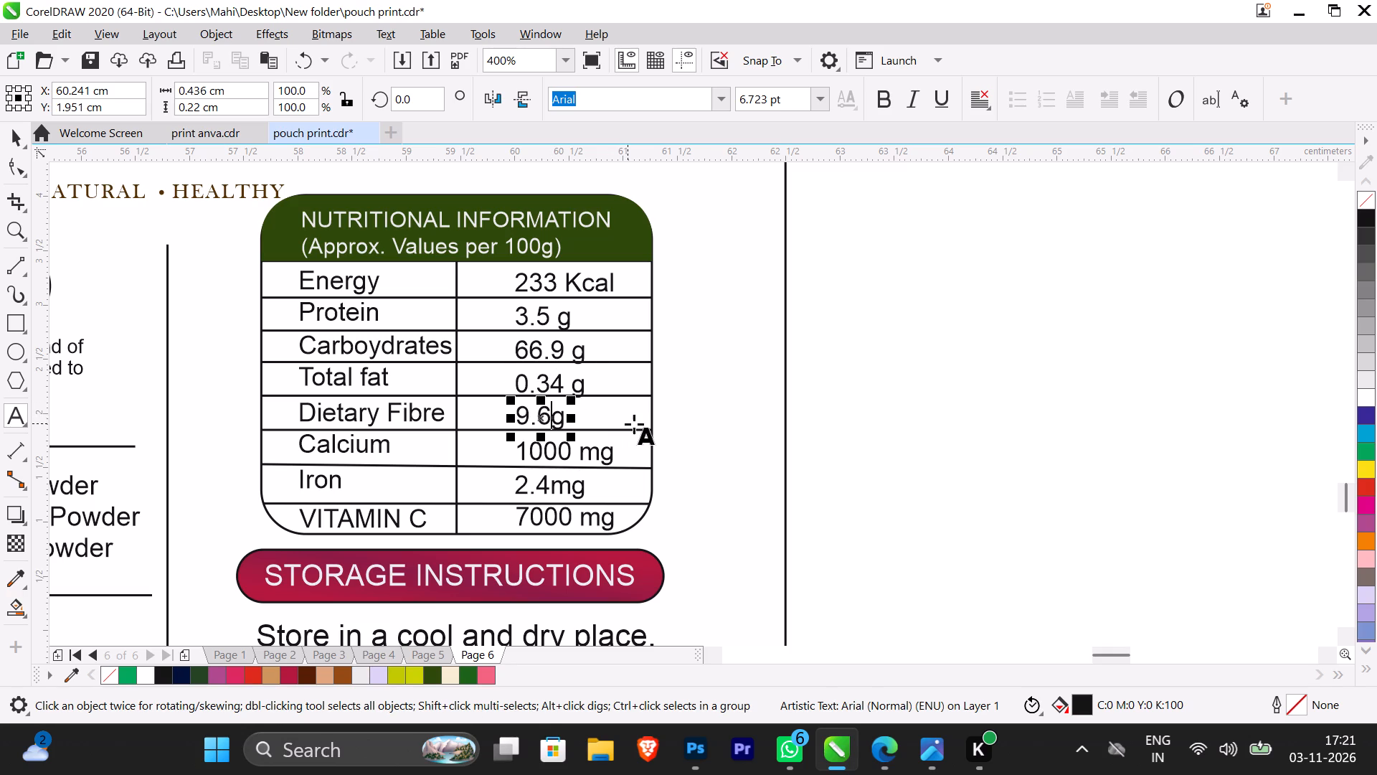
{"action": "key", "text": "space"}
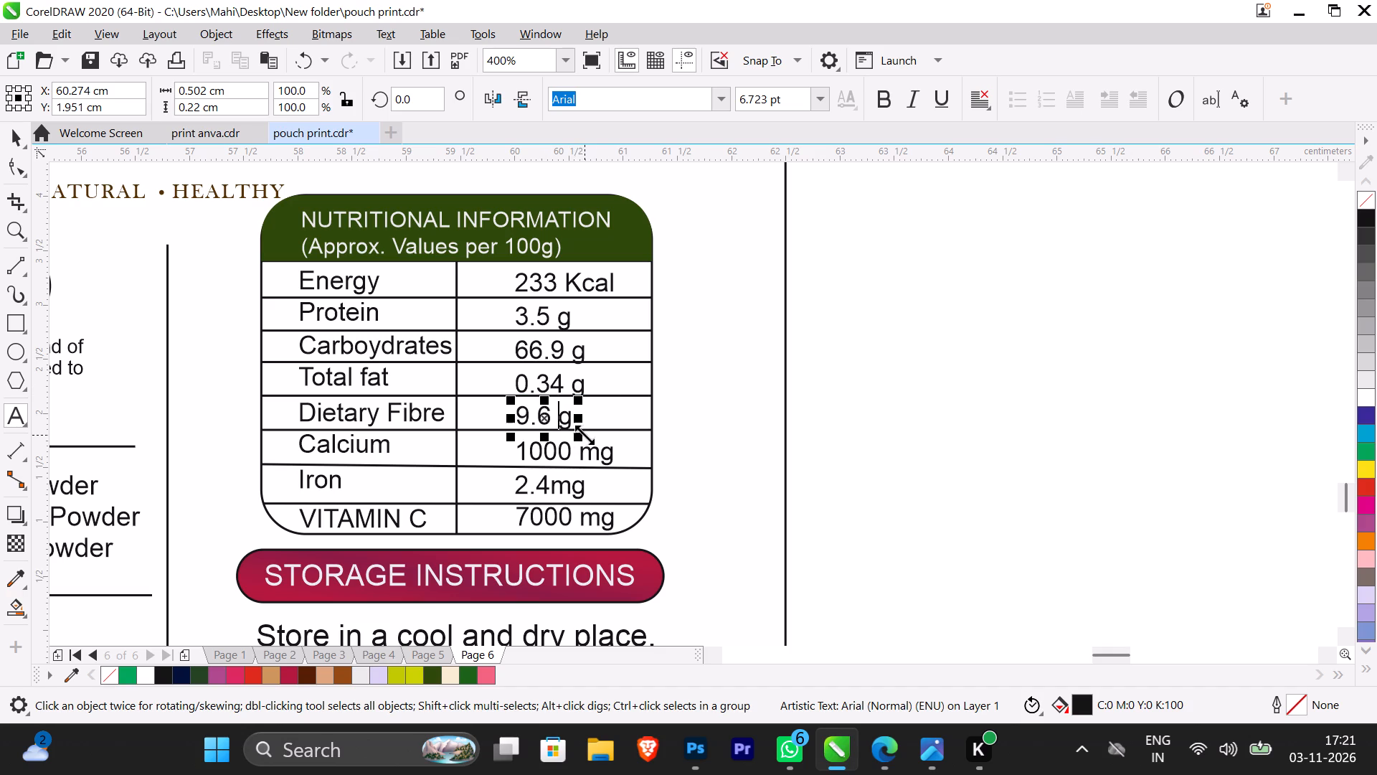
{"action": "key", "text": "Left"}
{"action": "key", "text": "BackSpace"}
{"action": "key", "text": "BackSpace"}
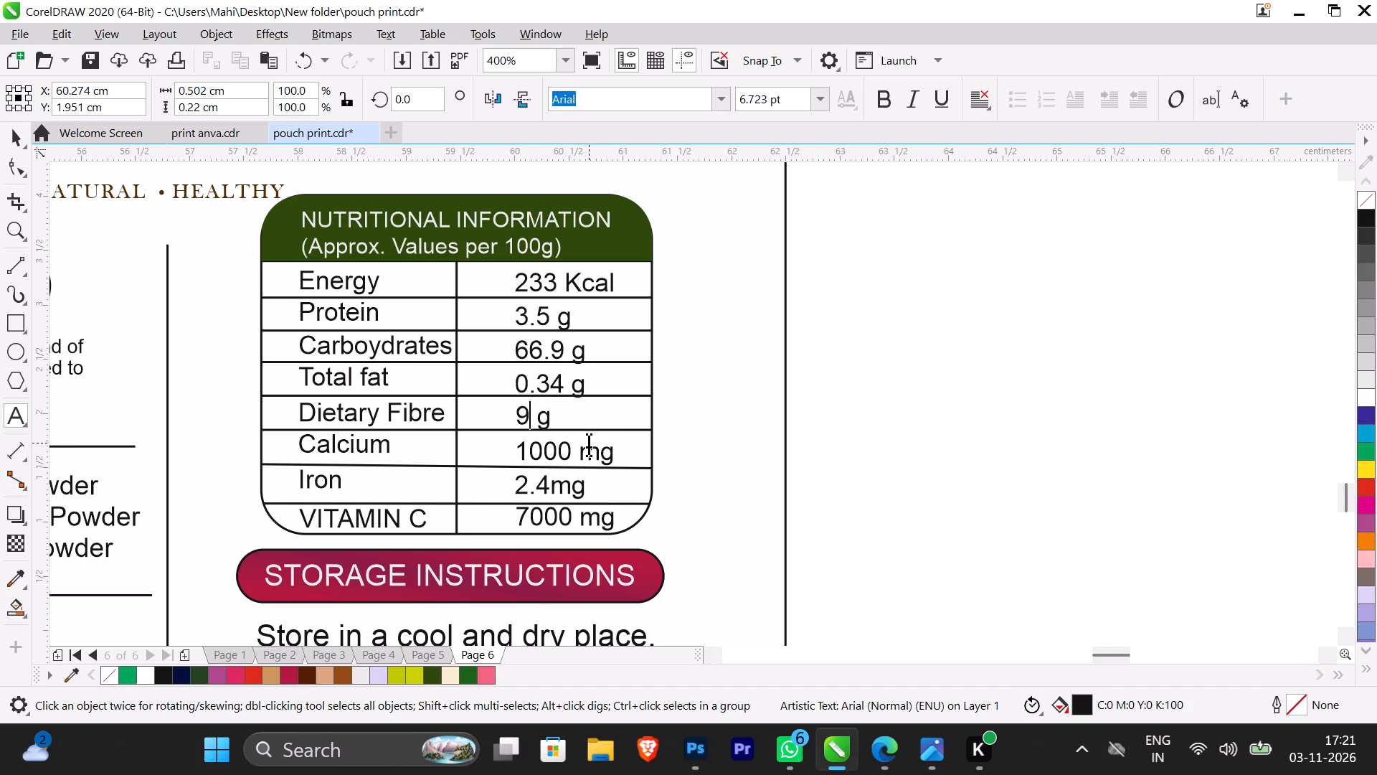
{"action": "key", "text": "BackSpace"}
{"action": "type", "text": "13"}
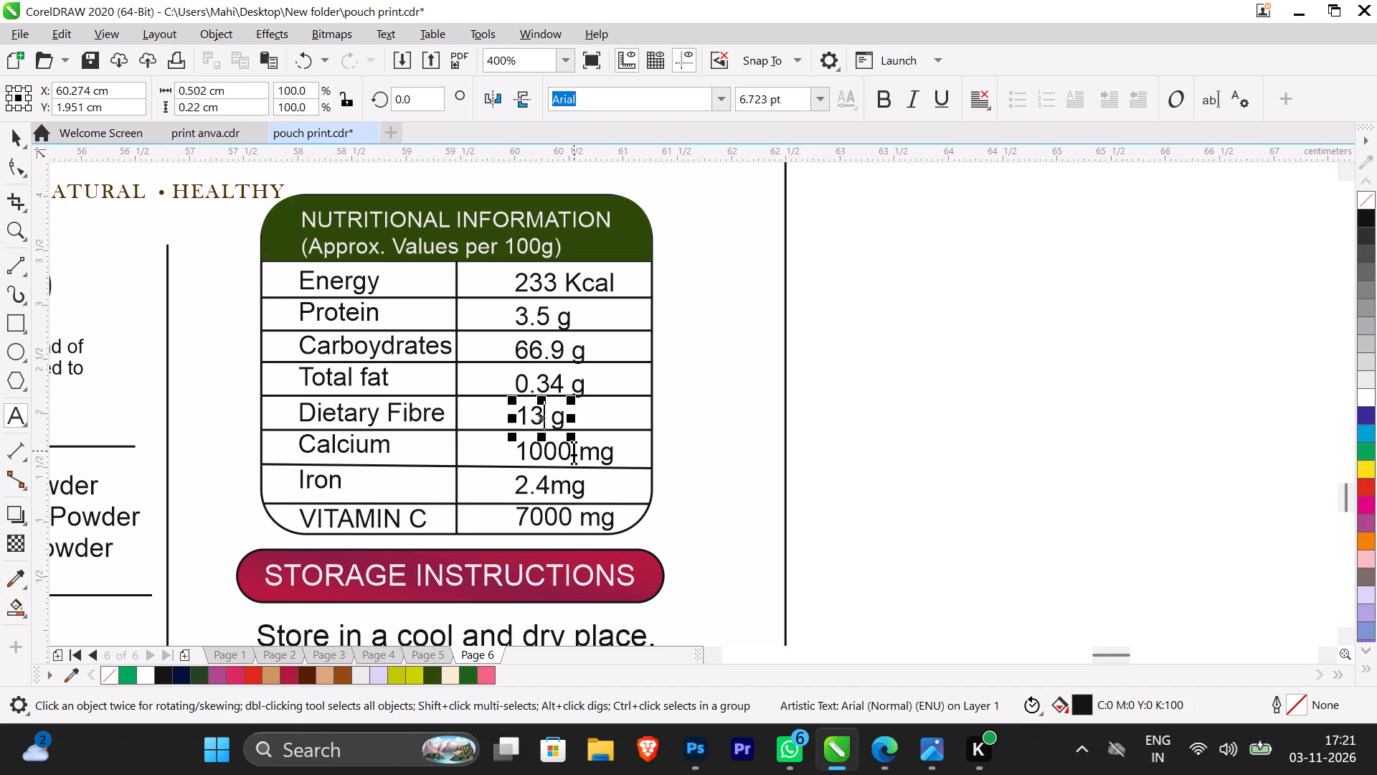
{"action": "key", "text": "BackSpace"}
{"action": "key", "text": "2"}
{"action": "key", "text": "period"}
{"action": "key", "text": "0"}
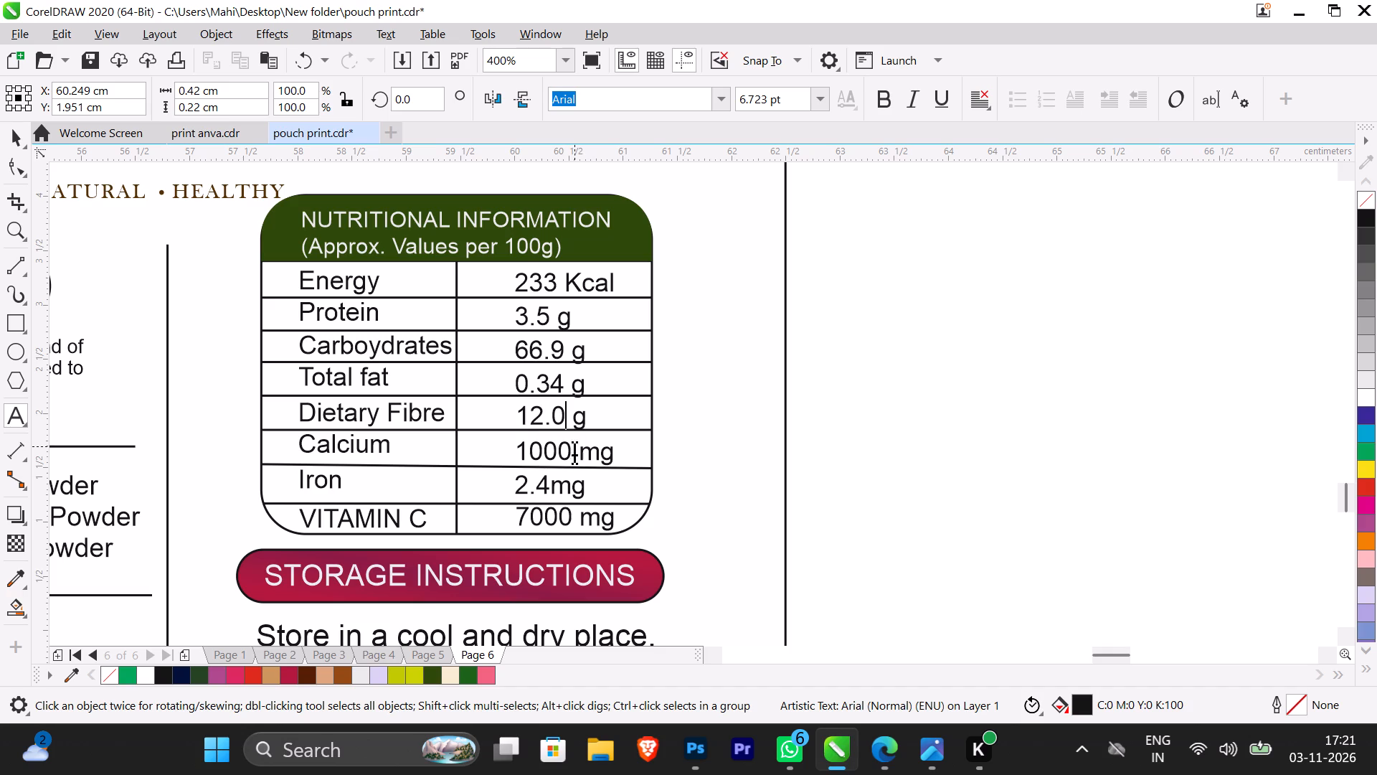
Set the Calcium value in the ABC label's nutrition table to 80 mg.
{"action": "left_click", "coordinate": [568, 448]}
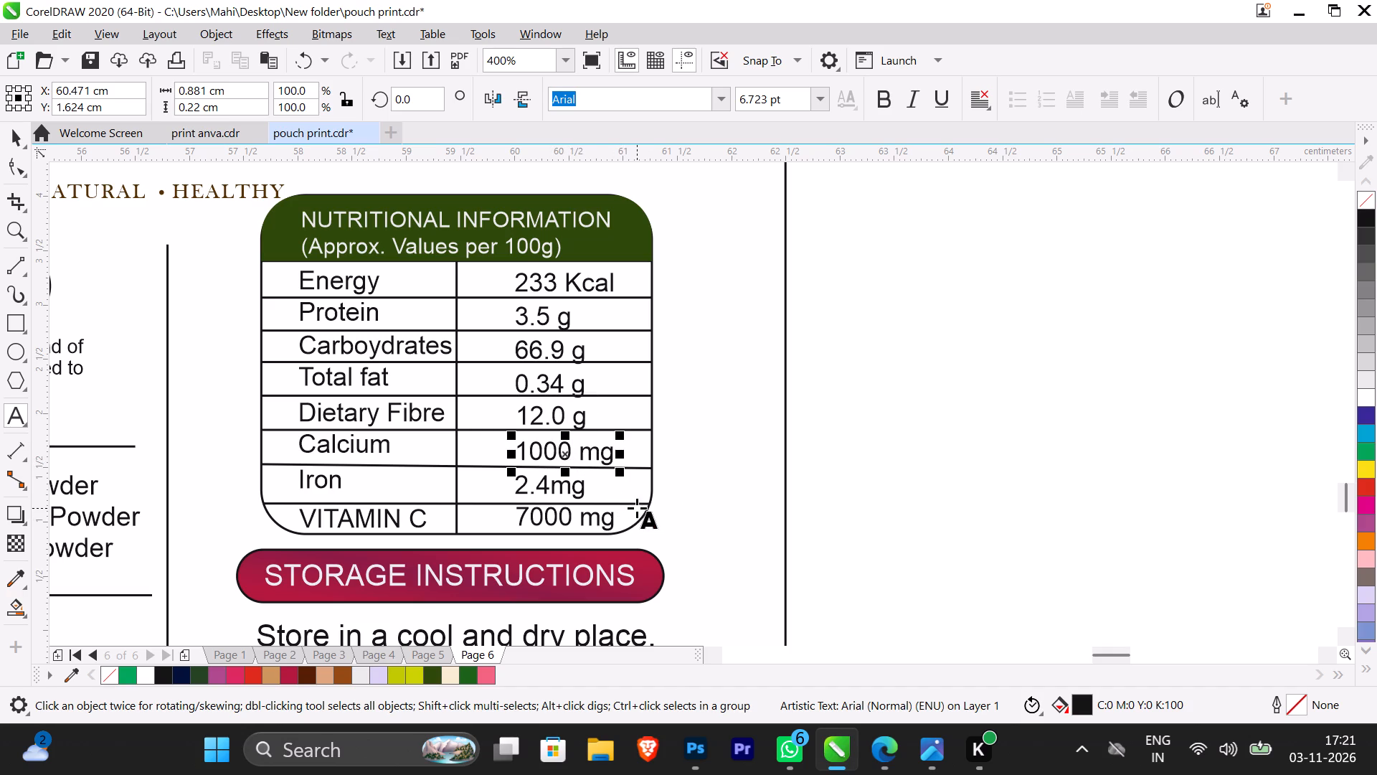
{"action": "key", "text": "BackSpace"}
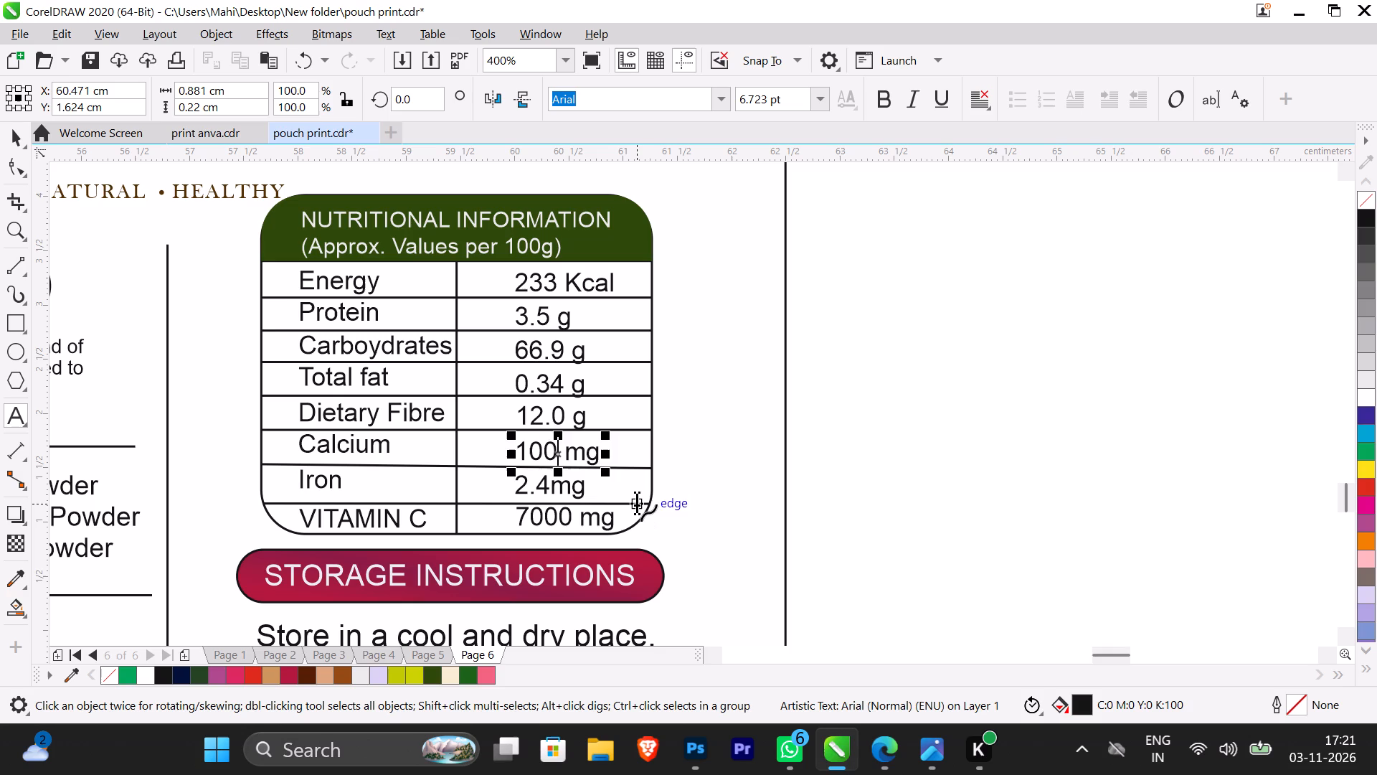
{"action": "key", "text": "BackSpace"}
{"action": "key", "text": "BackSpace"}
{"action": "key", "text": "BackSpace"}
{"action": "type", "text": "80"}
Set the Iron value in the ABC label's nutrition table to 5.5 mg, with a space before the unit.
{"action": "left_click", "coordinate": [556, 487]}
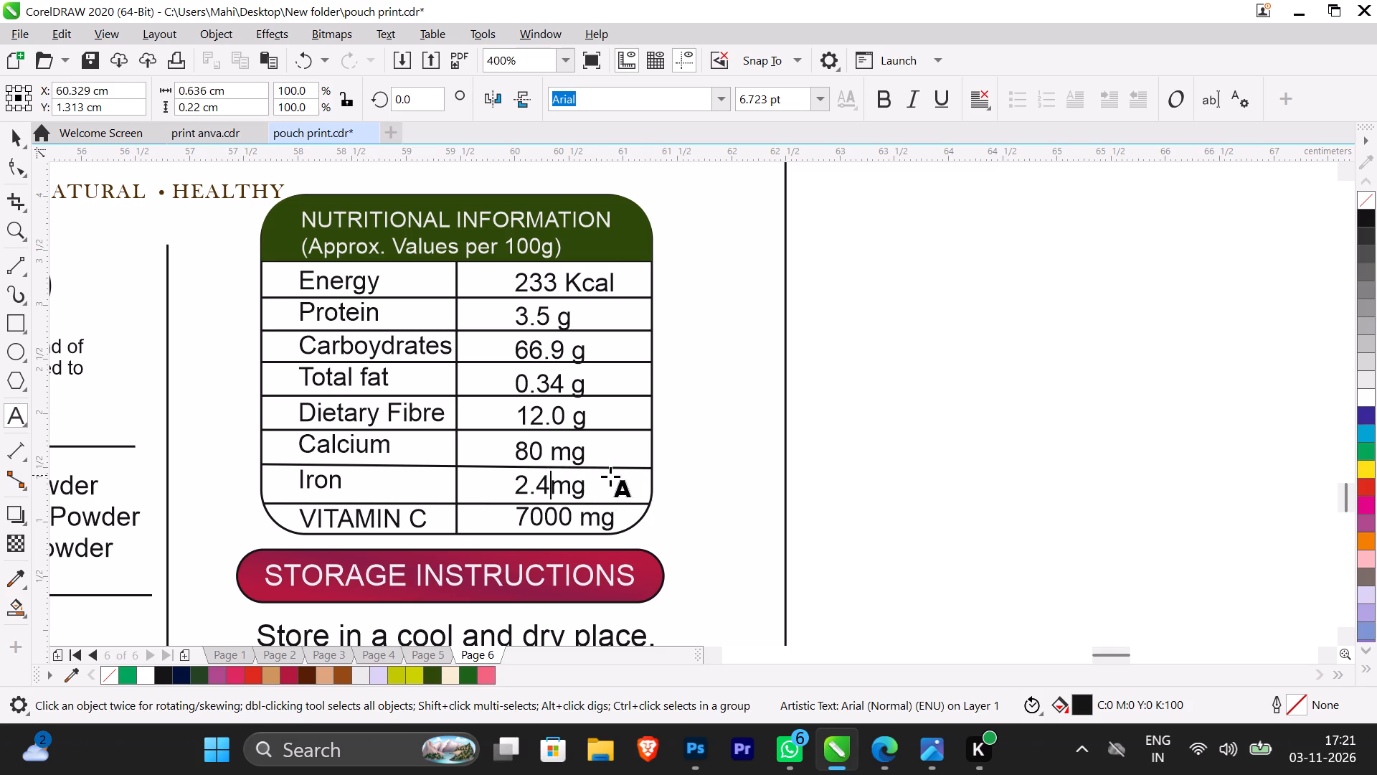
{"action": "key", "text": "space"}
{"action": "left_click", "coordinate": [545, 480]}
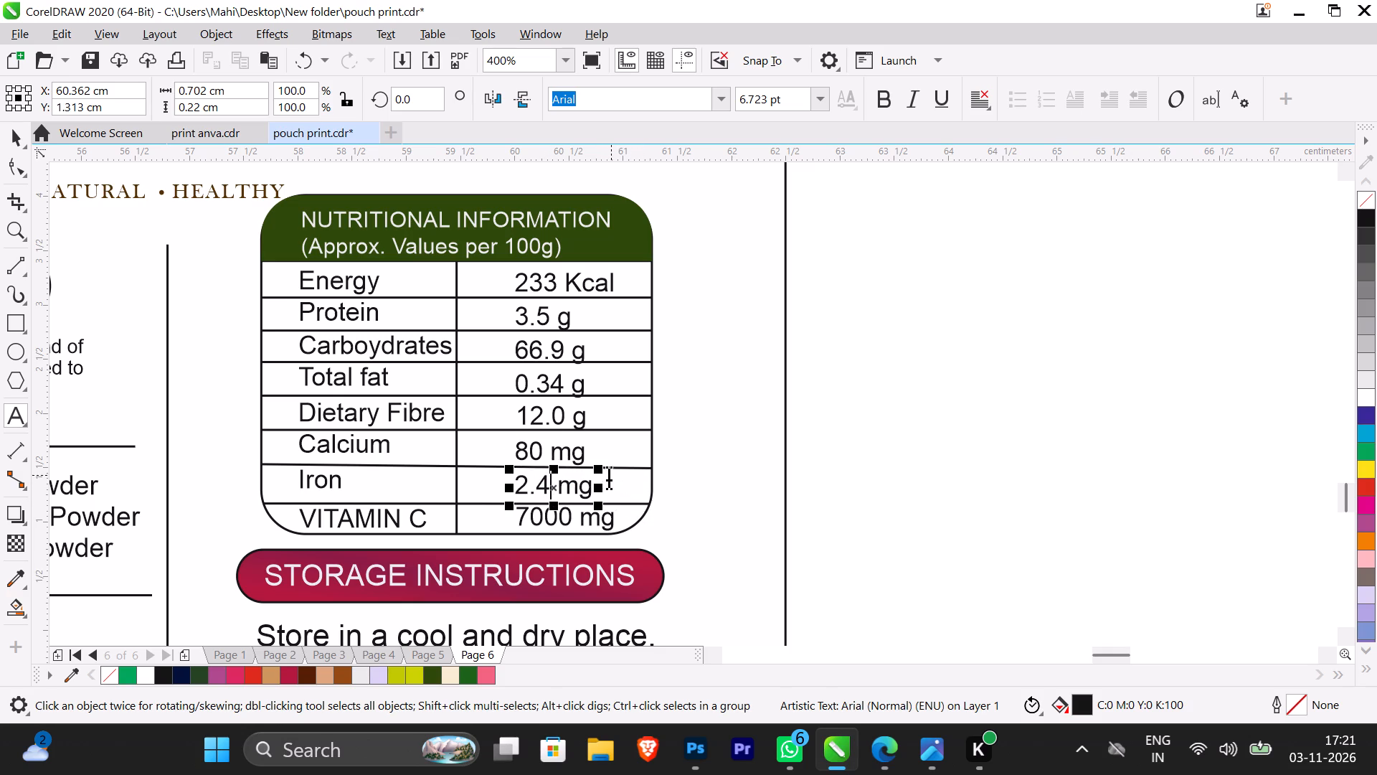
{"action": "key", "text": "BackSpace"}
{"action": "key", "text": "BackSpace"}
{"action": "key", "text": "BackSpace"}
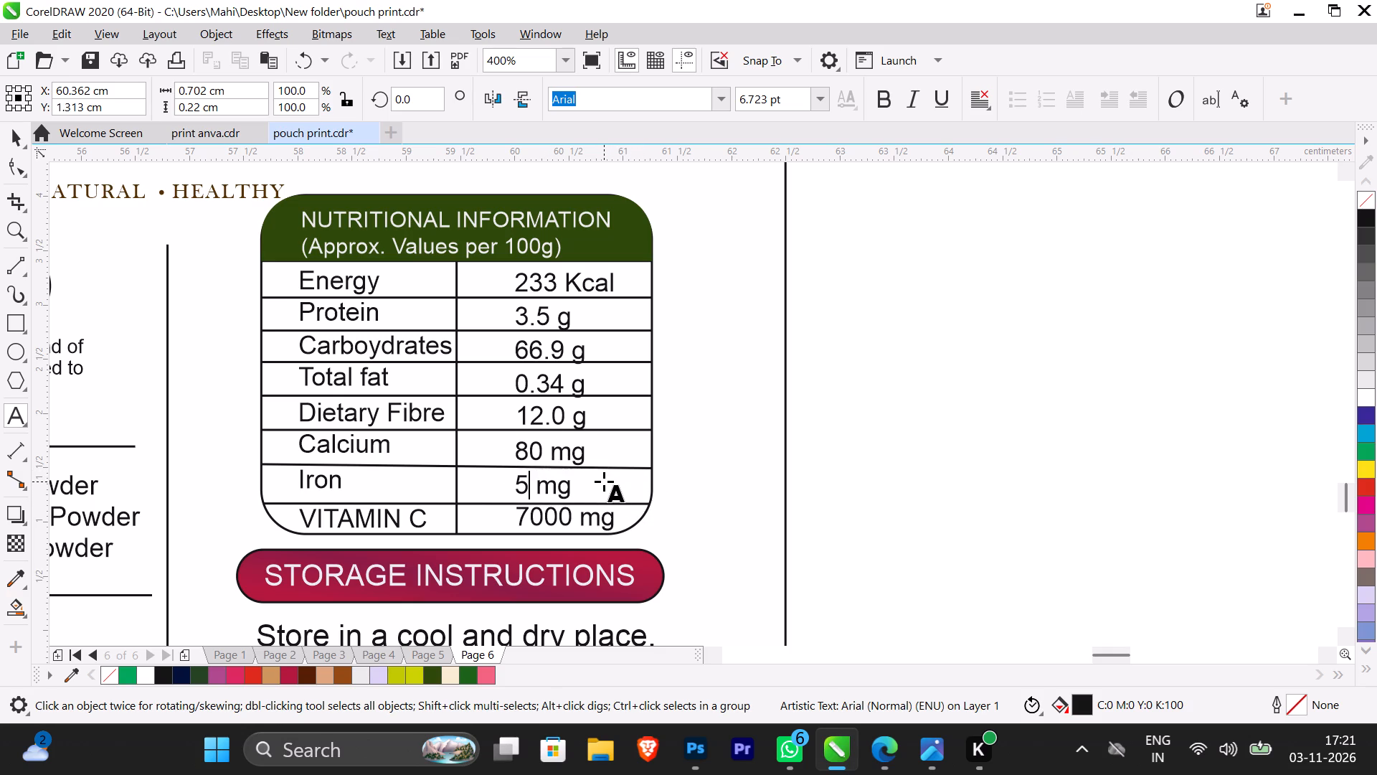
{"action": "key", "text": "5"}
{"action": "key", "text": "period"}
{"action": "key", "text": "5"}
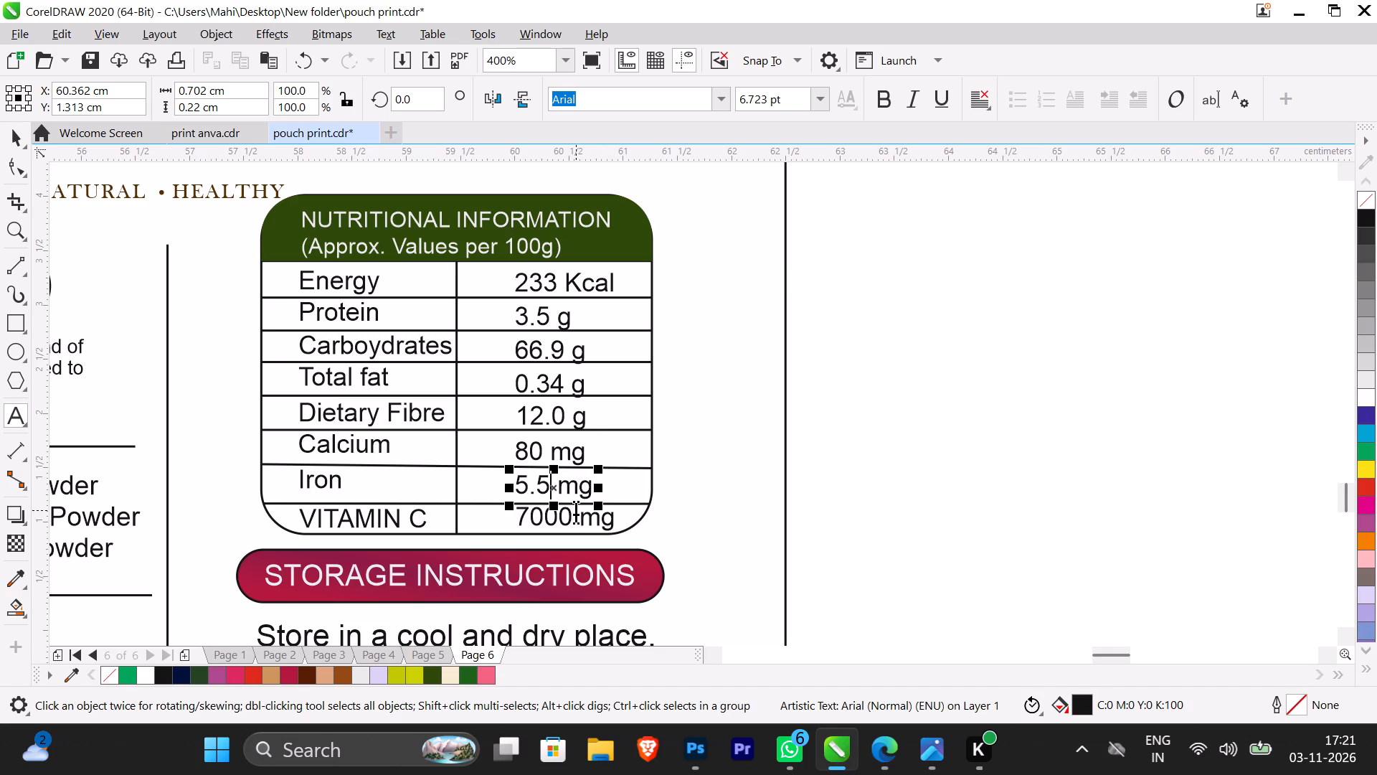
Set the VITAMIN C value in the ABC label's nutrition table to 280 mg.
{"action": "left_click", "coordinate": [573, 512]}
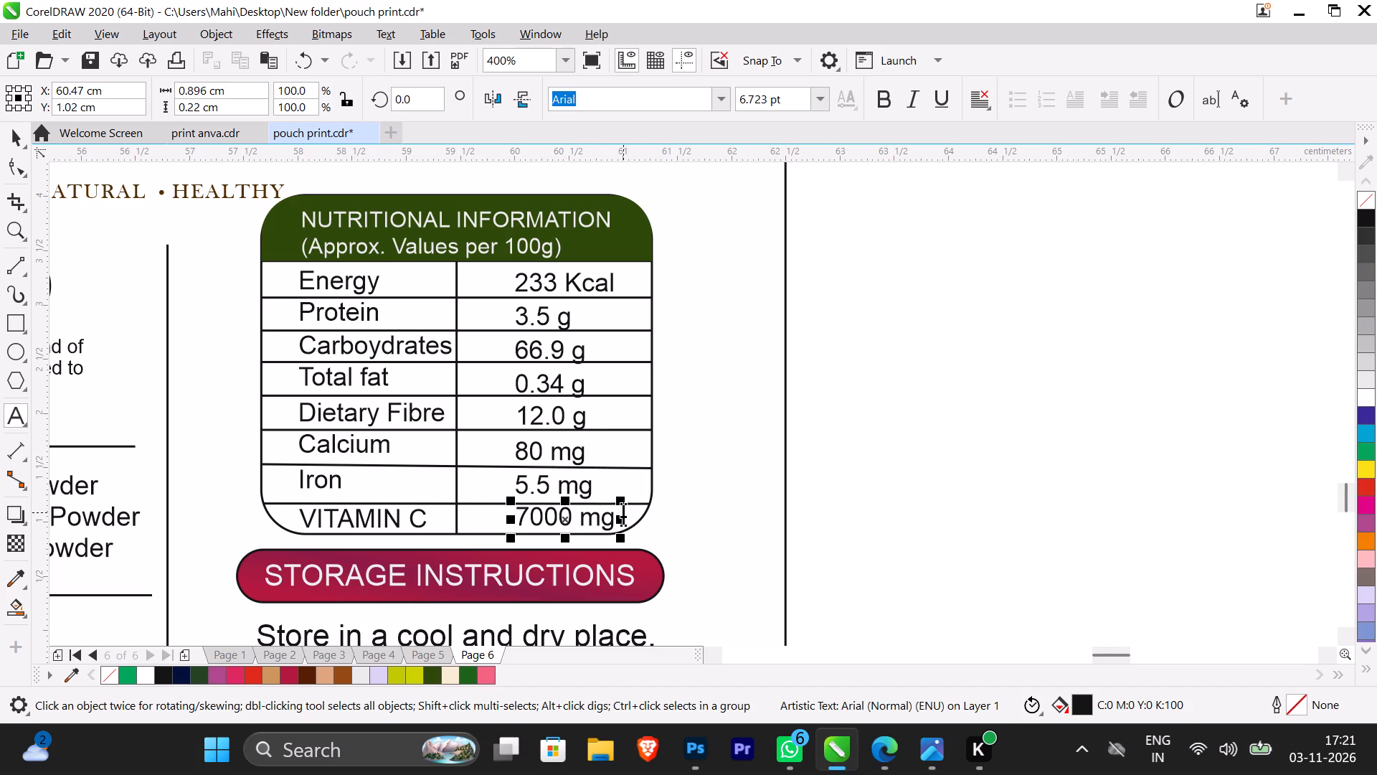
{"action": "key", "text": "BackSpace"}
{"action": "key", "text": "BackSpace"}
{"action": "key", "text": "BackSpace"}
{"action": "key", "text": "BackSpace"}
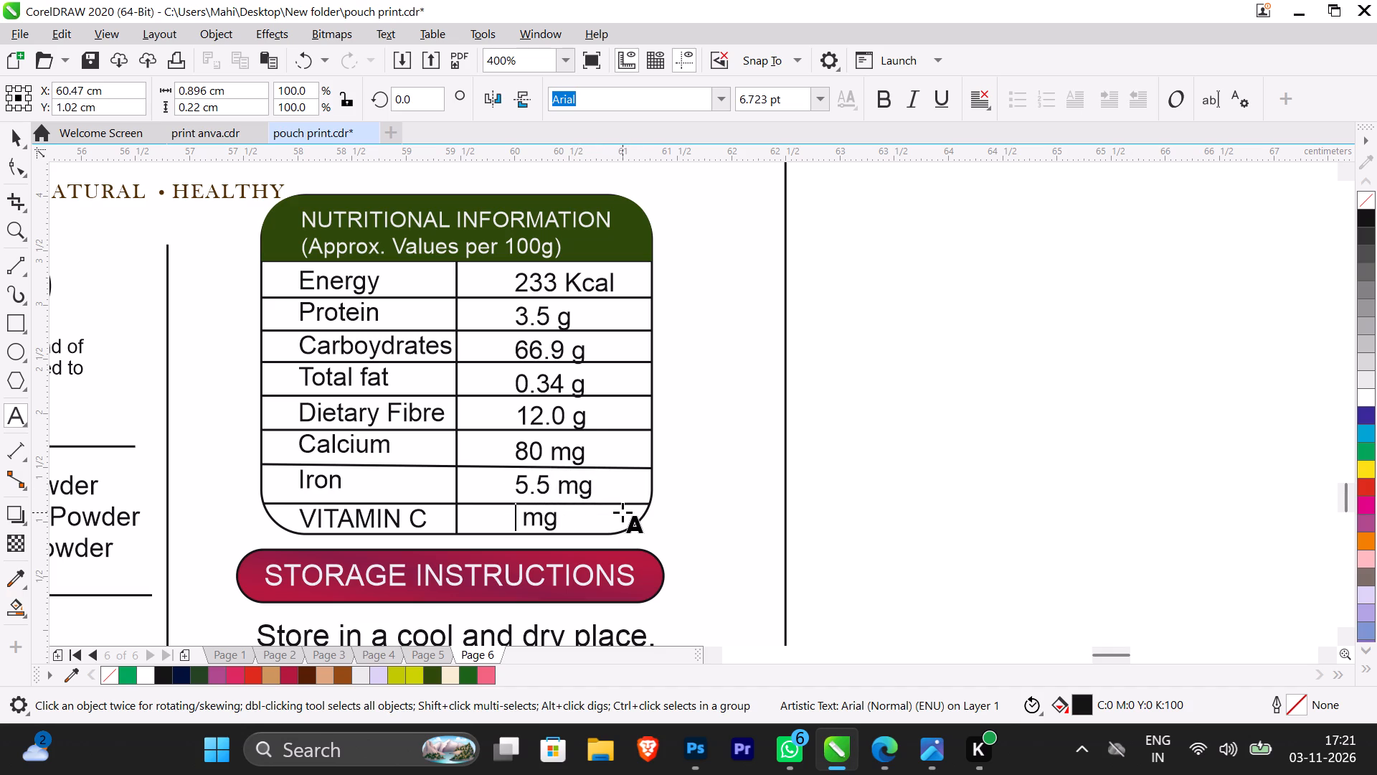
{"action": "key", "text": "2"}
{"action": "key", "text": "8"}
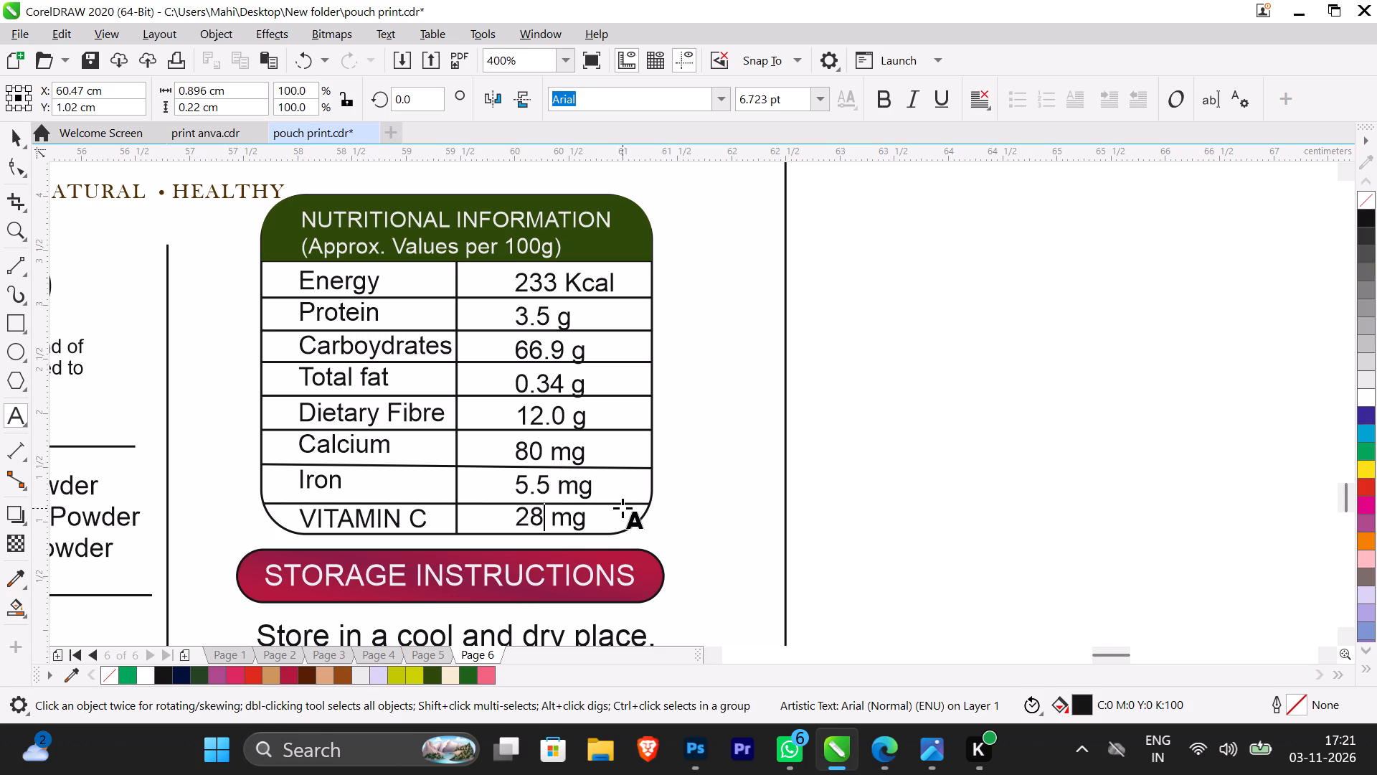
{"action": "key", "text": "0"}
Shift the VITAMIN C value text about 0.03 cm left and very slightly down within its table cell.
{"action": "scroll", "coordinate": [554, 520], "scroll_direction": "up", "scroll_amount": 2}
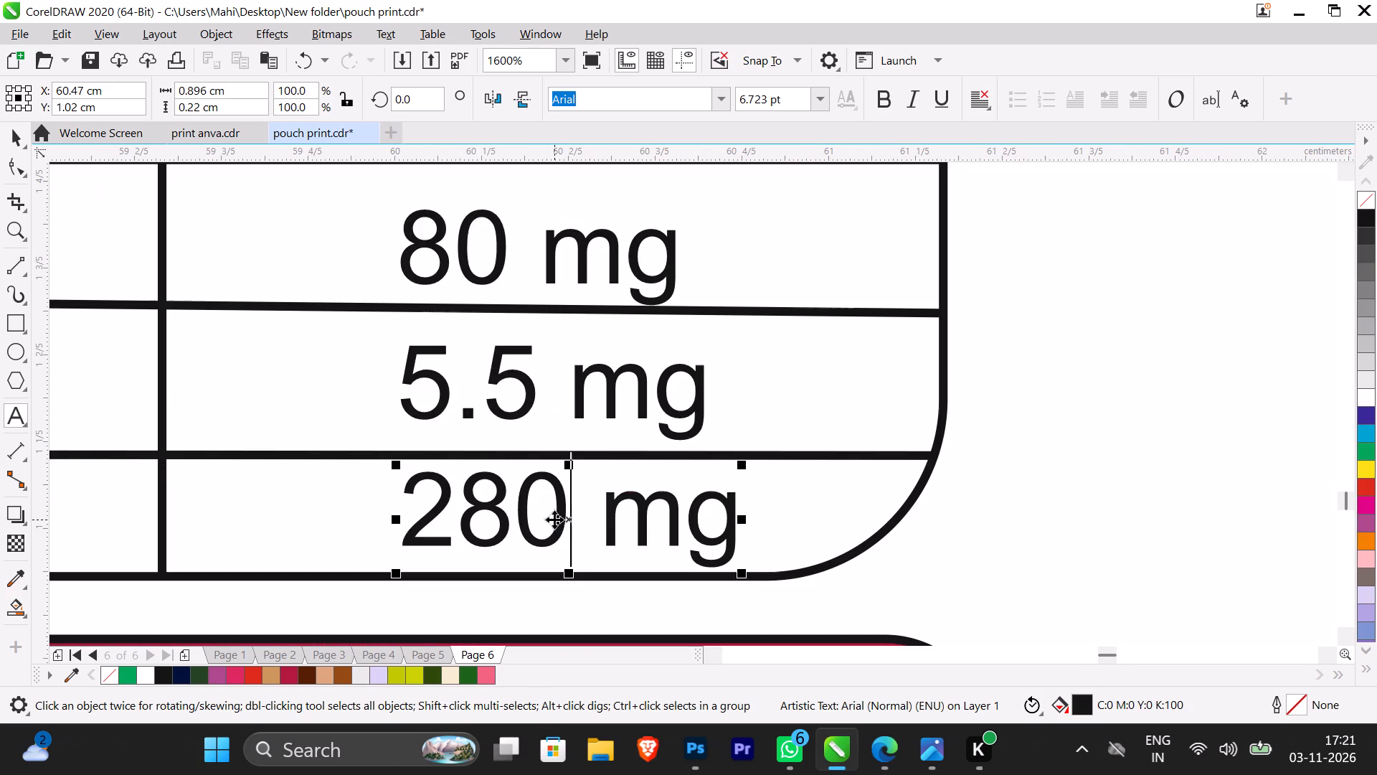
{"action": "left_click_drag", "start_coordinate": [566, 515], "coordinate": [568, 515]}
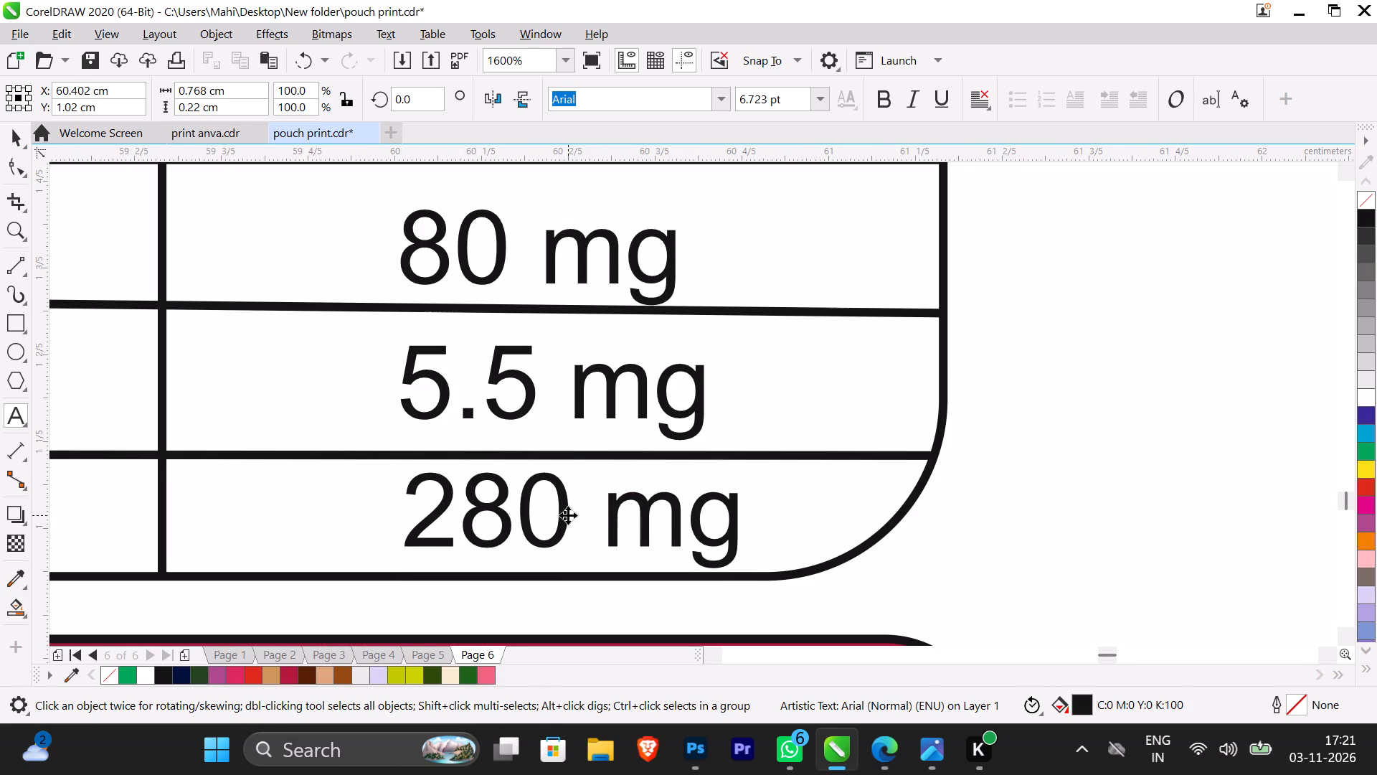
{"action": "left_click_drag", "start_coordinate": [568, 515], "coordinate": [554, 517]}
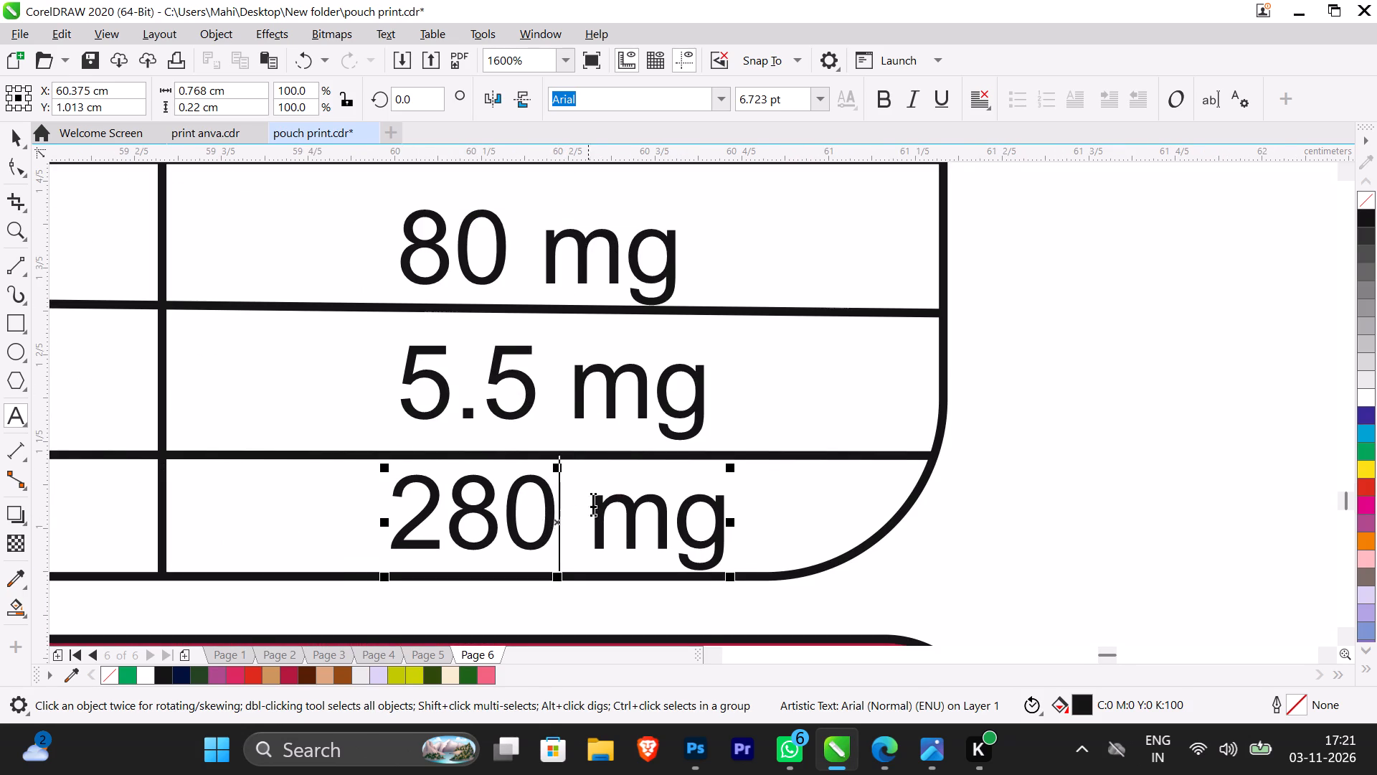
Look over the whole ABC label and its edited nutrition table alongside the neighbouring labels.
{"action": "scroll", "coordinate": [595, 504], "scroll_direction": "down", "scroll_amount": 4}
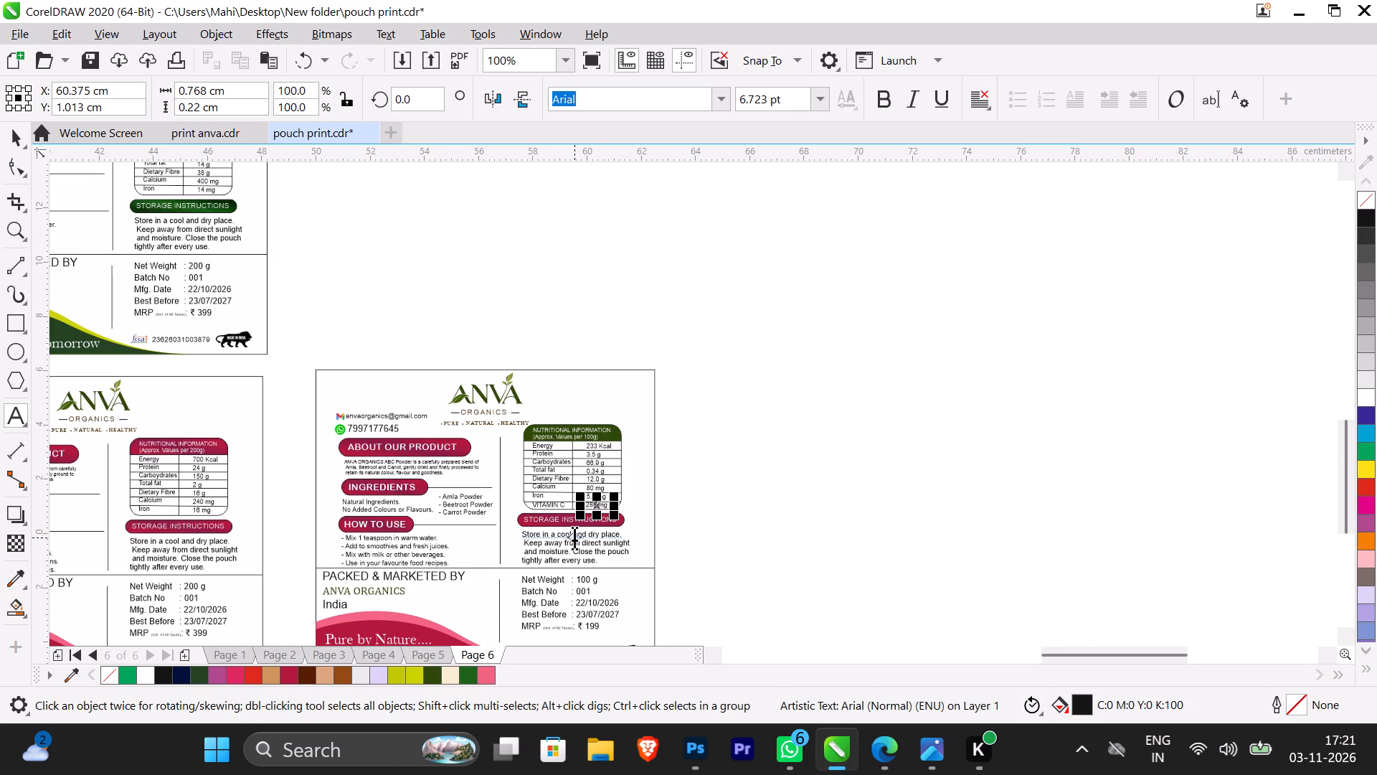
{"action": "scroll", "coordinate": [574, 536], "scroll_direction": "down", "scroll_amount": 2}
{"action": "scroll", "coordinate": [555, 559], "scroll_direction": "up", "scroll_amount": 1}
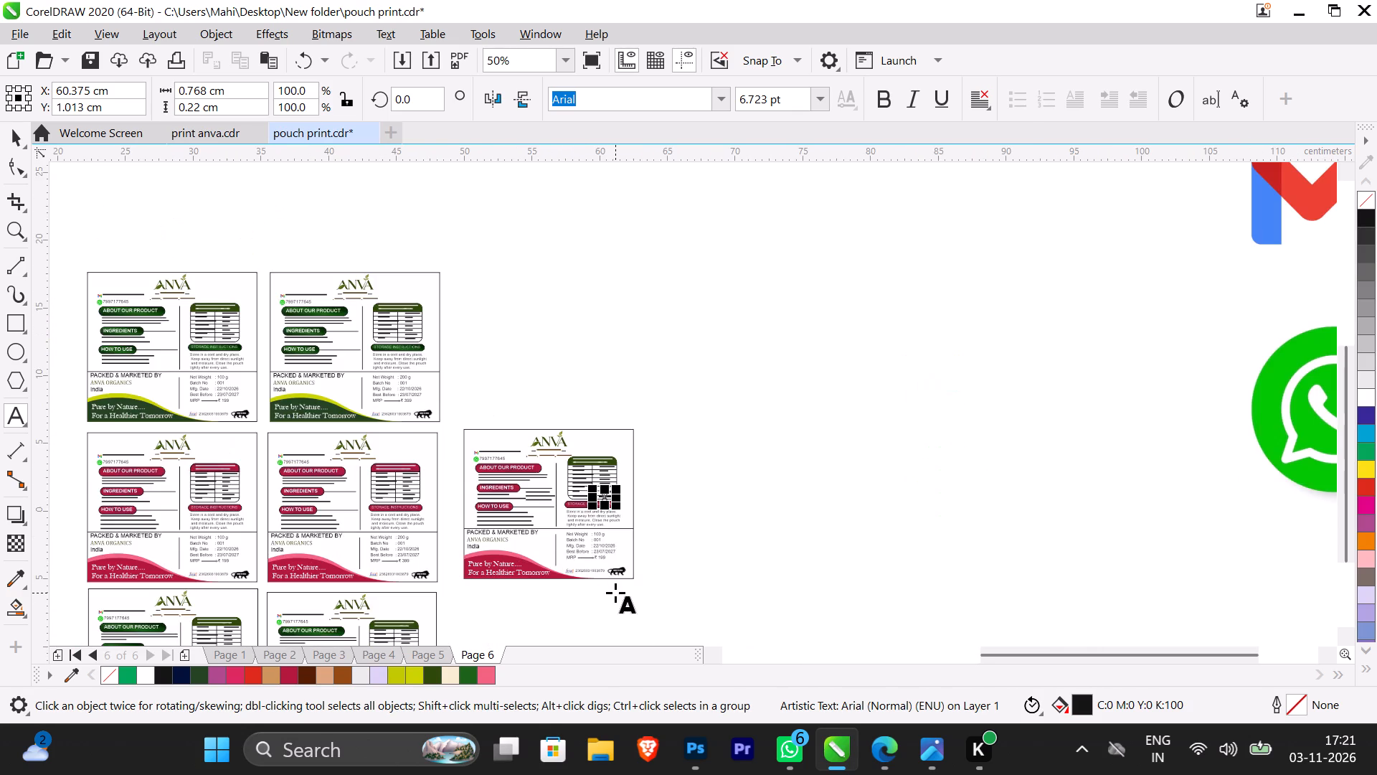
{"action": "scroll", "coordinate": [615, 593], "scroll_direction": "up", "scroll_amount": 2}
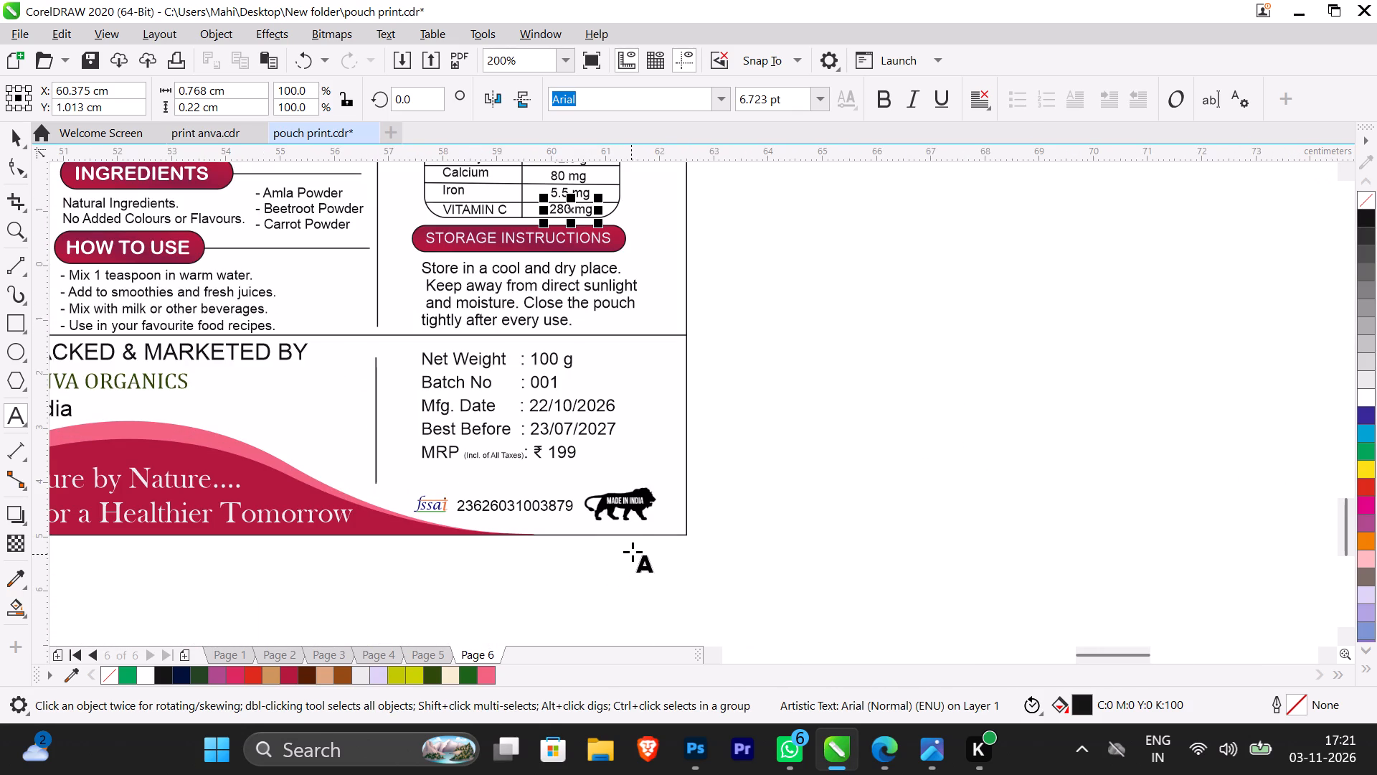
{"action": "scroll", "coordinate": [635, 546], "scroll_direction": "down", "scroll_amount": 1}
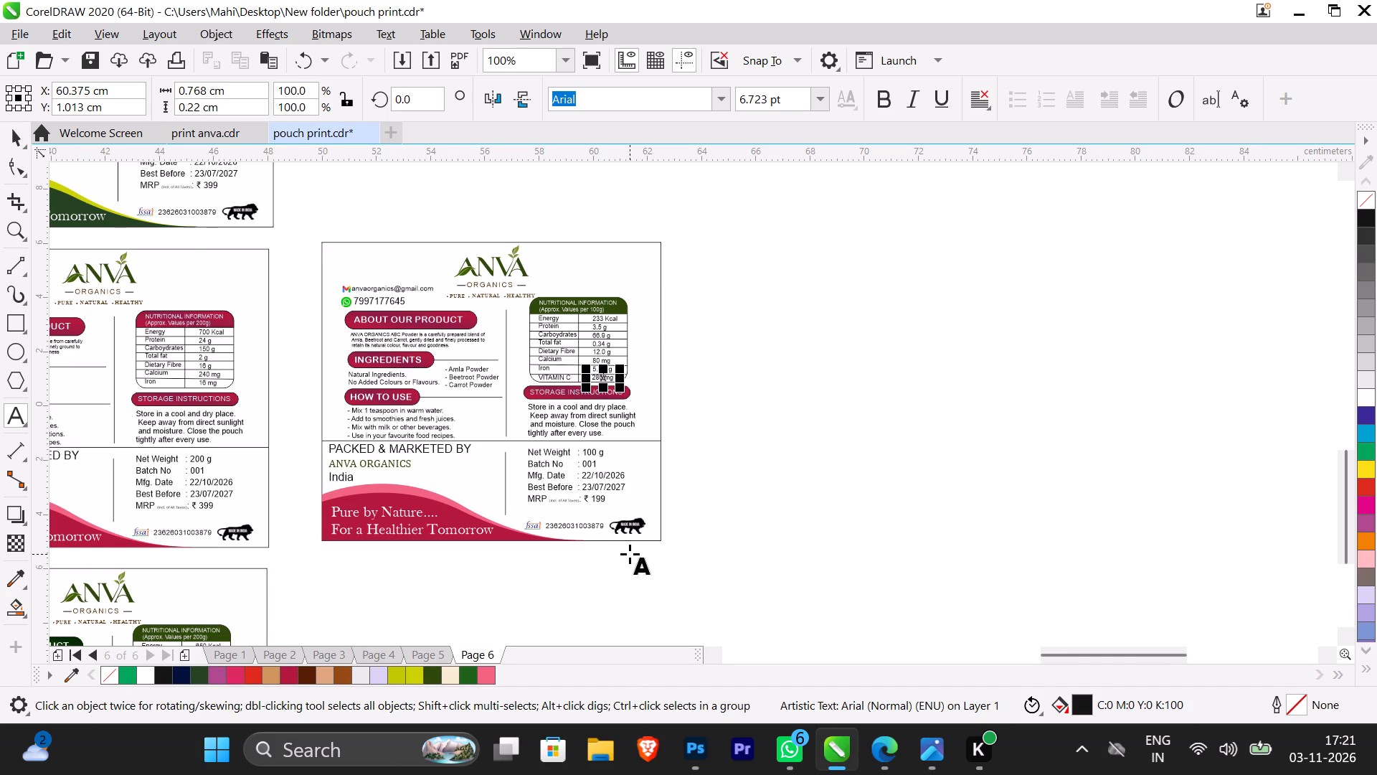
{"action": "left_click", "coordinate": [18, 132]}
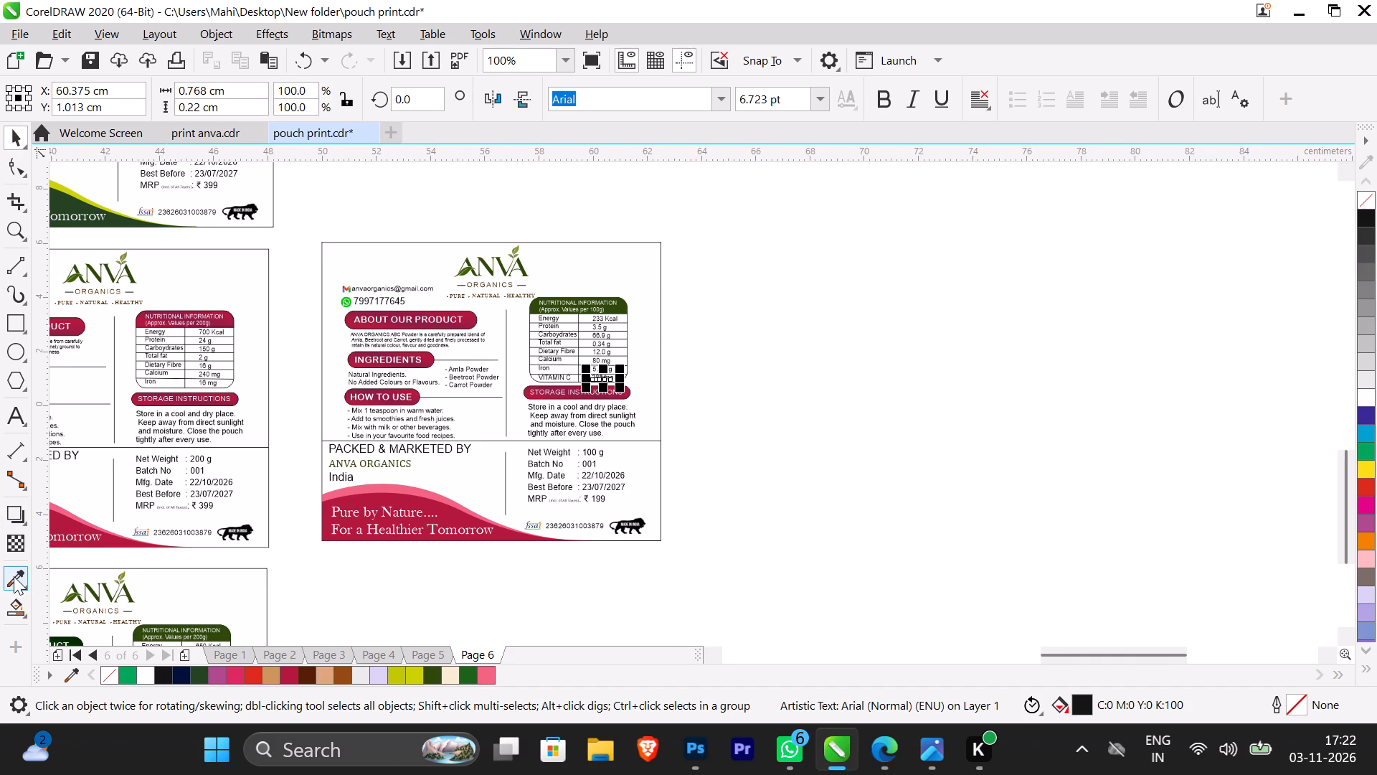
Copy the red gradient fill of the ABOUT OUR PRODUCT heading onto the ABC label's NUTRITIONAL INFORMATION header with the Attributes Eyedropper.
{"action": "left_click", "coordinate": [22, 588]}
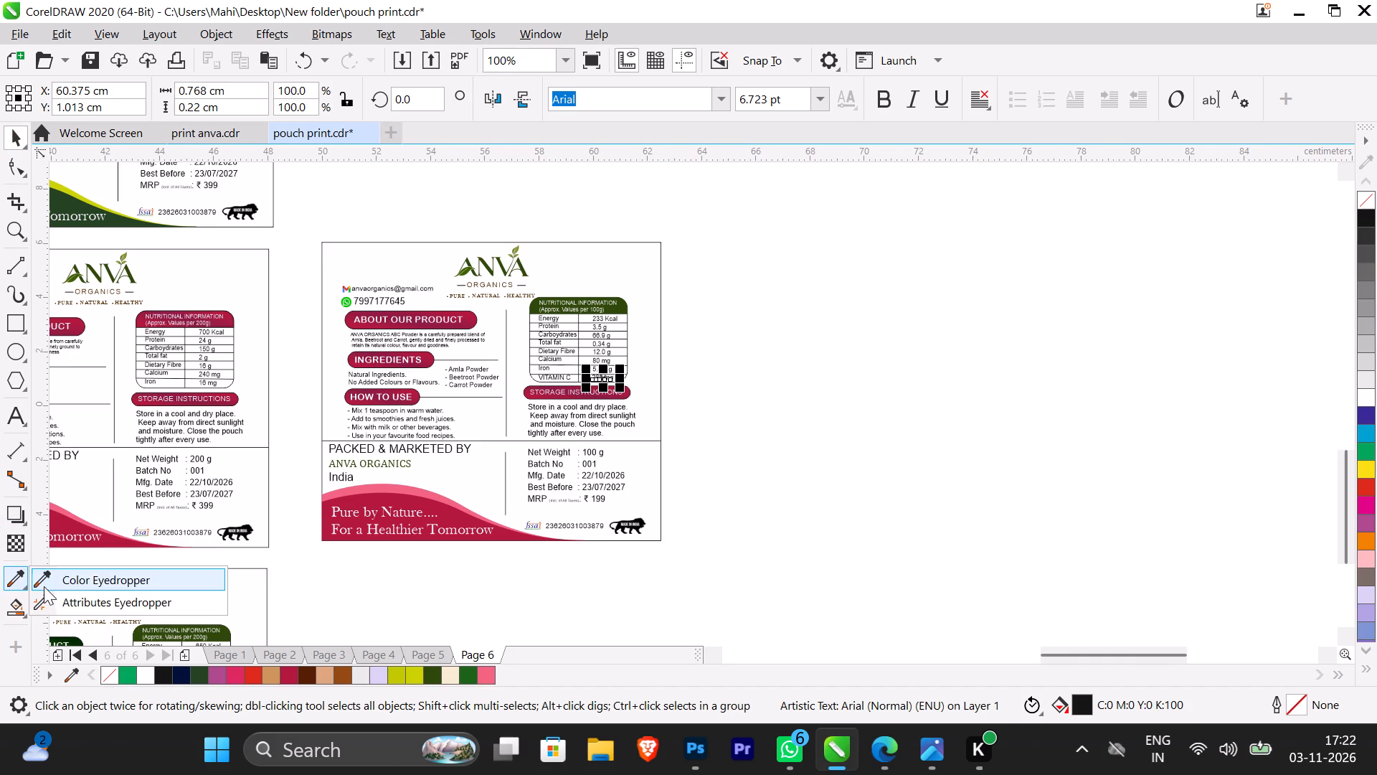
{"action": "left_click", "coordinate": [53, 597]}
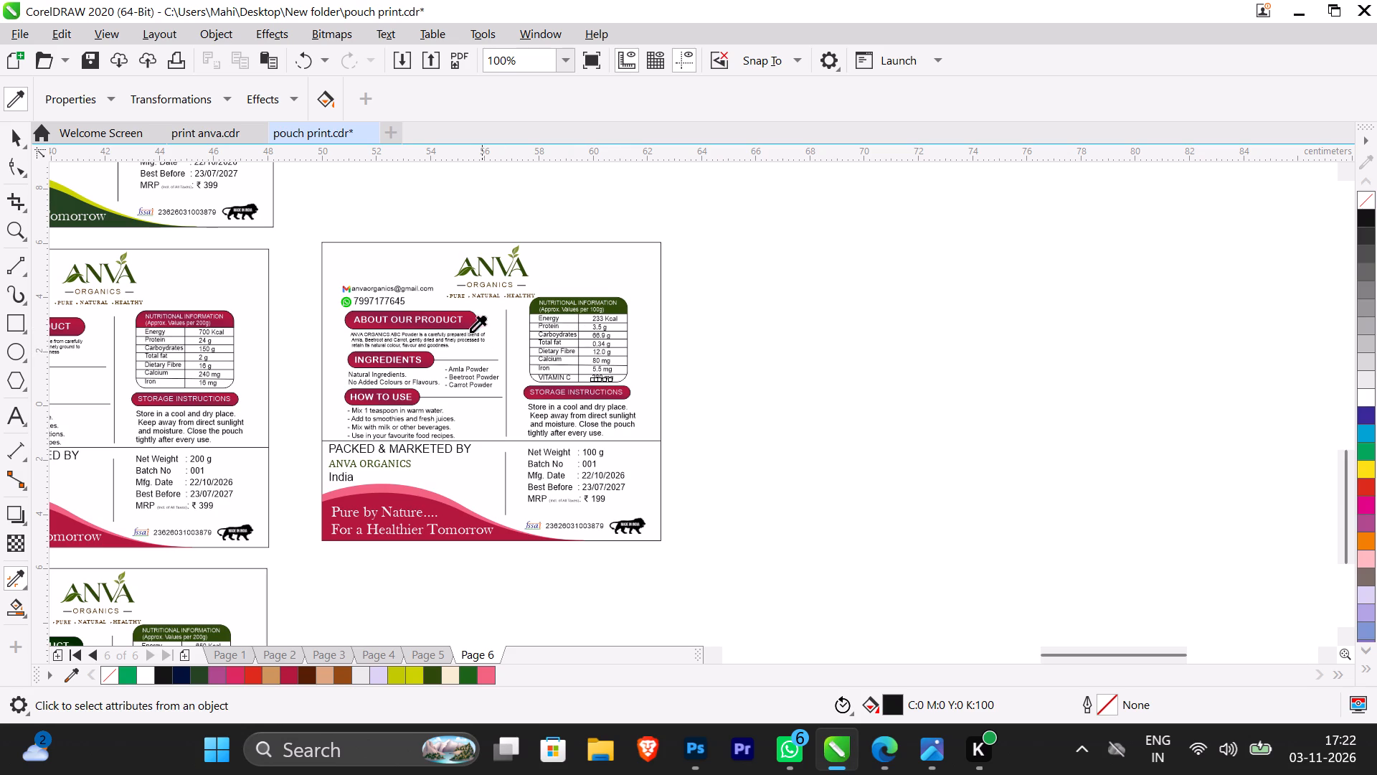
{"action": "scroll", "coordinate": [473, 314], "scroll_direction": "up", "scroll_amount": 2}
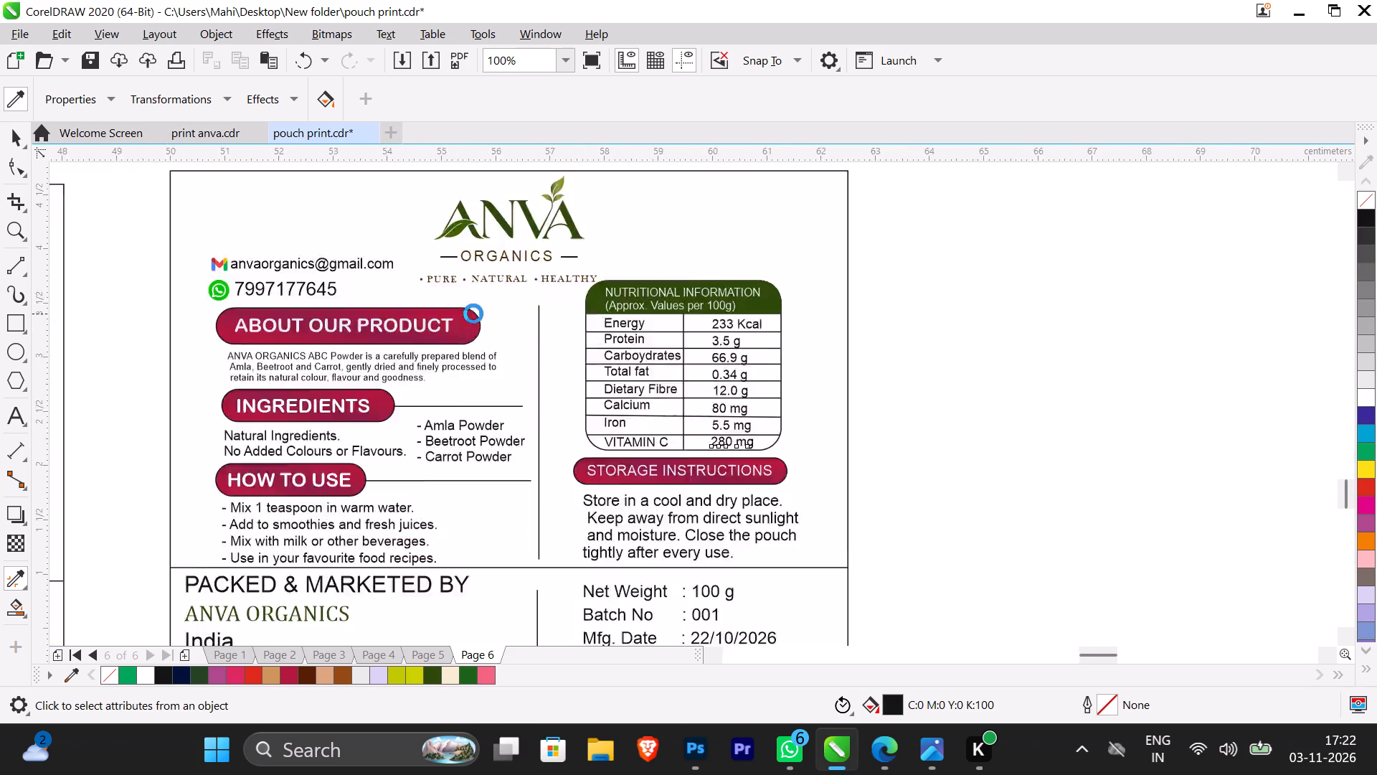
{"action": "scroll", "coordinate": [473, 314], "scroll_direction": "up", "scroll_amount": 2}
{"action": "left_click", "coordinate": [445, 372]}
{"action": "scroll", "coordinate": [522, 334], "scroll_direction": "down", "scroll_amount": 3}
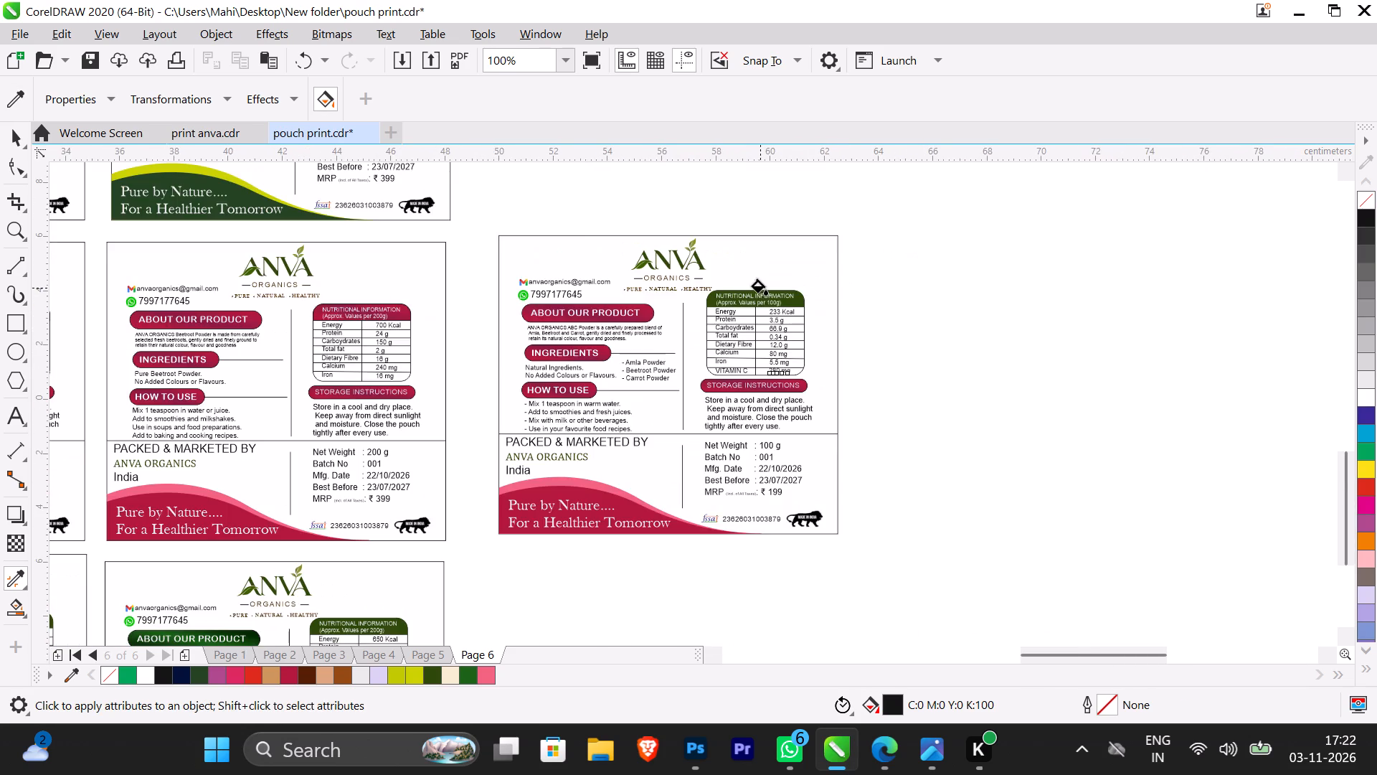
{"action": "scroll", "coordinate": [760, 288], "scroll_direction": "up", "scroll_amount": 4}
{"action": "left_click", "coordinate": [886, 347]}
{"action": "scroll", "coordinate": [886, 347], "scroll_direction": "down", "scroll_amount": 3}
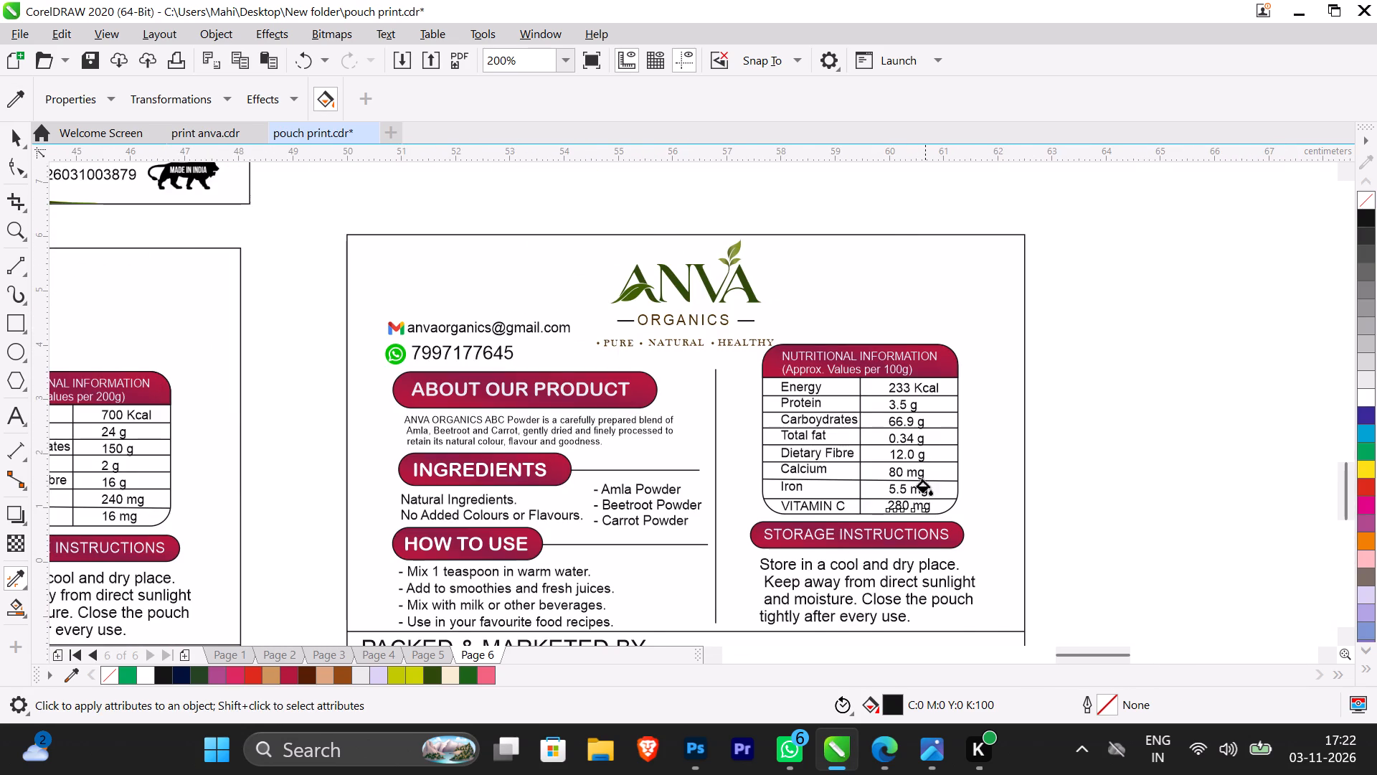
{"action": "scroll", "coordinate": [912, 534], "scroll_direction": "up", "scroll_amount": 2}
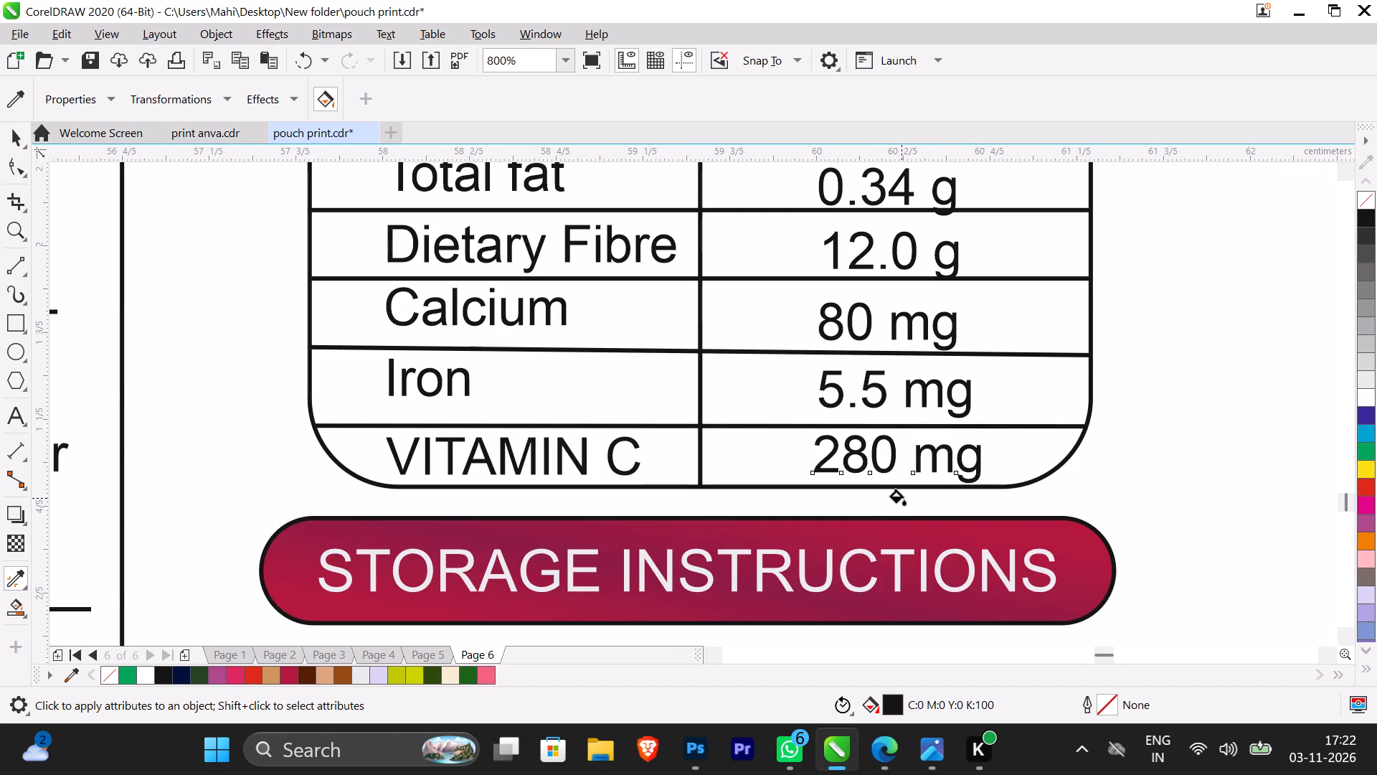
{"action": "scroll", "coordinate": [884, 492], "scroll_direction": "down", "scroll_amount": 1}
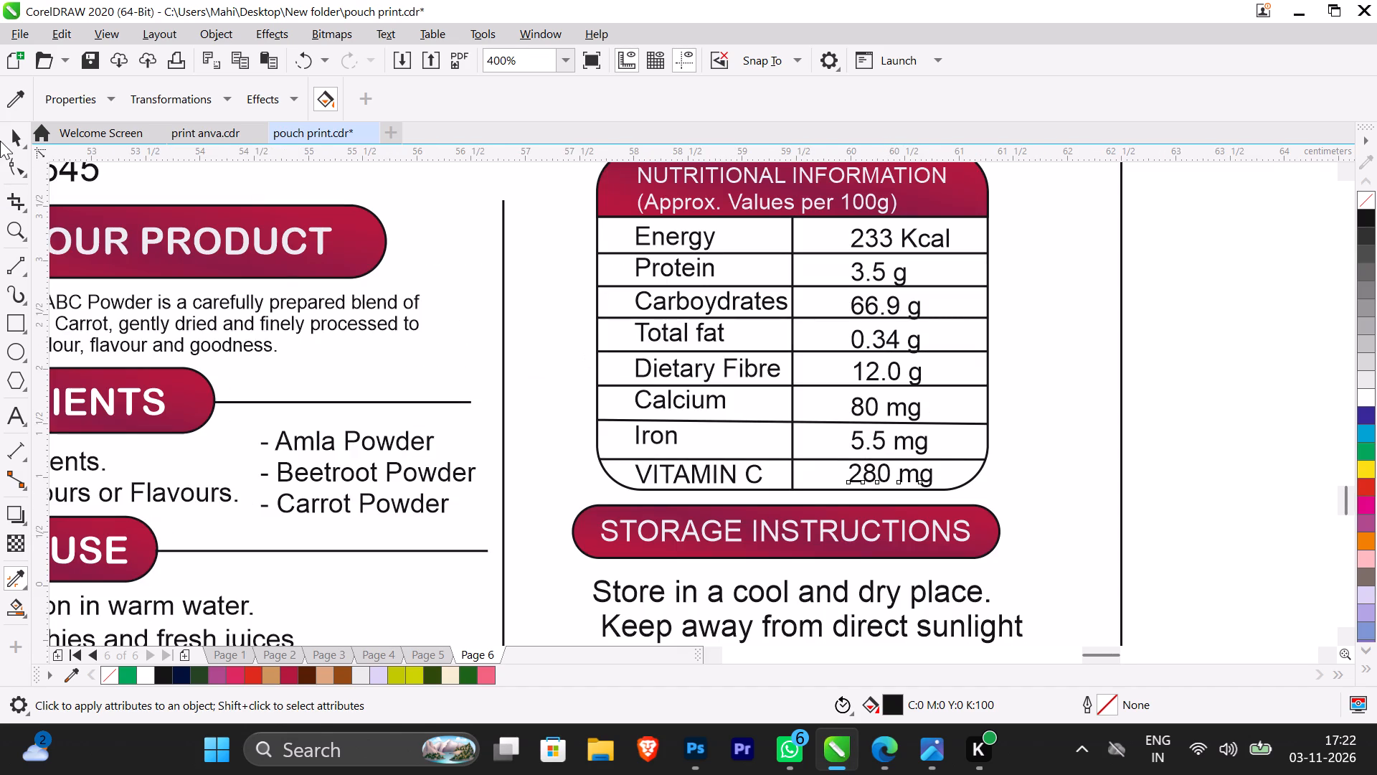
{"action": "left_click", "coordinate": [14, 135]}
Duplicate the whole ABC label and place the copy about 12.85 cm to the right, level with the original.
{"action": "scroll", "coordinate": [1064, 522], "scroll_direction": "down", "scroll_amount": 2}
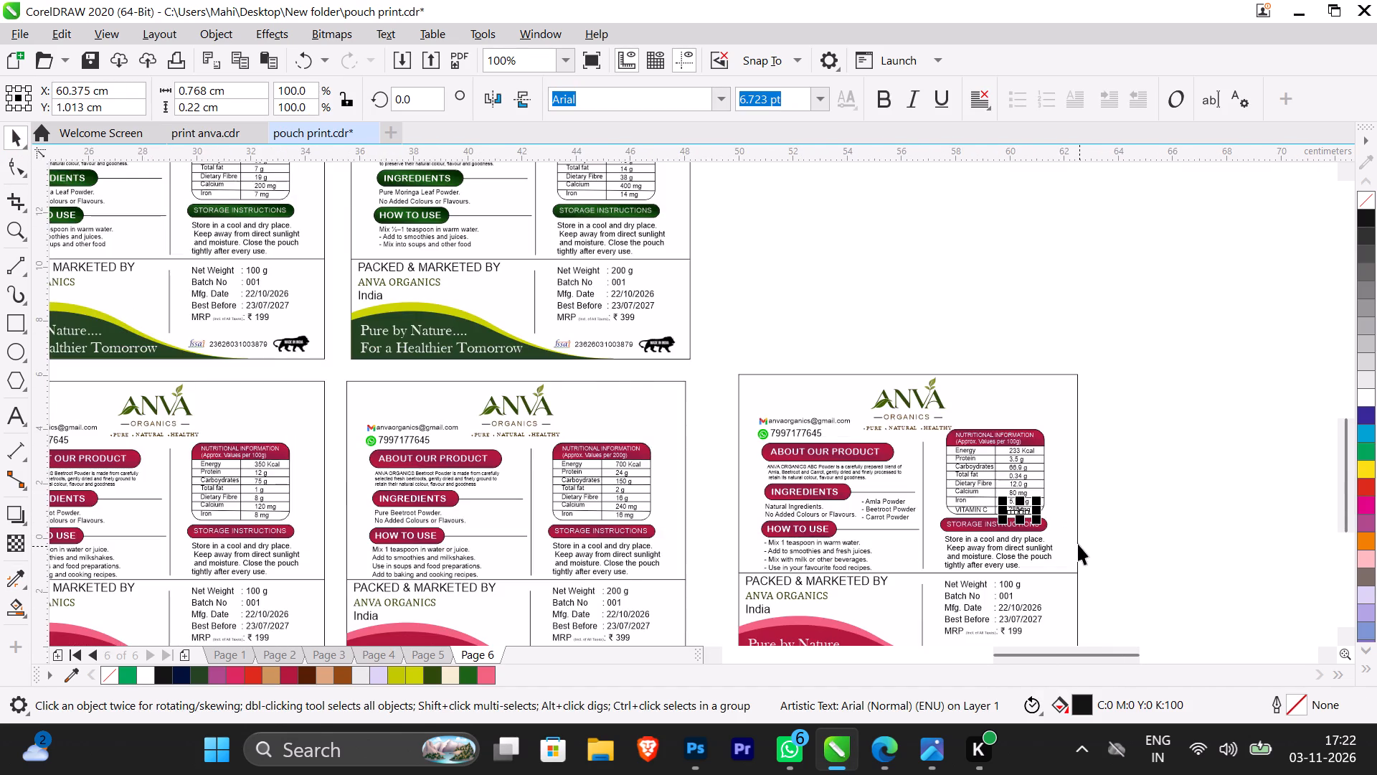
{"action": "scroll", "coordinate": [1078, 542], "scroll_direction": "down", "scroll_amount": 1}
{"action": "scroll", "coordinate": [1080, 619], "scroll_direction": "up", "scroll_amount": 1}
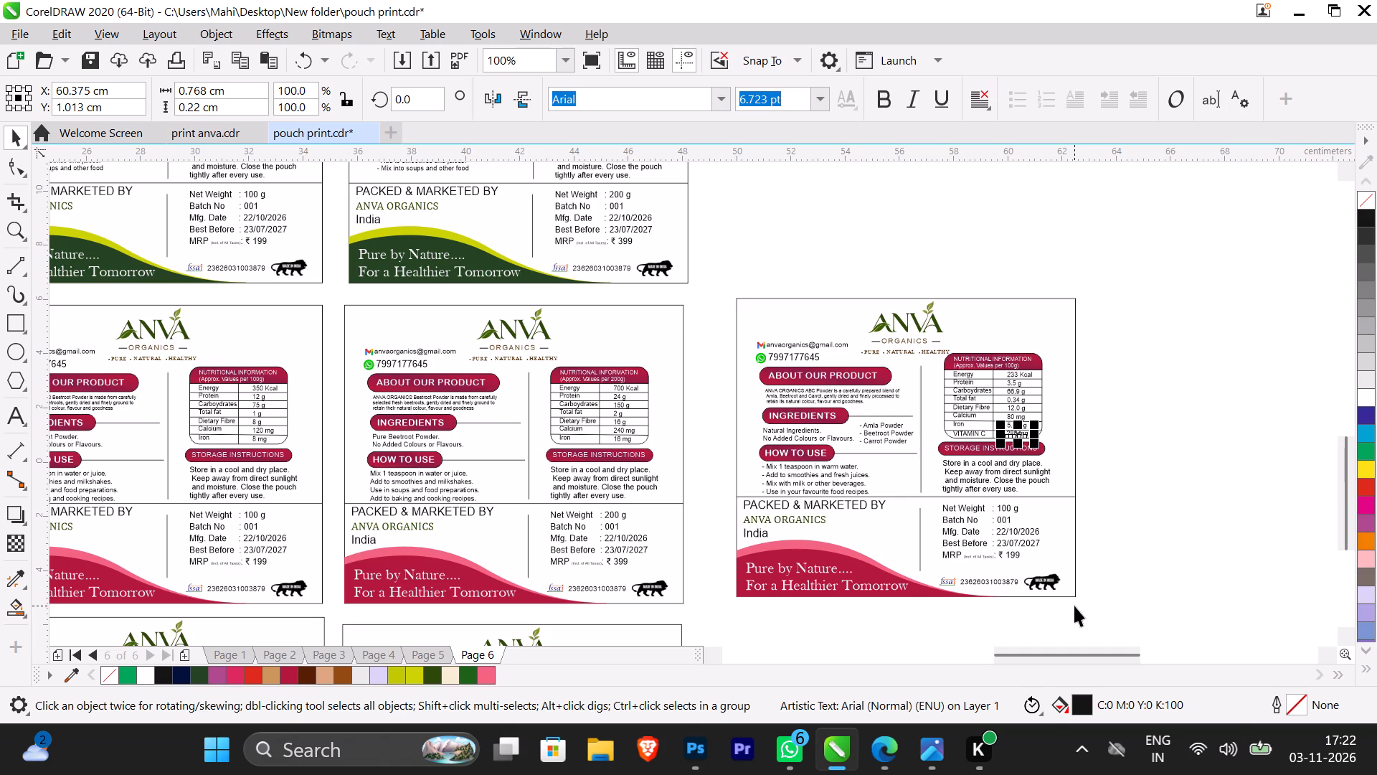
{"action": "left_click", "coordinate": [1094, 603]}
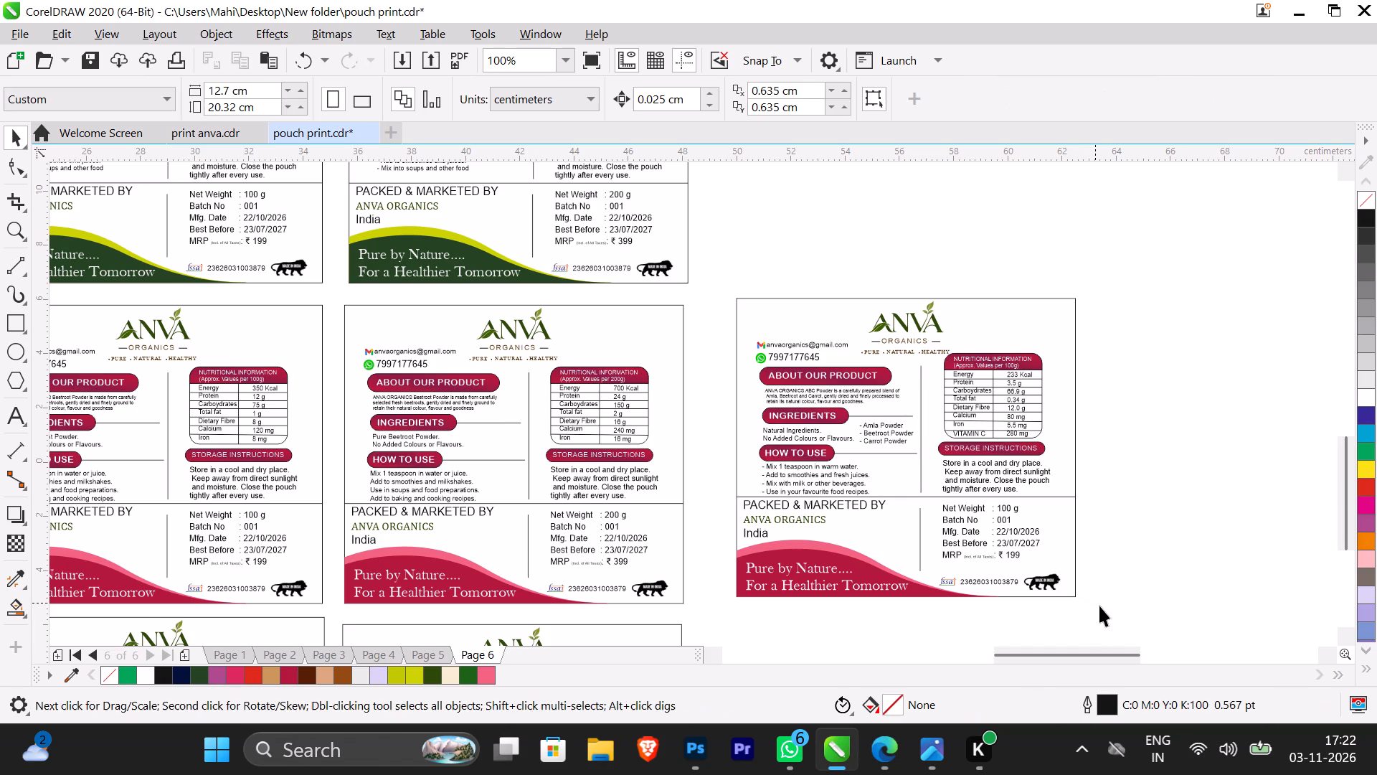
{"action": "left_click_drag", "start_coordinate": [1111, 609], "coordinate": [716, 301]}
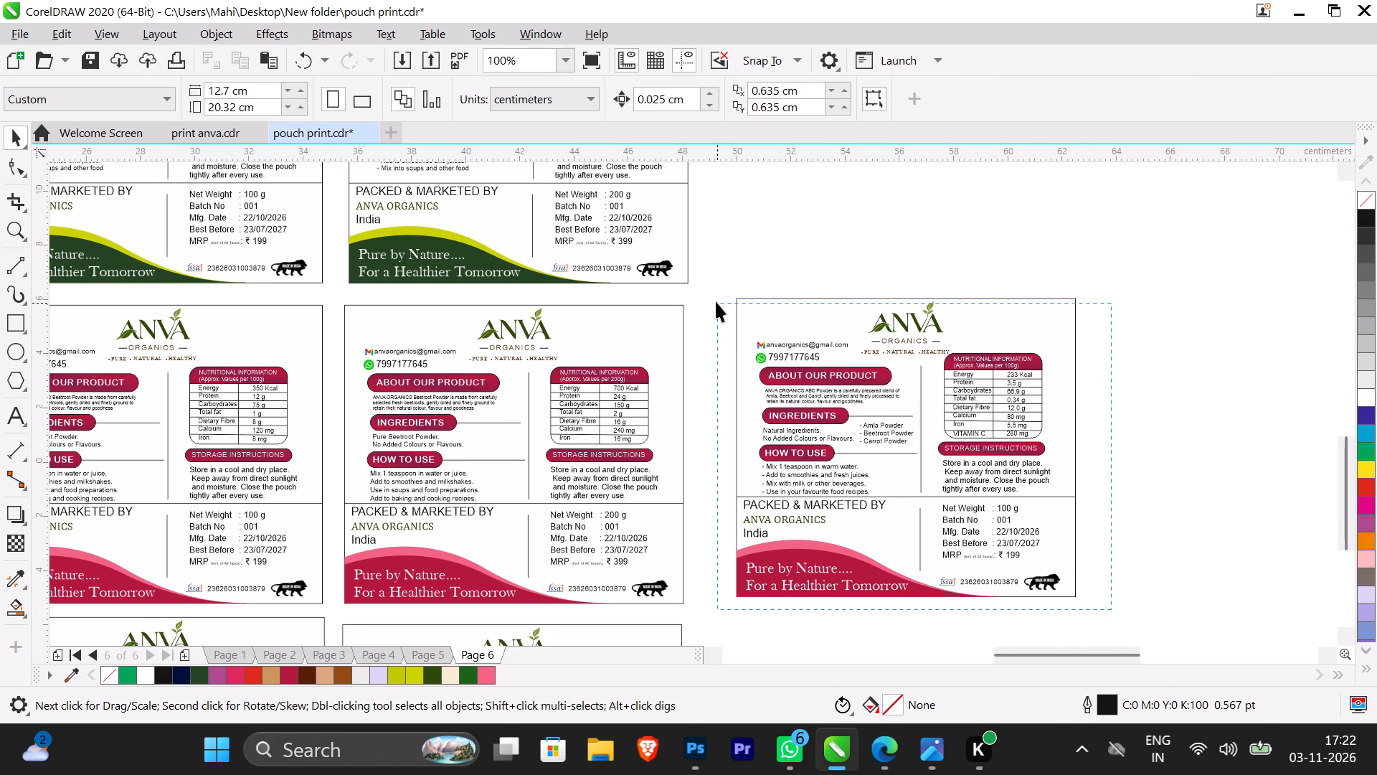
{"action": "left_click_drag", "start_coordinate": [716, 301], "coordinate": [714, 281]}
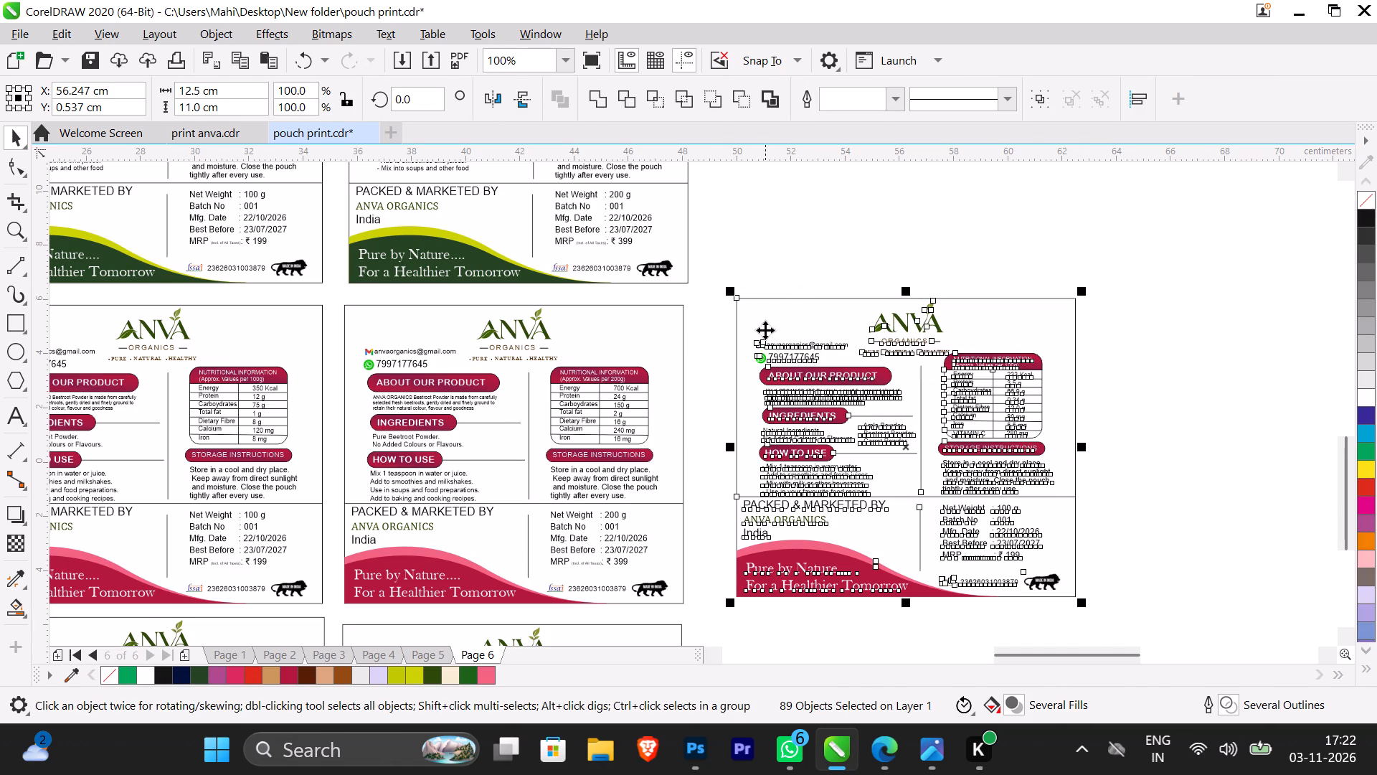
{"action": "key", "text": "plus"}
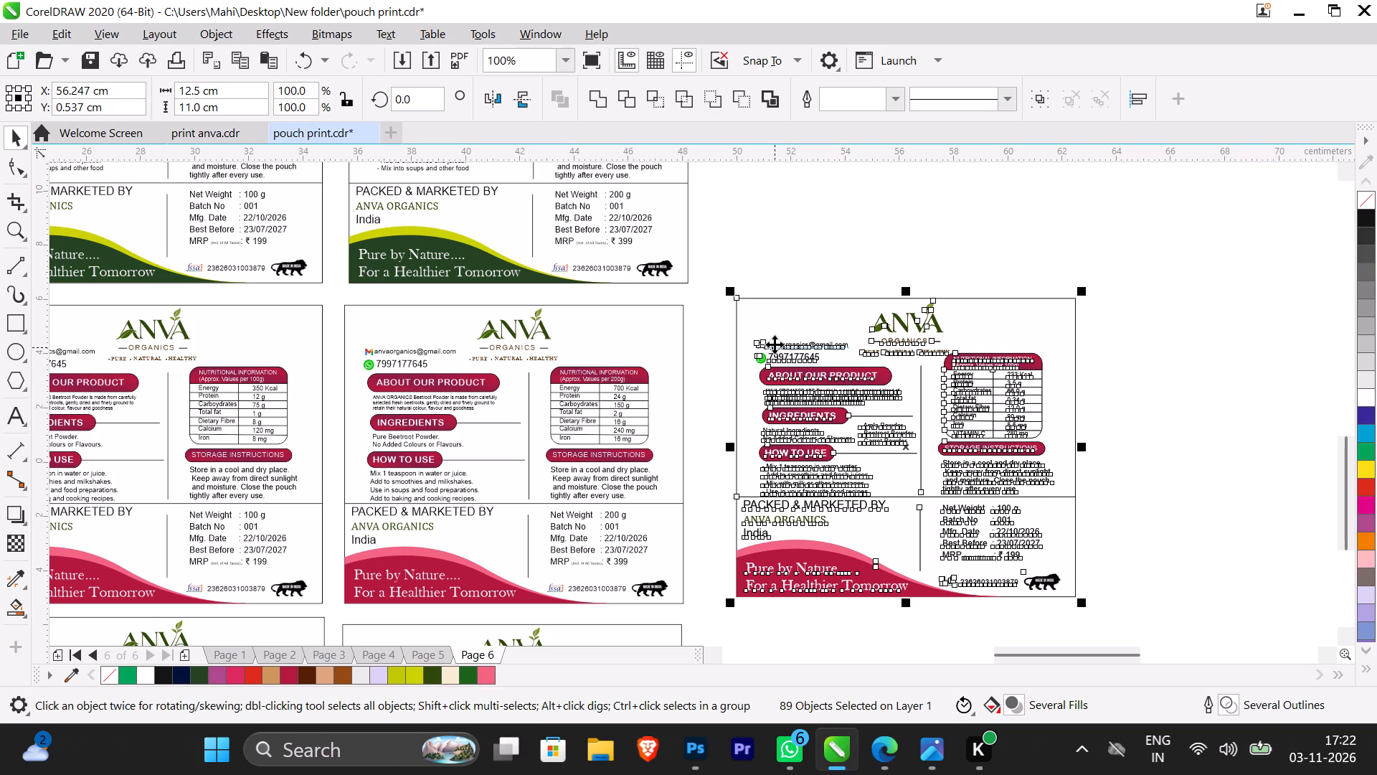
{"action": "left_click_drag", "start_coordinate": [919, 452], "coordinate": [1019, 469]}
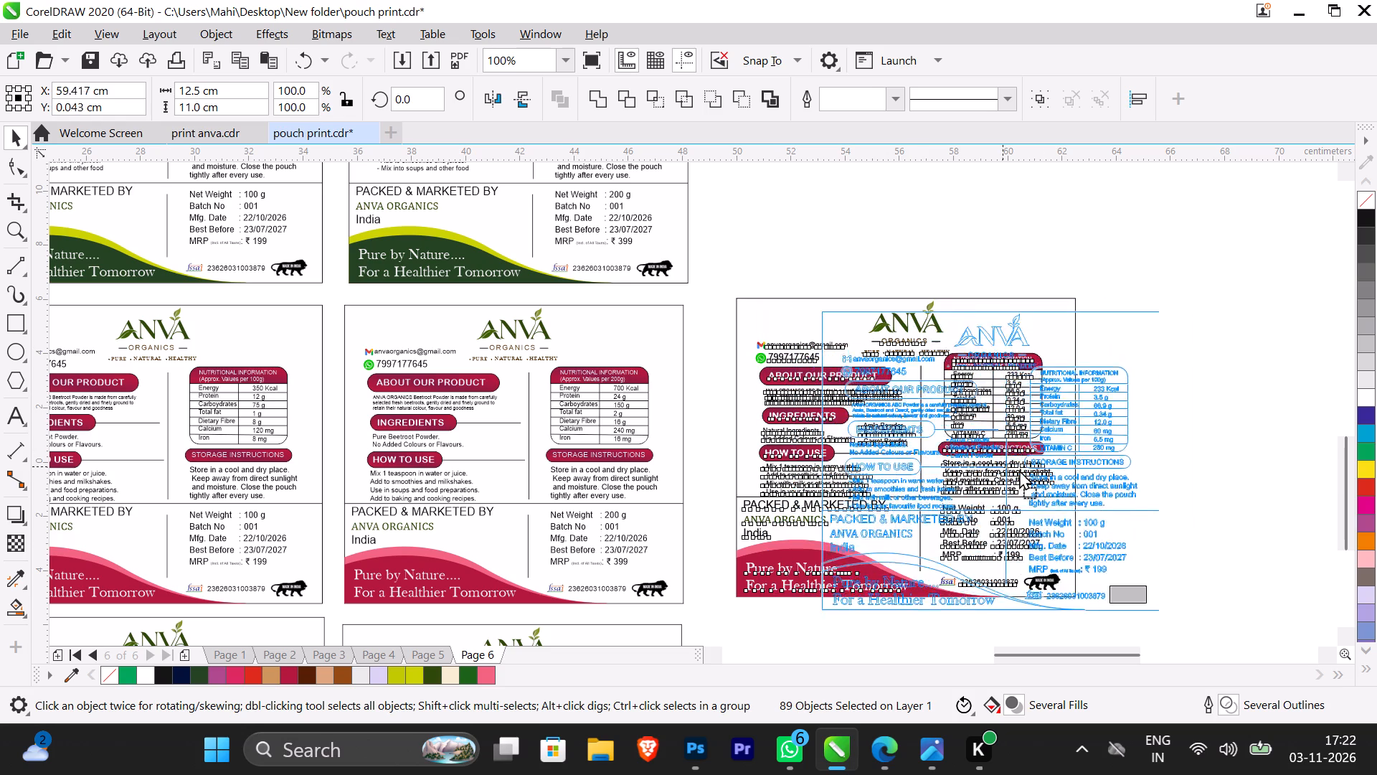
{"action": "left_click_drag", "start_coordinate": [1019, 469], "coordinate": [1265, 456]}
{"action": "scroll", "coordinate": [1219, 447], "scroll_direction": "down", "scroll_amount": 3}
{"action": "scroll", "coordinate": [1289, 459], "scroll_direction": "up", "scroll_amount": 2}
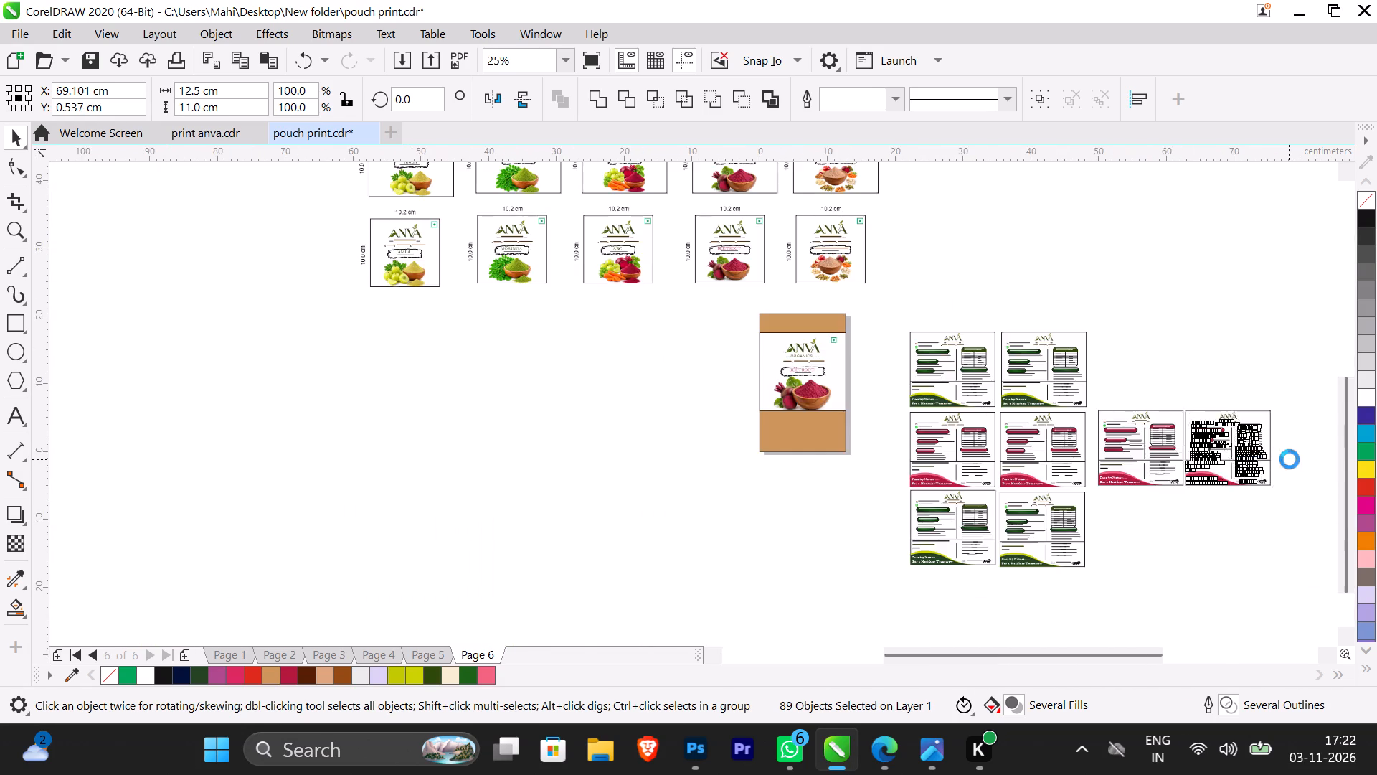
{"action": "scroll", "coordinate": [1290, 459], "scroll_direction": "up", "scroll_amount": 1}
{"action": "left_click", "coordinate": [1297, 346]}
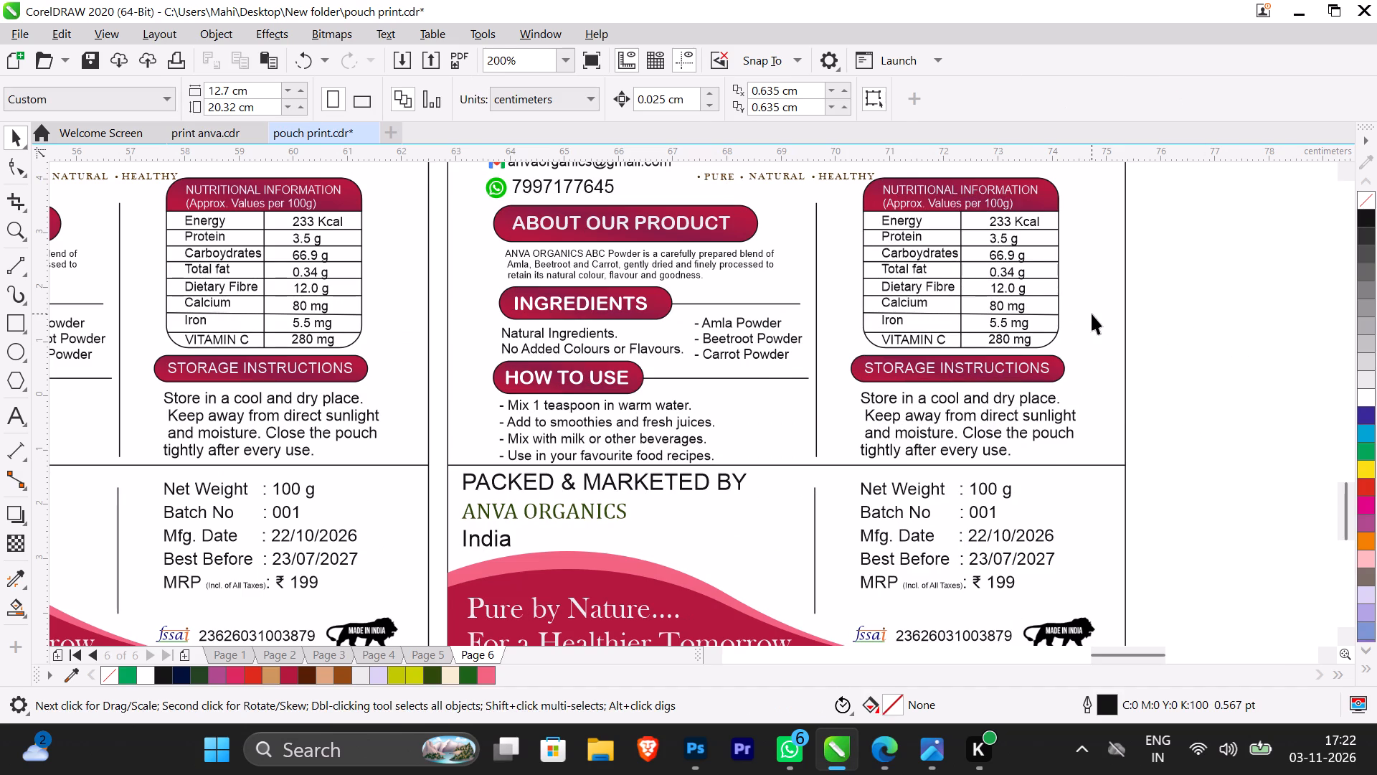
On the copied ABC label, set Net Weight to 200 g and the nutrition header to "Approx. Values per 200g".
{"action": "double_click", "coordinate": [982, 482]}
{"action": "key", "text": "BackSpace"}
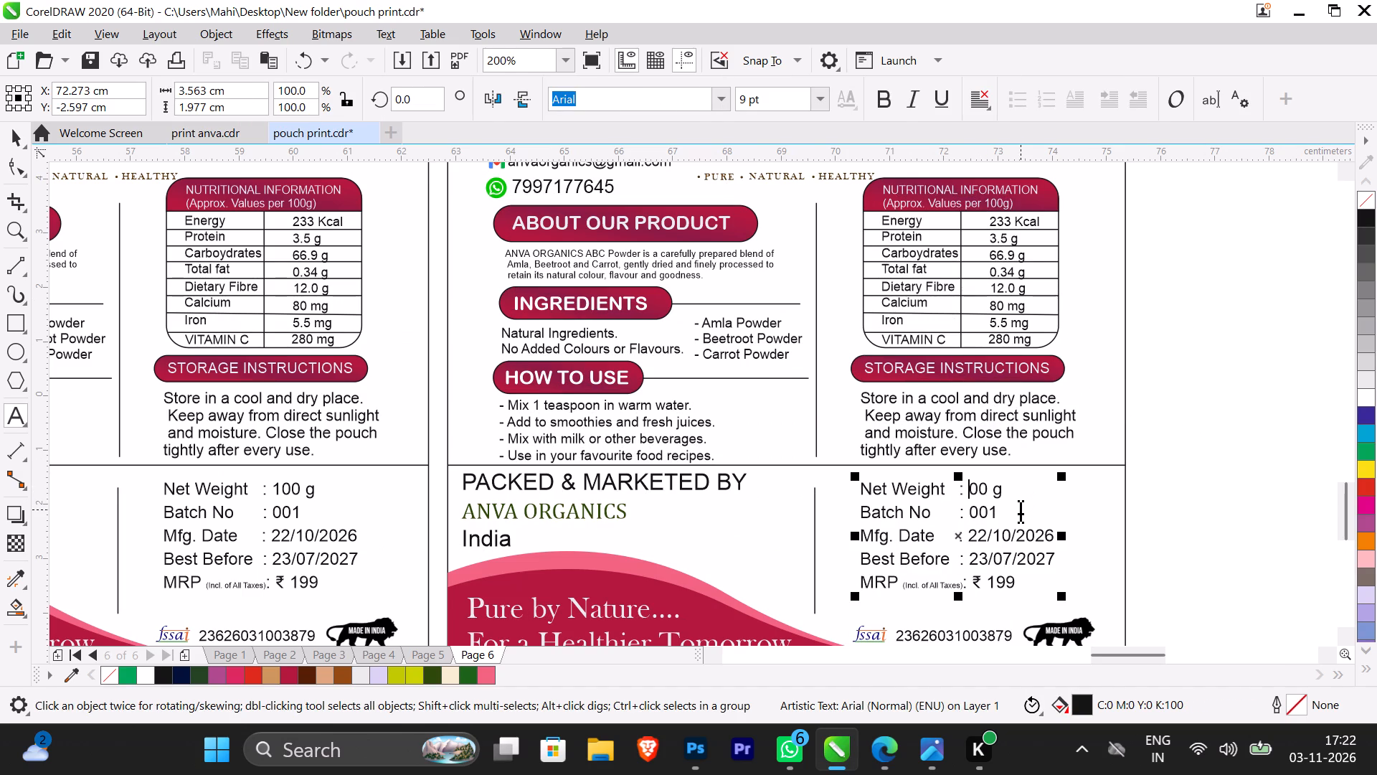
{"action": "key", "text": "2"}
{"action": "left_click", "coordinate": [990, 199]}
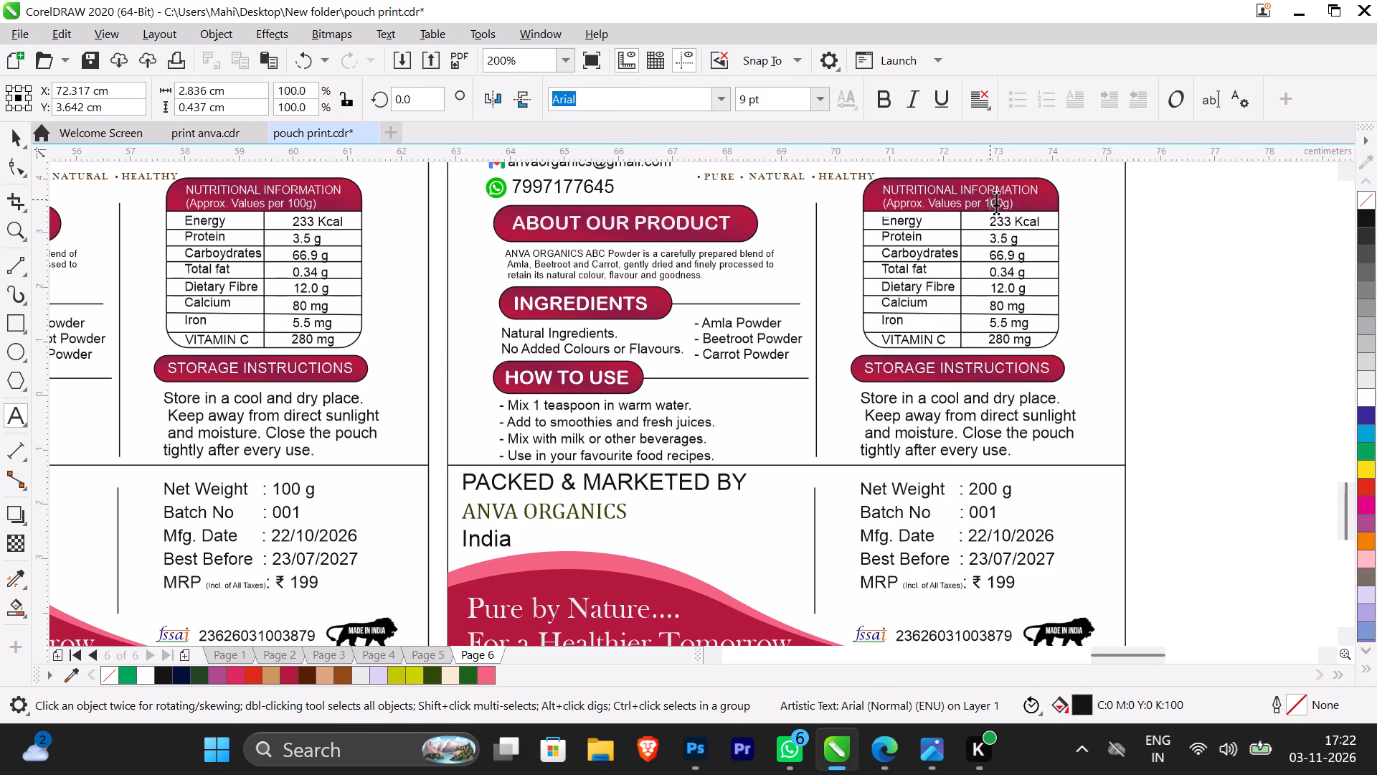
{"action": "key", "text": "BackSpace"}
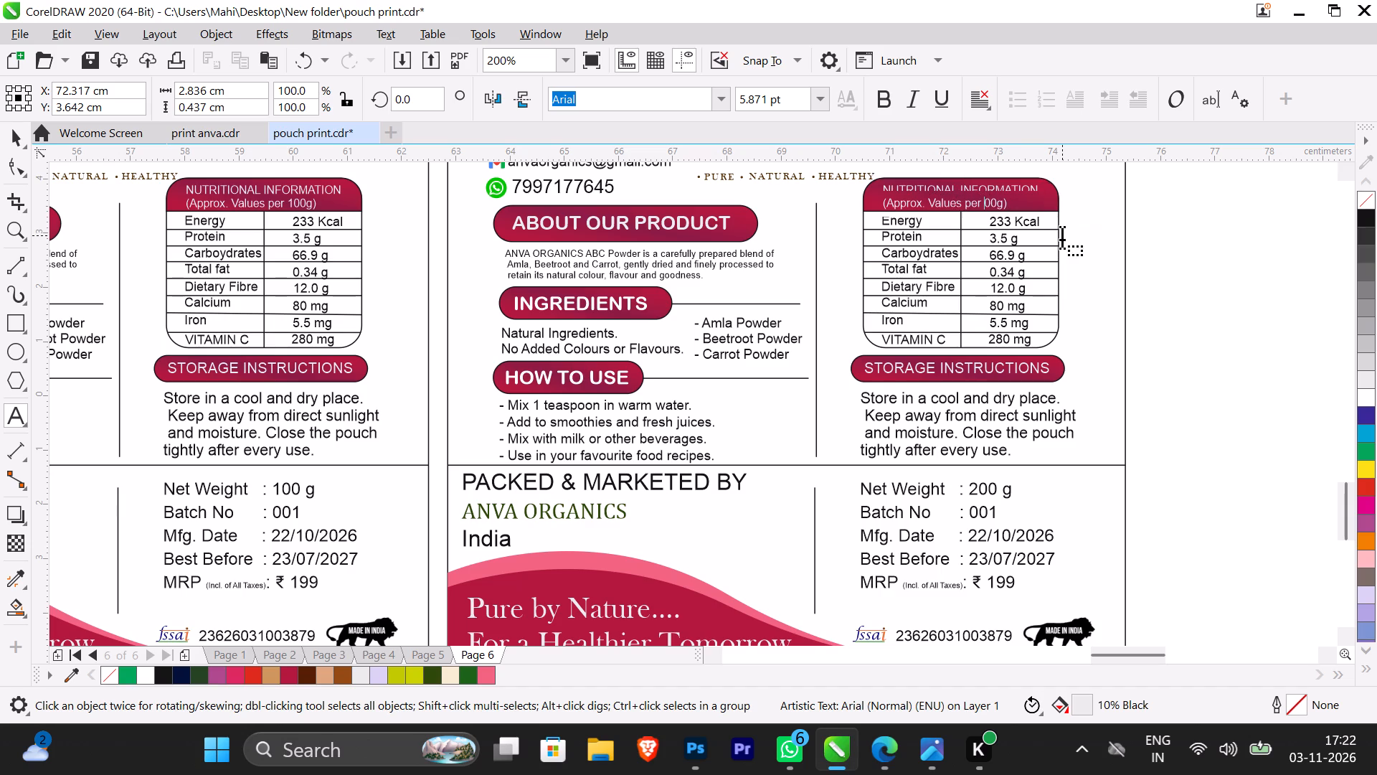
{"action": "key", "text": "2"}
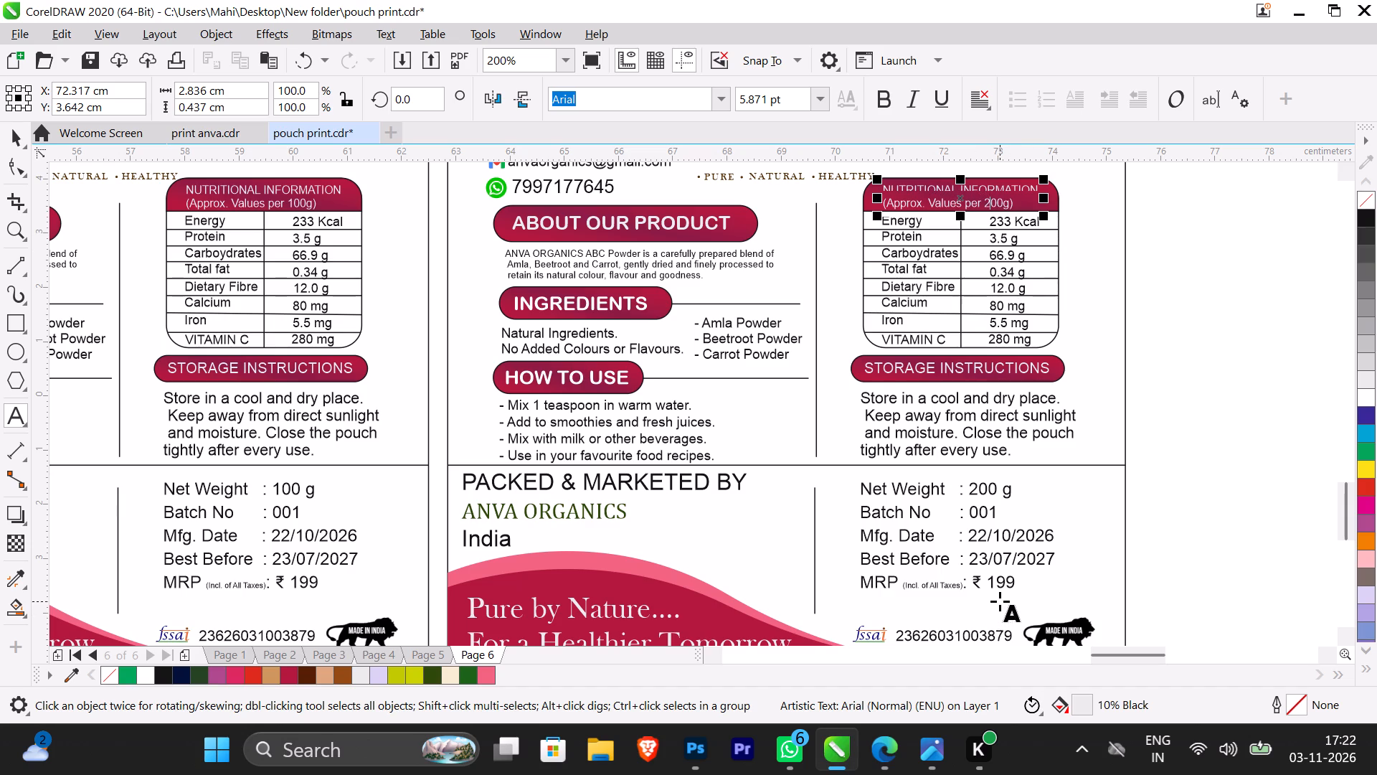
Set the MRP on the 100 g ABC label to ₹ 229.
{"action": "left_click", "coordinate": [314, 586]}
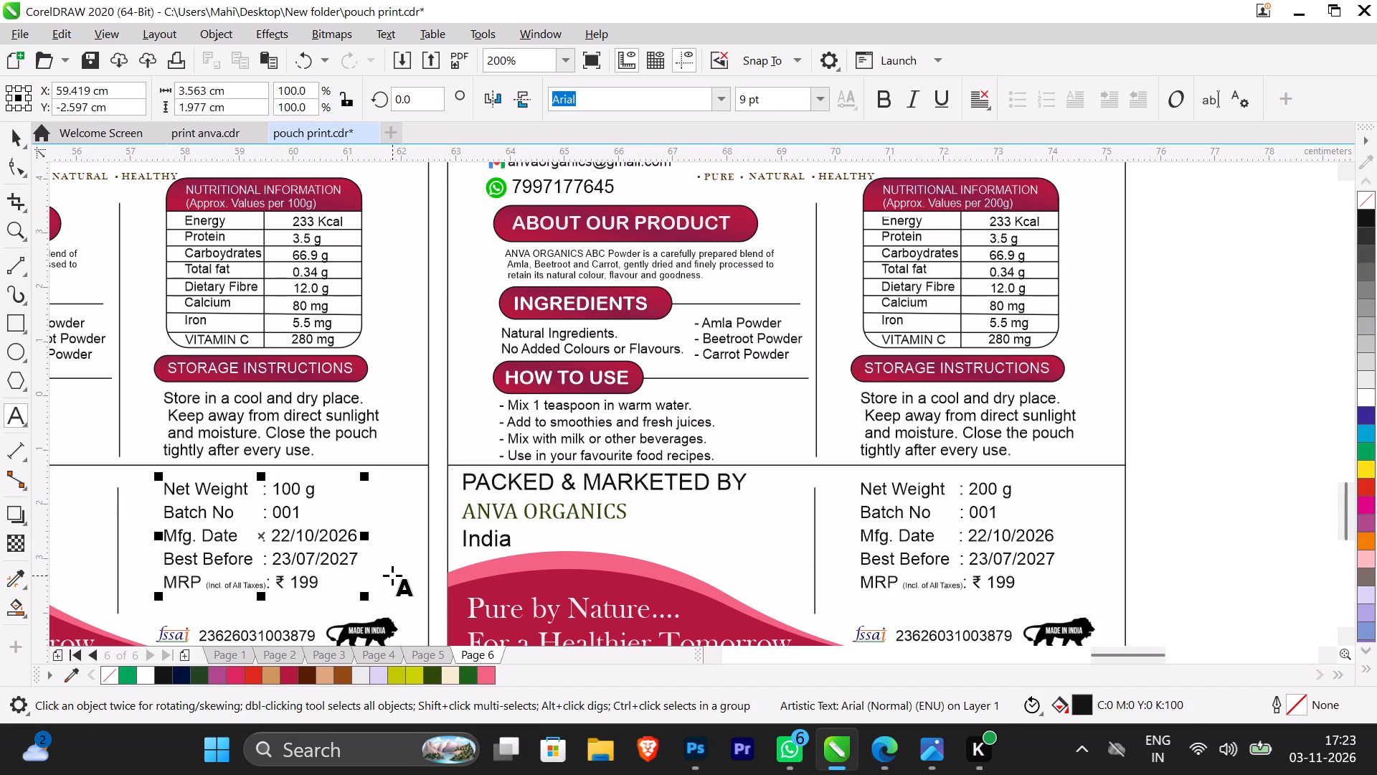
{"action": "key", "text": "BackSpace"}
{"action": "key", "text": "BackSpace"}
{"action": "key", "text": "BackSpace"}
{"action": "key", "text": "2"}
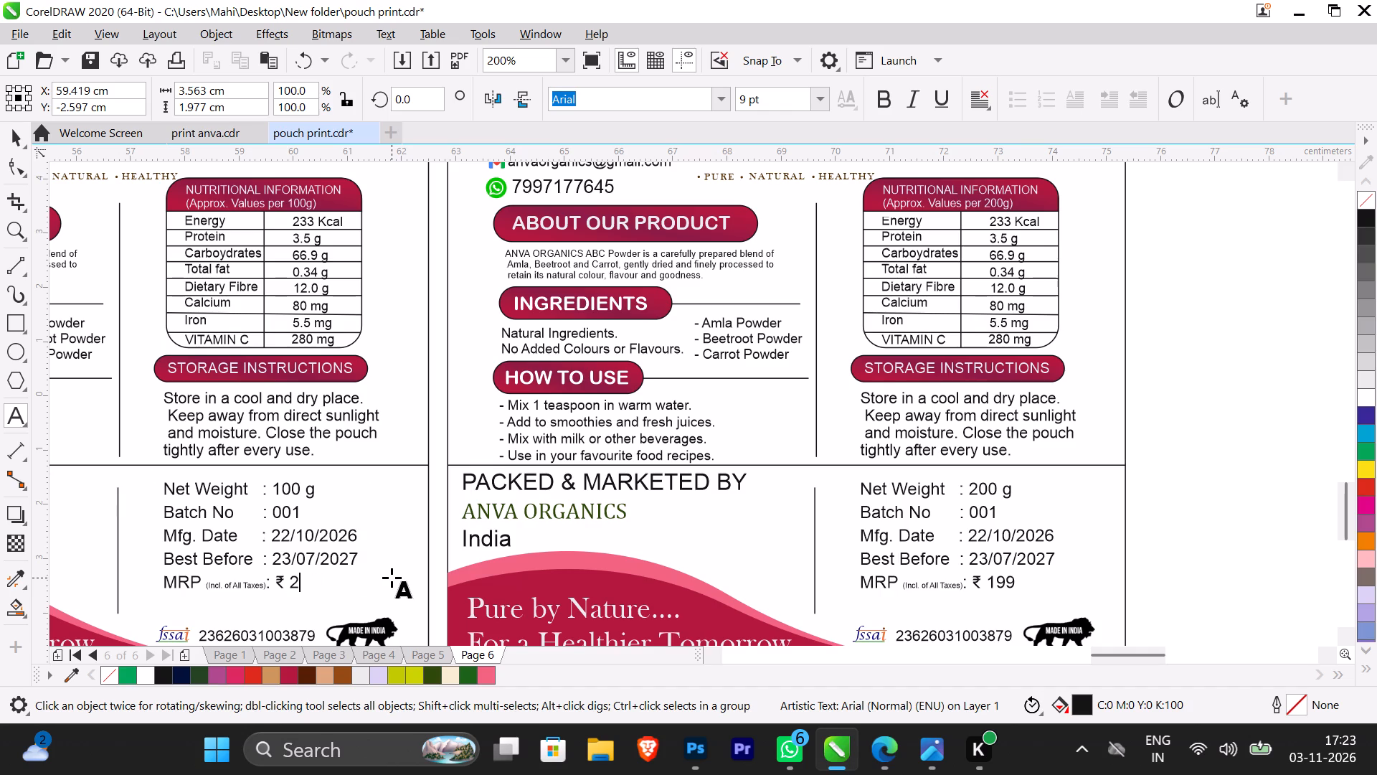
{"action": "key", "text": "2"}
{"action": "key", "text": "9"}
Set the MRP on the 200 g ABC label to ₹ 459.
{"action": "left_click", "coordinate": [995, 582]}
{"action": "key", "text": "BackSpace"}
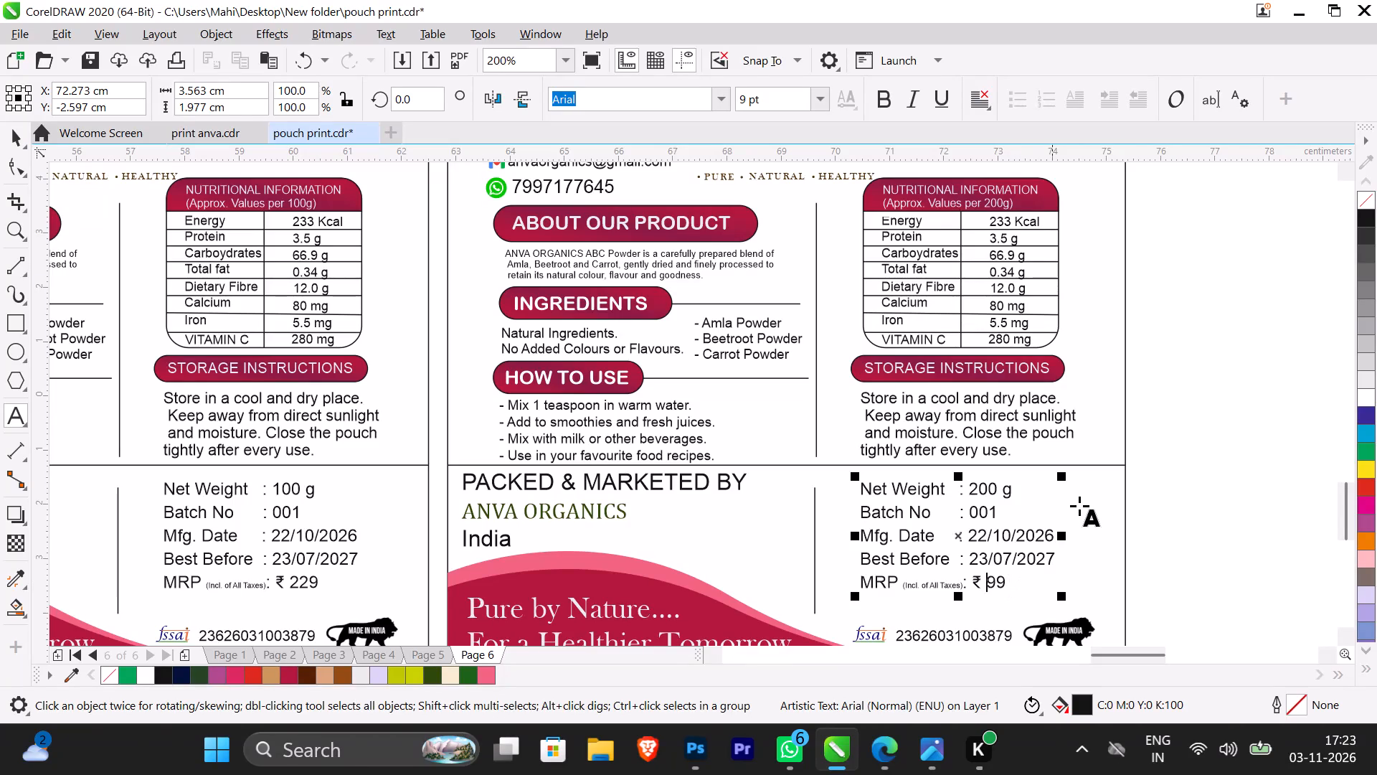
{"action": "key", "text": "Right"}
{"action": "key", "text": "Right"}
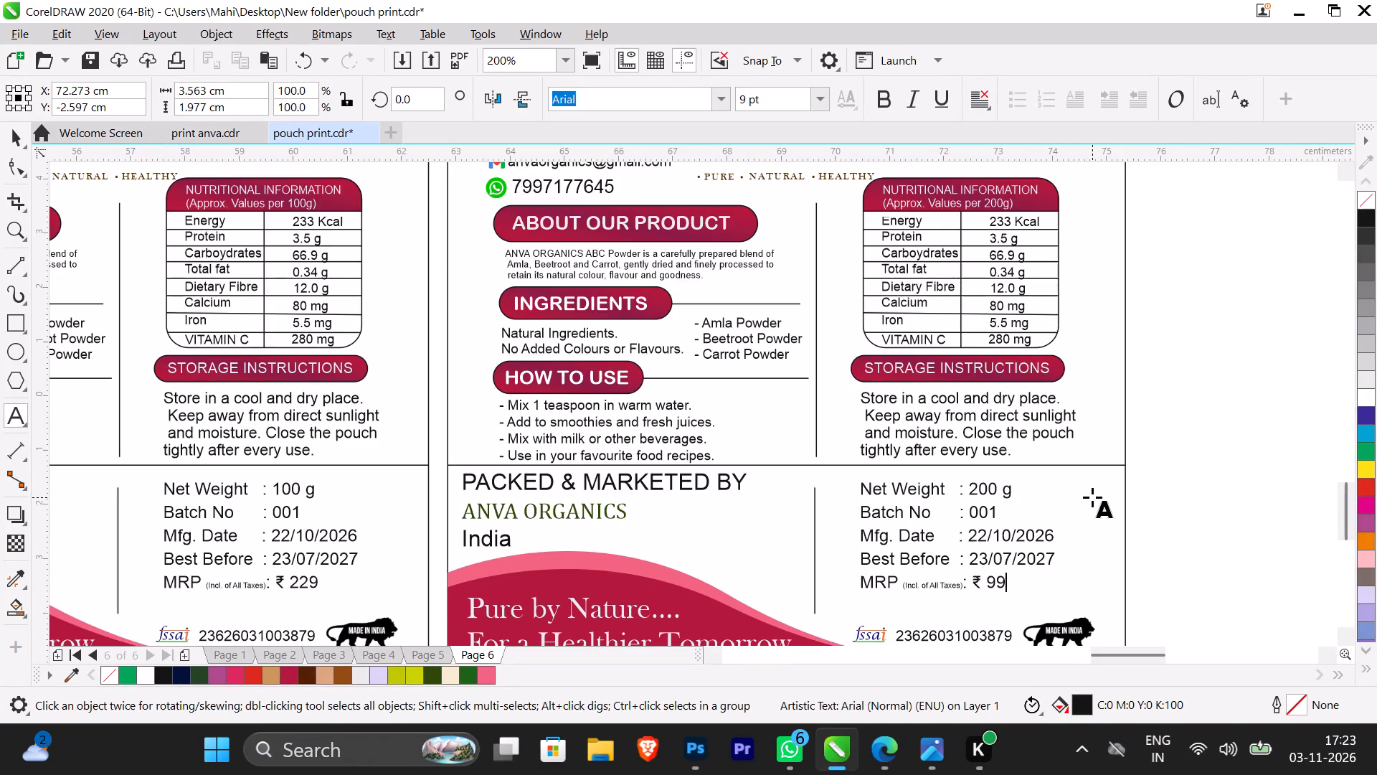
{"action": "key", "text": "BackSpace"}
{"action": "key", "text": "BackSpace"}
{"action": "key", "text": "4"}
{"action": "type", "text": "59"}
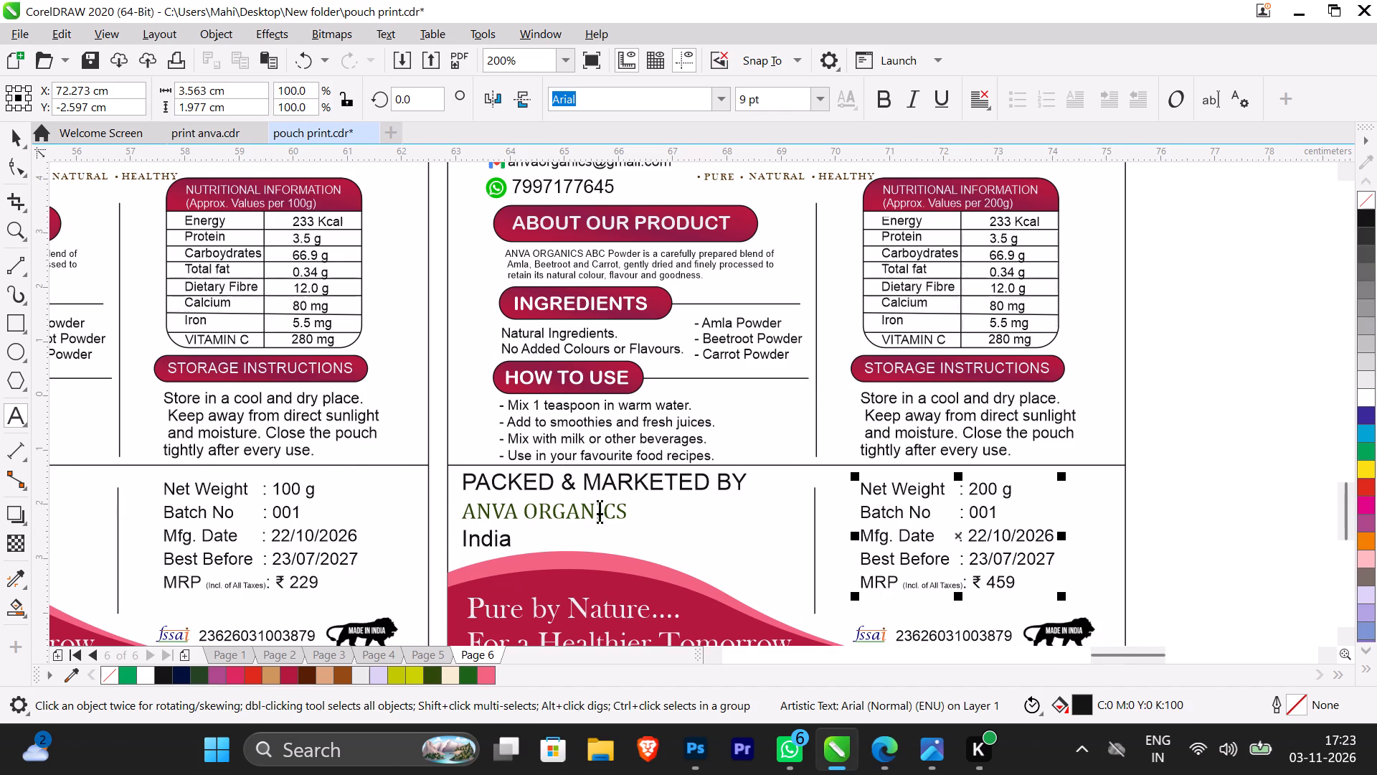
Set the Energy value in the 200 g ABC label's nutrition table to 466 Kcal.
{"action": "scroll", "coordinate": [602, 514], "scroll_direction": "down", "scroll_amount": 1}
{"action": "scroll", "coordinate": [800, 370], "scroll_direction": "up", "scroll_amount": 2}
{"action": "left_click", "coordinate": [831, 365]}
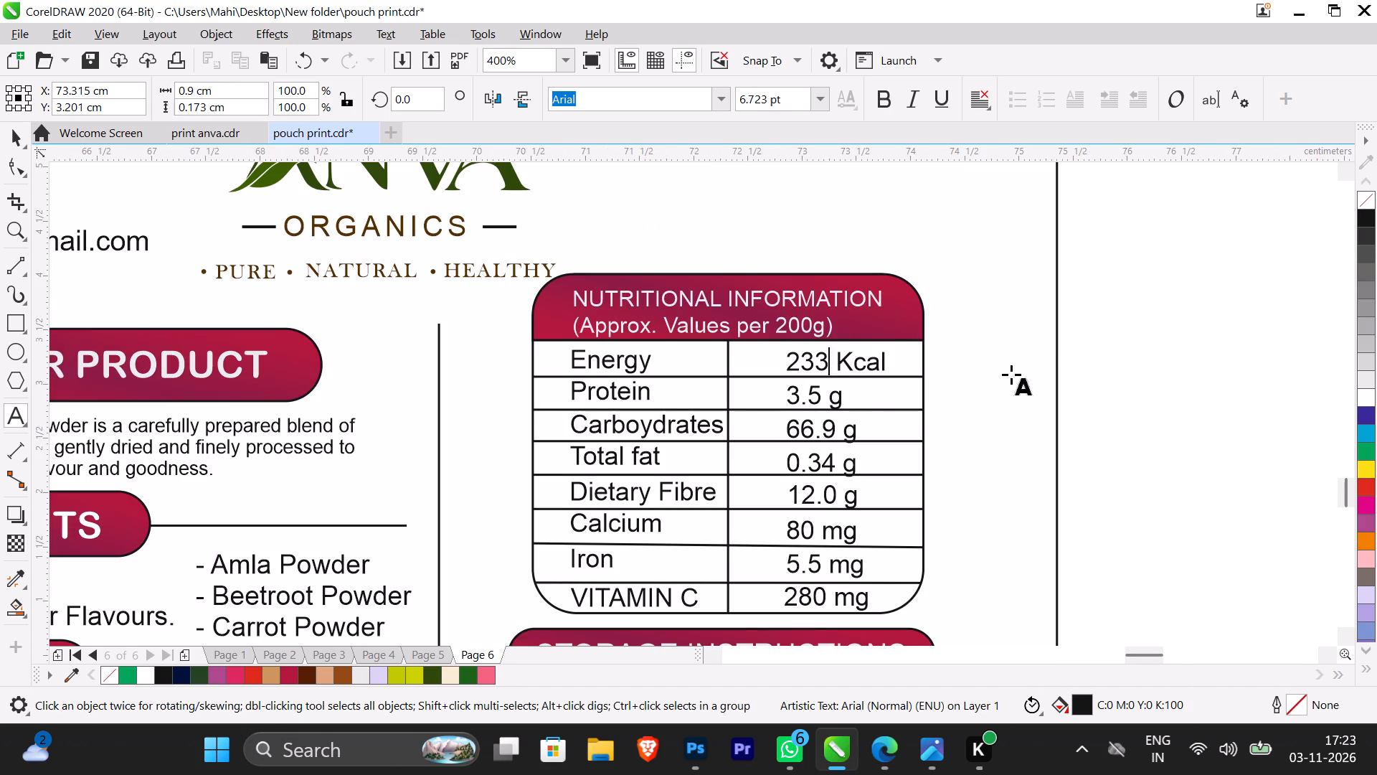
{"action": "key", "text": "BackSpace"}
{"action": "key", "text": "BackSpace"}
{"action": "key", "text": "BackSpace"}
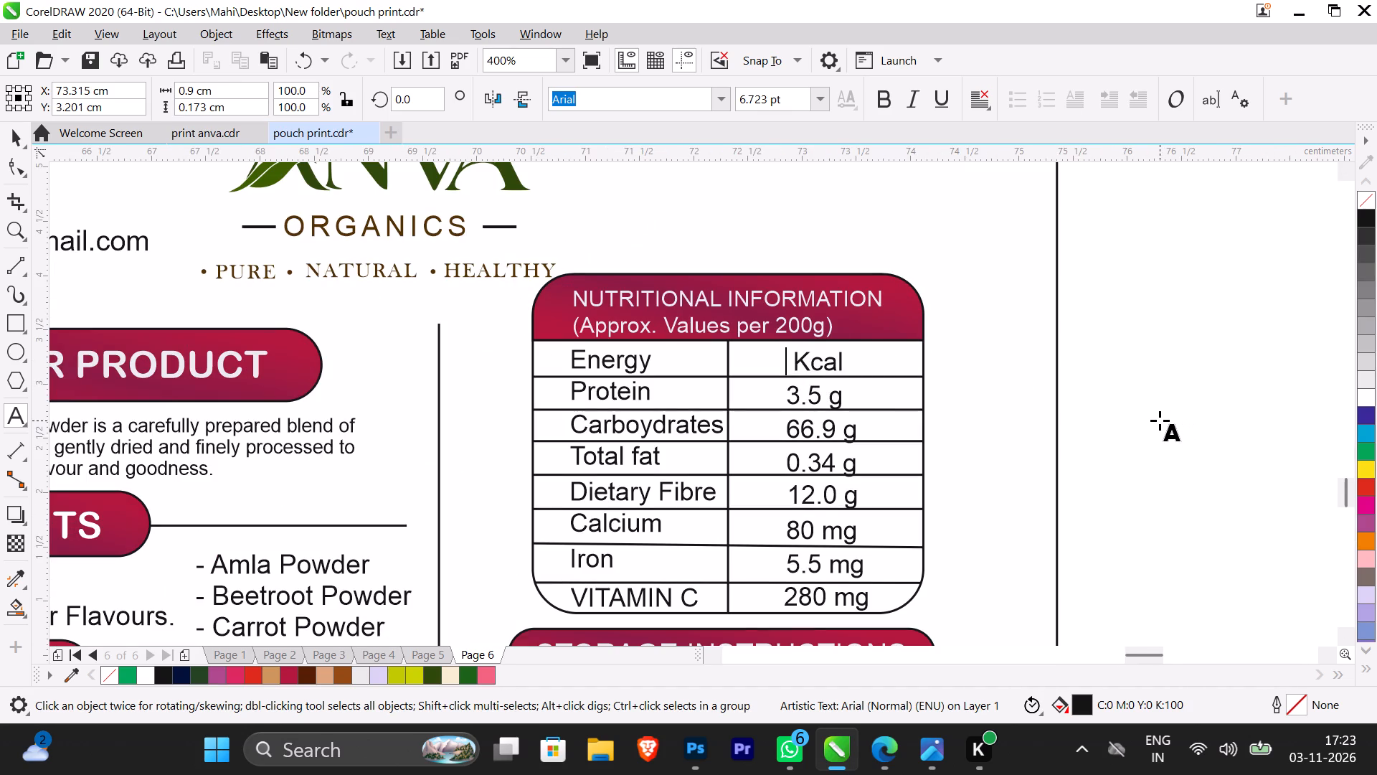
{"action": "key", "text": "4"}
{"action": "key", "text": "6"}
{"action": "key", "text": "6"}
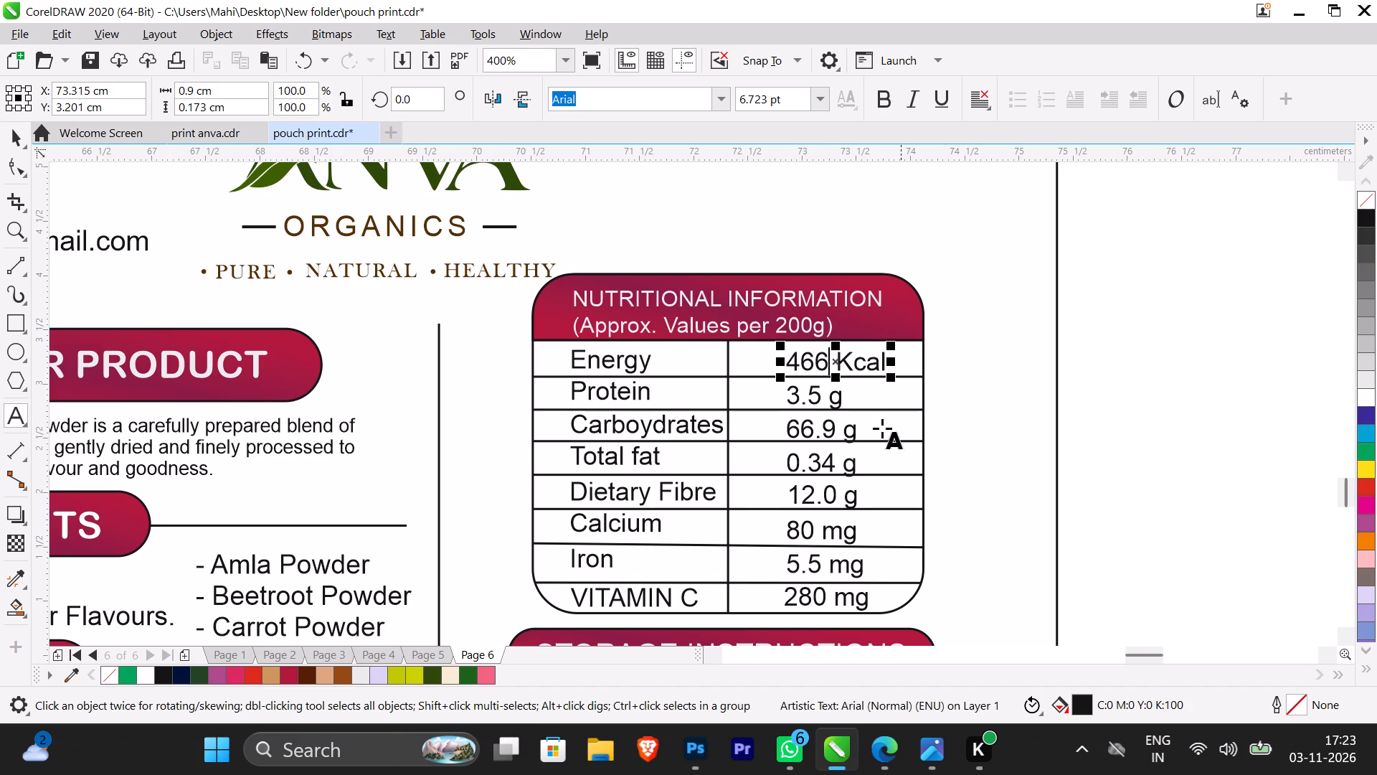
Set the Protein value in the 200 g ABC label's nutrition table to 7 g.
{"action": "left_click", "coordinate": [821, 392]}
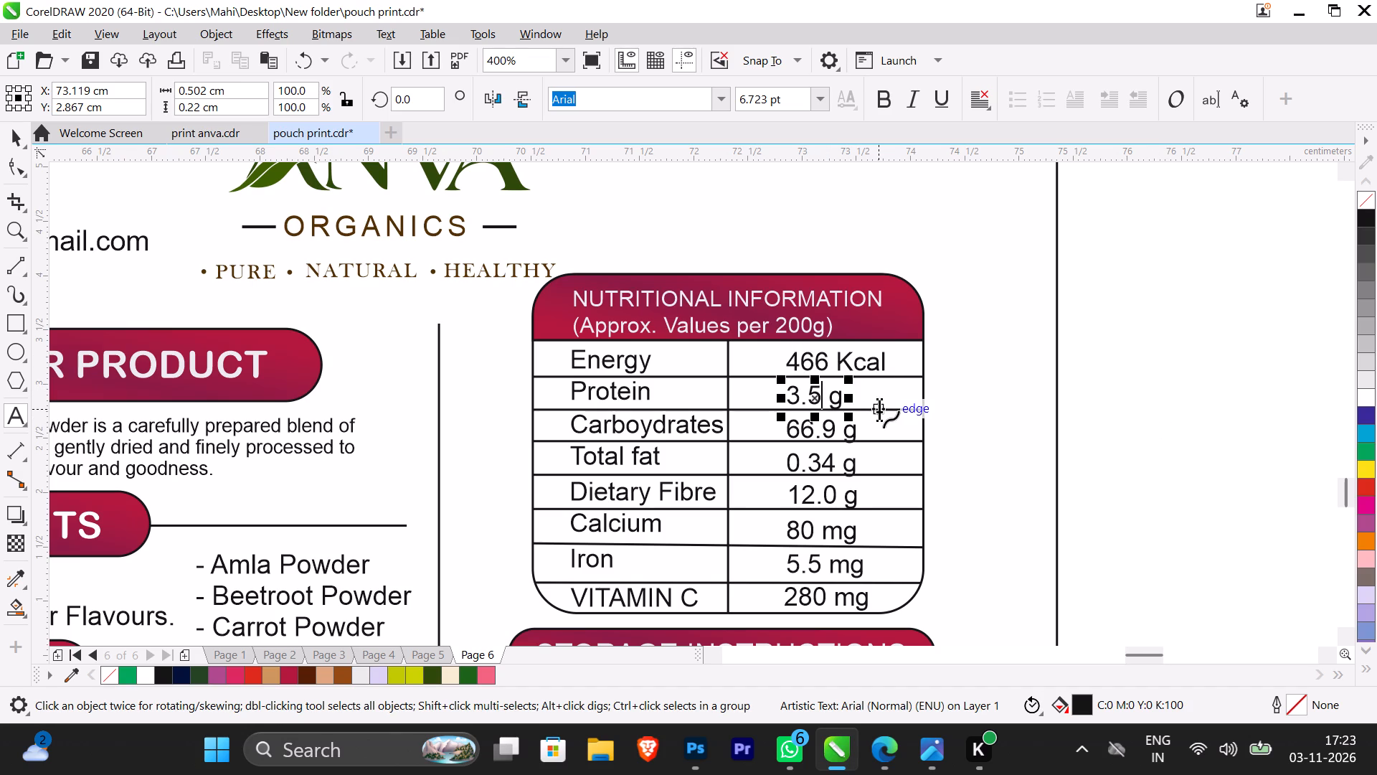
{"action": "key", "text": "BackSpace"}
{"action": "key", "text": "BackSpace"}
{"action": "key", "text": "BackSpace"}
{"action": "key", "text": "7"}
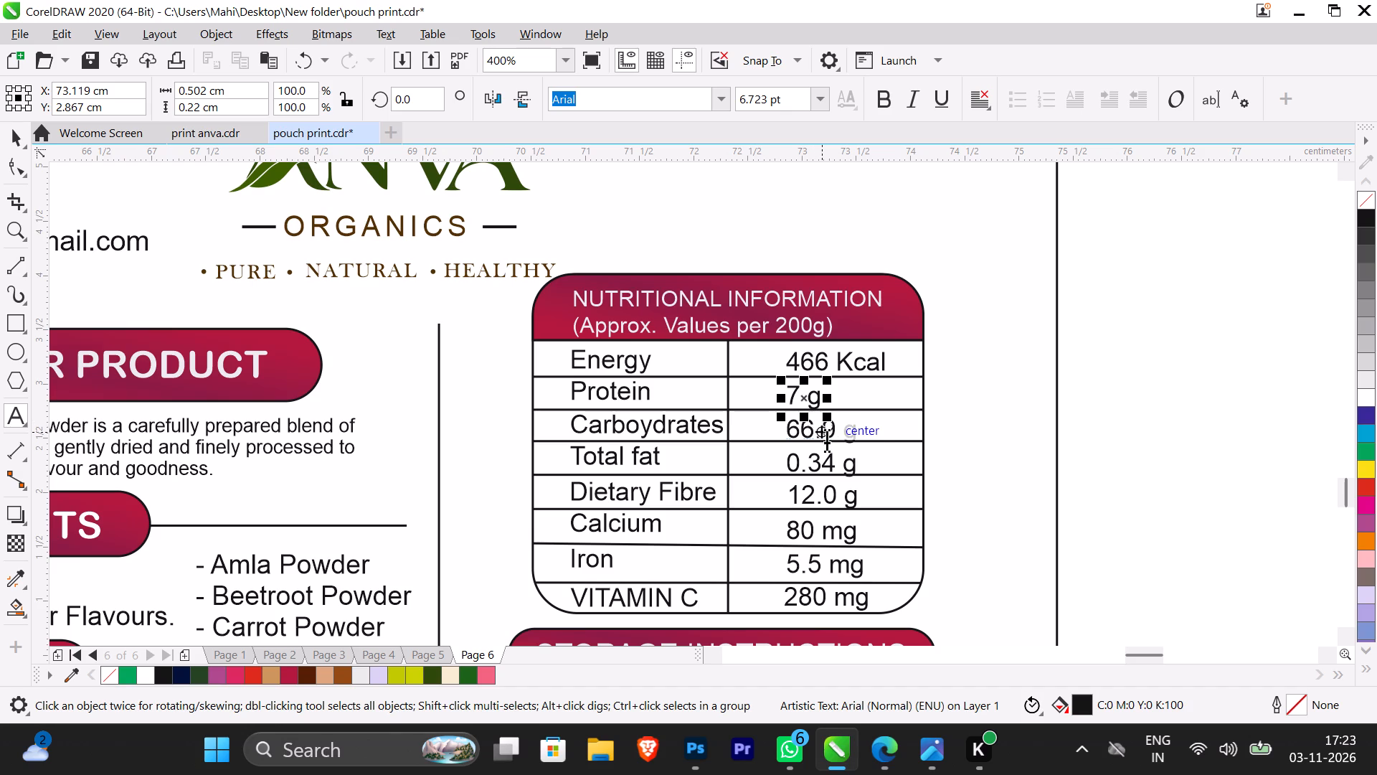
{"action": "scroll", "coordinate": [827, 442], "scroll_direction": "down", "scroll_amount": 1}
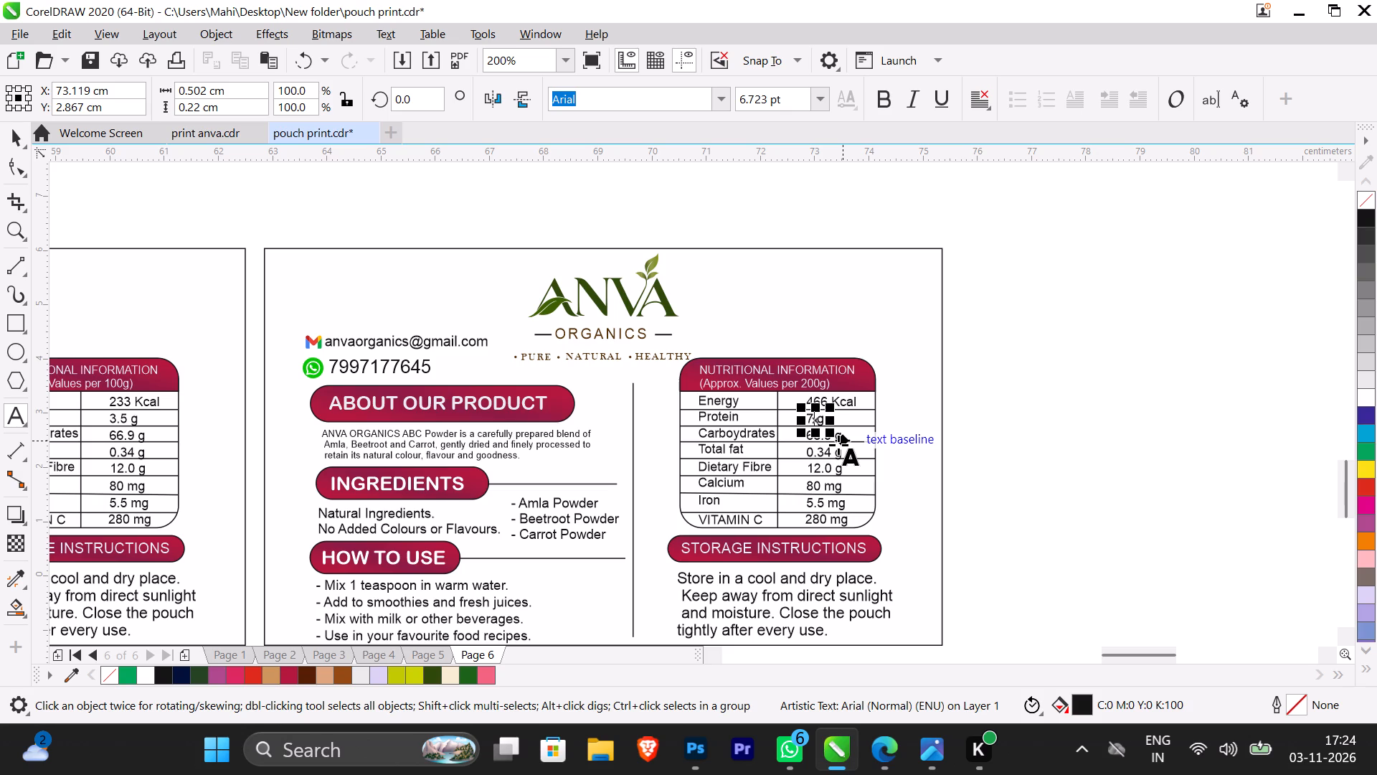
{"action": "scroll", "coordinate": [818, 443], "scroll_direction": "up", "scroll_amount": 3}
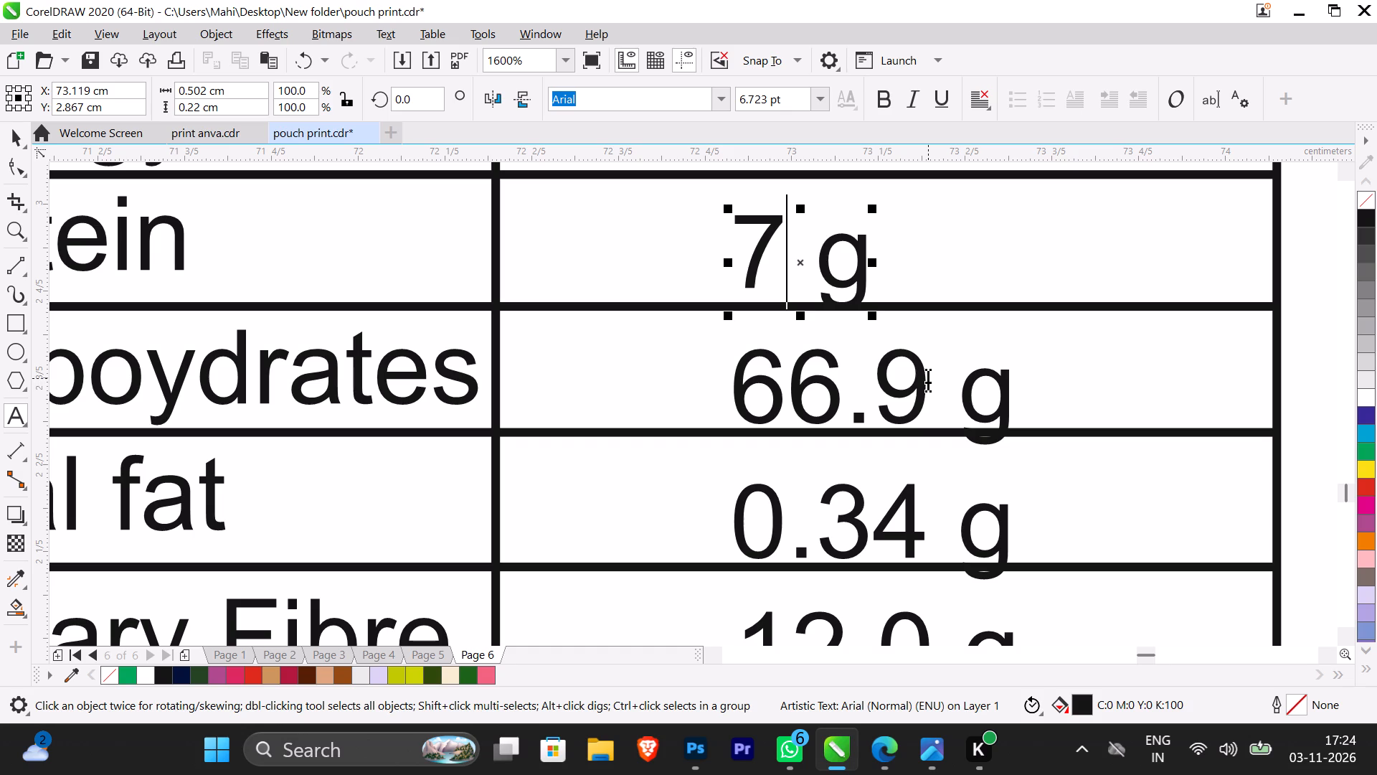
Set the Carboydrates value in the 200 g ABC label's nutrition table to 133.84 g.
{"action": "scroll", "coordinate": [925, 382], "scroll_direction": "down", "scroll_amount": 2}
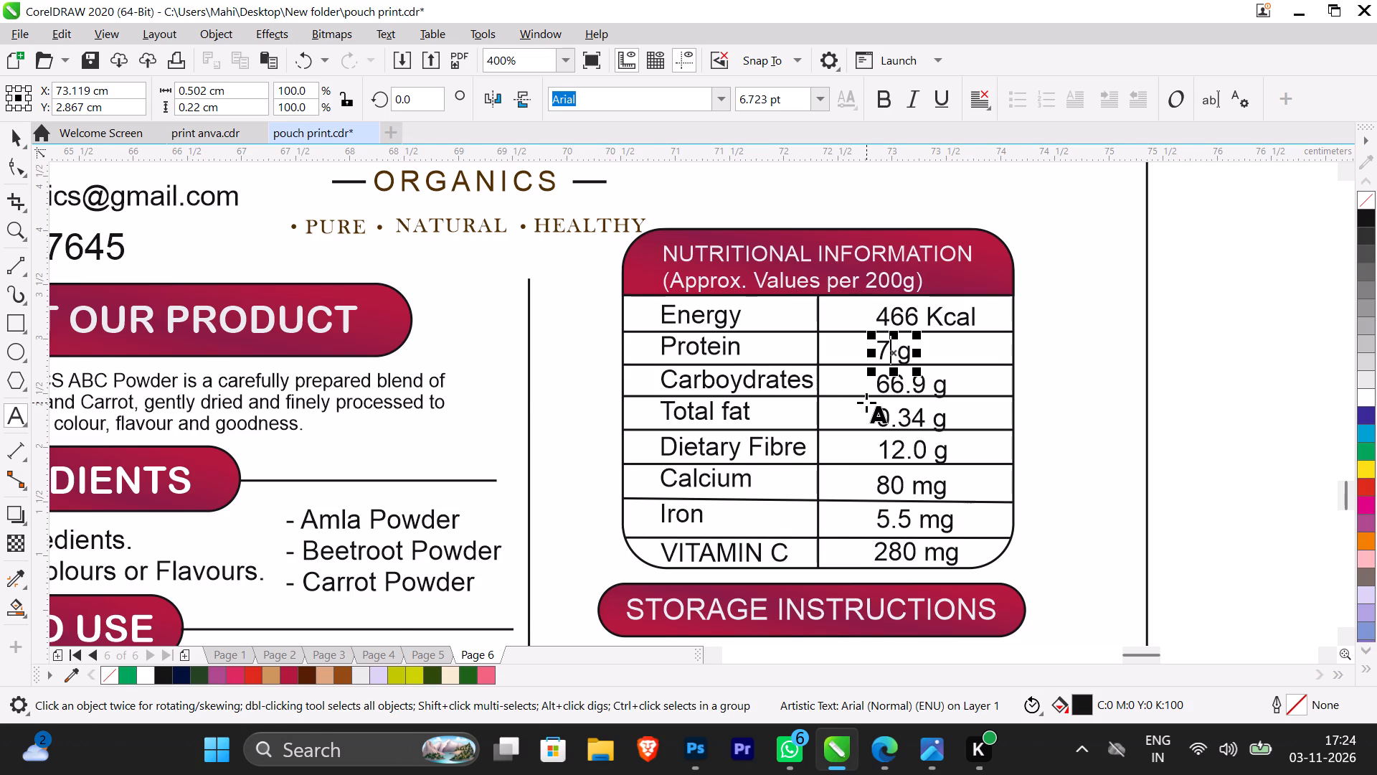
{"action": "scroll", "coordinate": [866, 403], "scroll_direction": "down", "scroll_amount": 1}
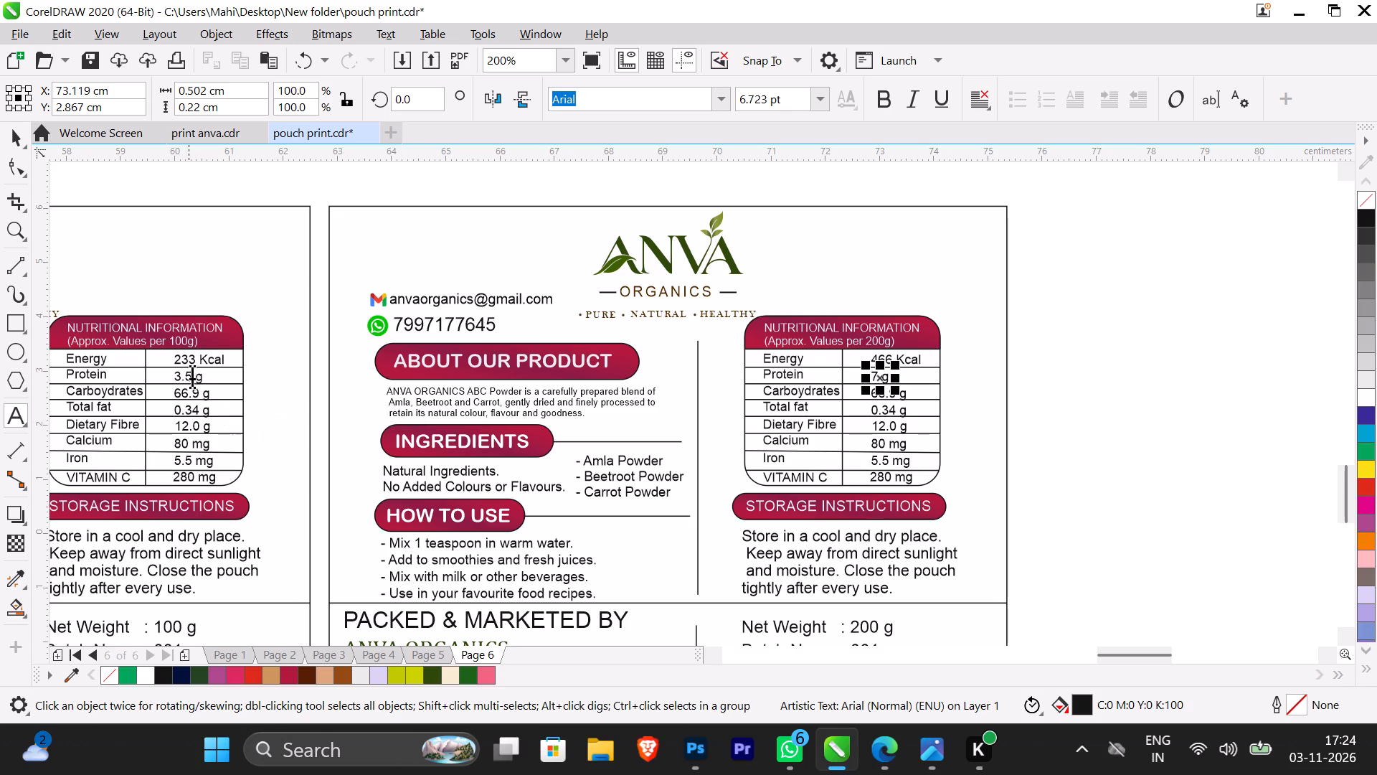
{"action": "scroll", "coordinate": [190, 380], "scroll_direction": "up", "scroll_amount": 1}
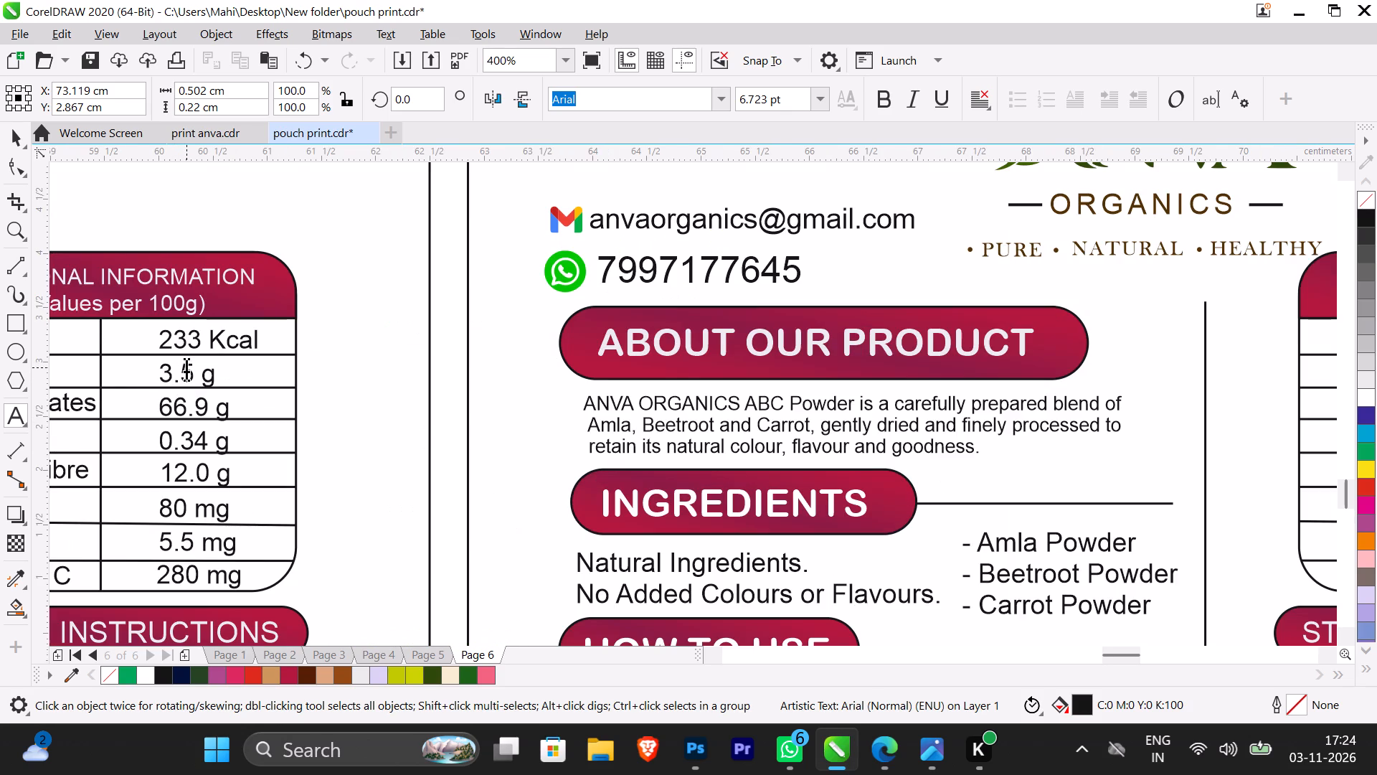
{"action": "scroll", "coordinate": [508, 432], "scroll_direction": "down", "scroll_amount": 1}
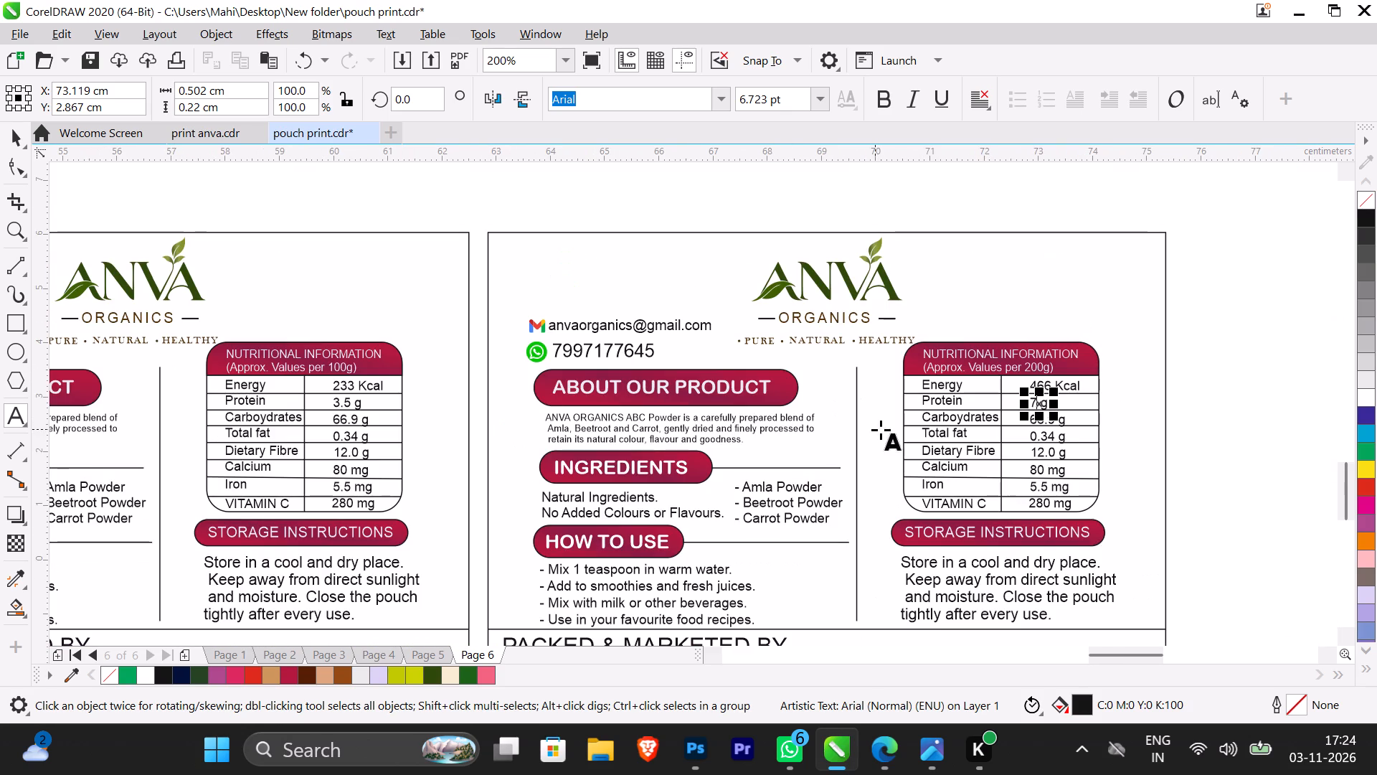
{"action": "scroll", "coordinate": [1084, 410], "scroll_direction": "up", "scroll_amount": 1}
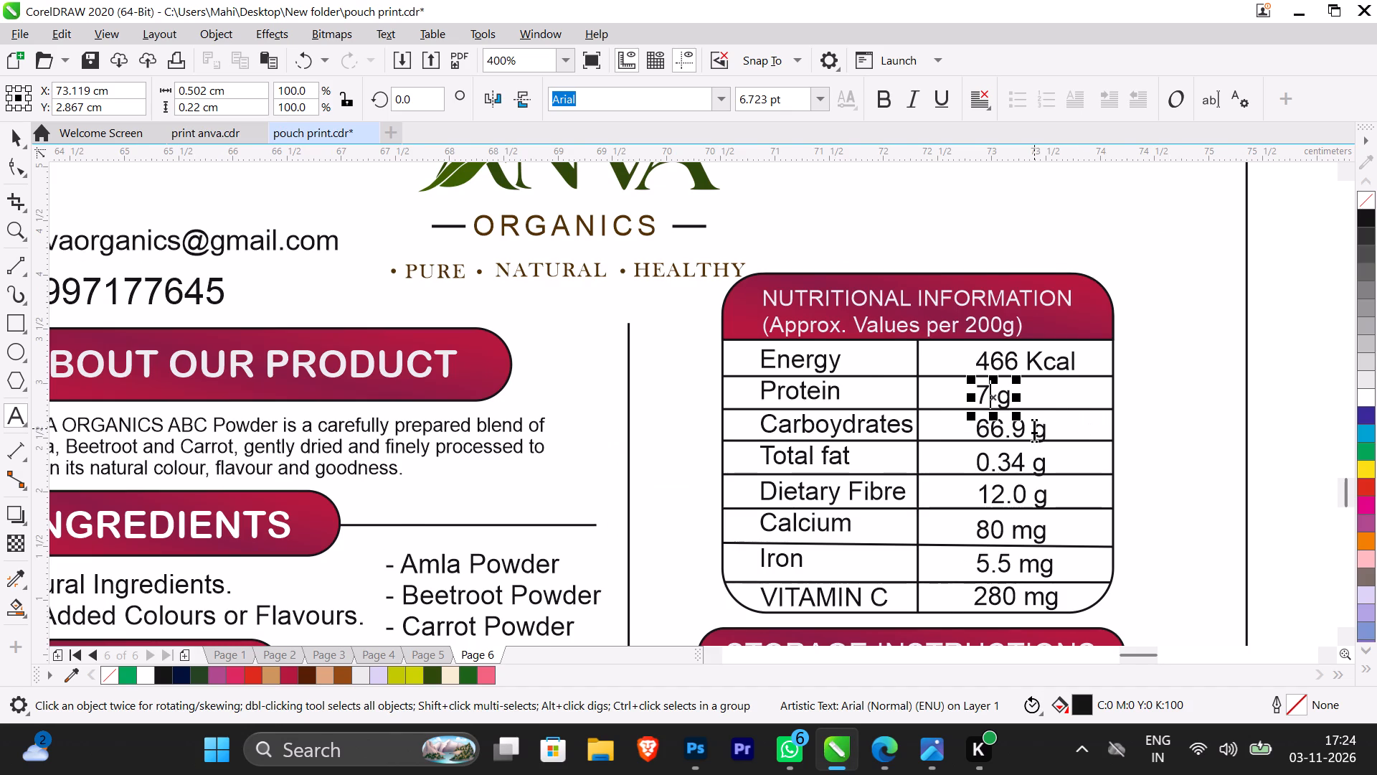
{"action": "scroll", "coordinate": [1034, 428], "scroll_direction": "up", "scroll_amount": 1}
{"action": "left_click", "coordinate": [1018, 425]}
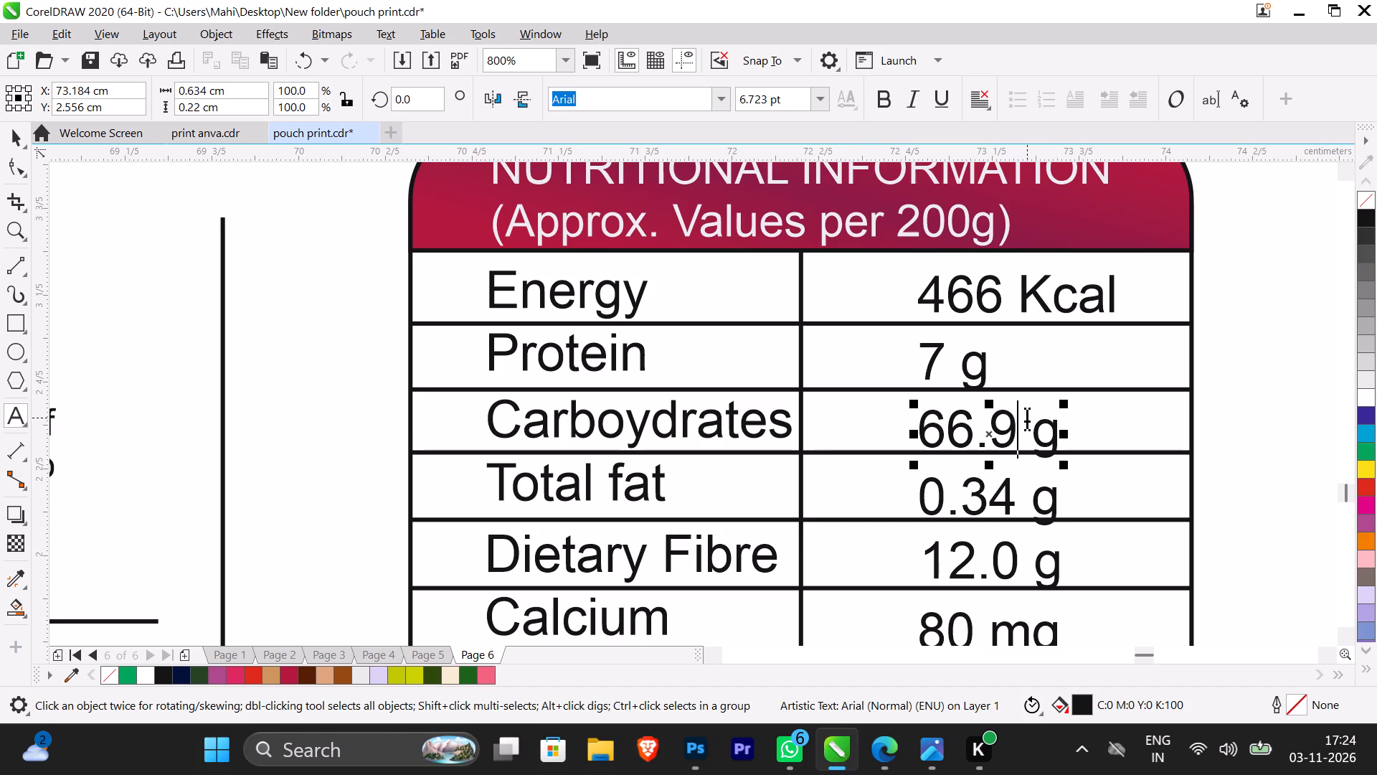
{"action": "key", "text": "BackSpace"}
{"action": "key", "text": "BackSpace"}
{"action": "key", "text": "BackSpace"}
{"action": "key", "text": "BackSpace"}
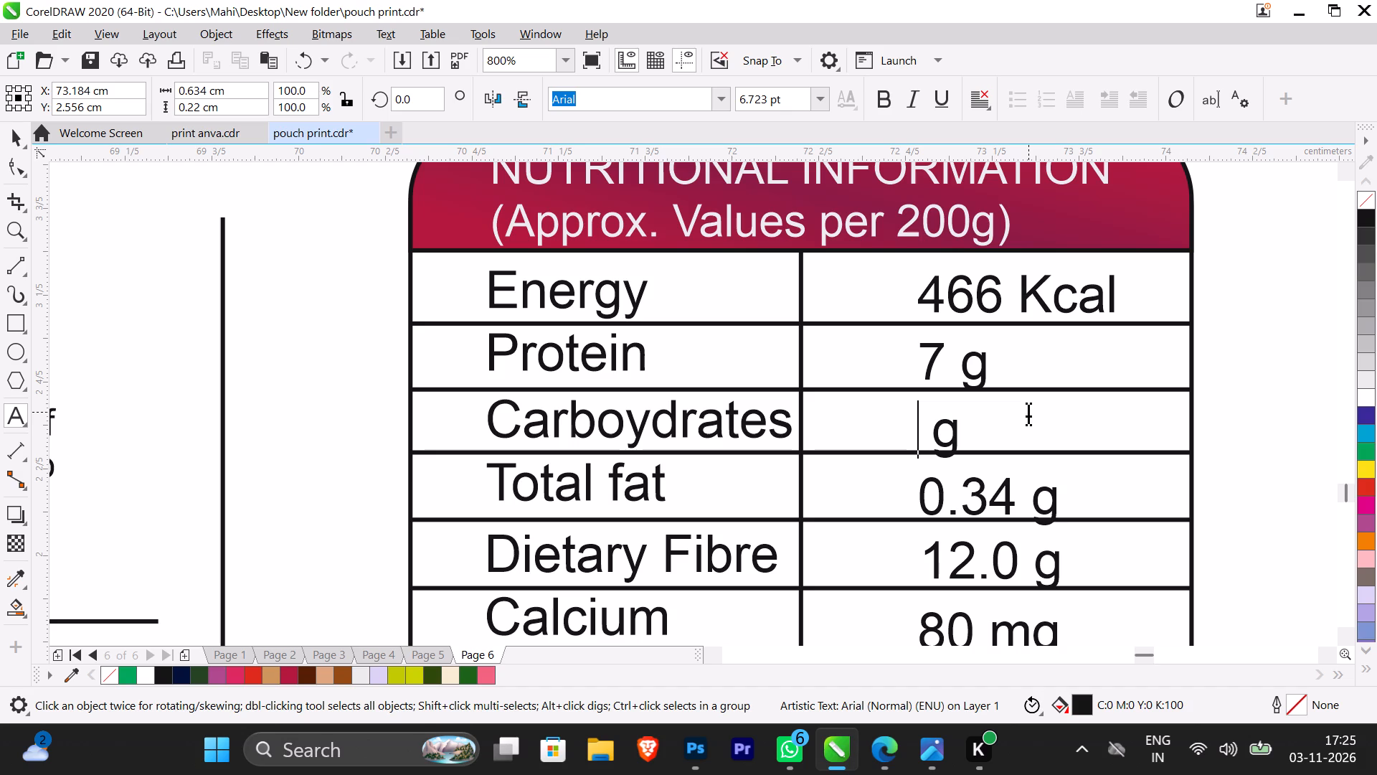
{"action": "type", "text": "133."}
{"action": "type", "text": "84"}
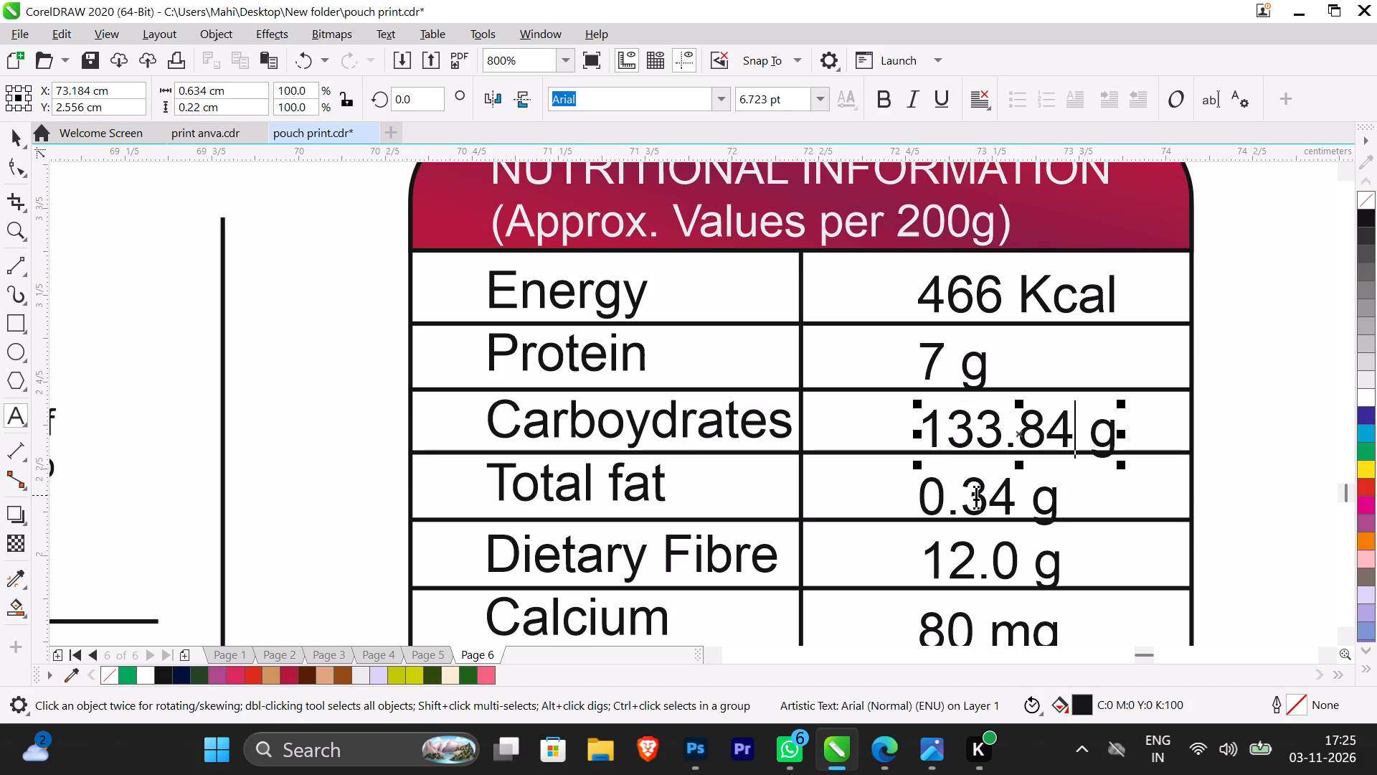
Set the Total fat value in the 200 g ABC label's nutrition table to 0.68 g.
{"action": "left_click", "coordinate": [1013, 491]}
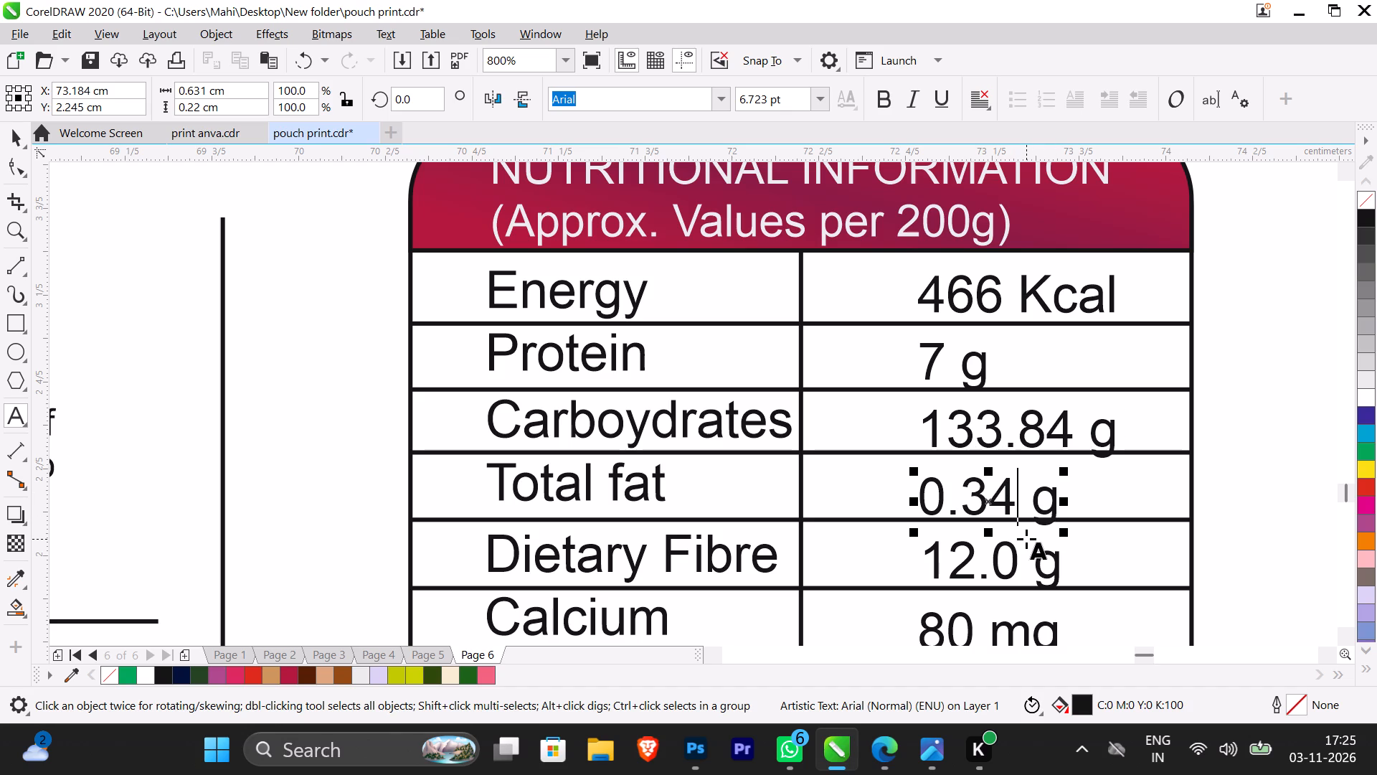
{"action": "key", "text": "BackSpace"}
{"action": "key", "text": "BackSpace"}
{"action": "key", "text": "BackSpace"}
{"action": "key", "text": "BackSpace"}
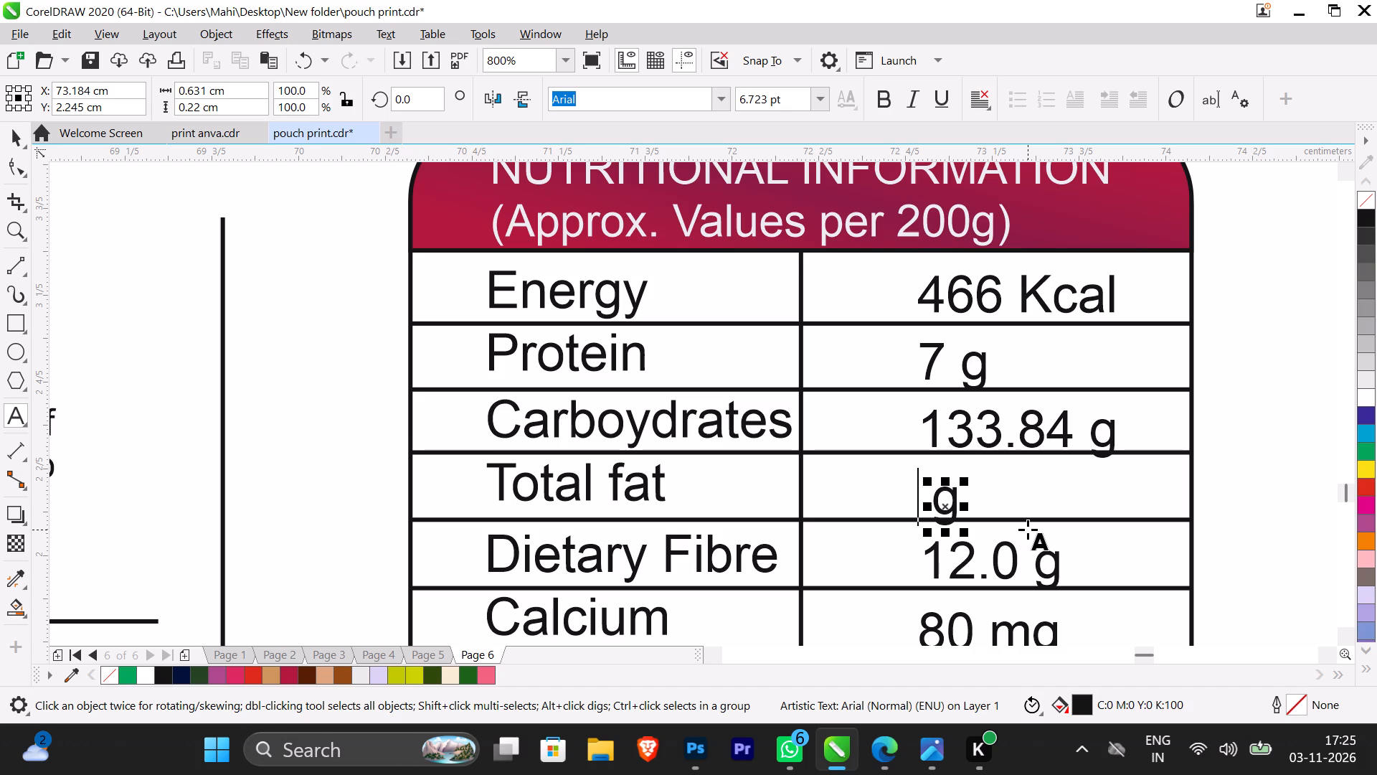
{"action": "type", "text": "0.68"}
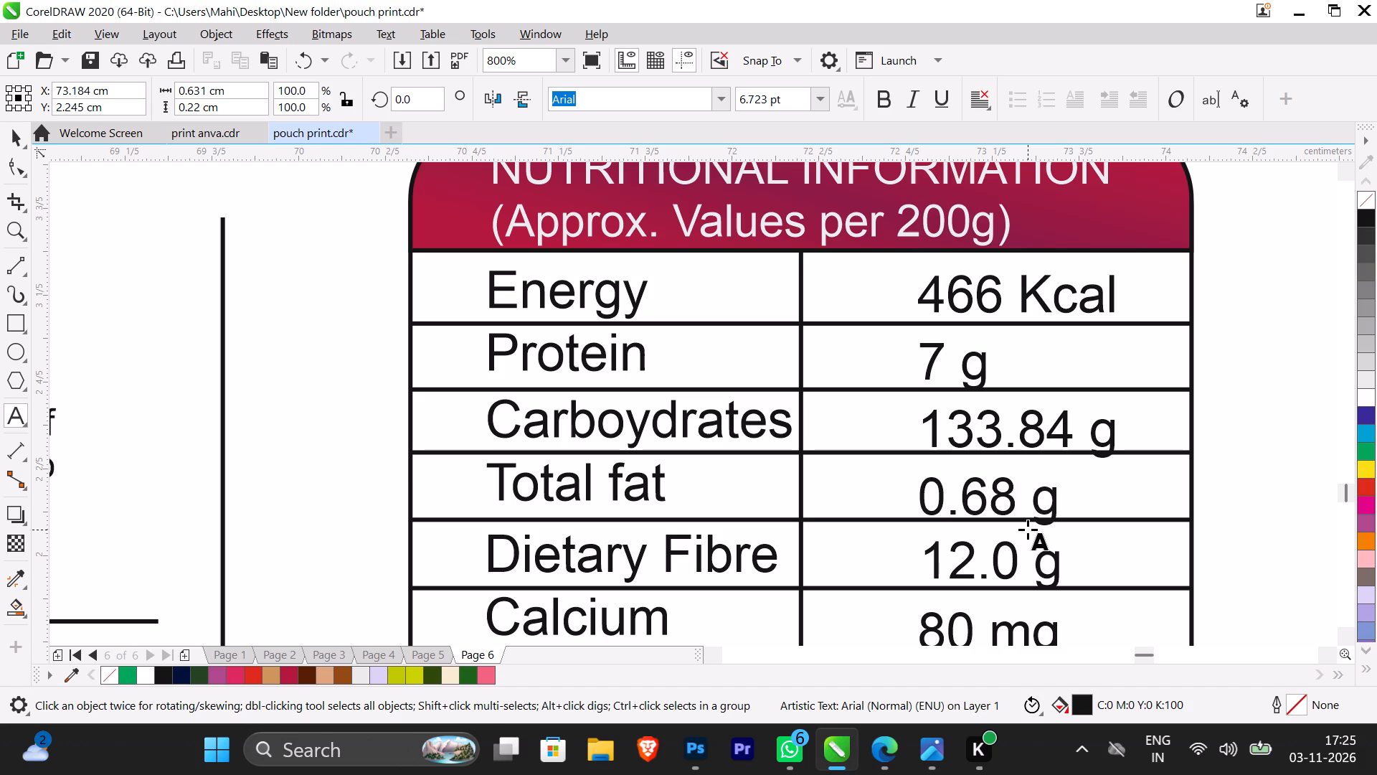
Set the Dietary Fibre value in the 200 g ABC label's nutrition table to 24 g.
{"action": "left_click", "coordinate": [1012, 562]}
{"action": "key", "text": "BackSpace"}
{"action": "key", "text": "BackSpace"}
{"action": "key", "text": "BackSpace"}
{"action": "key", "text": "BackSpace"}
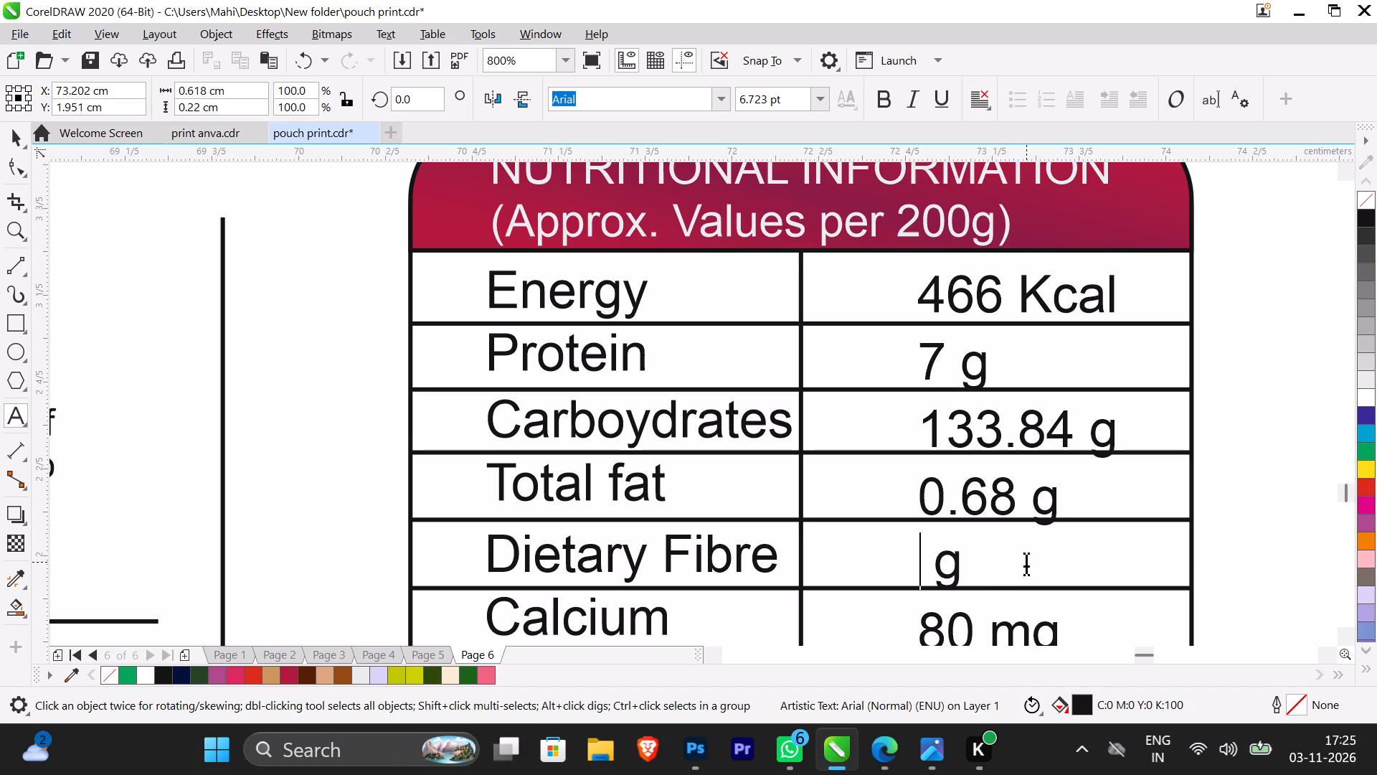
{"action": "type", "text": "24"}
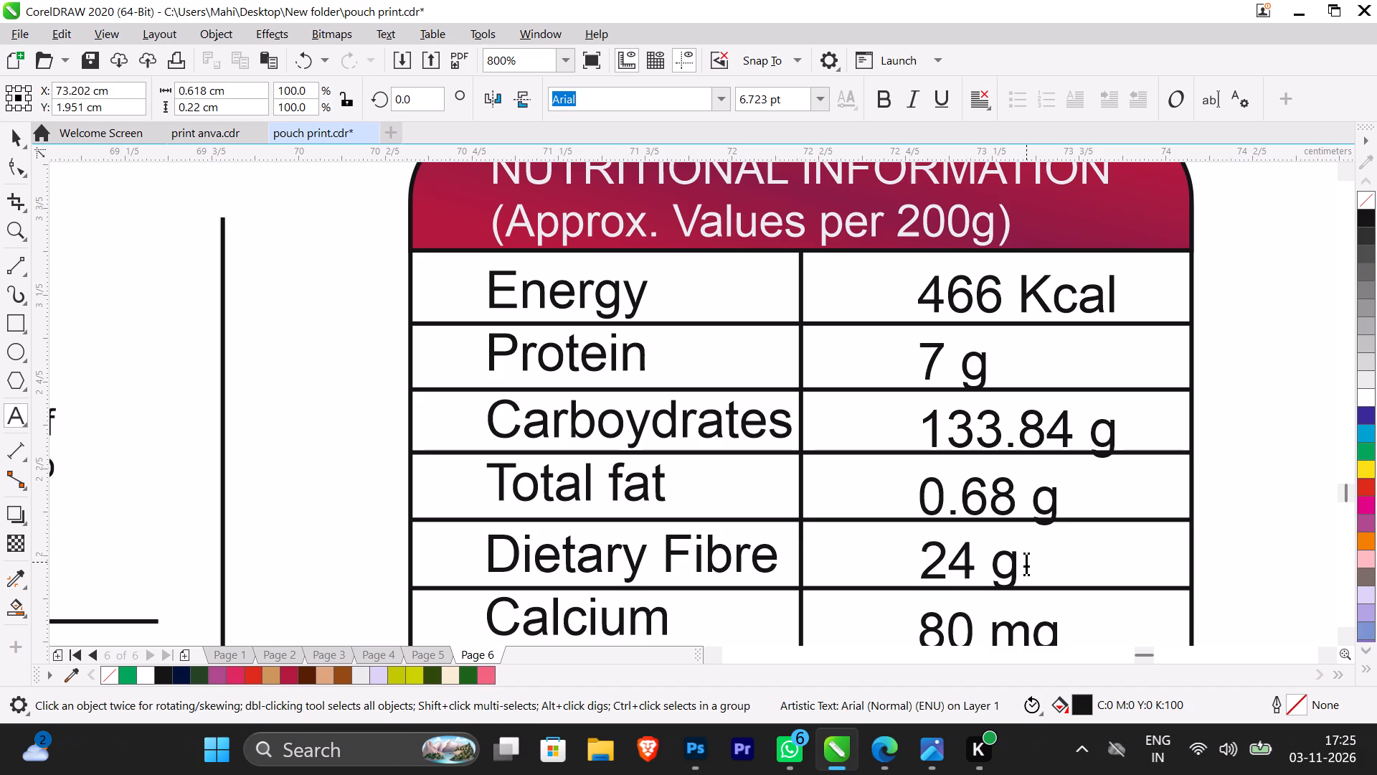
Set the Calcium value in the 200 g ABC label's nutrition table to 160 mg.
{"action": "scroll", "coordinate": [1026, 567], "scroll_direction": "down", "scroll_amount": 1}
{"action": "scroll", "coordinate": [1005, 608], "scroll_direction": "up", "scroll_amount": 2}
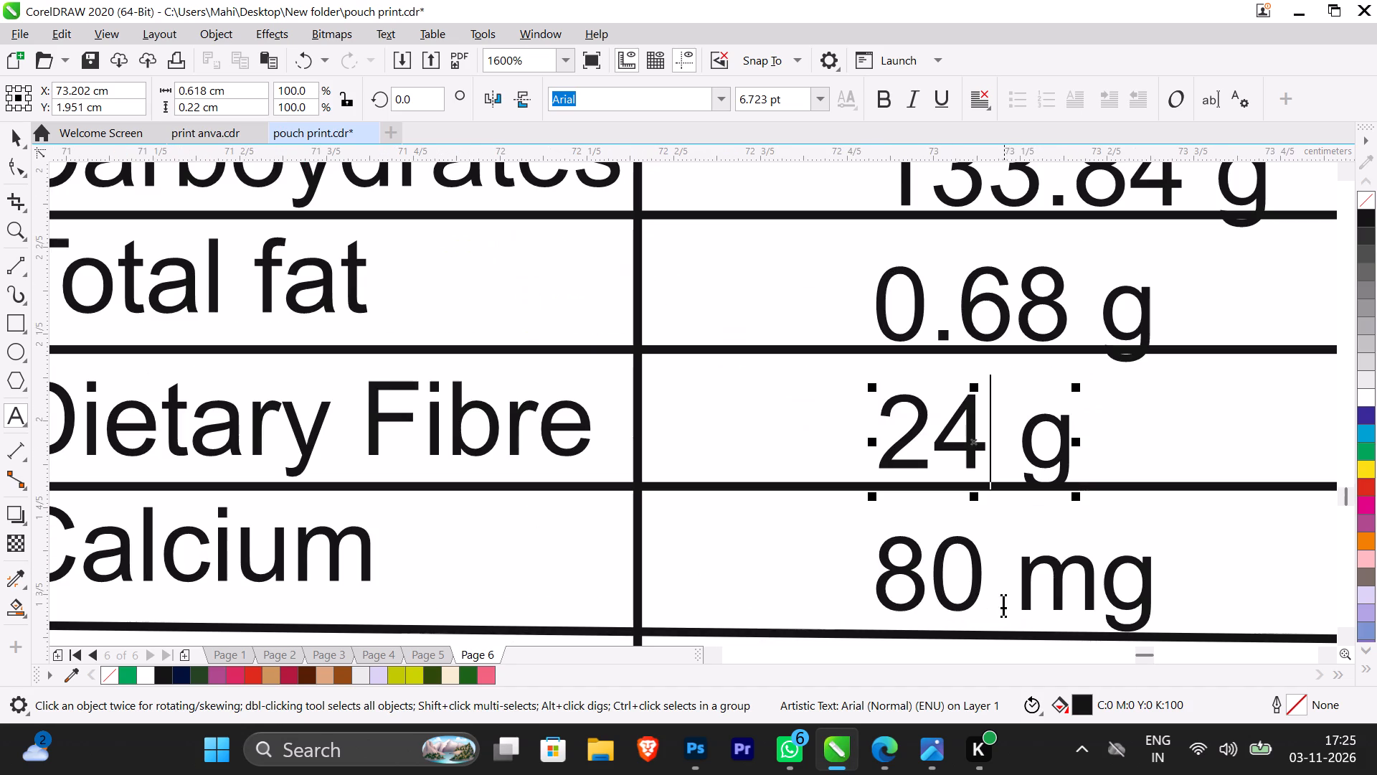
{"action": "left_click", "coordinate": [991, 591]}
{"action": "key", "text": "BackSpace"}
{"action": "key", "text": "BackSpace"}
{"action": "key", "text": "BackSpace"}
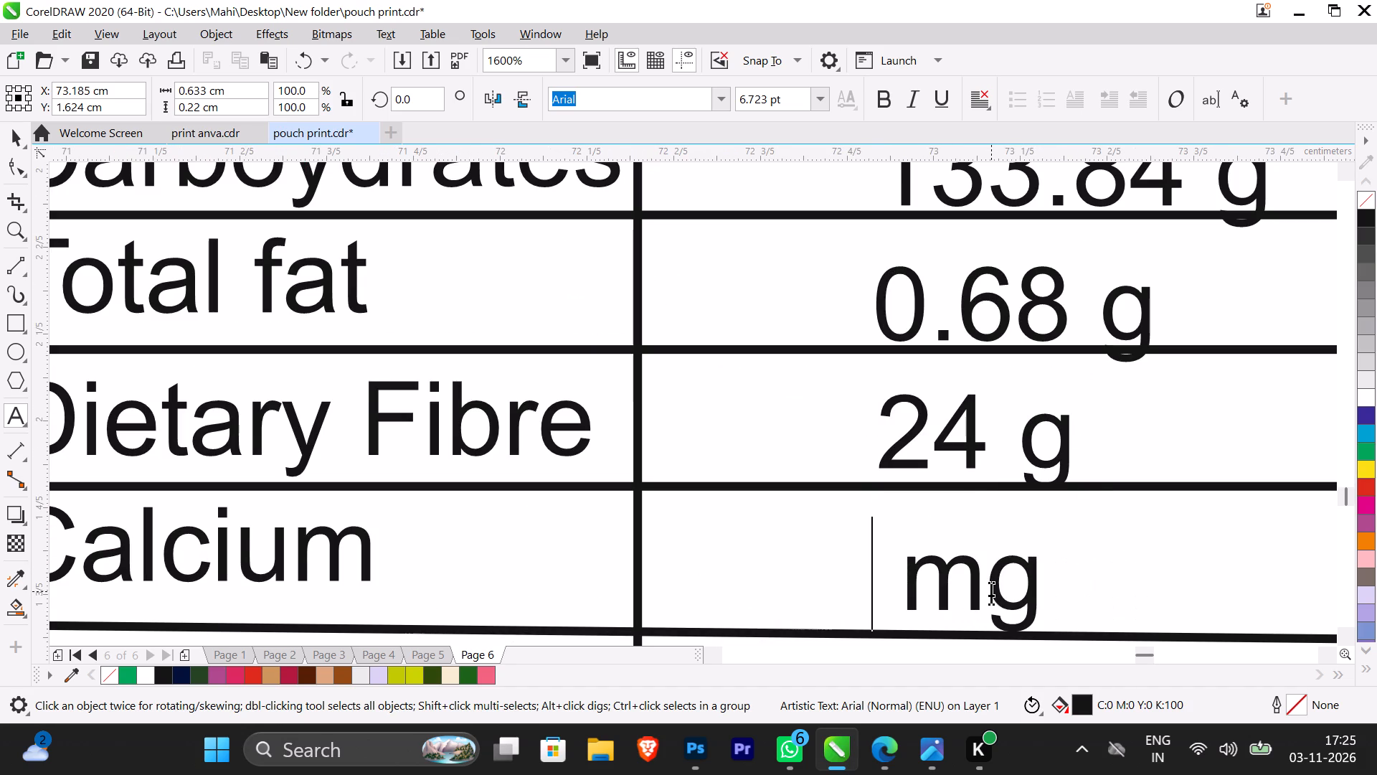
{"action": "type", "text": "160"}
Set the Iron value in the 200 g ABC label's nutrition table to 11 mg.
{"action": "scroll", "coordinate": [991, 590], "scroll_direction": "down", "scroll_amount": 2}
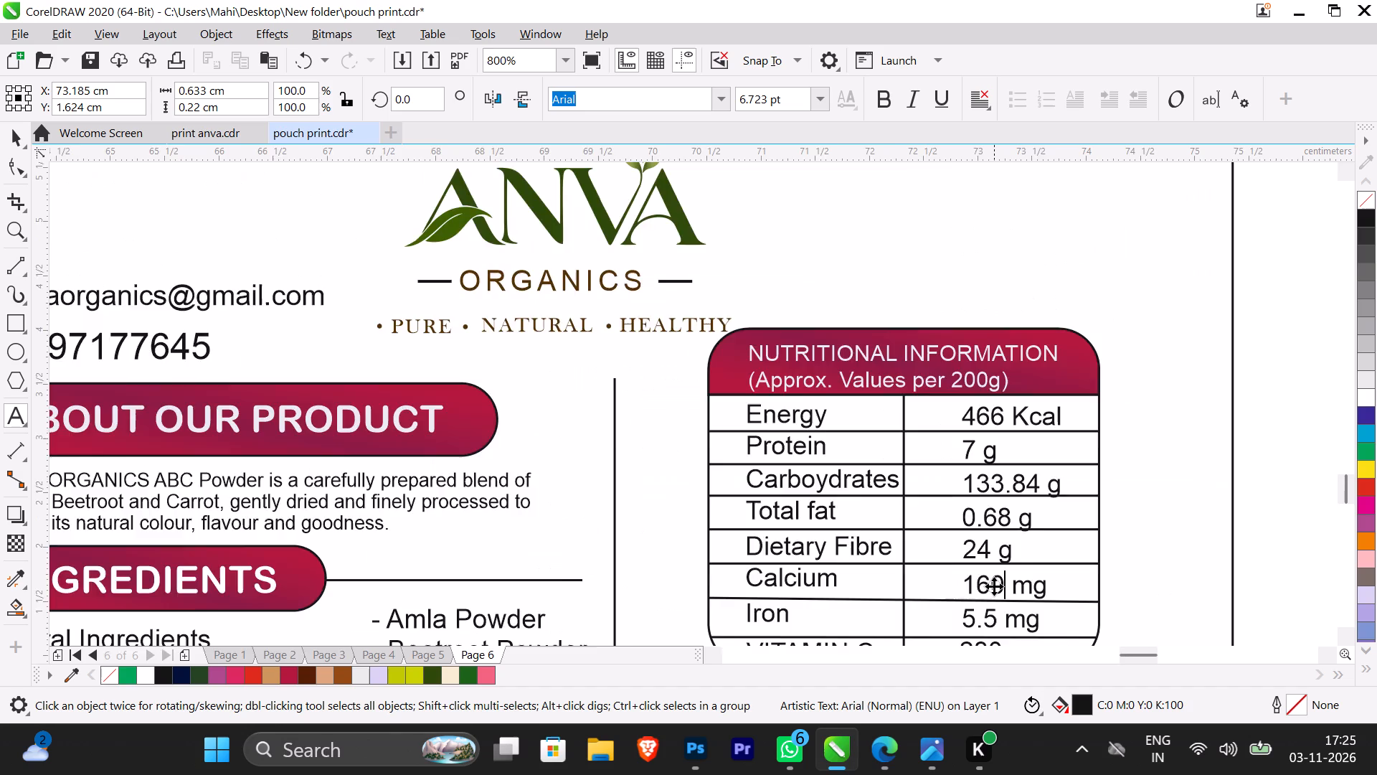
{"action": "scroll", "coordinate": [994, 586], "scroll_direction": "down", "scroll_amount": 1}
{"action": "scroll", "coordinate": [998, 614], "scroll_direction": "up", "scroll_amount": 3}
{"action": "left_click", "coordinate": [985, 536]}
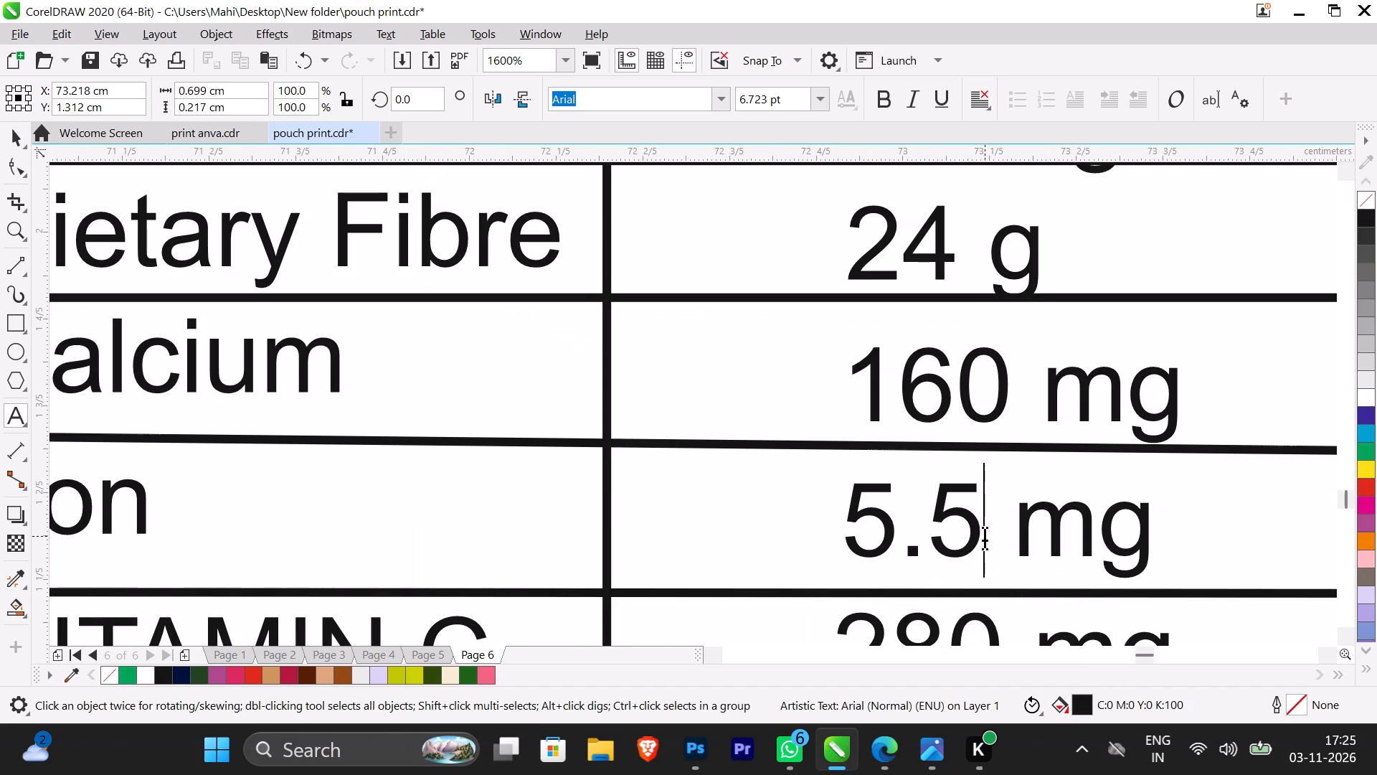
{"action": "key", "text": "BackSpace"}
{"action": "key", "text": "BackSpace"}
{"action": "key", "text": "BackSpace"}
{"action": "type", "text": "11"}
Set the VITAMIN C value in the 200 g ABC label's nutrition table to 560 mg.
{"action": "scroll", "coordinate": [985, 536], "scroll_direction": "down", "scroll_amount": 2}
{"action": "scroll", "coordinate": [990, 568], "scroll_direction": "up", "scroll_amount": 3}
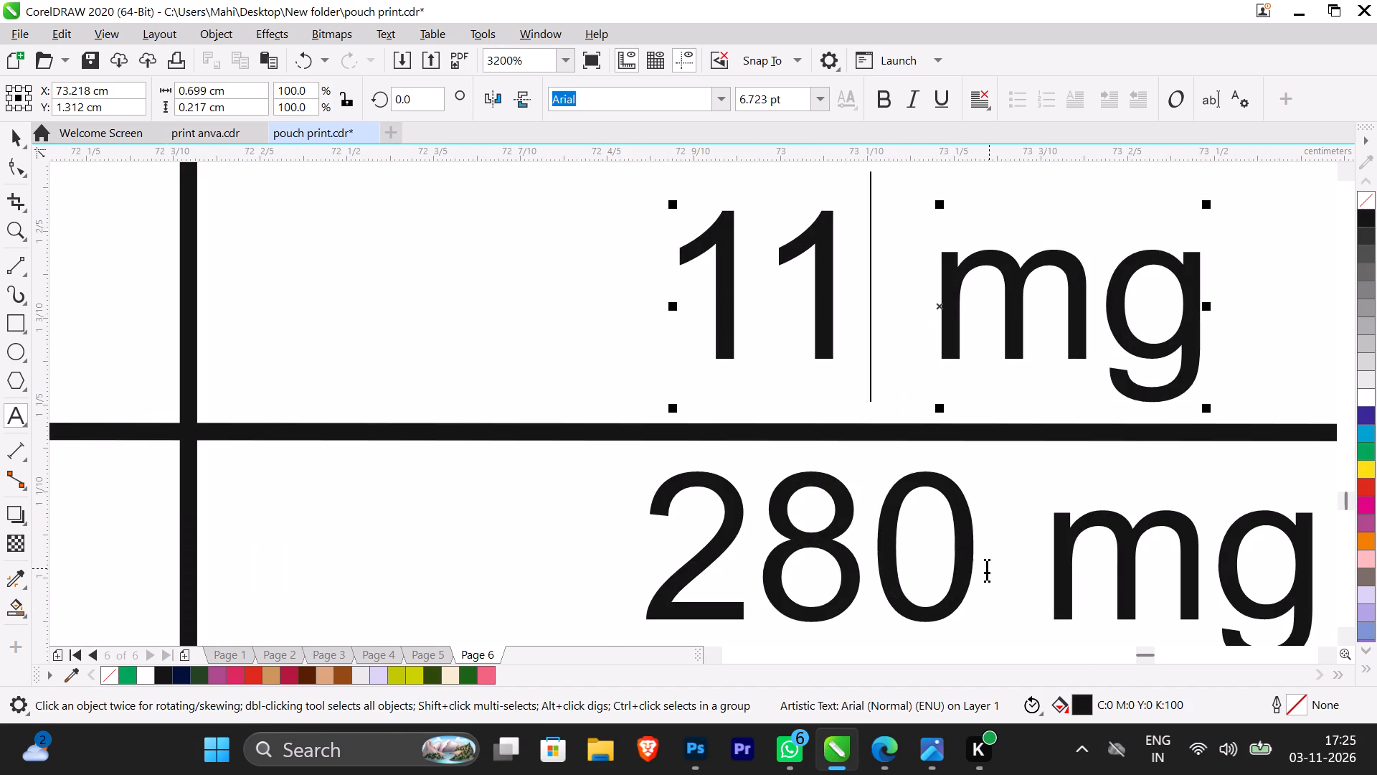
{"action": "left_click", "coordinate": [970, 567]}
{"action": "key", "text": "BackSpace"}
{"action": "key", "text": "BackSpace"}
{"action": "key", "text": "BackSpace"}
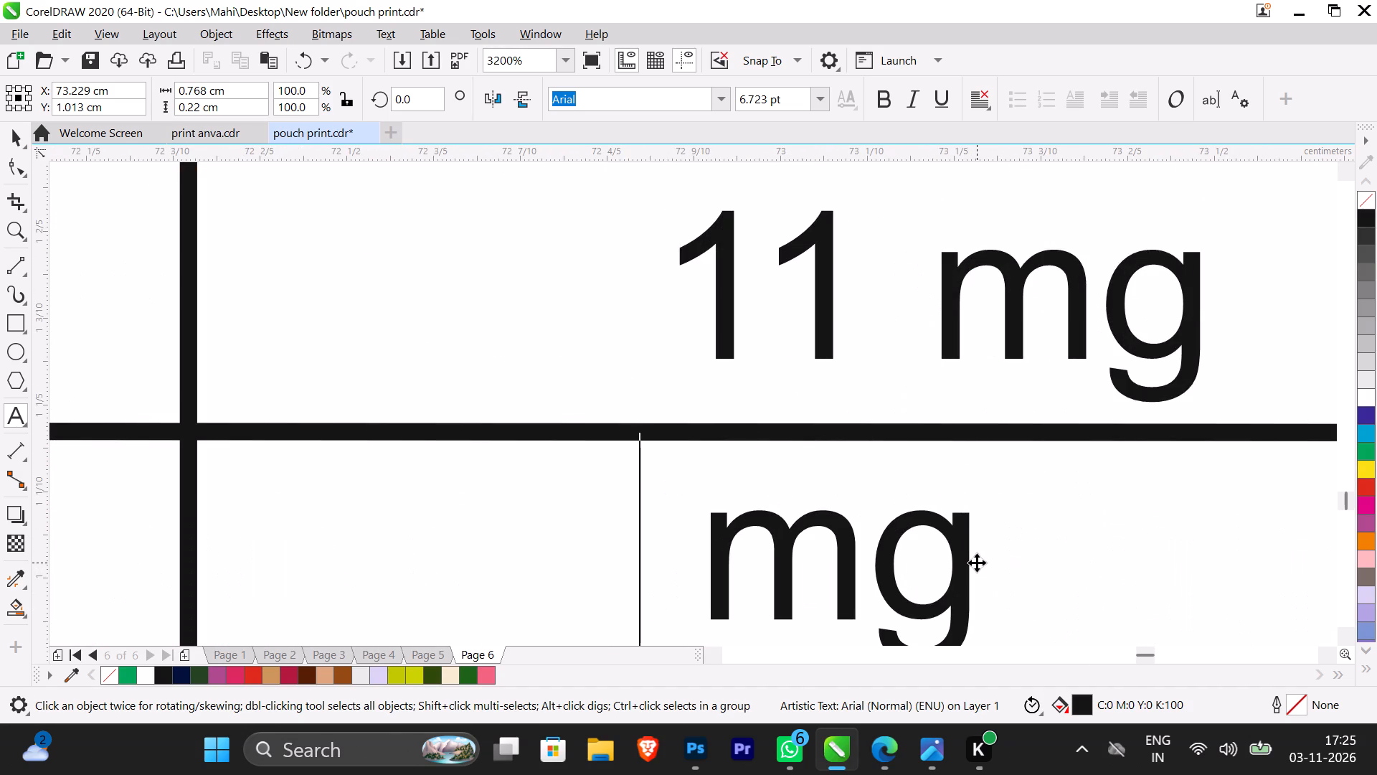
{"action": "key", "text": "3"}
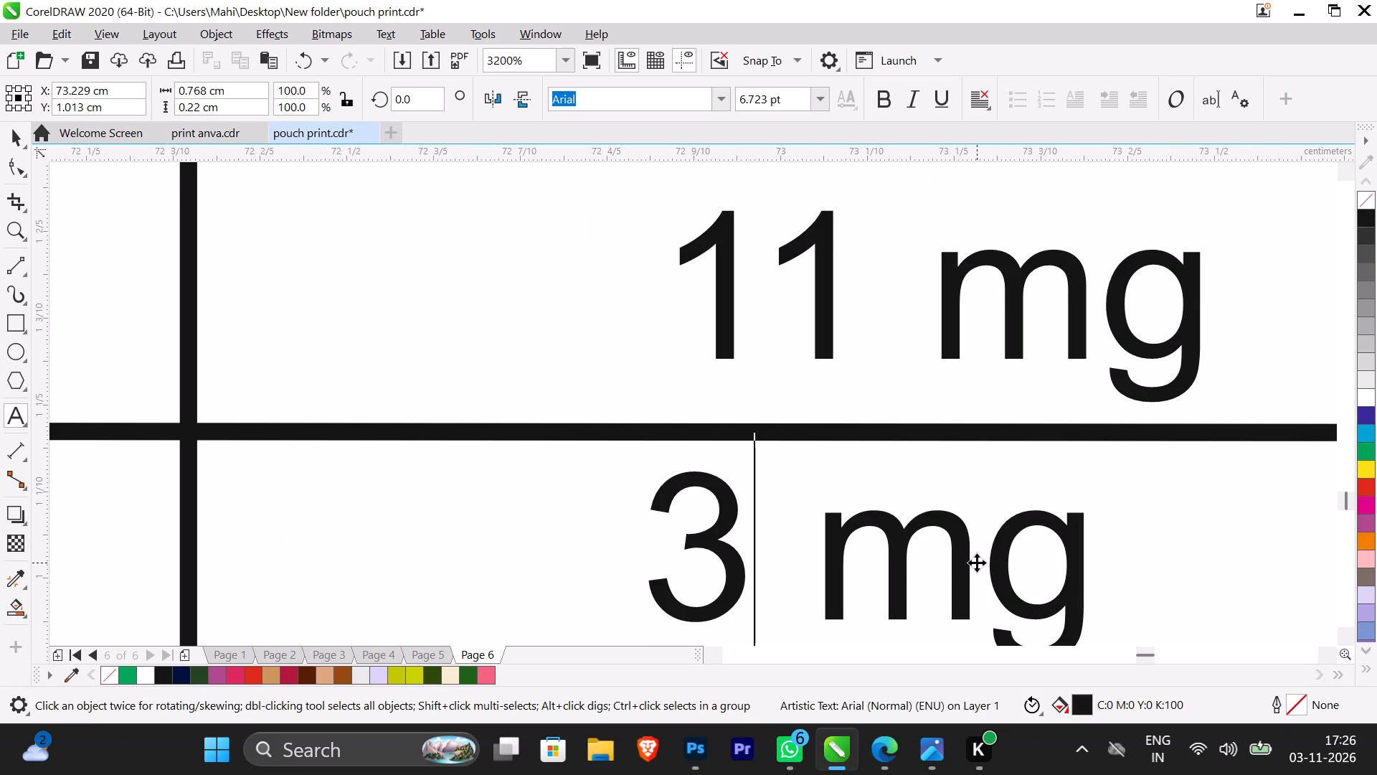
{"action": "key", "text": "BackSpace"}
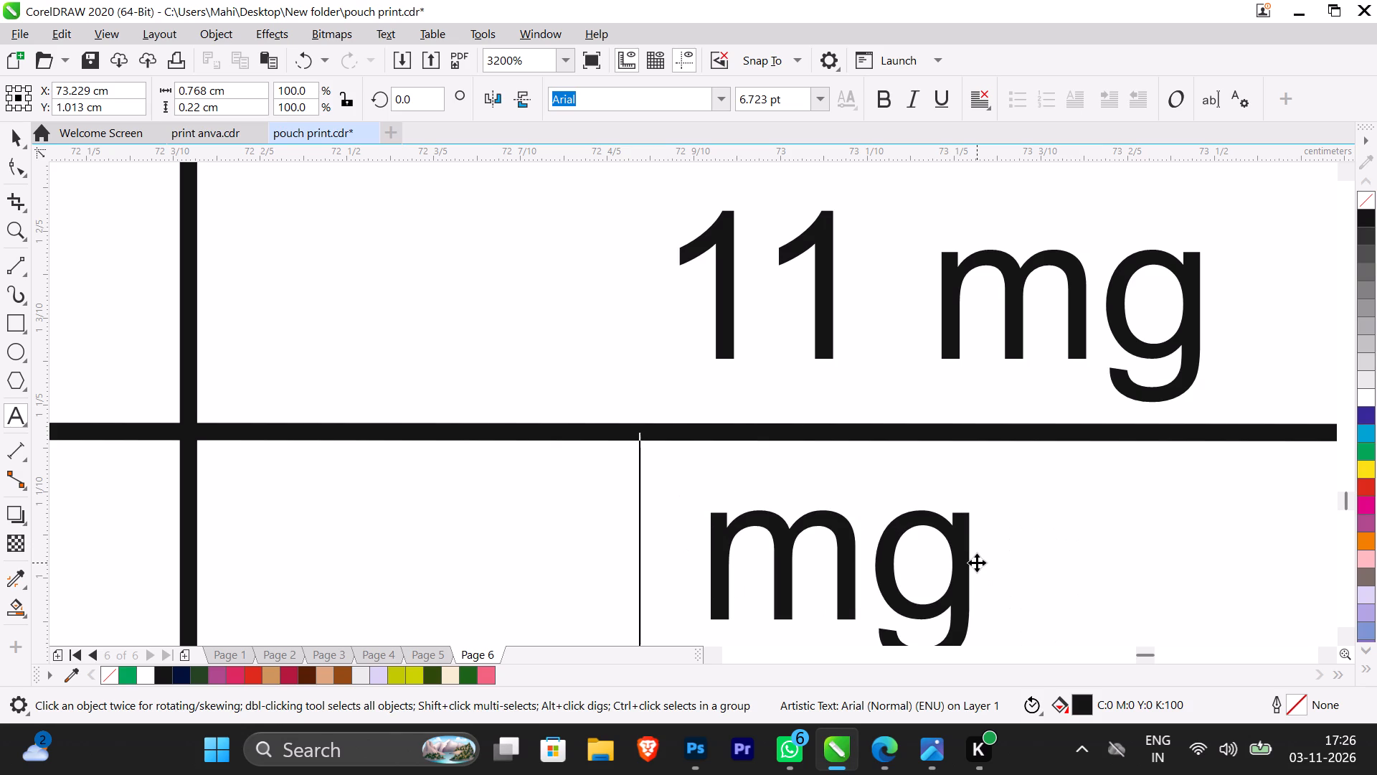
{"action": "key", "text": "BackSpace"}
{"action": "type", "text": "560"}
Review the nutrition values, net weight and MRP on the 100 g and 200 g ABC labels.
{"action": "scroll", "coordinate": [977, 563], "scroll_direction": "down", "scroll_amount": 3}
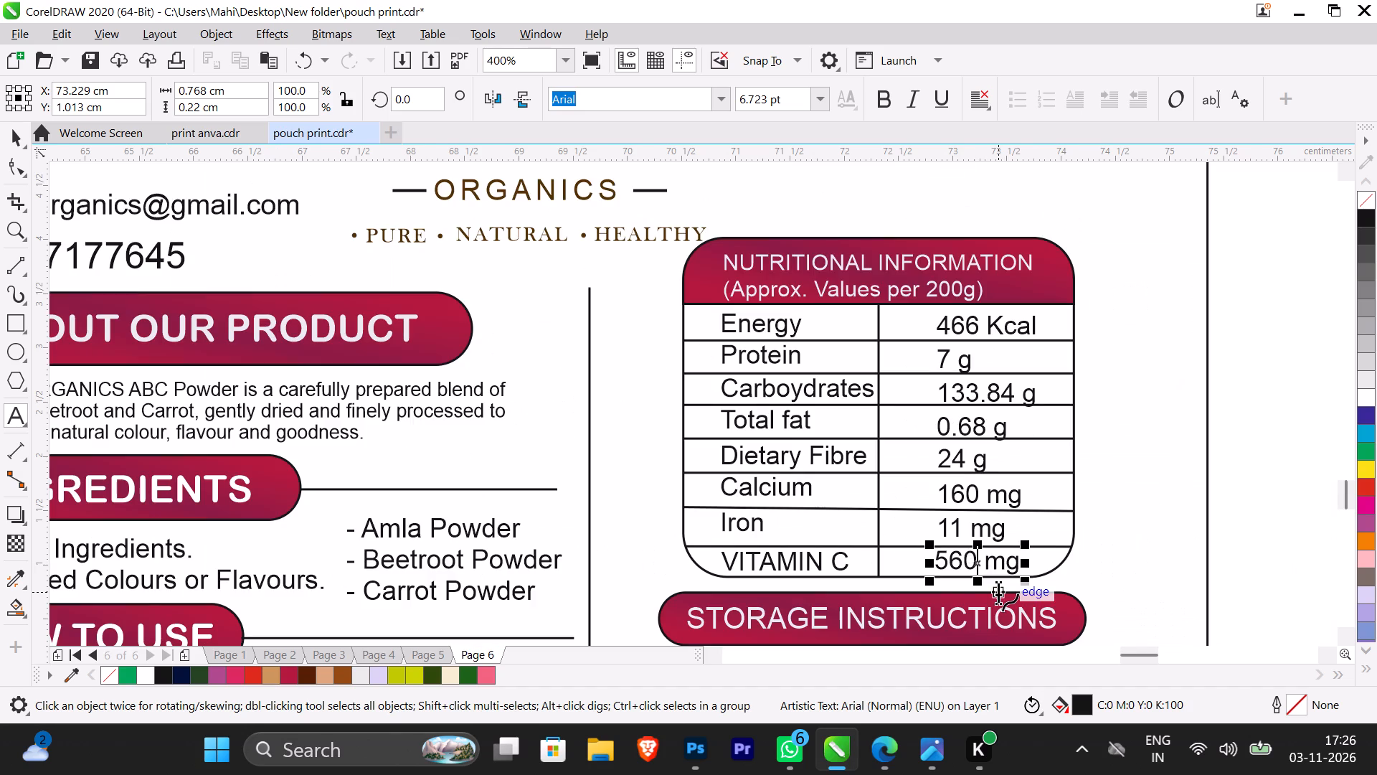
{"action": "scroll", "coordinate": [998, 591], "scroll_direction": "down", "scroll_amount": 4}
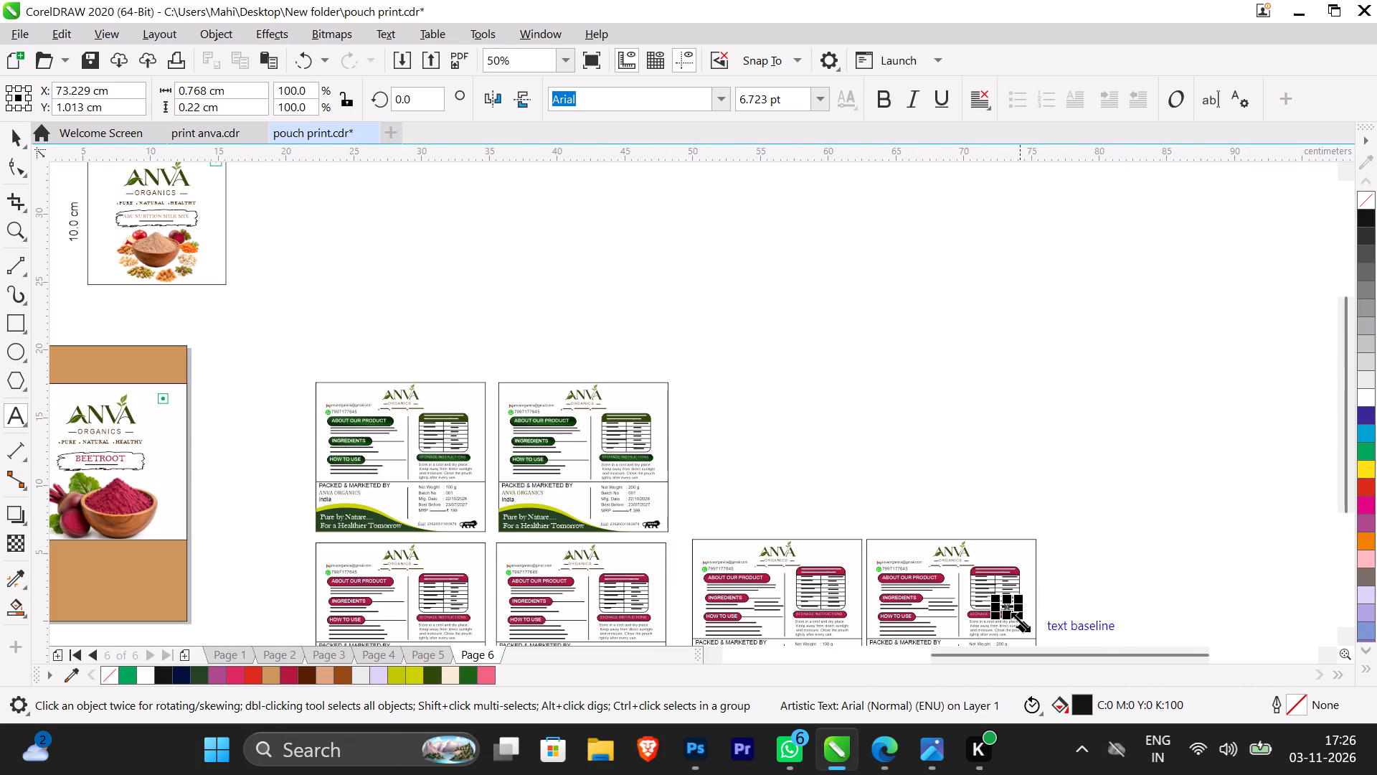
{"action": "scroll", "coordinate": [1021, 622], "scroll_direction": "down", "scroll_amount": 4}
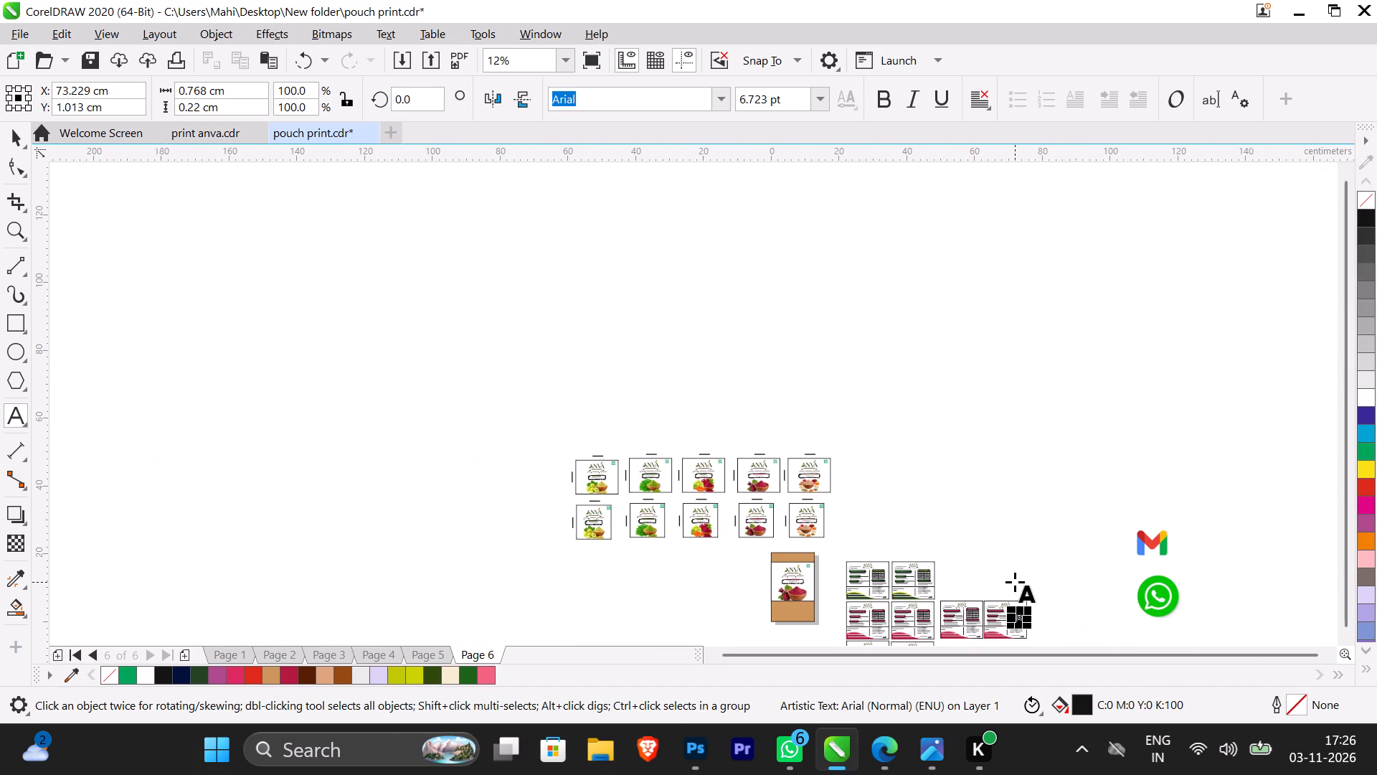
{"action": "scroll", "coordinate": [1015, 582], "scroll_direction": "down", "scroll_amount": 11, "text": "alt"}
{"action": "scroll", "coordinate": [1033, 532], "scroll_direction": "up", "scroll_amount": 10}
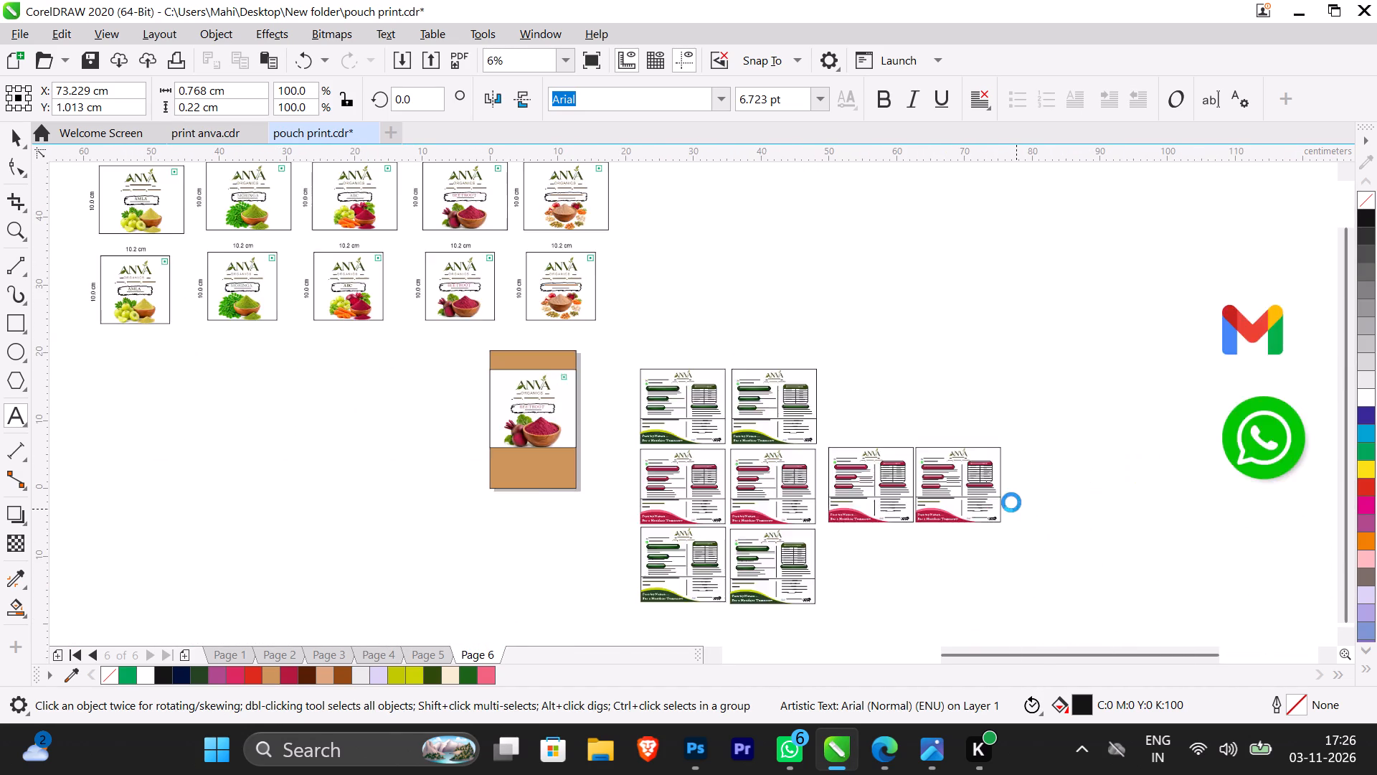
{"action": "scroll", "coordinate": [938, 542], "scroll_direction": "up", "scroll_amount": 2}
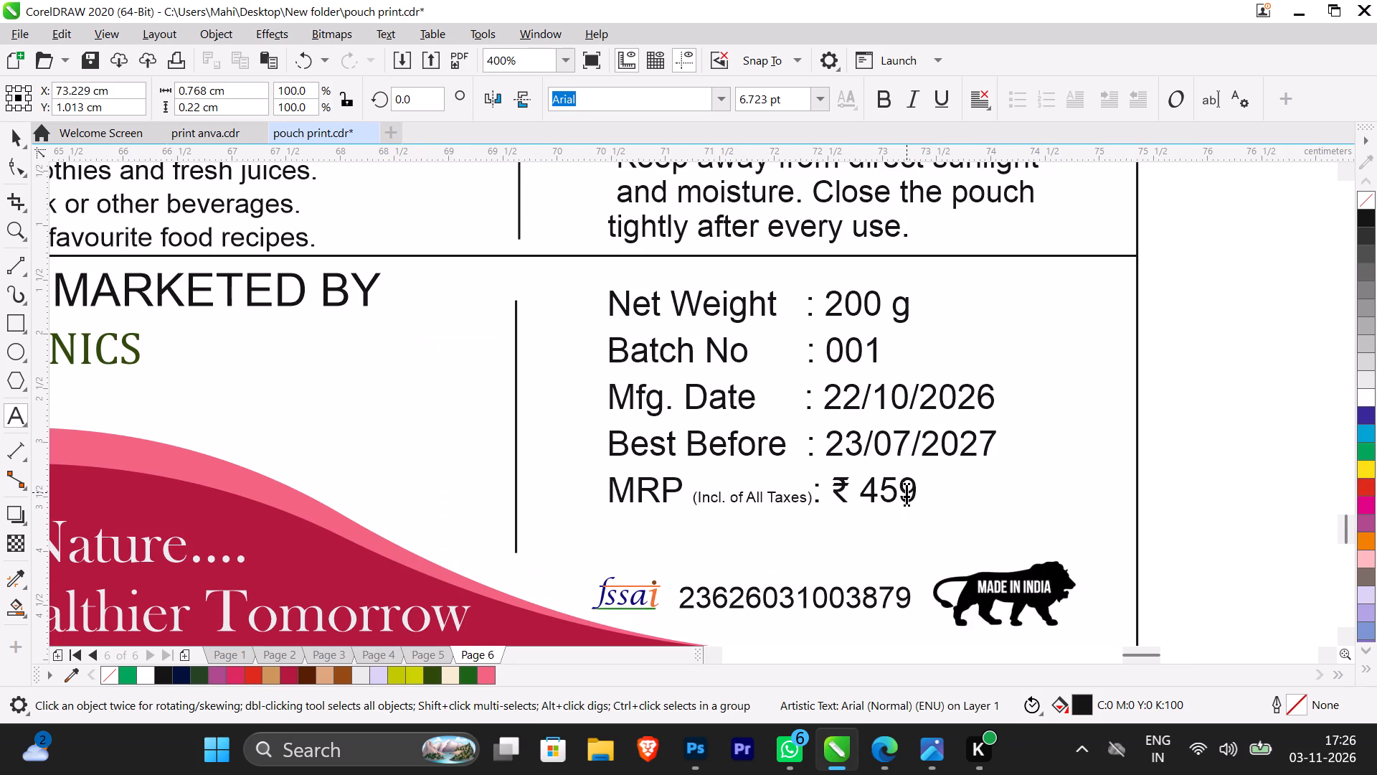
{"action": "scroll", "coordinate": [904, 462], "scroll_direction": "down", "scroll_amount": 2}
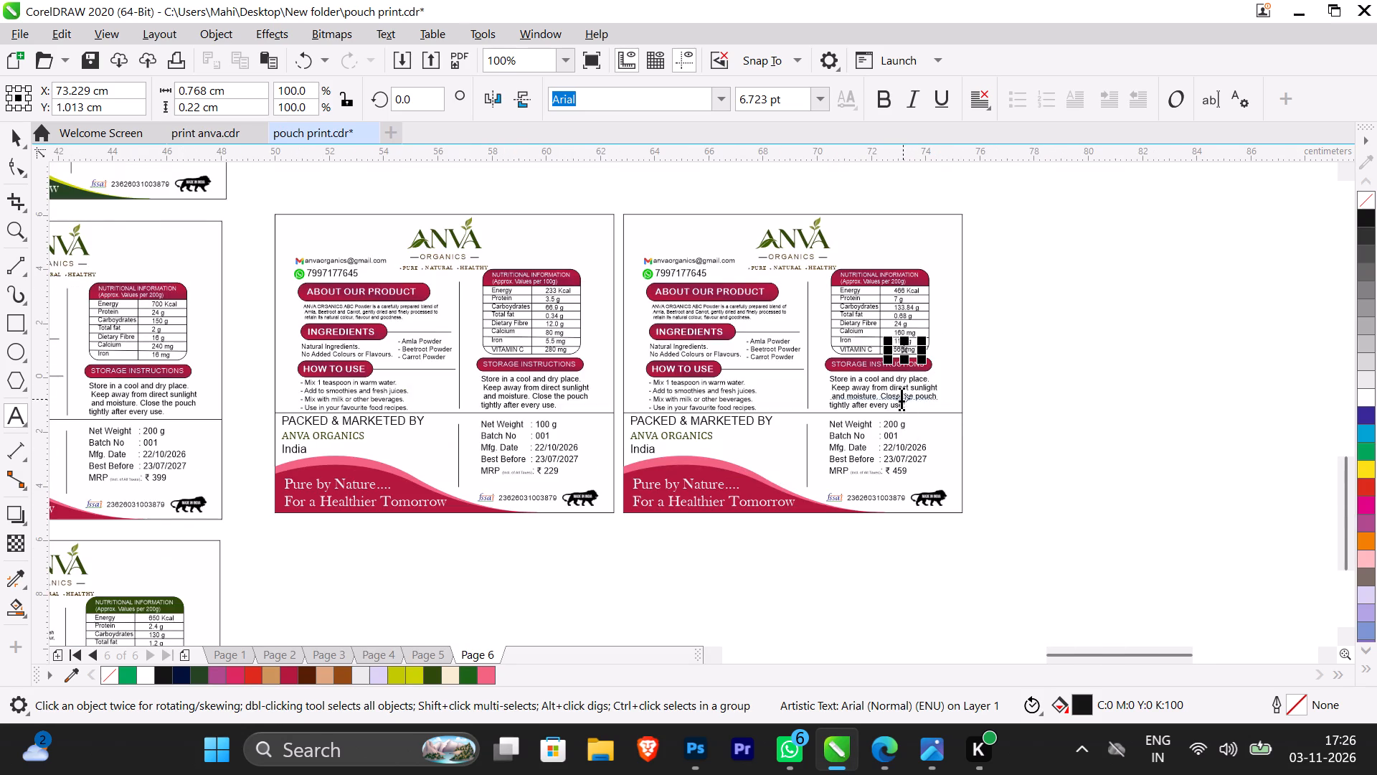
{"action": "scroll", "coordinate": [874, 354], "scroll_direction": "up", "scroll_amount": 2}
{"action": "scroll", "coordinate": [874, 354], "scroll_direction": "down", "scroll_amount": 1}
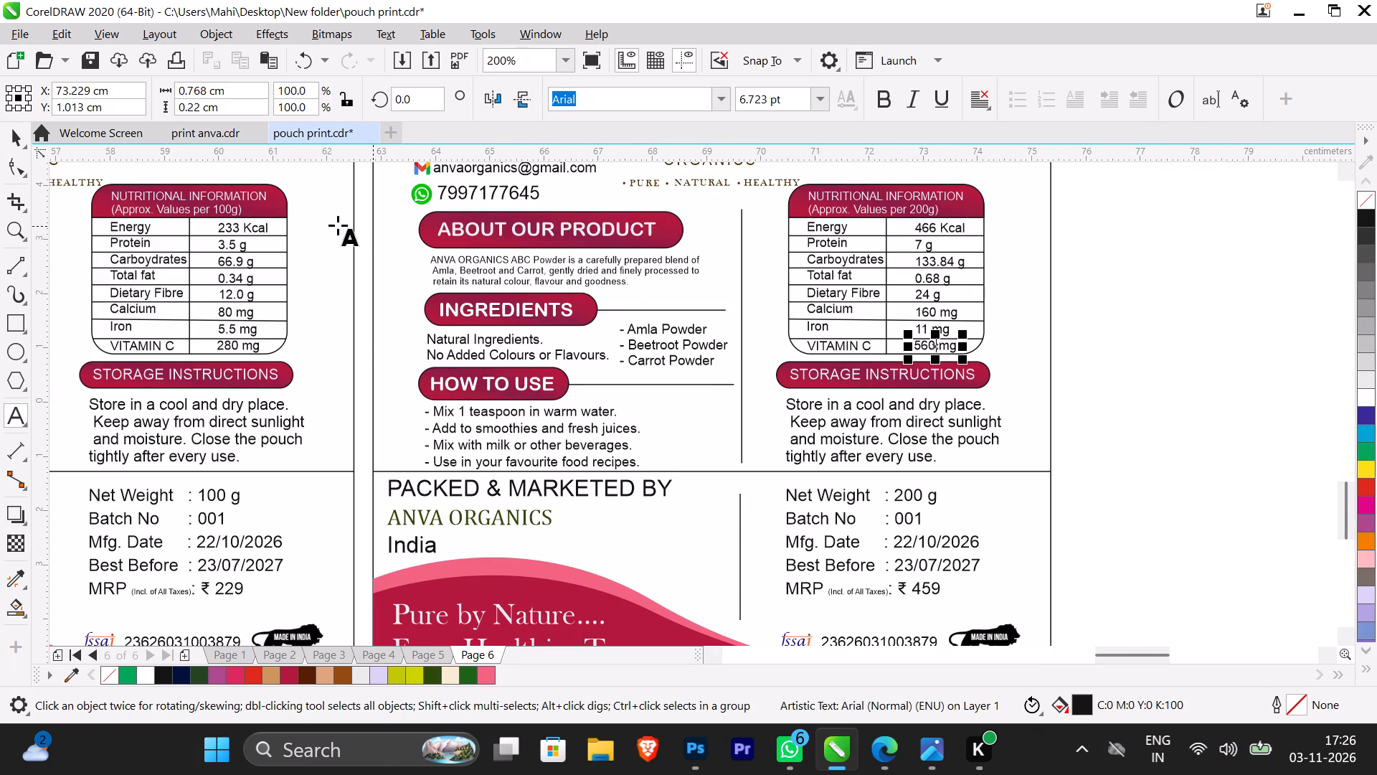
Move the 100 g and 200 g ABC labels below the third label row as a fourth row, centred at about X 35, Y -24 cm.
{"action": "left_click", "coordinate": [8, 137]}
{"action": "scroll", "coordinate": [567, 254], "scroll_direction": "down", "scroll_amount": 1}
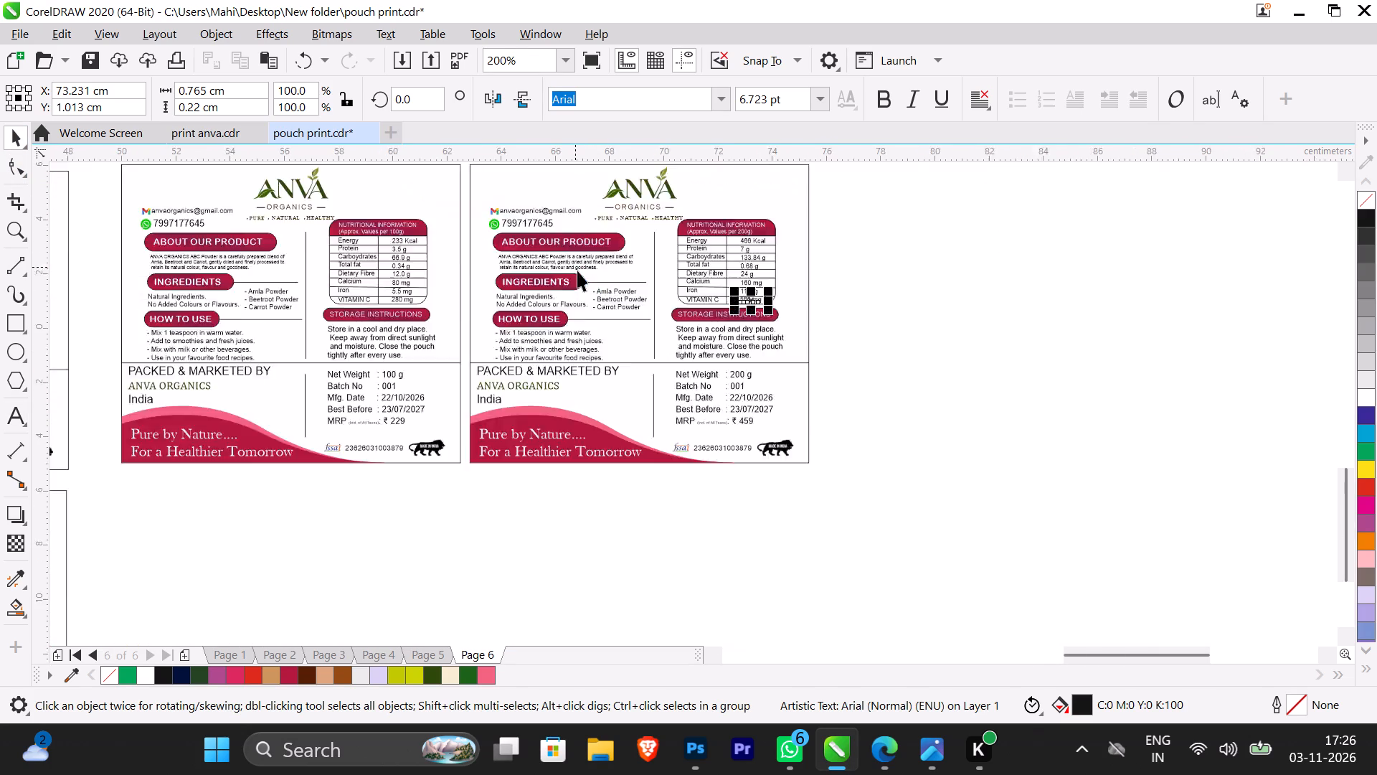
{"action": "scroll", "coordinate": [577, 271], "scroll_direction": "down", "scroll_amount": 2}
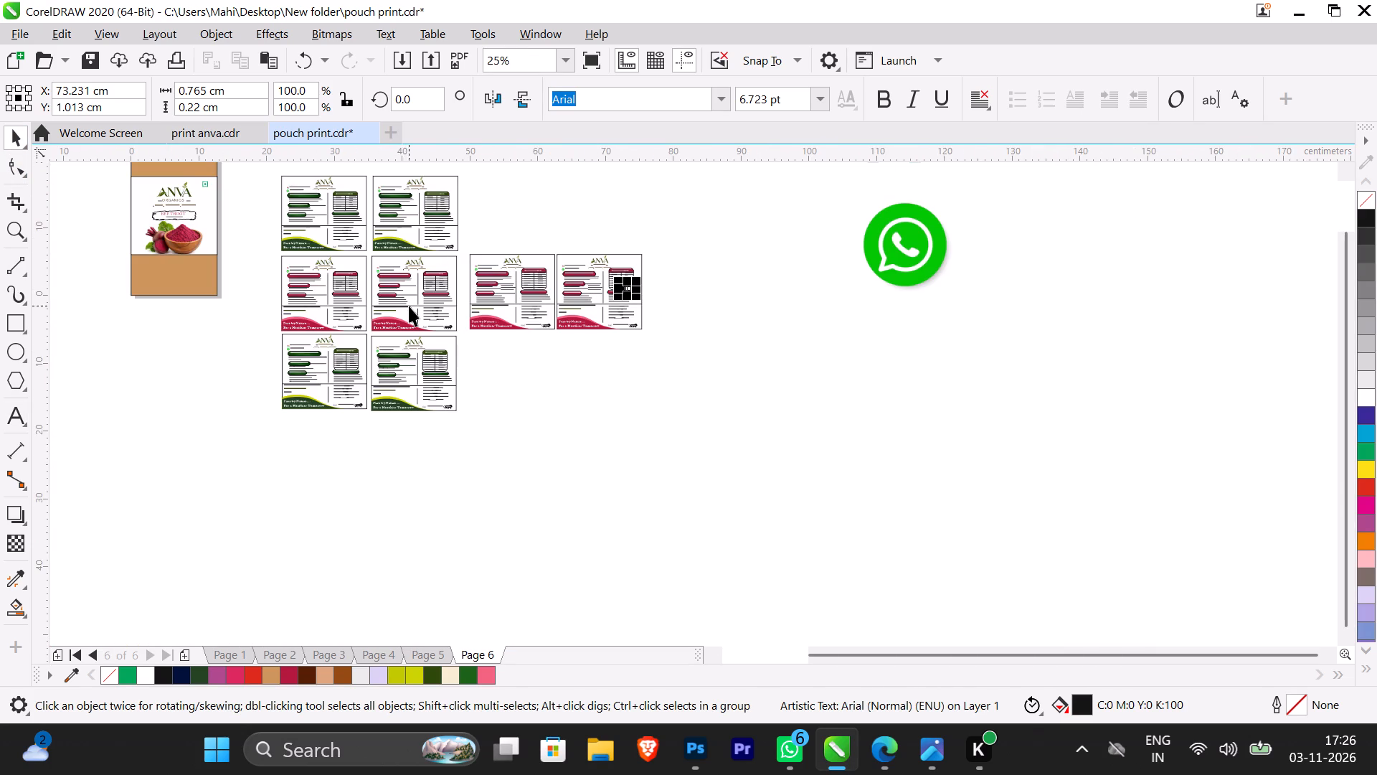
{"action": "scroll", "coordinate": [540, 314], "scroll_direction": "down", "scroll_amount": 1}
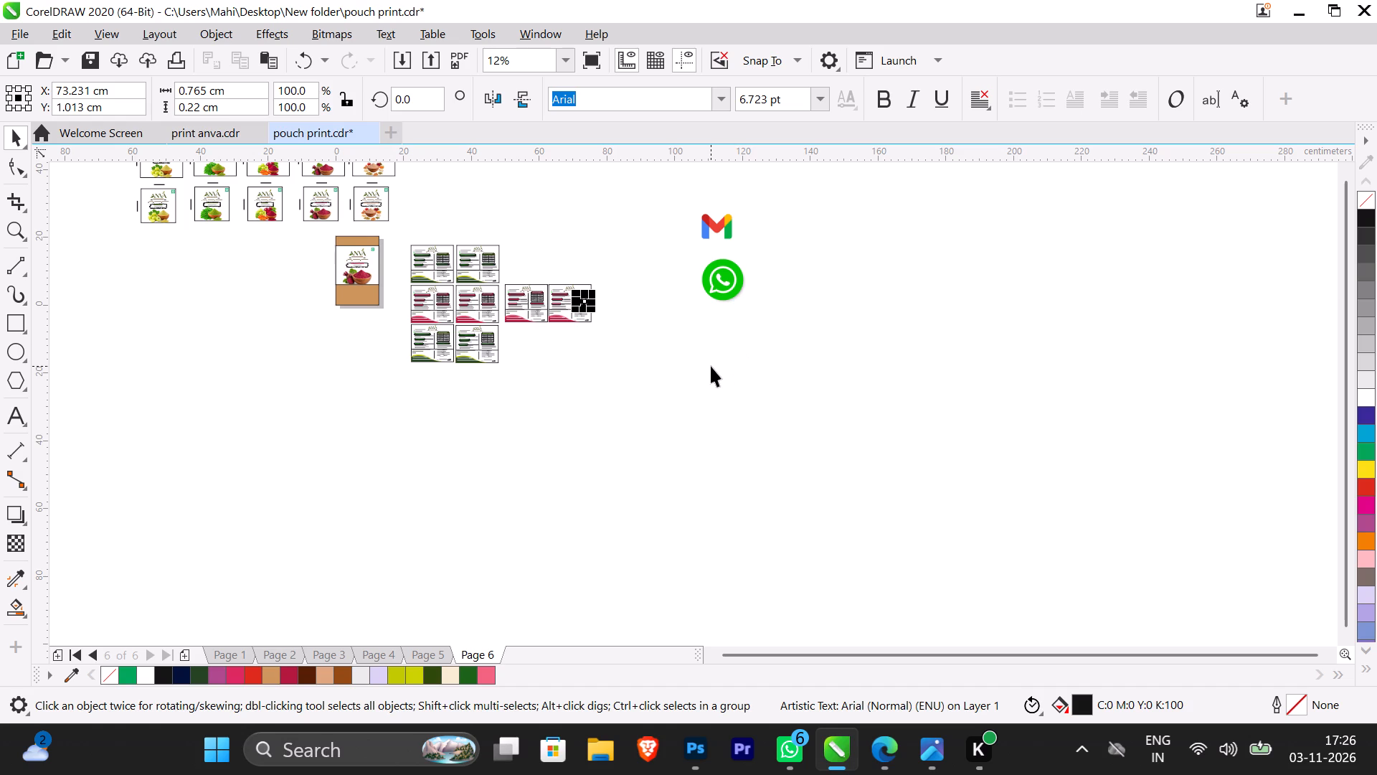
{"action": "left_click", "coordinate": [619, 381]}
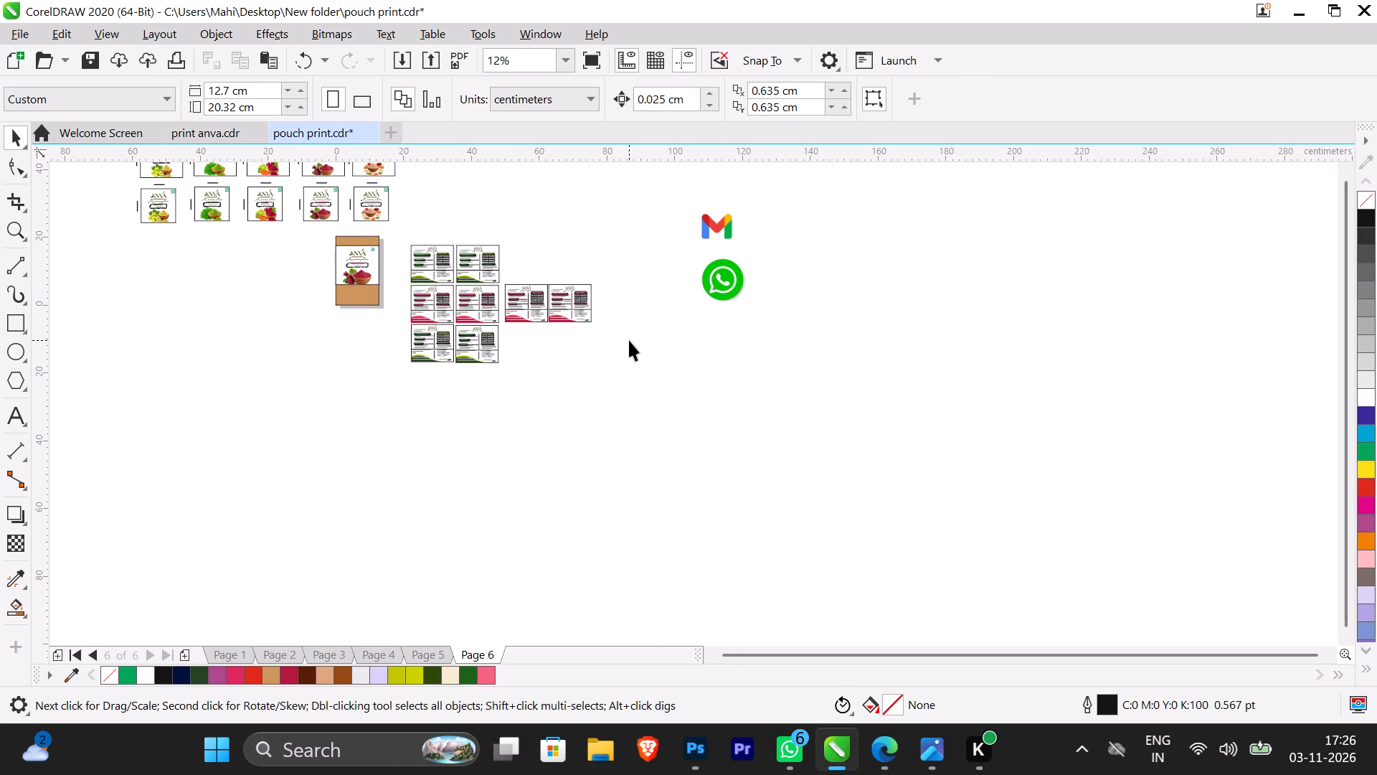
{"action": "left_click_drag", "start_coordinate": [629, 340], "coordinate": [489, 293]}
{"action": "left_click_drag", "start_coordinate": [489, 293], "coordinate": [502, 273]}
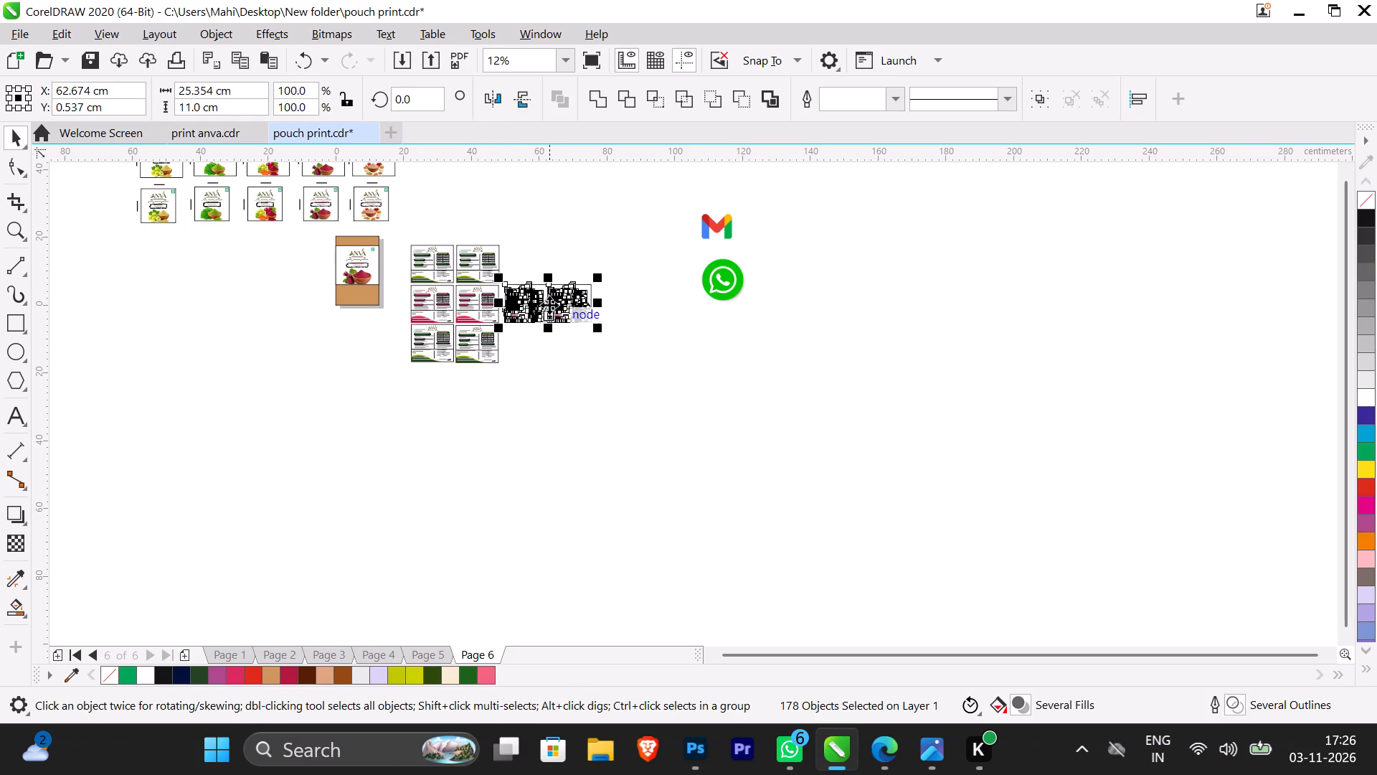
{"action": "left_click_drag", "start_coordinate": [549, 303], "coordinate": [464, 390]}
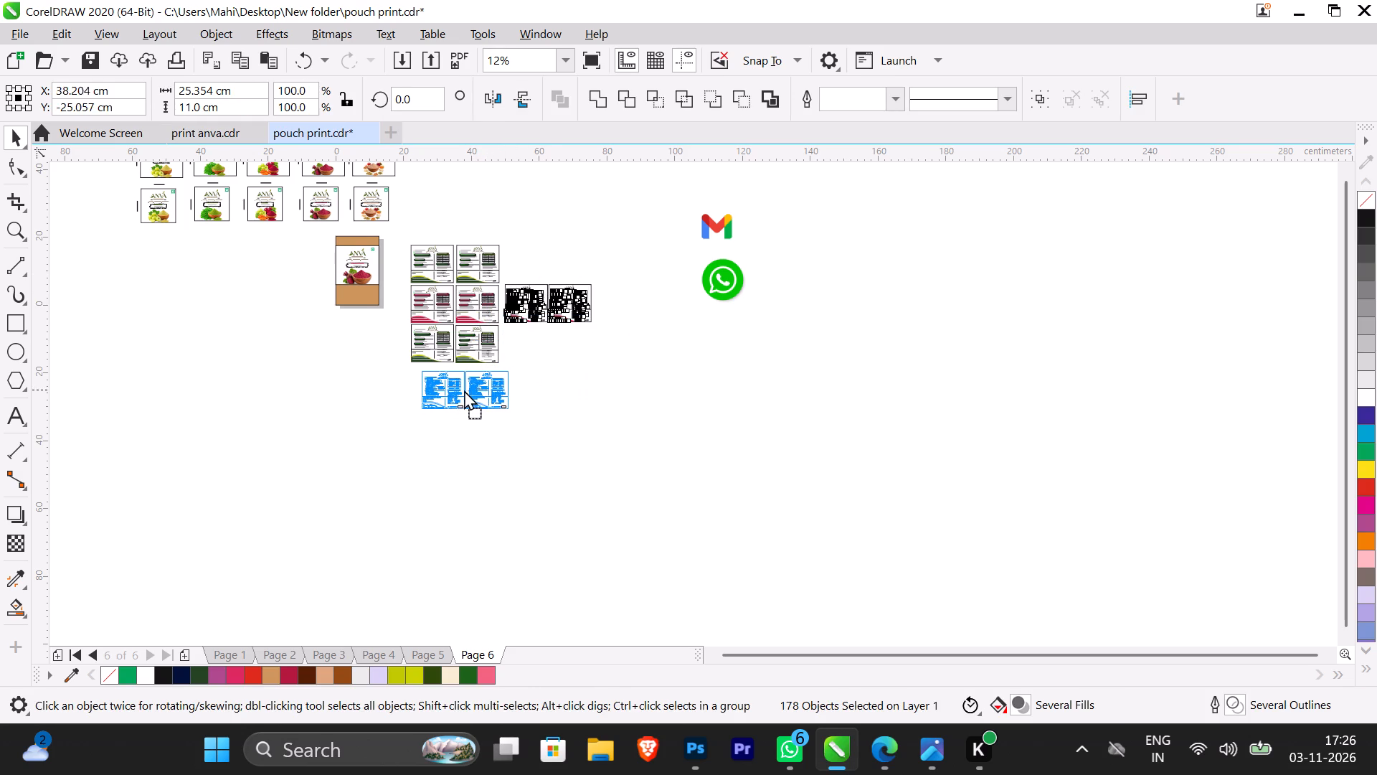
{"action": "left_click_drag", "start_coordinate": [464, 390], "coordinate": [455, 386]}
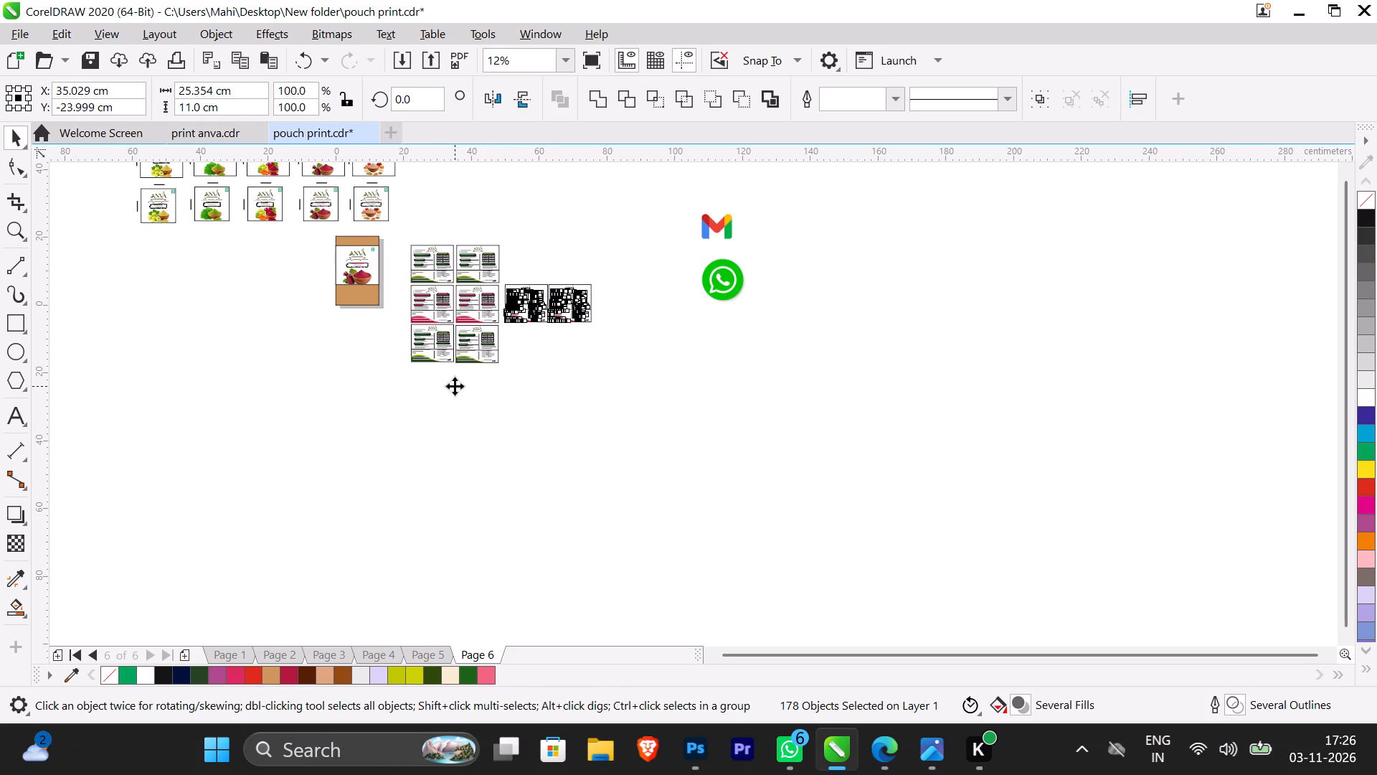
{"action": "left_click", "coordinate": [474, 430]}
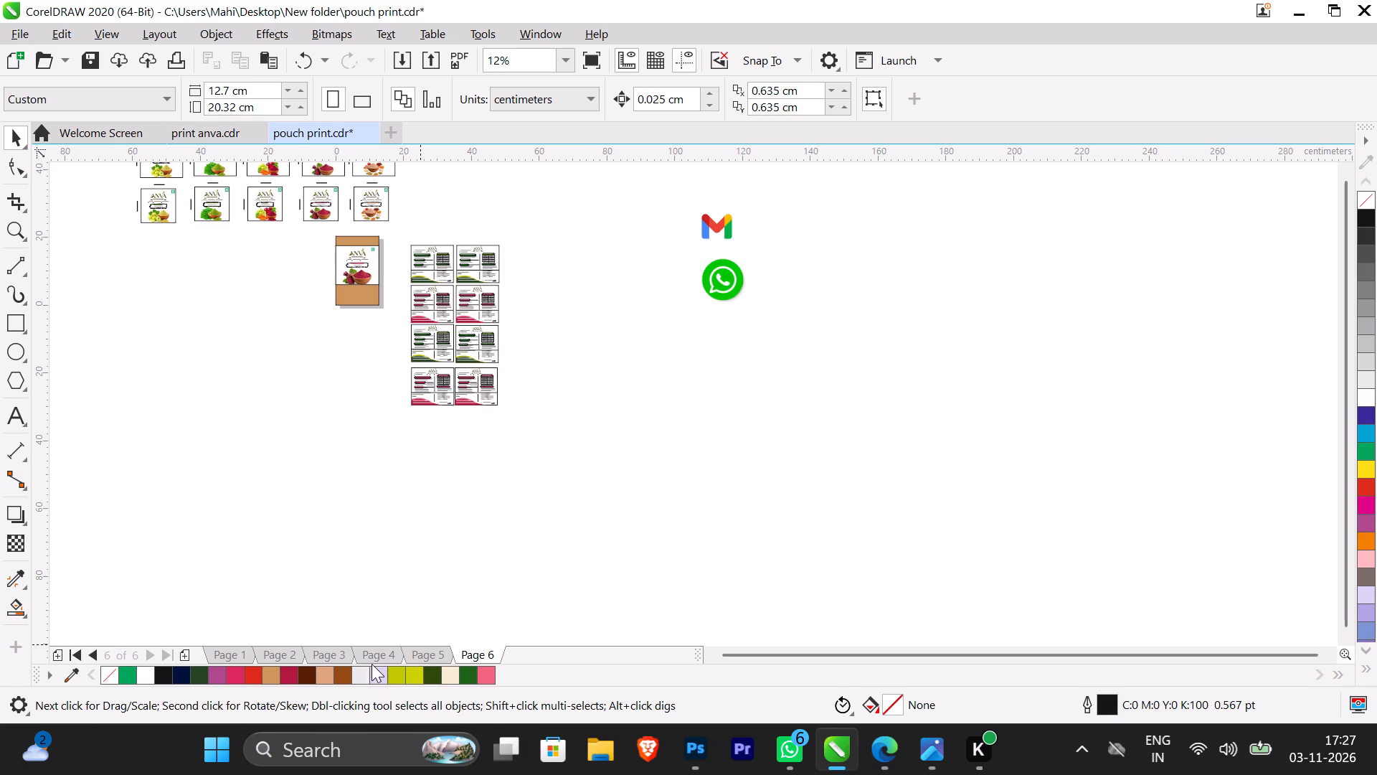
Examine the ABC NURITION MILK MIX label on Page 4, including its benefits, preparation method, nutrition facts, MRP, net weight and dates.
{"action": "left_click", "coordinate": [370, 654]}
{"action": "left_click", "coordinate": [334, 230]}
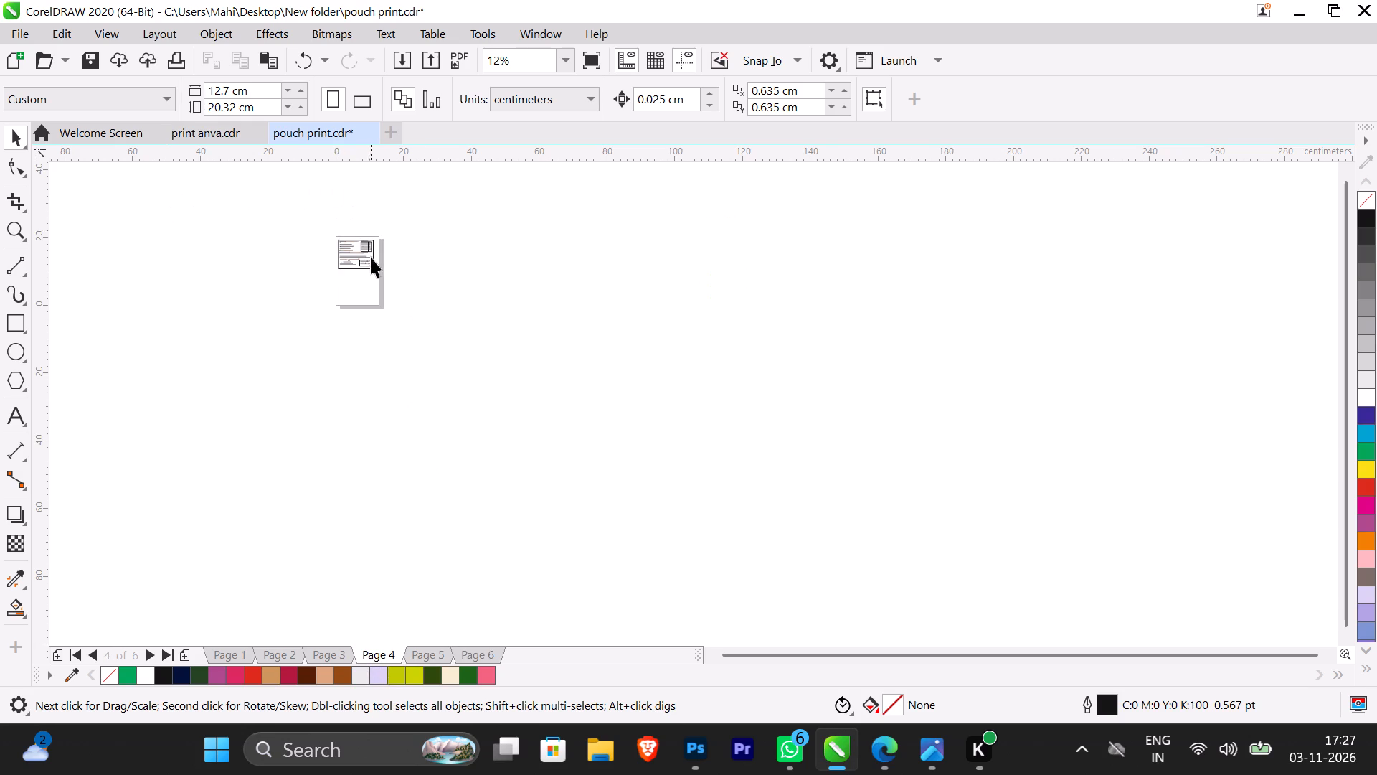
{"action": "scroll", "coordinate": [377, 254], "scroll_direction": "up", "scroll_amount": 3}
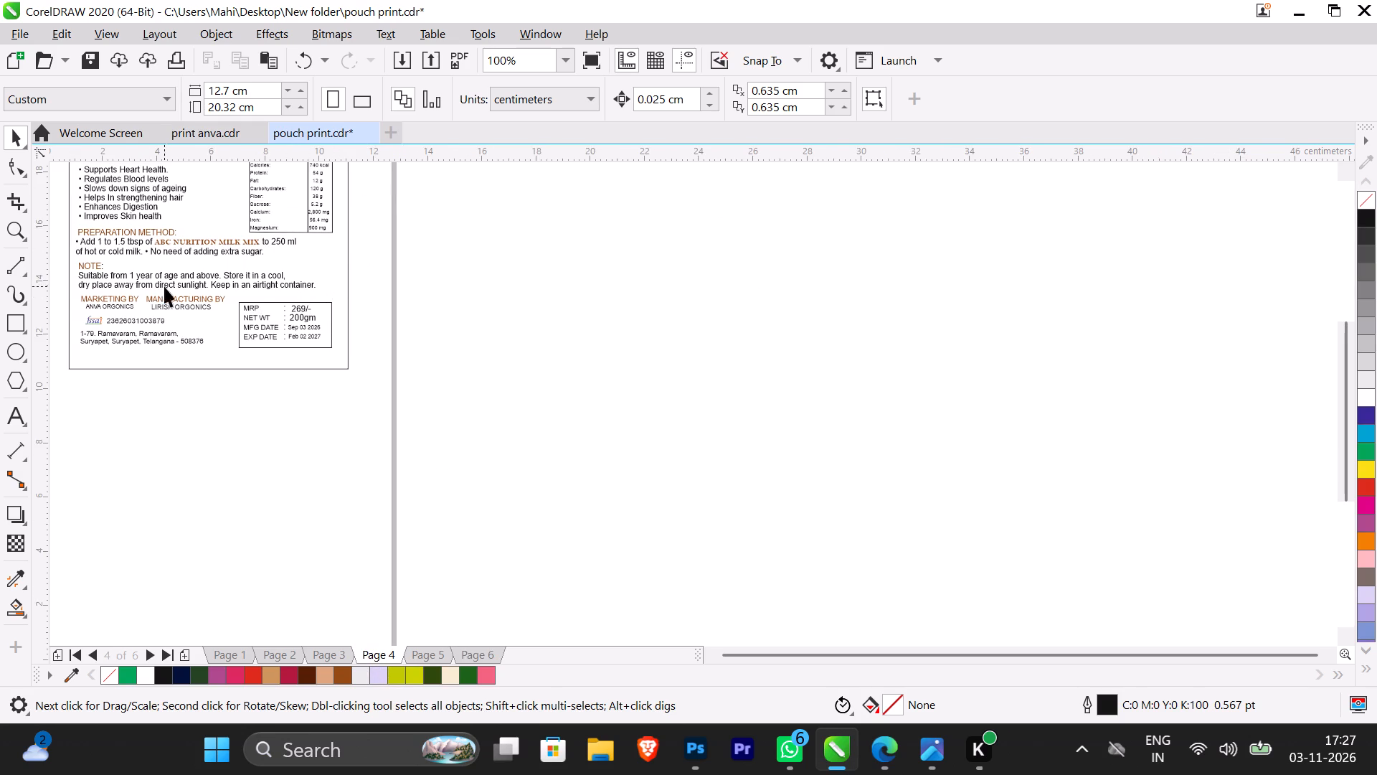
{"action": "scroll", "coordinate": [162, 285], "scroll_direction": "up", "scroll_amount": 12, "text": "ctrl"}
{"action": "scroll", "coordinate": [314, 257], "scroll_direction": "up", "scroll_amount": 2}
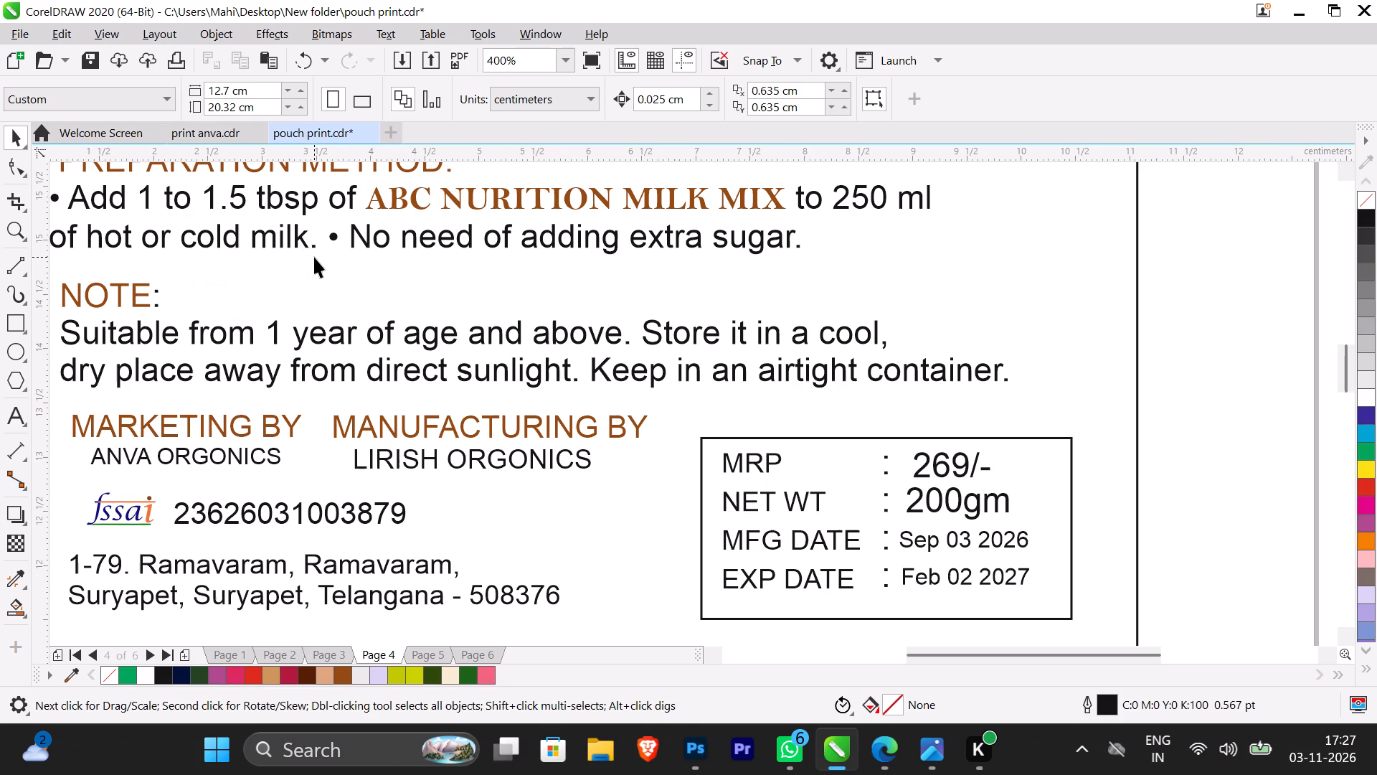
{"action": "scroll", "coordinate": [317, 273], "scroll_direction": "down", "scroll_amount": 2}
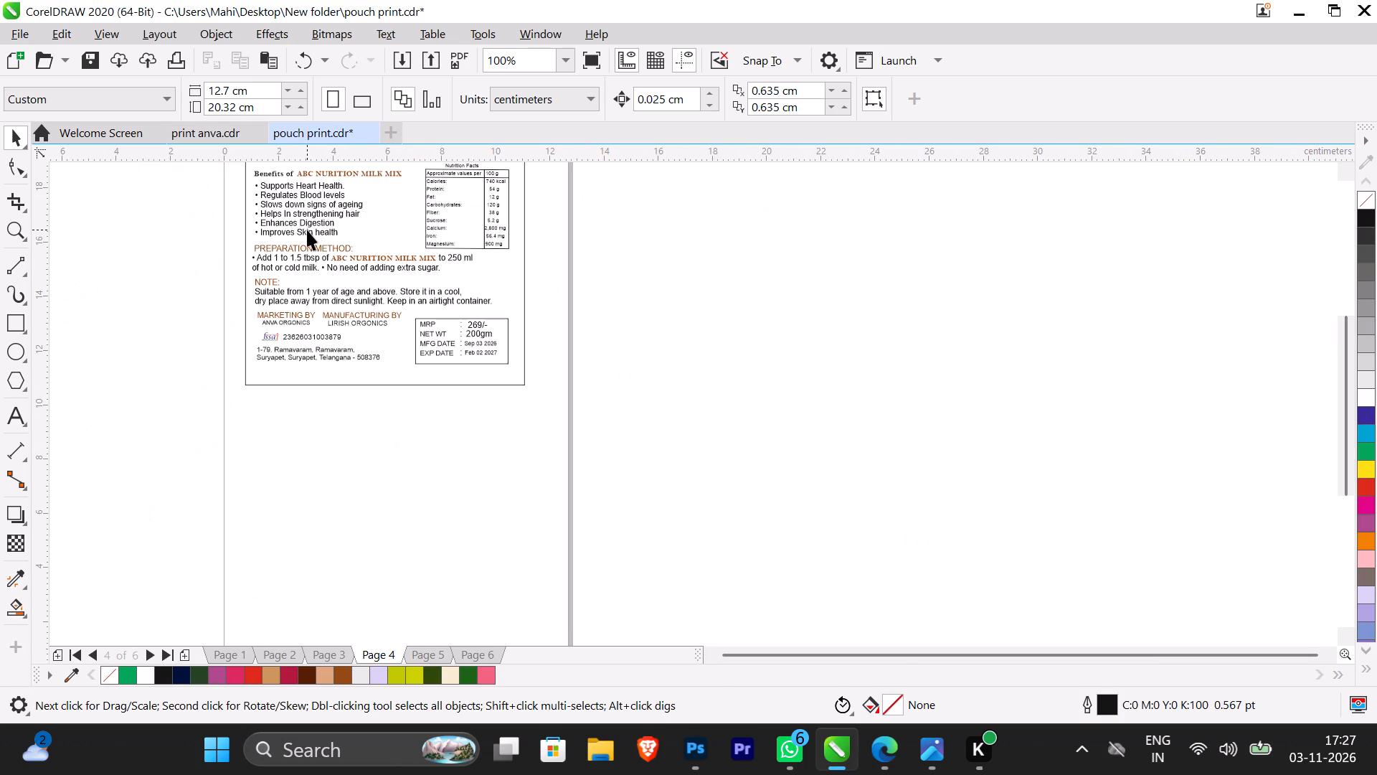
{"action": "scroll", "coordinate": [307, 230], "scroll_direction": "down", "scroll_amount": 2}
{"action": "scroll", "coordinate": [283, 192], "scroll_direction": "up", "scroll_amount": 3}
{"action": "scroll", "coordinate": [543, 336], "scroll_direction": "up", "scroll_amount": 1}
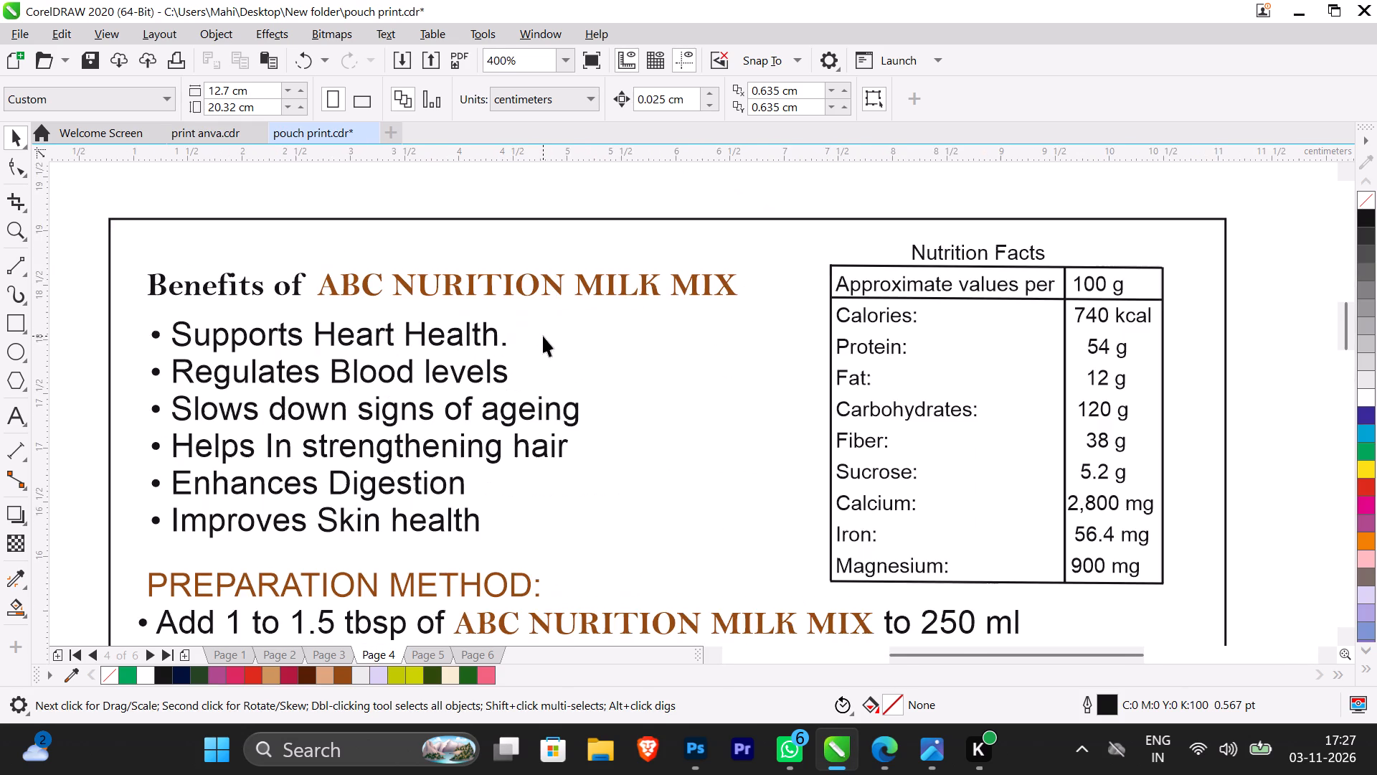
{"action": "scroll", "coordinate": [632, 349], "scroll_direction": "down", "scroll_amount": 1}
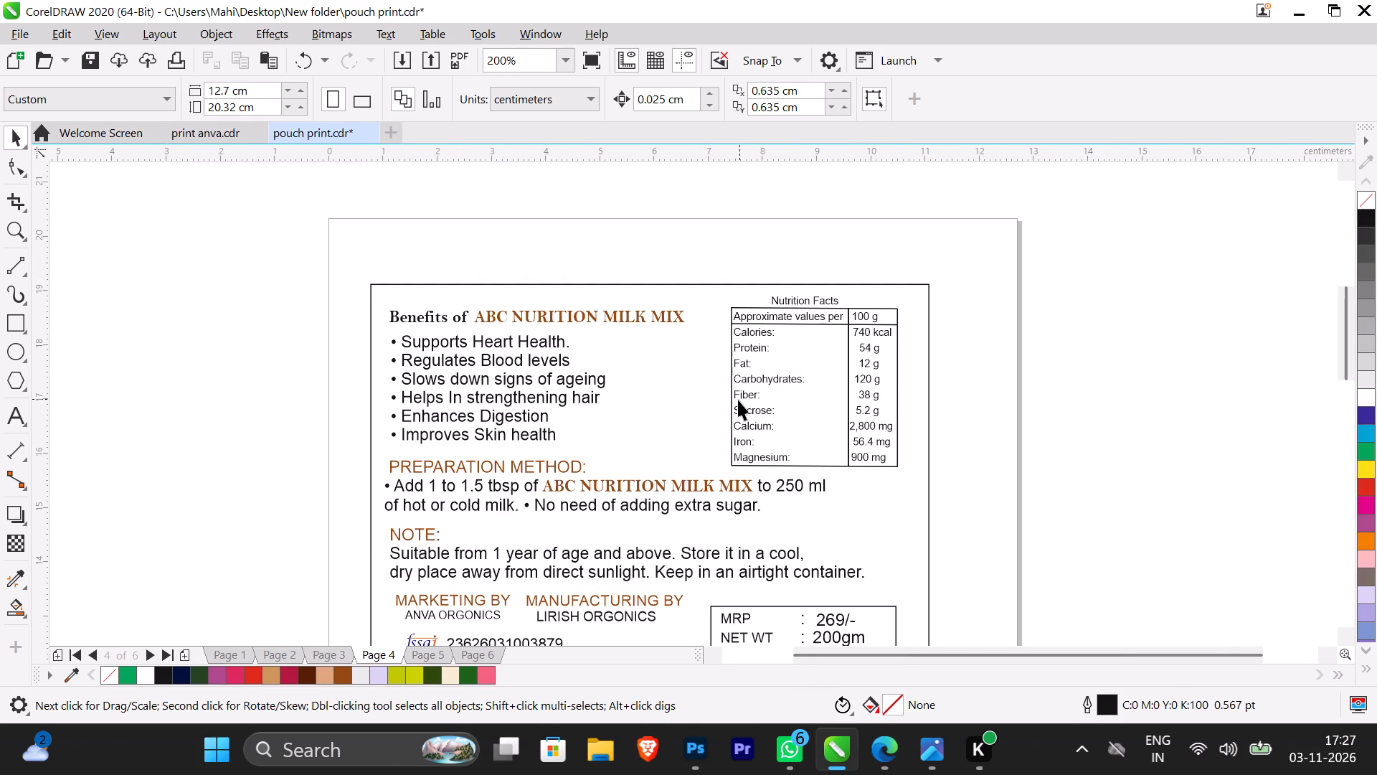
{"action": "scroll", "coordinate": [736, 401], "scroll_direction": "down", "scroll_amount": 1}
{"action": "scroll", "coordinate": [777, 428], "scroll_direction": "up", "scroll_amount": 2}
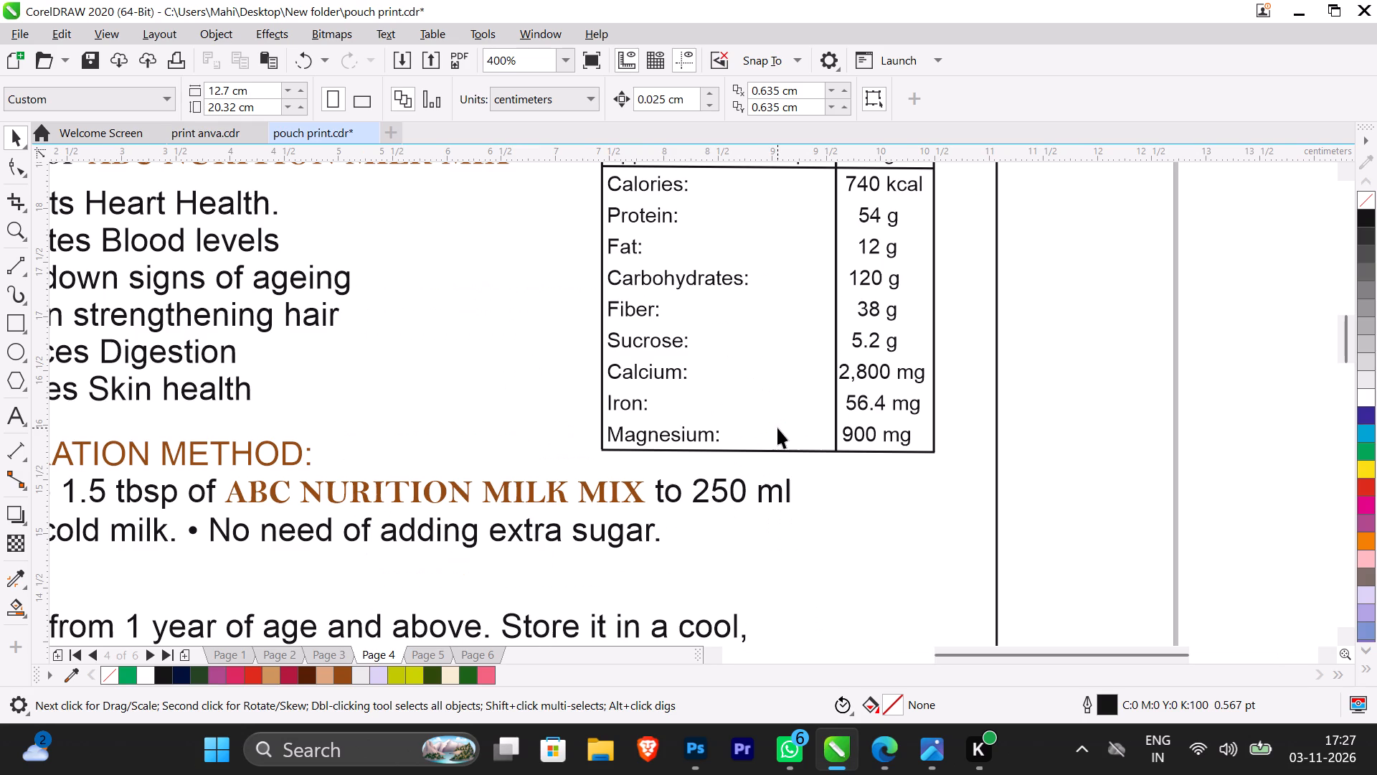
{"action": "scroll", "coordinate": [778, 428], "scroll_direction": "down", "scroll_amount": 2}
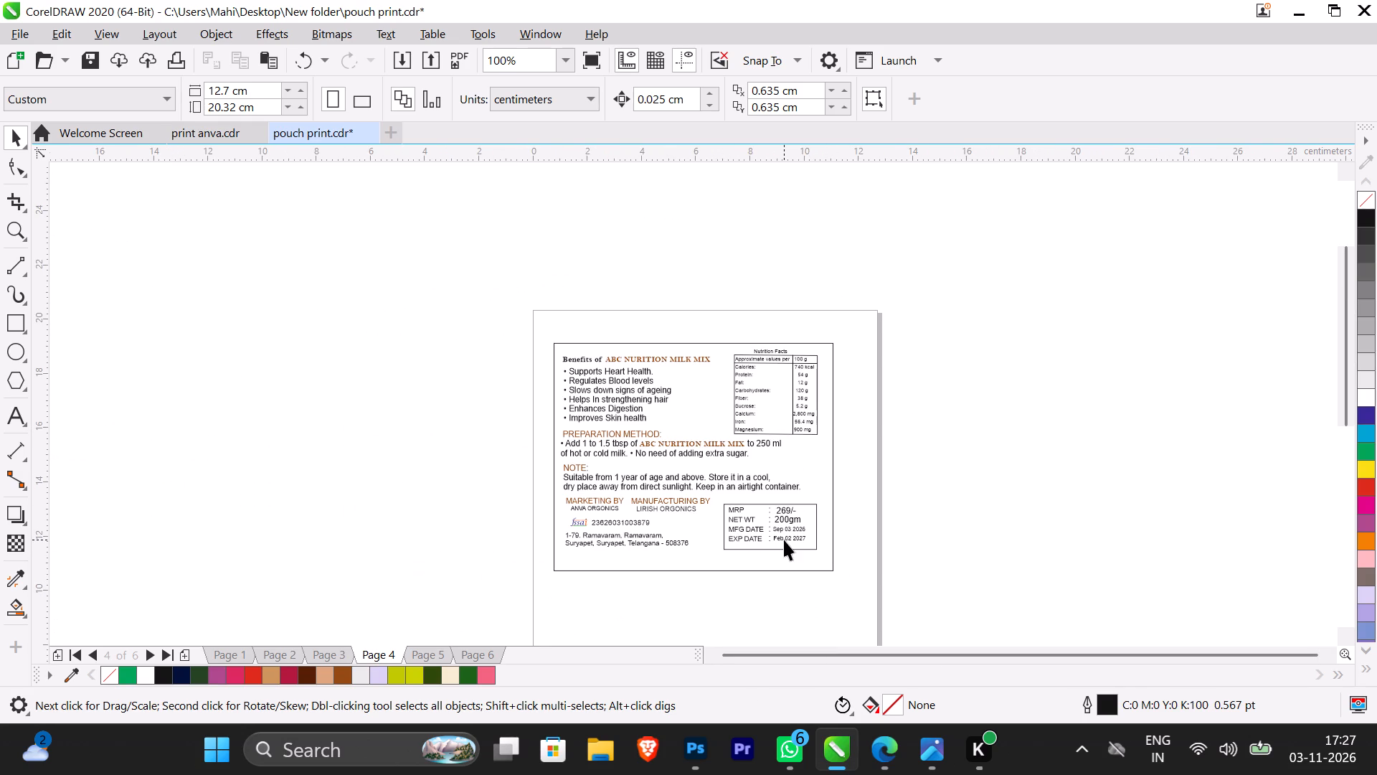
{"action": "scroll", "coordinate": [784, 540], "scroll_direction": "up", "scroll_amount": 2}
{"action": "scroll", "coordinate": [784, 540], "scroll_direction": "down", "scroll_amount": 1}
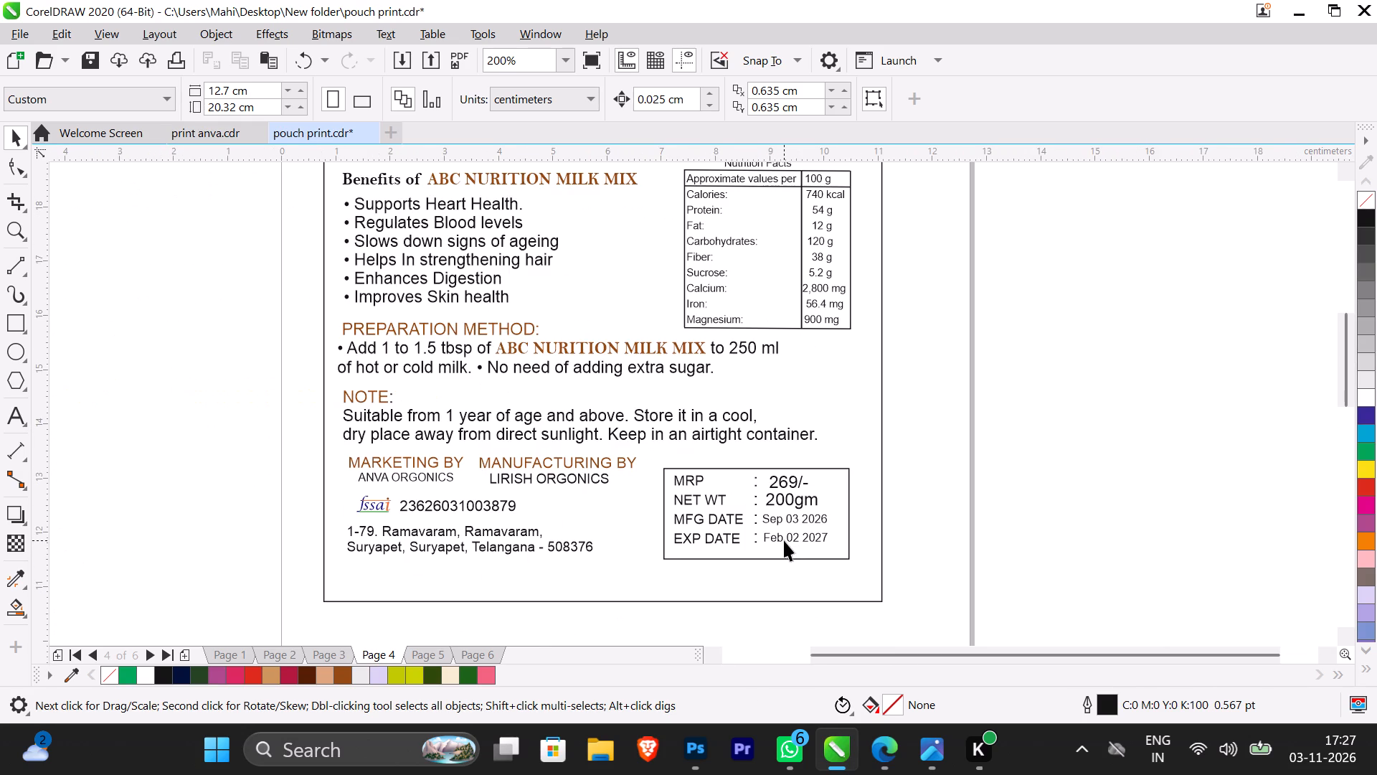
{"action": "scroll", "coordinate": [800, 550], "scroll_direction": "down", "scroll_amount": 1}
{"action": "scroll", "coordinate": [793, 569], "scroll_direction": "up", "scroll_amount": 1}
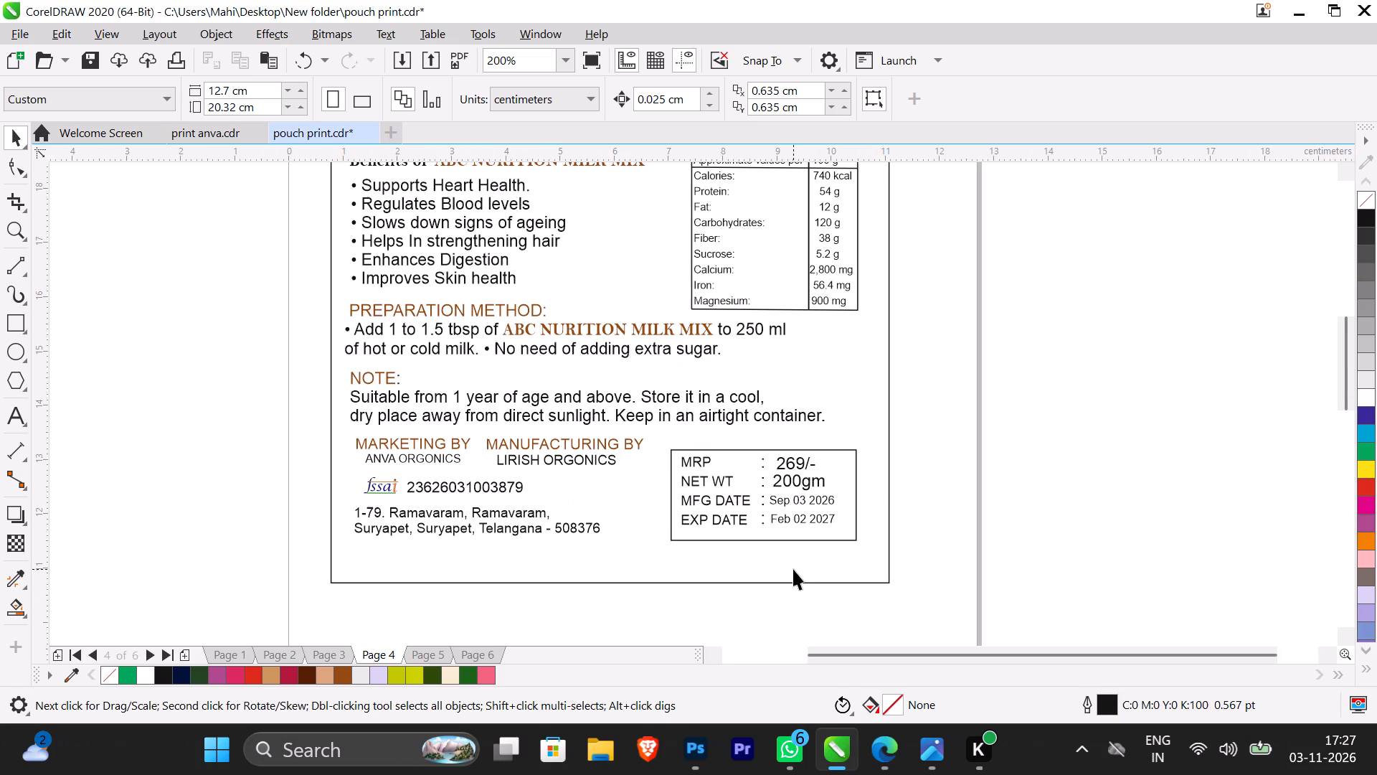
{"action": "scroll", "coordinate": [793, 569], "scroll_direction": "down", "scroll_amount": 1}
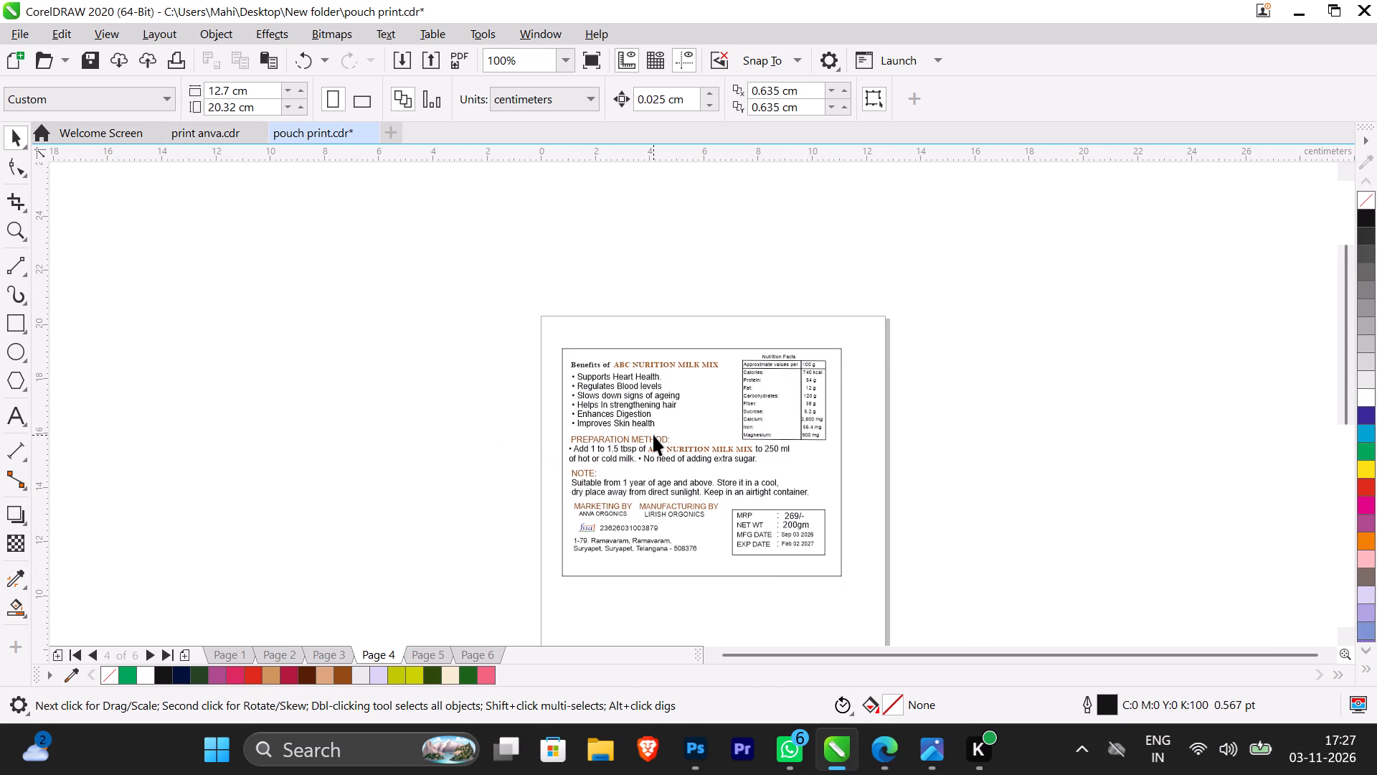
{"action": "scroll", "coordinate": [635, 417], "scroll_direction": "down", "scroll_amount": 1}
{"action": "scroll", "coordinate": [703, 442], "scroll_direction": "up", "scroll_amount": 2}
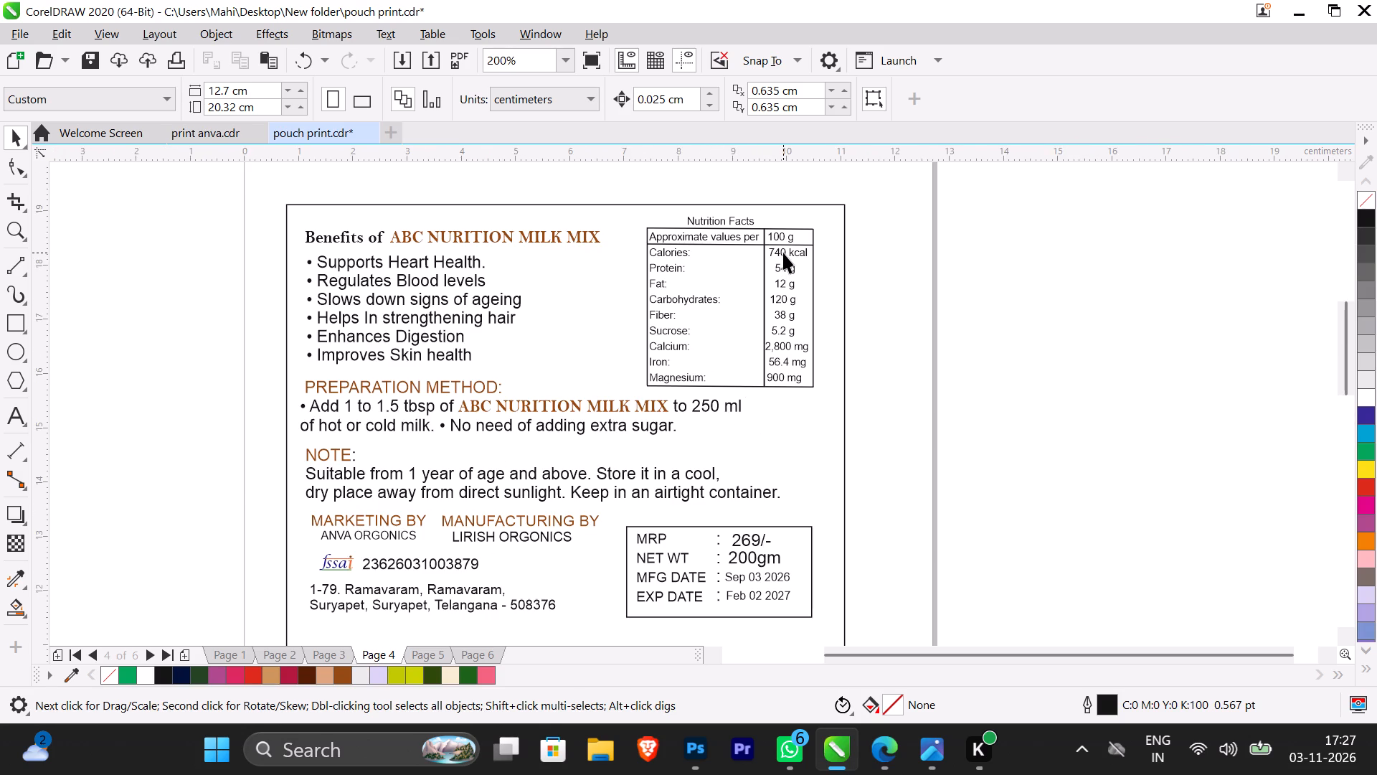
{"action": "scroll", "coordinate": [783, 253], "scroll_direction": "down", "scroll_amount": 1}
{"action": "scroll", "coordinate": [788, 254], "scroll_direction": "up", "scroll_amount": 2}
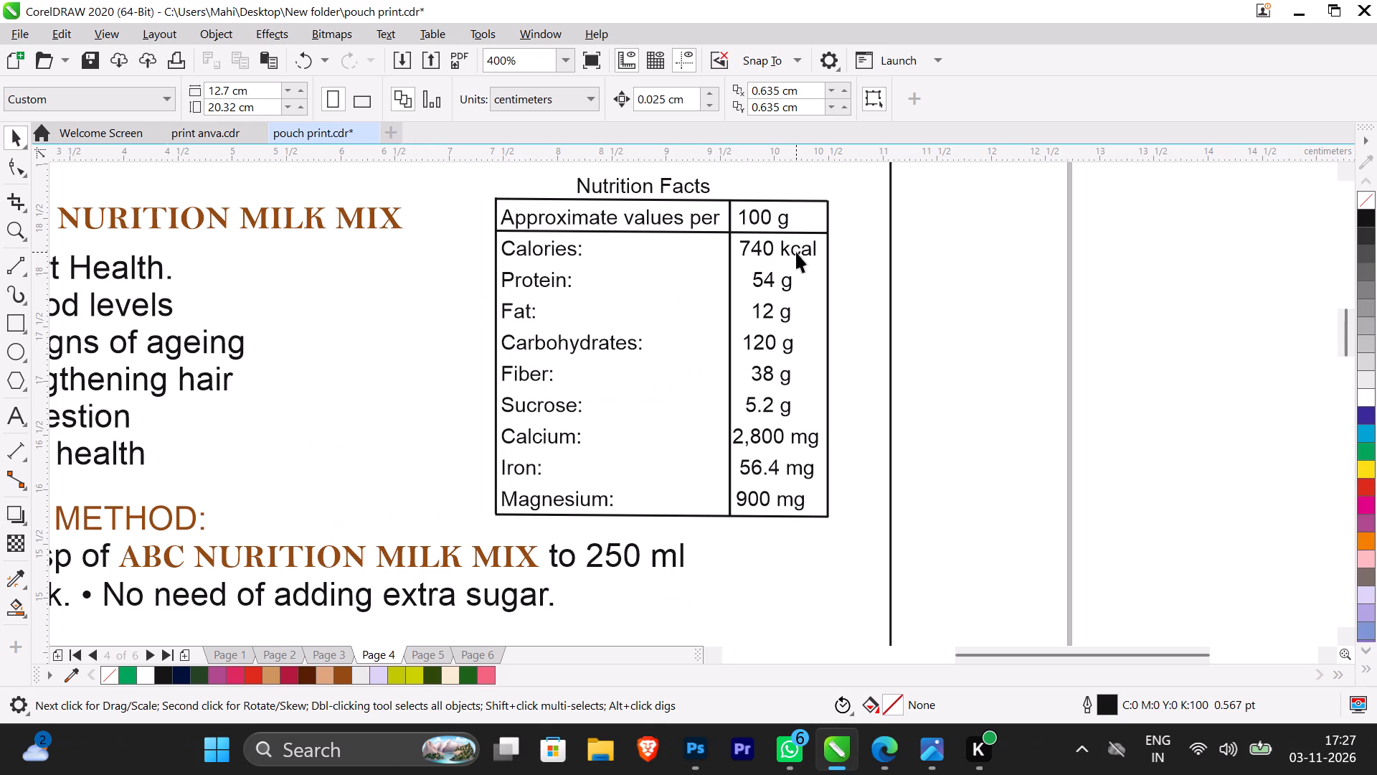
{"action": "scroll", "coordinate": [796, 252], "scroll_direction": "down", "scroll_amount": 3}
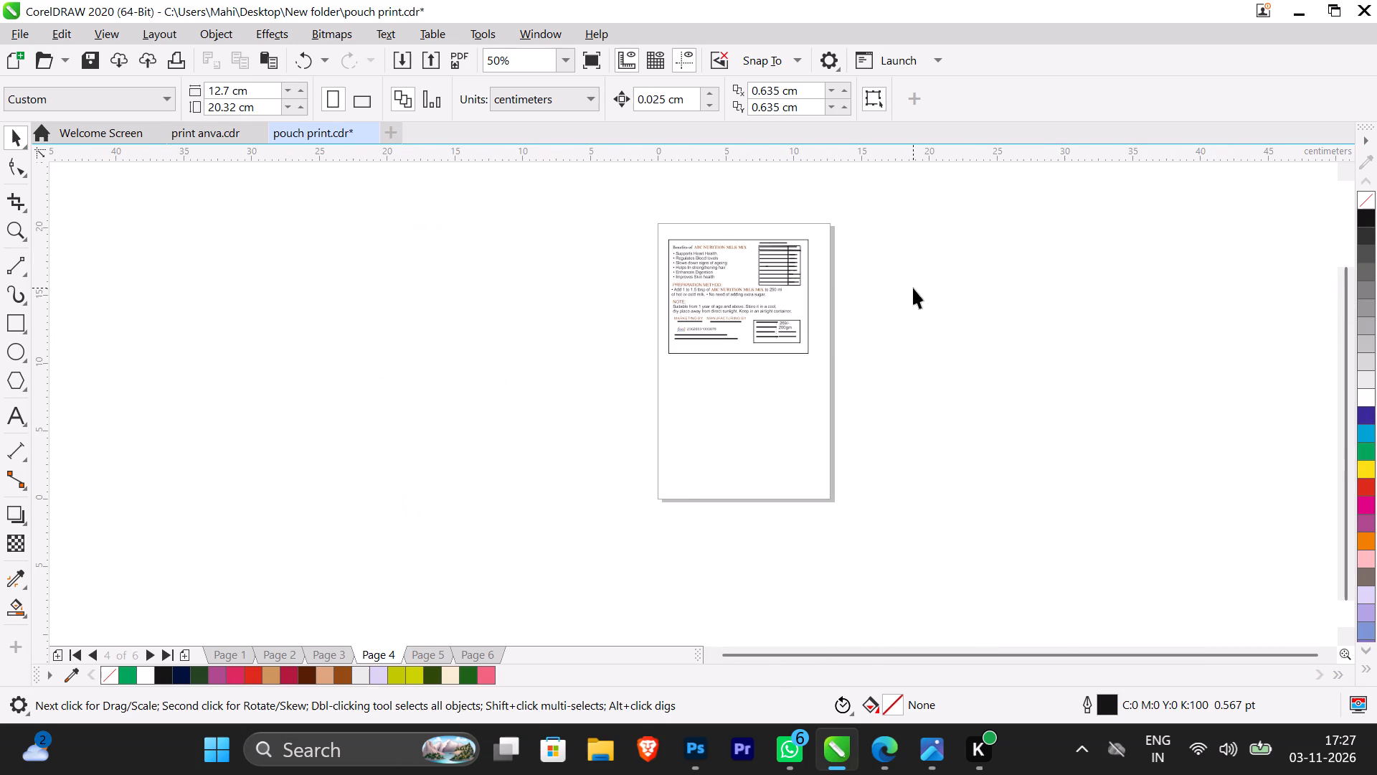
Return to Page 6 and move the ABC label row up closer to the green row, to about Y -23.4 cm.
{"action": "left_click", "coordinate": [468, 646]}
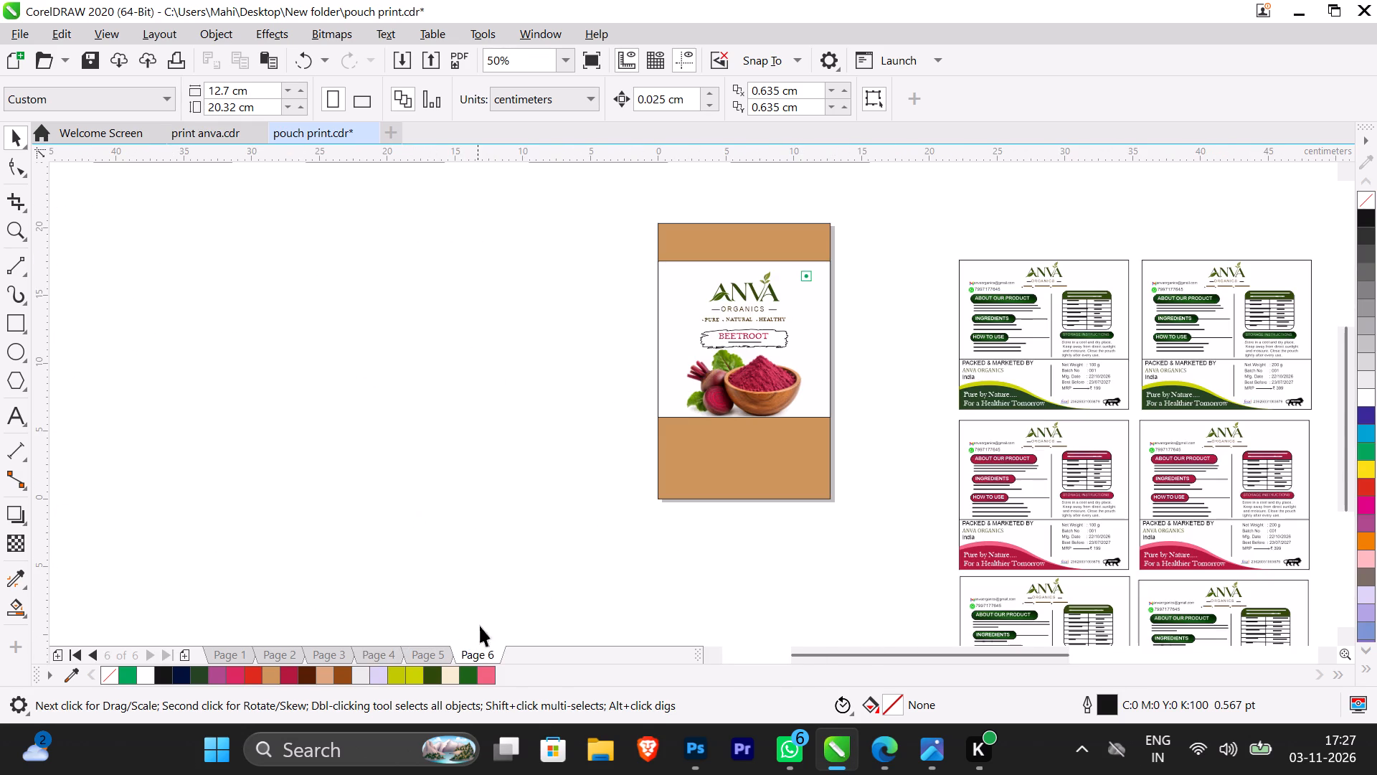
{"action": "scroll", "coordinate": [803, 323], "scroll_direction": "down", "scroll_amount": 1}
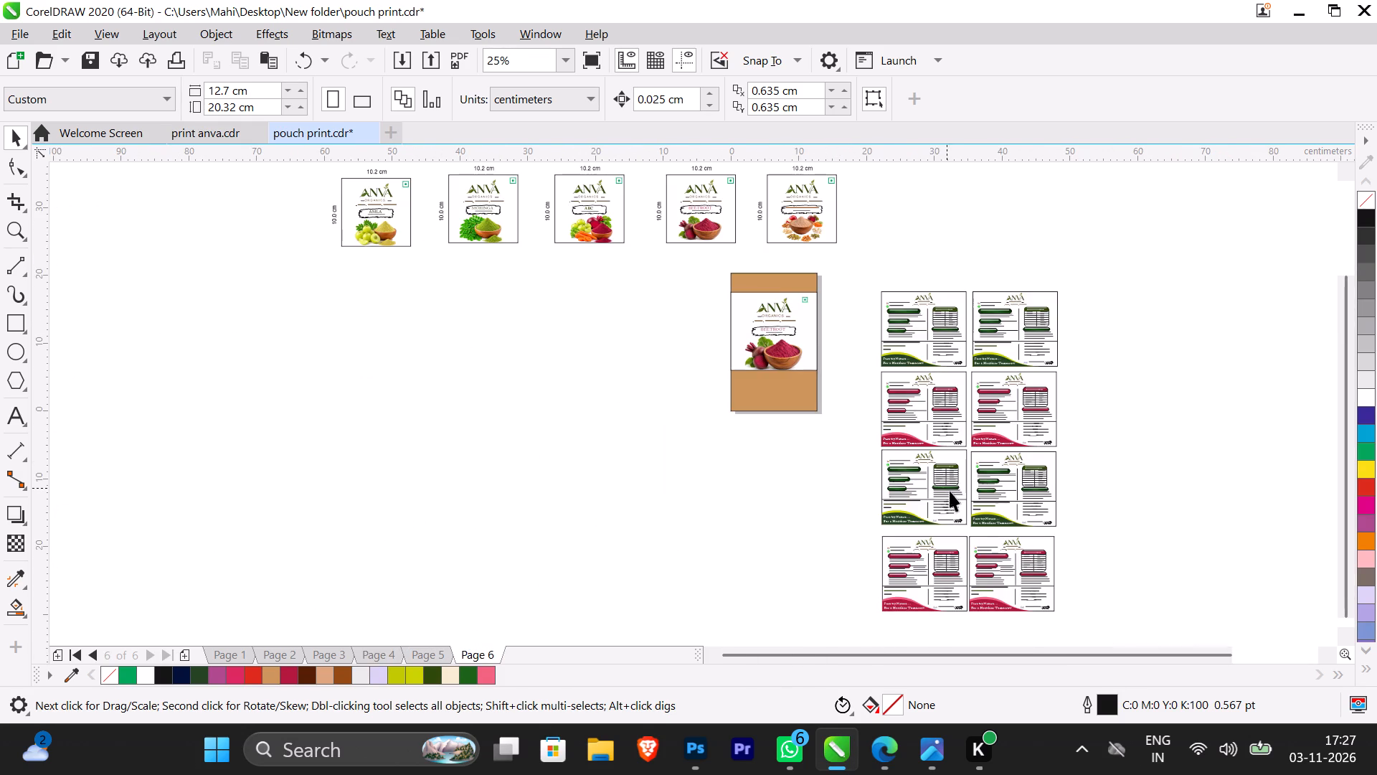
{"action": "scroll", "coordinate": [1042, 580], "scroll_direction": "down", "scroll_amount": 1}
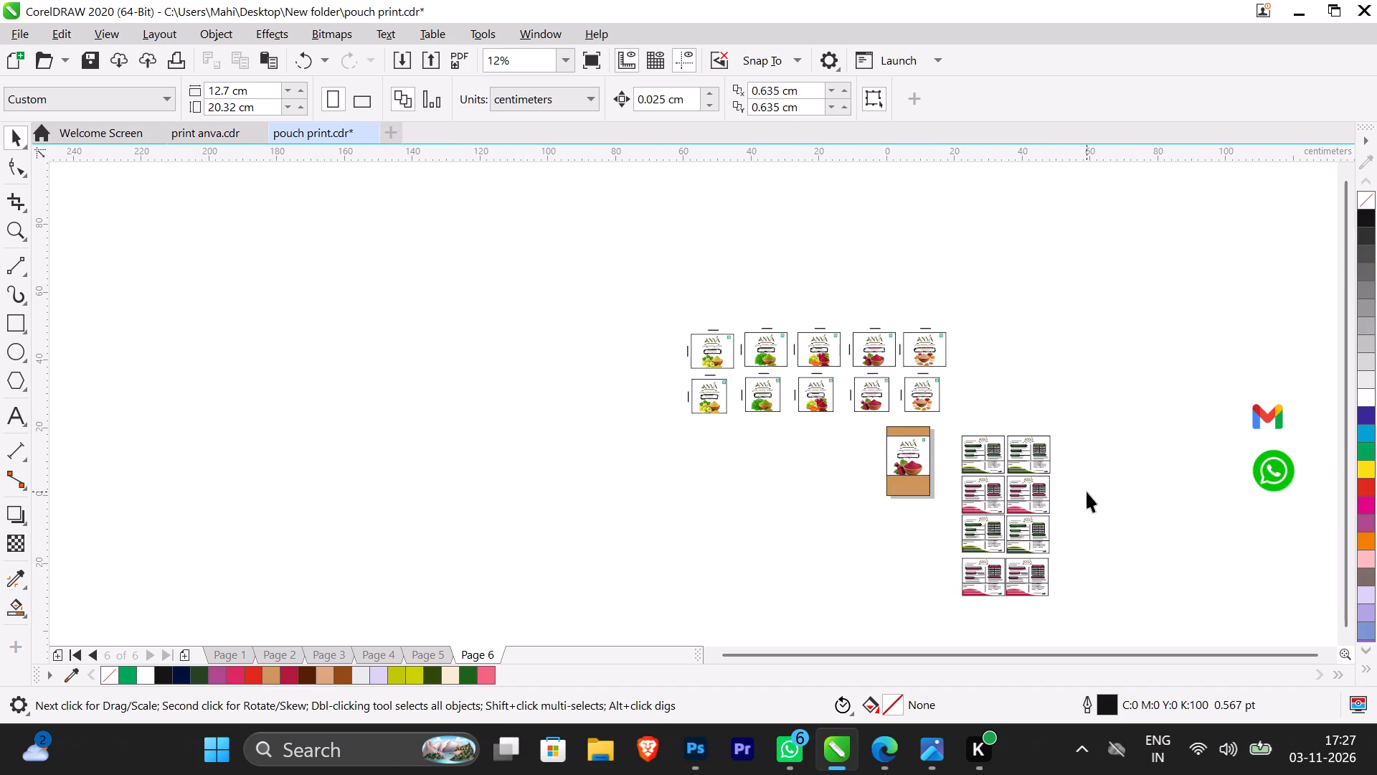
{"action": "scroll", "coordinate": [1041, 603], "scroll_direction": "up", "scroll_amount": 2}
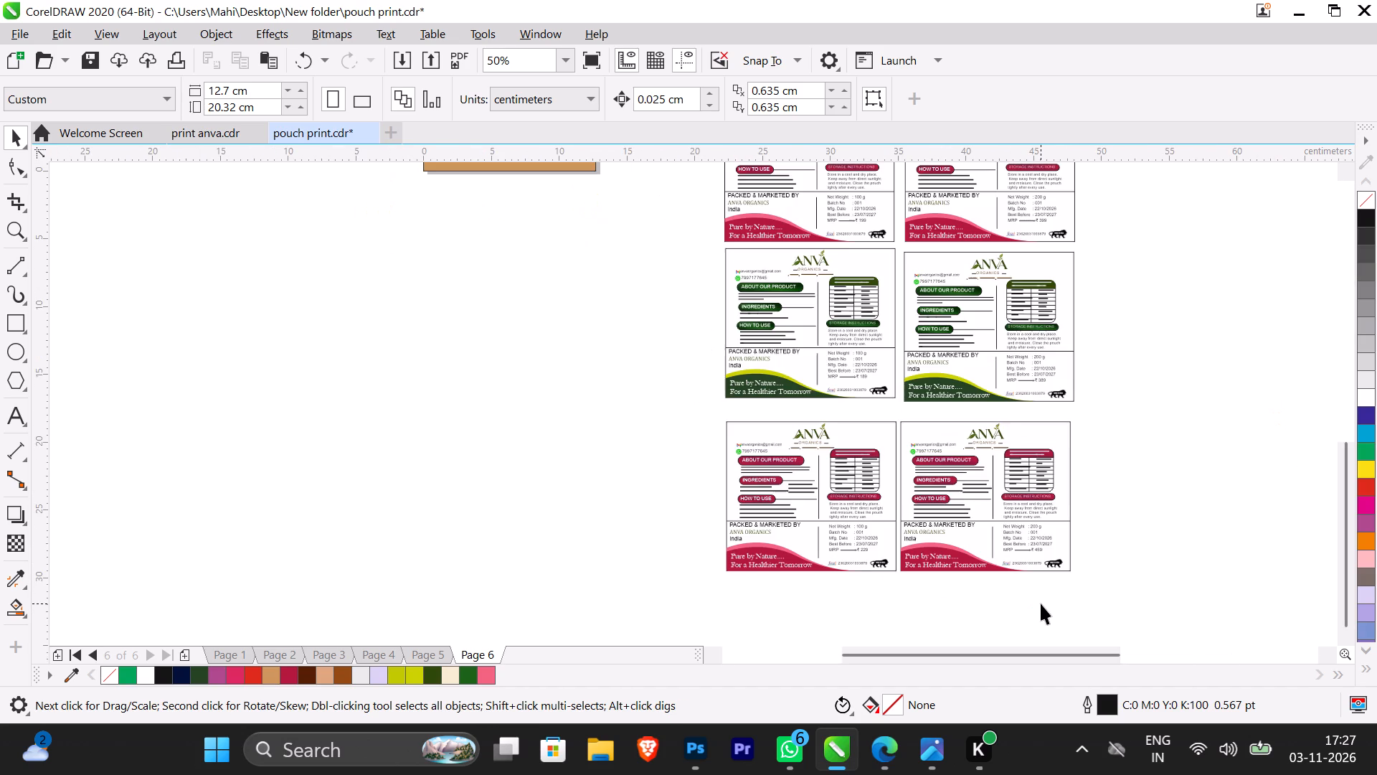
{"action": "left_click_drag", "start_coordinate": [1085, 597], "coordinate": [721, 413]}
{"action": "left_click_drag", "start_coordinate": [853, 460], "coordinate": [855, 456]}
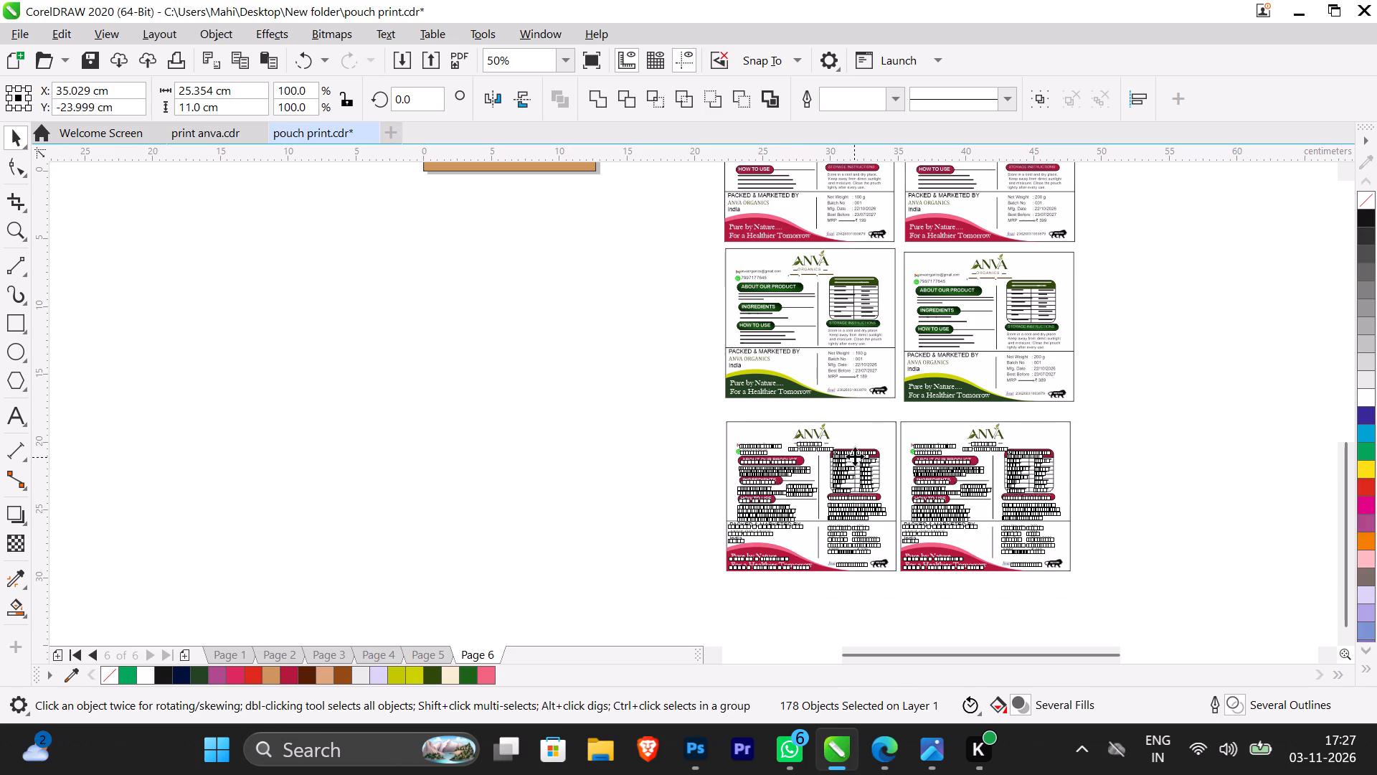
{"action": "left_click_drag", "start_coordinate": [855, 456], "coordinate": [856, 451]}
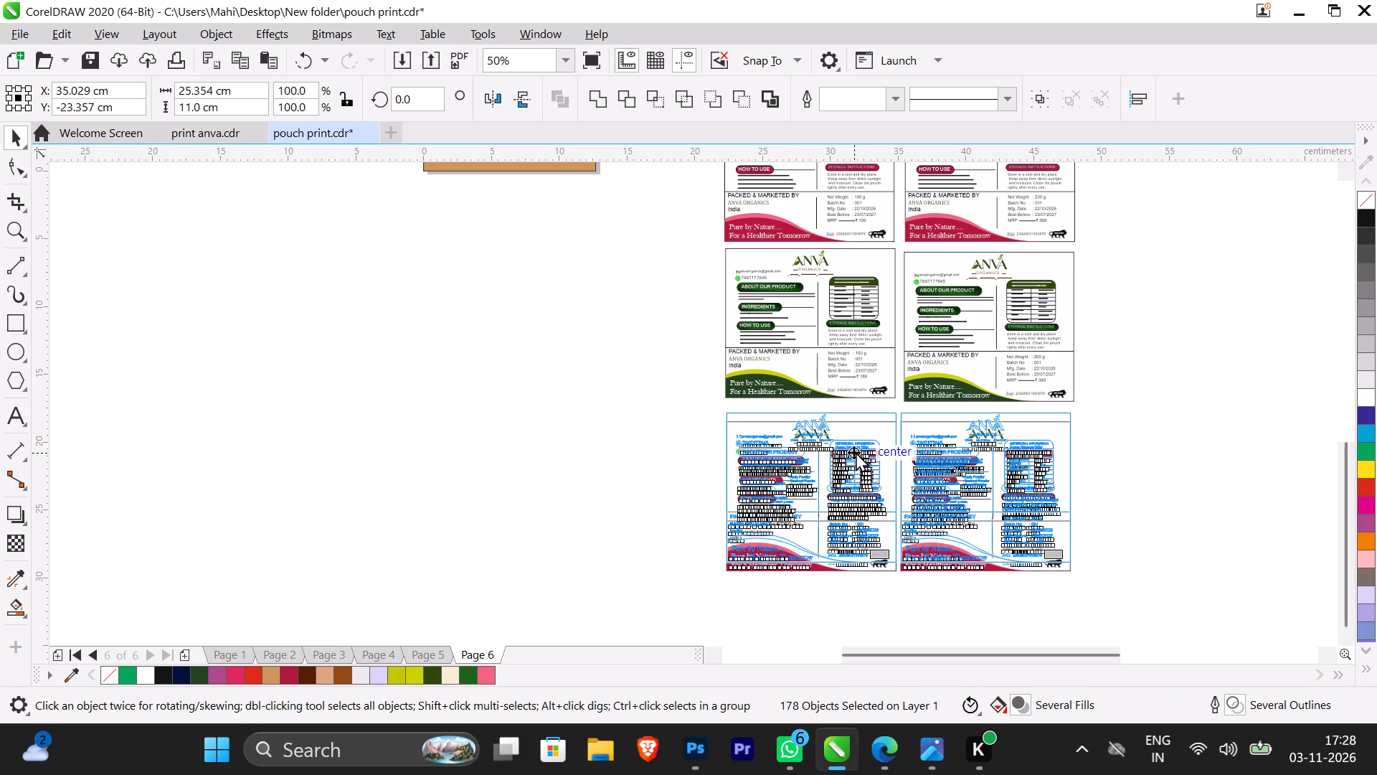
{"action": "left_click_drag", "start_coordinate": [856, 451], "coordinate": [855, 451]}
{"action": "left_click", "coordinate": [1122, 446]}
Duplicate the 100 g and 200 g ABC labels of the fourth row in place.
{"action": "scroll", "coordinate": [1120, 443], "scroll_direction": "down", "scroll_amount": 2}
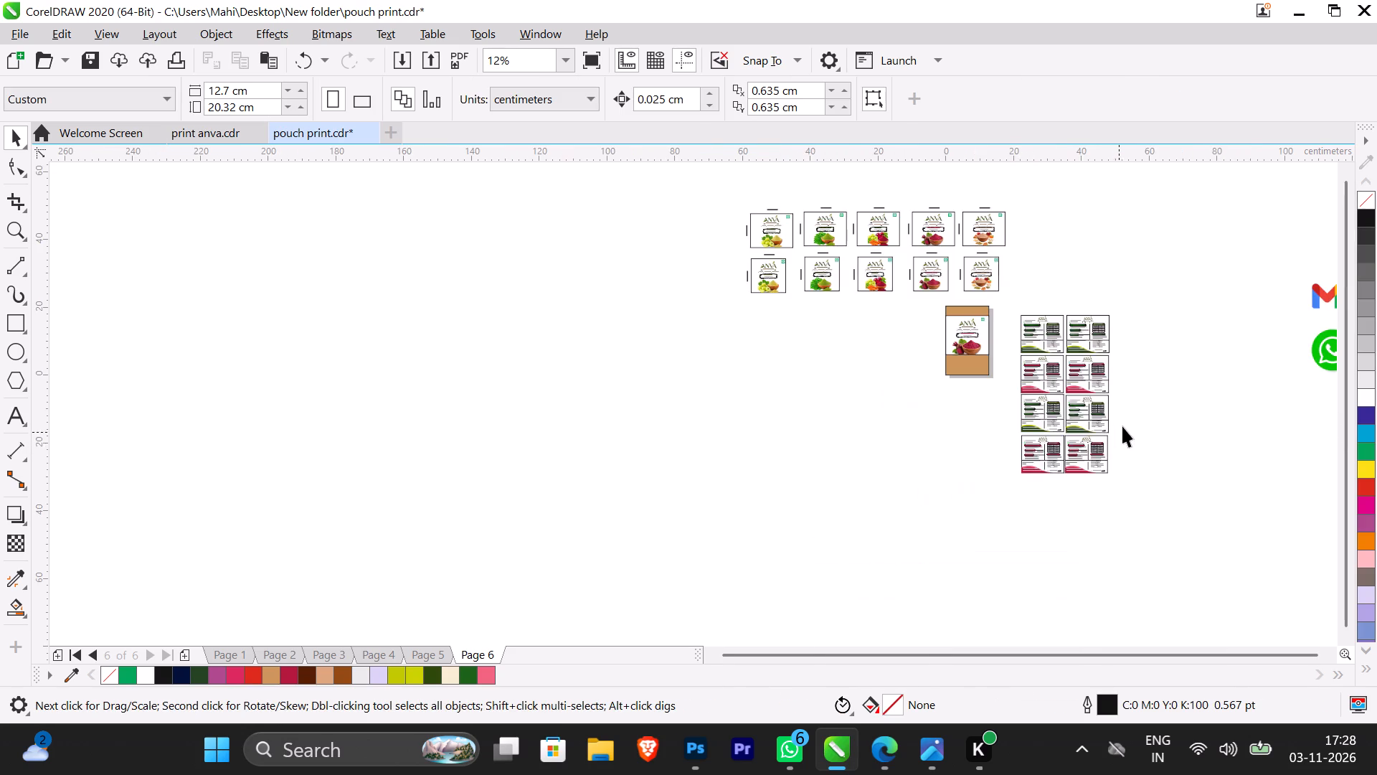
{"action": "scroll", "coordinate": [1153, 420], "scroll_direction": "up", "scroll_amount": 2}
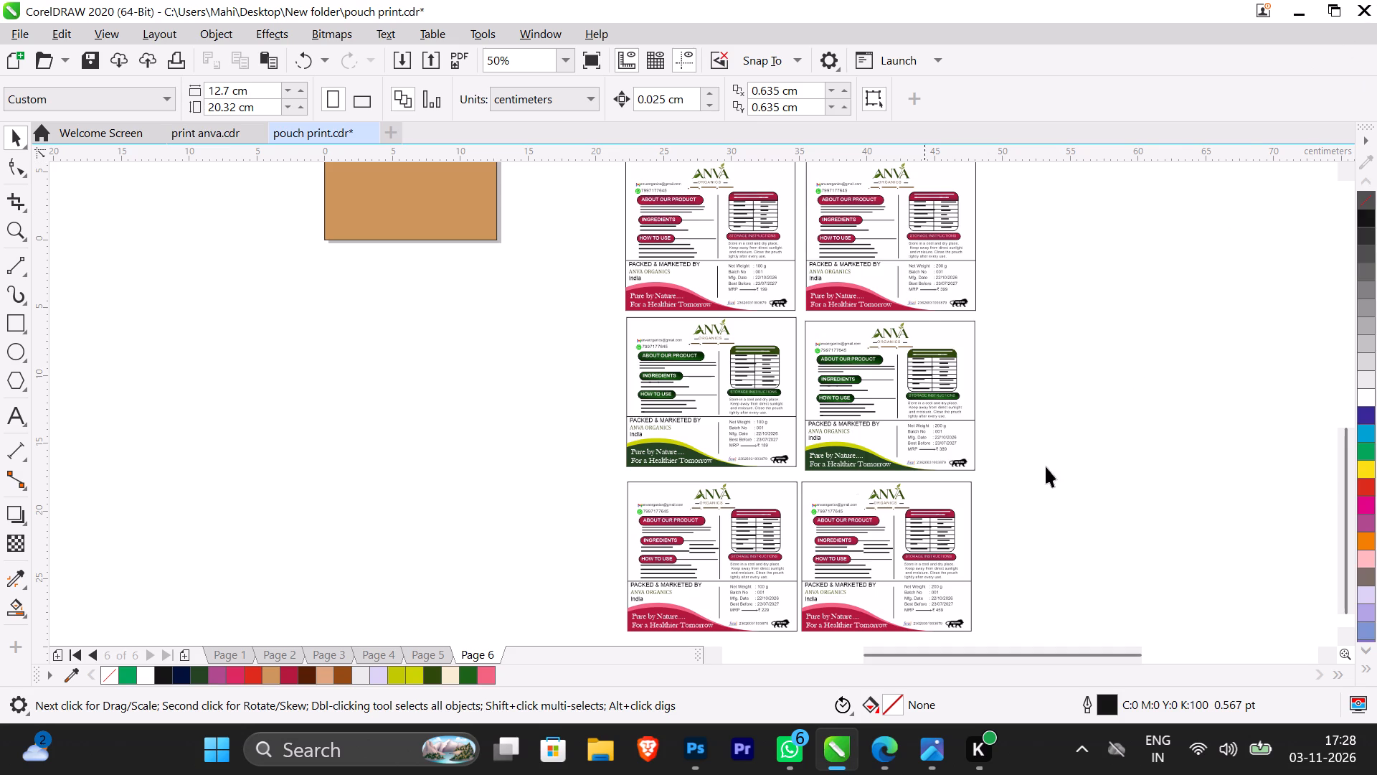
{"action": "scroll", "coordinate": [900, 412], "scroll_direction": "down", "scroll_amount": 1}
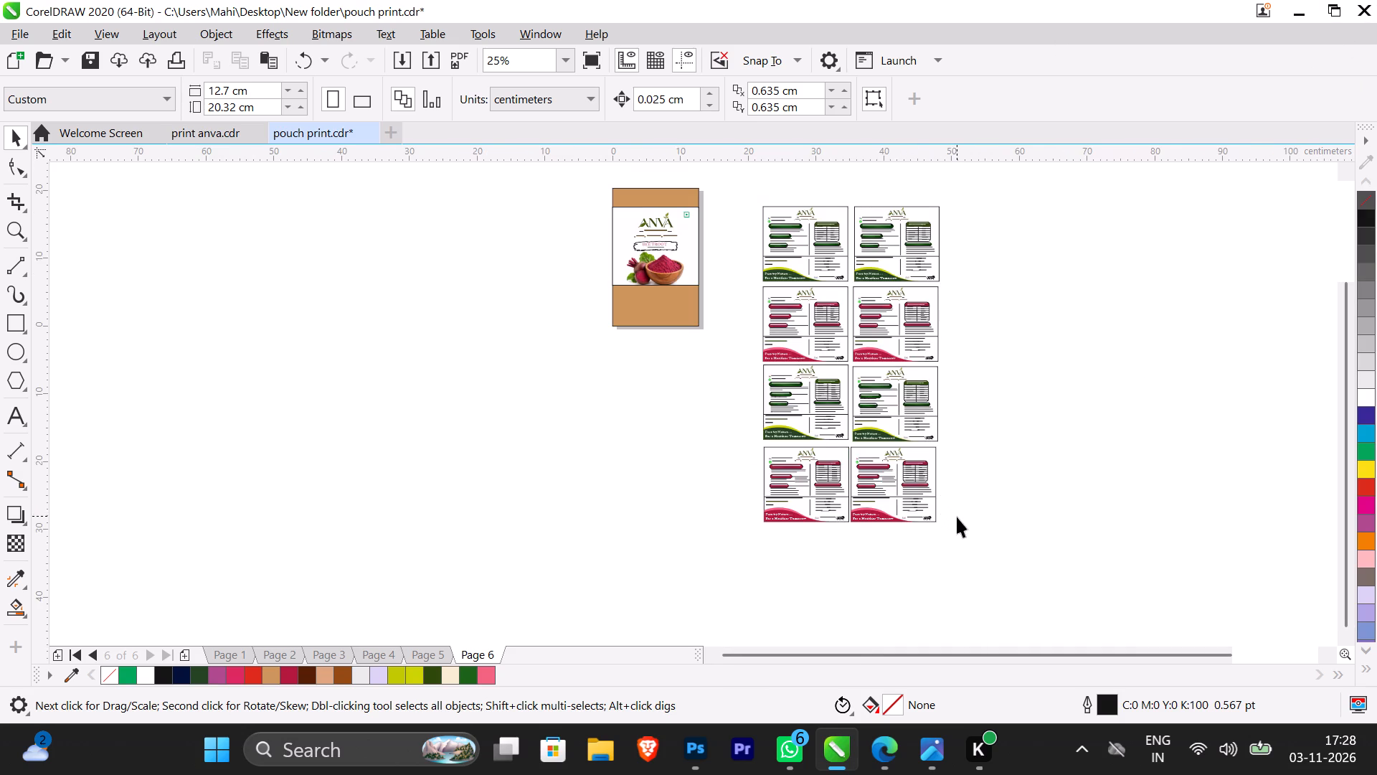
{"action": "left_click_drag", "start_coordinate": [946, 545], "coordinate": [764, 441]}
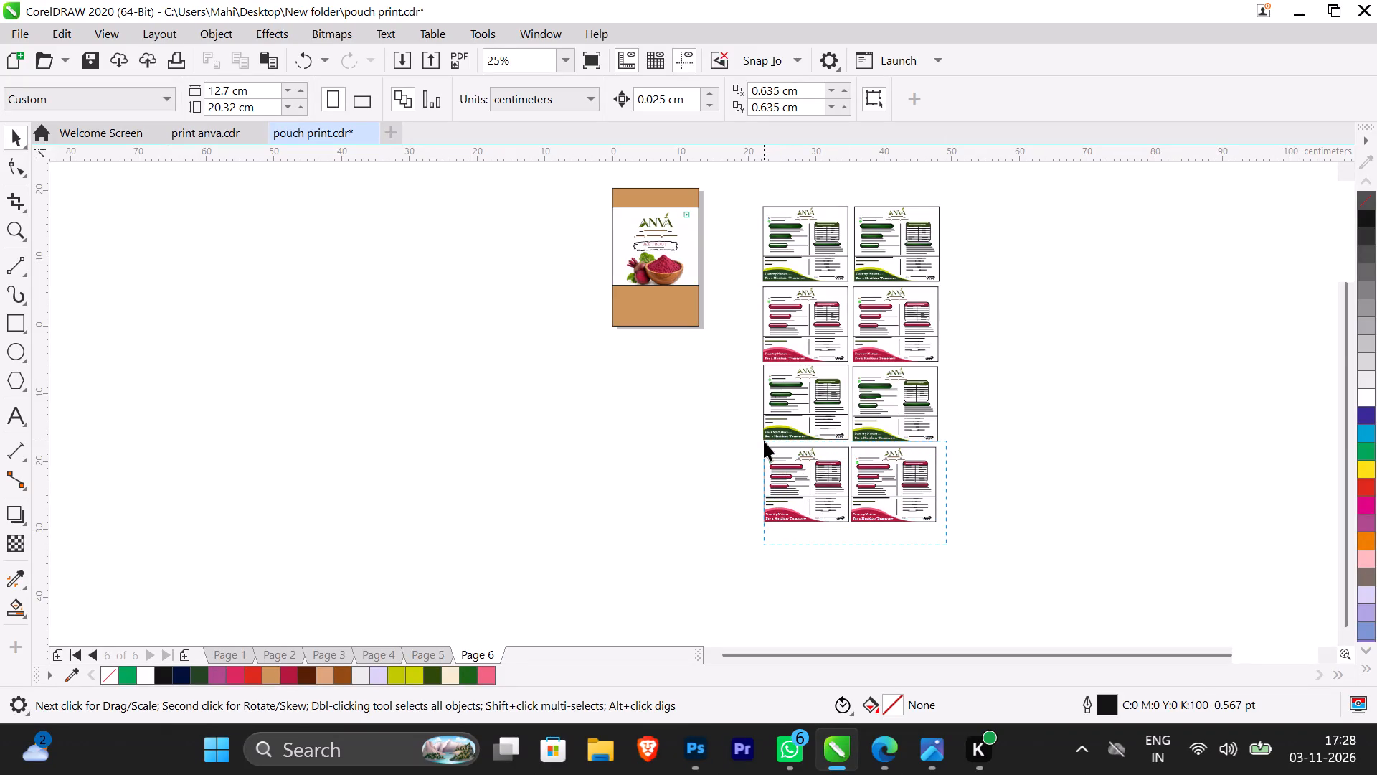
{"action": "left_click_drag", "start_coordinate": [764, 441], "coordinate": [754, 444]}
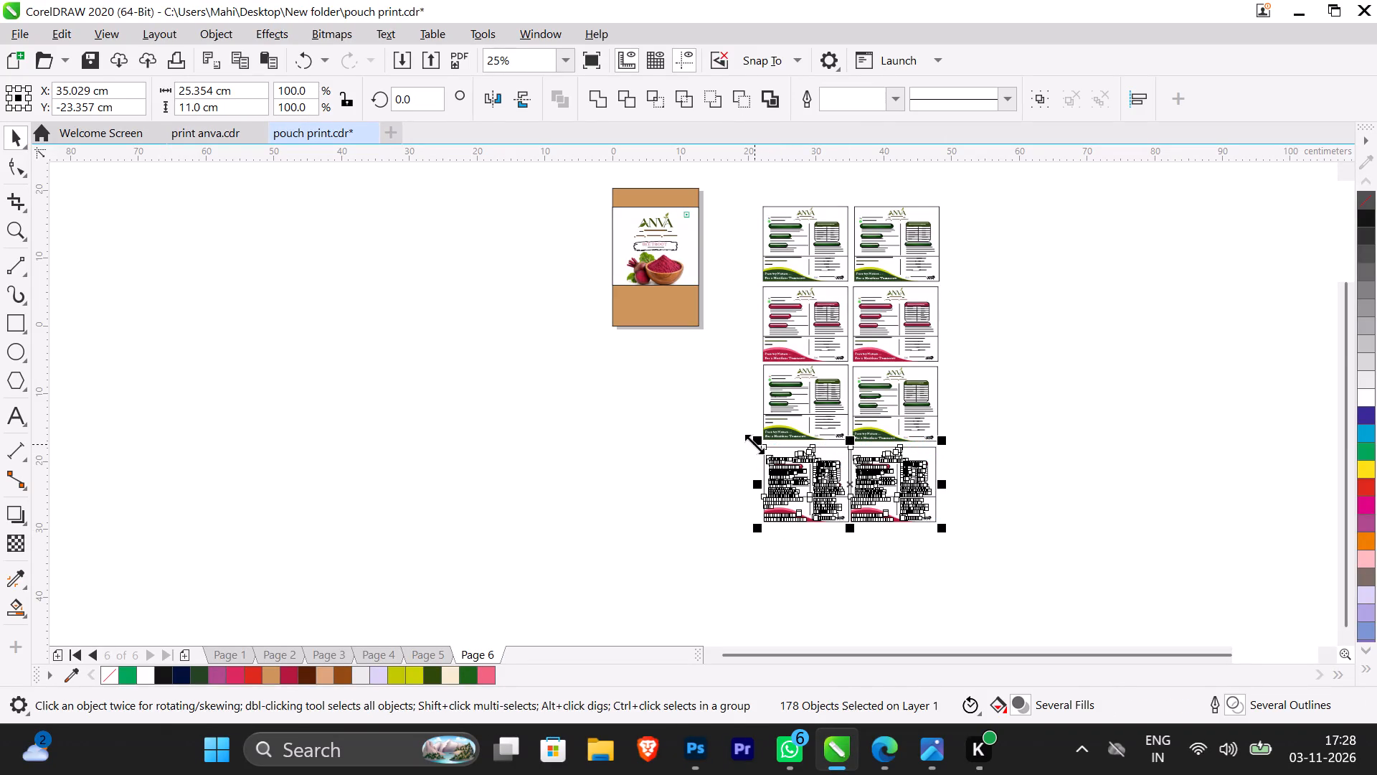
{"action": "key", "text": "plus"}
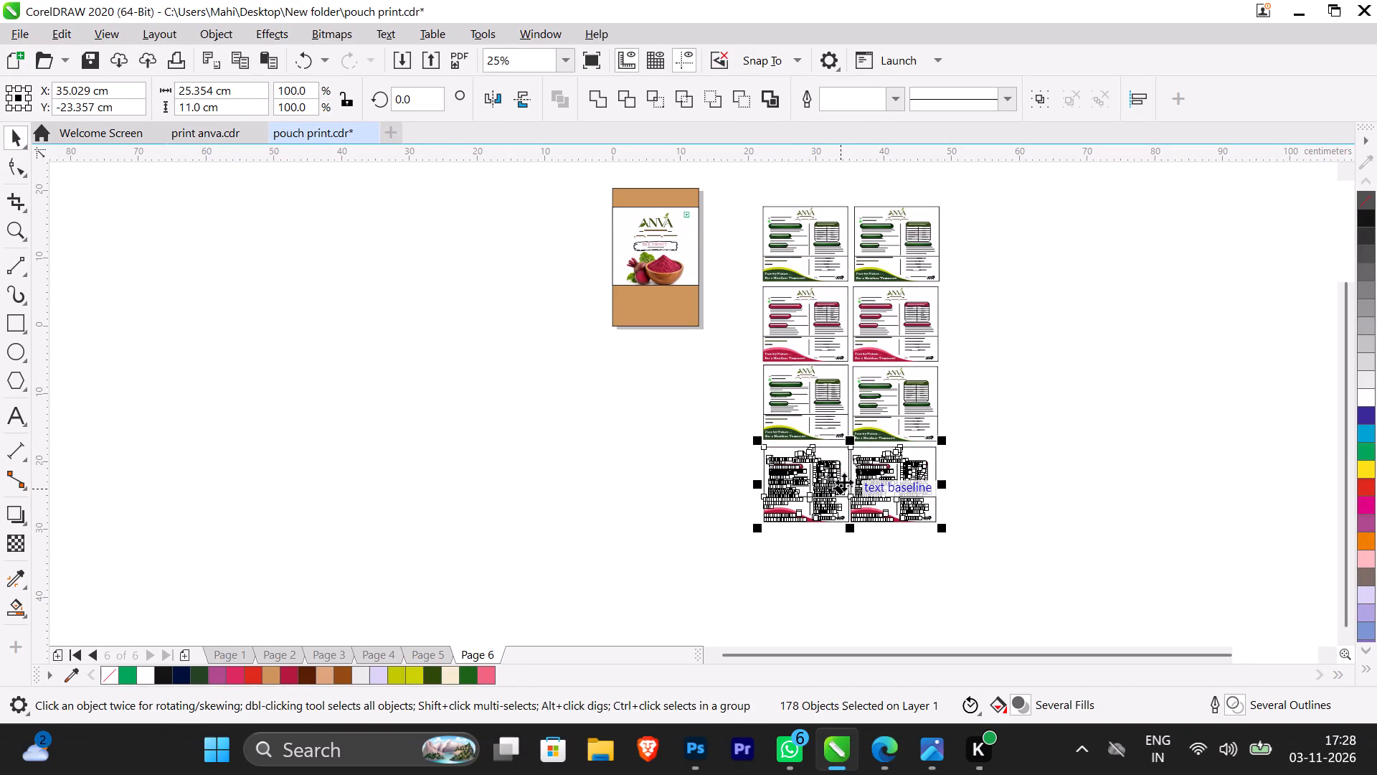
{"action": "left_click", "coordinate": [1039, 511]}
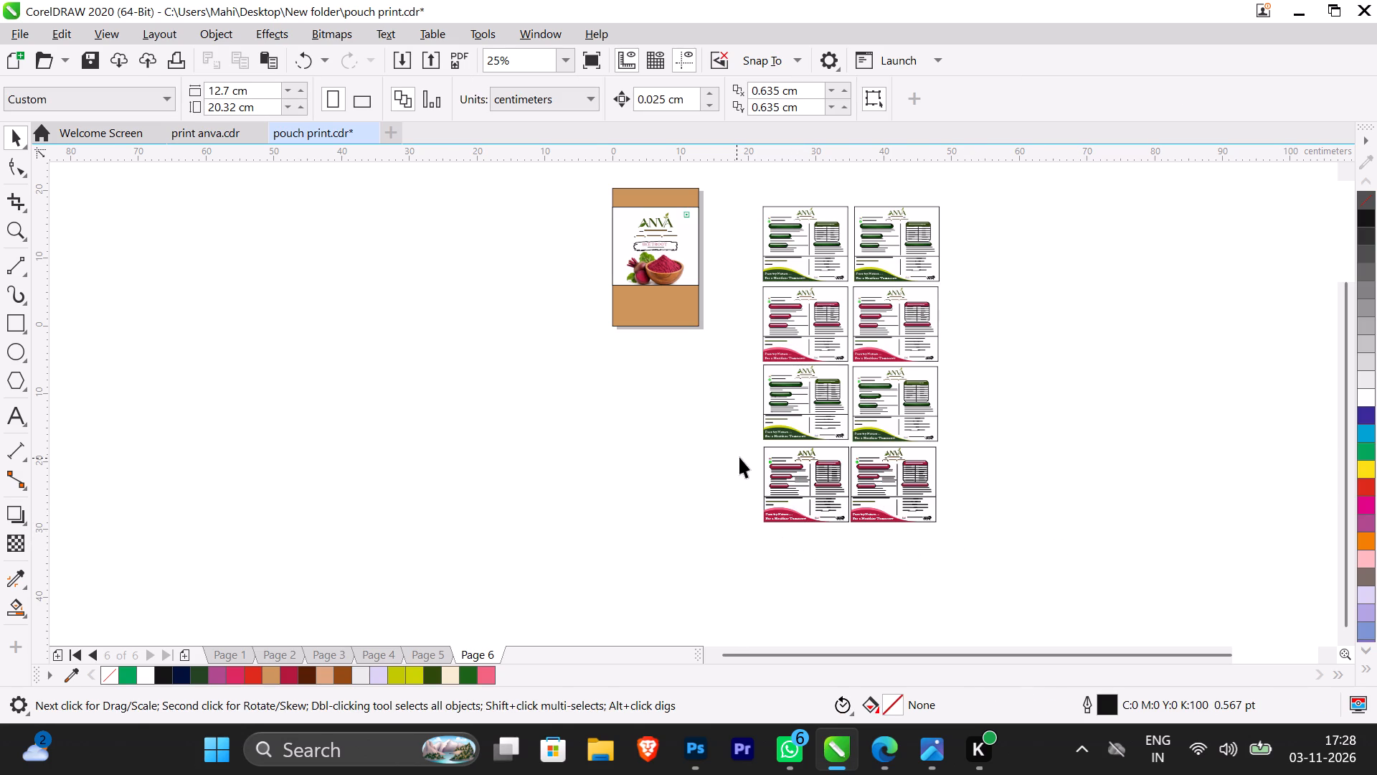
Undo the in-place duplication and the last upward move of the ABC label row, keeping the row centred at about Y -24 cm.
{"action": "left_click_drag", "start_coordinate": [757, 442], "coordinate": [803, 469]}
{"action": "left_click_drag", "start_coordinate": [803, 469], "coordinate": [770, 449]}
{"action": "key", "text": "ctrl+z"}
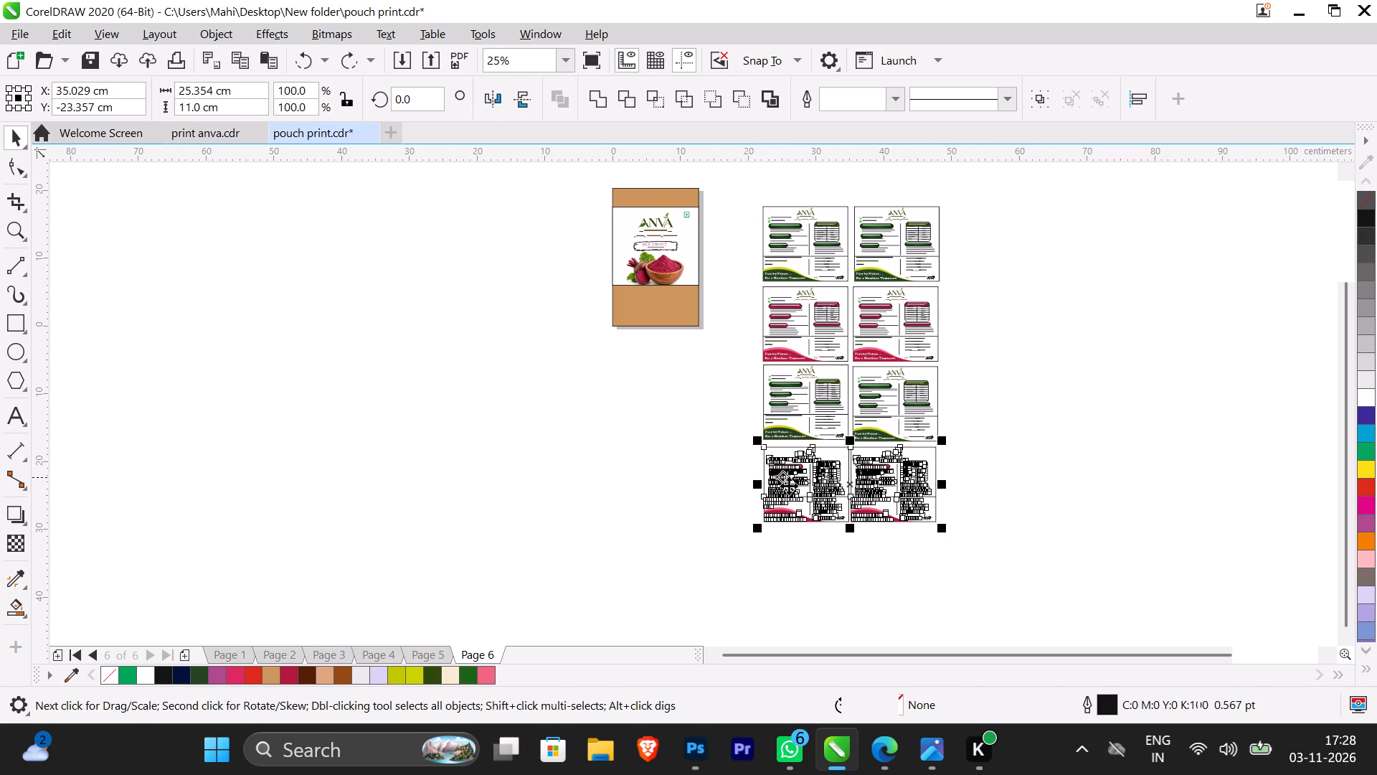
{"action": "left_click", "coordinate": [829, 550]}
{"action": "key", "text": "ctrl+z"}
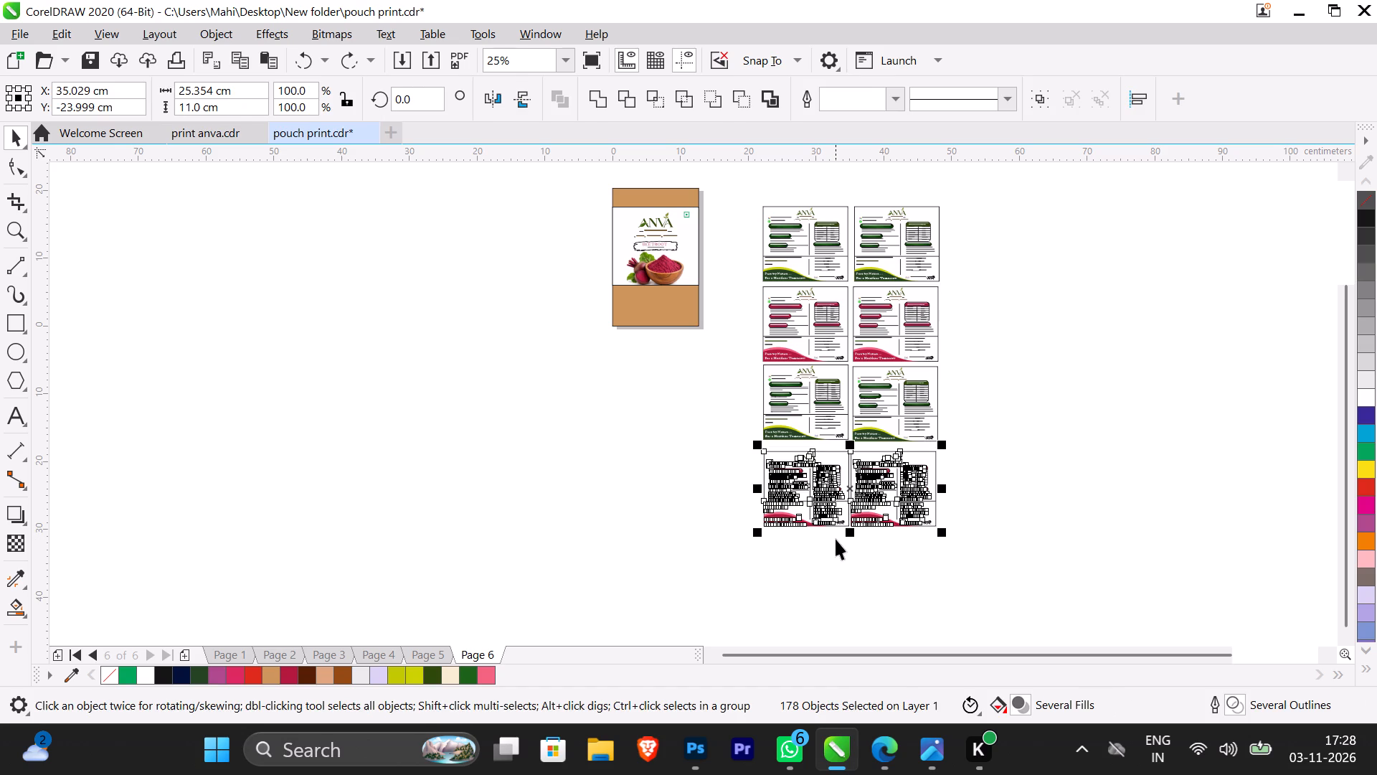
{"action": "key", "text": "ctrl+z"}
{"action": "key", "text": "ctrl+z"}
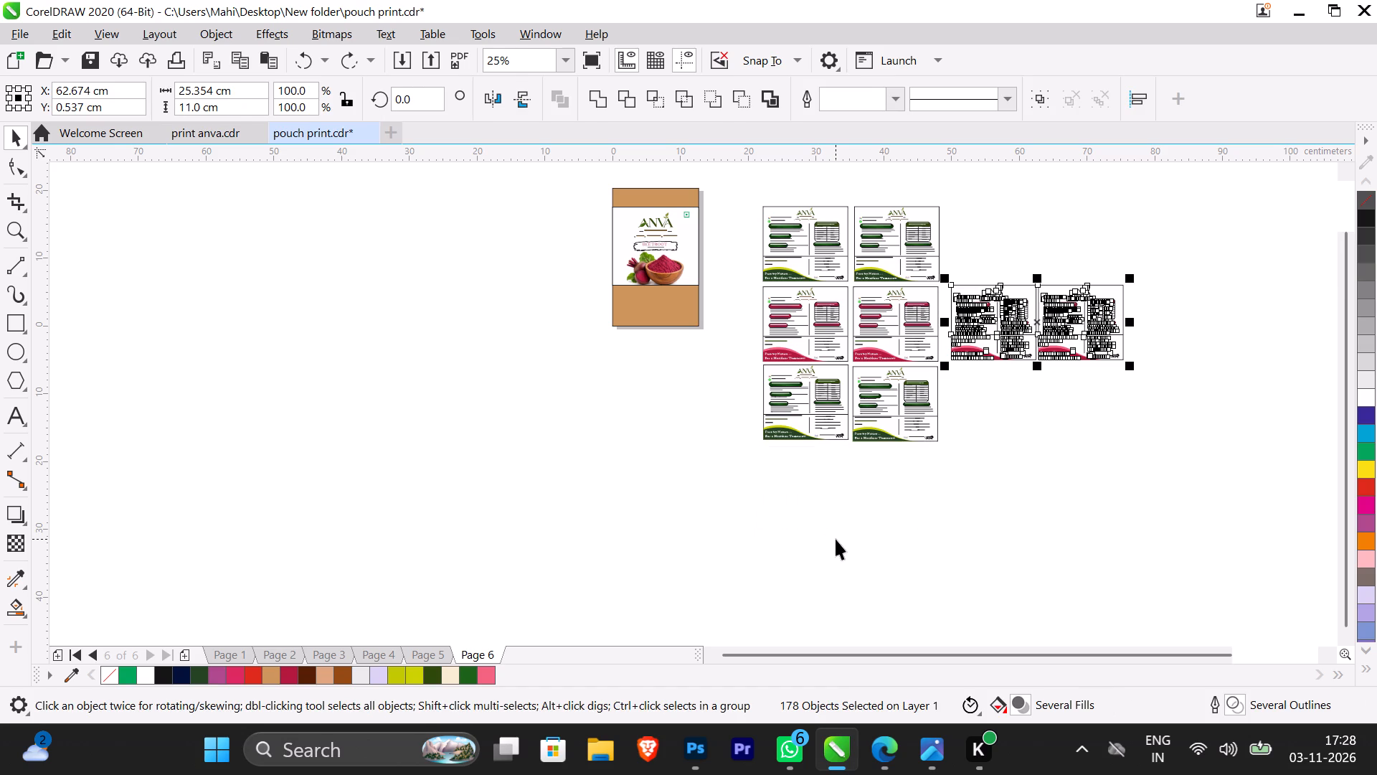
{"action": "key", "text": "ctrl+shift+z"}
{"action": "left_click", "coordinate": [851, 558]}
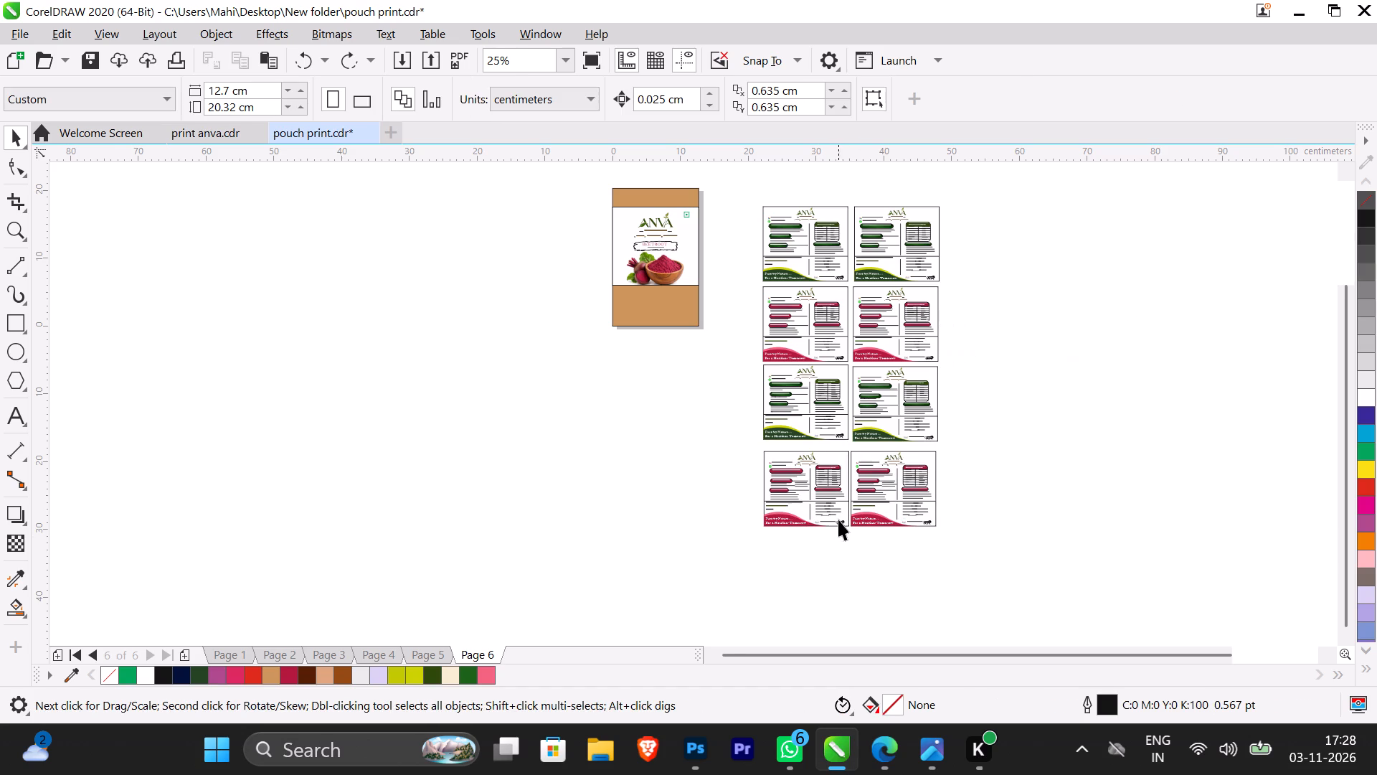
Duplicate only the 100 g ABC label and place the copy beside the second label row, centred at about X 56.4, Y -0.1 cm.
{"action": "scroll", "coordinate": [838, 537], "scroll_direction": "up", "scroll_amount": 3}
{"action": "scroll", "coordinate": [869, 534], "scroll_direction": "down", "scroll_amount": 2}
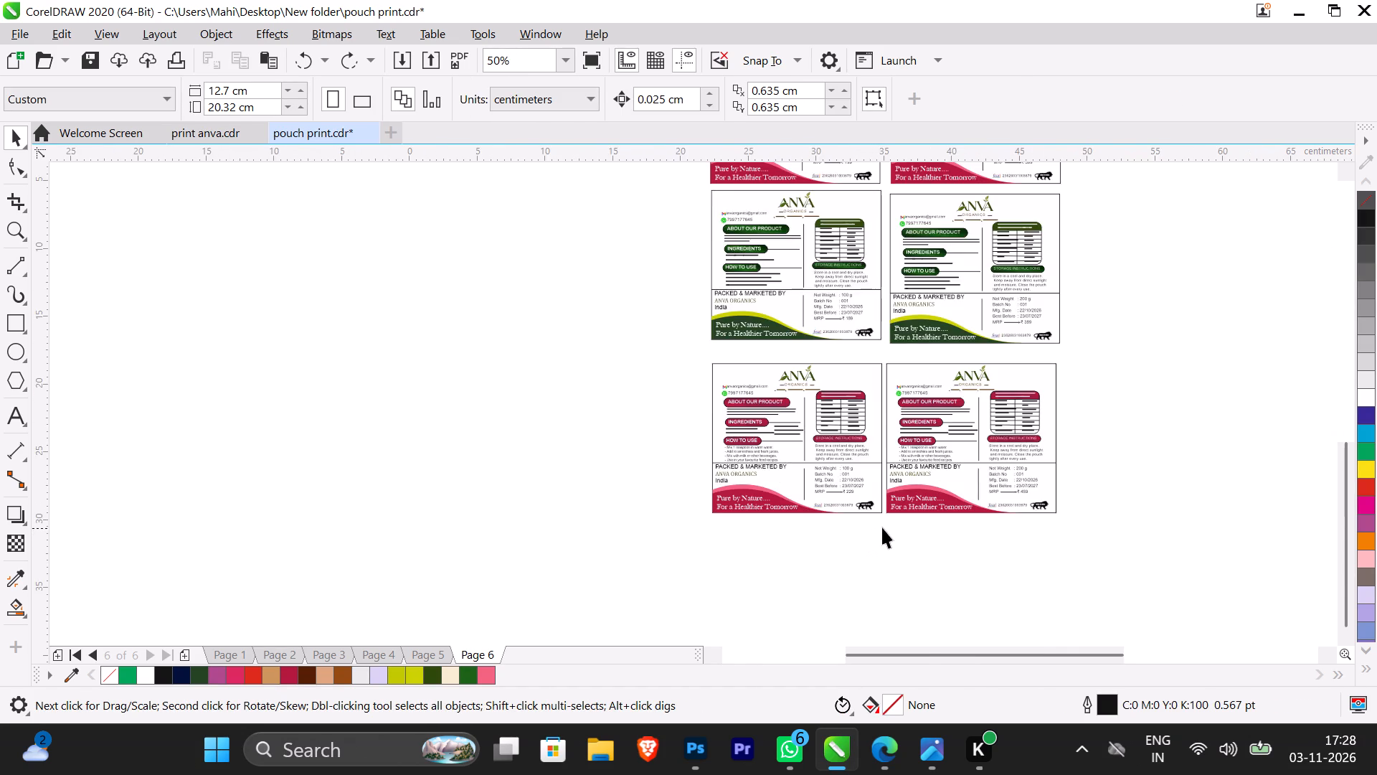
{"action": "scroll", "coordinate": [874, 513], "scroll_direction": "up", "scroll_amount": 1}
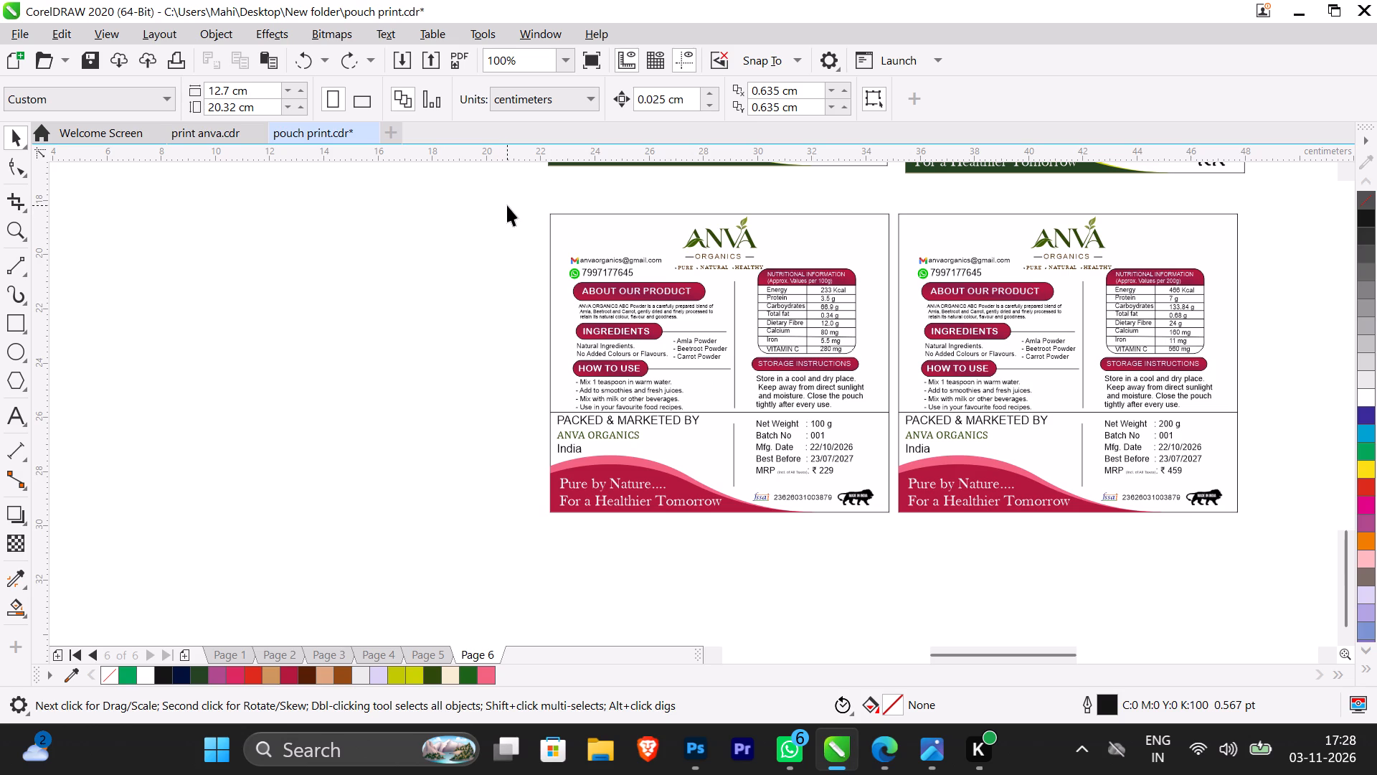
{"action": "left_click_drag", "start_coordinate": [531, 203], "coordinate": [887, 455]}
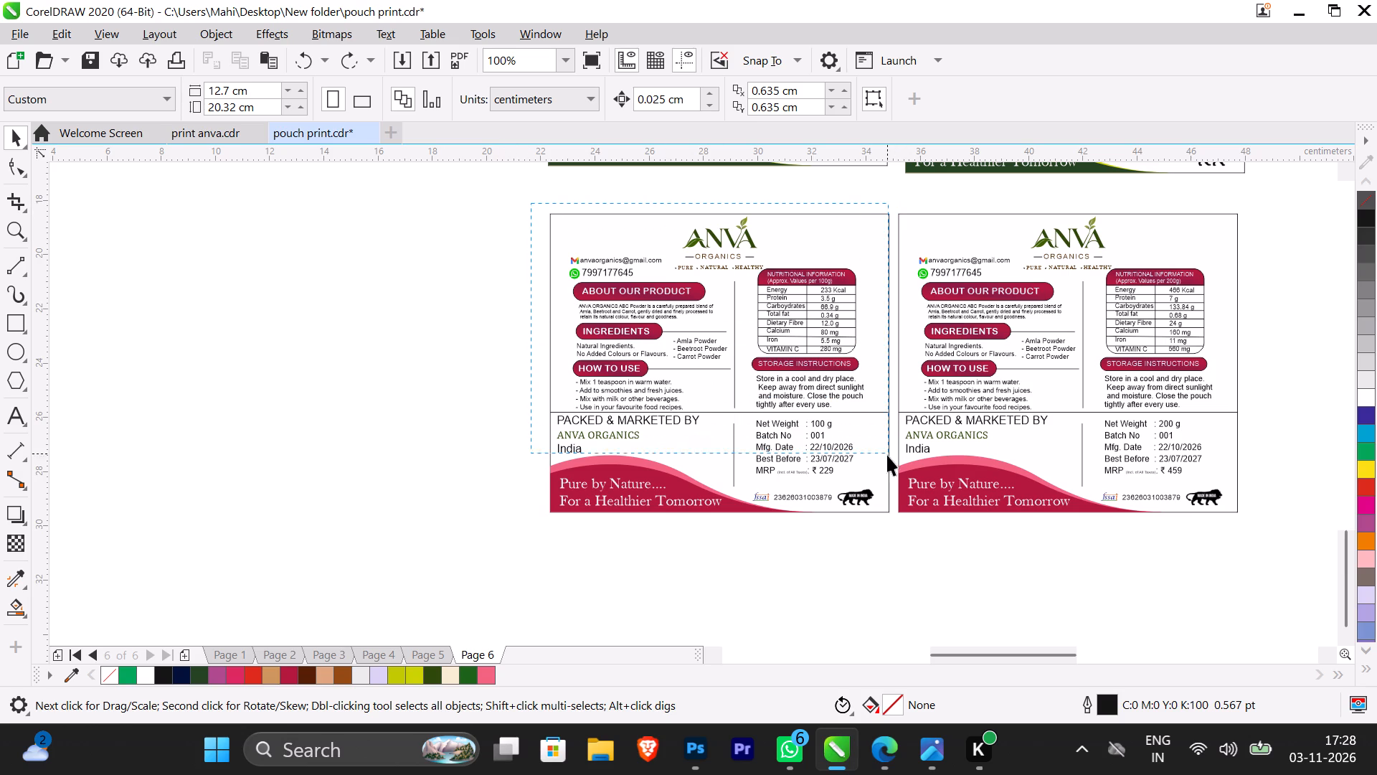
{"action": "left_click_drag", "start_coordinate": [887, 455], "coordinate": [893, 519]}
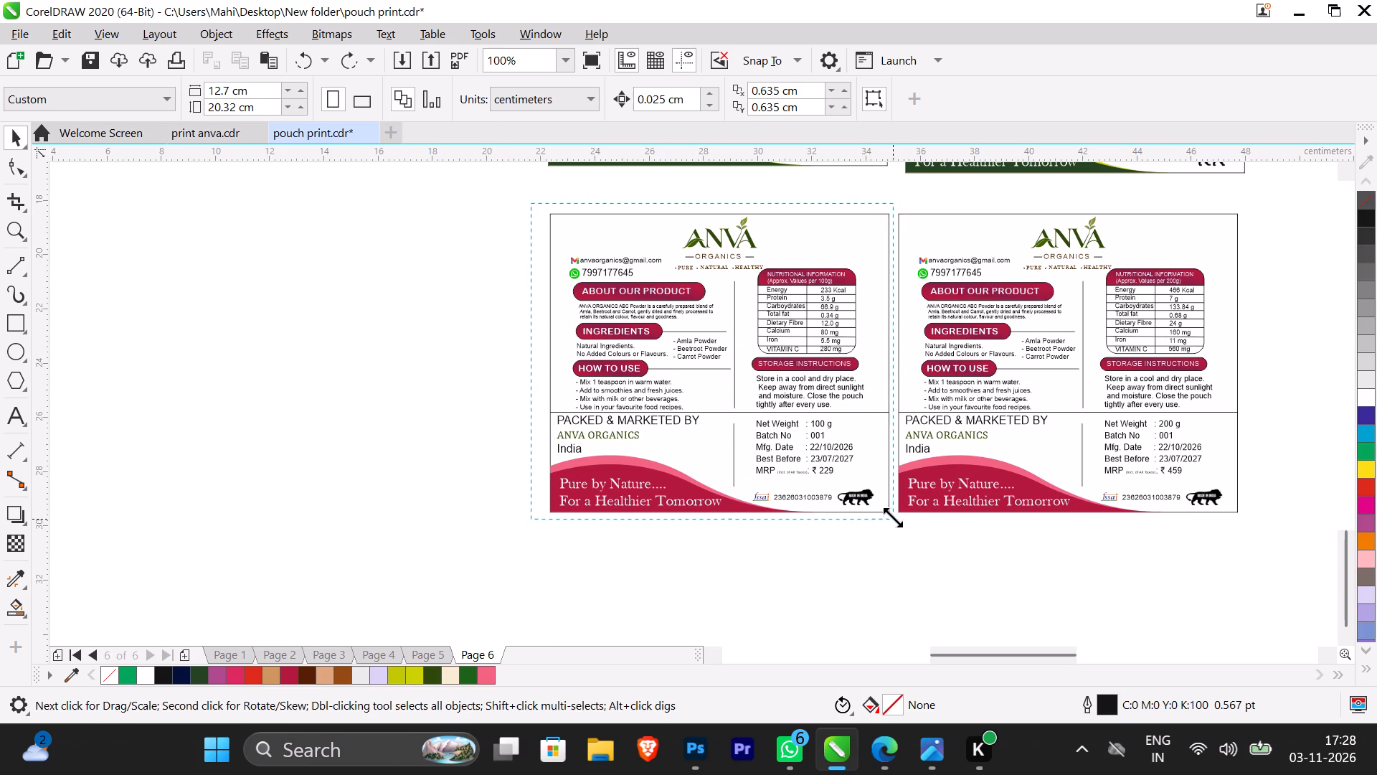
{"action": "key", "text": "plus"}
{"action": "scroll", "coordinate": [874, 483], "scroll_direction": "down", "scroll_amount": 1}
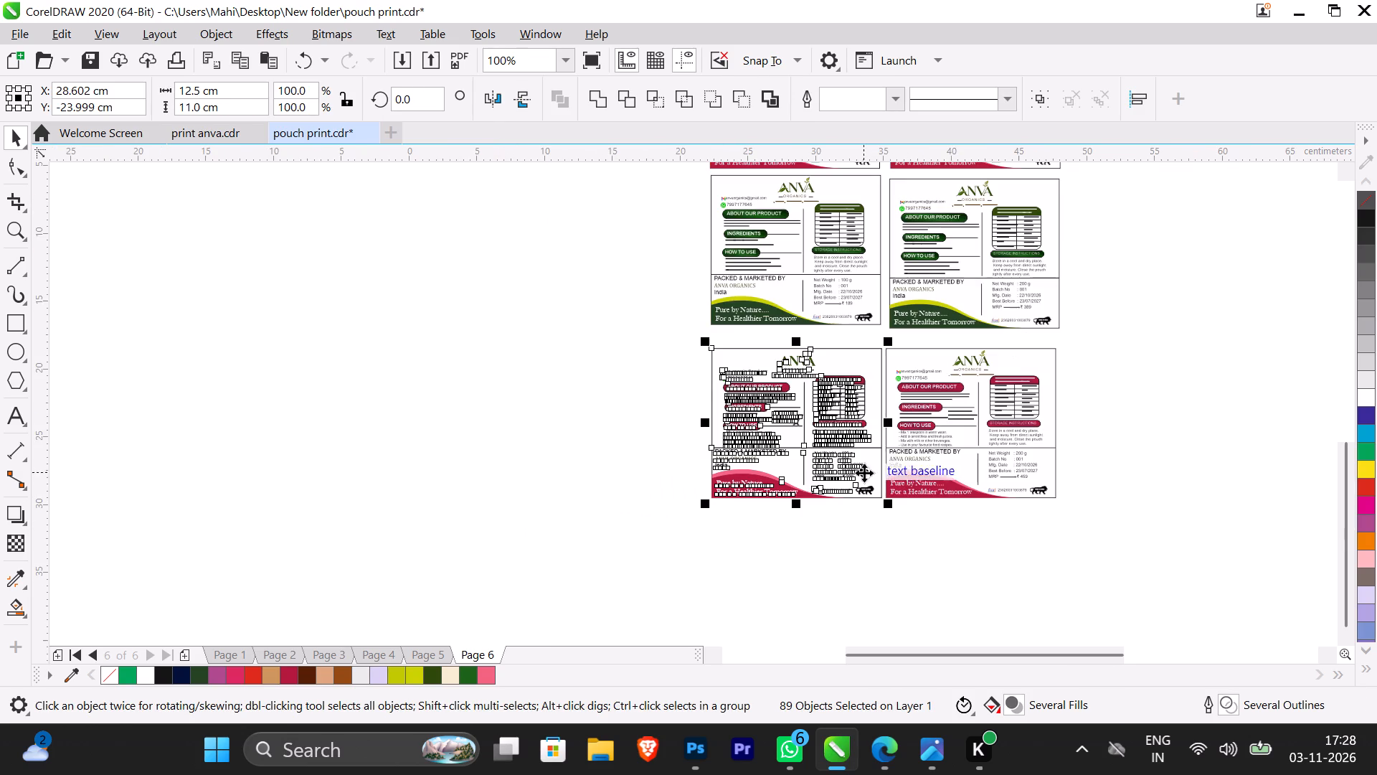
{"action": "scroll", "coordinate": [797, 431], "scroll_direction": "down", "scroll_amount": 2}
{"action": "left_click_drag", "start_coordinate": [799, 434], "coordinate": [861, 425]}
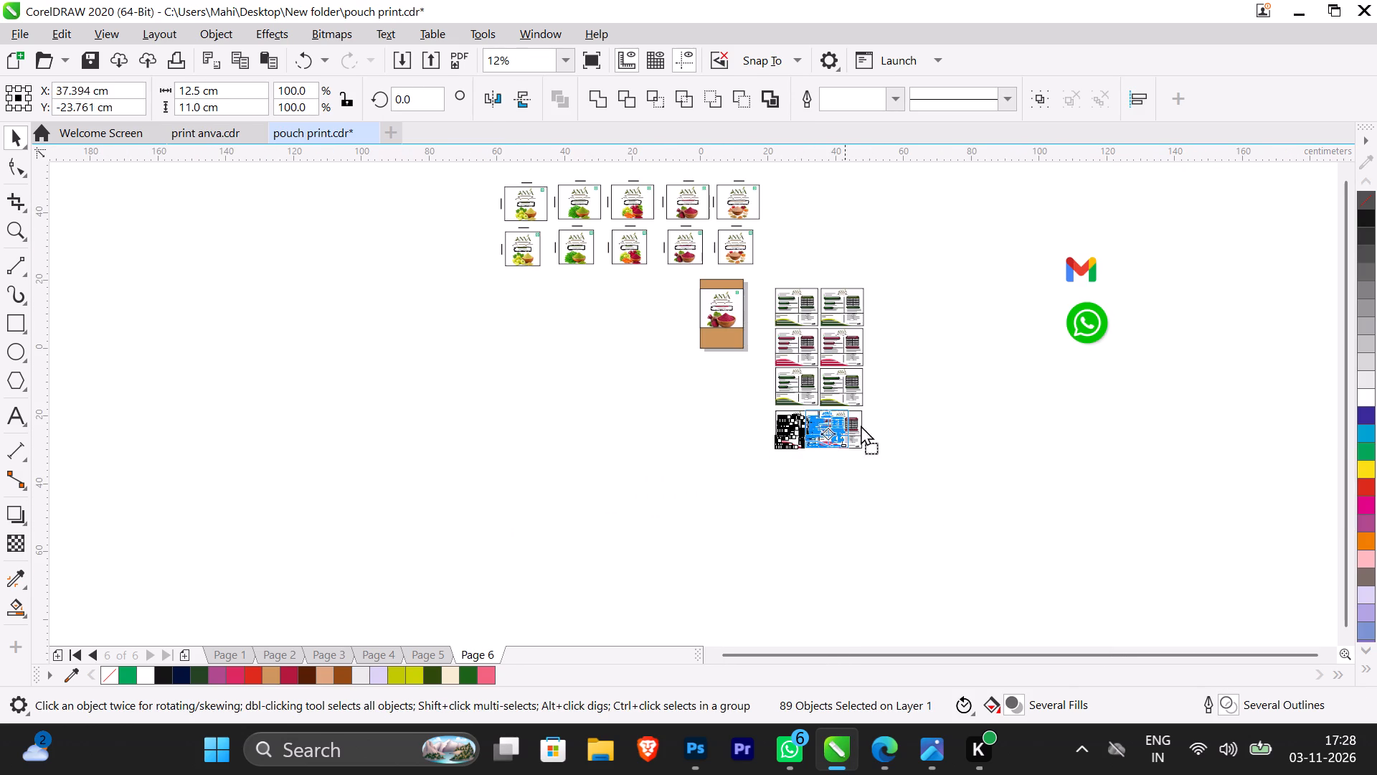
{"action": "left_click_drag", "start_coordinate": [861, 425], "coordinate": [891, 349]}
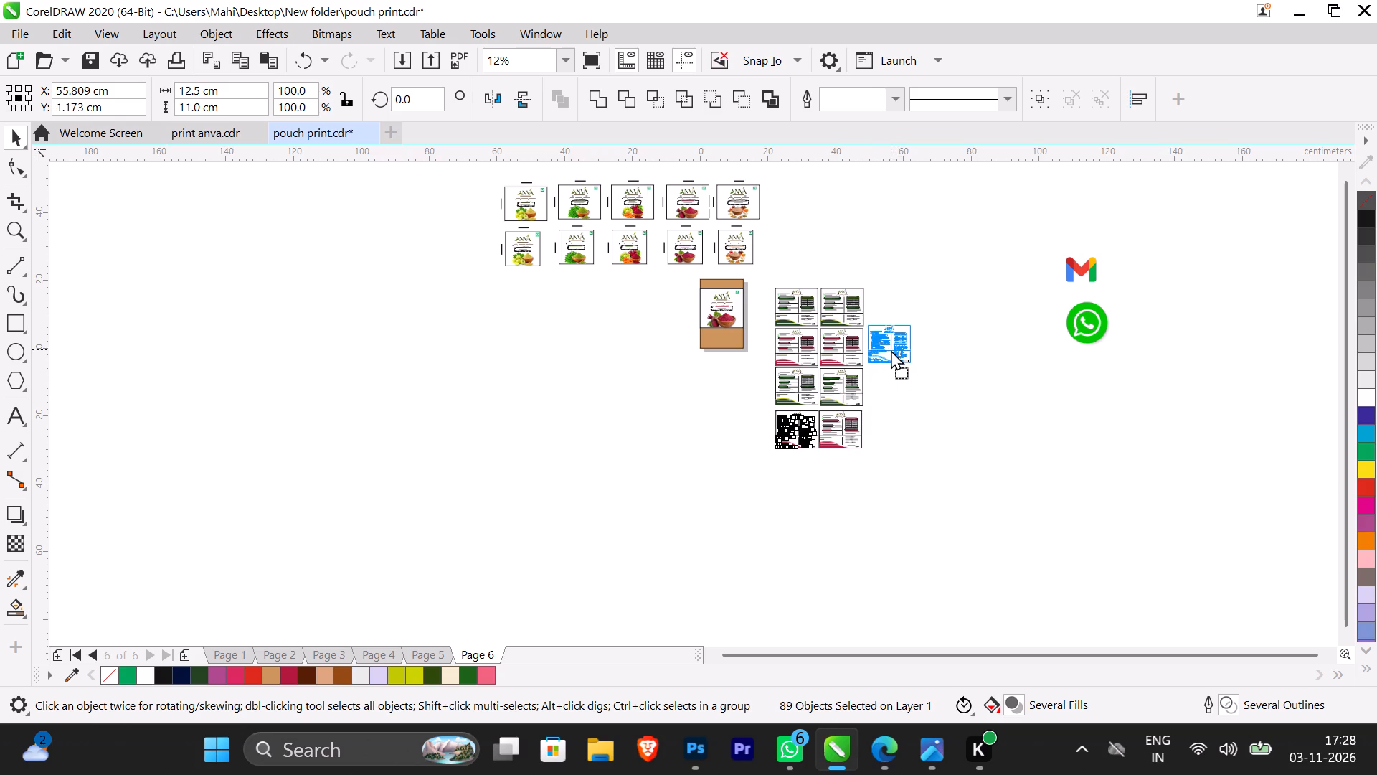
{"action": "left_click_drag", "start_coordinate": [891, 349], "coordinate": [893, 354]}
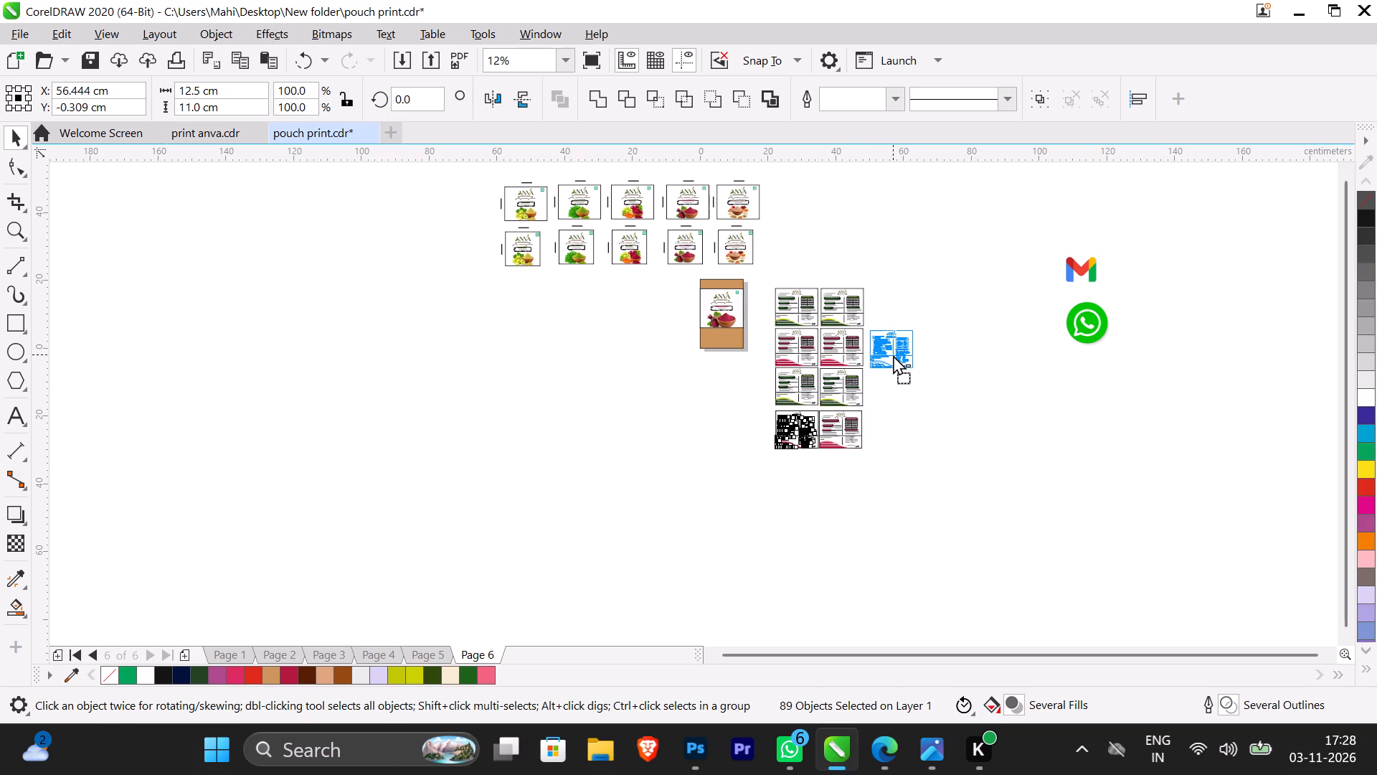
{"action": "left_click_drag", "start_coordinate": [893, 354], "coordinate": [893, 354]}
{"action": "scroll", "coordinate": [919, 354], "scroll_direction": "up", "scroll_amount": 2}
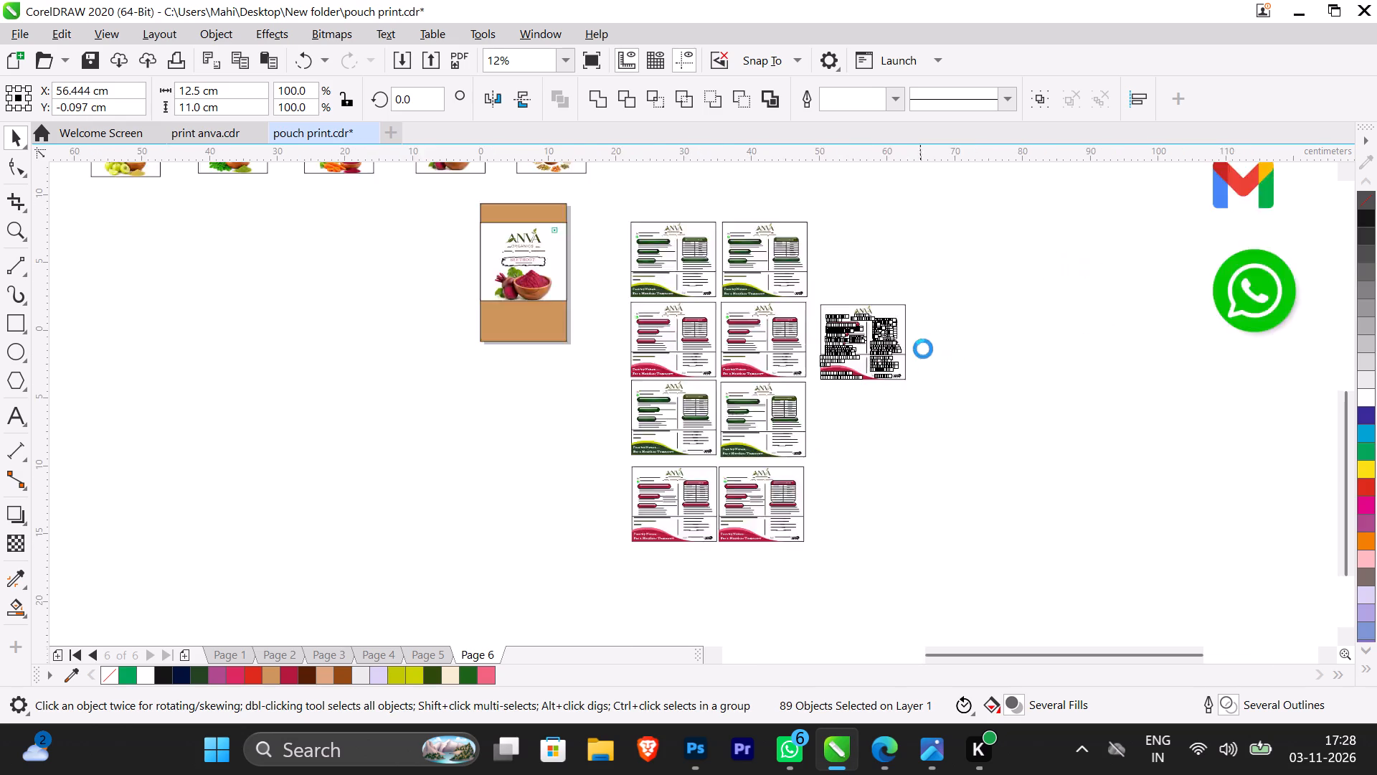
{"action": "scroll", "coordinate": [905, 288], "scroll_direction": "up", "scroll_amount": 1}
{"action": "scroll", "coordinate": [782, 301], "scroll_direction": "up", "scroll_amount": 1}
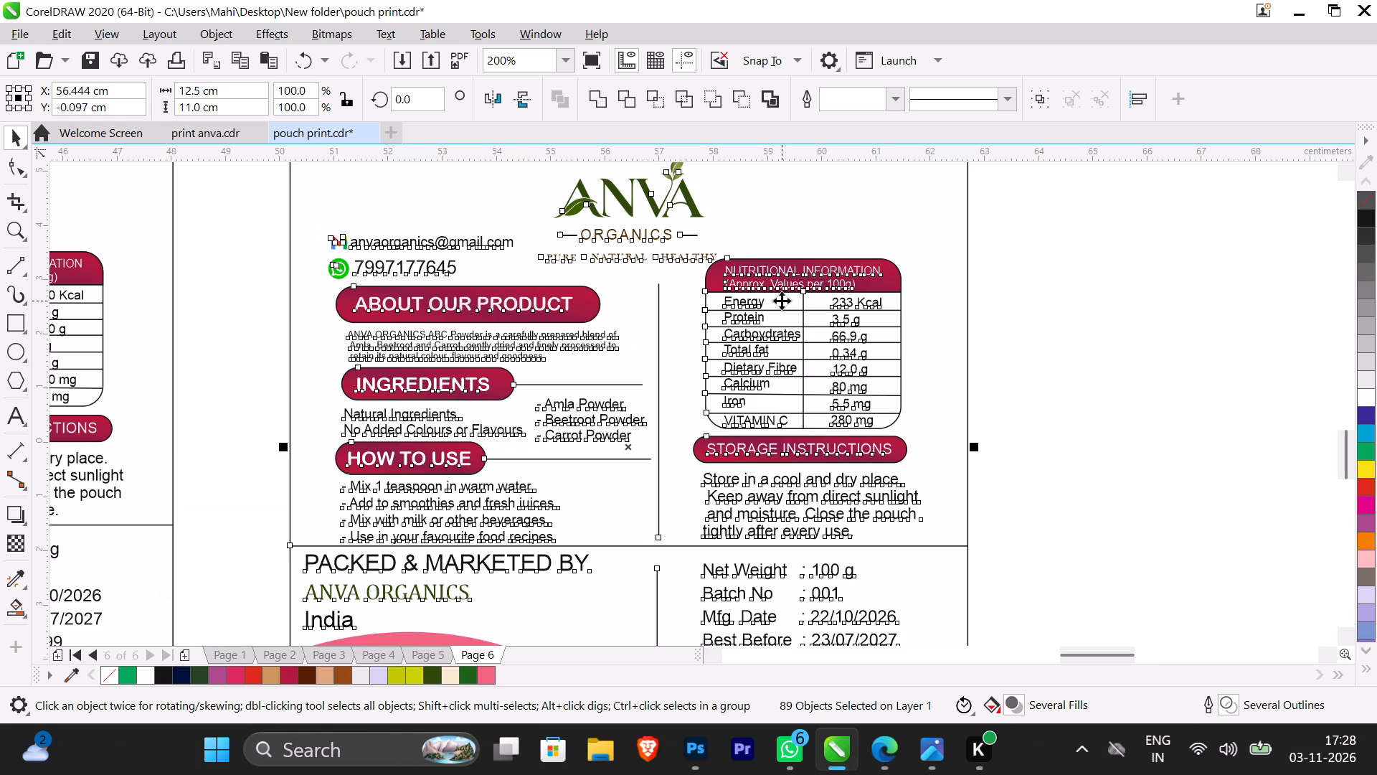
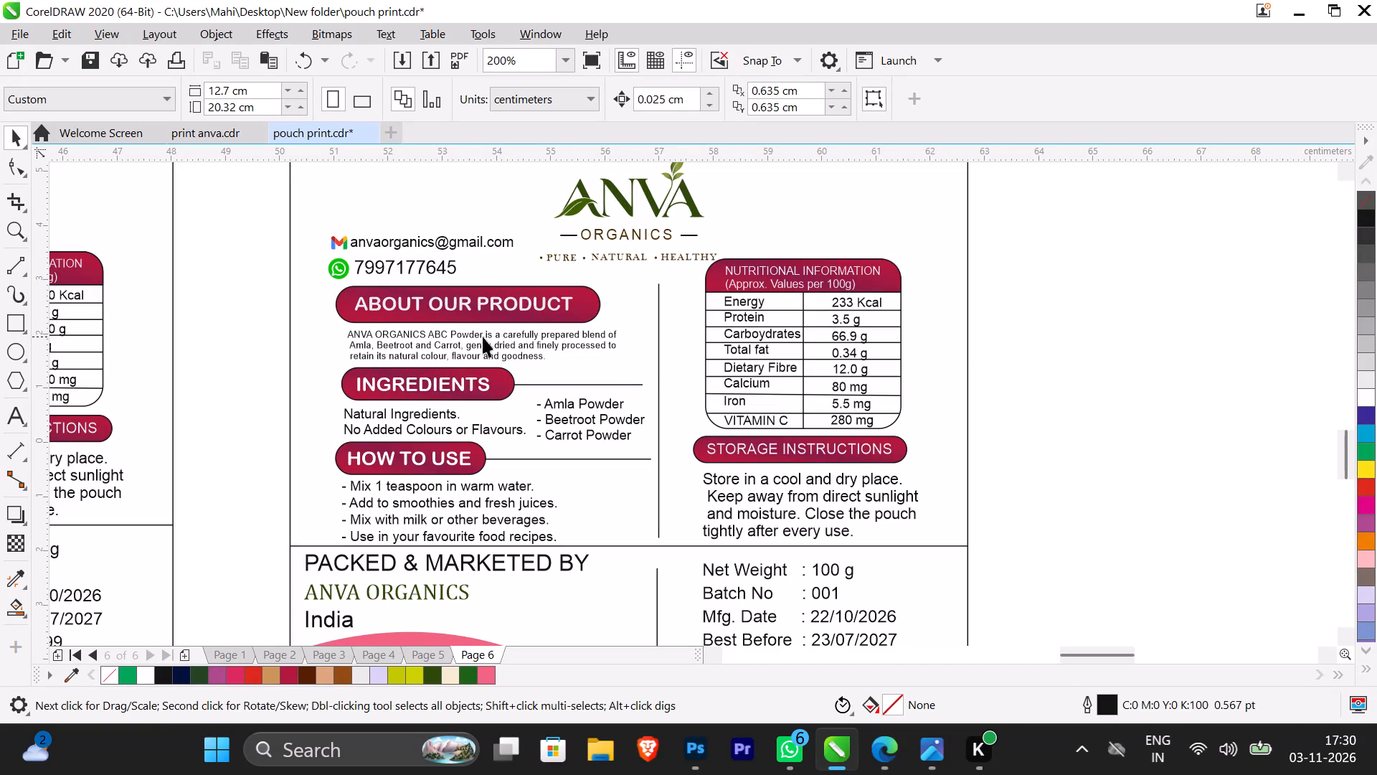
Replace the ABC Powder description after "ANVA ORGANICS" on the copied 100 g label with the copied text starting "A nutritious blend of fruits, vegetables, nuts".
{"action": "double_click", "coordinate": [430, 335]}
{"action": "left_click_drag", "start_coordinate": [430, 335], "coordinate": [499, 346]}
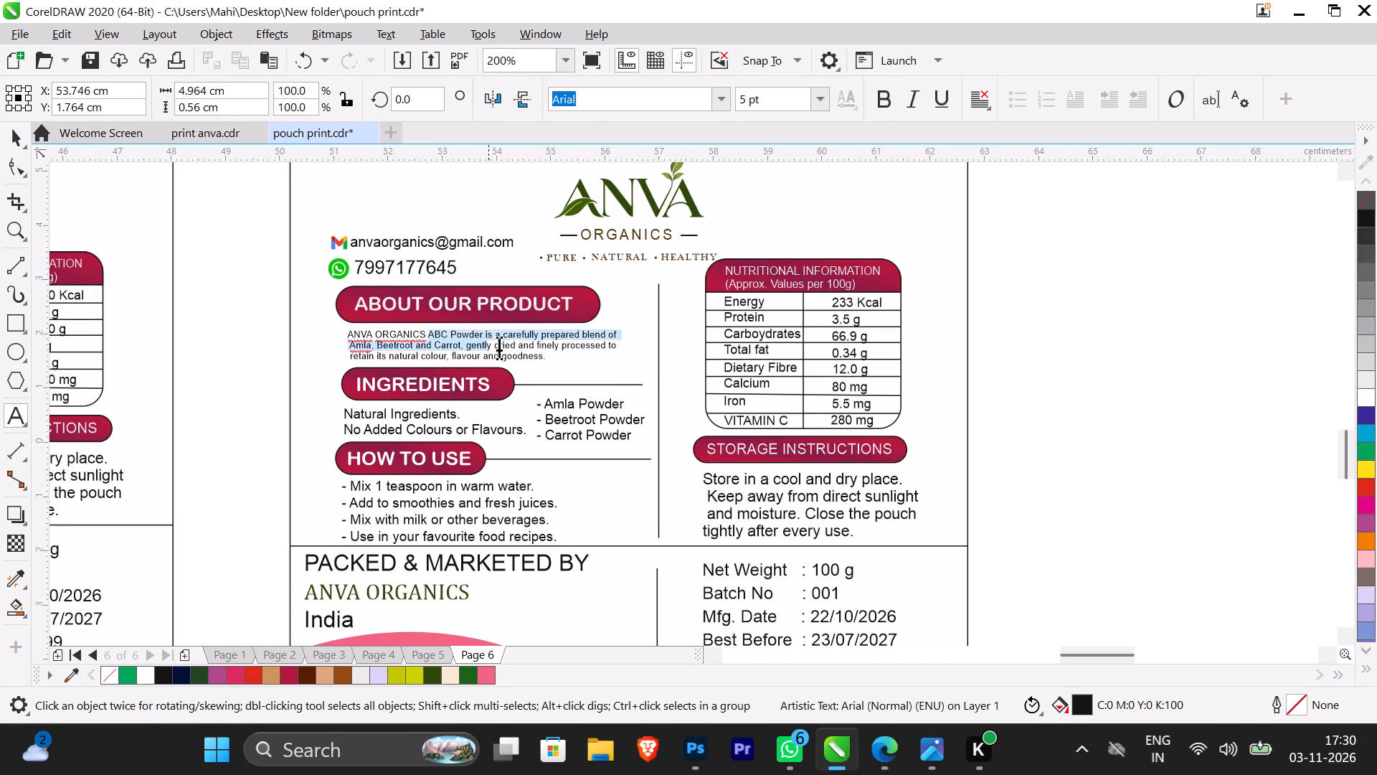
{"action": "left_click_drag", "start_coordinate": [499, 346], "coordinate": [542, 364]}
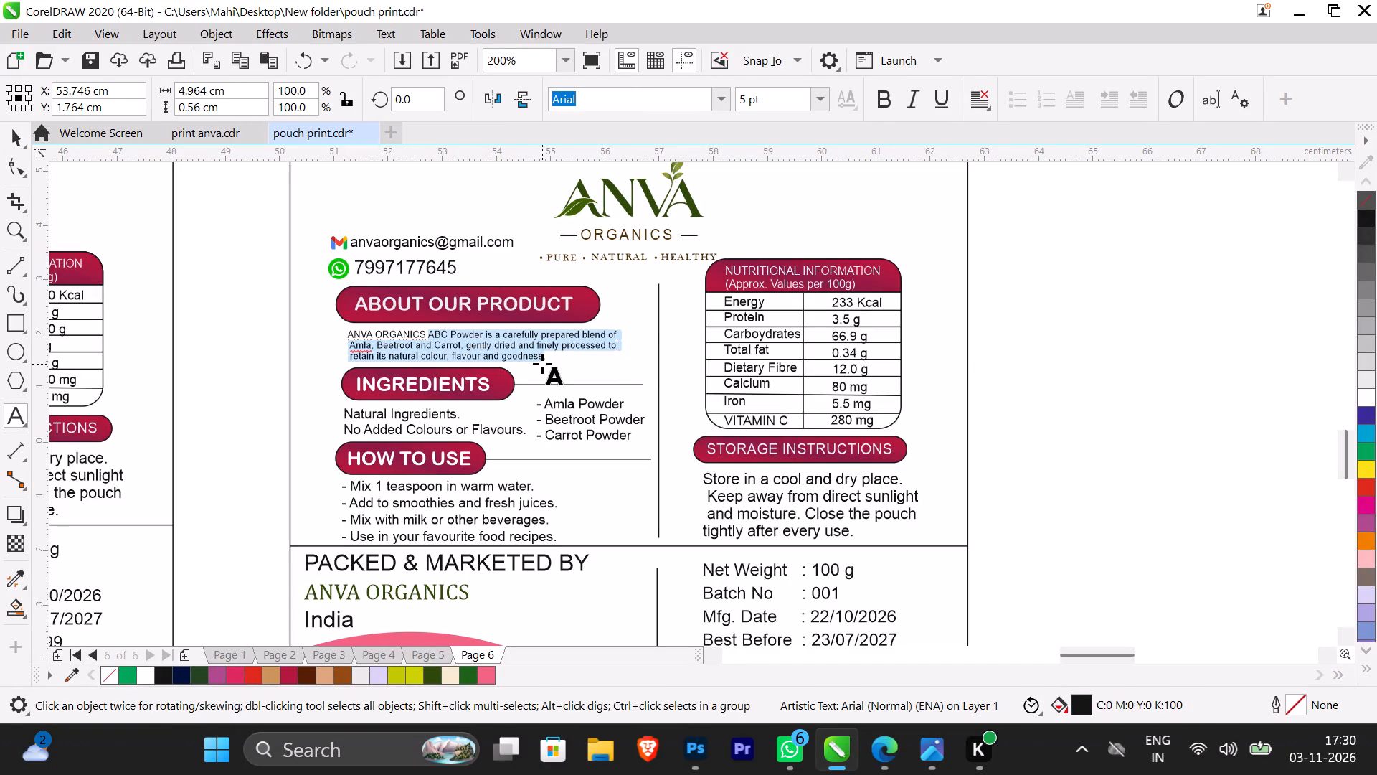
{"action": "key", "text": "ctrl+v"}
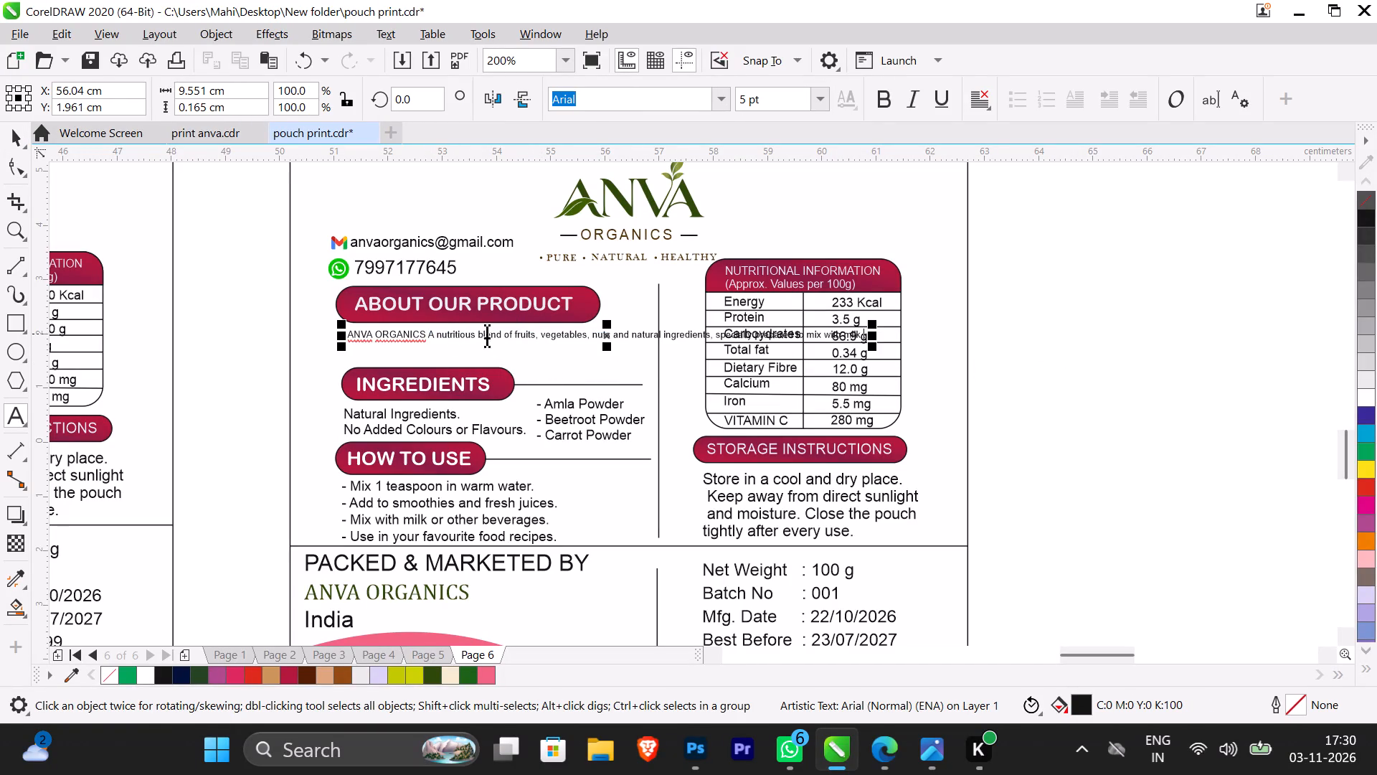
Place the text cursor just before "natural ingredients" in the new product description line.
{"action": "left_click", "coordinate": [633, 332]}
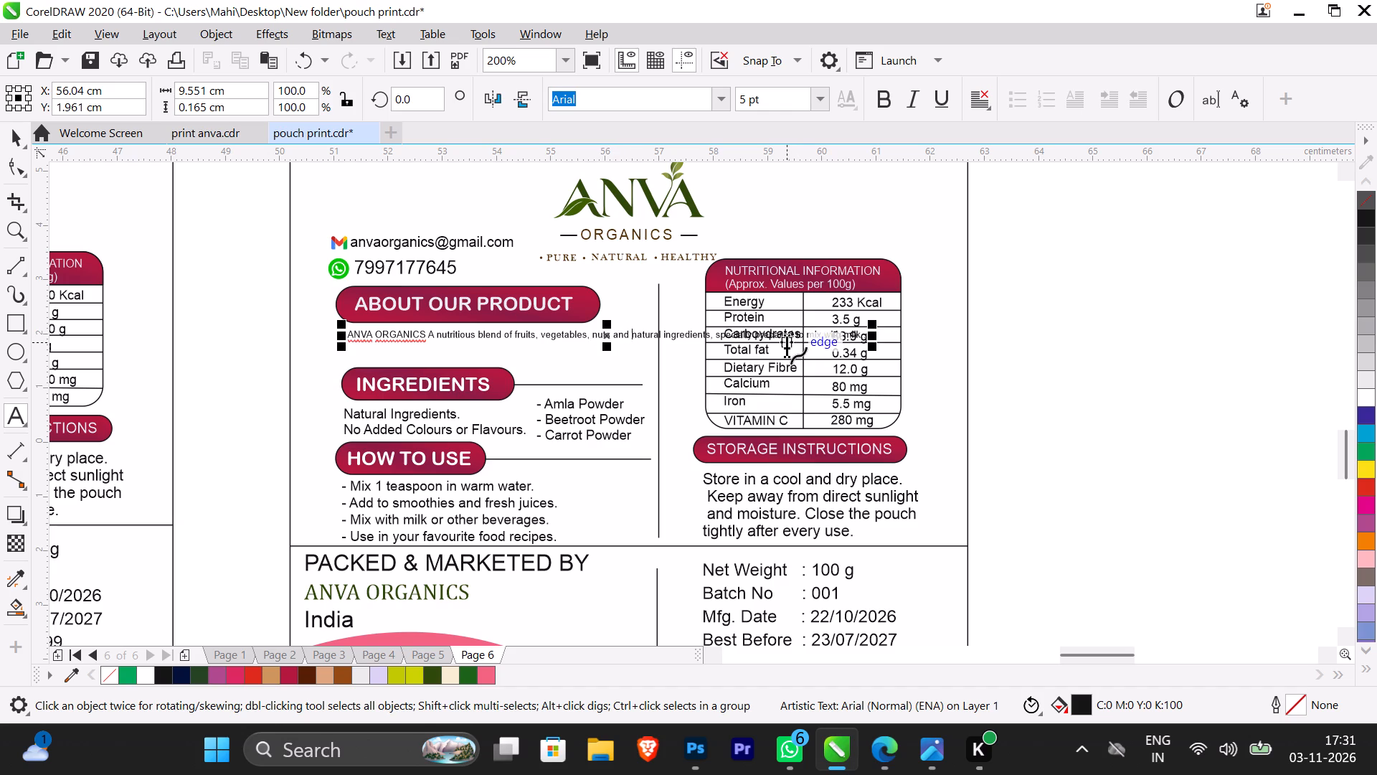
Break the About Our Product description on the duplicated 100 g label into two lines after "nuts and".
{"action": "key", "text": "Return"}
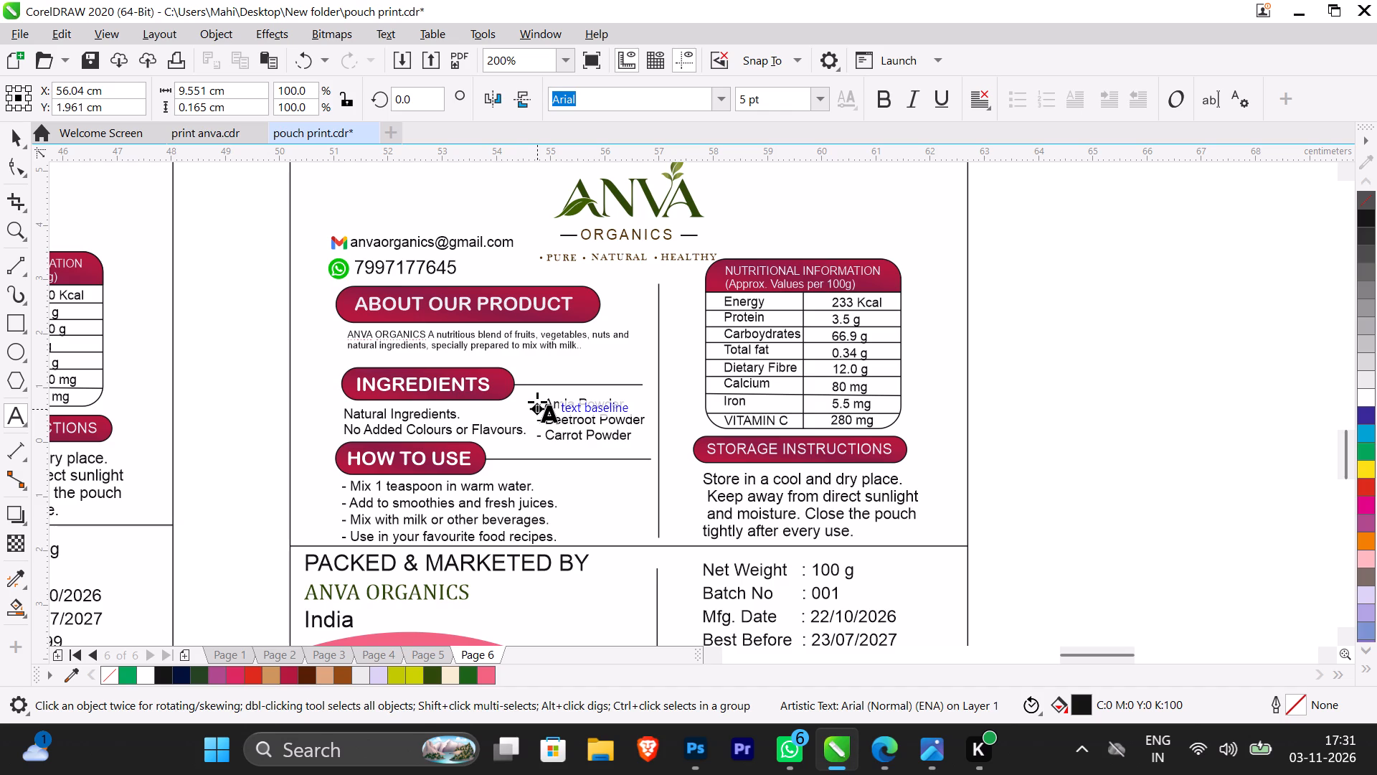
{"action": "scroll", "coordinate": [548, 418], "scroll_direction": "down", "scroll_amount": 1}
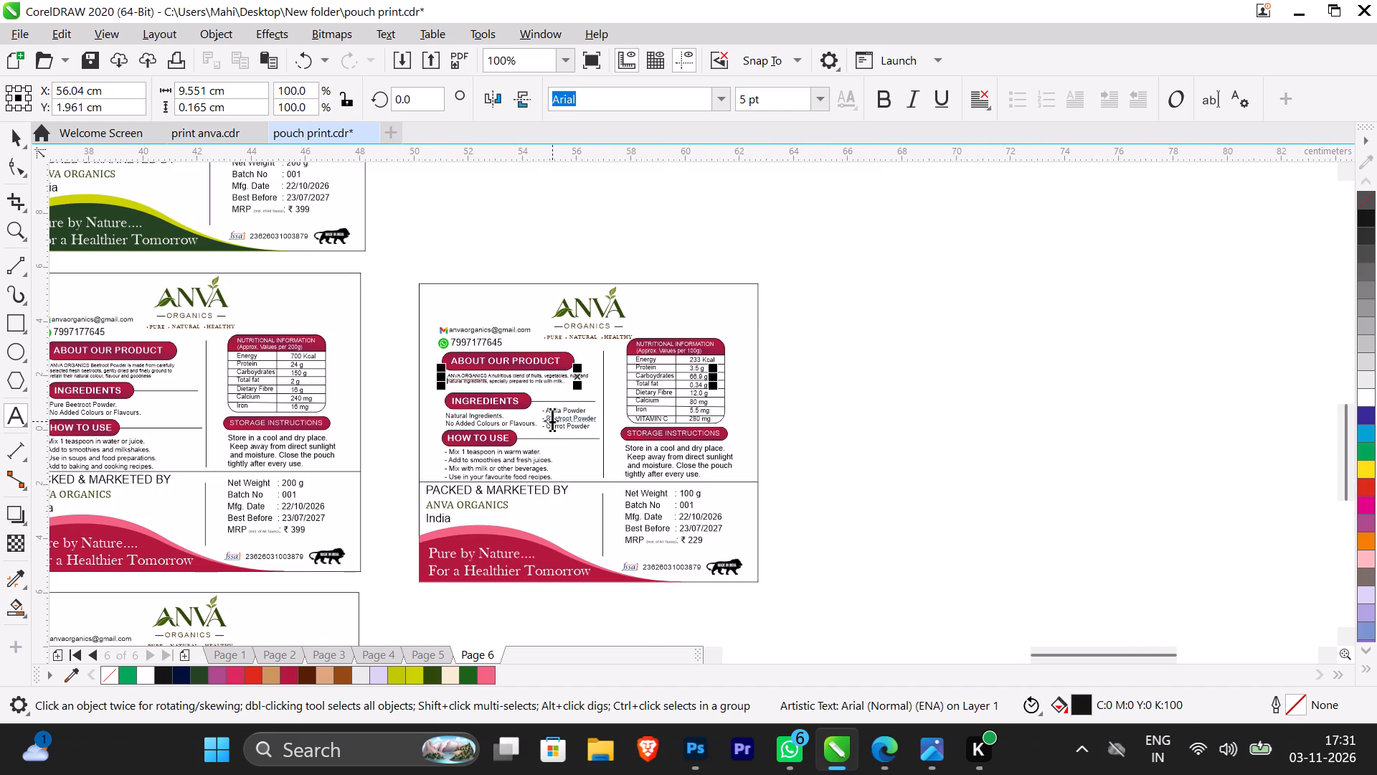
{"action": "scroll", "coordinate": [552, 418], "scroll_direction": "up", "scroll_amount": 1}
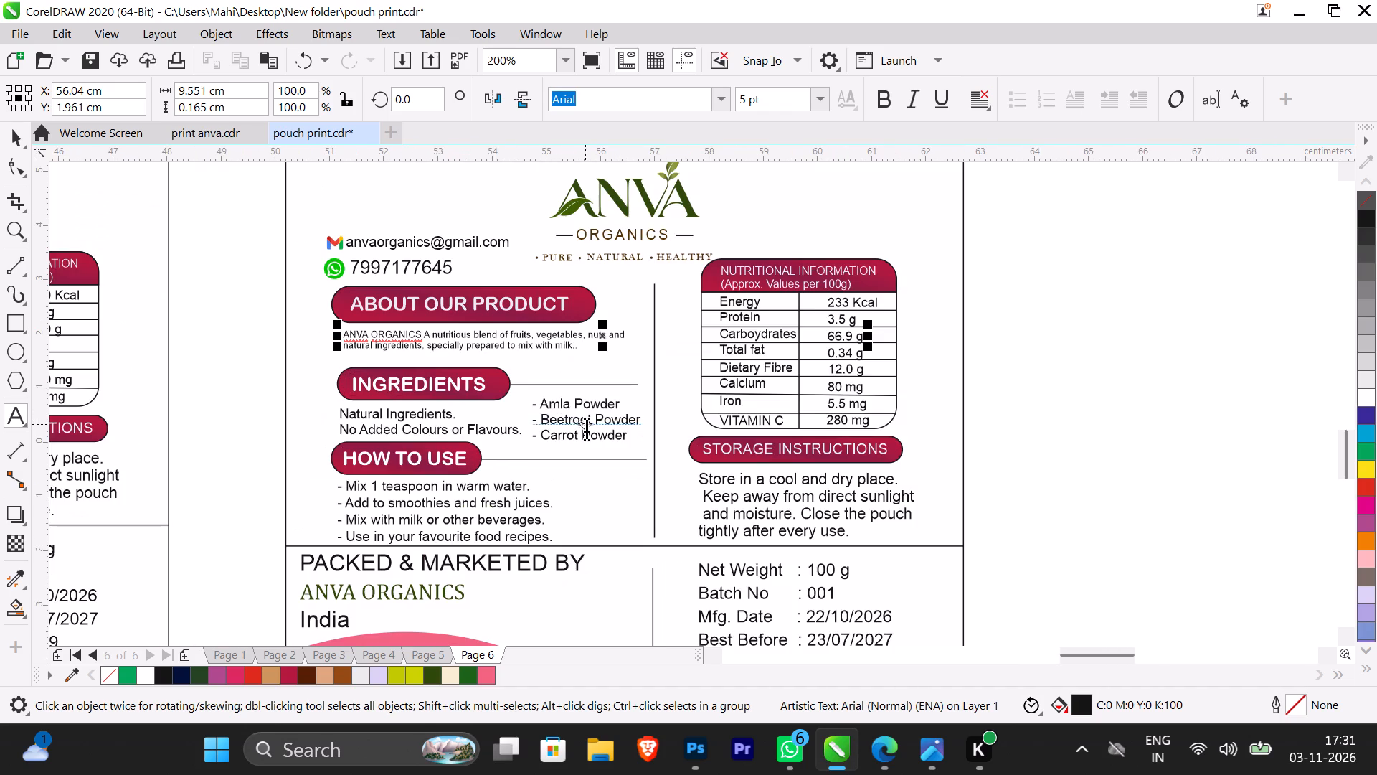
{"action": "left_click", "coordinate": [7, 137]}
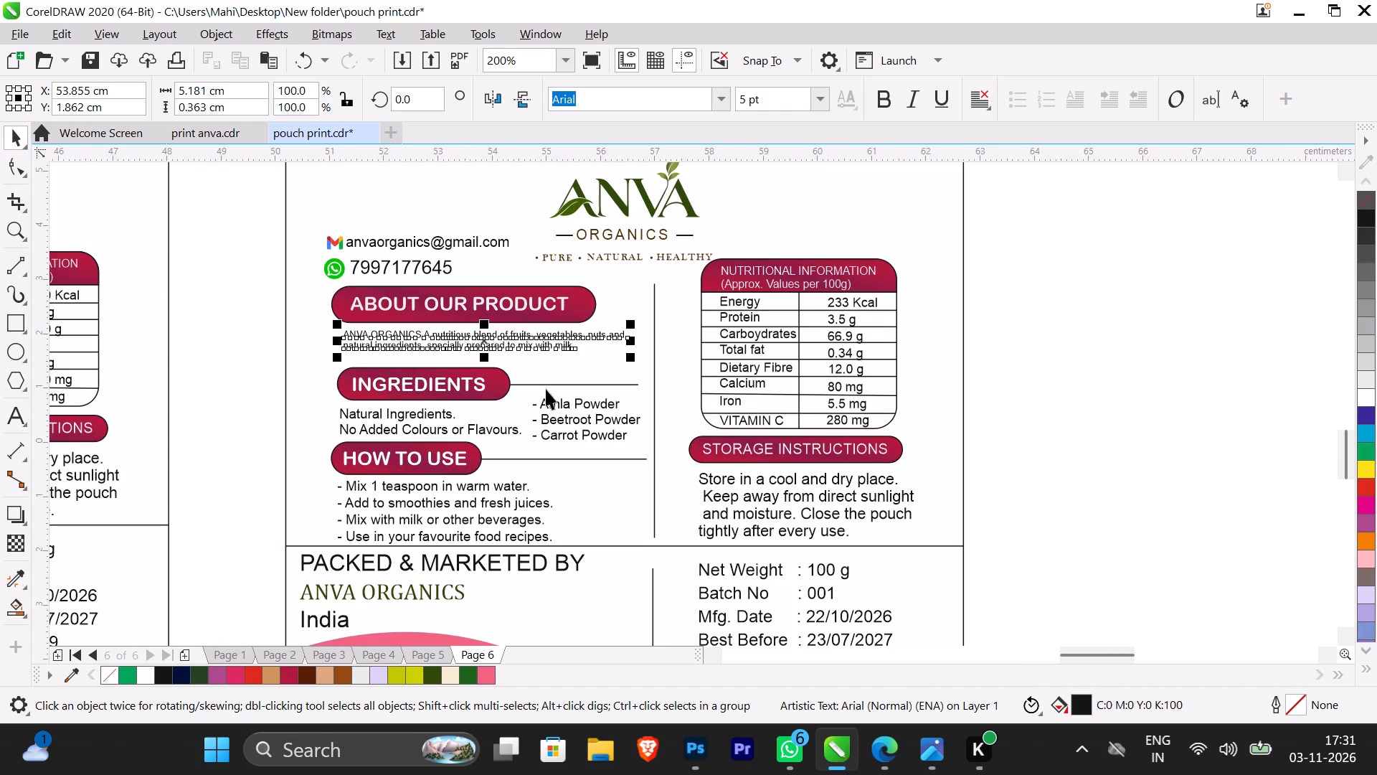
Delete the Amla, Beetroot and Carrot Powder list from the duplicated label's Ingredients section.
{"action": "left_click", "coordinate": [587, 421]}
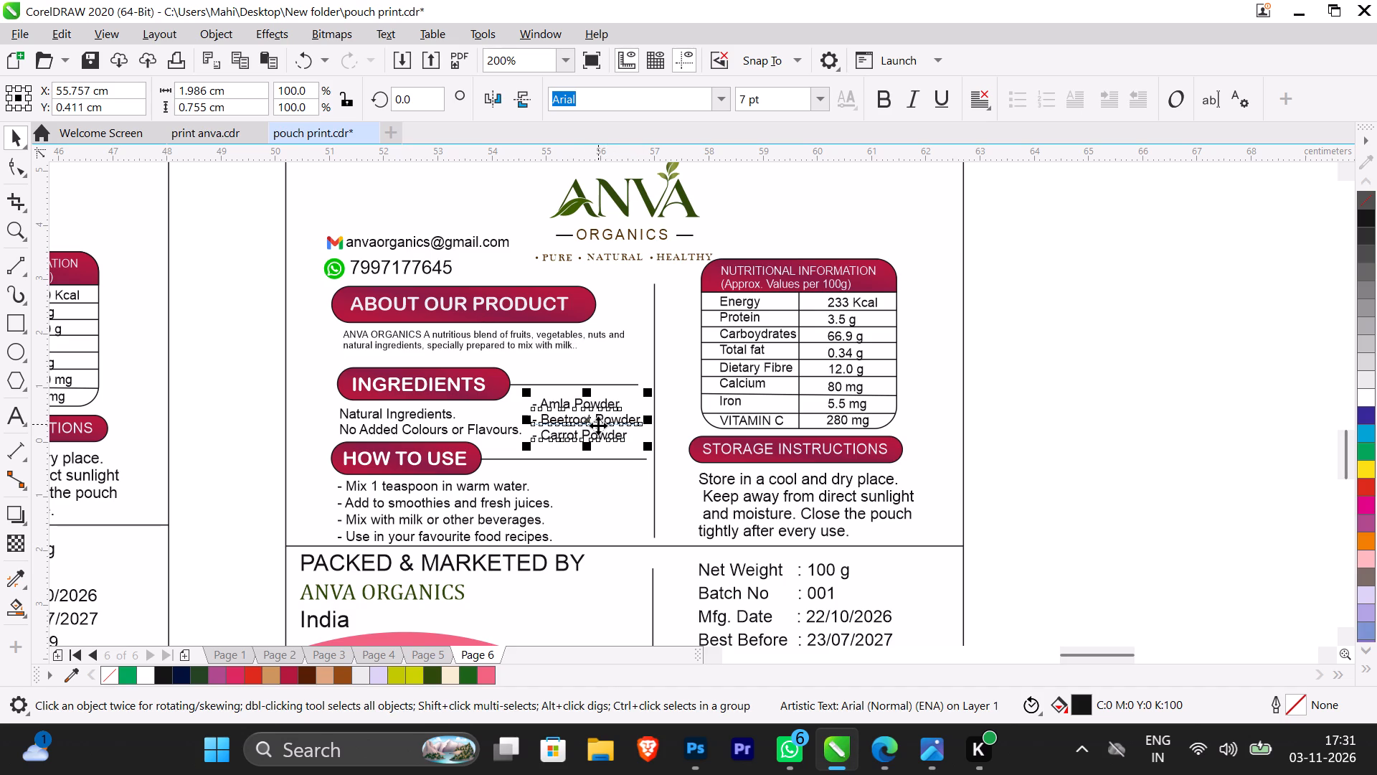
{"action": "key", "text": "BackSpace"}
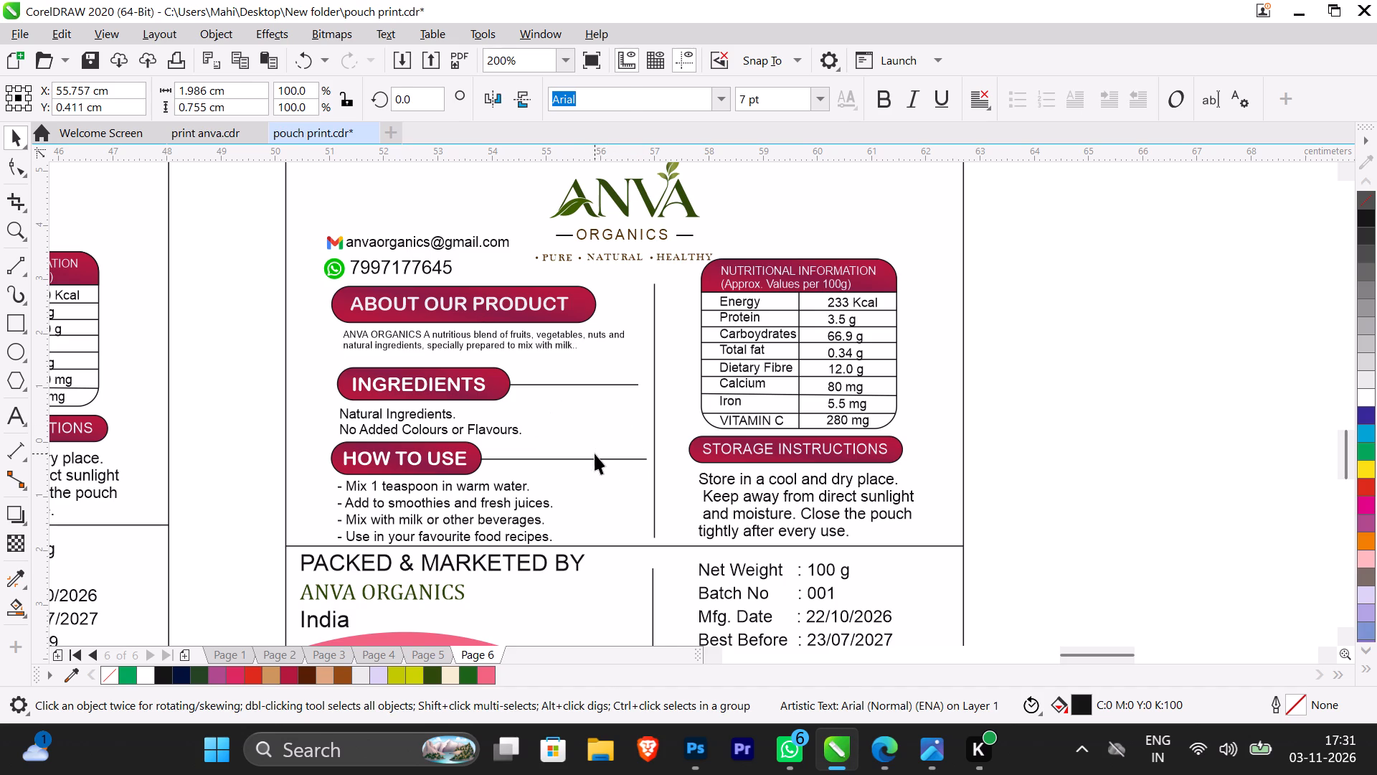
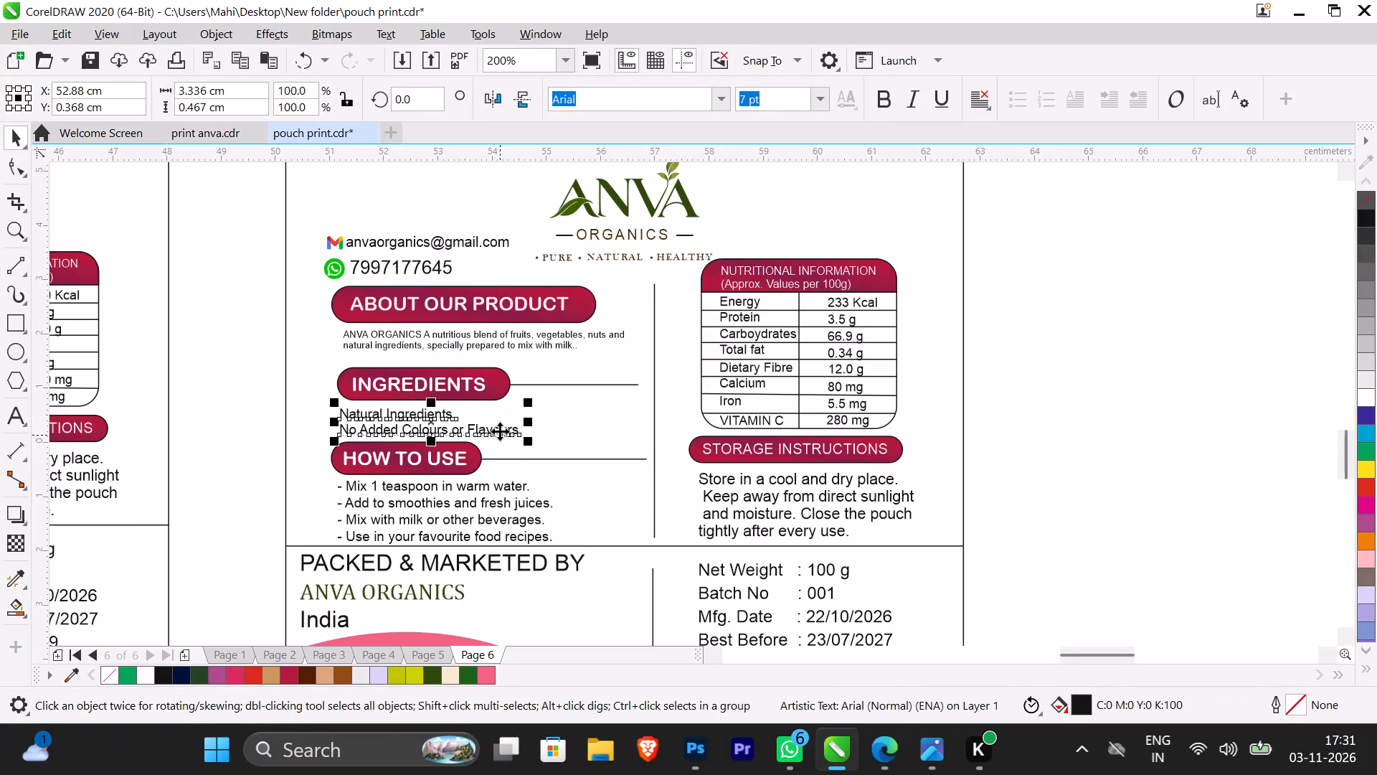
Replace the duplicated label's Ingredients text with the copied list from "Apple, Beetroot, Carrot" through "Cardamom and Jaggery.".
{"action": "key", "text": "BackSpace"}
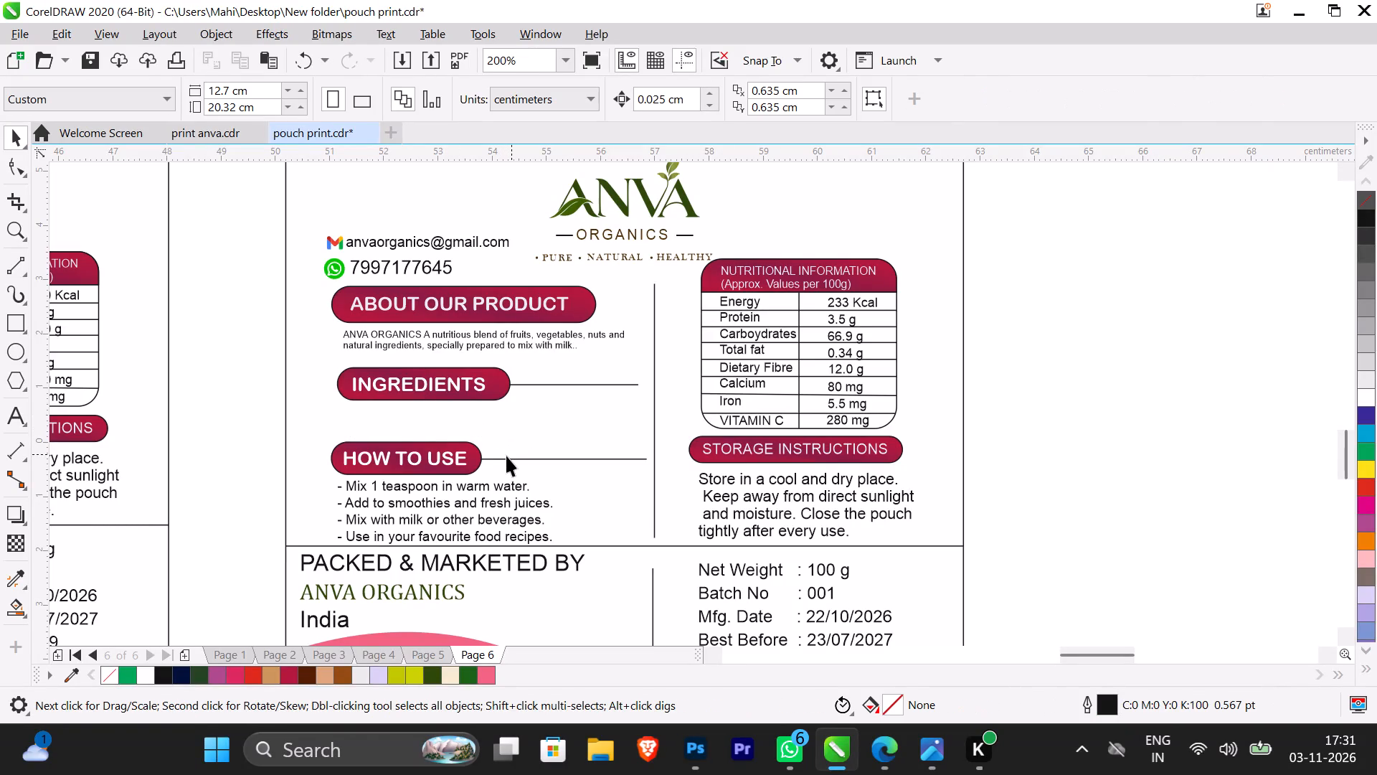
{"action": "key", "text": "ctrl+z"}
{"action": "double_click", "coordinate": [344, 420]}
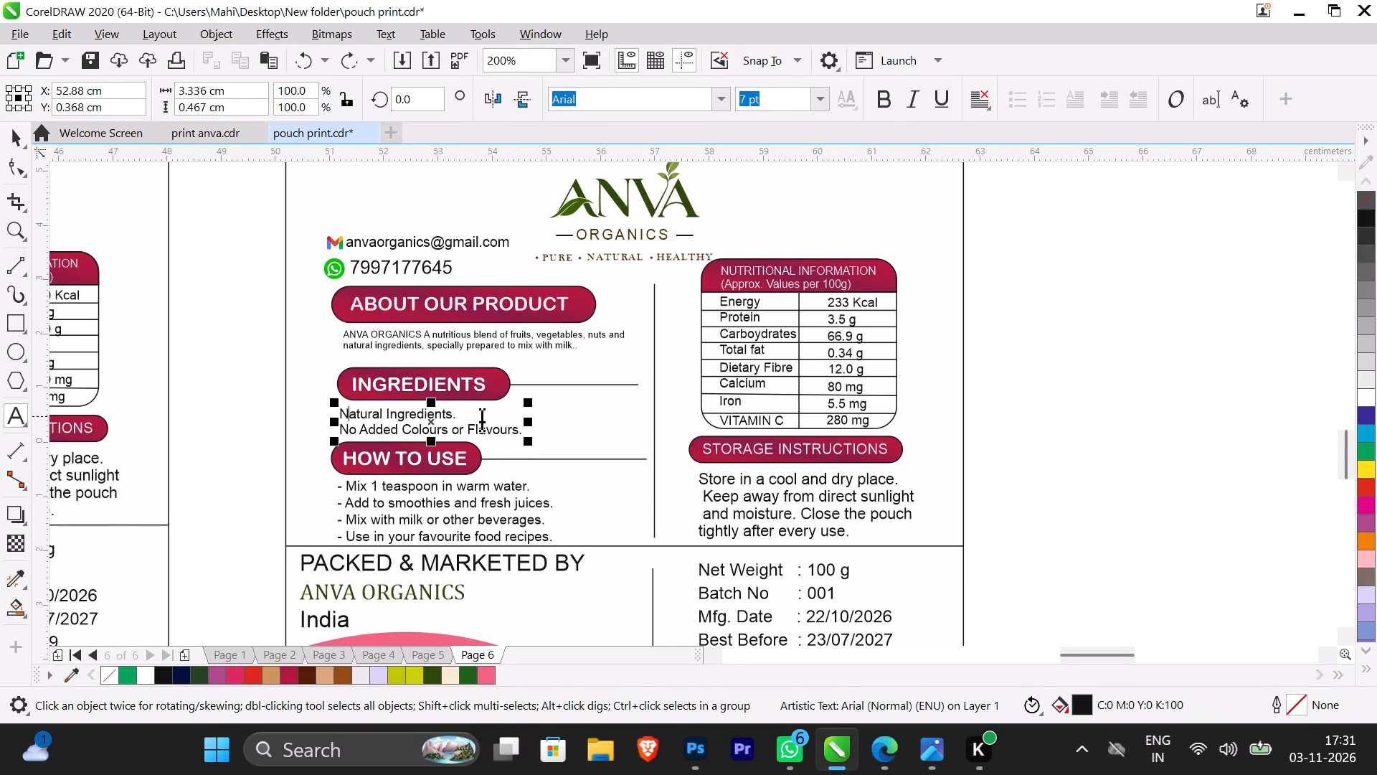
{"action": "key", "text": "ctrl+a"}
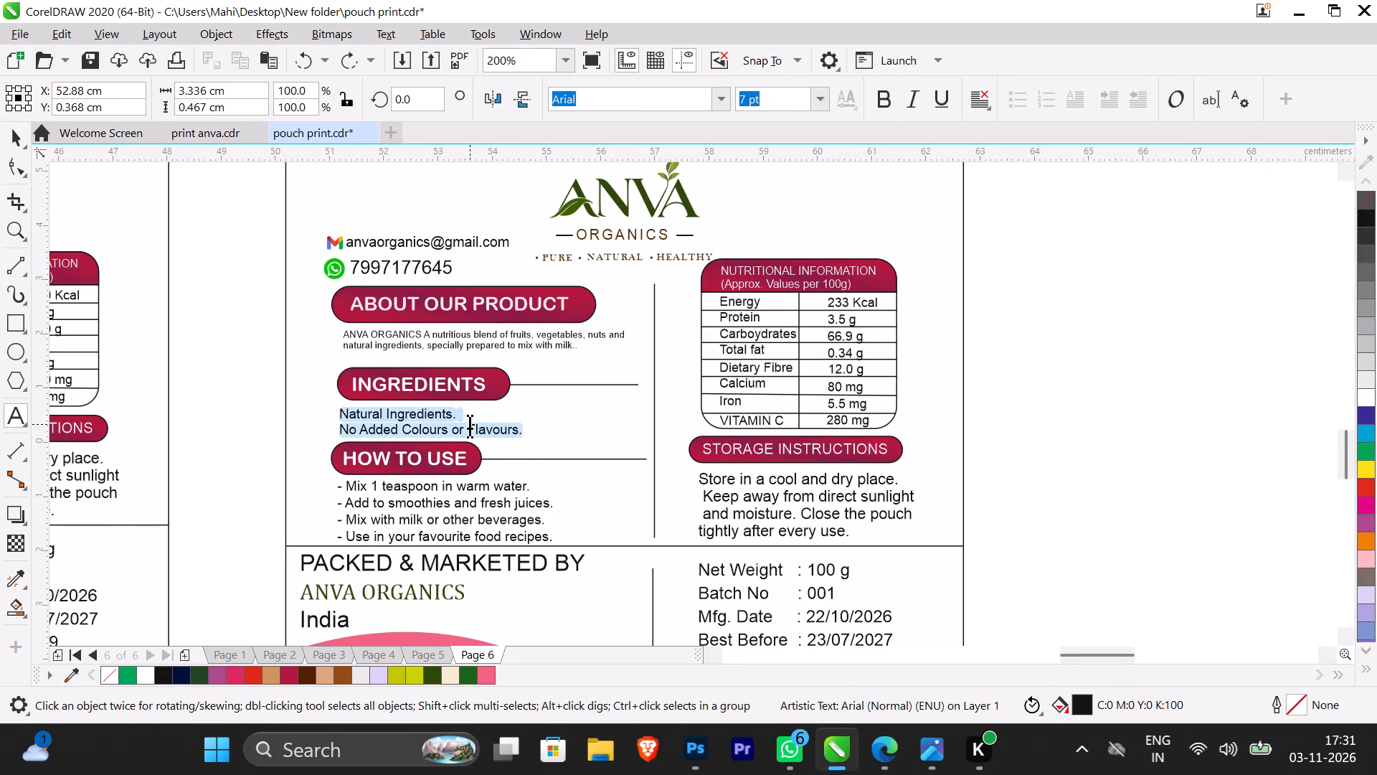
{"action": "key", "text": "ctrl+v"}
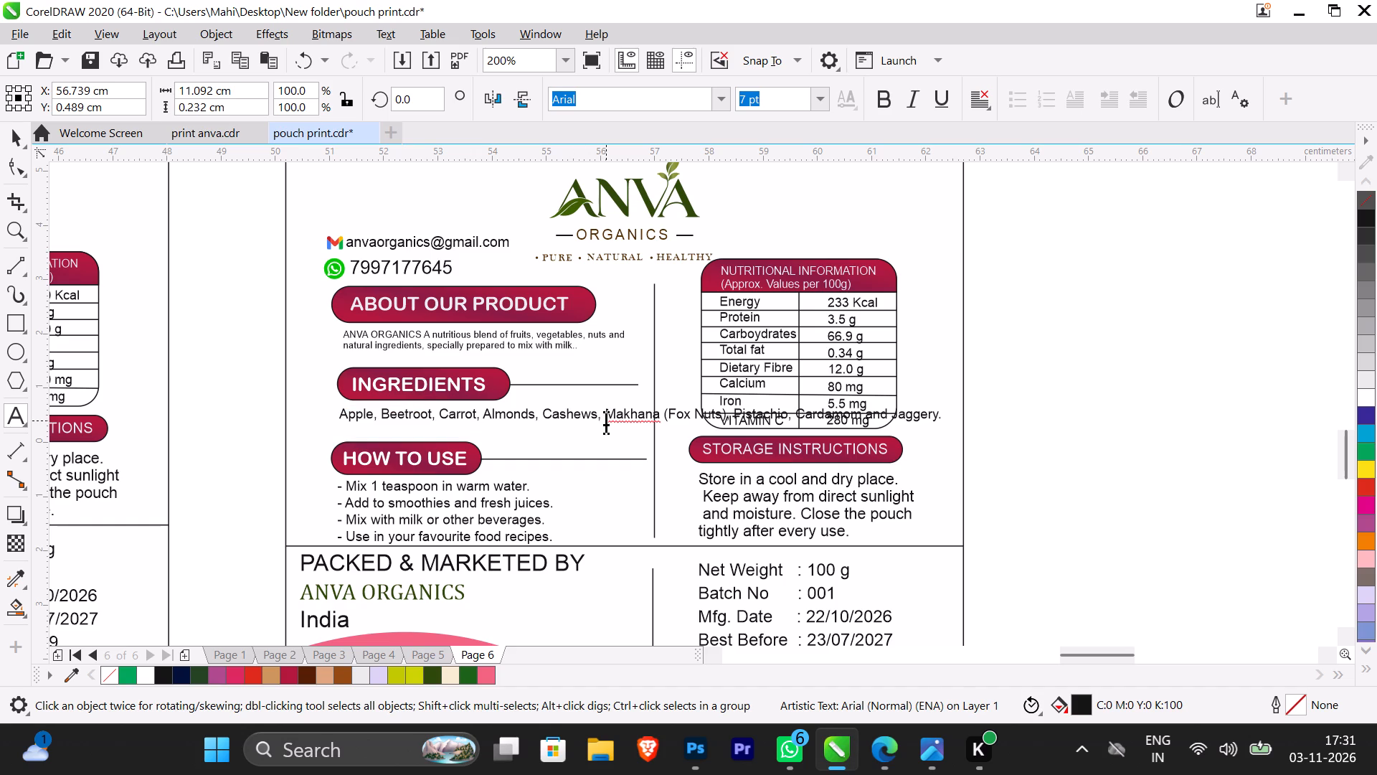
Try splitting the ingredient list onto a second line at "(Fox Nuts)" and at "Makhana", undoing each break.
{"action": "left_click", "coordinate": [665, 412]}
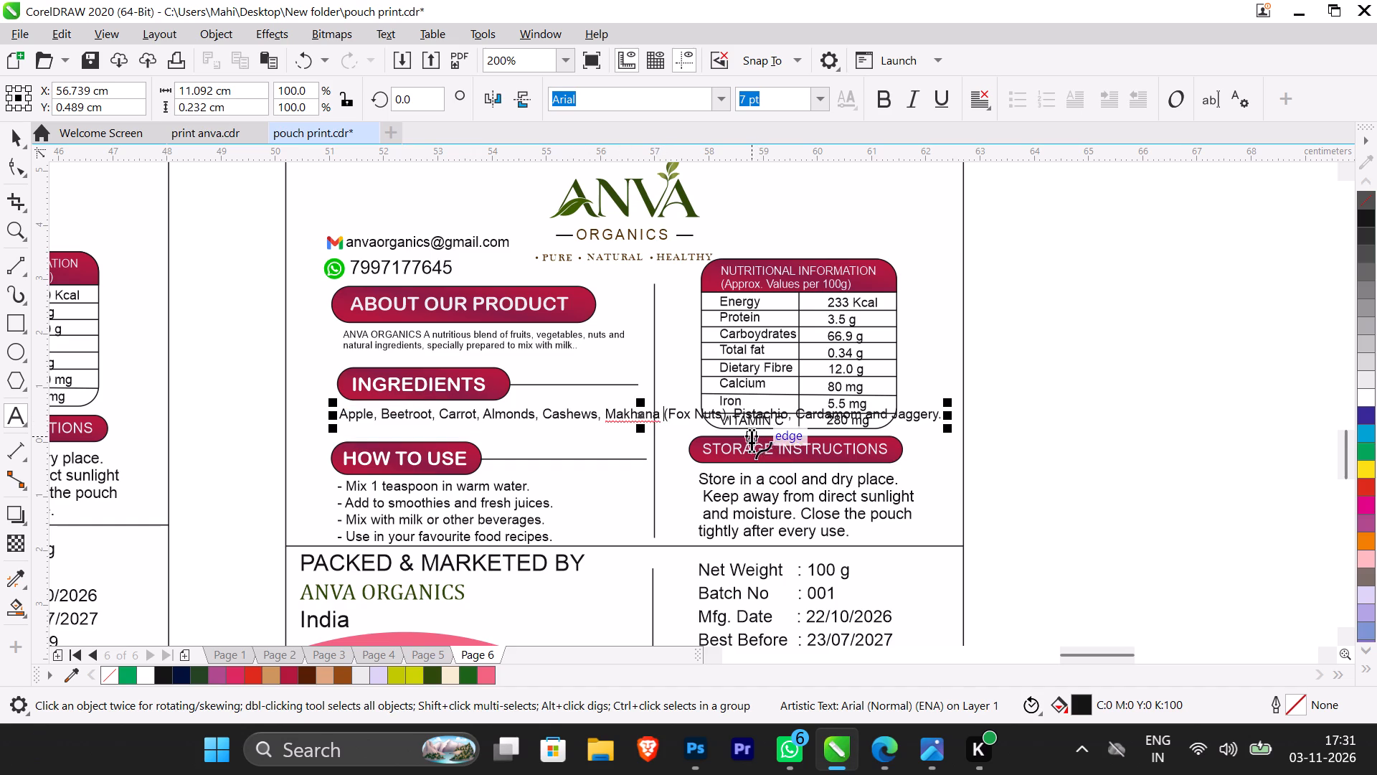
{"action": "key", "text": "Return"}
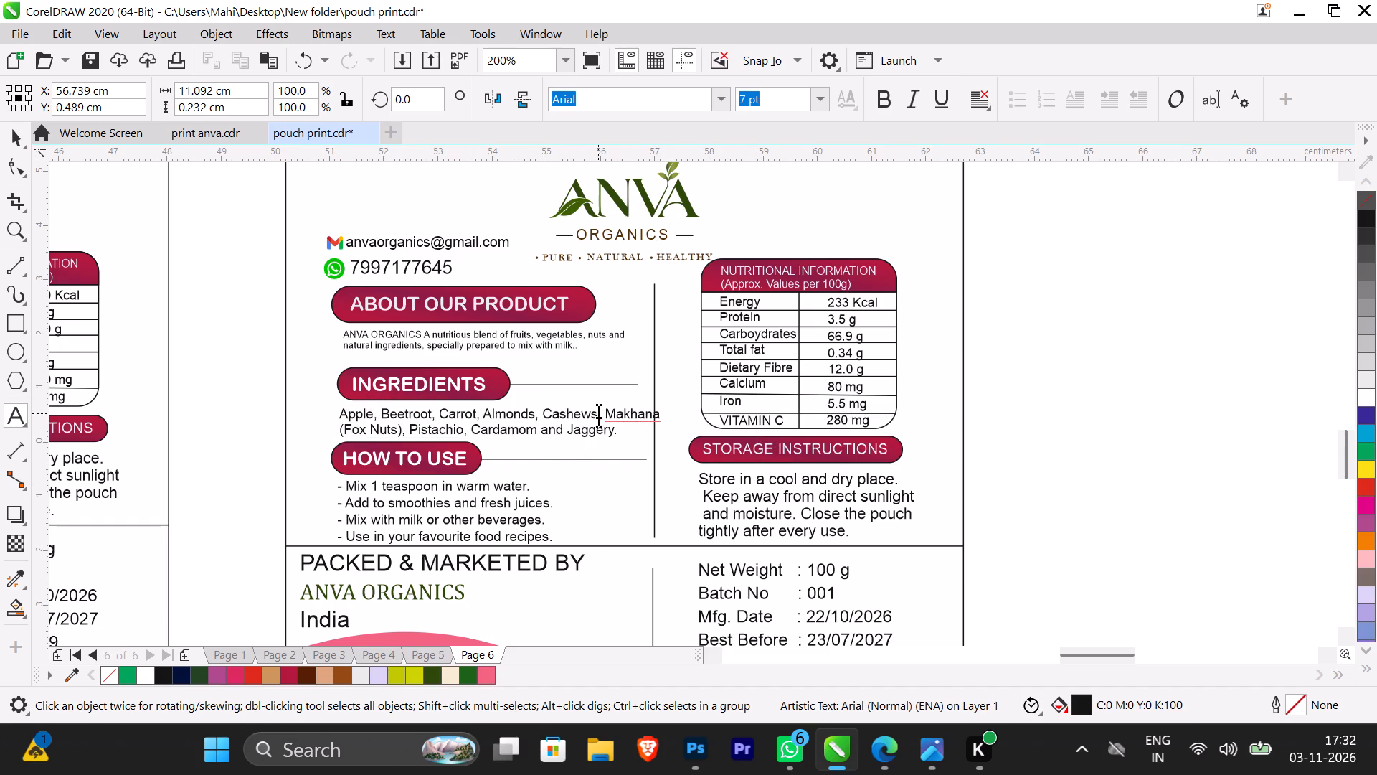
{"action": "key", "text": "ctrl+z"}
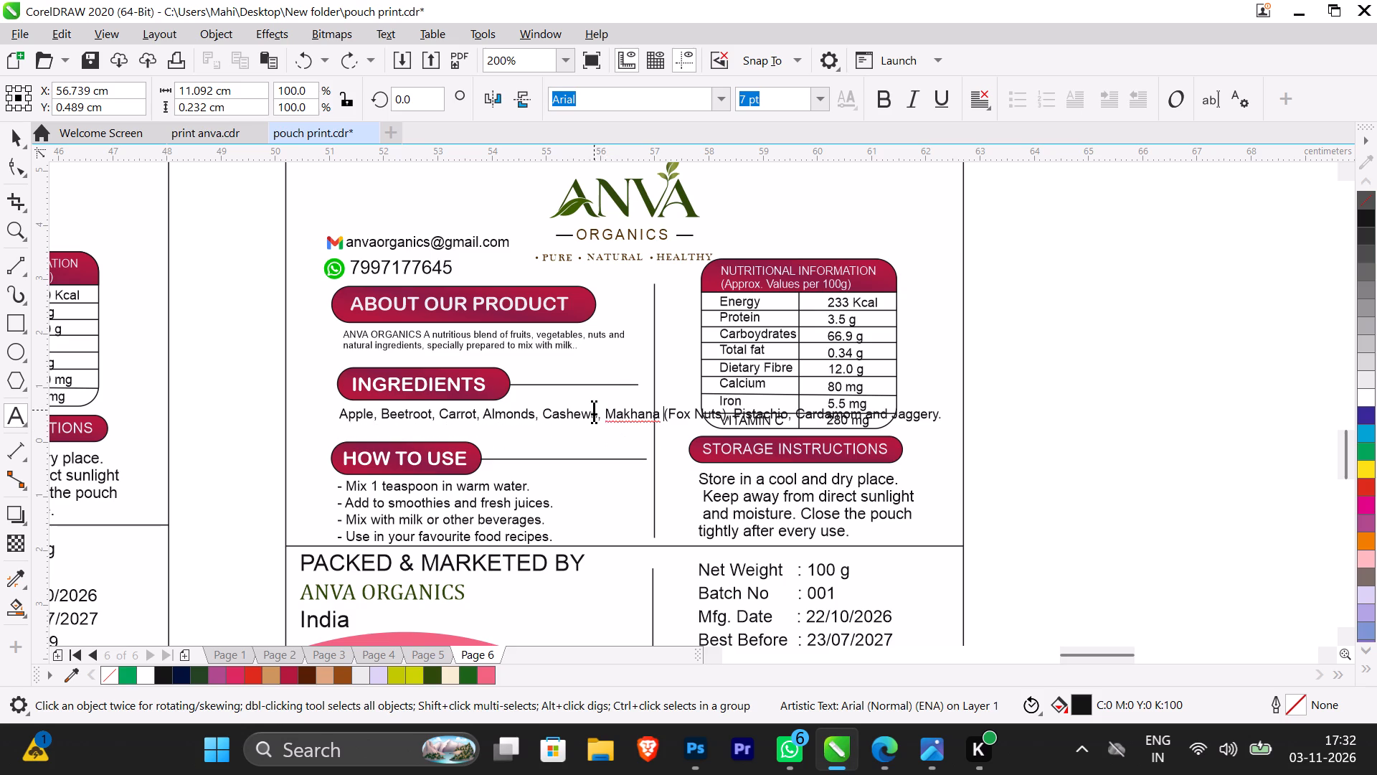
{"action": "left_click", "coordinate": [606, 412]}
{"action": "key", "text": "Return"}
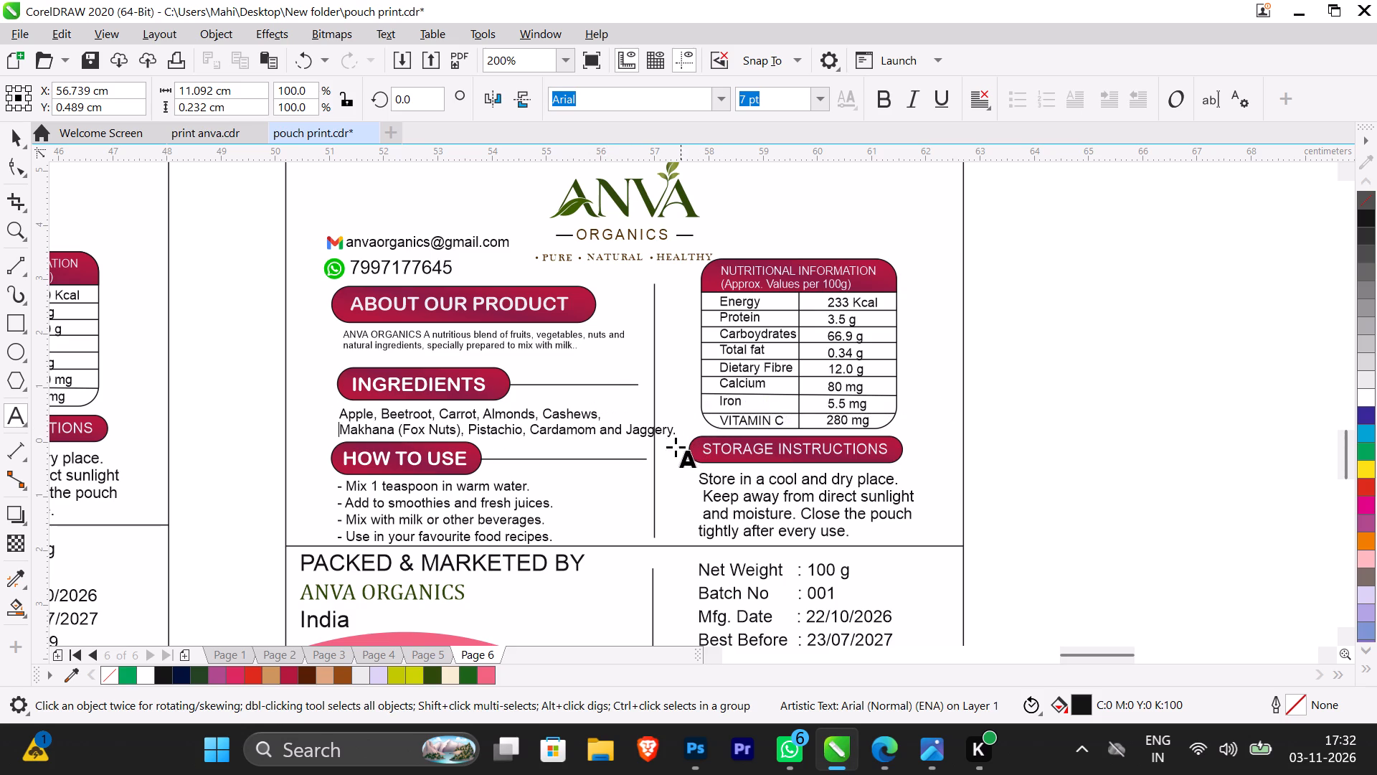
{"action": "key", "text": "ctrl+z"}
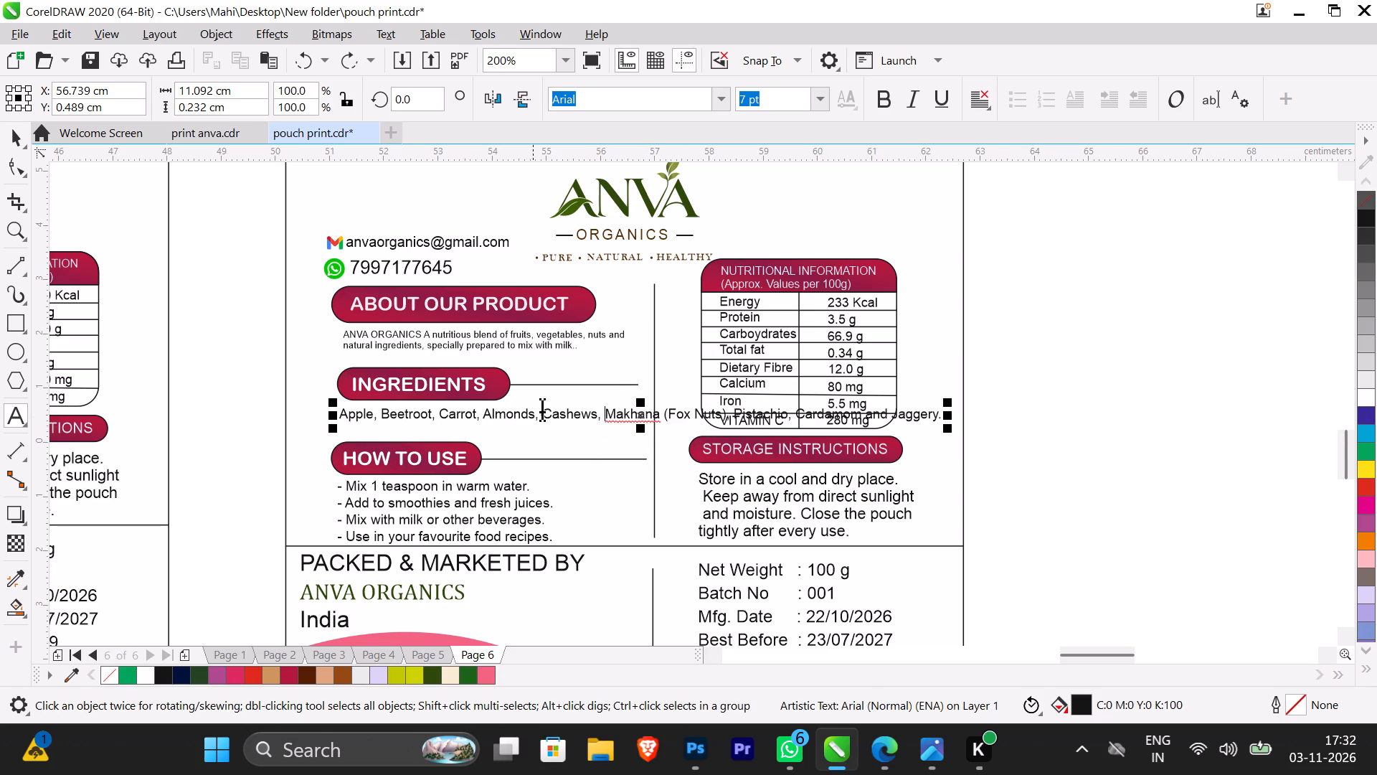
Break the ingredient list directly after "Makhana" and shift it slightly left and down under the Ingredients heading.
{"action": "left_click", "coordinate": [661, 415]}
{"action": "key", "text": "Return"}
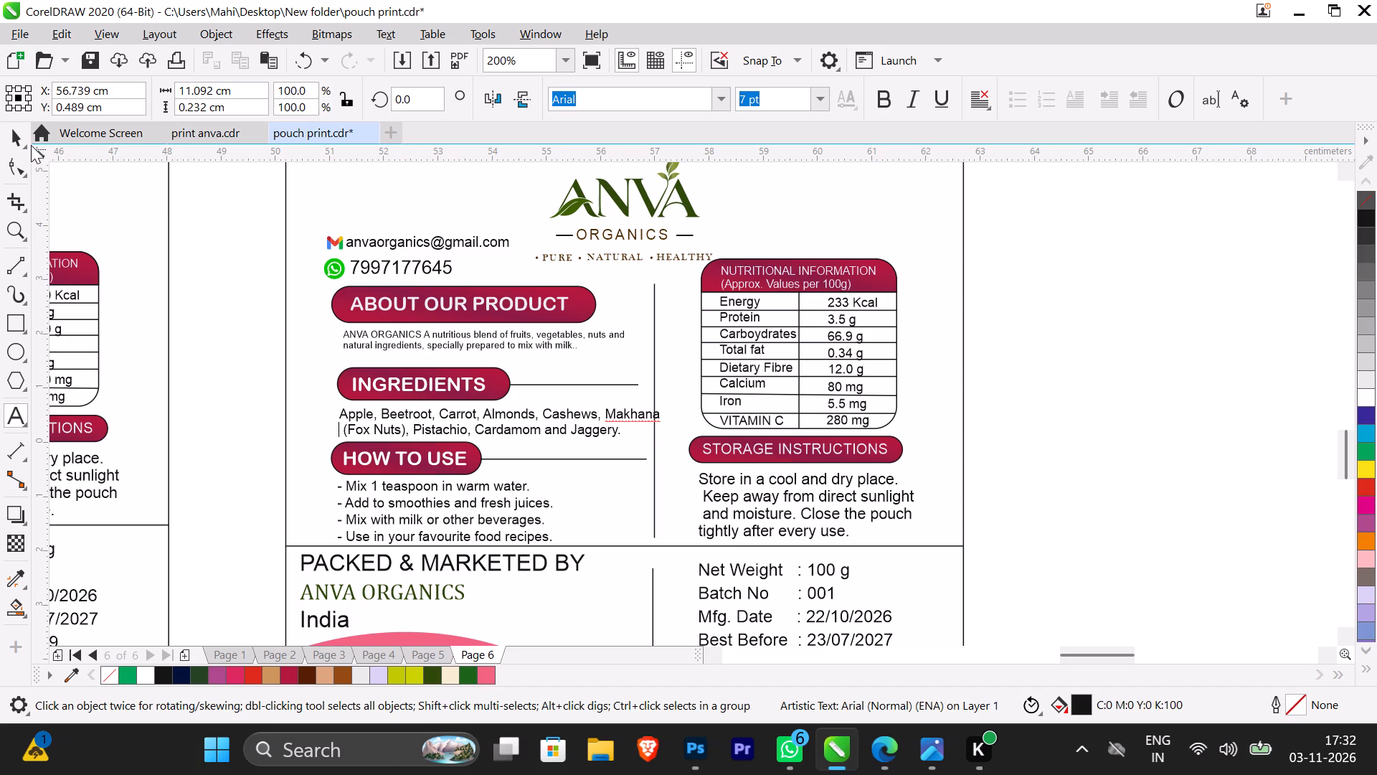
{"action": "left_click", "coordinate": [24, 139]}
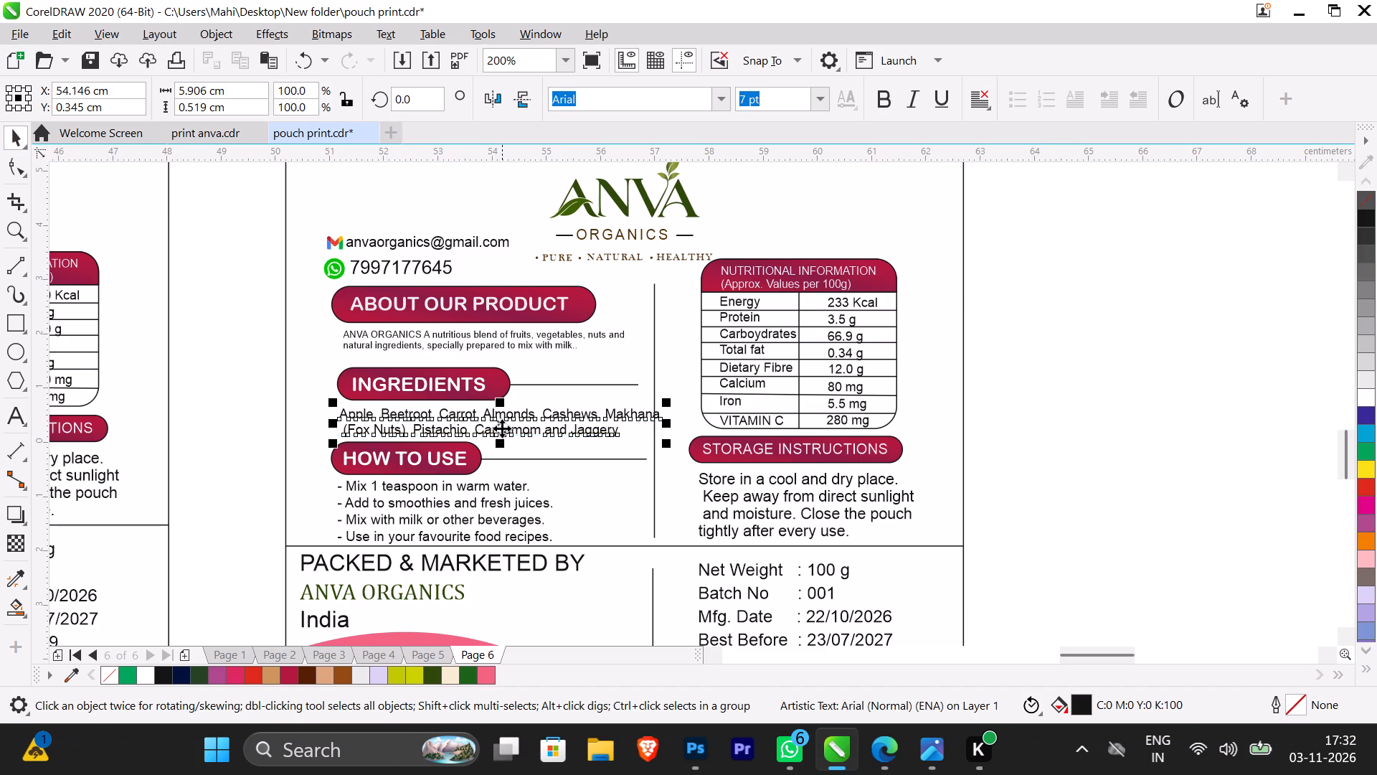
{"action": "left_click_drag", "start_coordinate": [502, 428], "coordinate": [486, 428]}
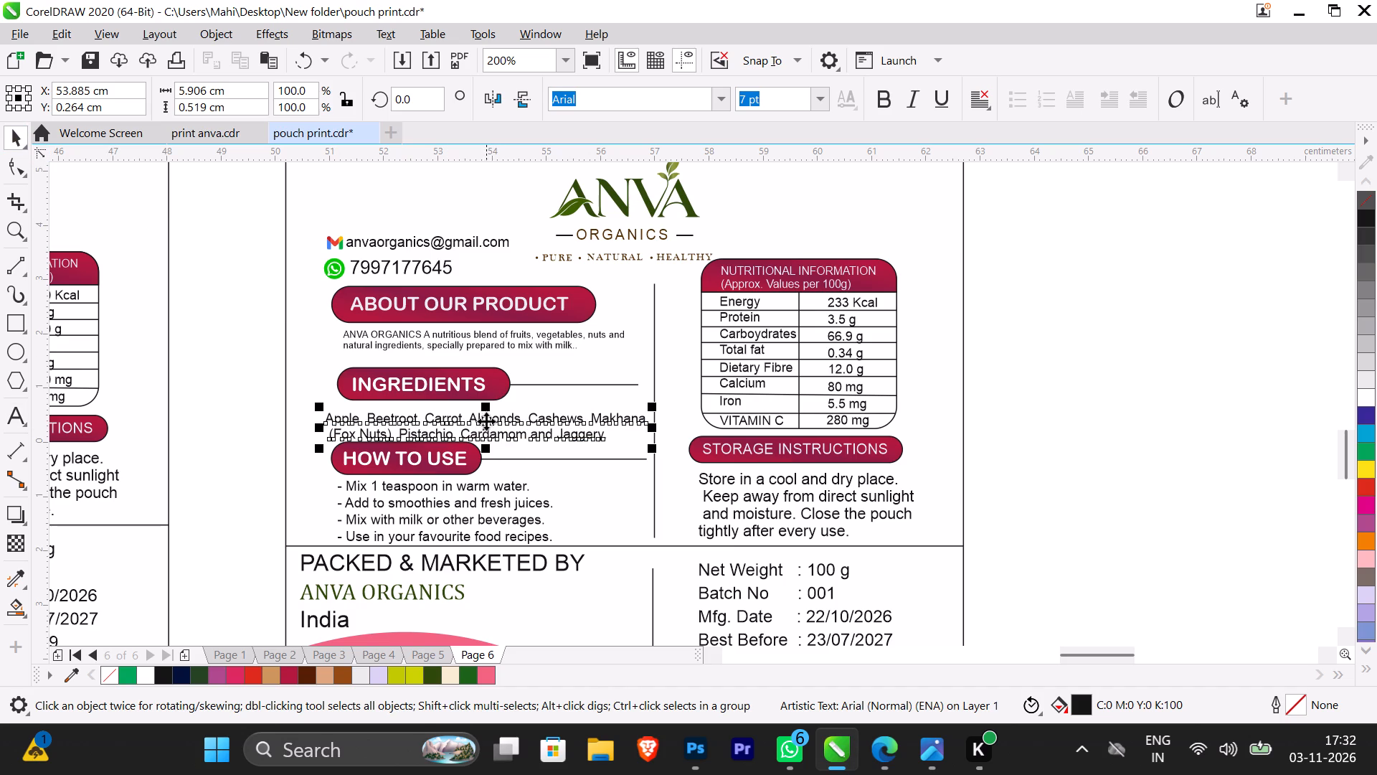
Set the About Our Product description to 6 pt and nudge it slightly left and down below its heading.
{"action": "left_click", "coordinate": [500, 337]}
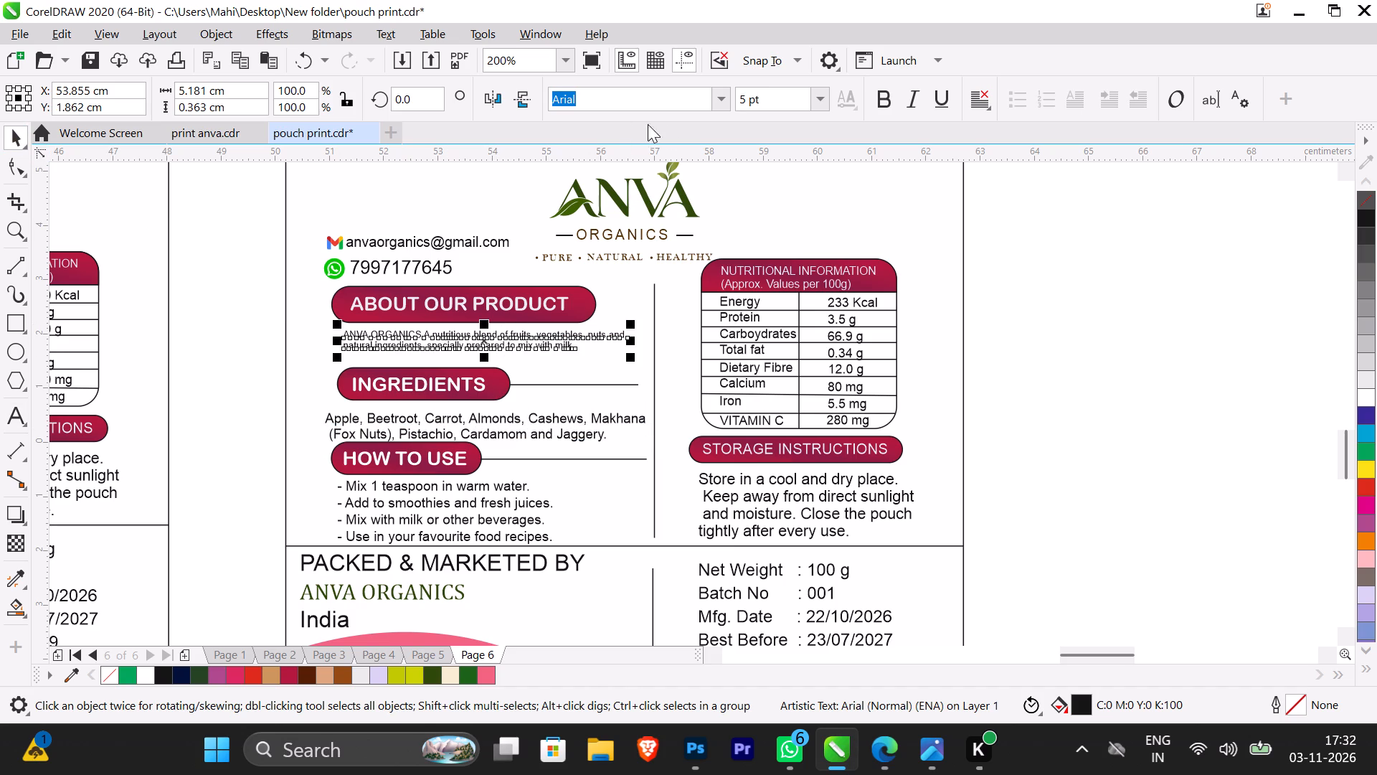
{"action": "left_click", "coordinate": [747, 98]}
{"action": "key", "text": "BackSpace"}
{"action": "key", "text": "6"}
{"action": "key", "text": "Return"}
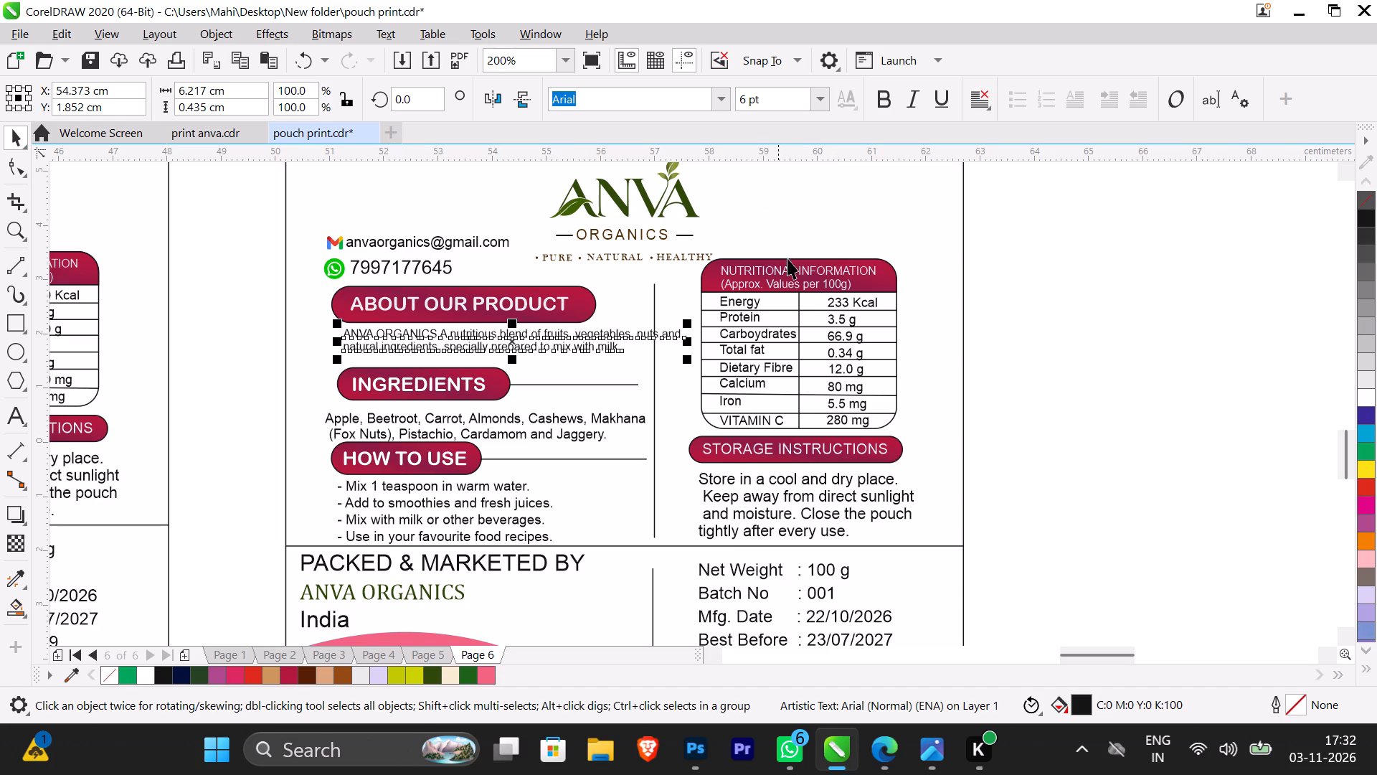
{"action": "left_click_drag", "start_coordinate": [517, 344], "coordinate": [506, 345]}
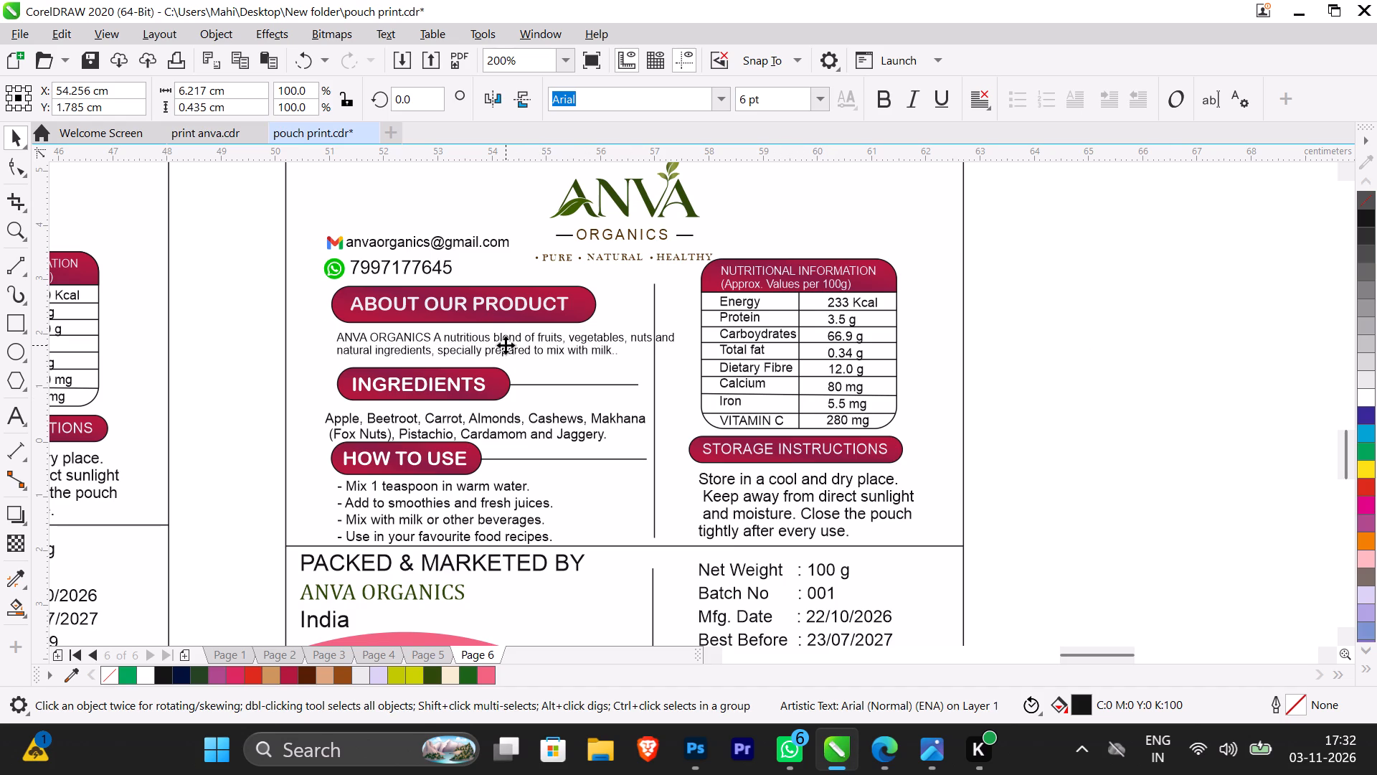
Move the description's line break to before "nuts and natural ingredients" and nudge the text slightly upward.
{"action": "double_click", "coordinate": [344, 354]}
{"action": "left_click", "coordinate": [340, 343]}
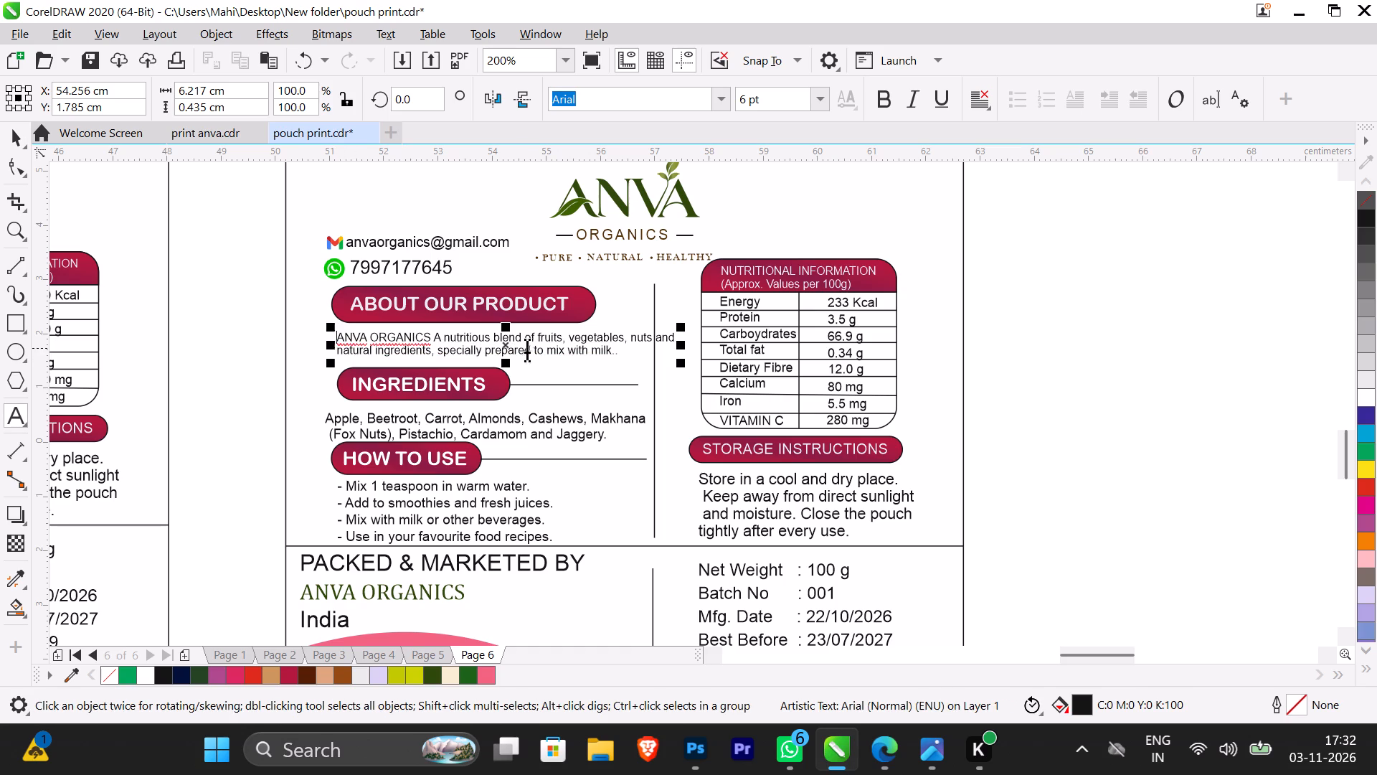
{"action": "scroll", "coordinate": [339, 350], "scroll_direction": "up", "scroll_amount": 3}
{"action": "left_click", "coordinate": [339, 352]}
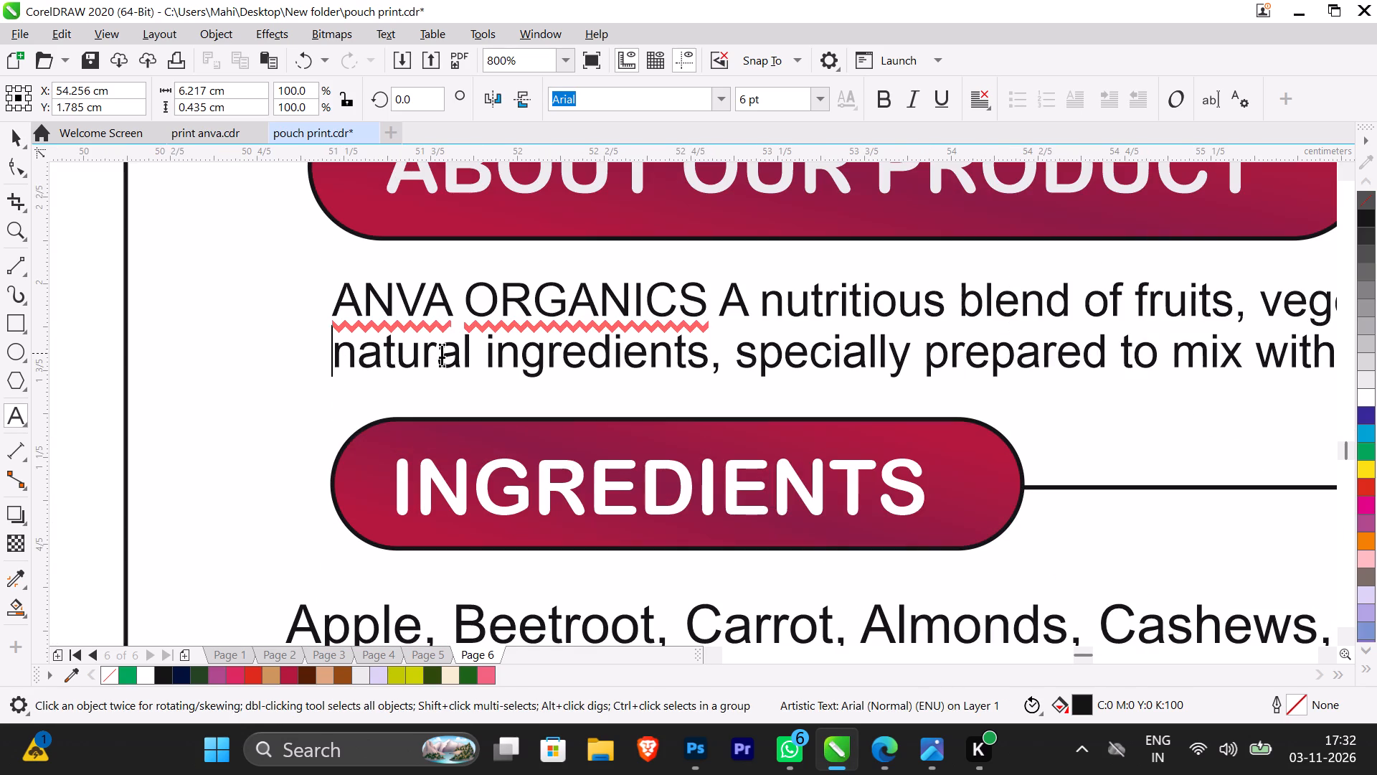
{"action": "key", "text": "BackSpace"}
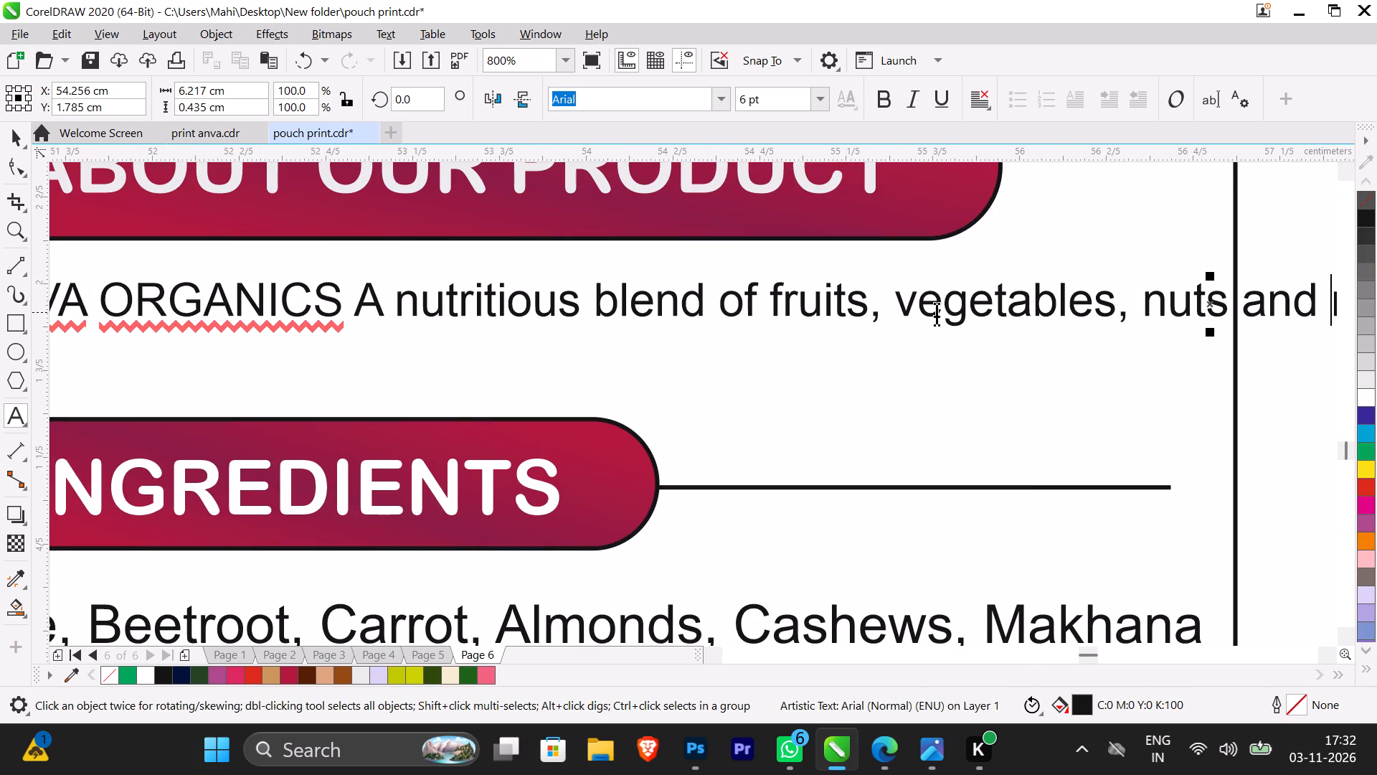
{"action": "left_click", "coordinate": [1145, 302]}
{"action": "key", "text": "Return"}
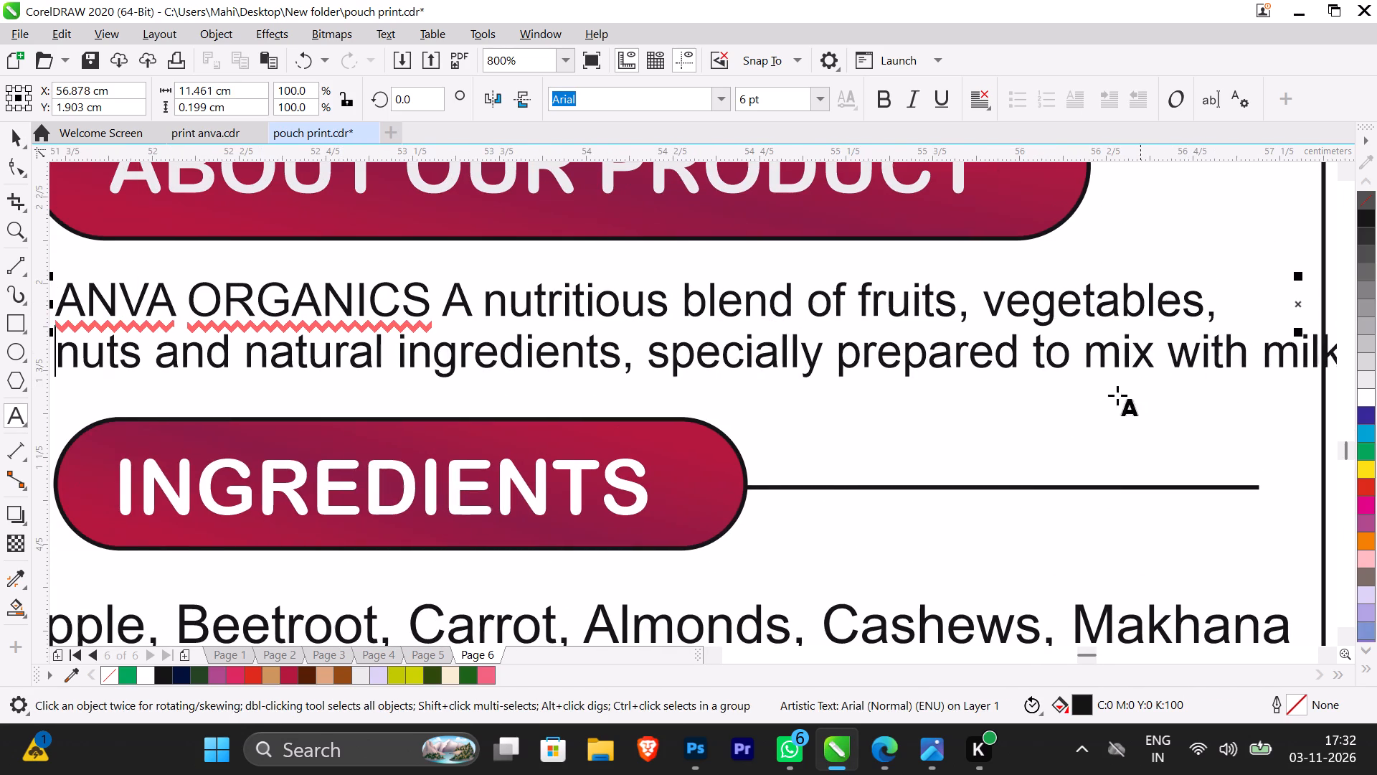
{"action": "scroll", "coordinate": [1003, 410], "scroll_direction": "down", "scroll_amount": 1}
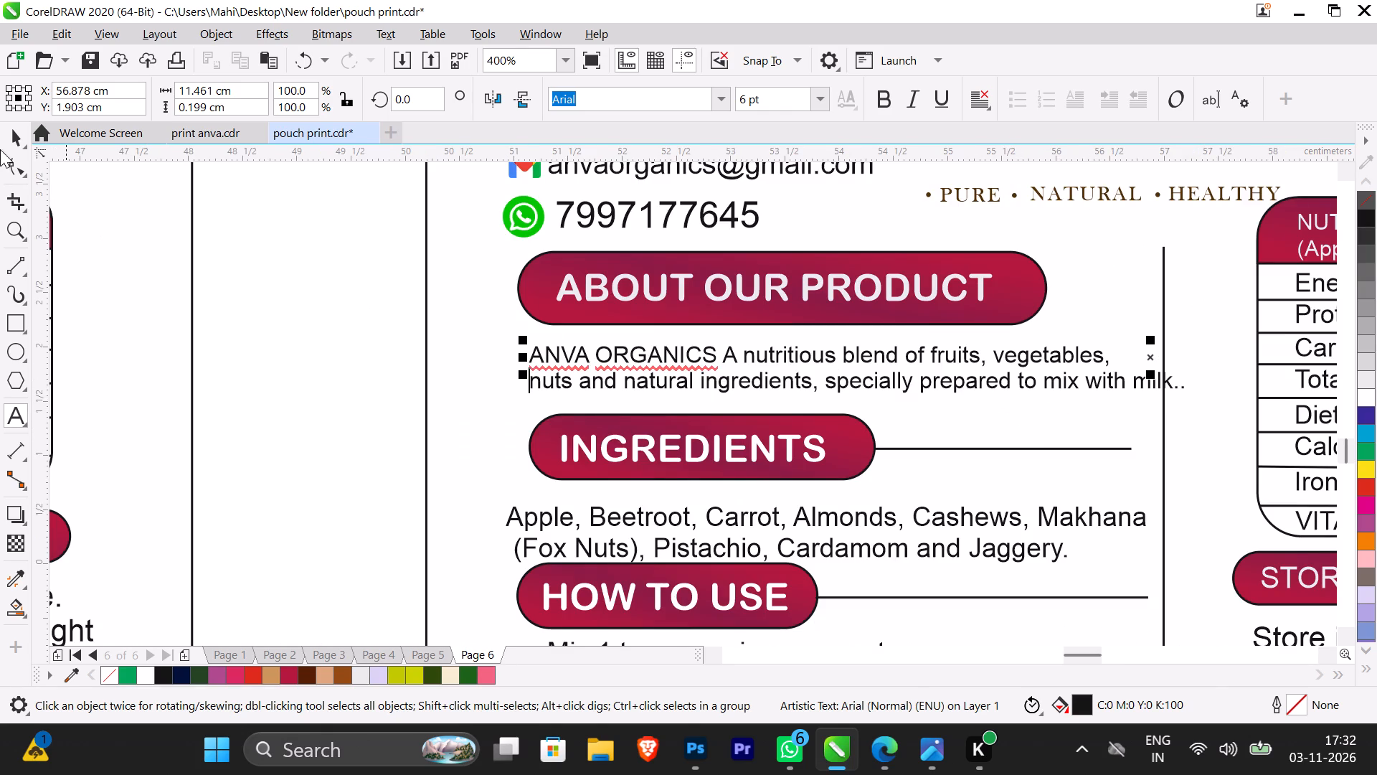
{"action": "left_click", "coordinate": [22, 128]}
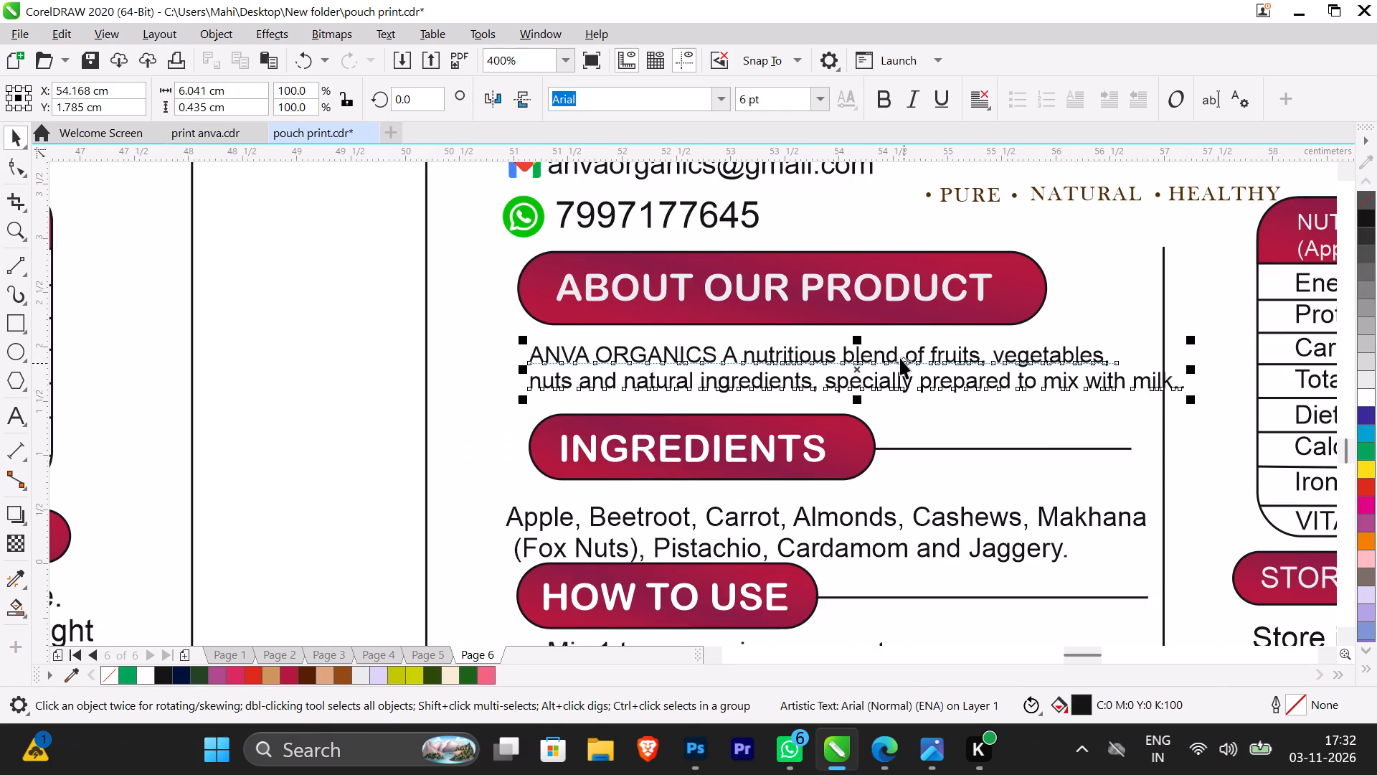
{"action": "left_click", "coordinate": [859, 370]}
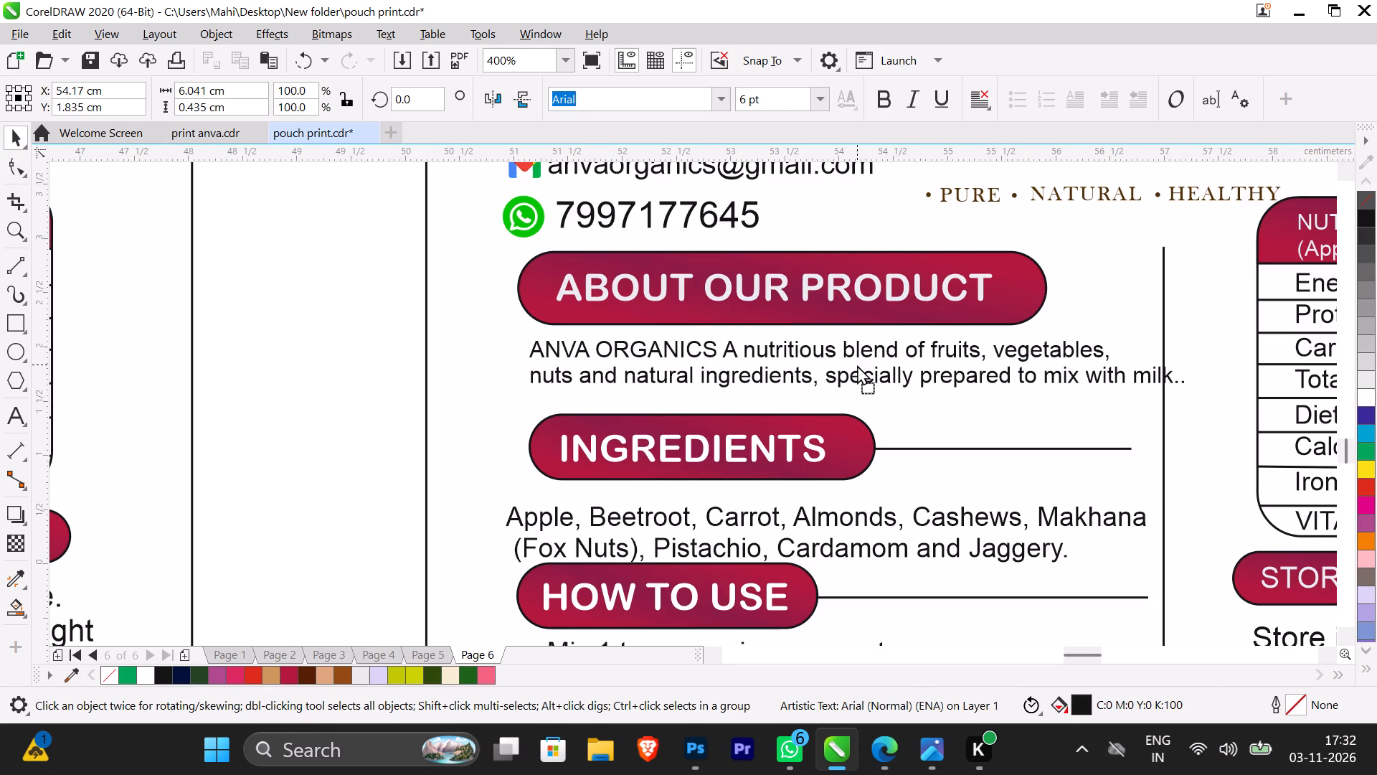
Break the About Our Product description onto a third line before "with milk".
{"action": "scroll", "coordinate": [1181, 381], "scroll_direction": "up", "scroll_amount": 2}
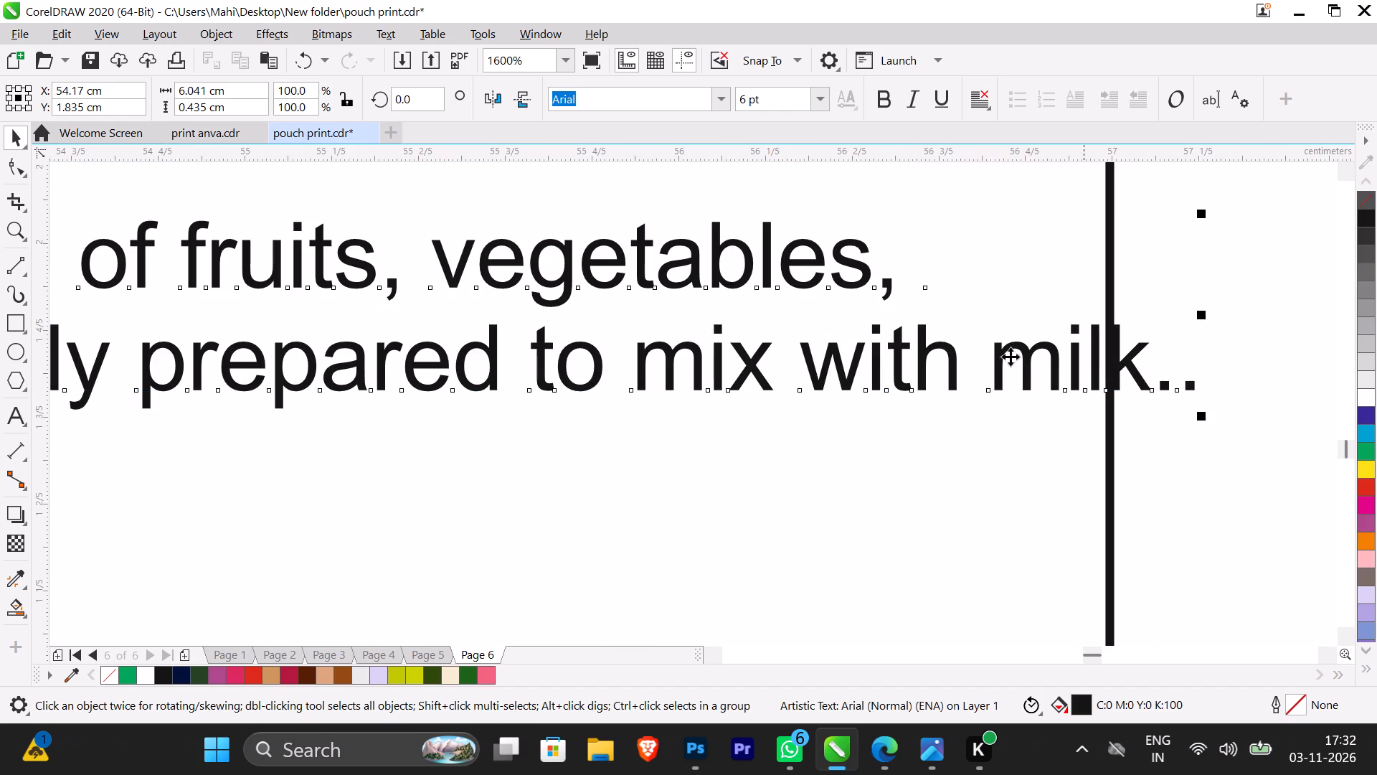
{"action": "double_click", "coordinate": [811, 366]}
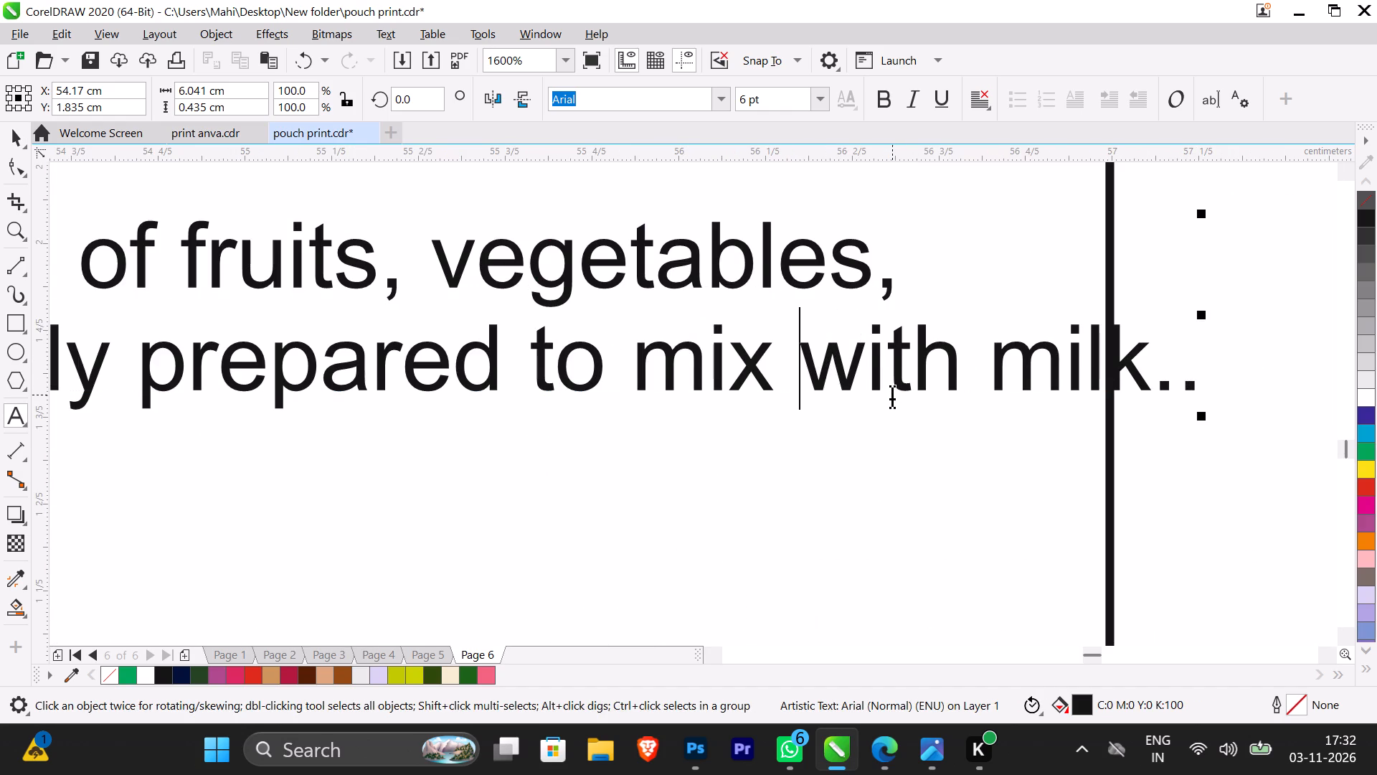
{"action": "key", "text": "Return"}
{"action": "scroll", "coordinate": [891, 395], "scroll_direction": "down", "scroll_amount": 2}
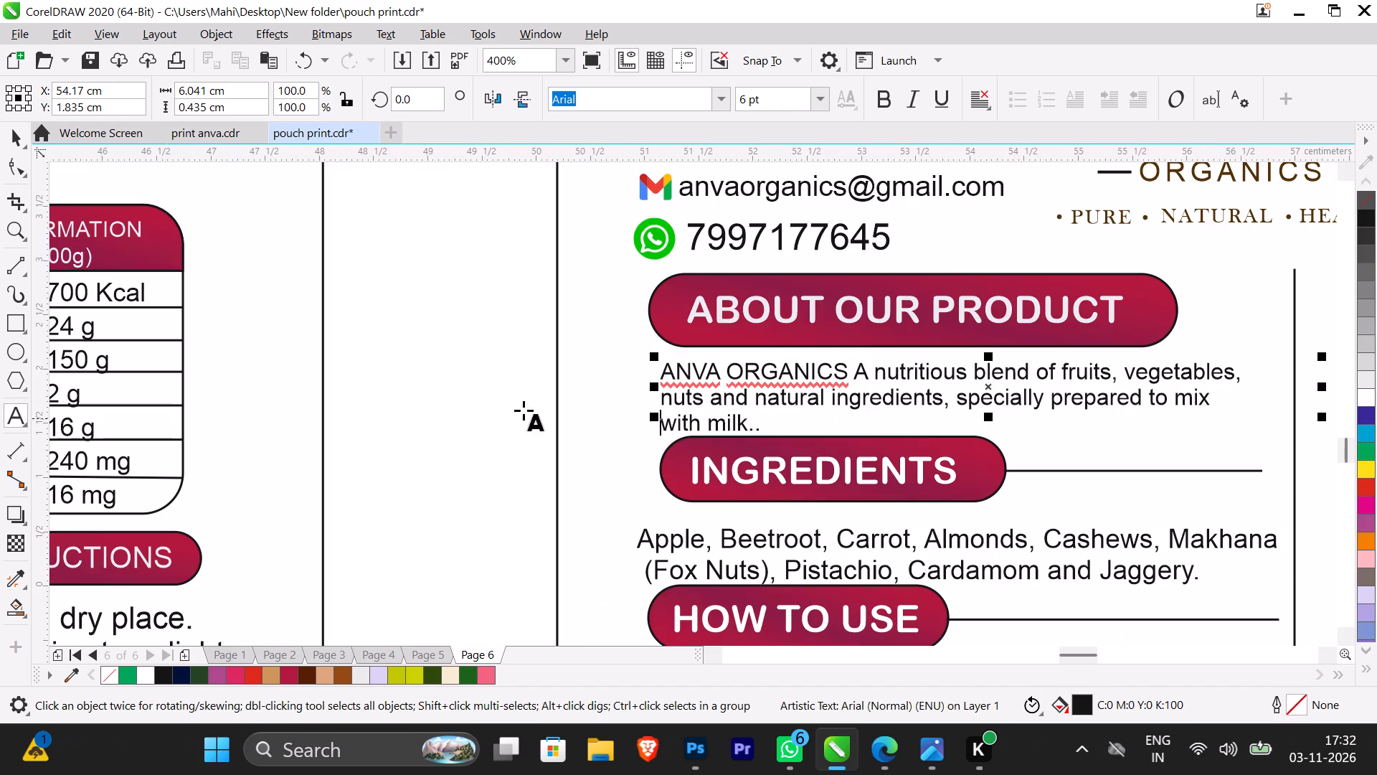
{"action": "left_click", "coordinate": [9, 141]}
Examine the two rows of front labels, including the ABC nutrition milk mix design, alongside the back labels.
{"action": "scroll", "coordinate": [610, 322], "scroll_direction": "down", "scroll_amount": 2}
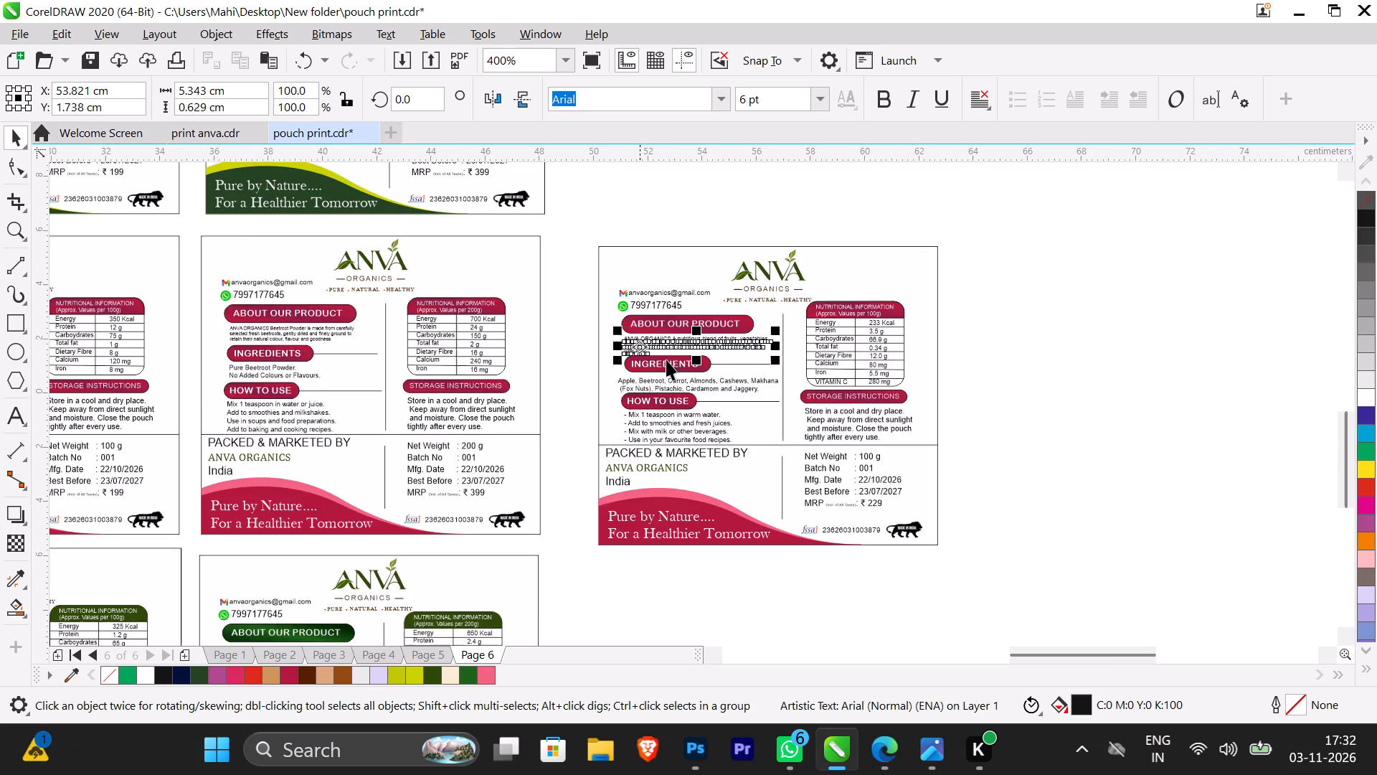
{"action": "scroll", "coordinate": [673, 363], "scroll_direction": "down", "scroll_amount": 1}
{"action": "scroll", "coordinate": [662, 488], "scroll_direction": "down", "scroll_amount": 2}
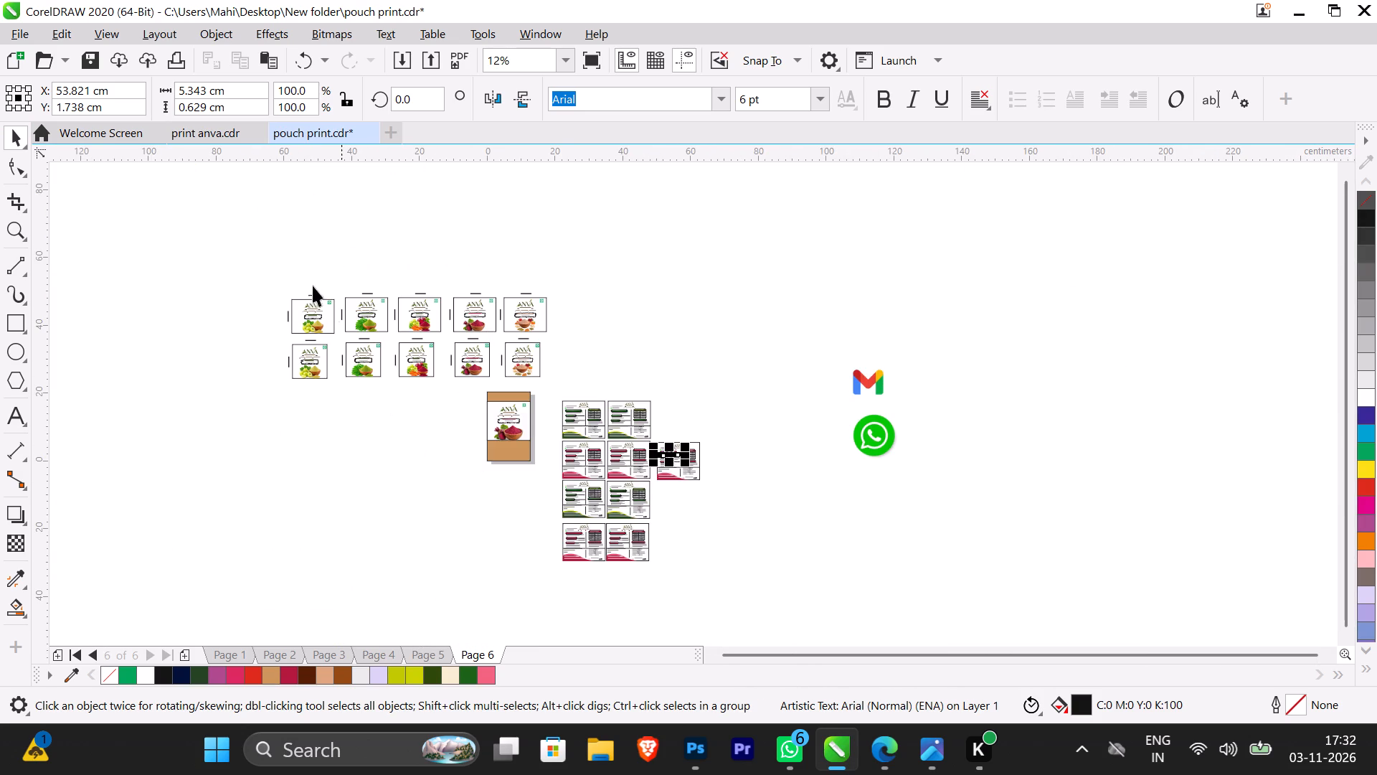
{"action": "scroll", "coordinate": [321, 300], "scroll_direction": "up", "scroll_amount": 1}
{"action": "scroll", "coordinate": [645, 321], "scroll_direction": "up", "scroll_amount": 2}
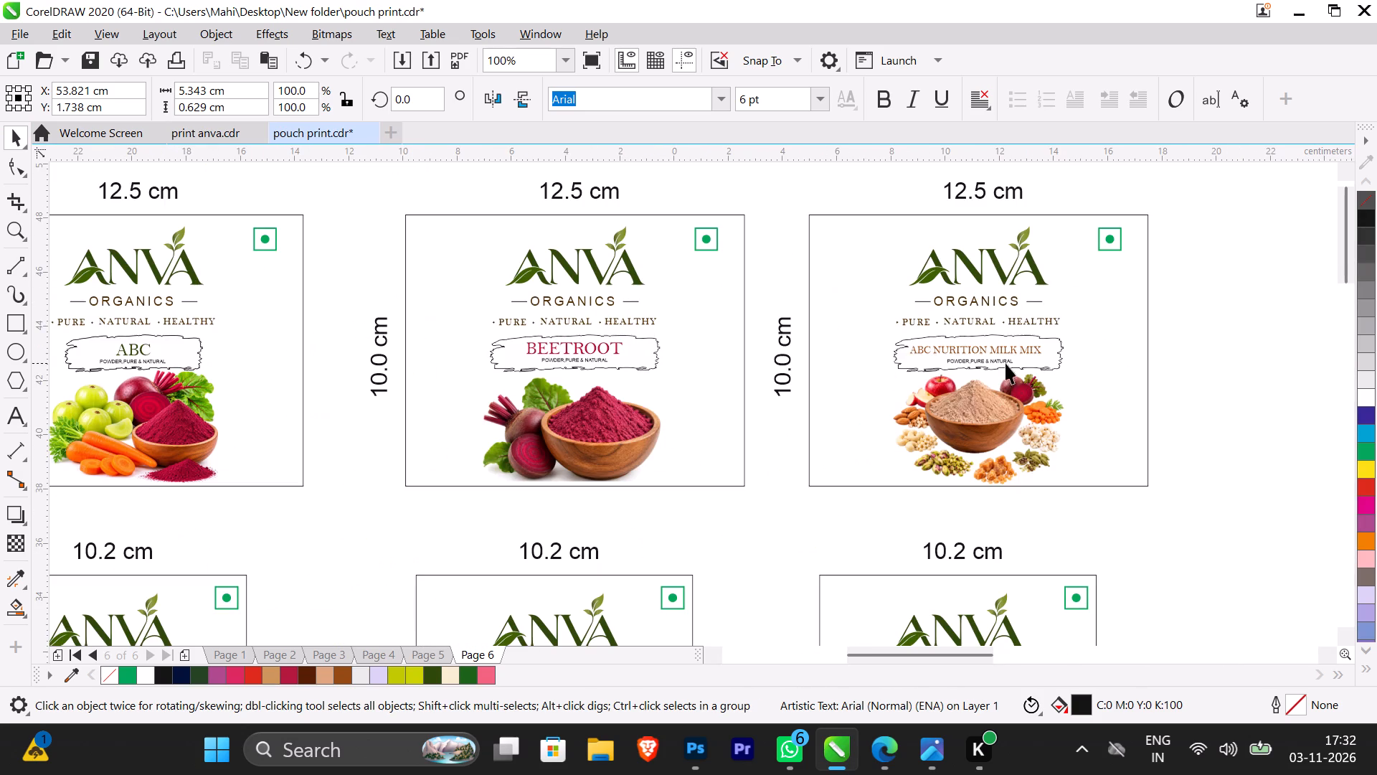
{"action": "scroll", "coordinate": [759, 400], "scroll_direction": "down", "scroll_amount": 2}
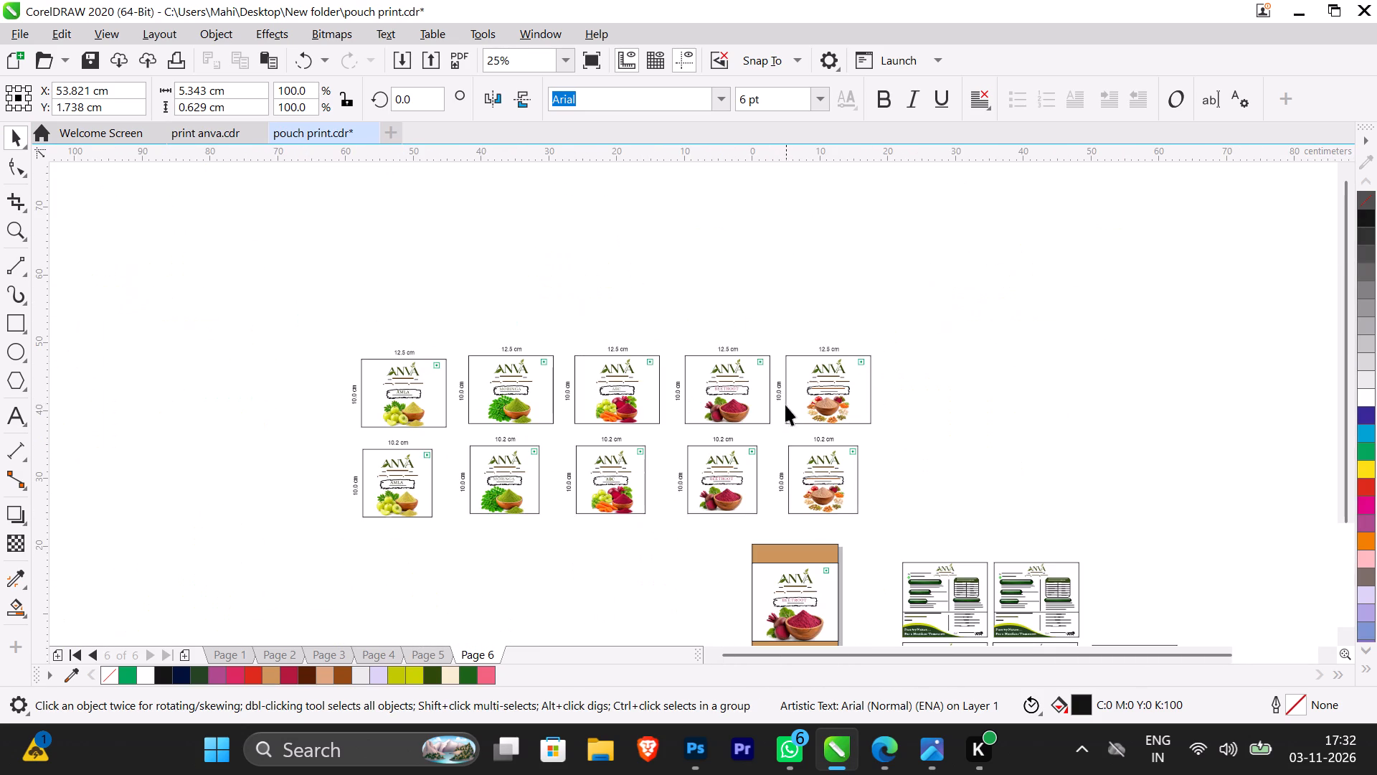
{"action": "scroll", "coordinate": [562, 497], "scroll_direction": "up", "scroll_amount": 1}
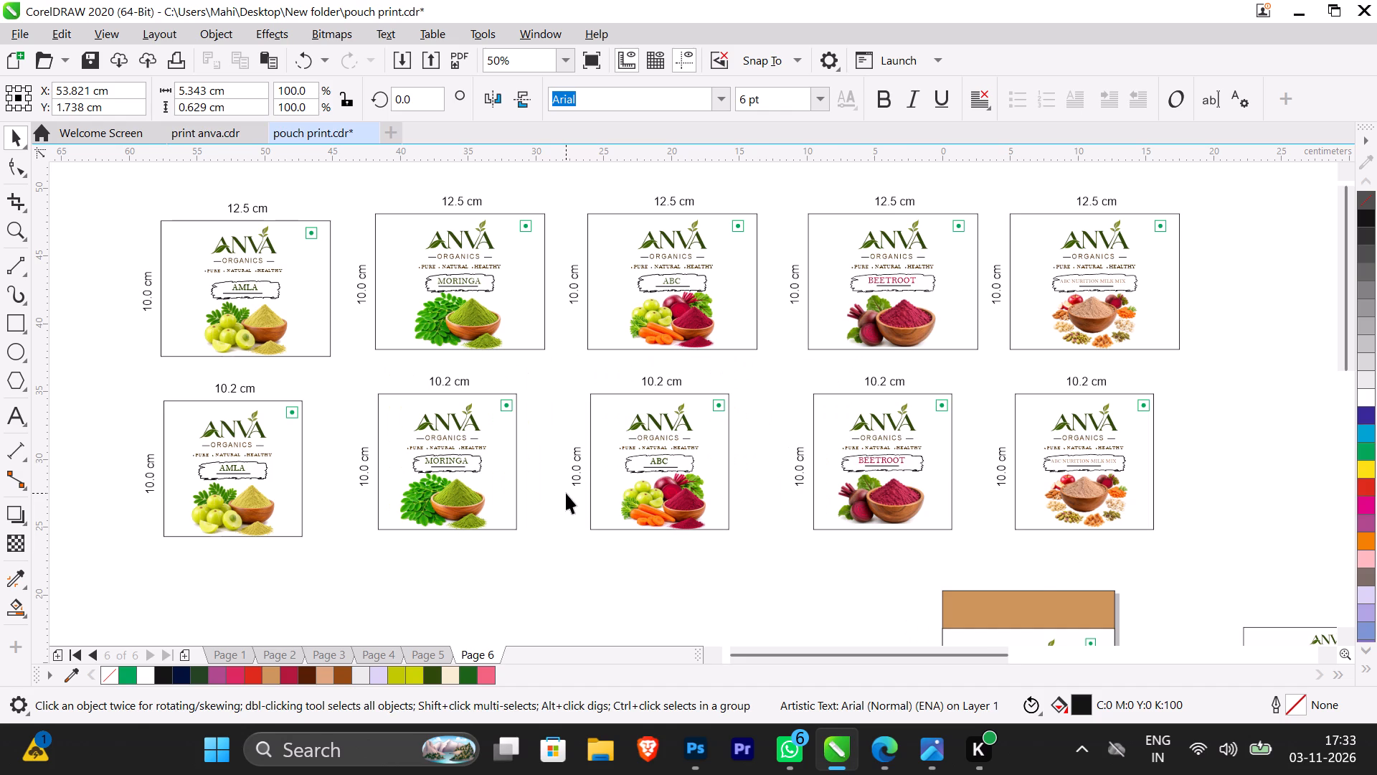
{"action": "scroll", "coordinate": [566, 493], "scroll_direction": "down", "scroll_amount": 1}
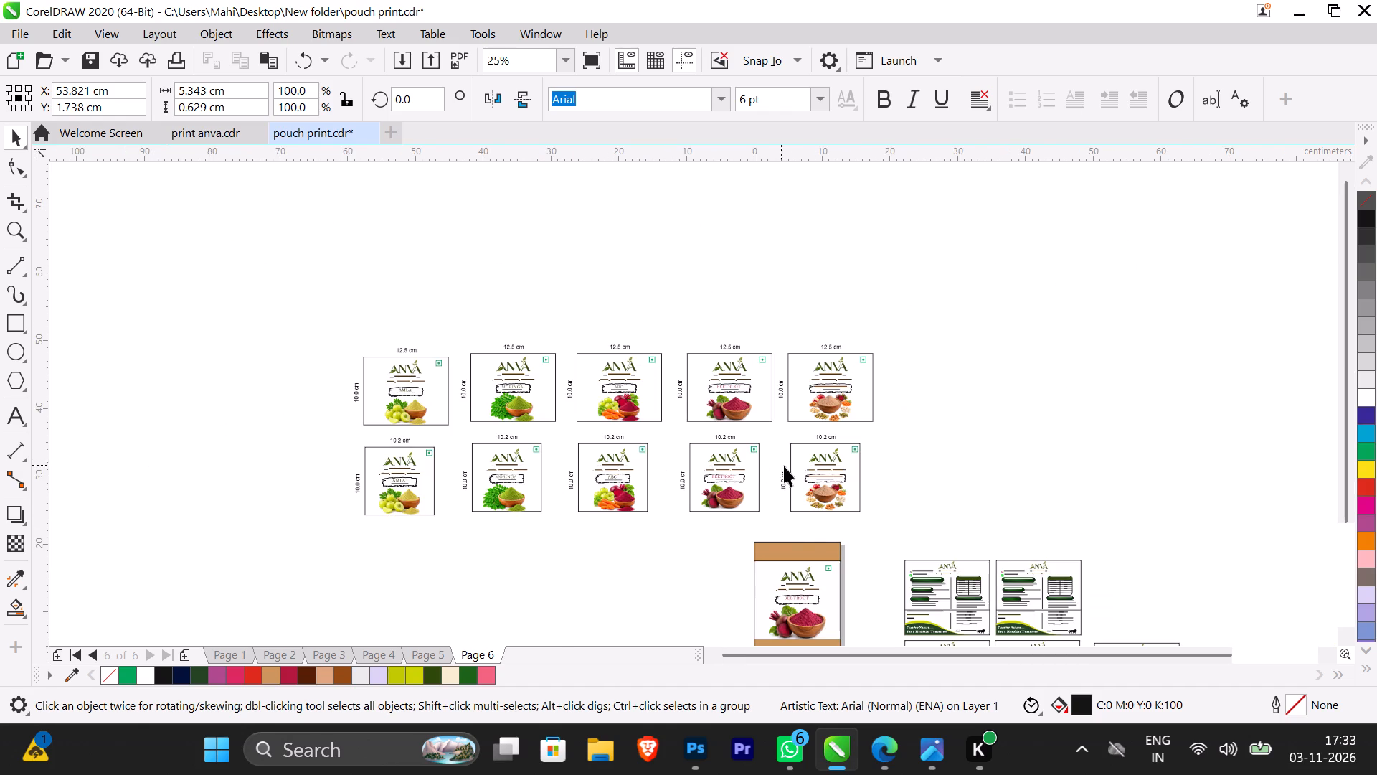
{"action": "scroll", "coordinate": [785, 471], "scroll_direction": "down", "scroll_amount": 1}
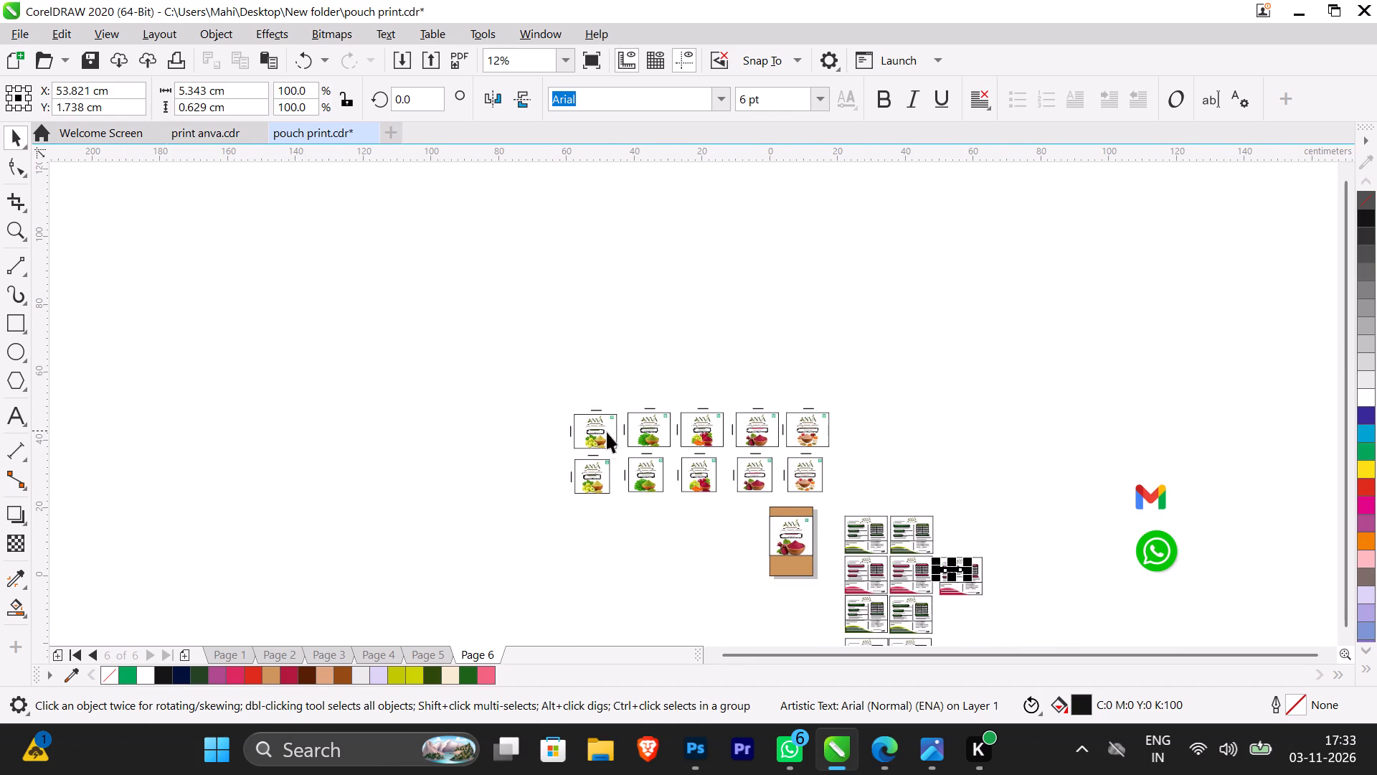
{"action": "scroll", "coordinate": [614, 436], "scroll_direction": "up", "scroll_amount": 2}
{"action": "scroll", "coordinate": [893, 436], "scroll_direction": "down", "scroll_amount": 2}
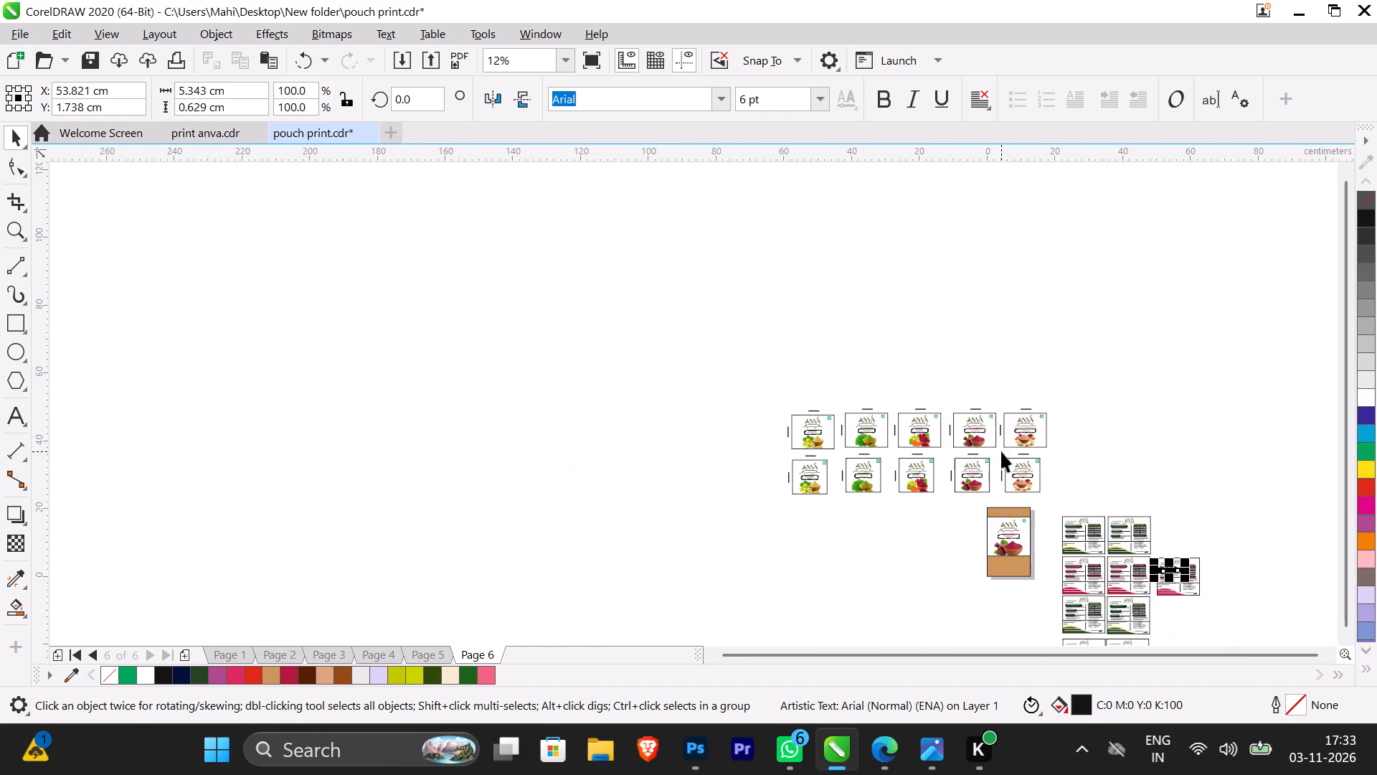
Nudge the ingredients list slightly upward, away from the How to Use heading, on the 100 g milk mix back label.
{"action": "scroll", "coordinate": [1003, 453], "scroll_direction": "up", "scroll_amount": 2}
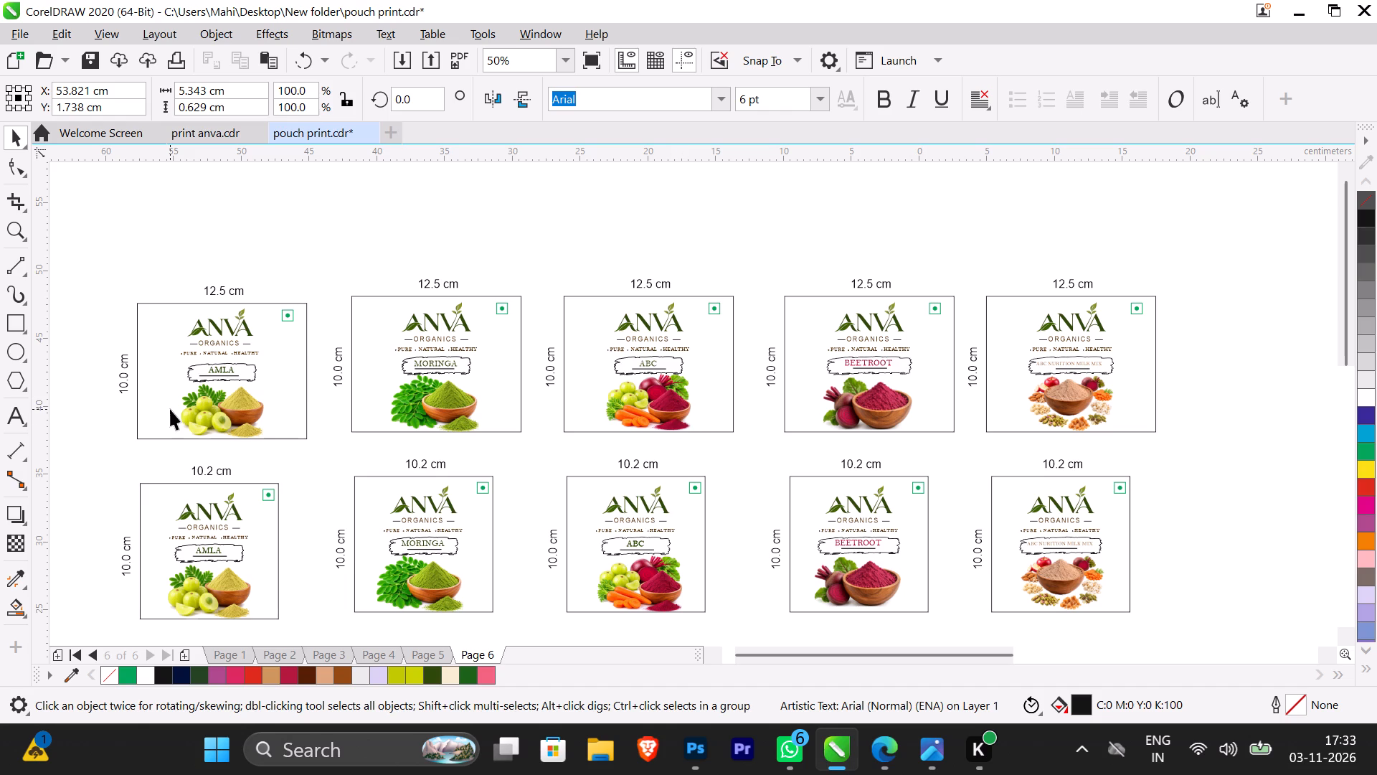
{"action": "scroll", "coordinate": [564, 475], "scroll_direction": "down", "scroll_amount": 2}
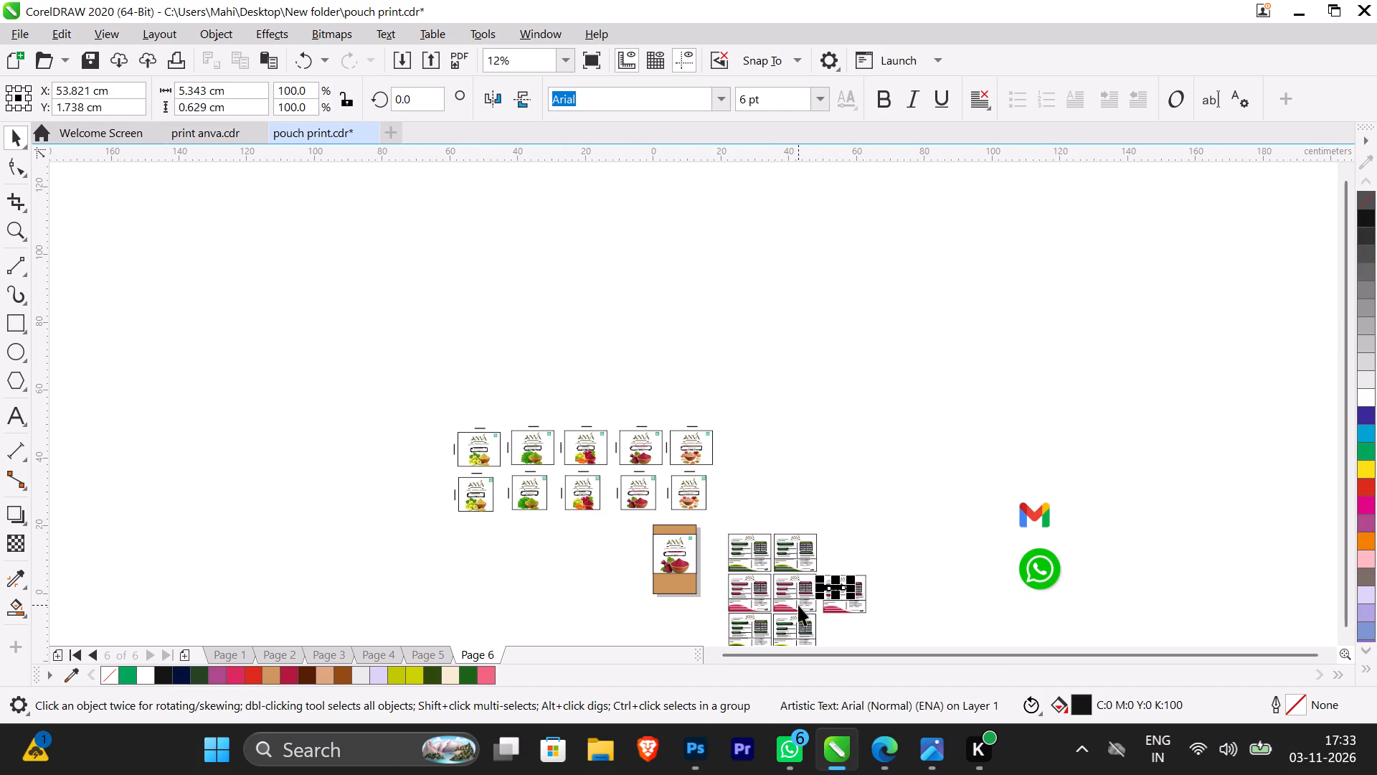
{"action": "scroll", "coordinate": [802, 603], "scroll_direction": "up", "scroll_amount": 1}
{"action": "scroll", "coordinate": [936, 638], "scroll_direction": "up", "scroll_amount": 3}
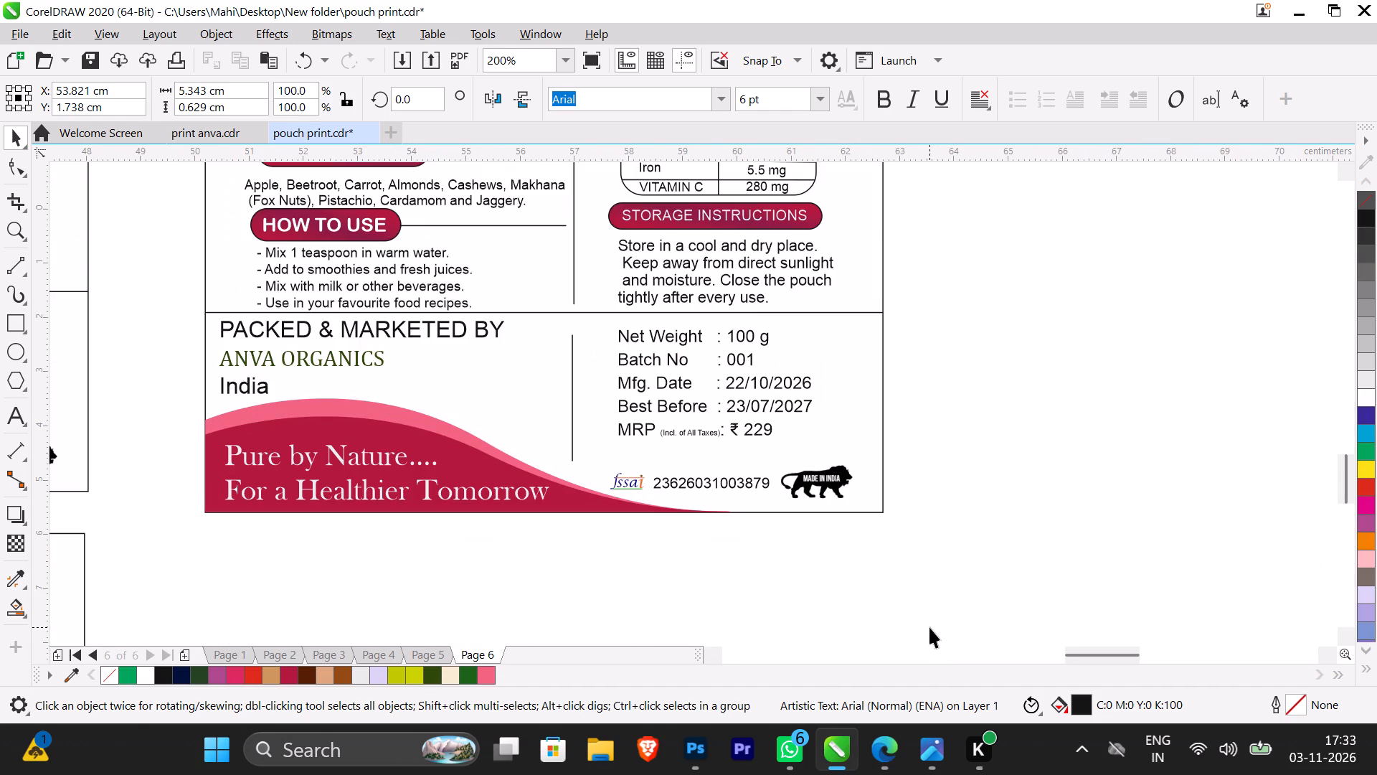
{"action": "left_click", "coordinate": [917, 533]}
{"action": "scroll", "coordinate": [589, 344], "scroll_direction": "down", "scroll_amount": 1}
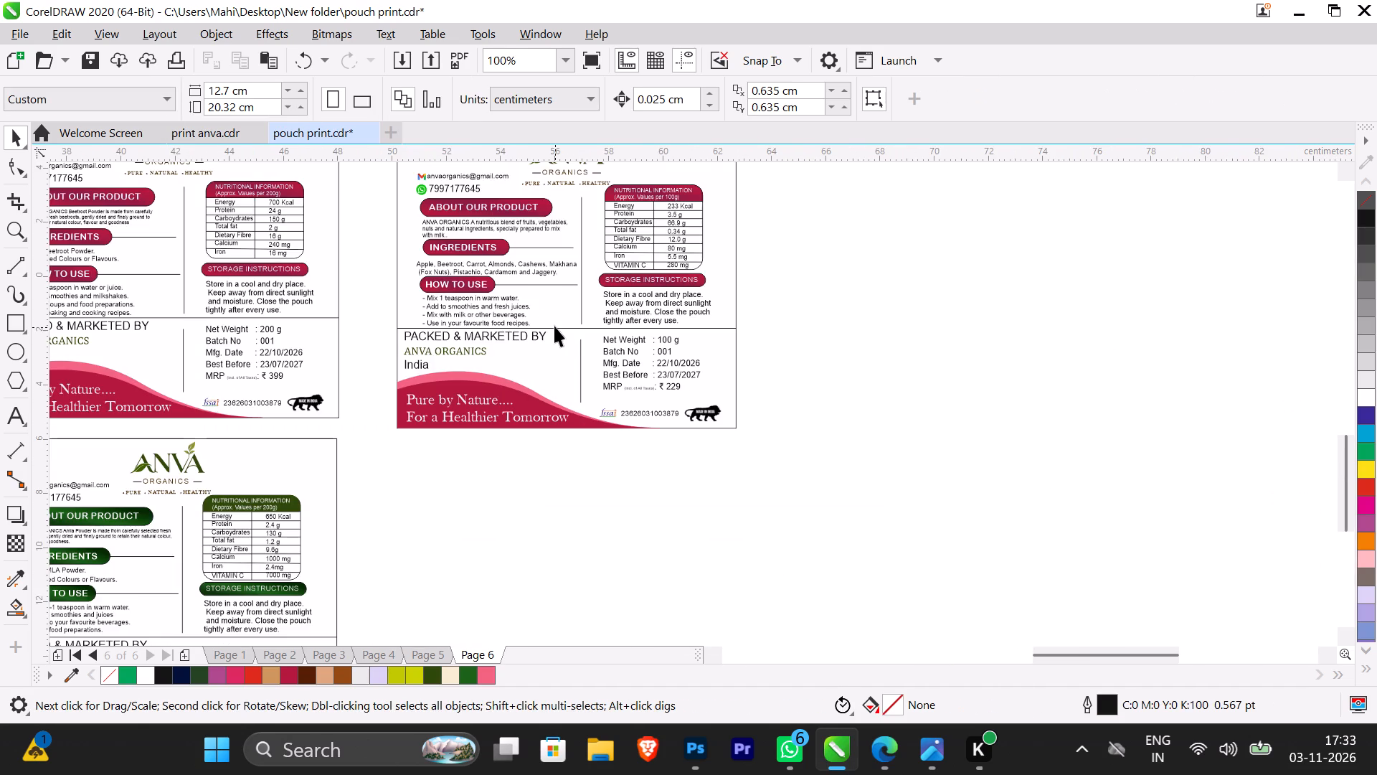
{"action": "scroll", "coordinate": [483, 257], "scroll_direction": "up", "scroll_amount": 1}
{"action": "left_click", "coordinate": [508, 270]}
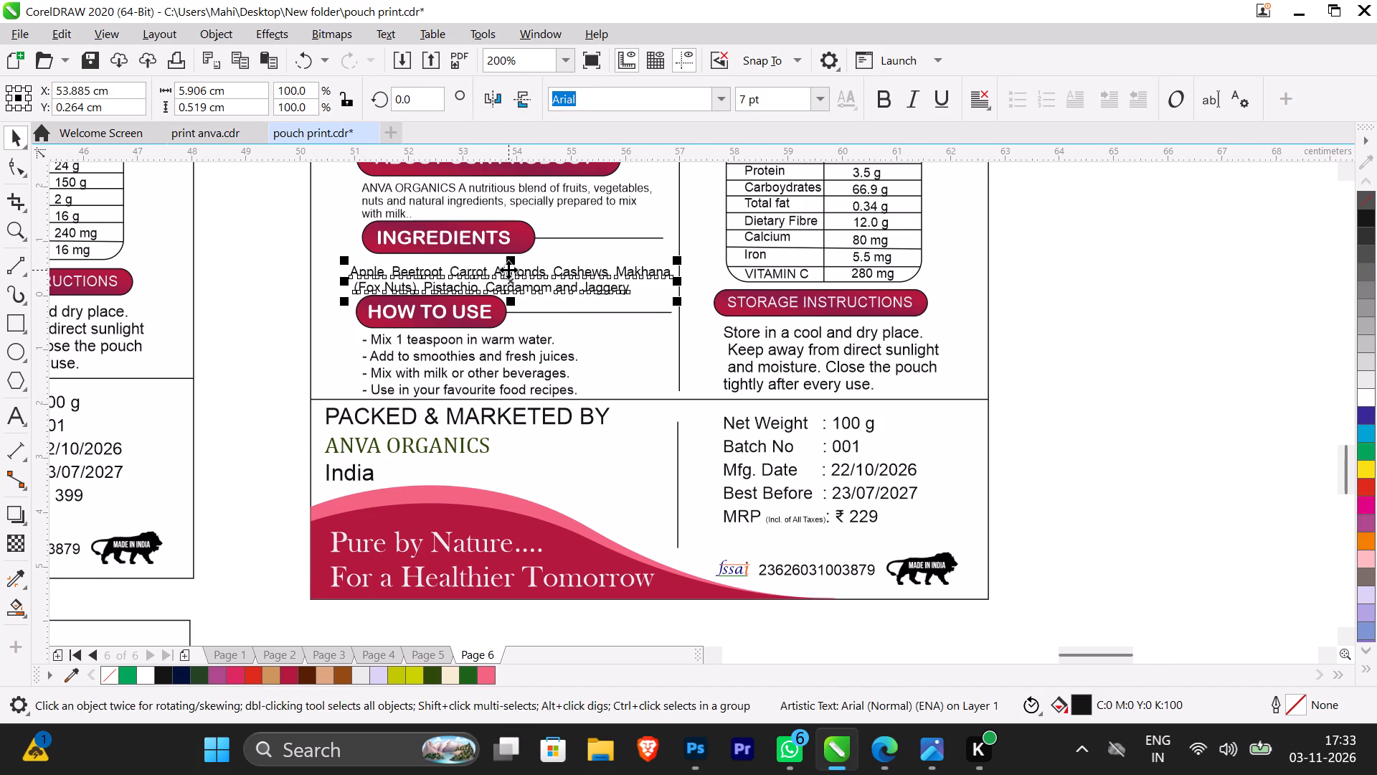
{"action": "scroll", "coordinate": [508, 270], "scroll_direction": "up", "scroll_amount": 1}
{"action": "left_click_drag", "start_coordinate": [511, 274], "coordinate": [511, 270]}
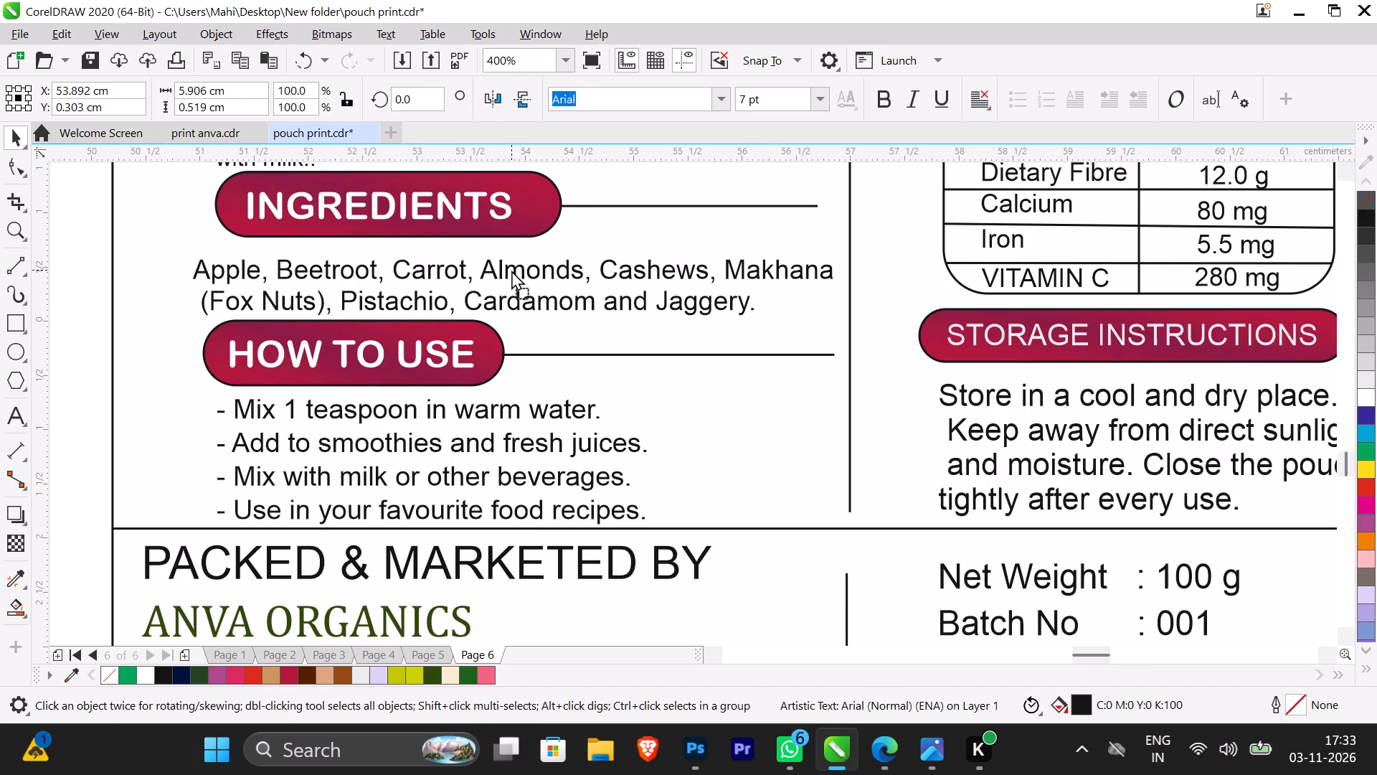
{"action": "left_click_drag", "start_coordinate": [511, 270], "coordinate": [509, 266]}
Select the four-line How to Use instructions on the 100 g milk mix back label.
{"action": "left_click", "coordinate": [474, 407]}
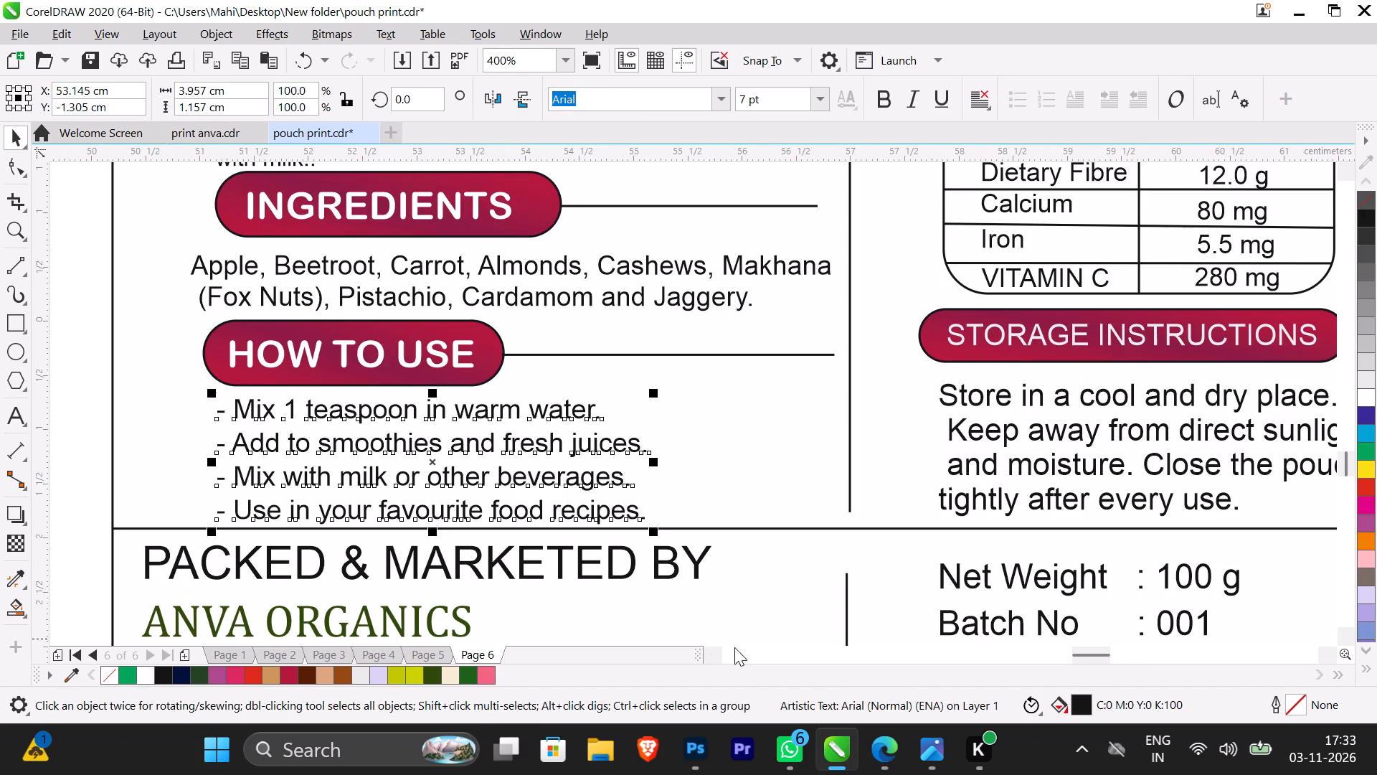
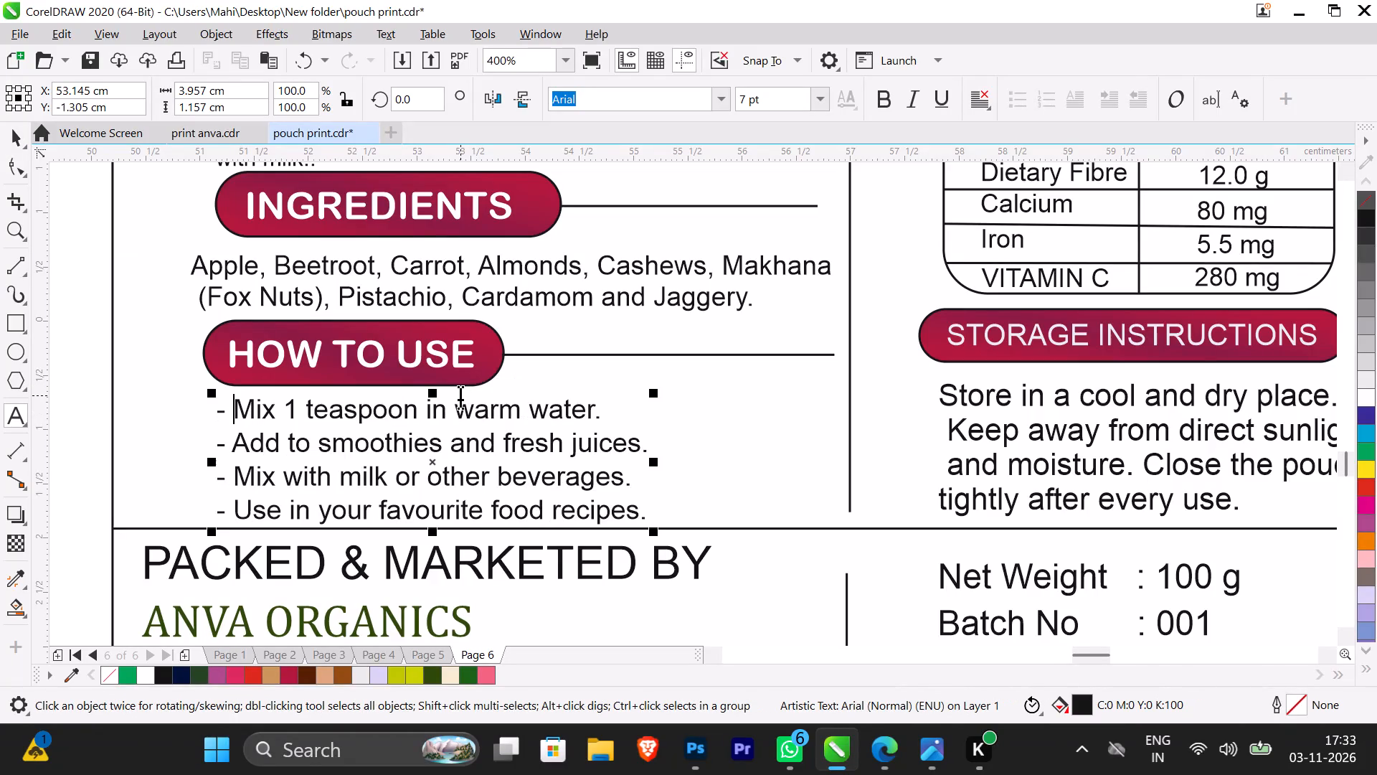
Replace the HOW TO USE text with "Add 1–2 teaspoons (10–15 g) to a glass of warm or cold milk. Stir well and serve." on two lines.
{"action": "key", "text": "ctrl+a"}
{"action": "key", "text": "ctrl+BackSpace"}
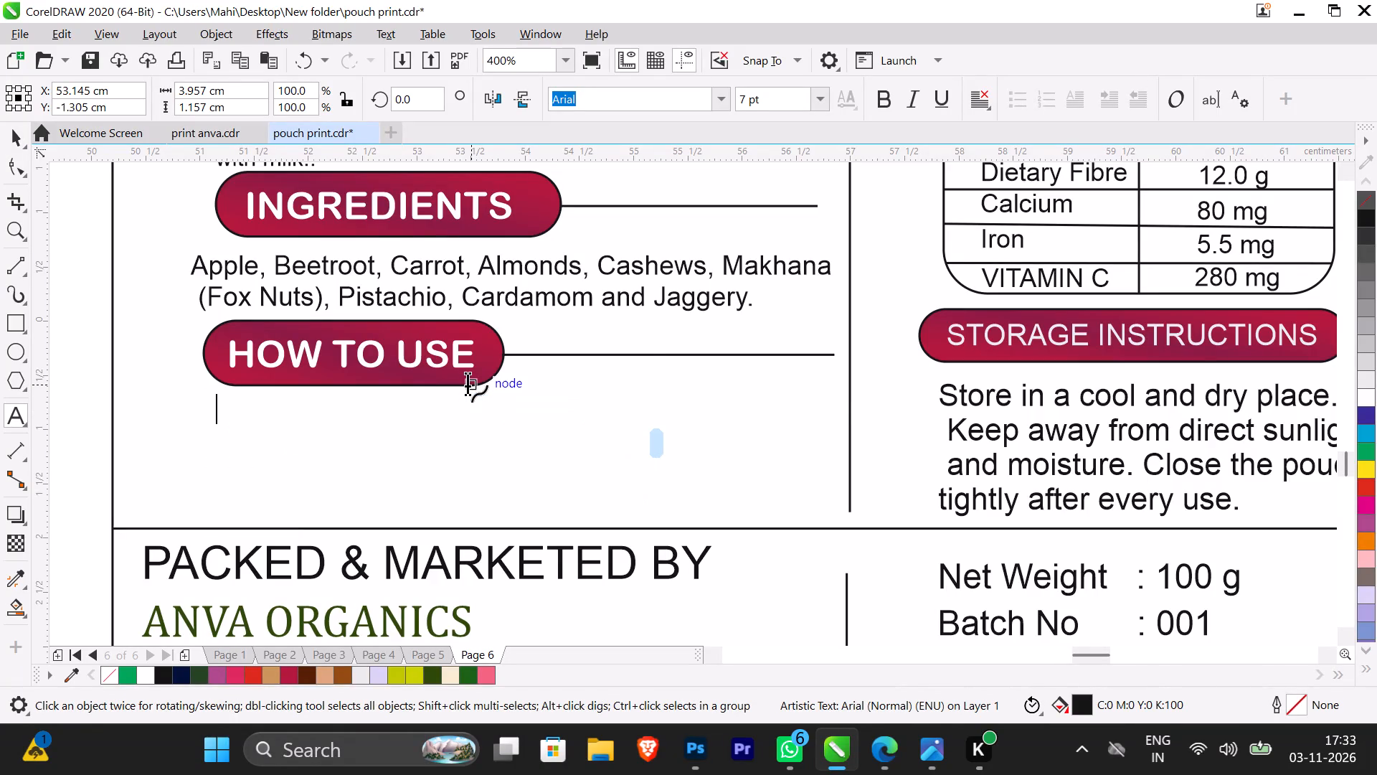
{"action": "key", "text": "ctrl+v"}
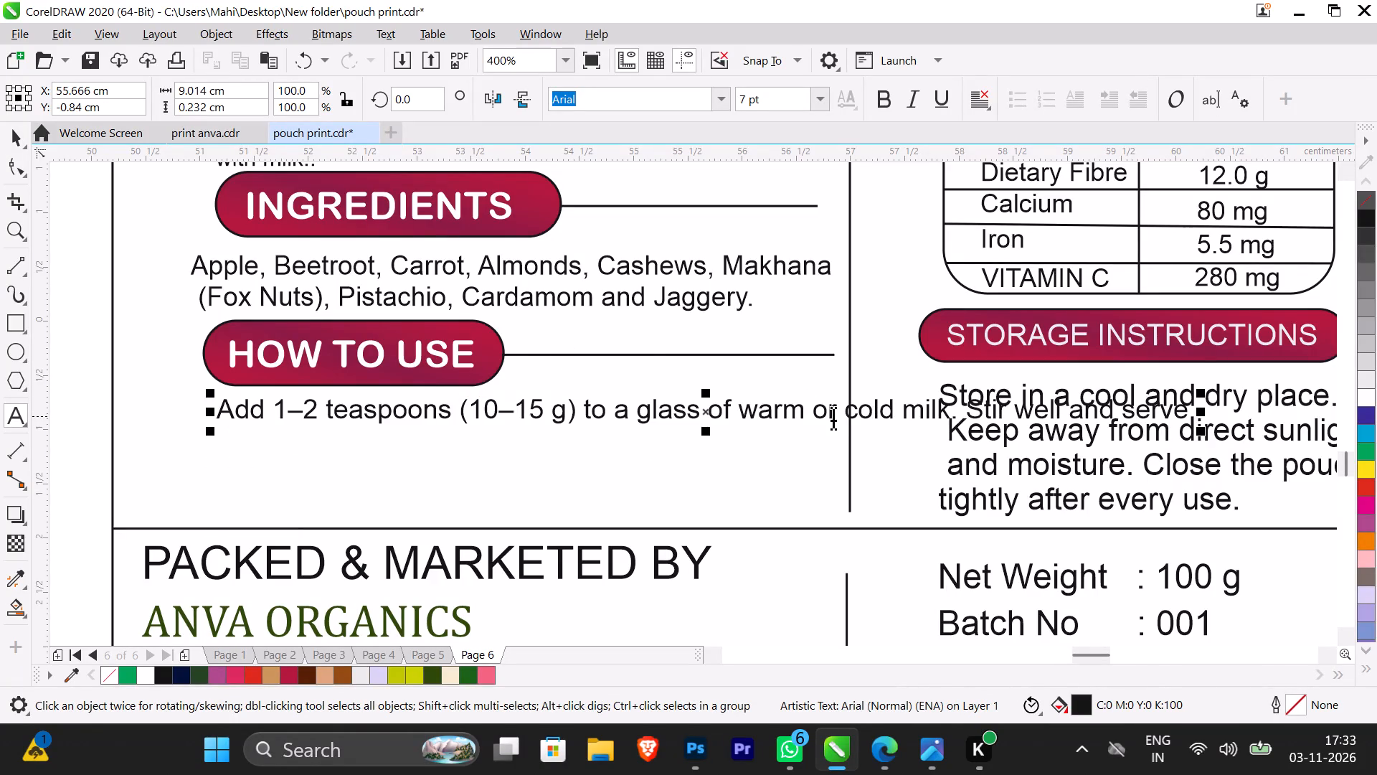
{"action": "left_click", "coordinate": [816, 406]}
{"action": "key", "text": "Return"}
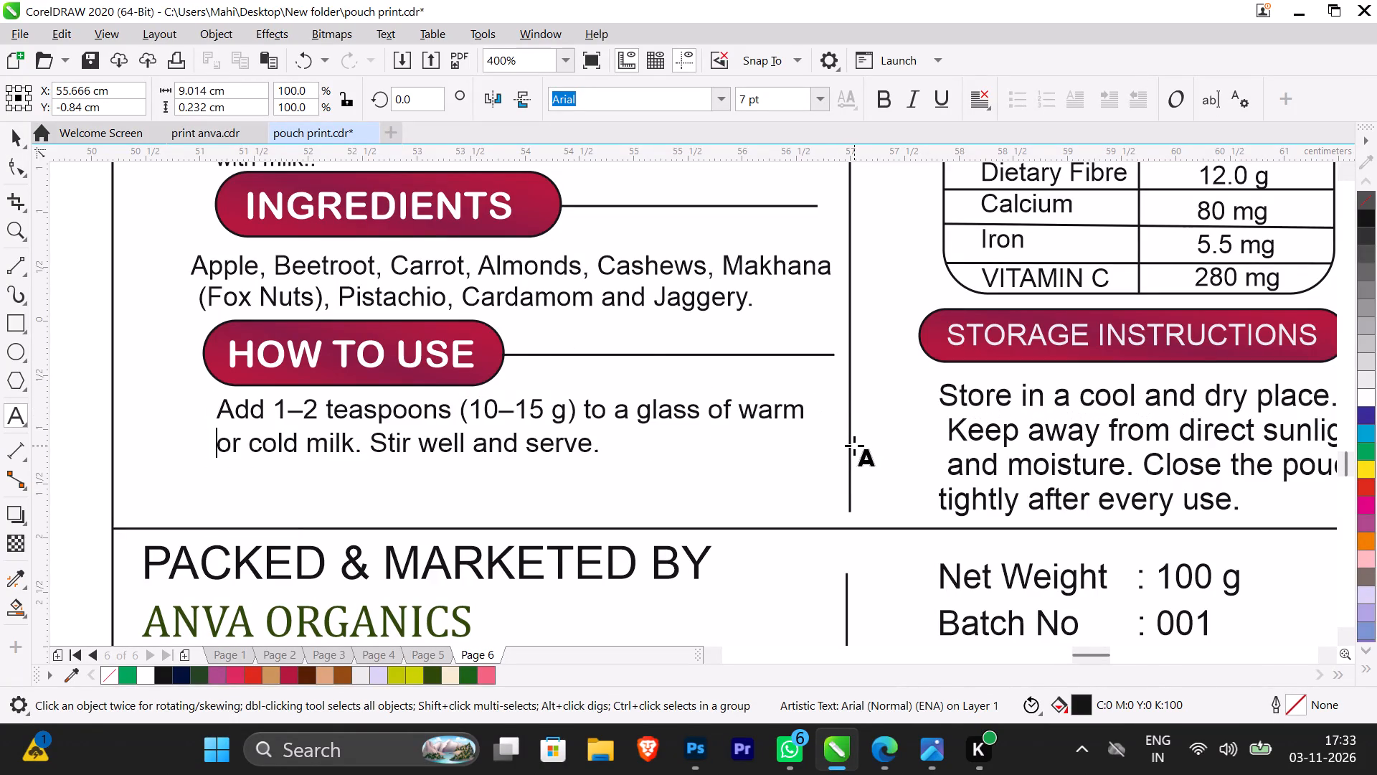
Move the new usage text slightly lower beneath the HOW TO USE heading, to about X 53.76 cm, Y -1.10 cm.
{"action": "left_click", "coordinate": [5, 141]}
{"action": "left_click_drag", "start_coordinate": [508, 430], "coordinate": [503, 439]}
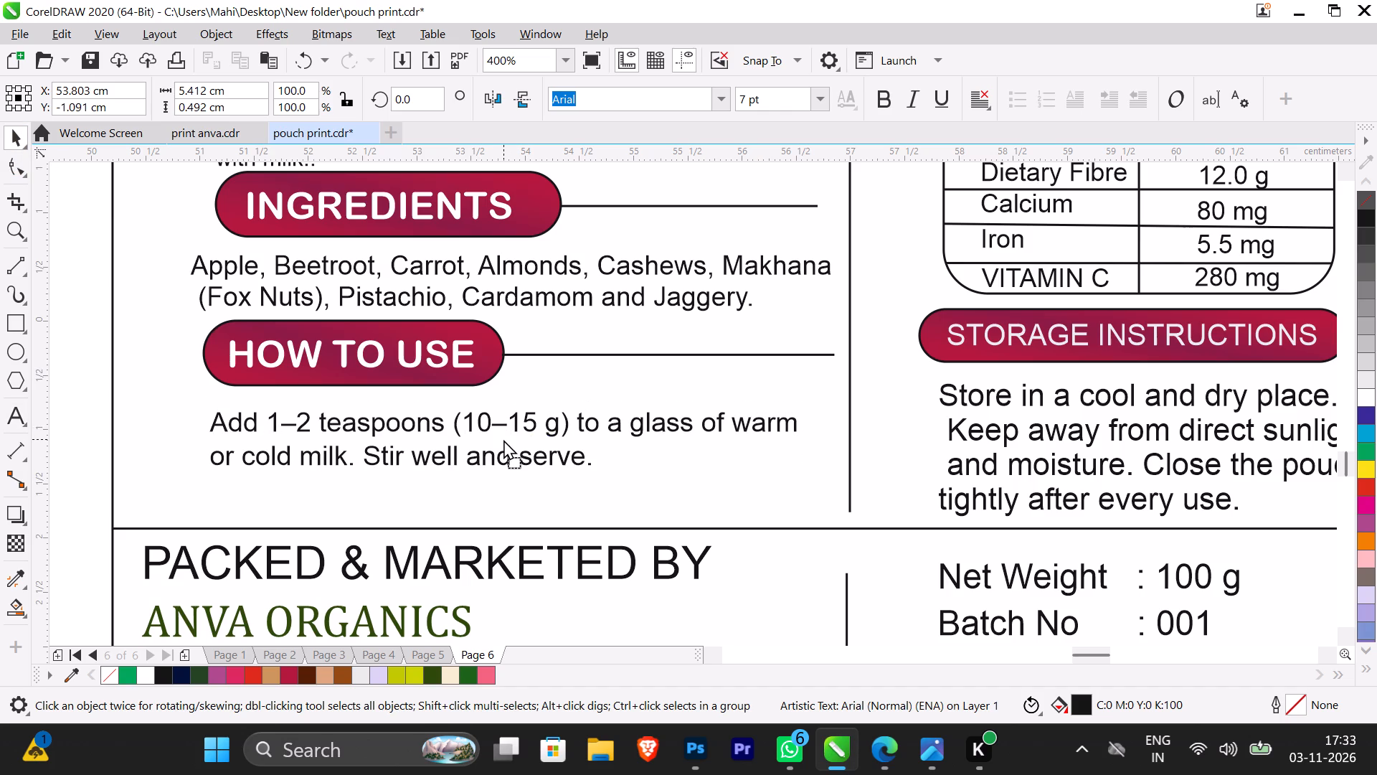
{"action": "left_click_drag", "start_coordinate": [503, 439], "coordinate": [498, 440]}
{"action": "scroll", "coordinate": [498, 440], "scroll_direction": "down", "scroll_amount": 2}
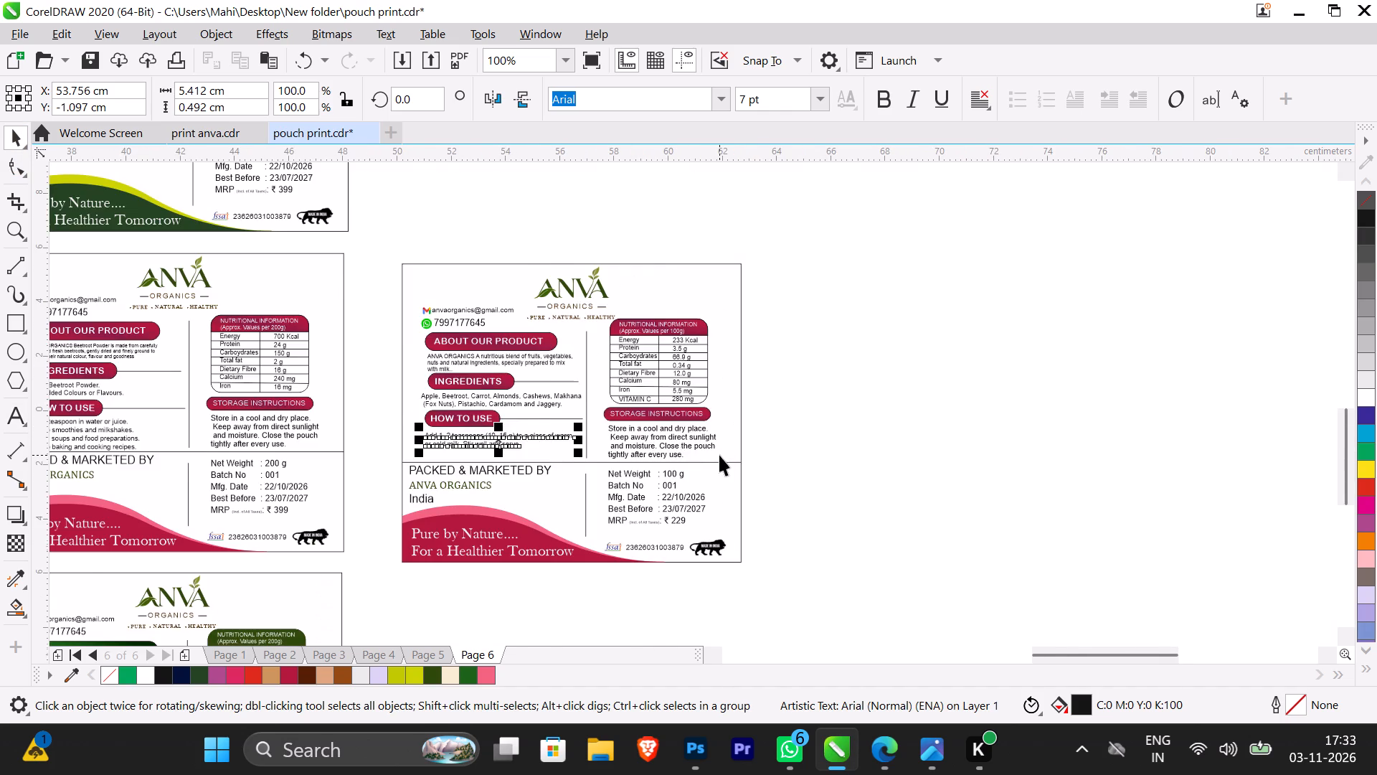
{"action": "scroll", "coordinate": [719, 455], "scroll_direction": "up", "scroll_amount": 1}
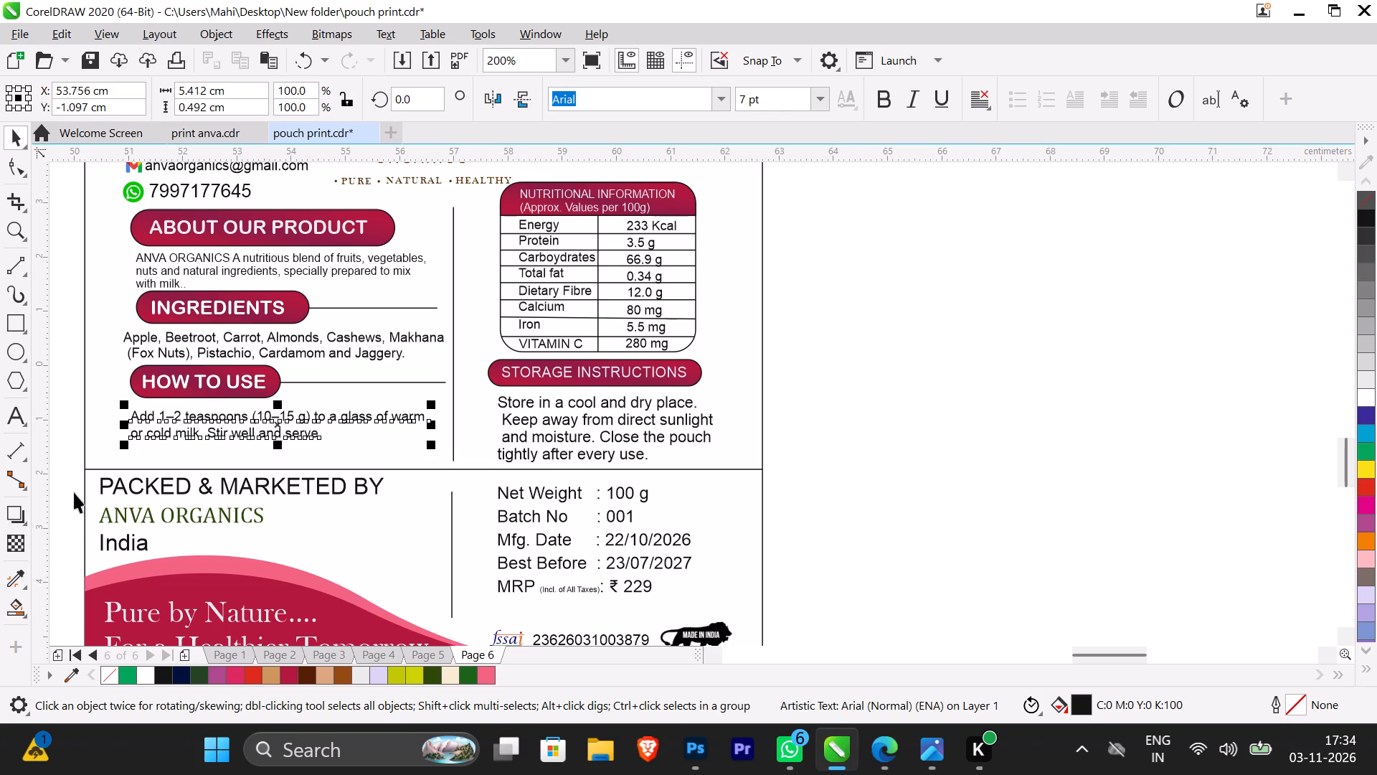
On Page 4, change the Nutrition Facts heading row "Approximate values per" to 200 g.
{"action": "left_click", "coordinate": [393, 653]}
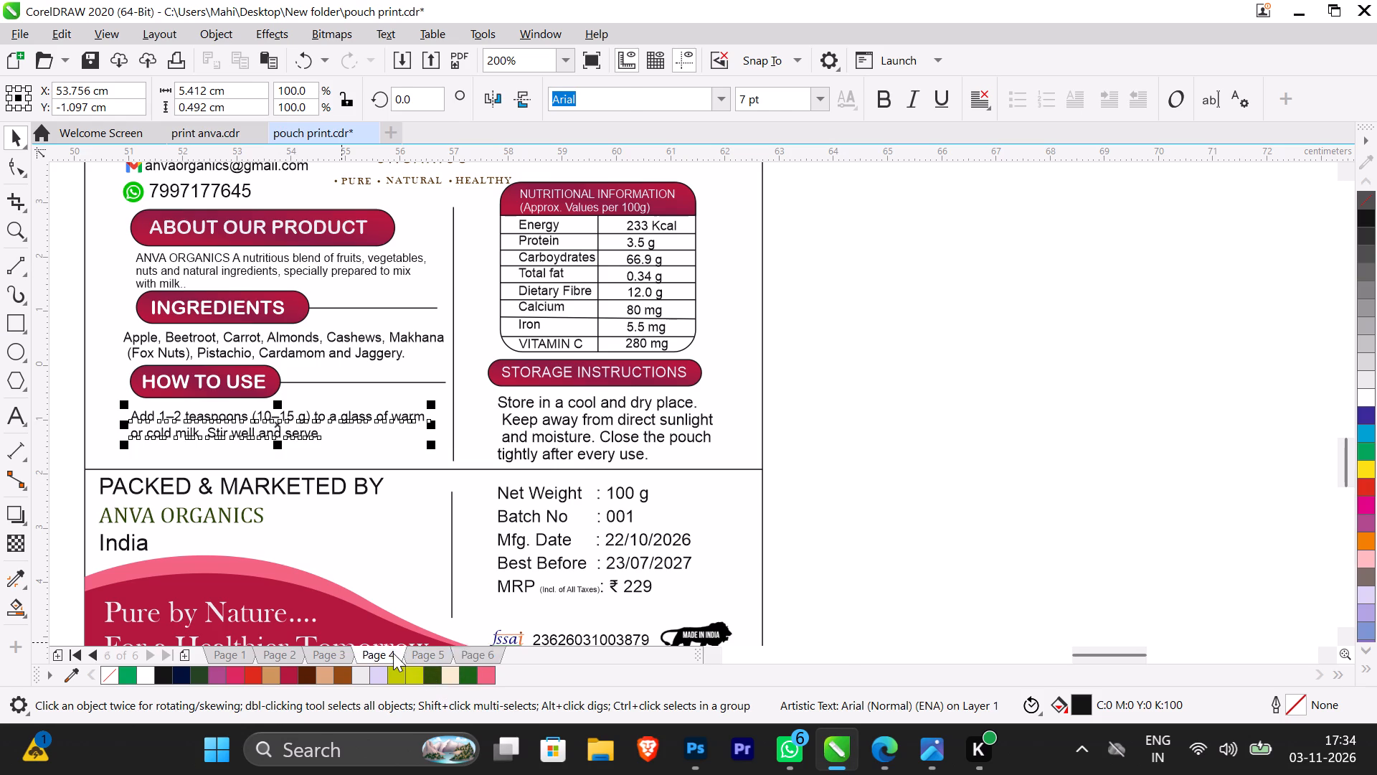
{"action": "scroll", "coordinate": [491, 474], "scroll_direction": "down", "scroll_amount": 1}
{"action": "key", "text": "F4"}
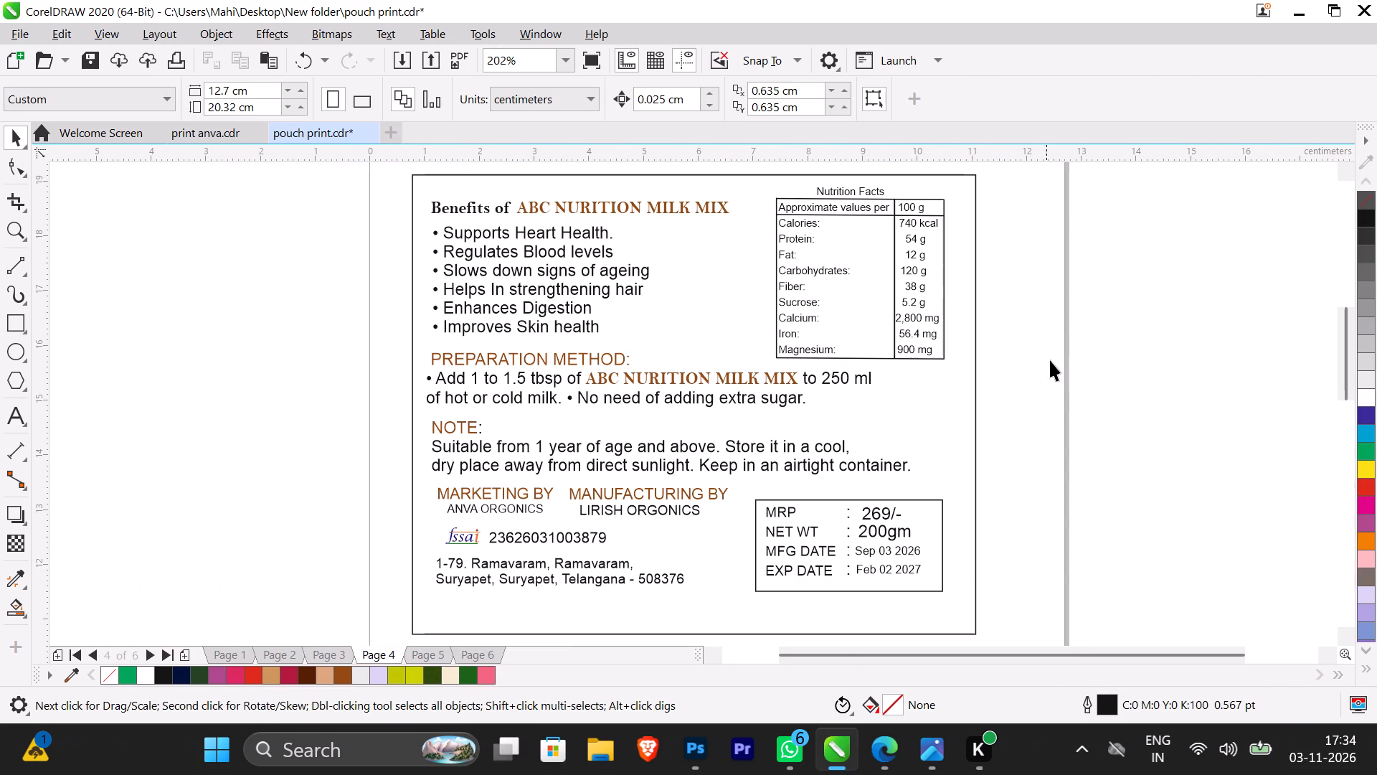
{"action": "left_click_drag", "start_coordinate": [1093, 376], "coordinate": [767, 232]}
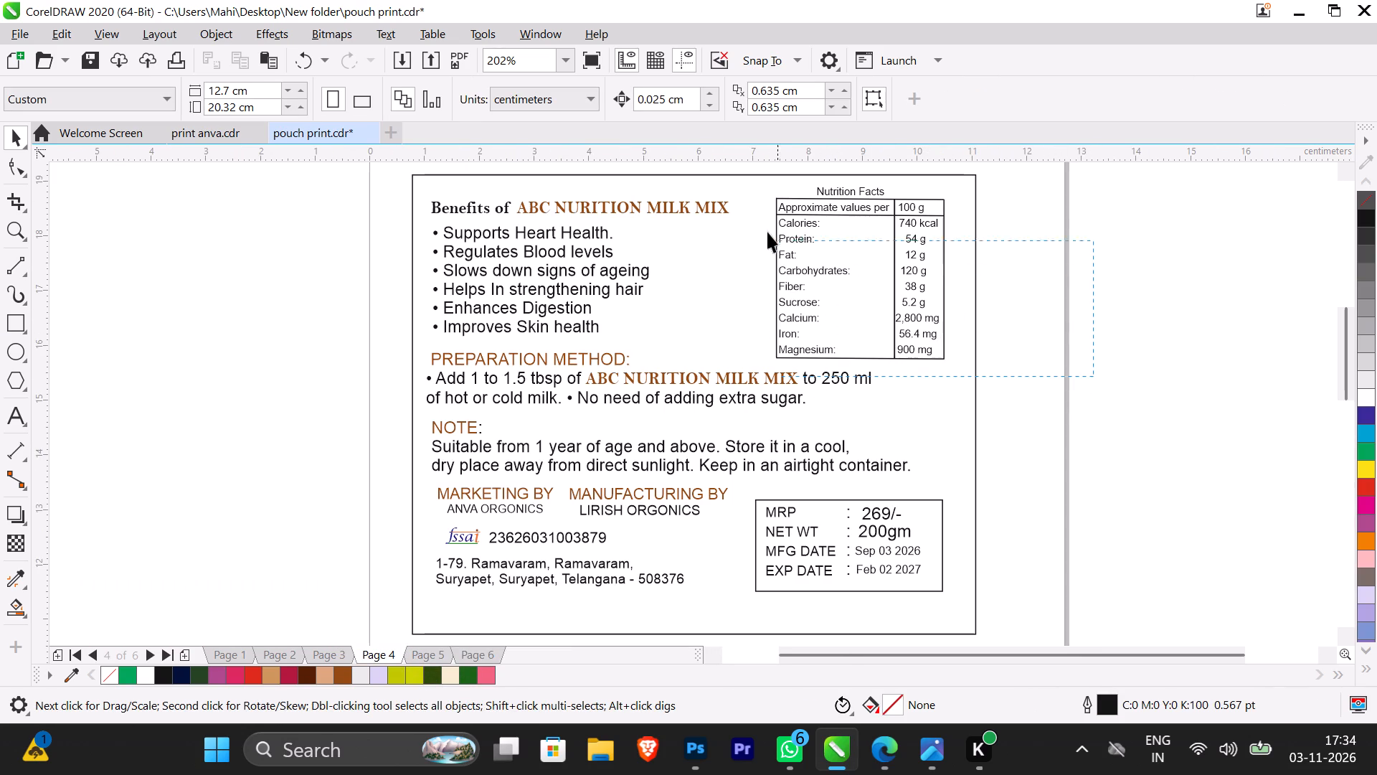
{"action": "left_click_drag", "start_coordinate": [767, 232], "coordinate": [743, 177]}
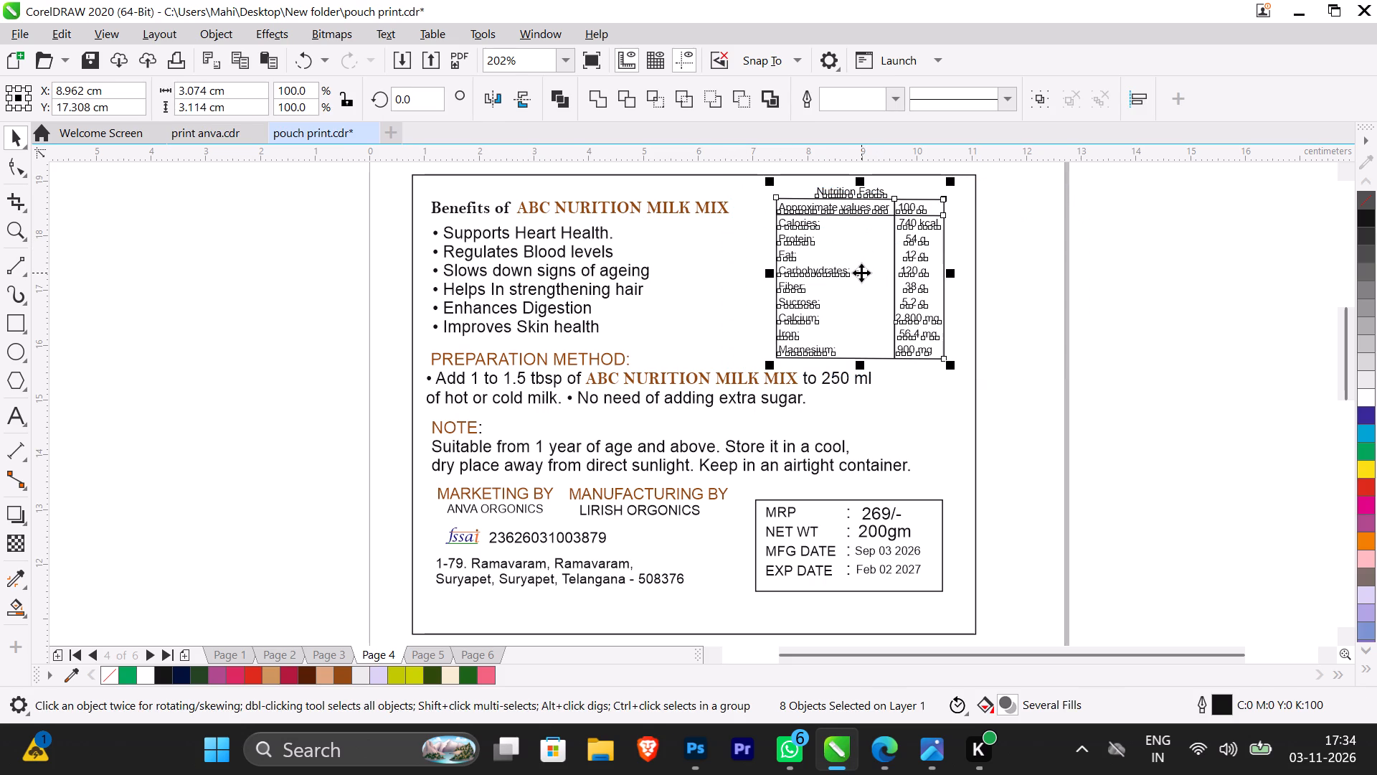
{"action": "scroll", "coordinate": [908, 206], "scroll_direction": "up", "scroll_amount": 1}
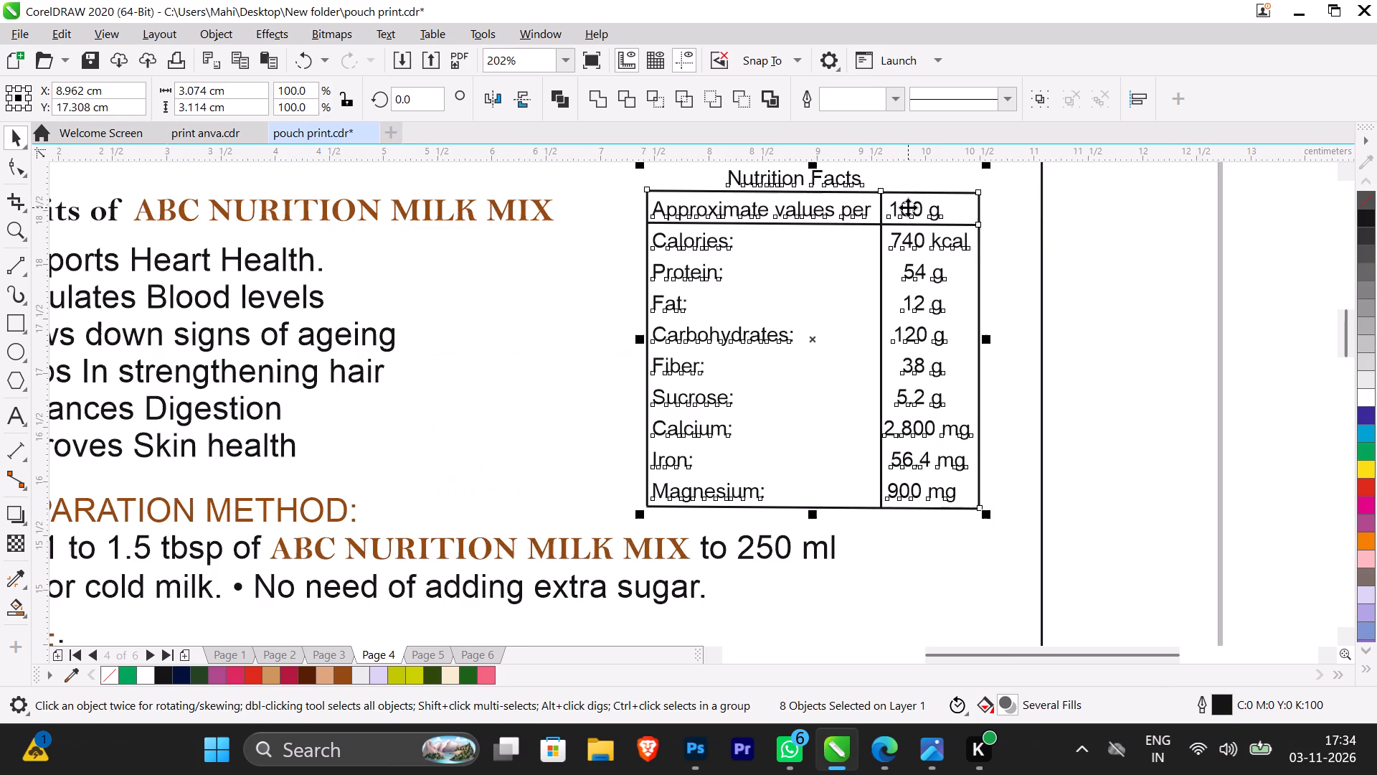
{"action": "scroll", "coordinate": [908, 207], "scroll_direction": "up", "scroll_amount": 1}
{"action": "left_click", "coordinate": [1254, 240]}
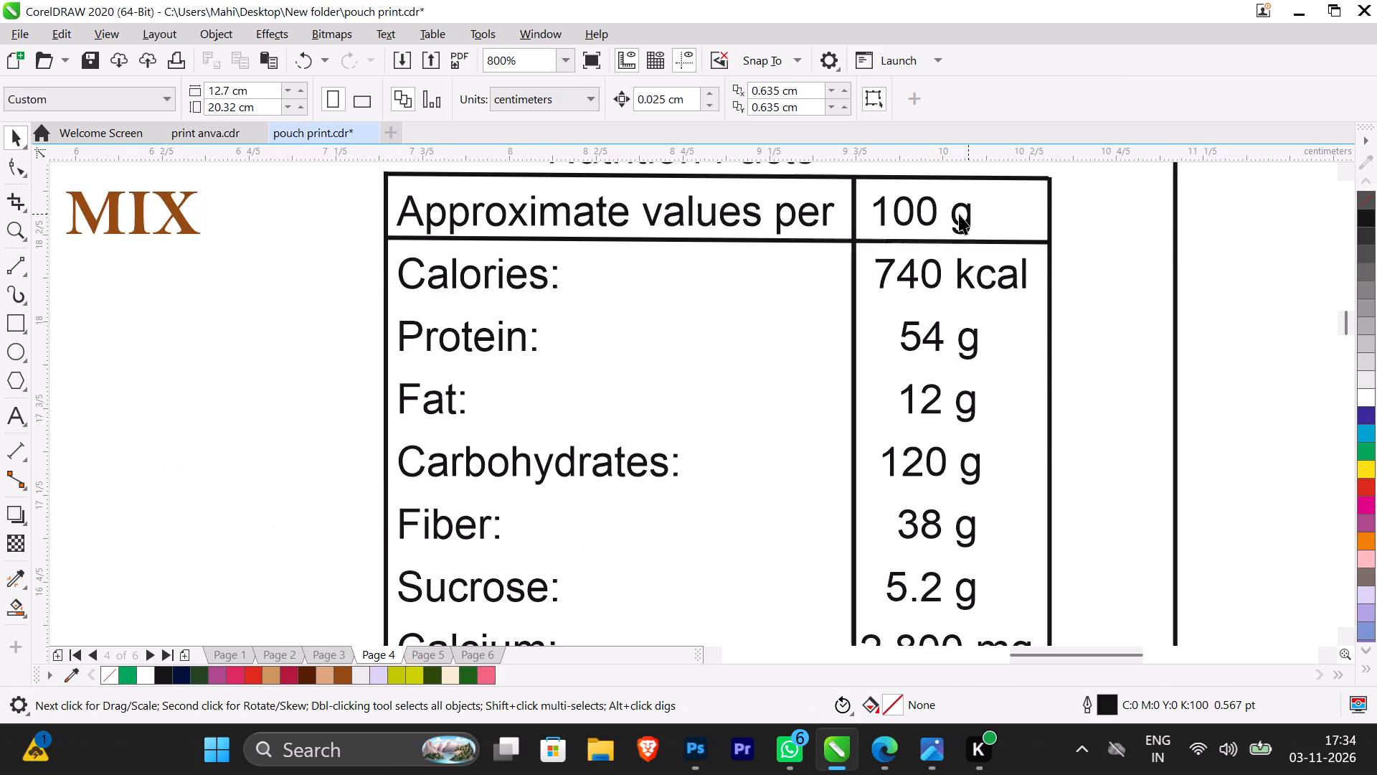
{"action": "double_click", "coordinate": [895, 213]}
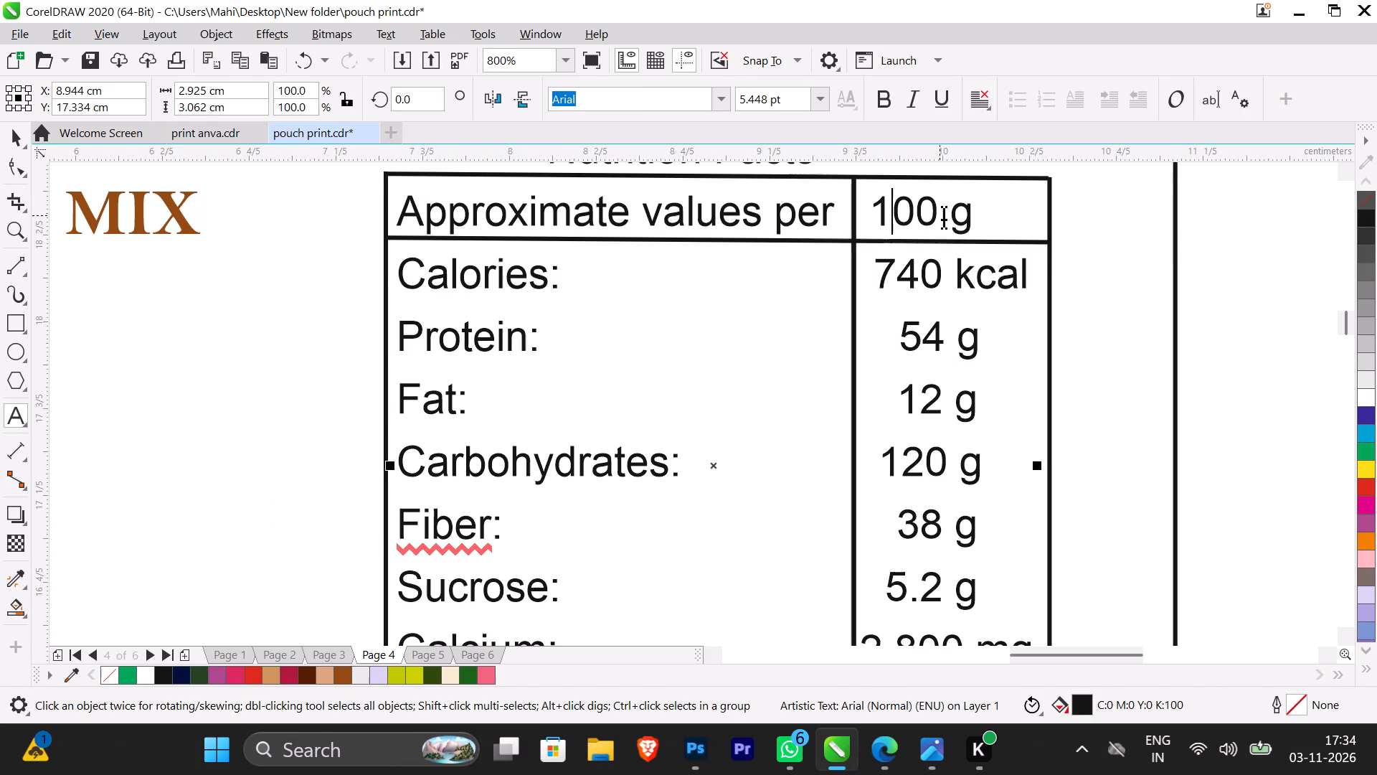
{"action": "key", "text": "BackSpace"}
{"action": "key", "text": "2"}
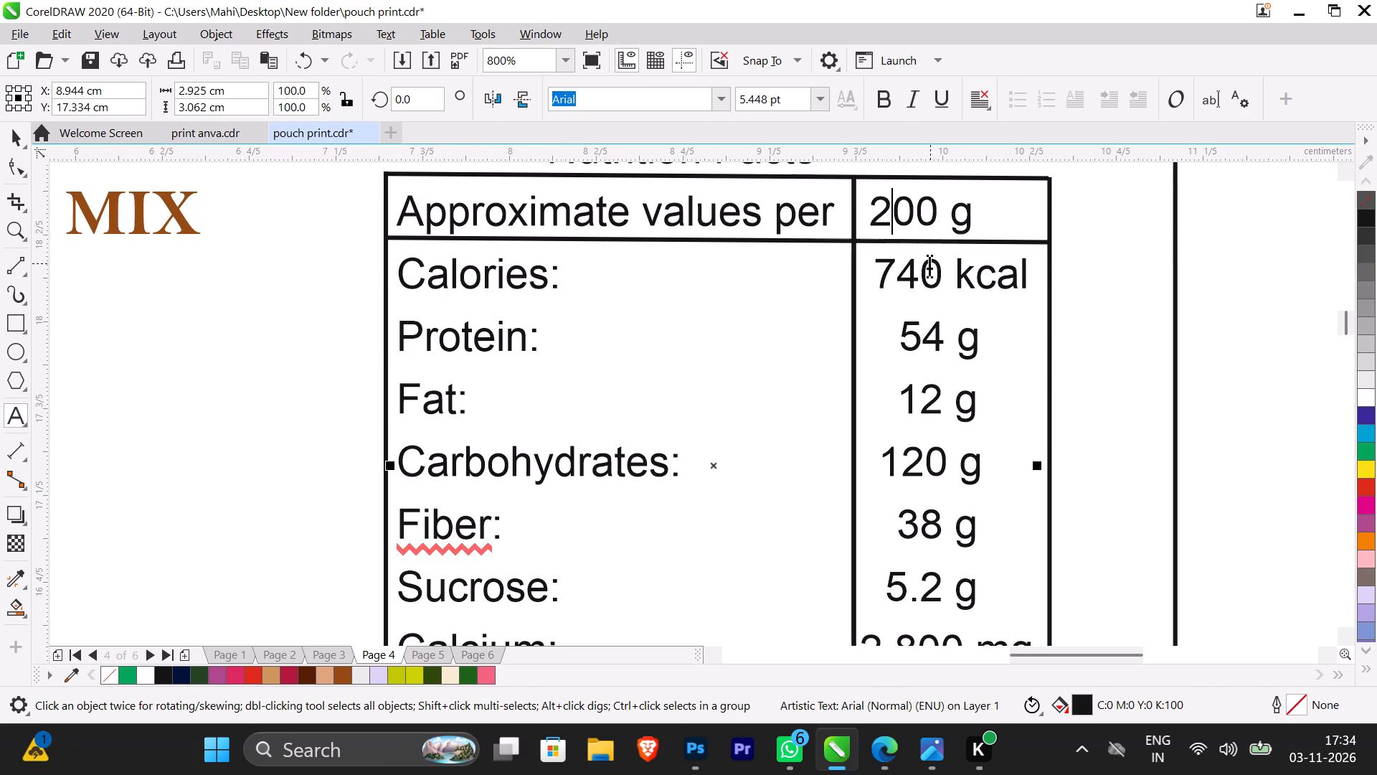
{"action": "scroll", "coordinate": [930, 265], "scroll_direction": "down", "scroll_amount": 1}
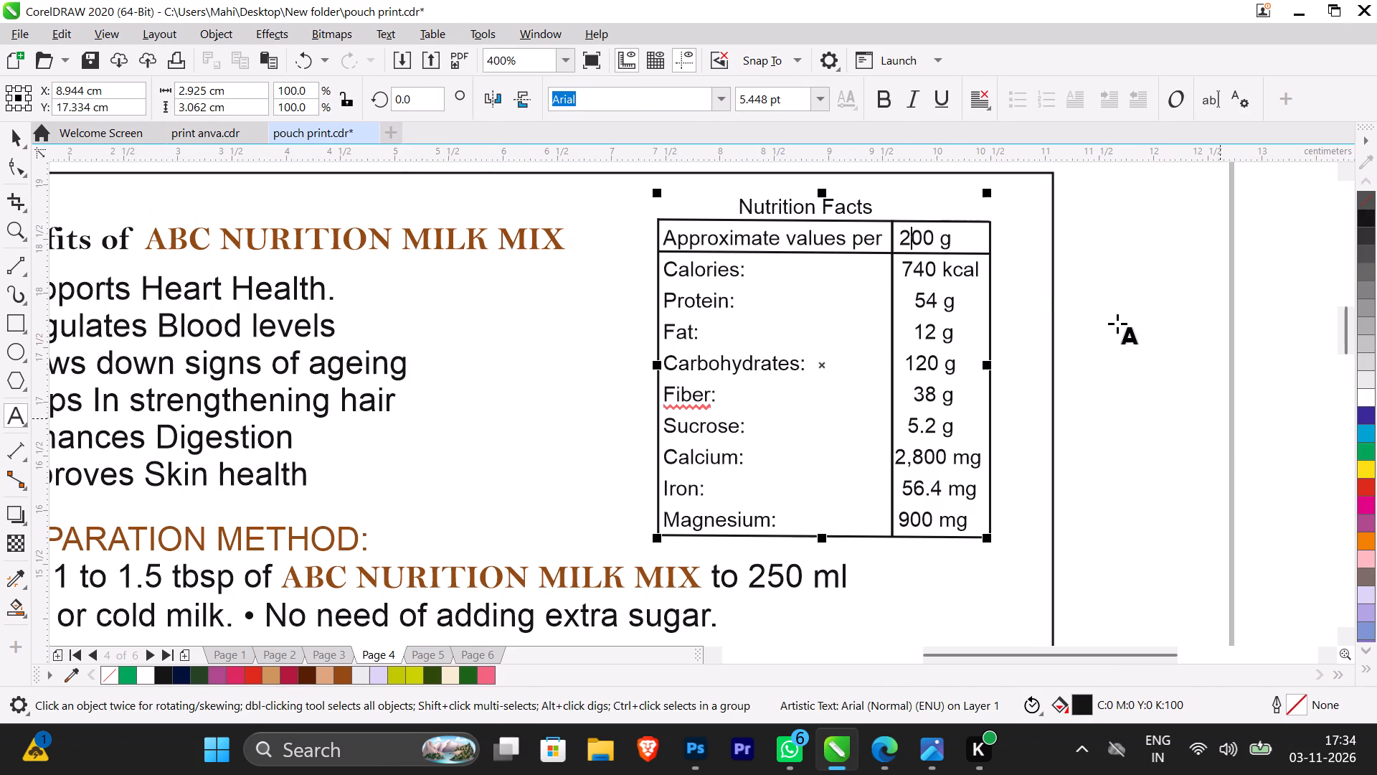
{"action": "left_click", "coordinate": [9, 134]}
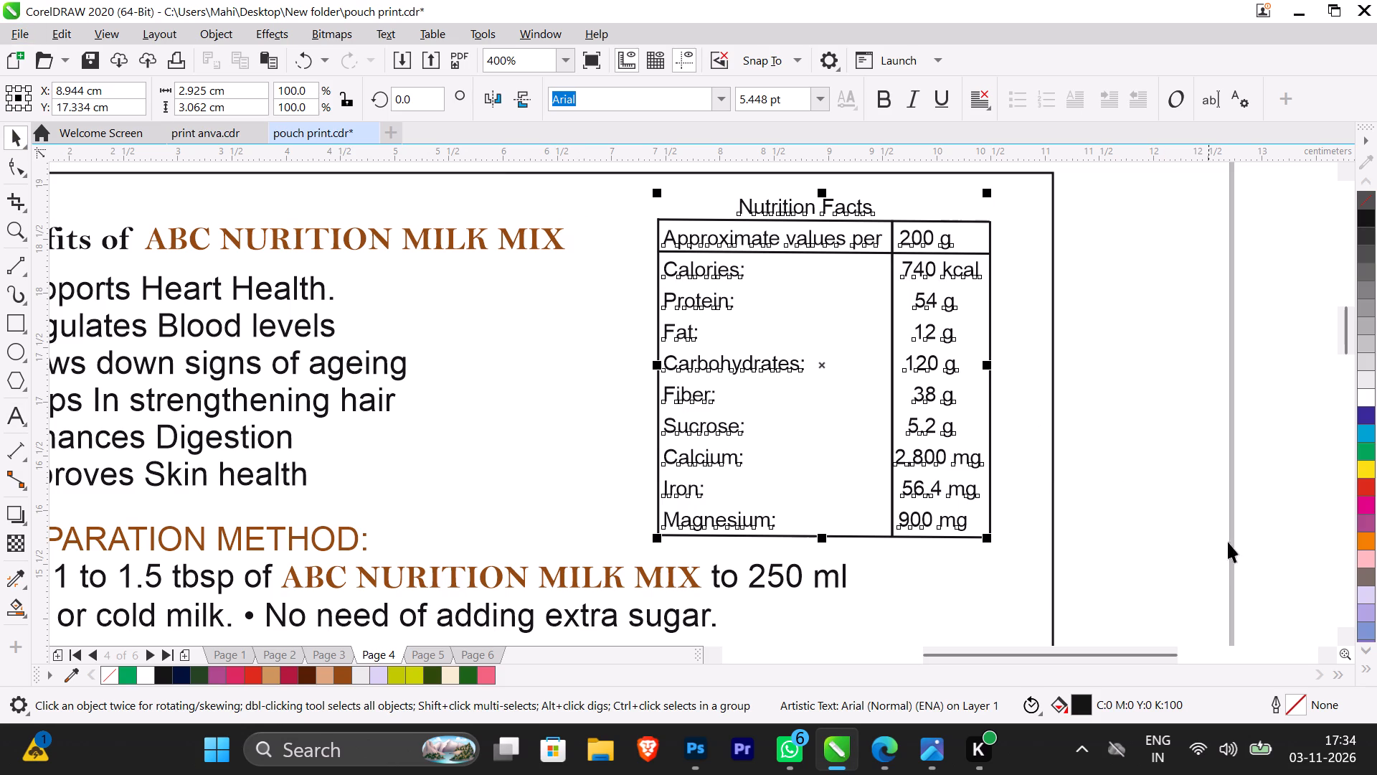
Copy the complete Nutrition Facts table with its title from Page 4 and paste it onto Page 6.
{"action": "left_click", "coordinate": [1155, 548]}
{"action": "left_click_drag", "start_coordinate": [1275, 534], "coordinate": [1268, 535]}
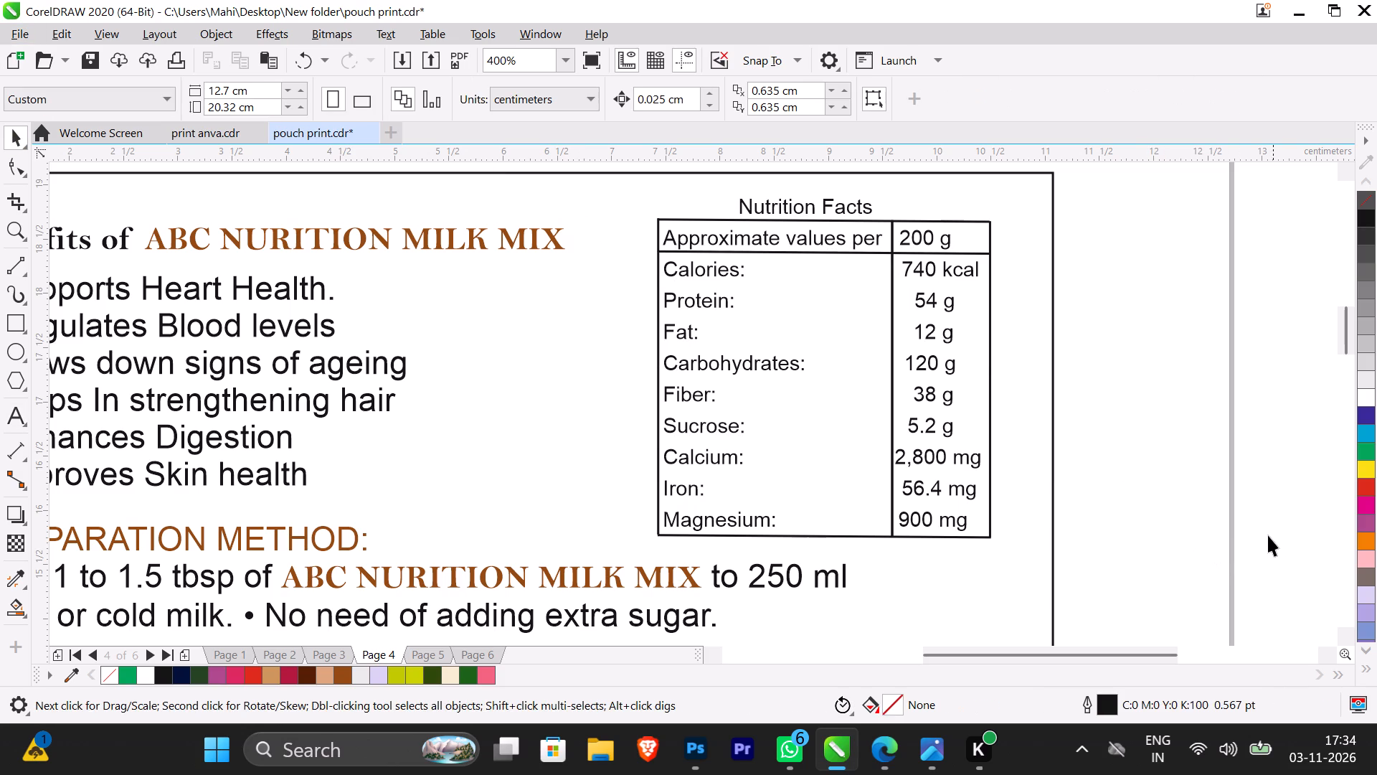
{"action": "left_click_drag", "start_coordinate": [1268, 535], "coordinate": [1038, 455]}
{"action": "left_click_drag", "start_coordinate": [1259, 549], "coordinate": [610, 207]}
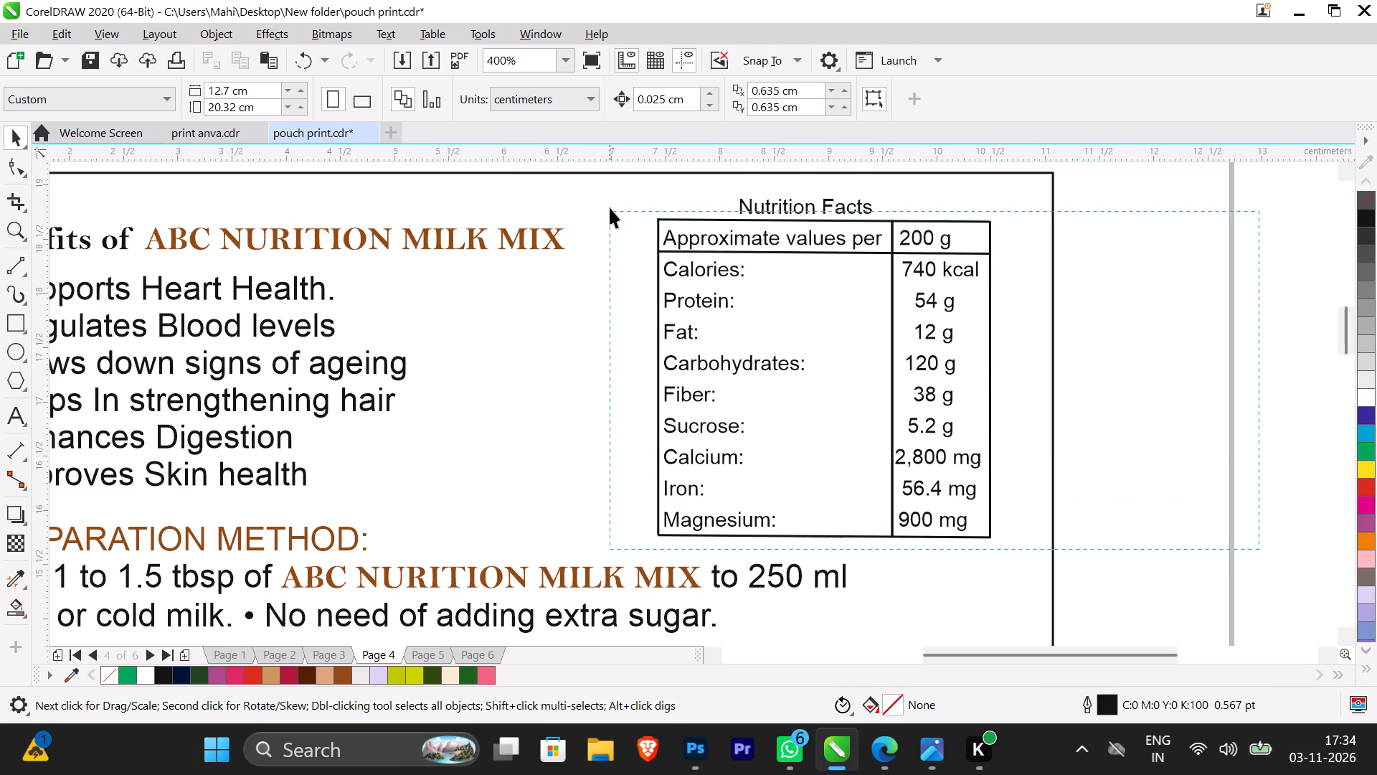
{"action": "left_click_drag", "start_coordinate": [610, 207], "coordinate": [634, 185]}
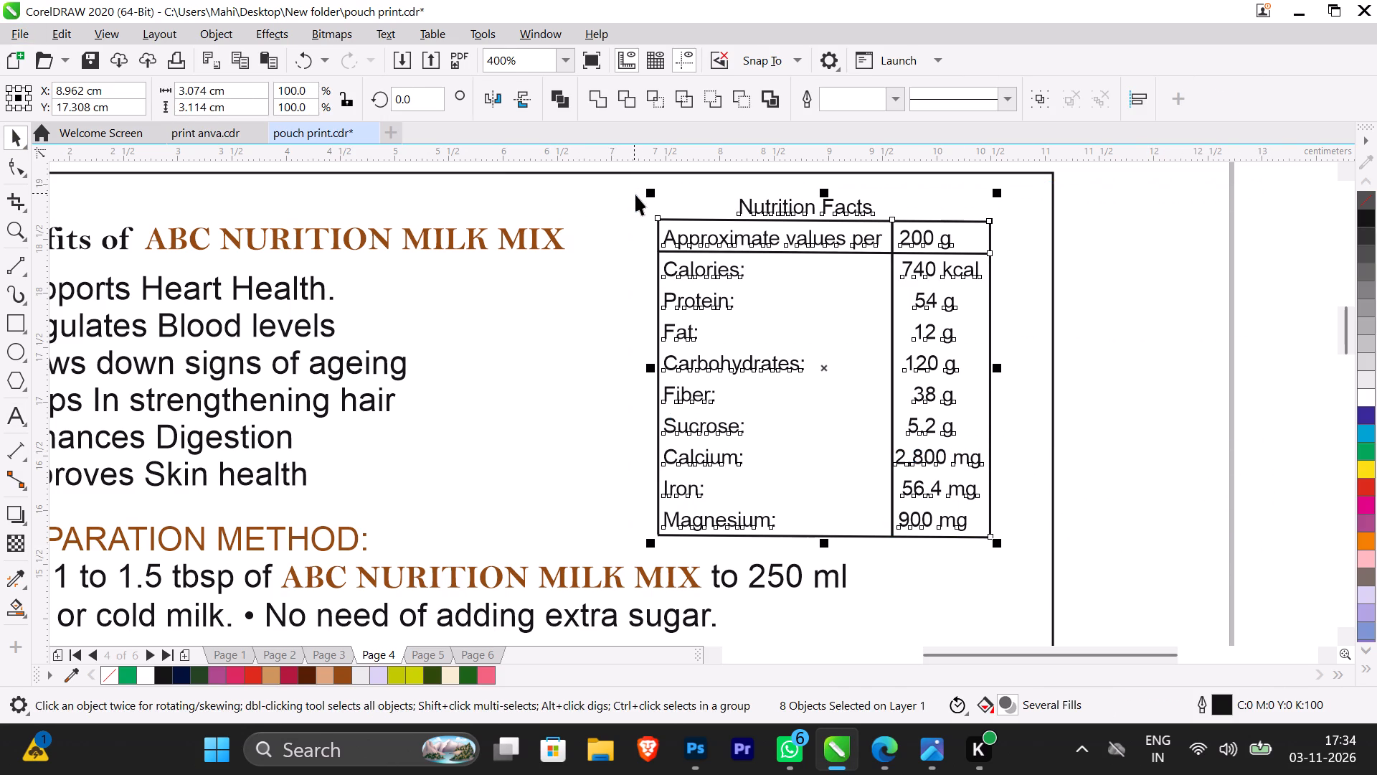
{"action": "key", "text": "ctrl+c"}
{"action": "left_click", "coordinate": [476, 644]}
{"action": "left_click", "coordinate": [477, 648]}
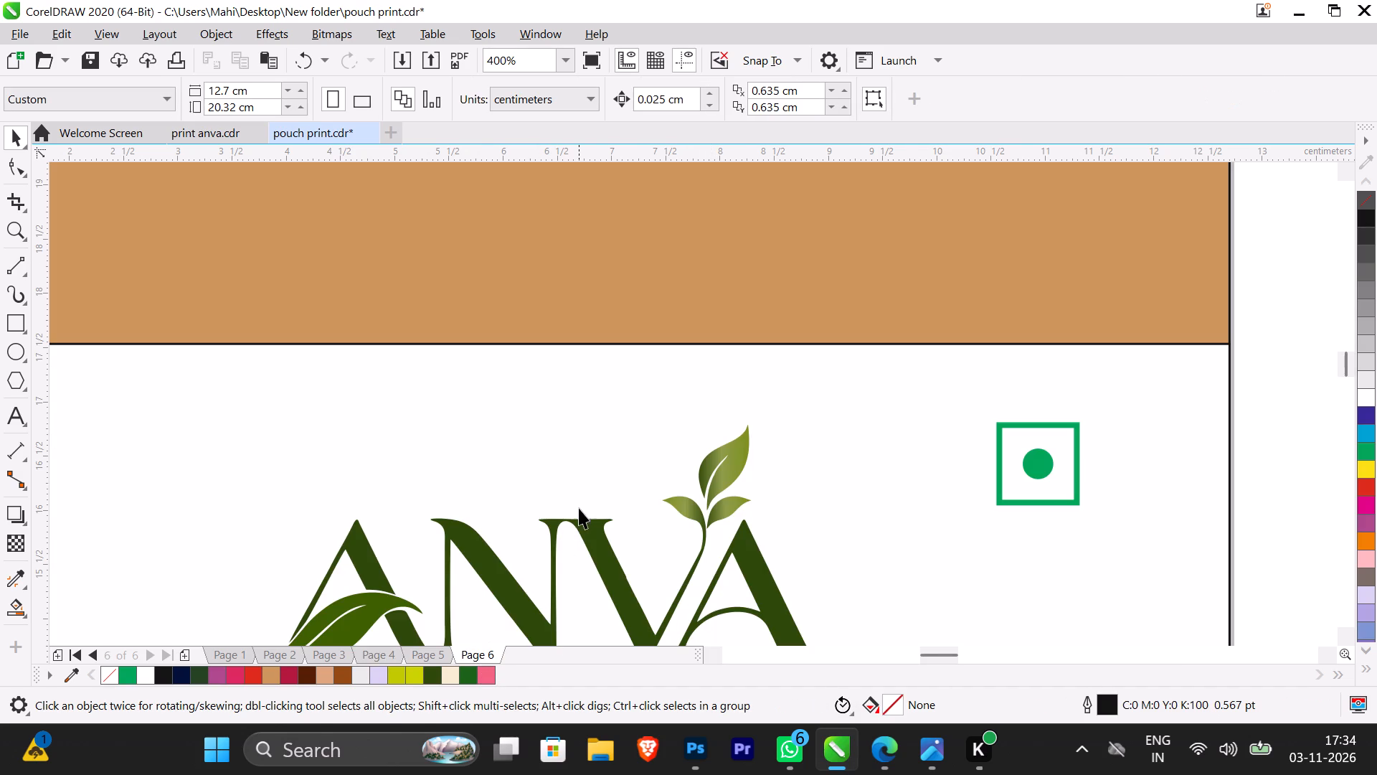
{"action": "key", "text": "ctrl+v"}
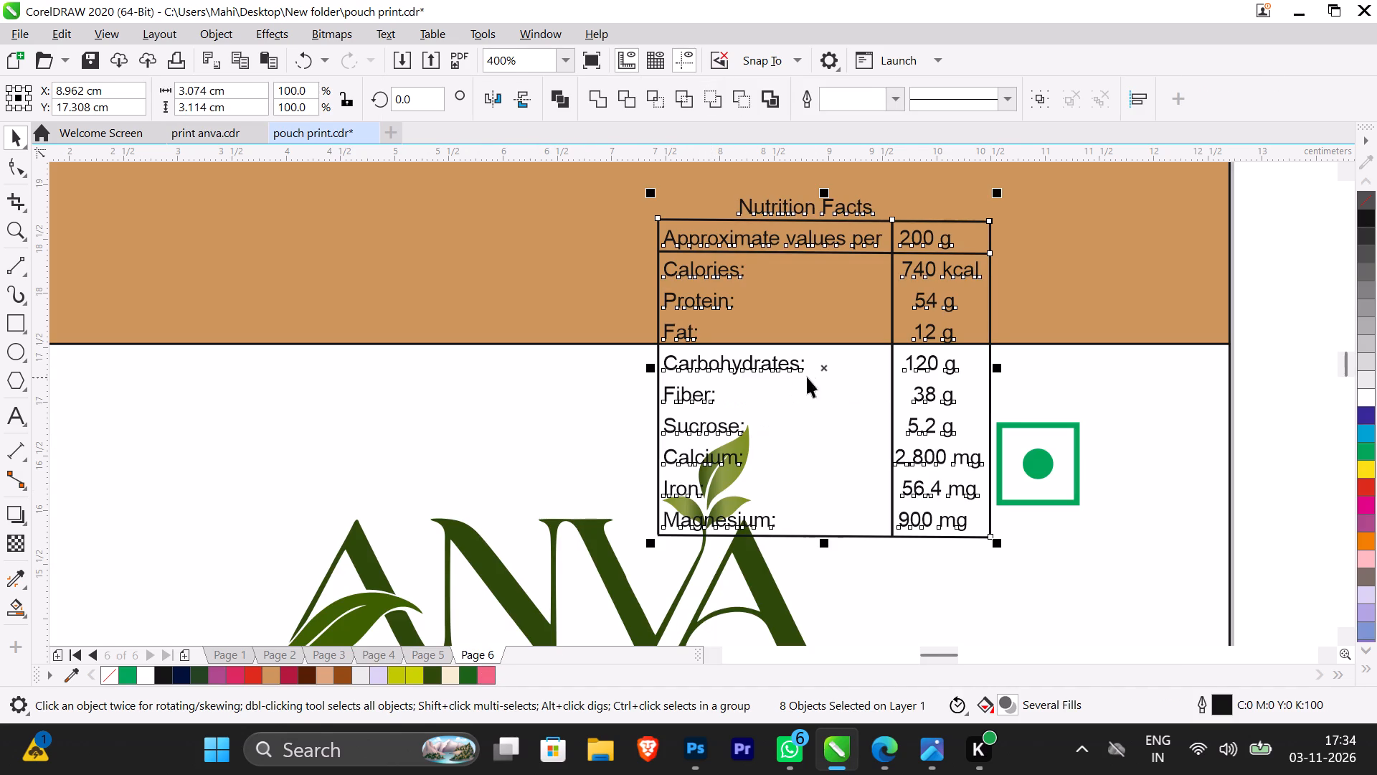
Move the pasted Nutrition Facts table just outside the right edge of the ₹ 229 label, at about X 64.4 cm, Y 0.9 cm.
{"action": "scroll", "coordinate": [823, 370], "scroll_direction": "down", "scroll_amount": 3}
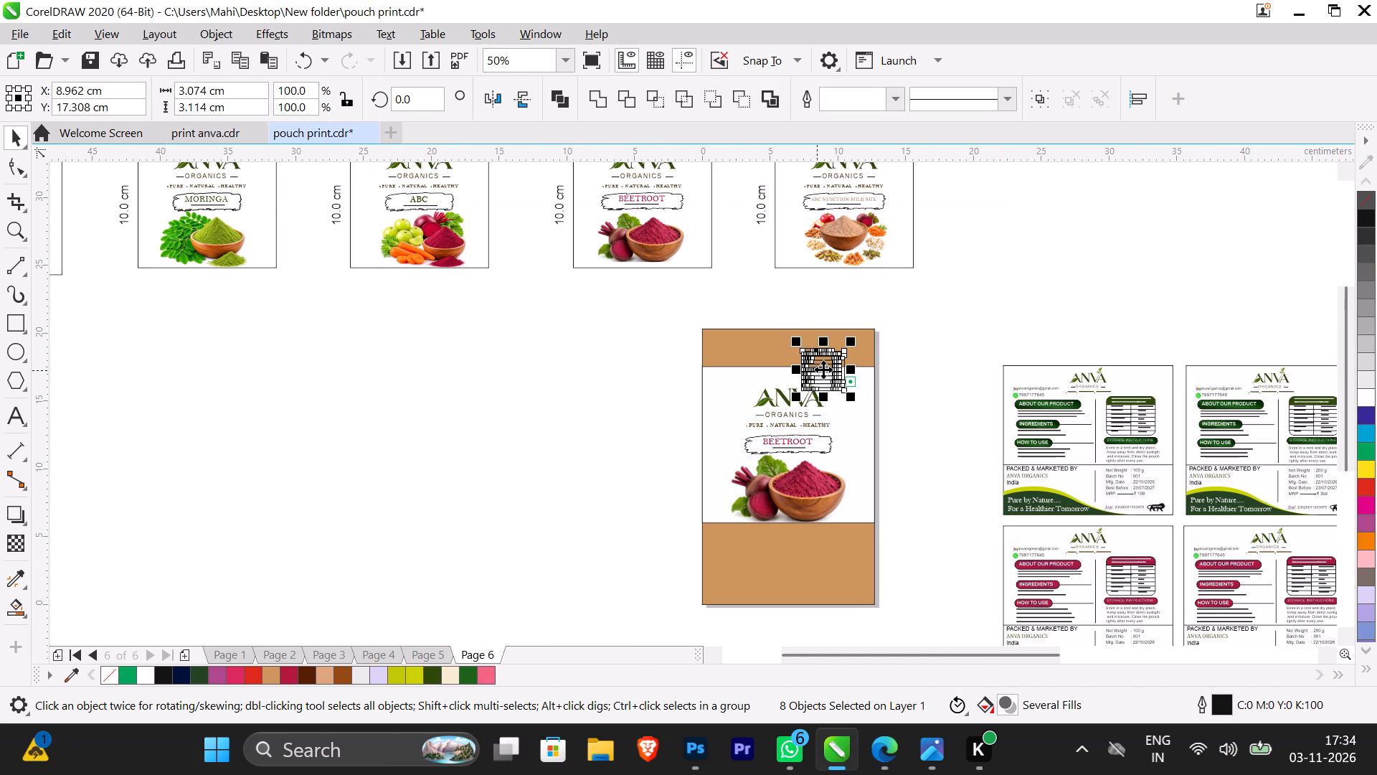
{"action": "left_click_drag", "start_coordinate": [823, 370], "coordinate": [1250, 334]}
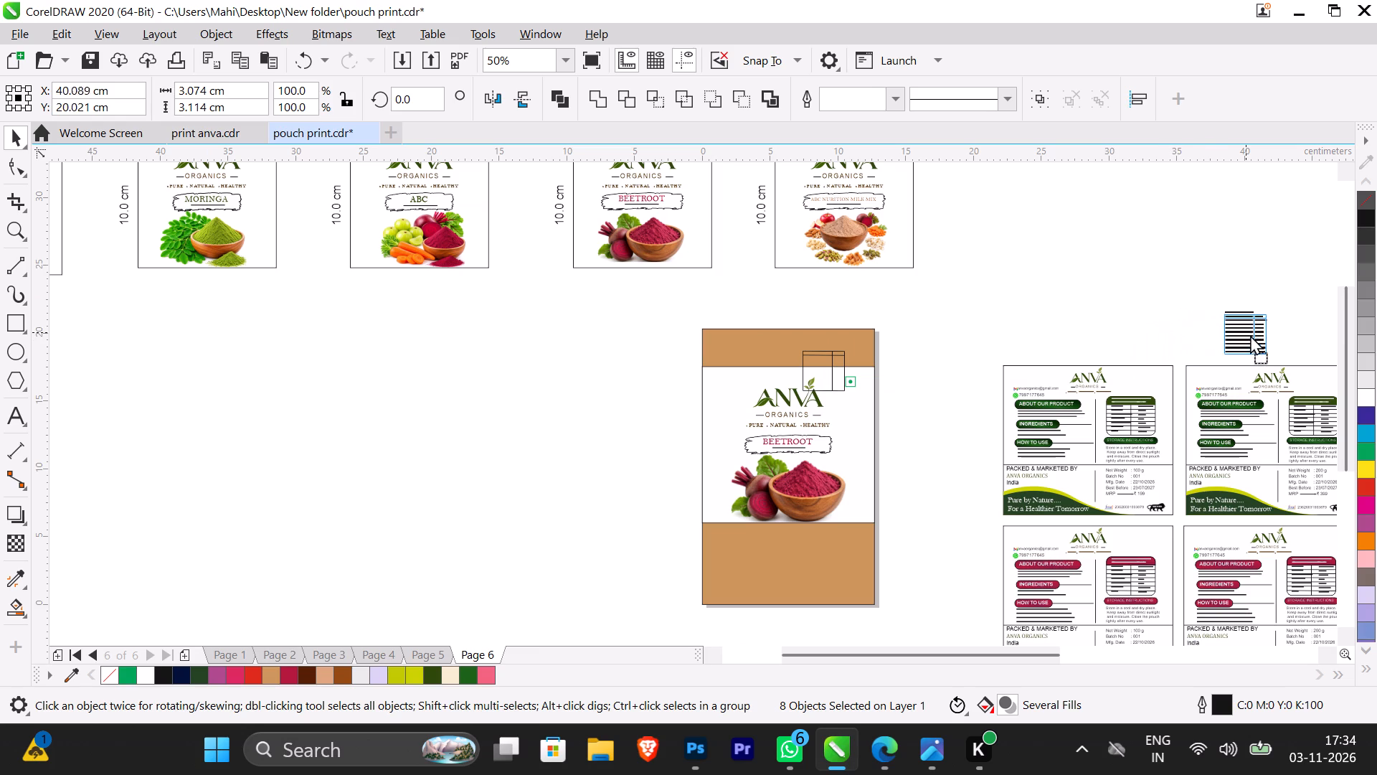
{"action": "left_click_drag", "start_coordinate": [1250, 334], "coordinate": [1209, 334]}
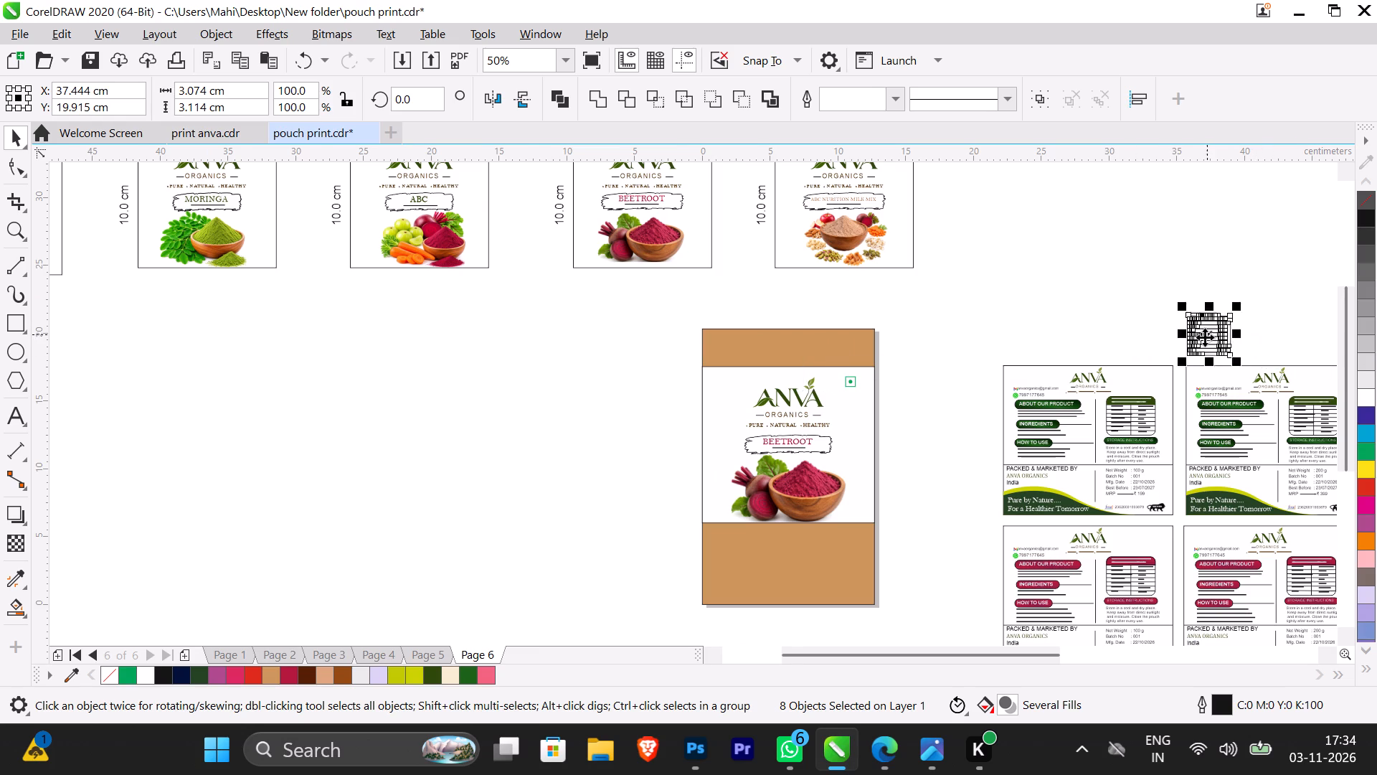
{"action": "scroll", "coordinate": [1205, 337], "scroll_direction": "down", "scroll_amount": 3}
{"action": "scroll", "coordinate": [1302, 354], "scroll_direction": "up", "scroll_amount": 2}
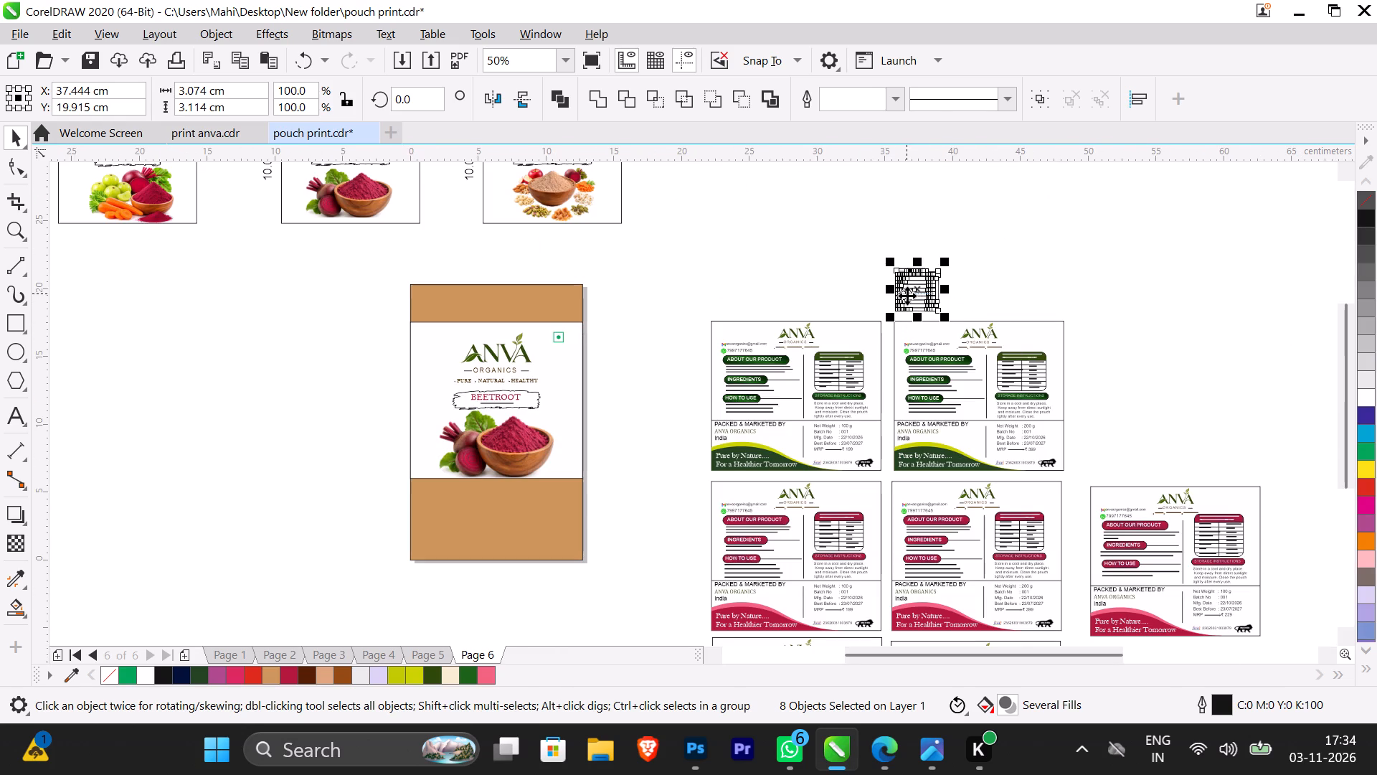
{"action": "left_click_drag", "start_coordinate": [918, 294], "coordinate": [1210, 461]}
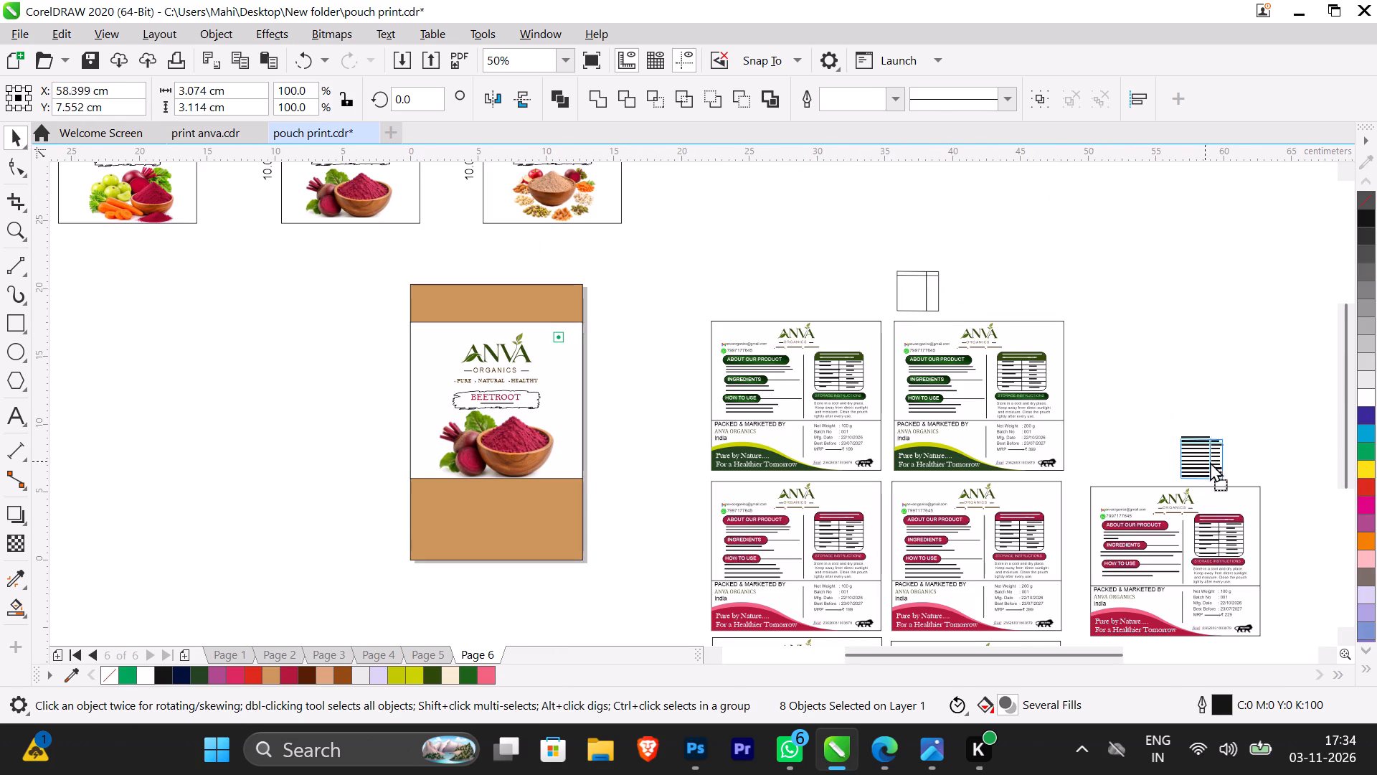
{"action": "left_click_drag", "start_coordinate": [1210, 461], "coordinate": [1284, 551]}
{"action": "scroll", "coordinate": [1297, 598], "scroll_direction": "up", "scroll_amount": 3}
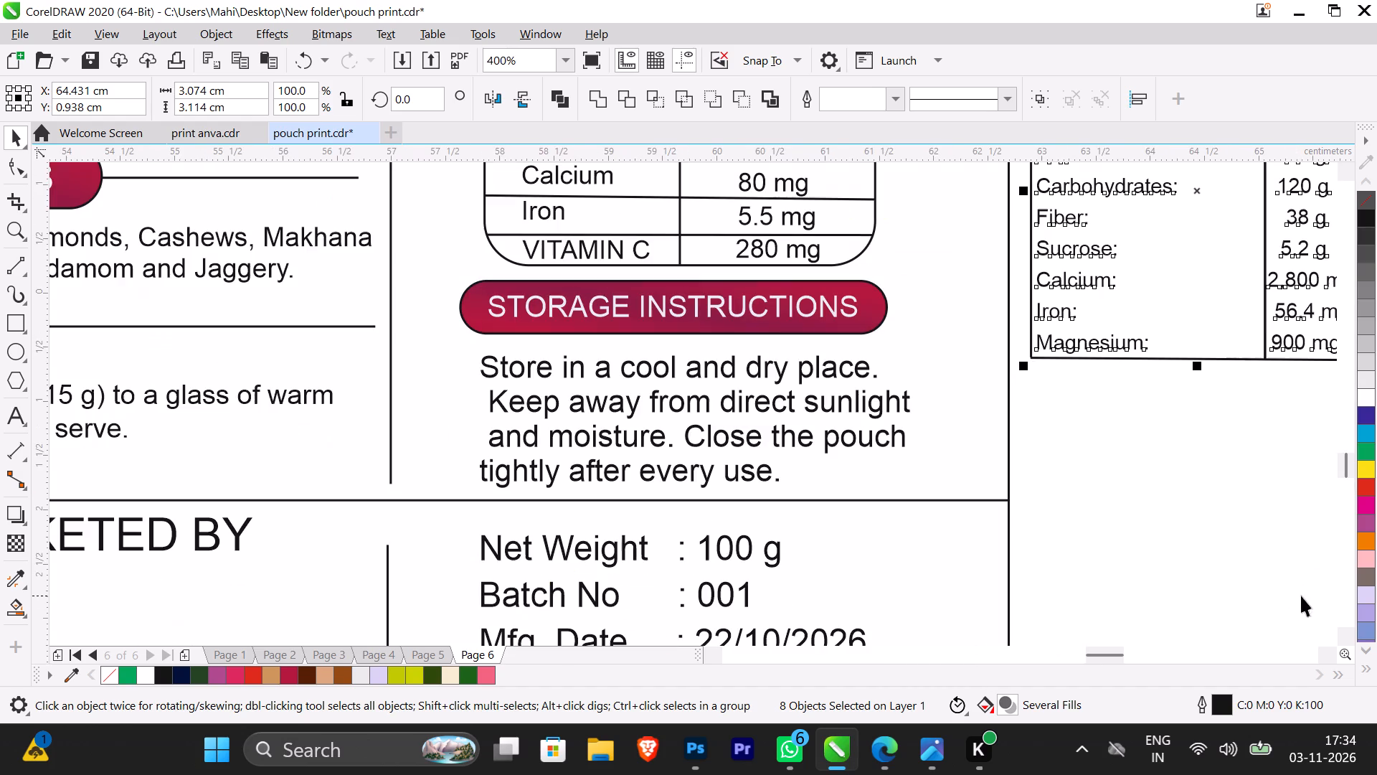
{"action": "scroll", "coordinate": [1208, 406], "scroll_direction": "down", "scroll_amount": 2}
{"action": "scroll", "coordinate": [1297, 378], "scroll_direction": "up", "scroll_amount": 1}
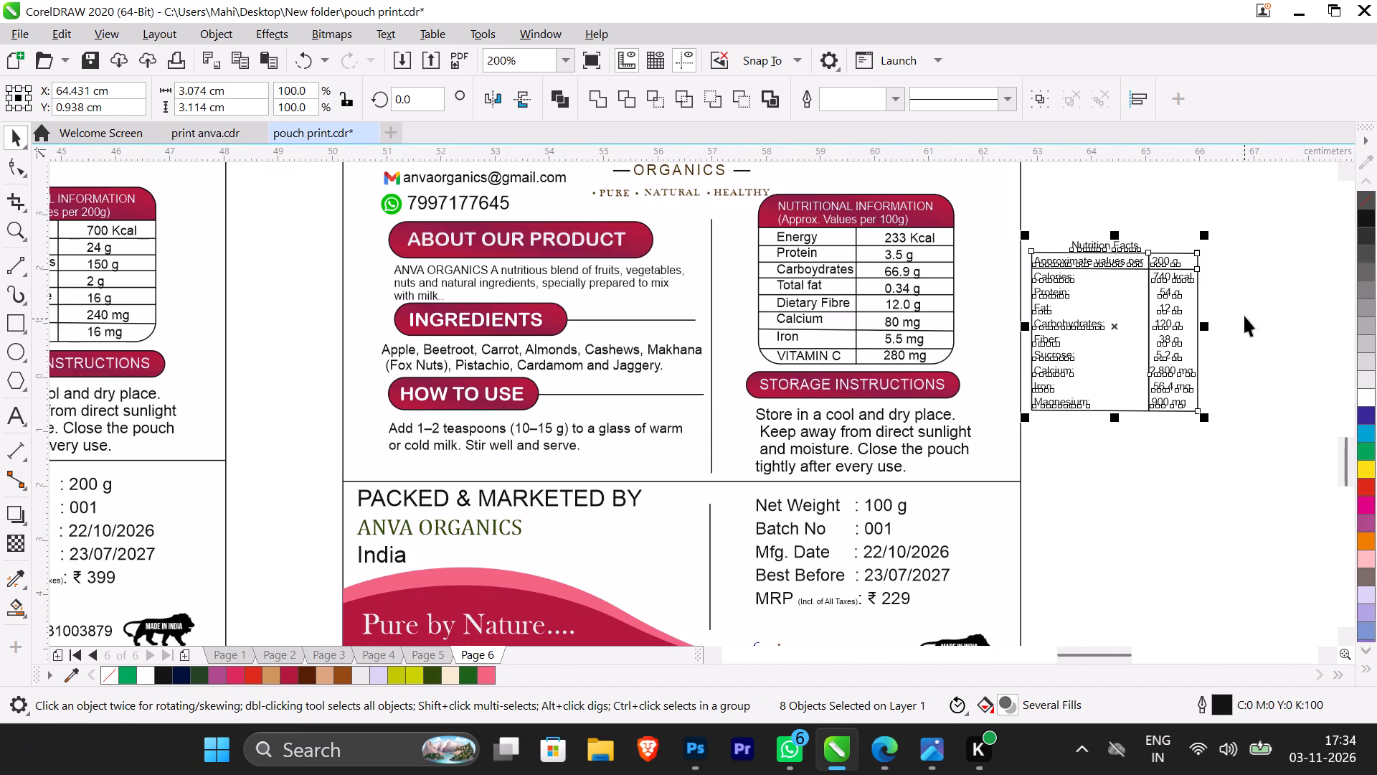
{"action": "scroll", "coordinate": [1290, 298], "scroll_direction": "up", "scroll_amount": 1}
{"action": "scroll", "coordinate": [1074, 288], "scroll_direction": "down", "scroll_amount": 1}
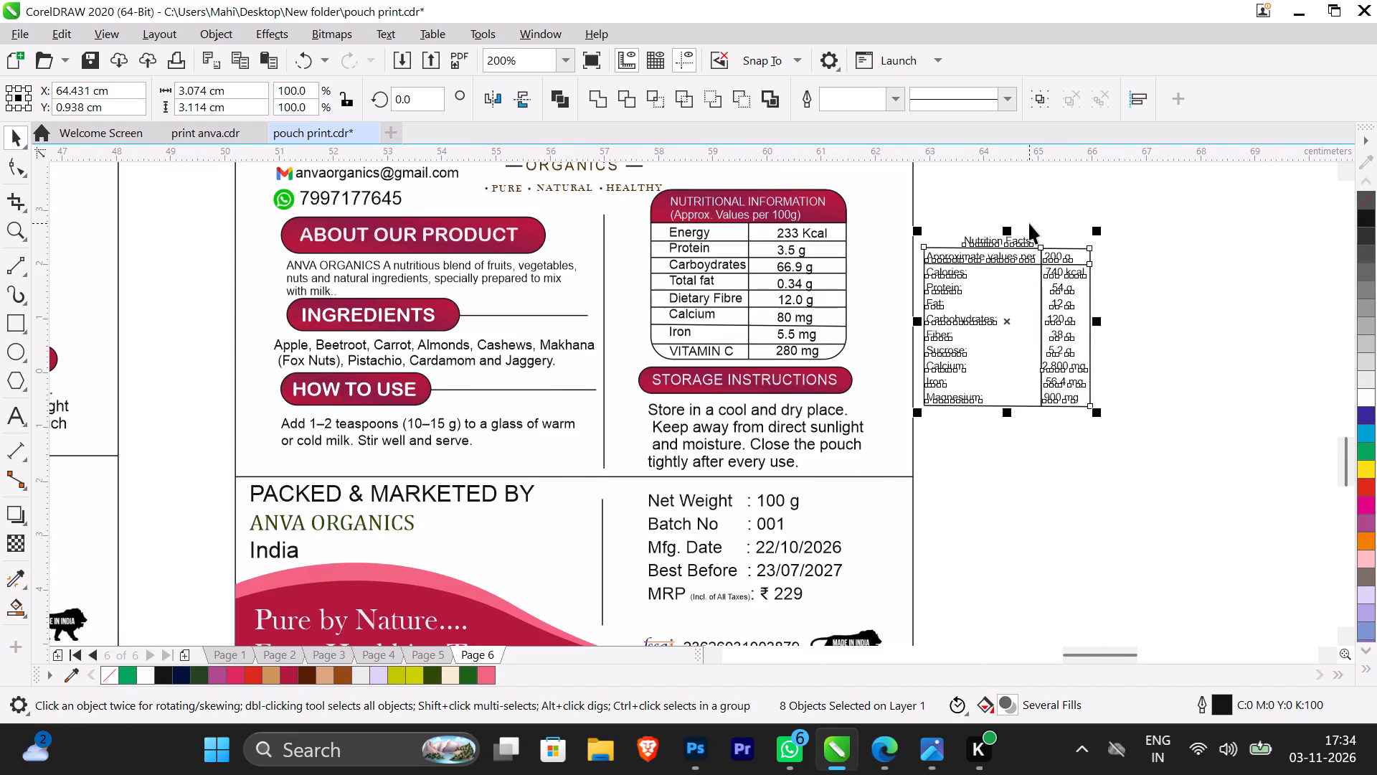
Move the complete NUTRITIONAL INFORMATION table slightly up and right on the label, to about X 59.97 cm, Y 2.13 cm.
{"action": "scroll", "coordinate": [1029, 223], "scroll_direction": "up", "scroll_amount": 1}
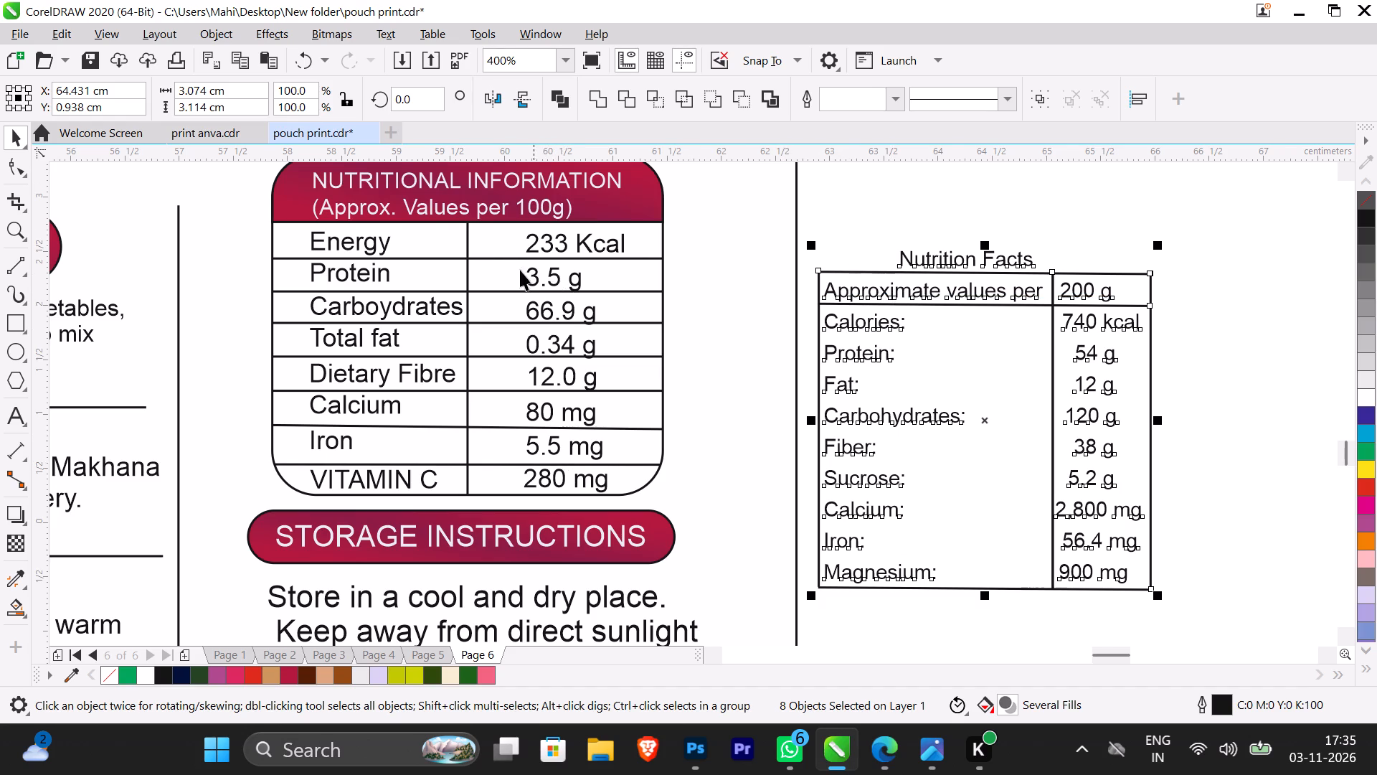
{"action": "scroll", "coordinate": [524, 277], "scroll_direction": "down", "scroll_amount": 1}
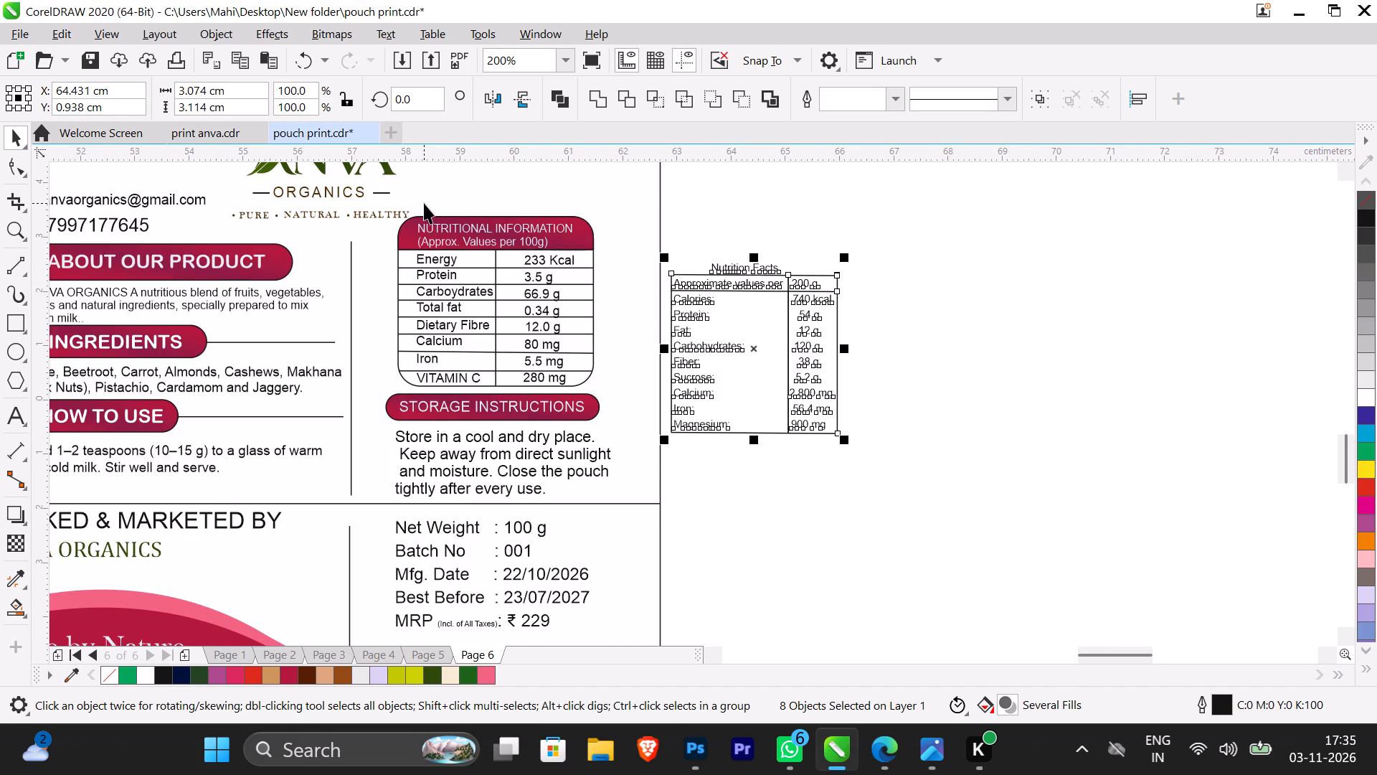
{"action": "scroll", "coordinate": [424, 203], "scroll_direction": "up", "scroll_amount": 1}
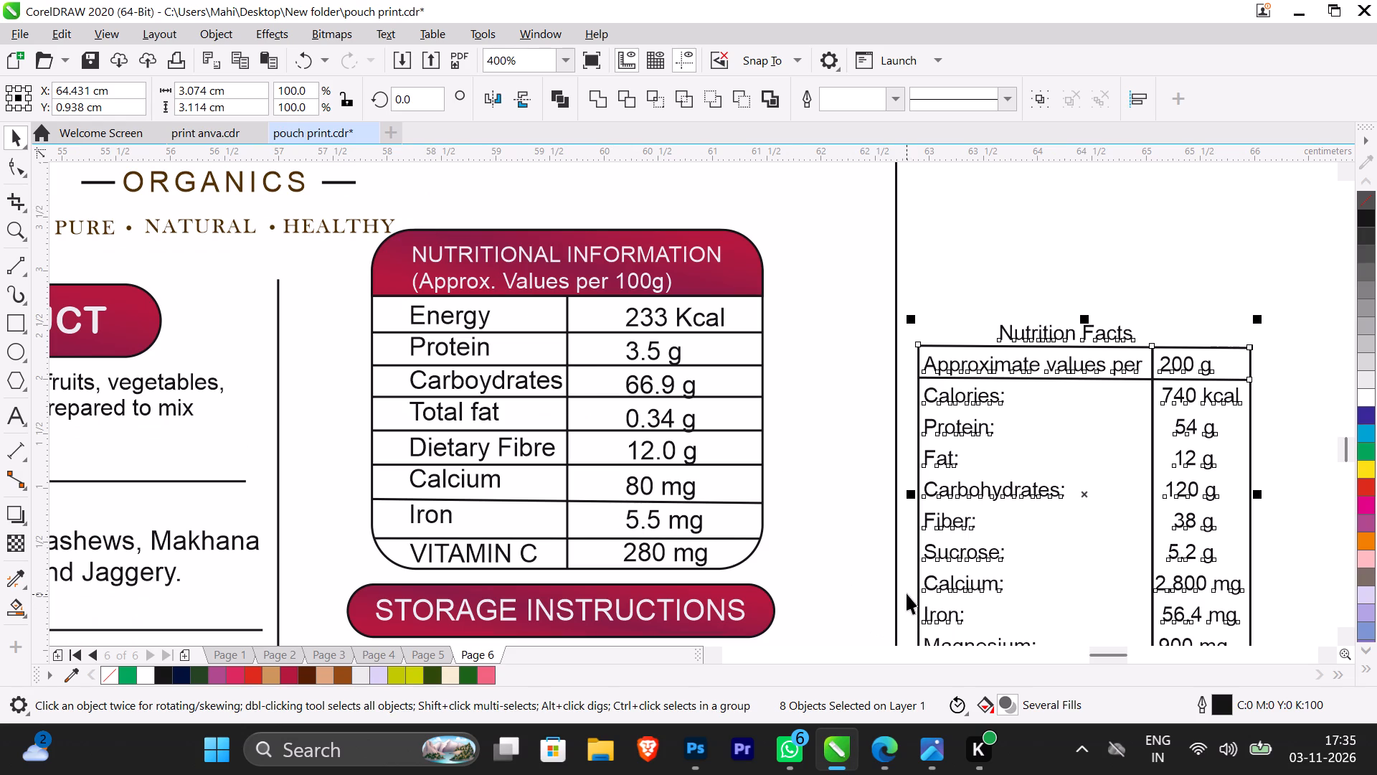
{"action": "left_click_drag", "start_coordinate": [904, 583], "coordinate": [421, 266]}
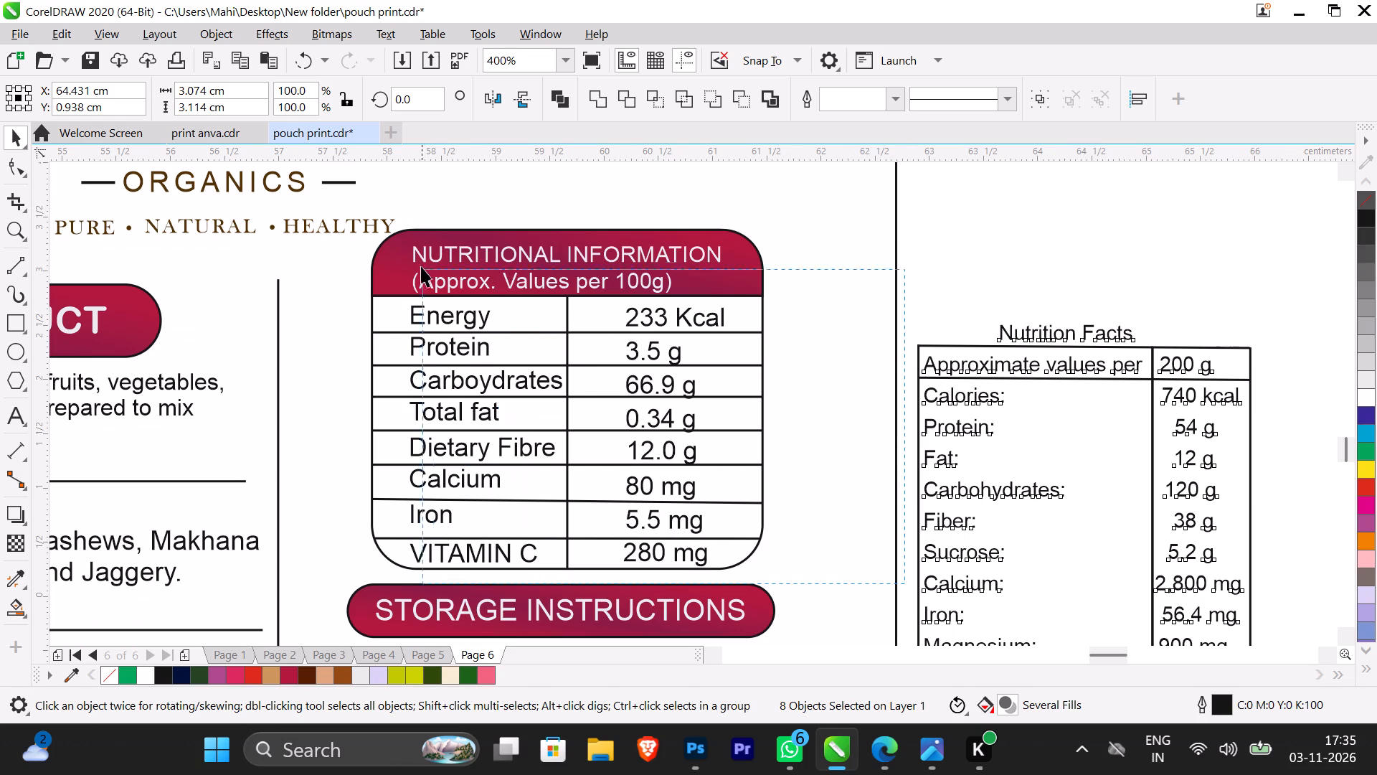
{"action": "left_click_drag", "start_coordinate": [421, 266], "coordinate": [360, 217]}
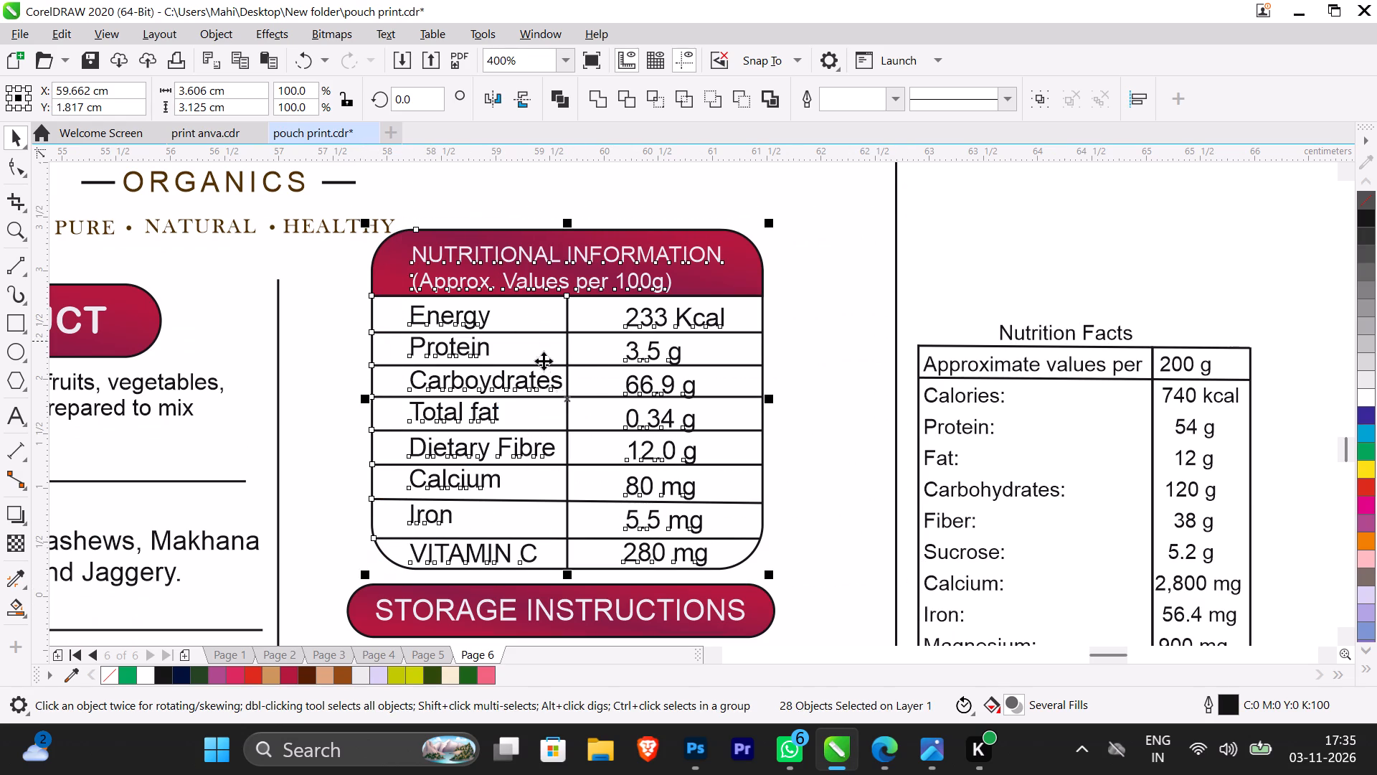
{"action": "left_click_drag", "start_coordinate": [572, 403], "coordinate": [605, 370]}
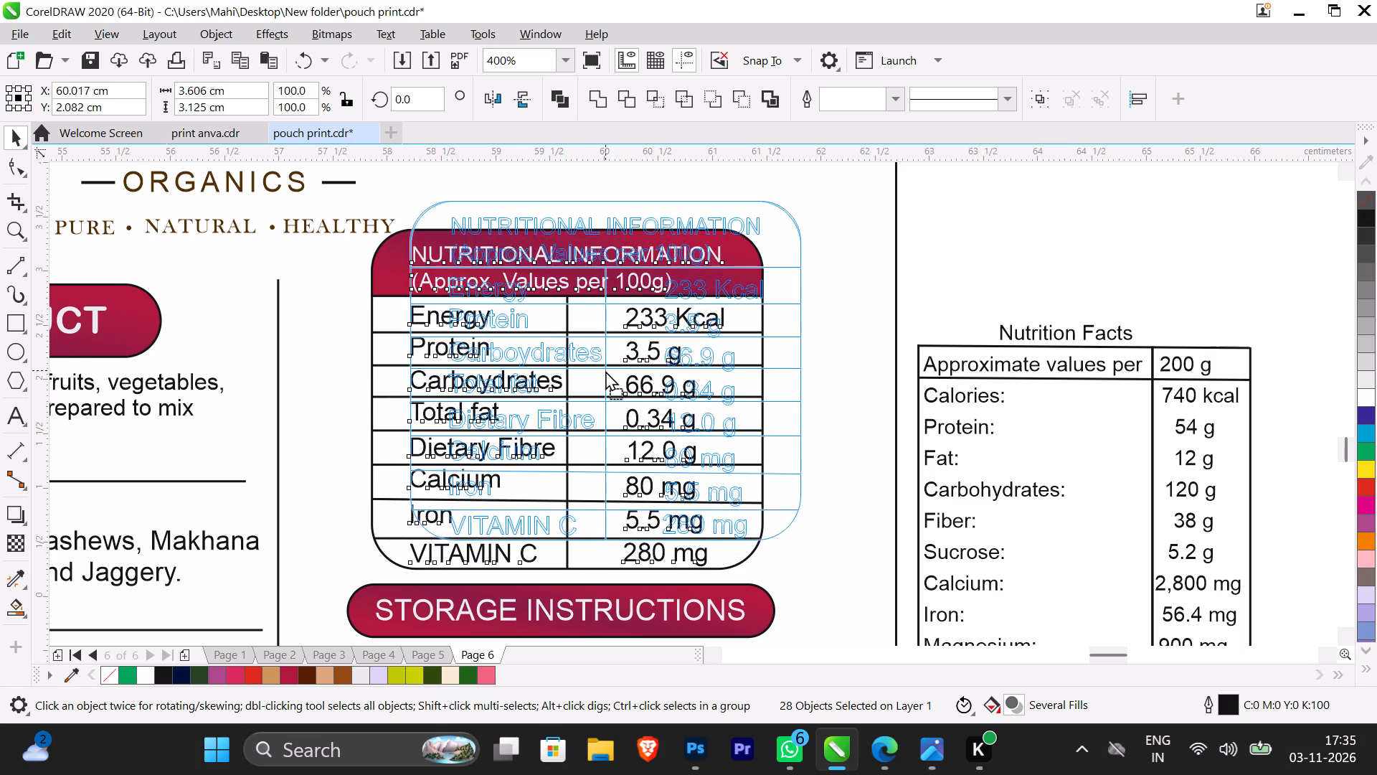
{"action": "left_click_drag", "start_coordinate": [605, 370], "coordinate": [600, 367]}
Move the STORAGE INSTRUCTIONS heading with its red pill right beneath the nutrition table, to about X 60.03 cm, Y -0.13 cm.
{"action": "scroll", "coordinate": [680, 527], "scroll_direction": "down", "scroll_amount": 1}
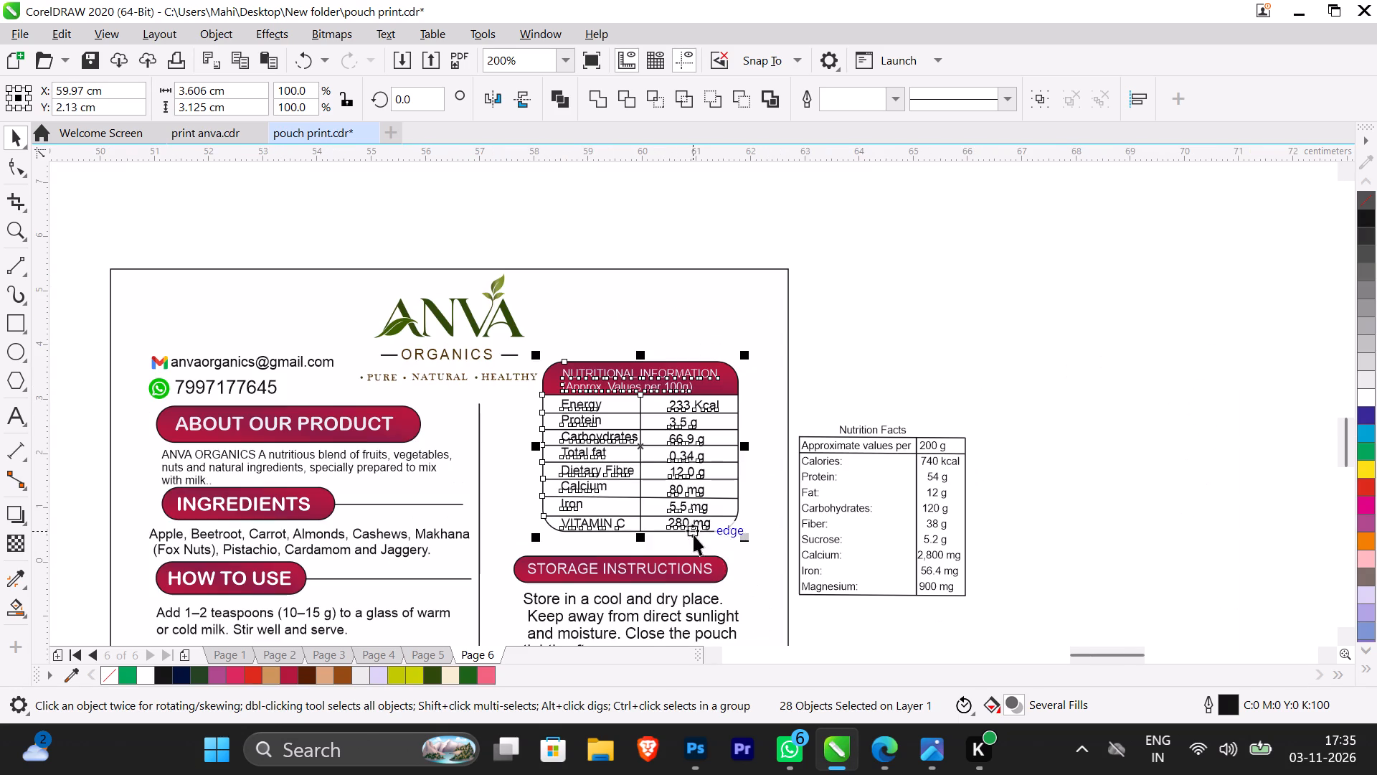
{"action": "left_click_drag", "start_coordinate": [820, 614], "coordinate": [559, 528]}
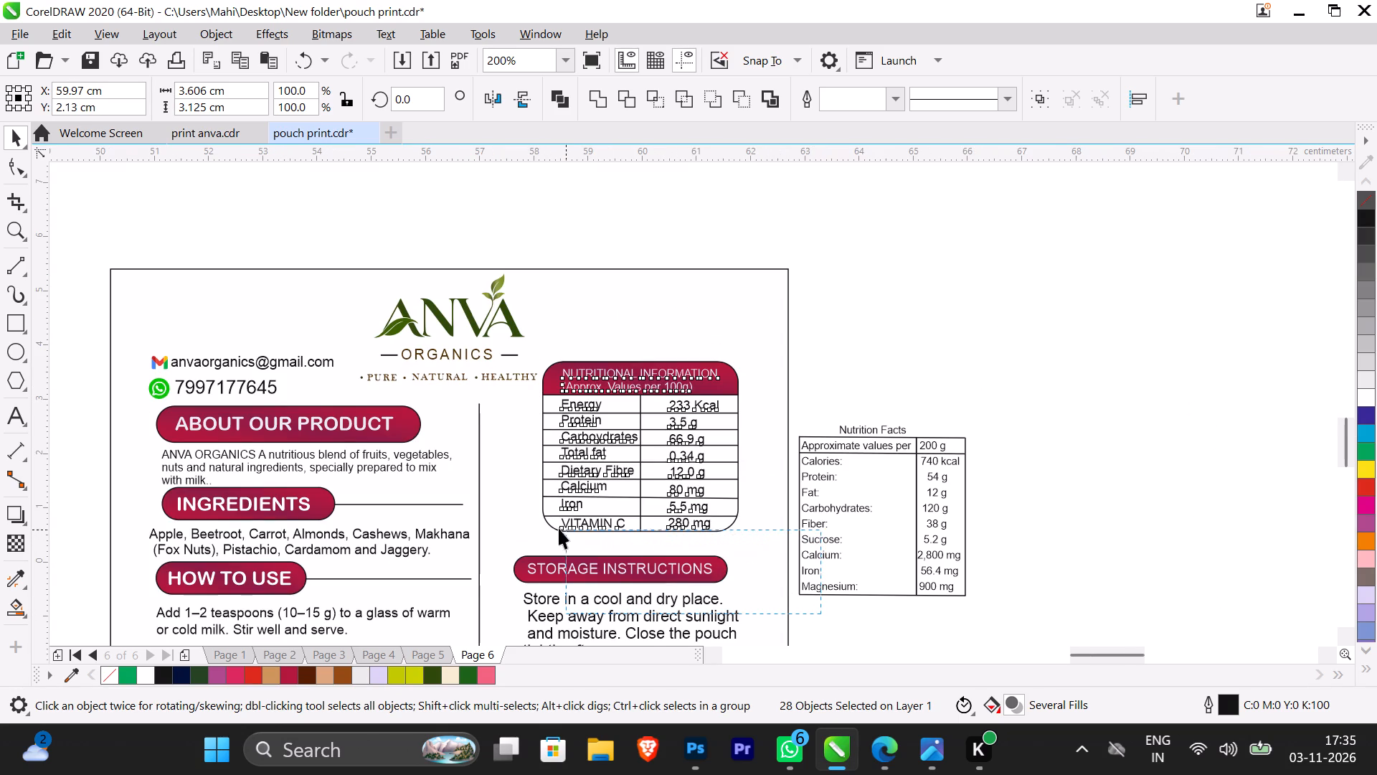
{"action": "left_click_drag", "start_coordinate": [559, 528], "coordinate": [482, 536]}
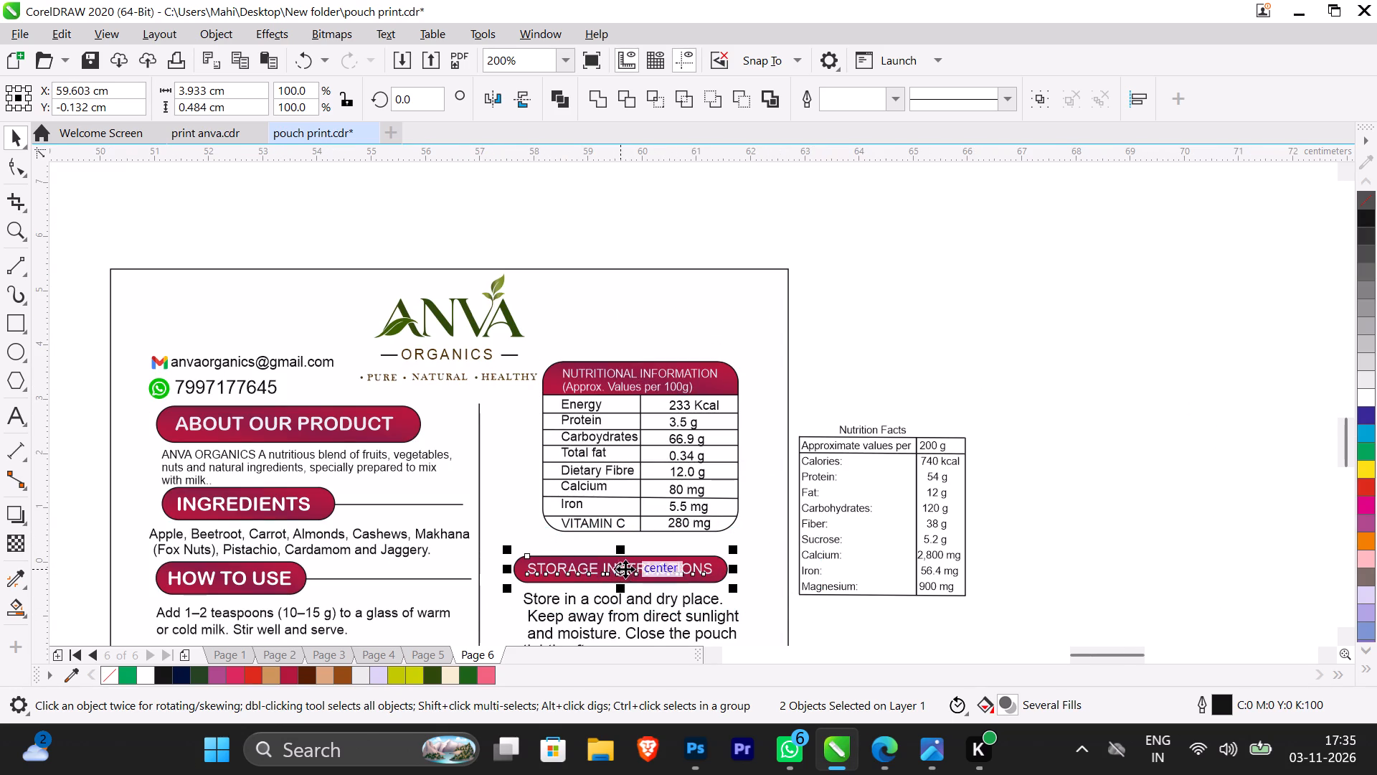
{"action": "left_click_drag", "start_coordinate": [625, 569], "coordinate": [643, 569]}
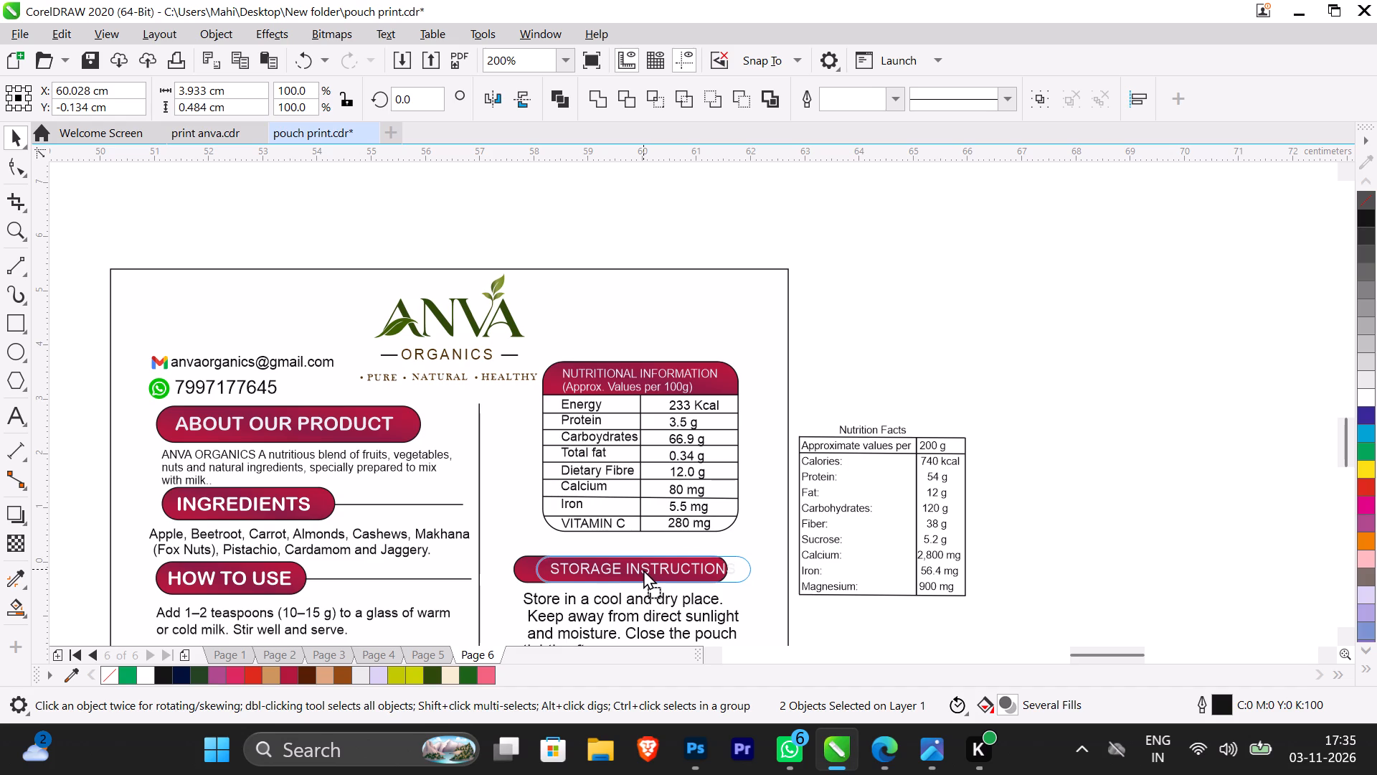
{"action": "left_click_drag", "start_coordinate": [643, 569], "coordinate": [643, 570]}
{"action": "left_click", "coordinate": [821, 619]}
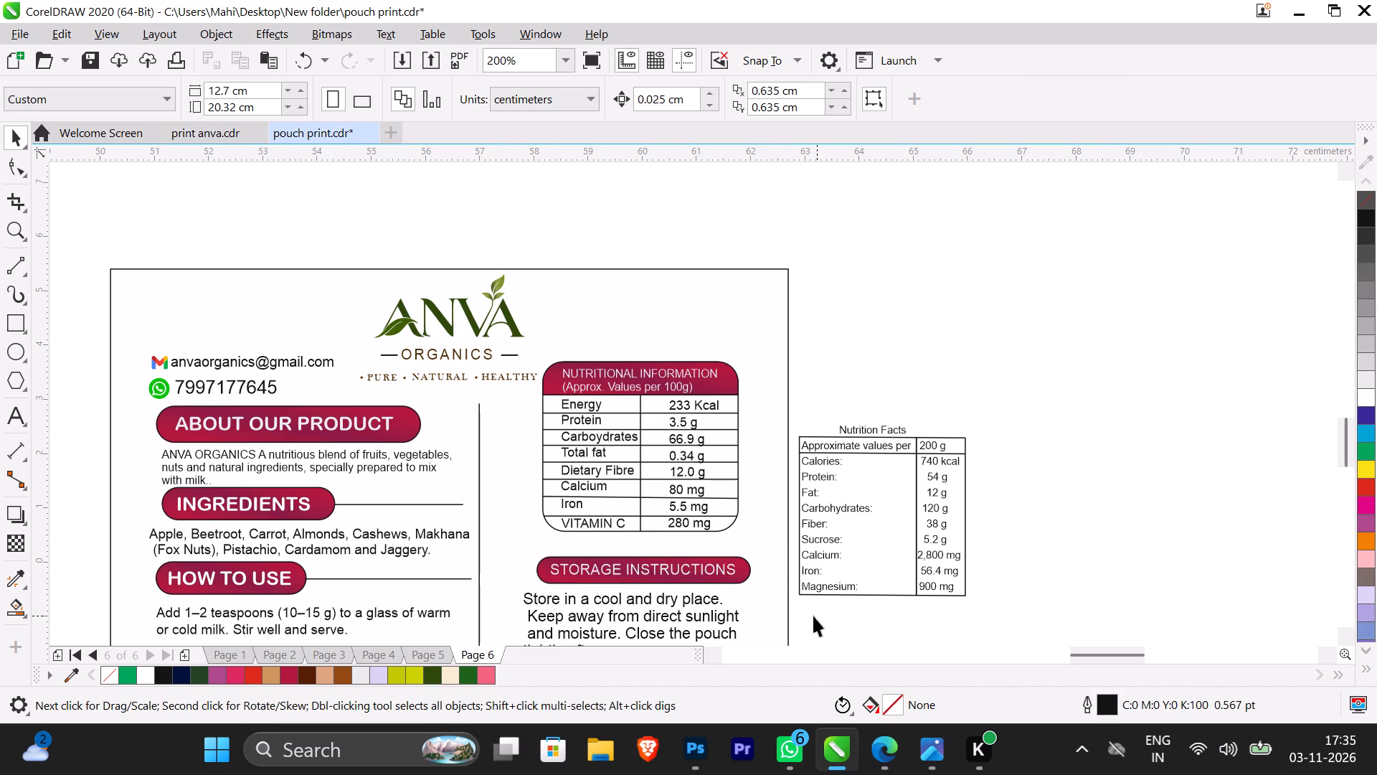
Move the storage instructions text right to sit under its heading, at about X 60.1 cm, Y -1.2 cm.
{"action": "scroll", "coordinate": [813, 616], "scroll_direction": "down", "scroll_amount": 2}
{"action": "scroll", "coordinate": [820, 635], "scroll_direction": "up", "scroll_amount": 2}
{"action": "left_click", "coordinate": [643, 560]}
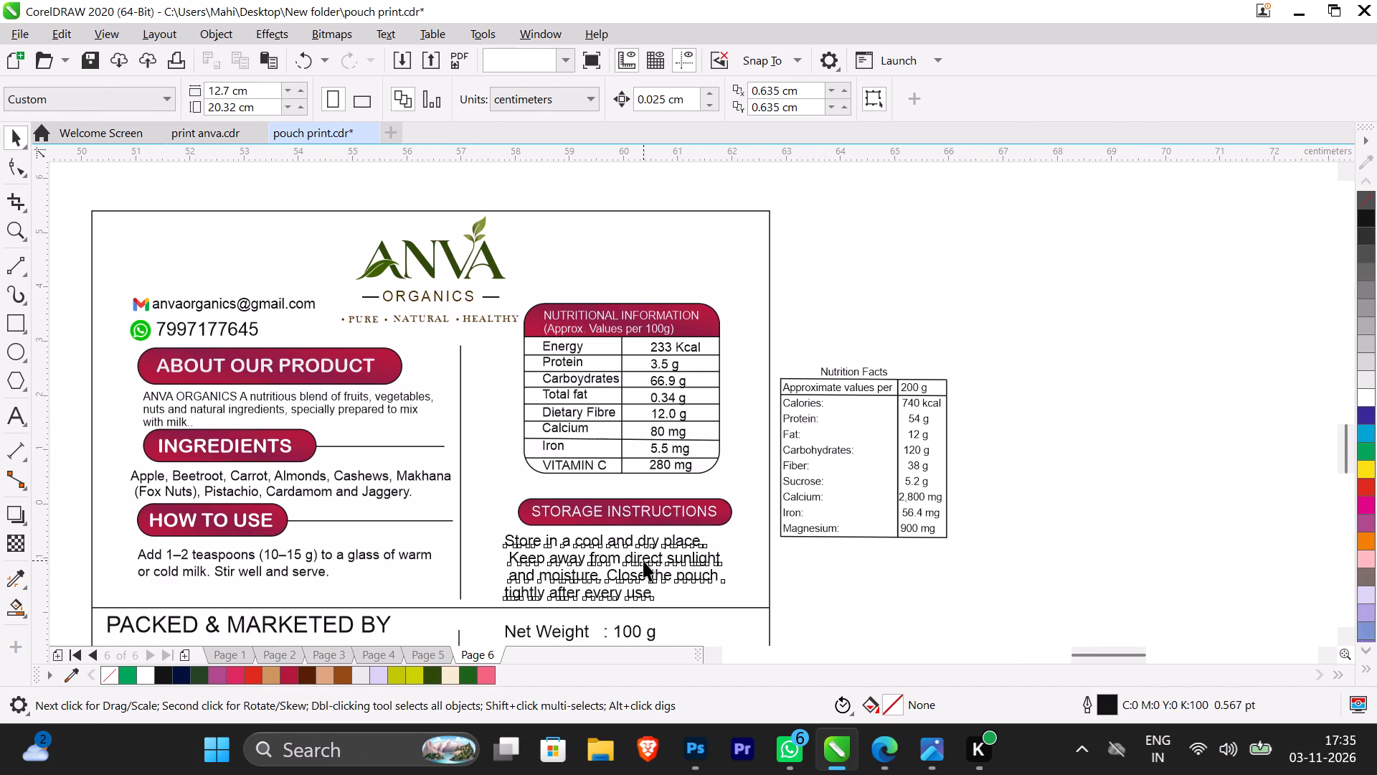
{"action": "left_click_drag", "start_coordinate": [643, 560], "coordinate": [661, 563]}
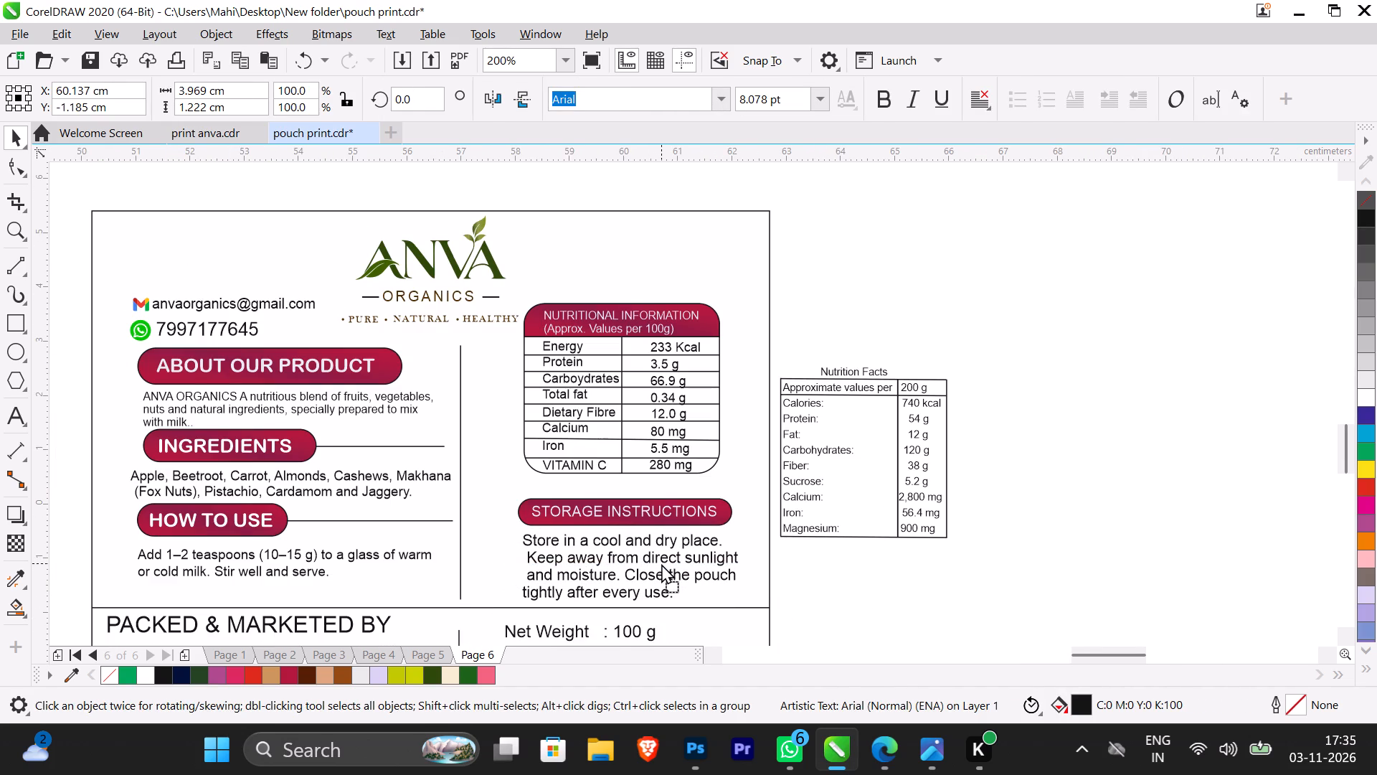
{"action": "left_click_drag", "start_coordinate": [661, 563], "coordinate": [658, 563]}
{"action": "left_click", "coordinate": [853, 591]}
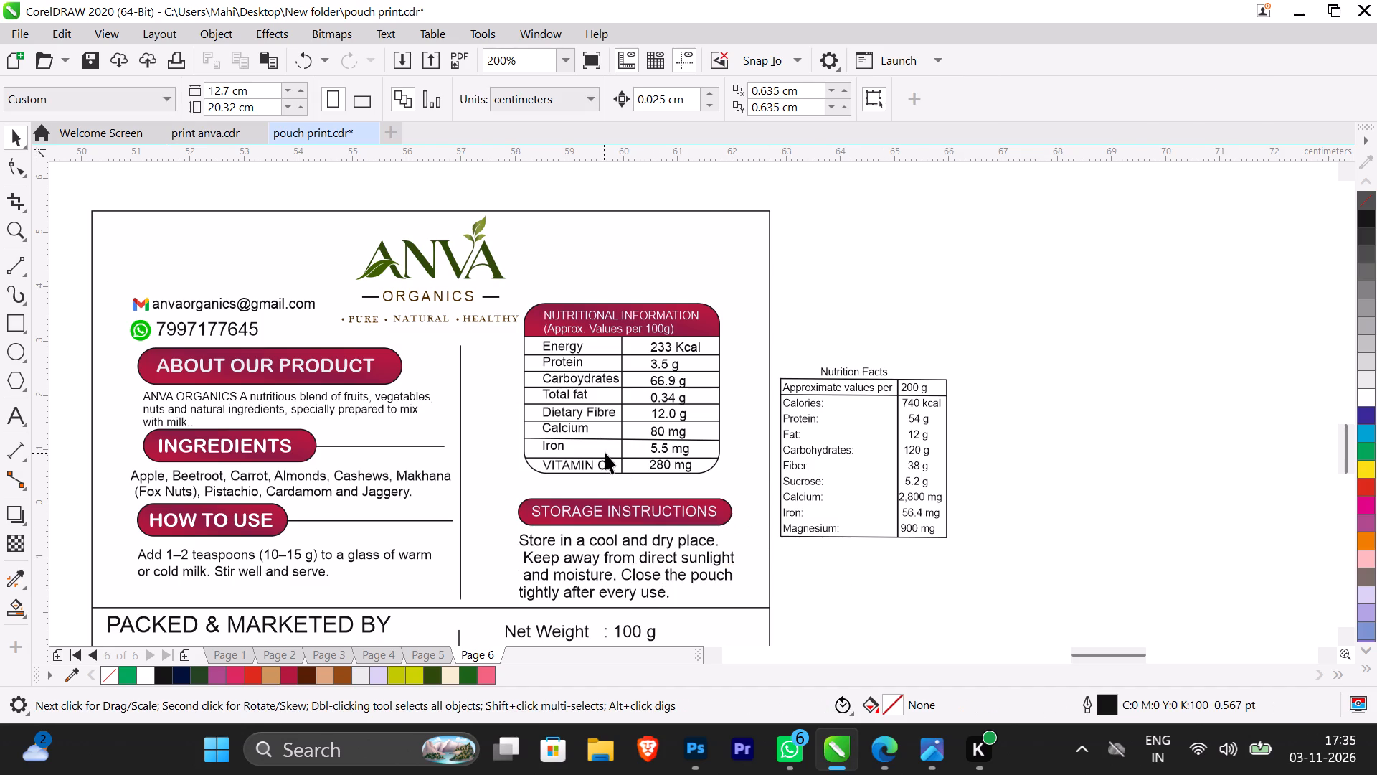
Stretch the nutrition table's rounded outer border downward to a height of about 3.44 cm to make room for another row.
{"action": "scroll", "coordinate": [608, 453], "scroll_direction": "up", "scroll_amount": 1}
{"action": "left_click", "coordinate": [645, 492]}
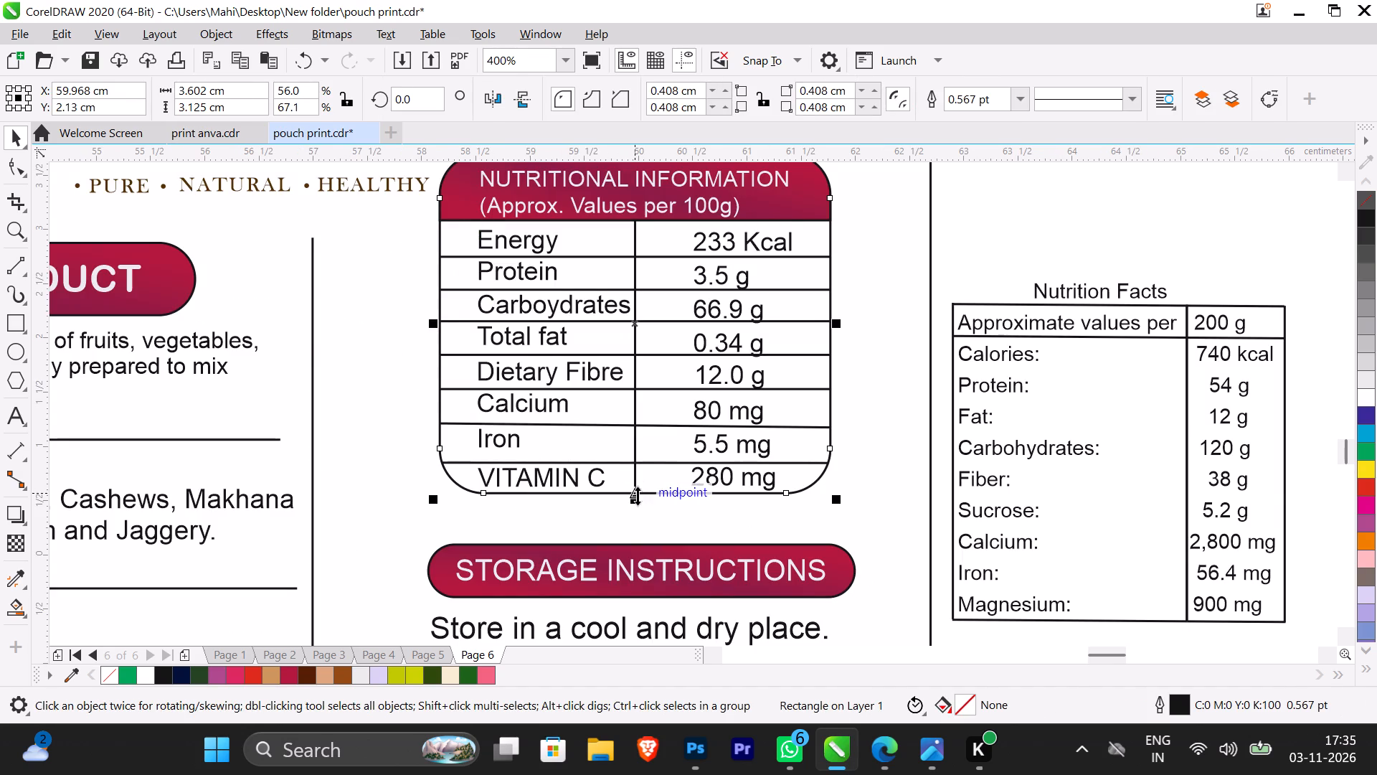
{"action": "scroll", "coordinate": [638, 498], "scroll_direction": "up", "scroll_amount": 1}
{"action": "left_click_drag", "start_coordinate": [638, 498], "coordinate": [638, 518]}
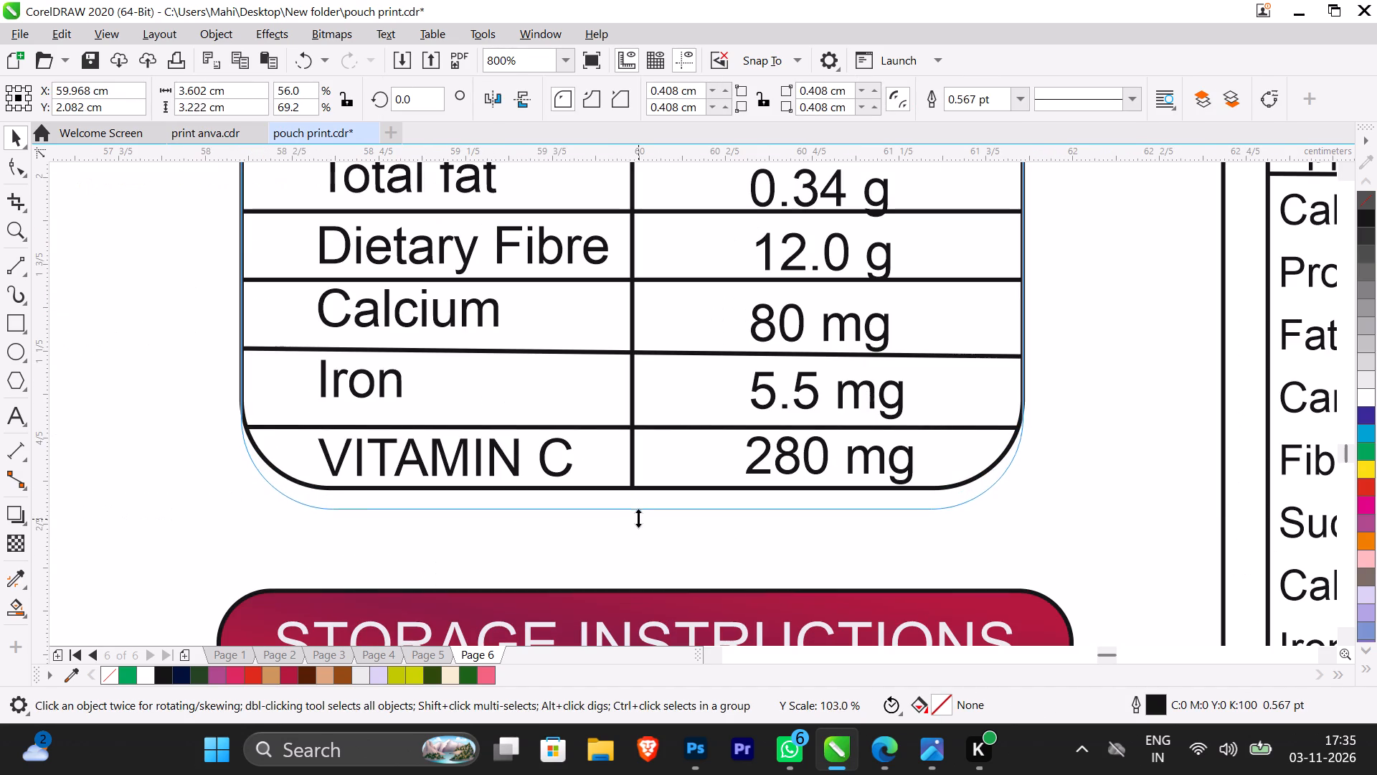
{"action": "left_click_drag", "start_coordinate": [638, 518], "coordinate": [637, 519]}
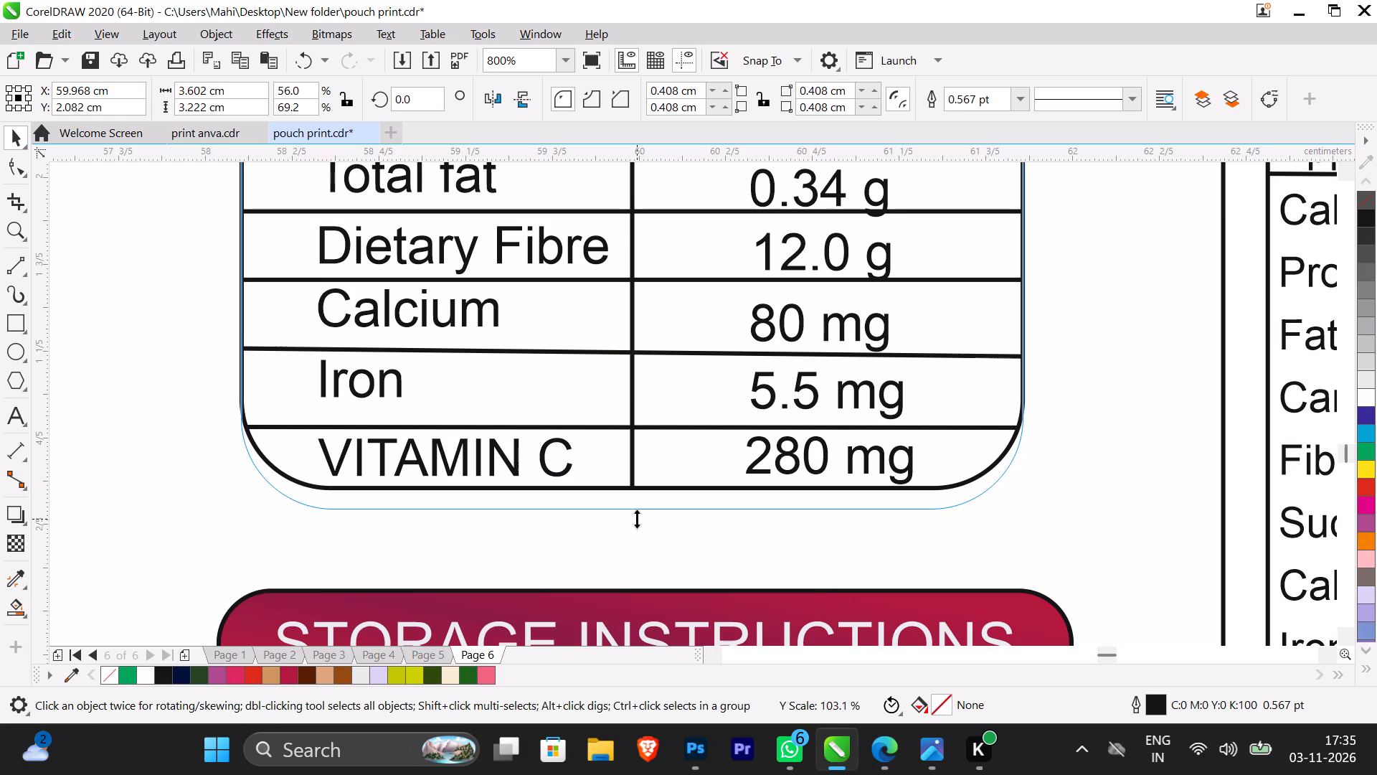
{"action": "left_click_drag", "start_coordinate": [637, 519], "coordinate": [638, 556]}
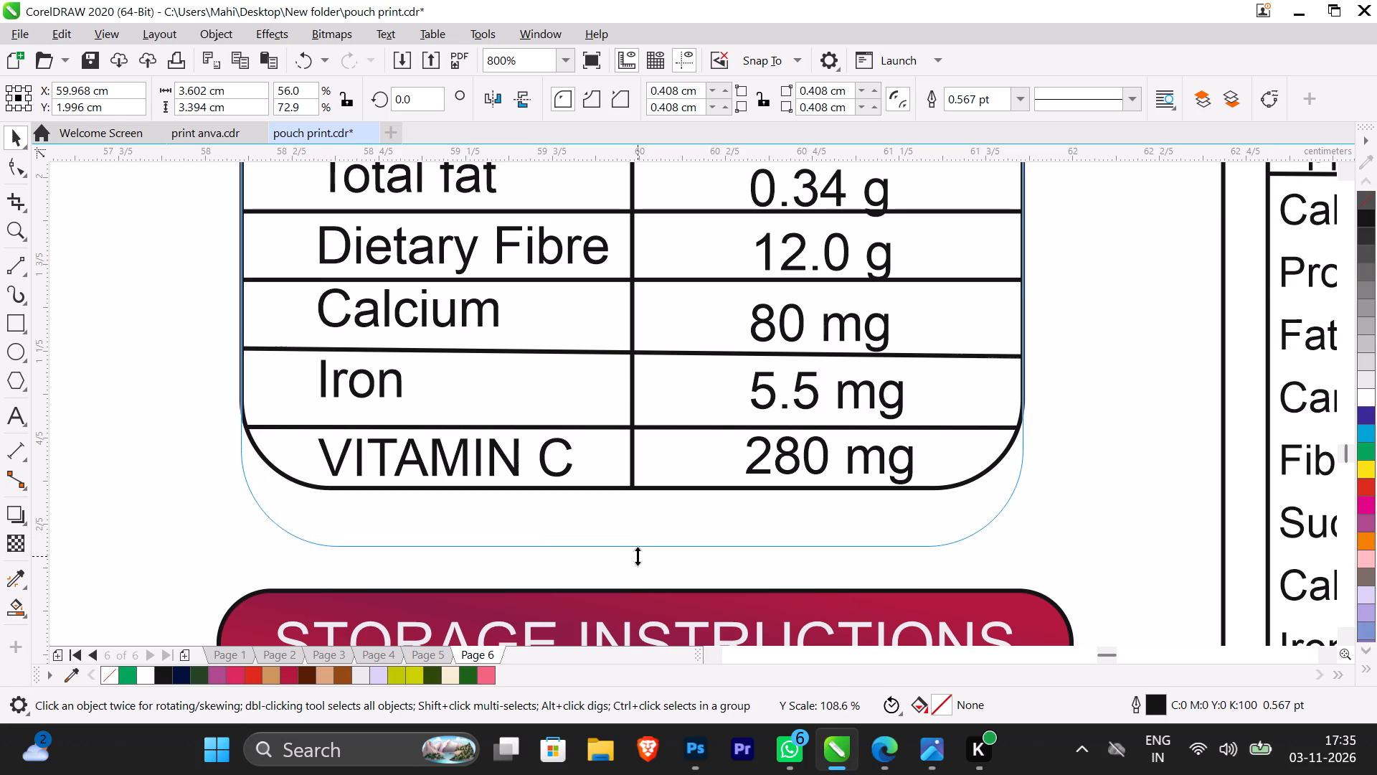
{"action": "left_click_drag", "start_coordinate": [638, 556], "coordinate": [645, 565]}
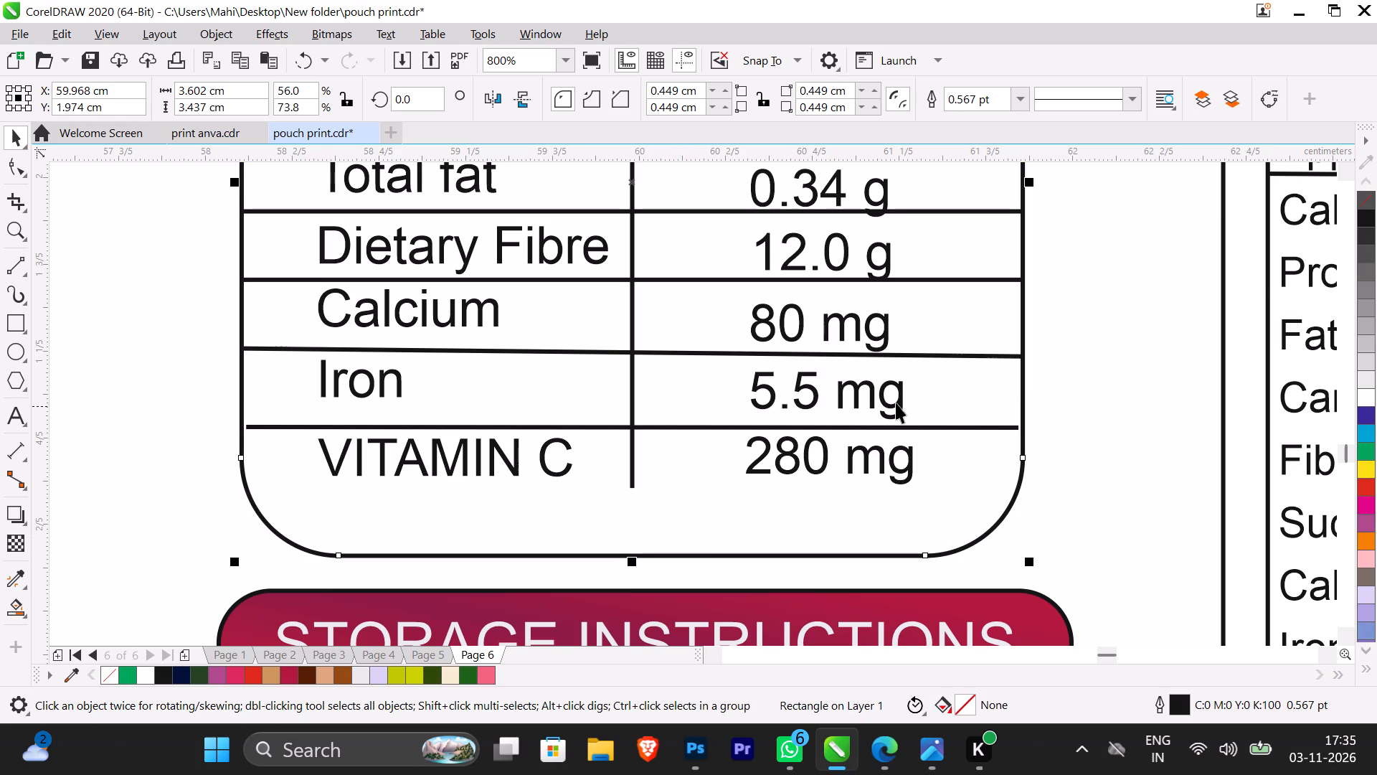
Lengthen the horizontal divider above VITAMIN C at both ends to meet the outer border, about 3.59 cm wide.
{"action": "scroll", "coordinate": [1018, 435], "scroll_direction": "up", "scroll_amount": 2}
{"action": "left_click", "coordinate": [1016, 402]}
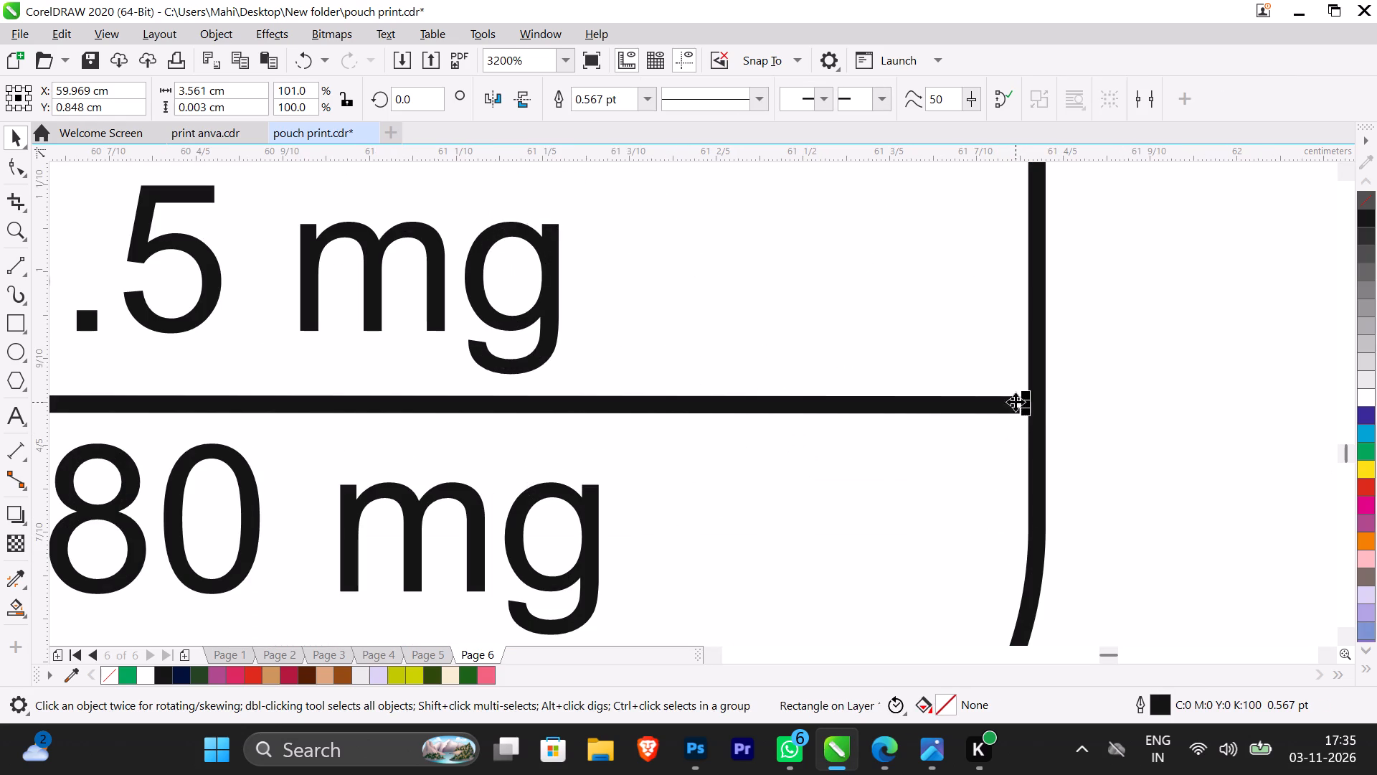
{"action": "left_click_drag", "start_coordinate": [1031, 404], "coordinate": [1041, 406]}
{"action": "scroll", "coordinate": [985, 410], "scroll_direction": "down", "scroll_amount": 2}
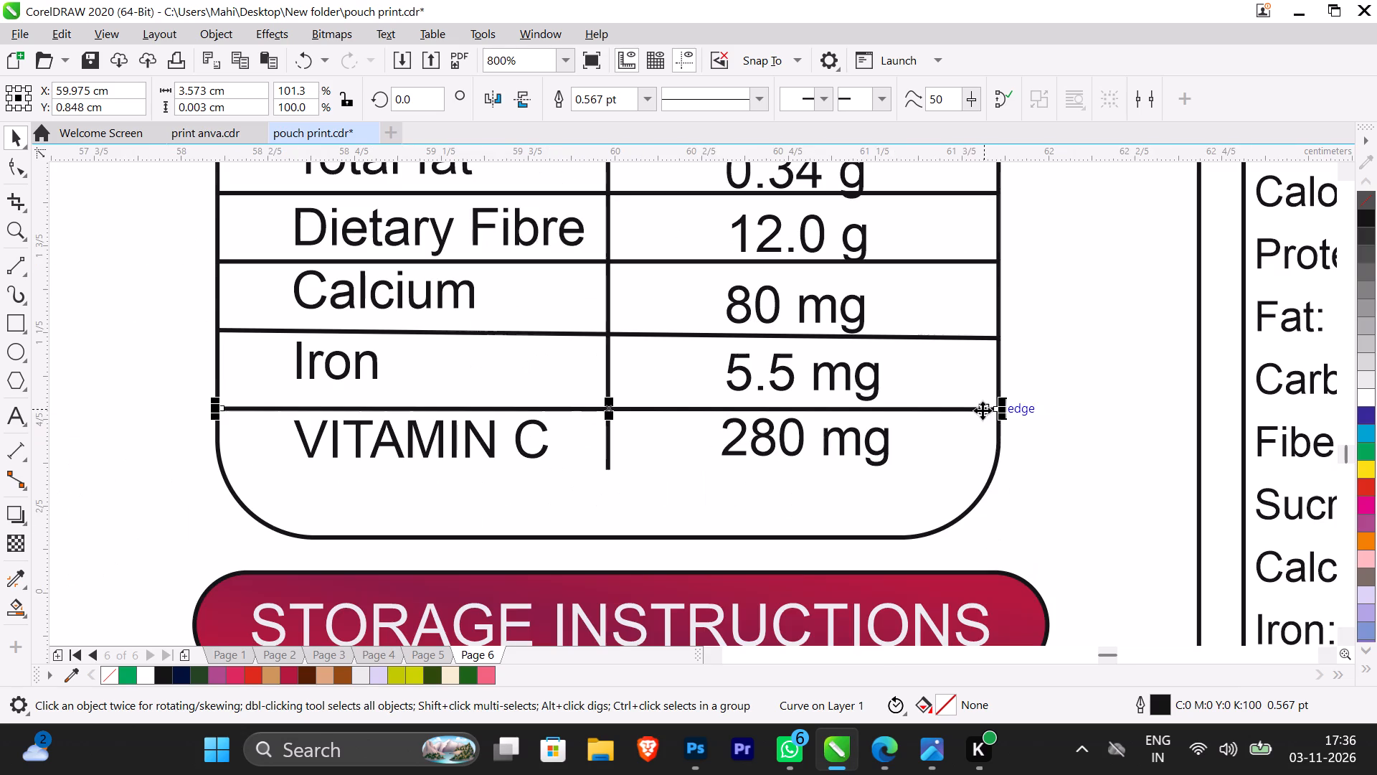
{"action": "scroll", "coordinate": [213, 413], "scroll_direction": "up", "scroll_amount": 1}
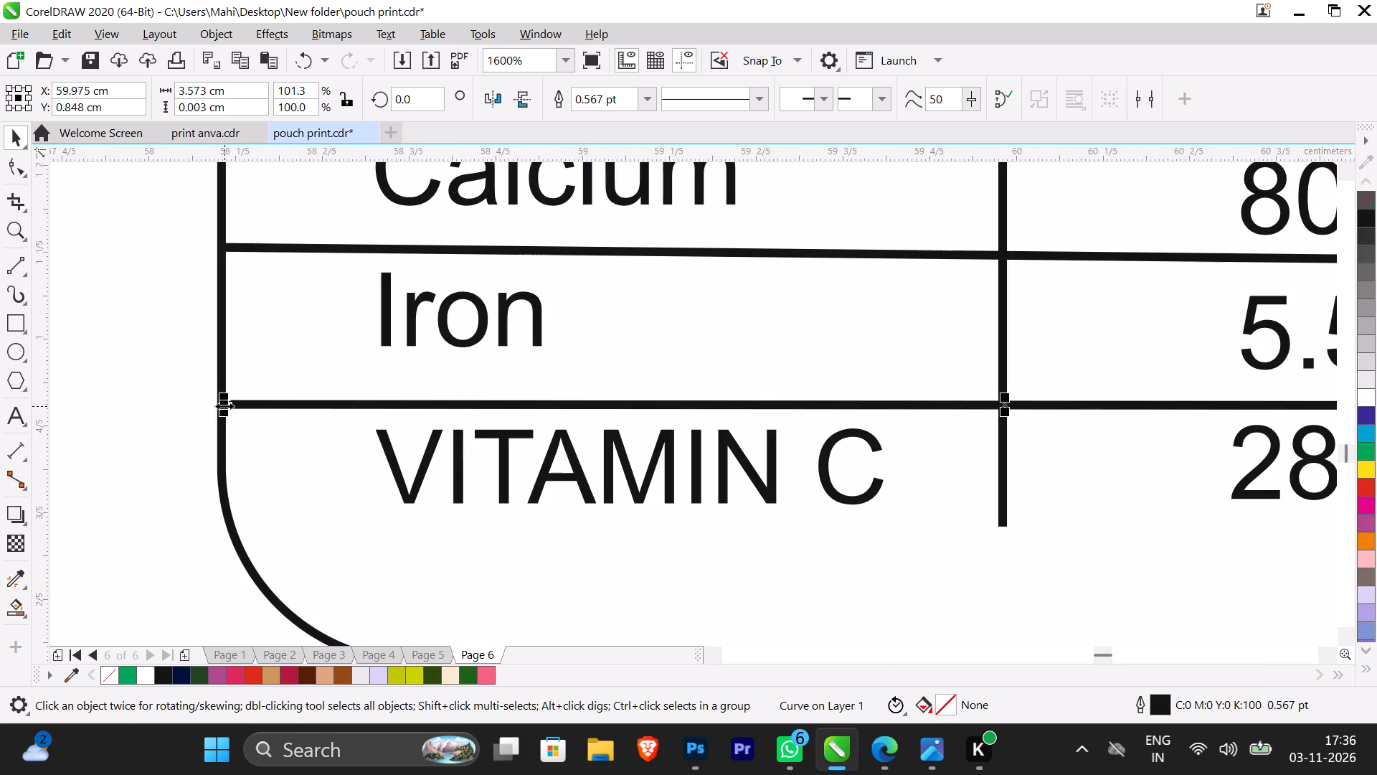
{"action": "left_click_drag", "start_coordinate": [224, 406], "coordinate": [216, 406]}
Extend the table's vertical column divider down to the new bottom border, to about 2.83 cm long.
{"action": "scroll", "coordinate": [648, 400], "scroll_direction": "down", "scroll_amount": 1}
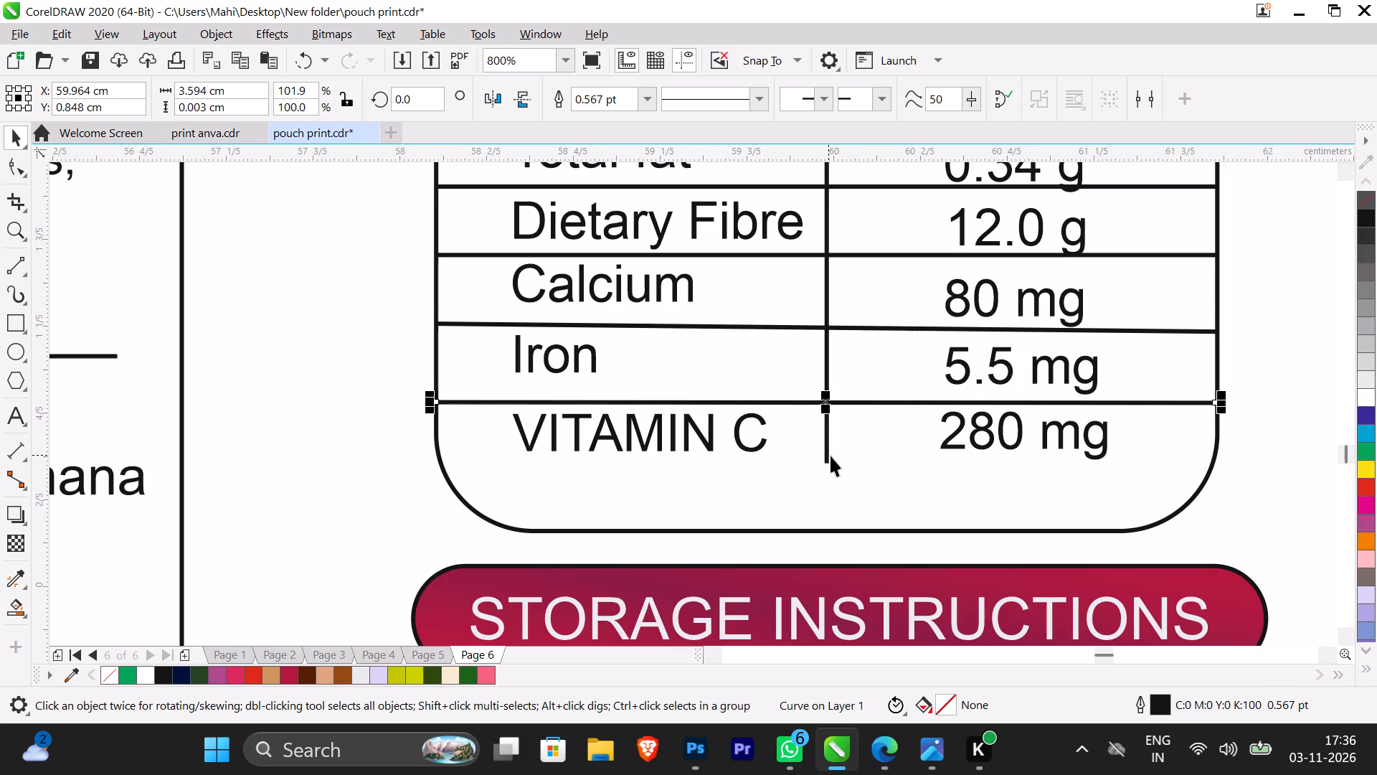
{"action": "left_click", "coordinate": [826, 451]}
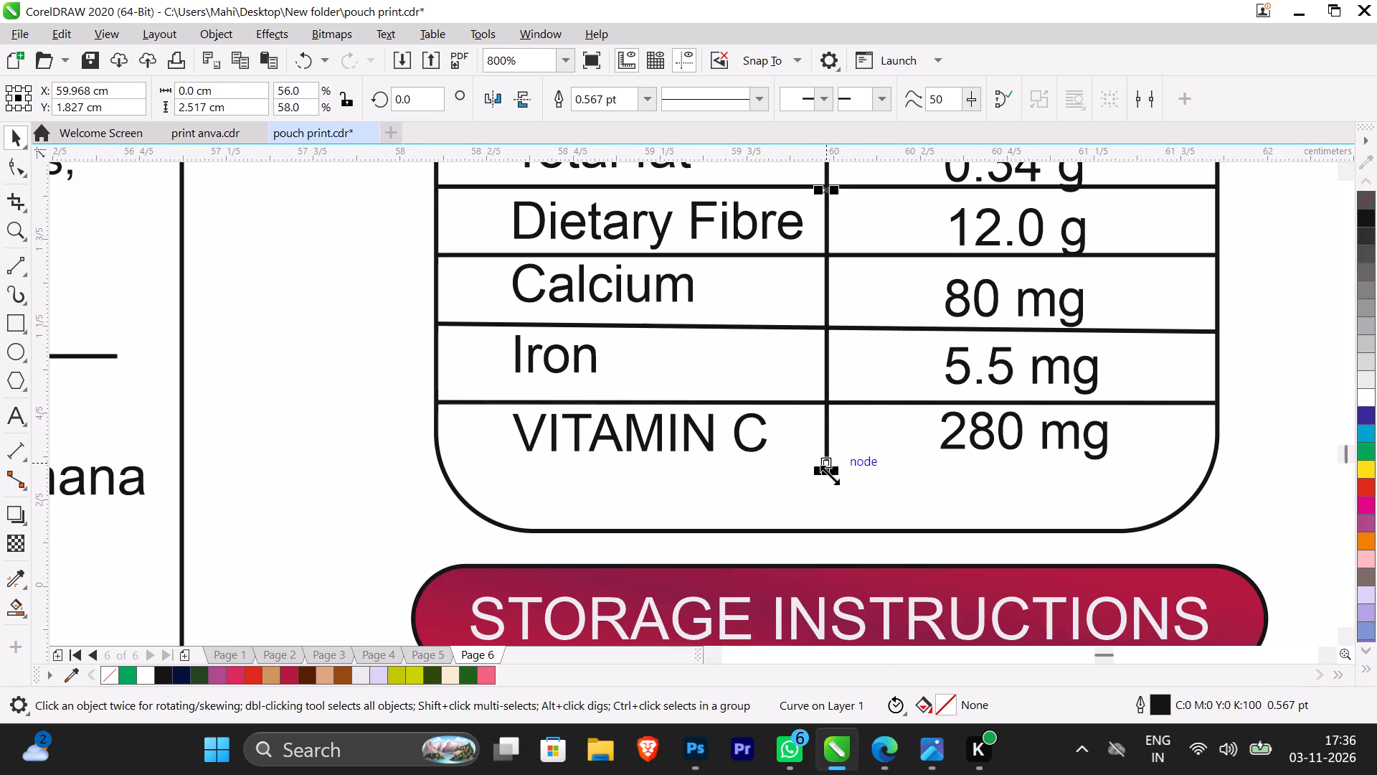
{"action": "left_click_drag", "start_coordinate": [826, 475], "coordinate": [818, 535]}
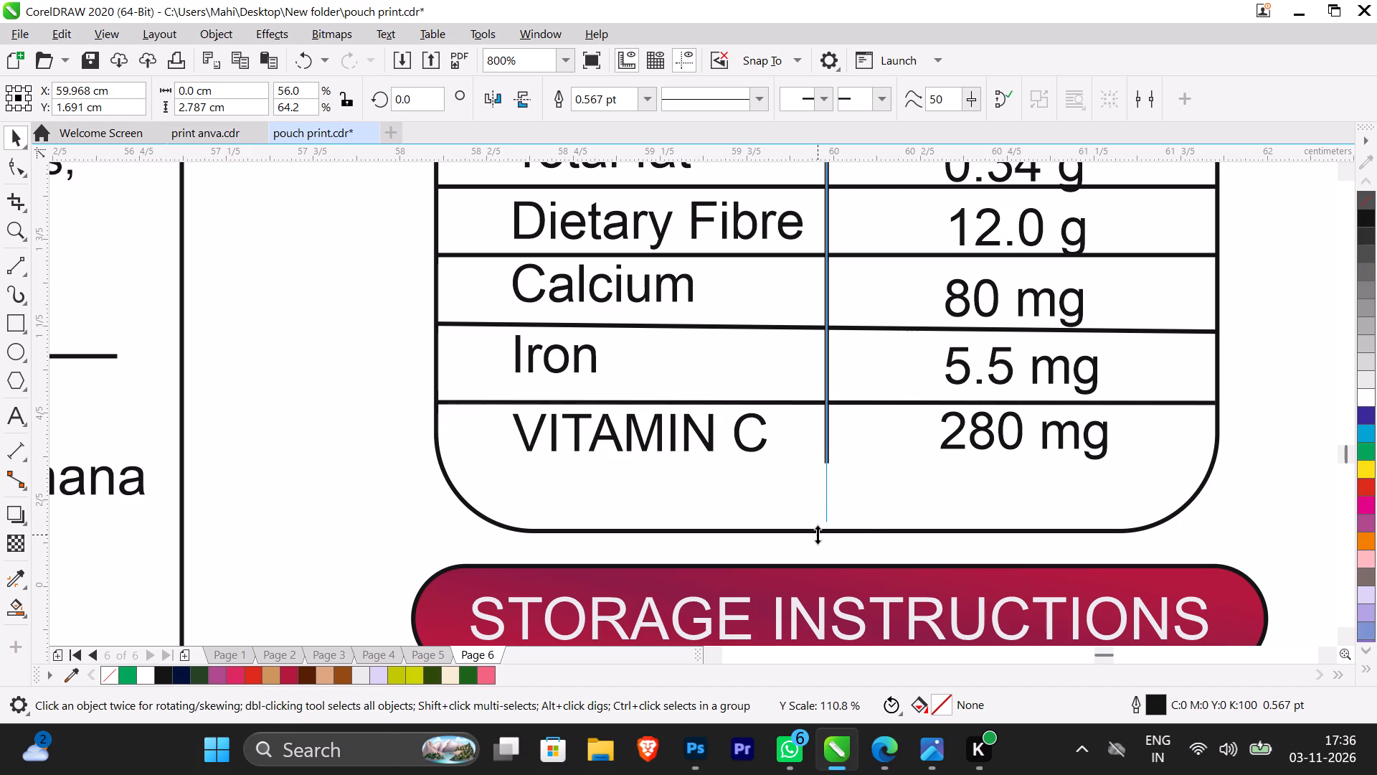
{"action": "left_click_drag", "start_coordinate": [818, 535], "coordinate": [818, 542]}
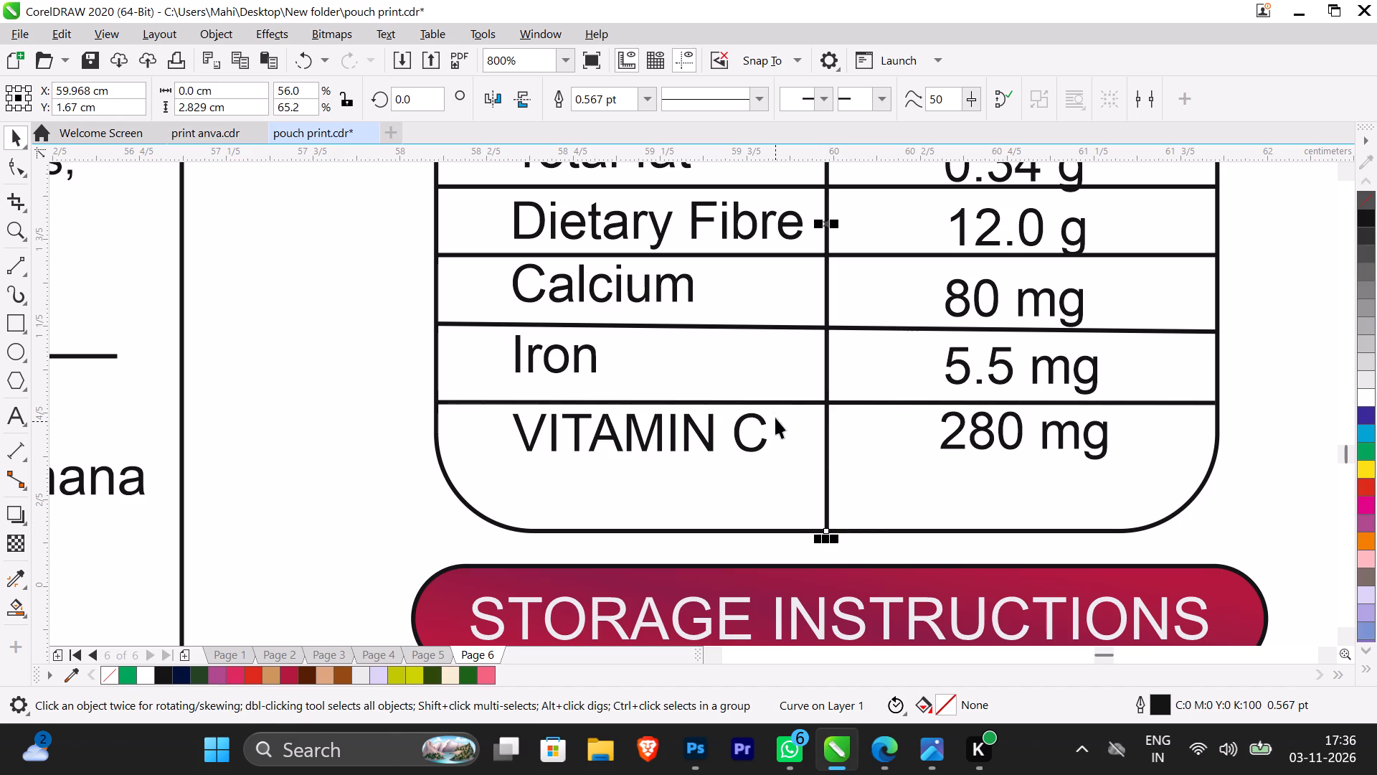
Duplicate the divider above VITAMIN C and place the copy below the VITAMIN C row, at about Y 0.575 cm.
{"action": "left_click", "coordinate": [782, 400]}
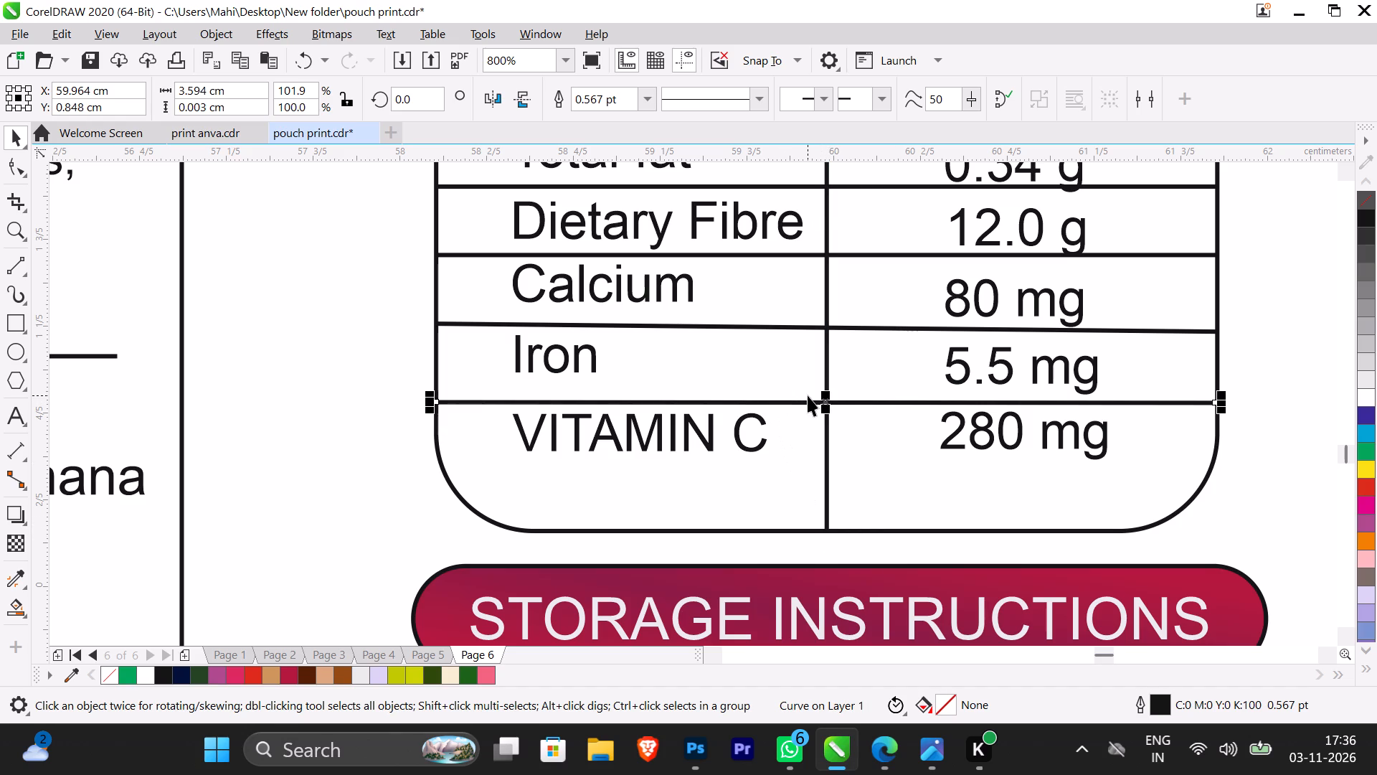
{"action": "key", "text": "plus"}
{"action": "left_click_drag", "start_coordinate": [820, 405], "coordinate": [820, 407]}
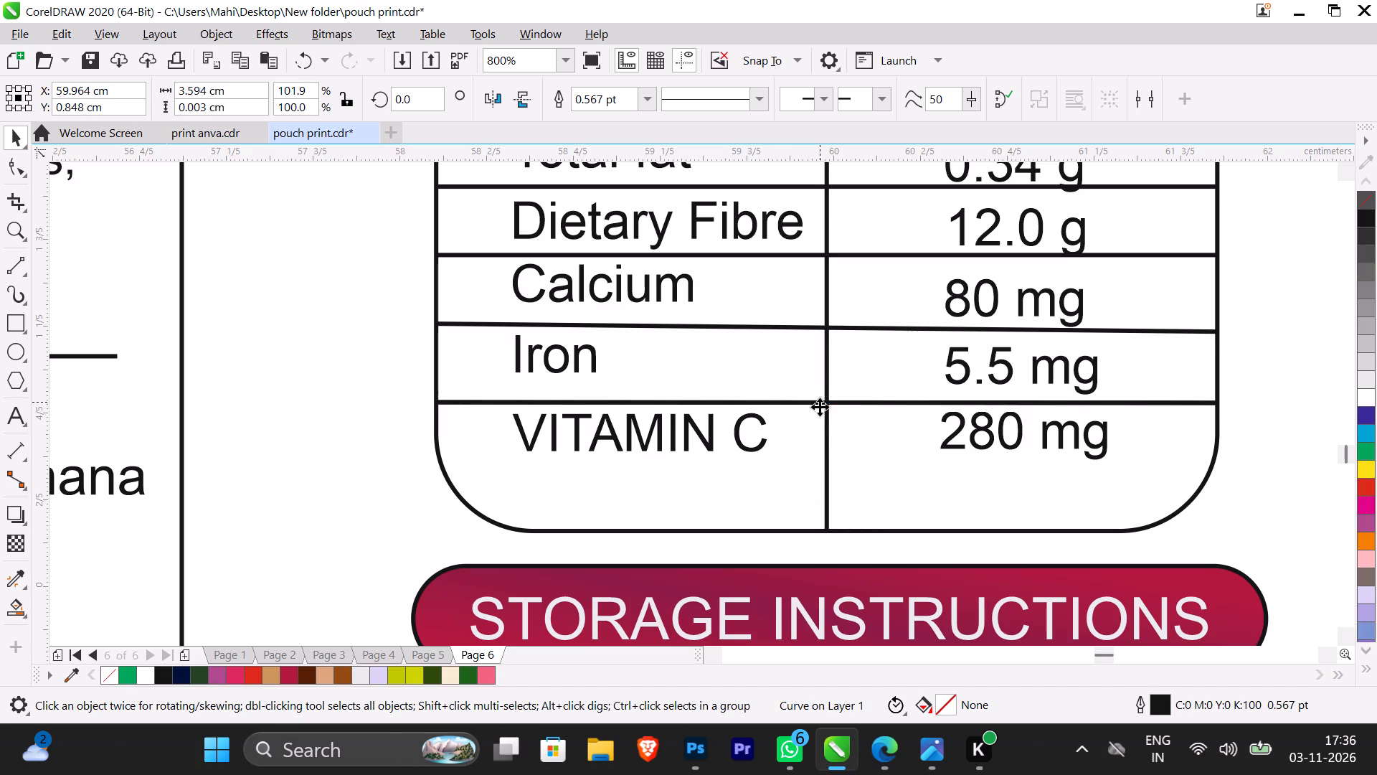
{"action": "left_click_drag", "start_coordinate": [820, 407], "coordinate": [816, 465]}
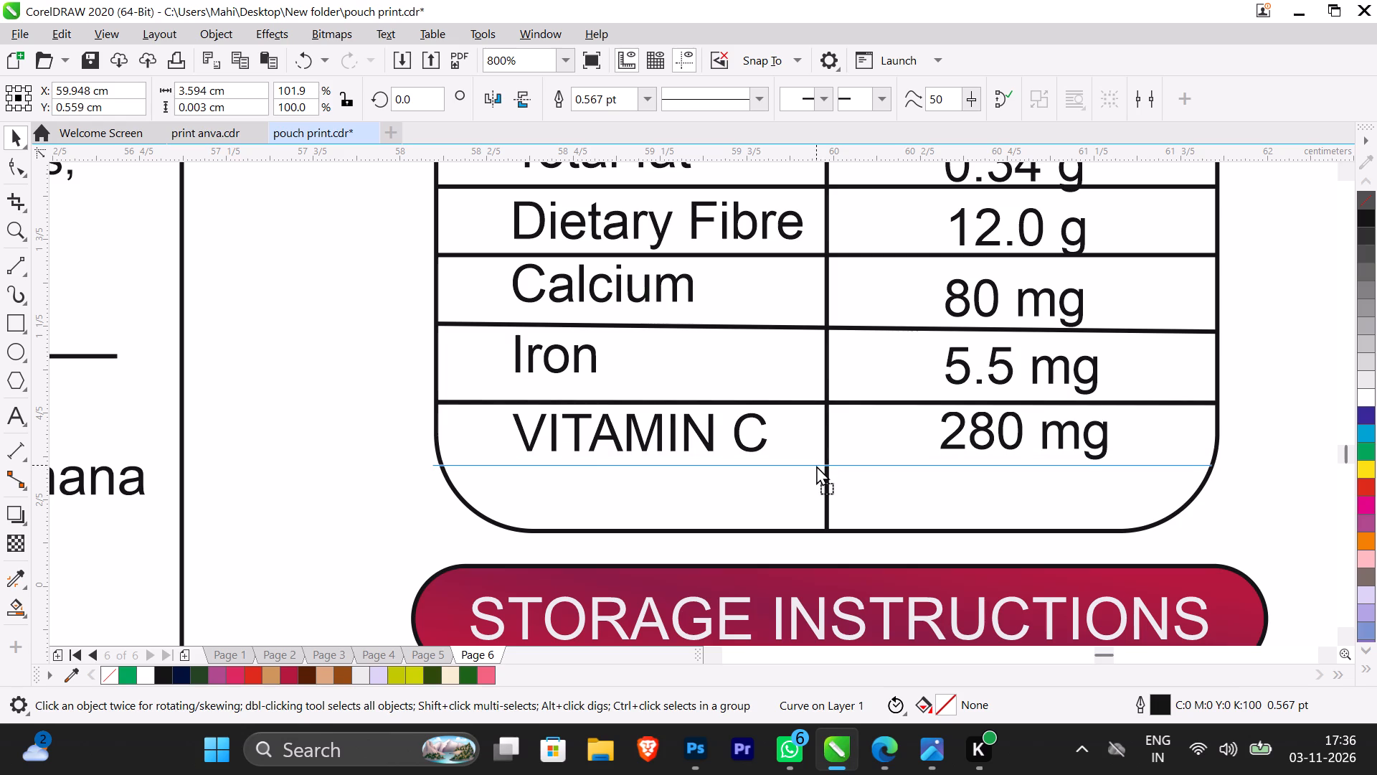
{"action": "left_click_drag", "start_coordinate": [816, 465], "coordinate": [816, 460]}
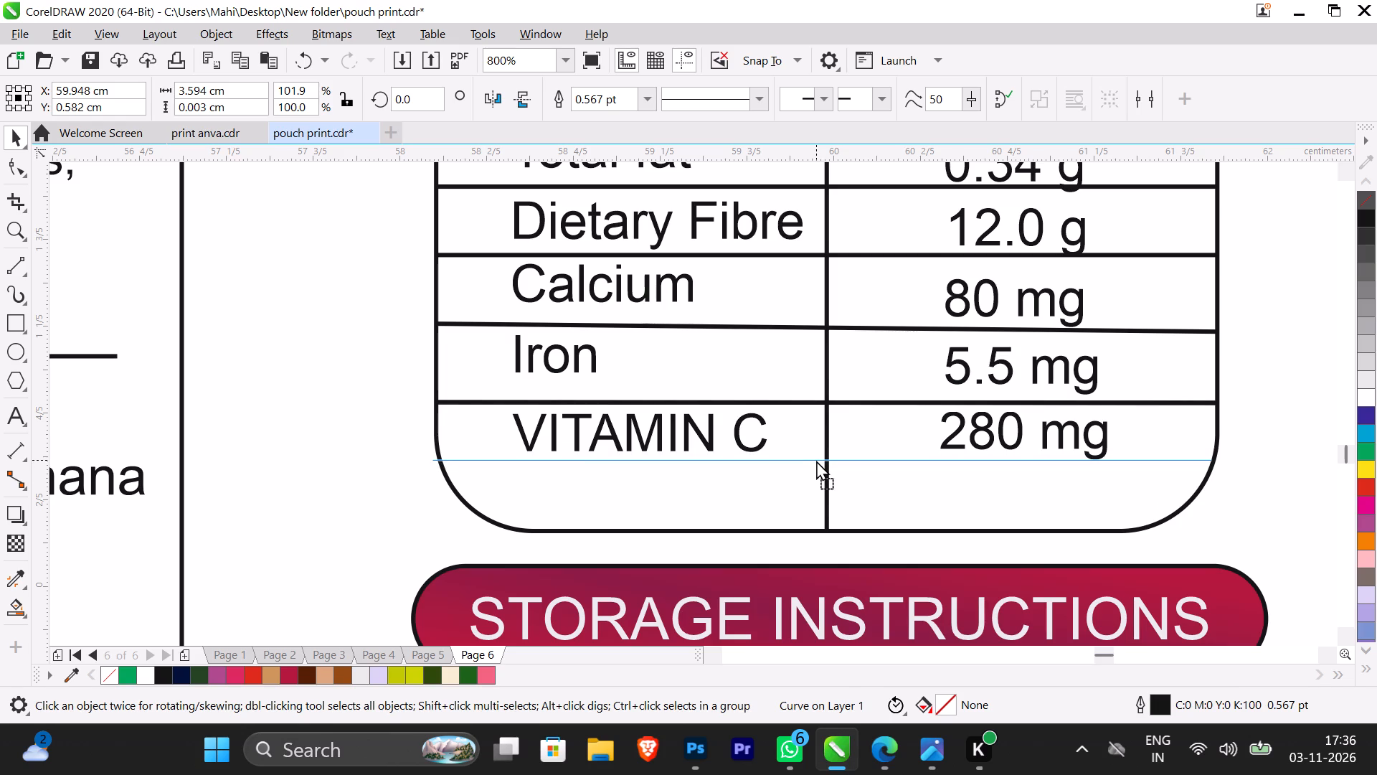
{"action": "left_click_drag", "start_coordinate": [816, 460], "coordinate": [816, 461]}
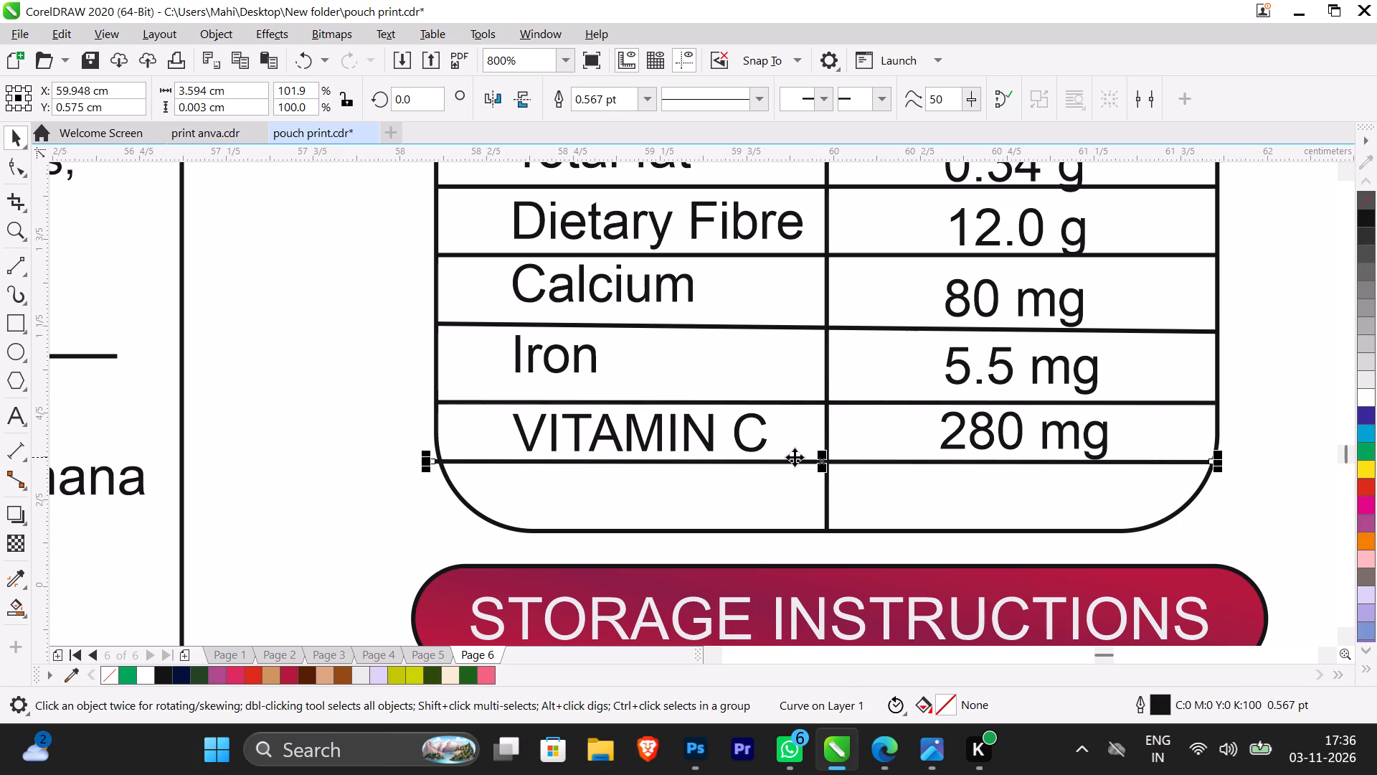
Shorten the new divider below VITAMIN C to about 3.56 cm so its left end meets the rounded border.
{"action": "scroll", "coordinate": [474, 464], "scroll_direction": "up", "scroll_amount": 1}
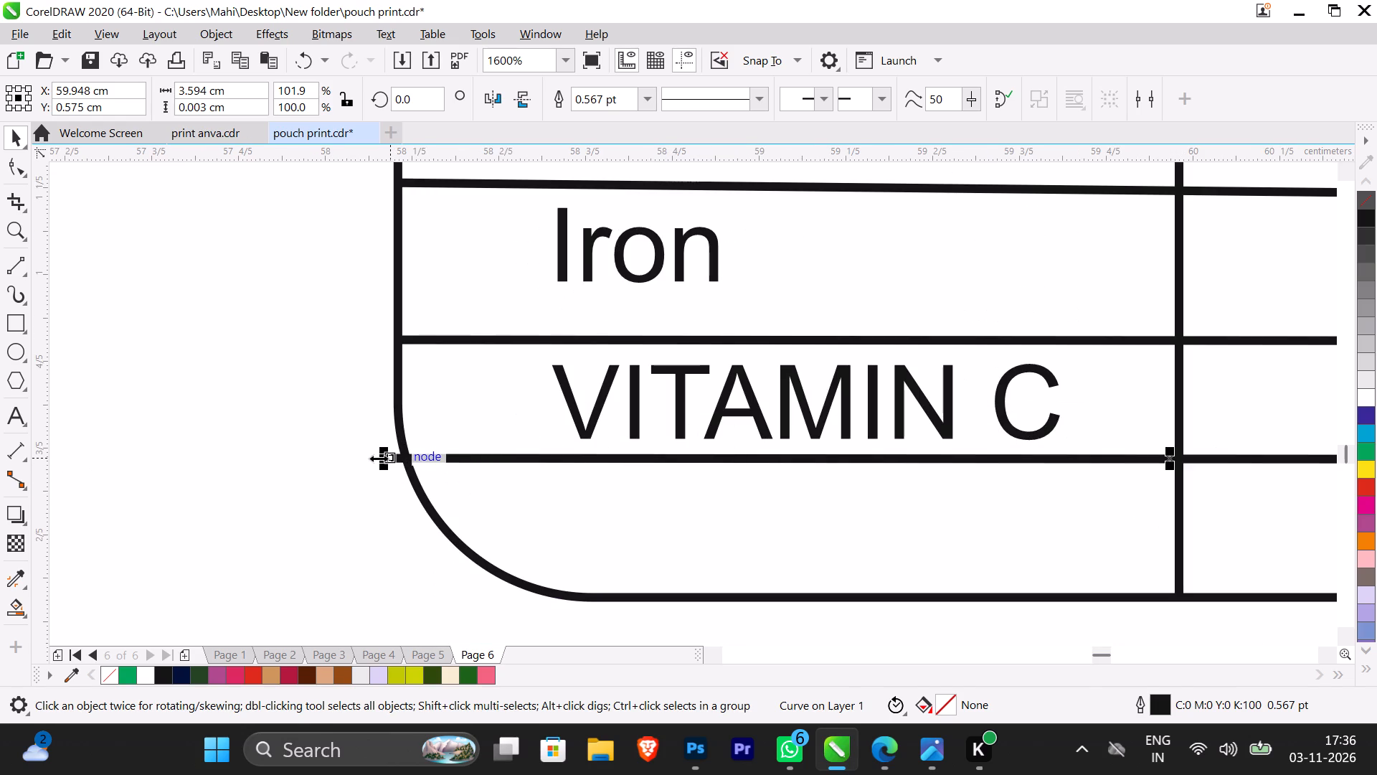
{"action": "left_click_drag", "start_coordinate": [379, 459], "coordinate": [394, 459]}
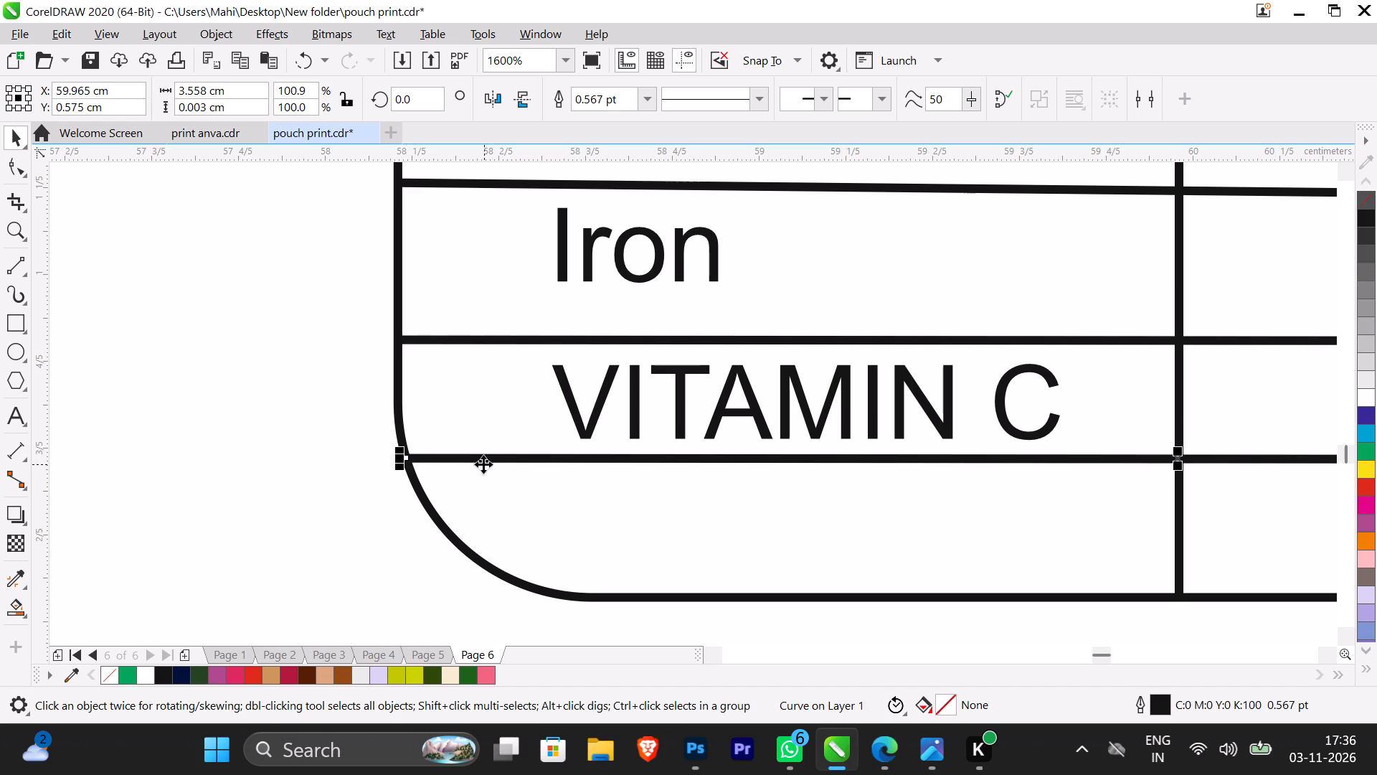
{"action": "scroll", "coordinate": [414, 434], "scroll_direction": "up", "scroll_amount": 4}
{"action": "scroll", "coordinate": [374, 468], "scroll_direction": "down", "scroll_amount": 4}
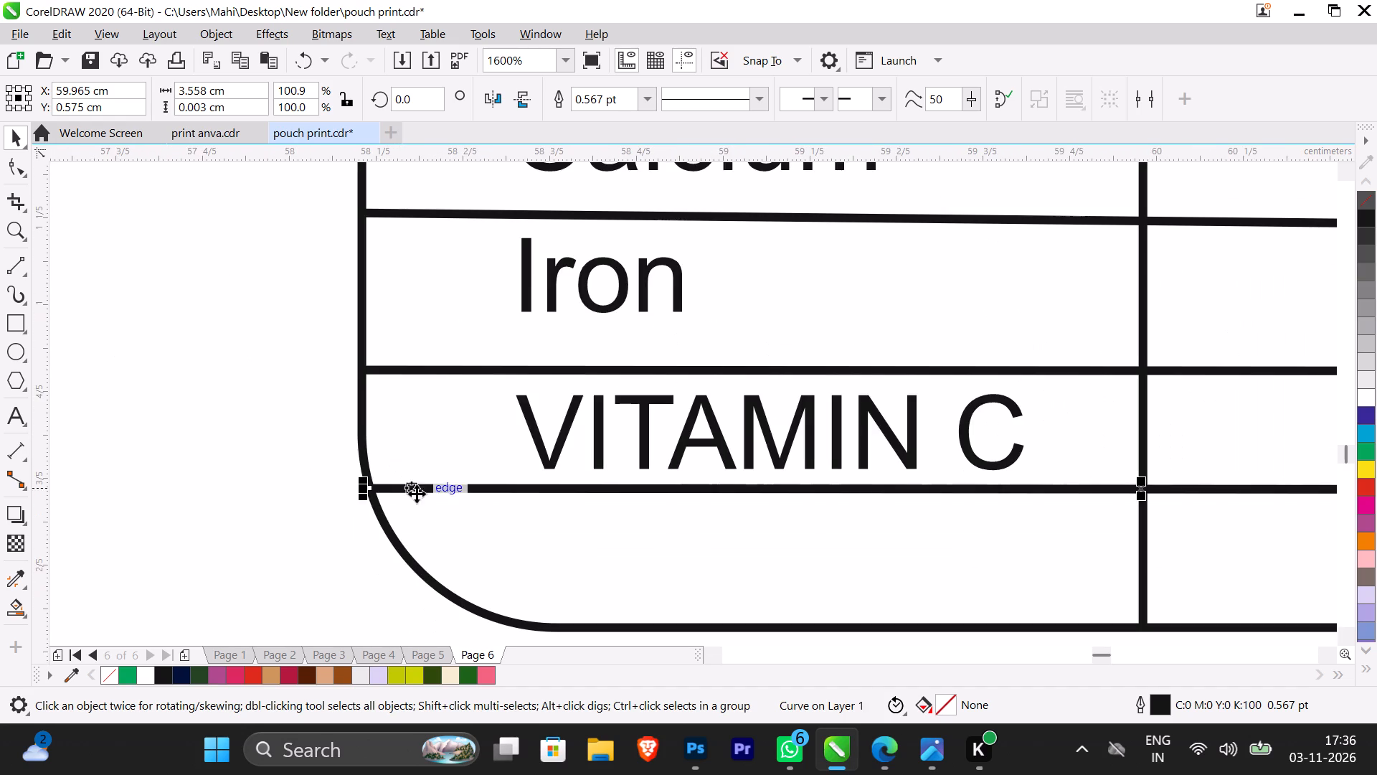
{"action": "scroll", "coordinate": [422, 492], "scroll_direction": "down", "scroll_amount": 3}
{"action": "scroll", "coordinate": [623, 494], "scroll_direction": "up", "scroll_amount": 3}
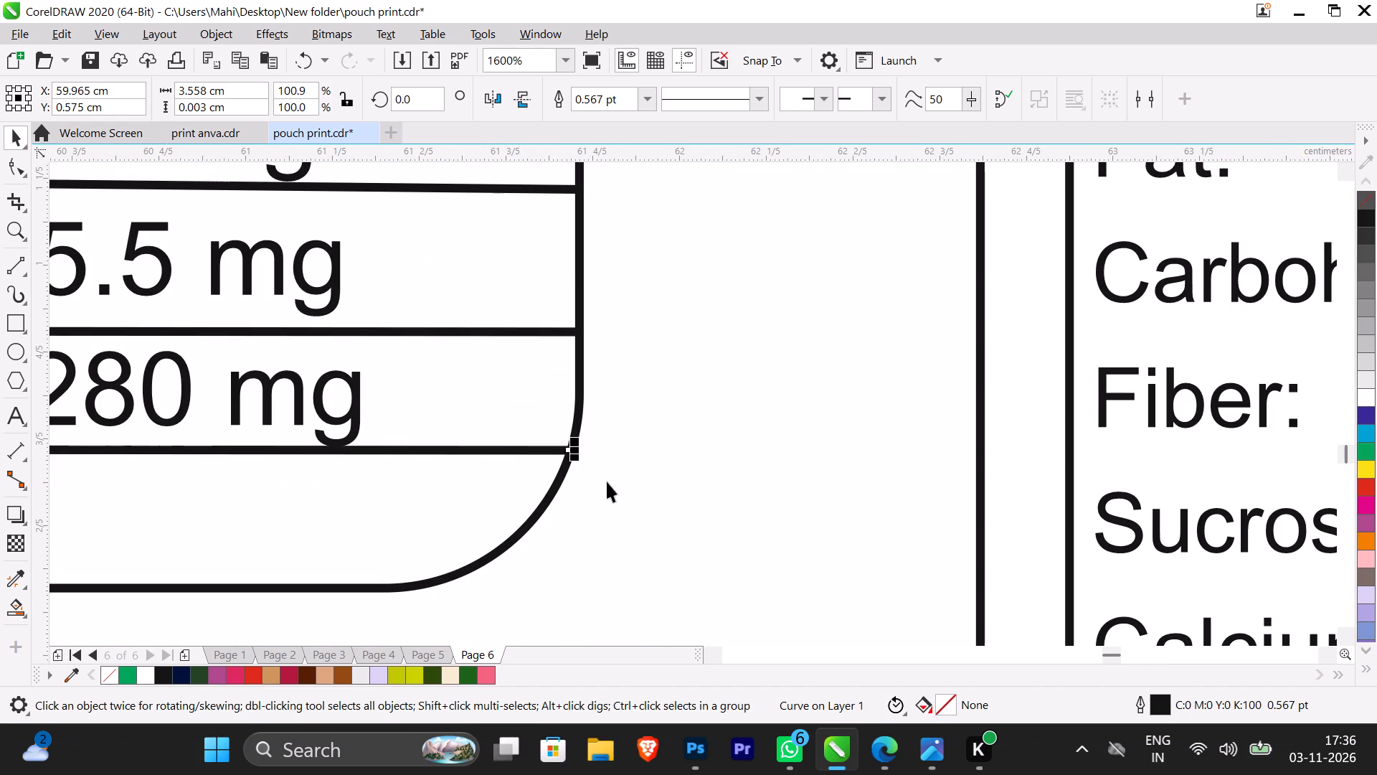
Delete the VITAMIN C label from the Nutritional Information table, leaving its row's value in place.
{"action": "left_click", "coordinate": [727, 416]}
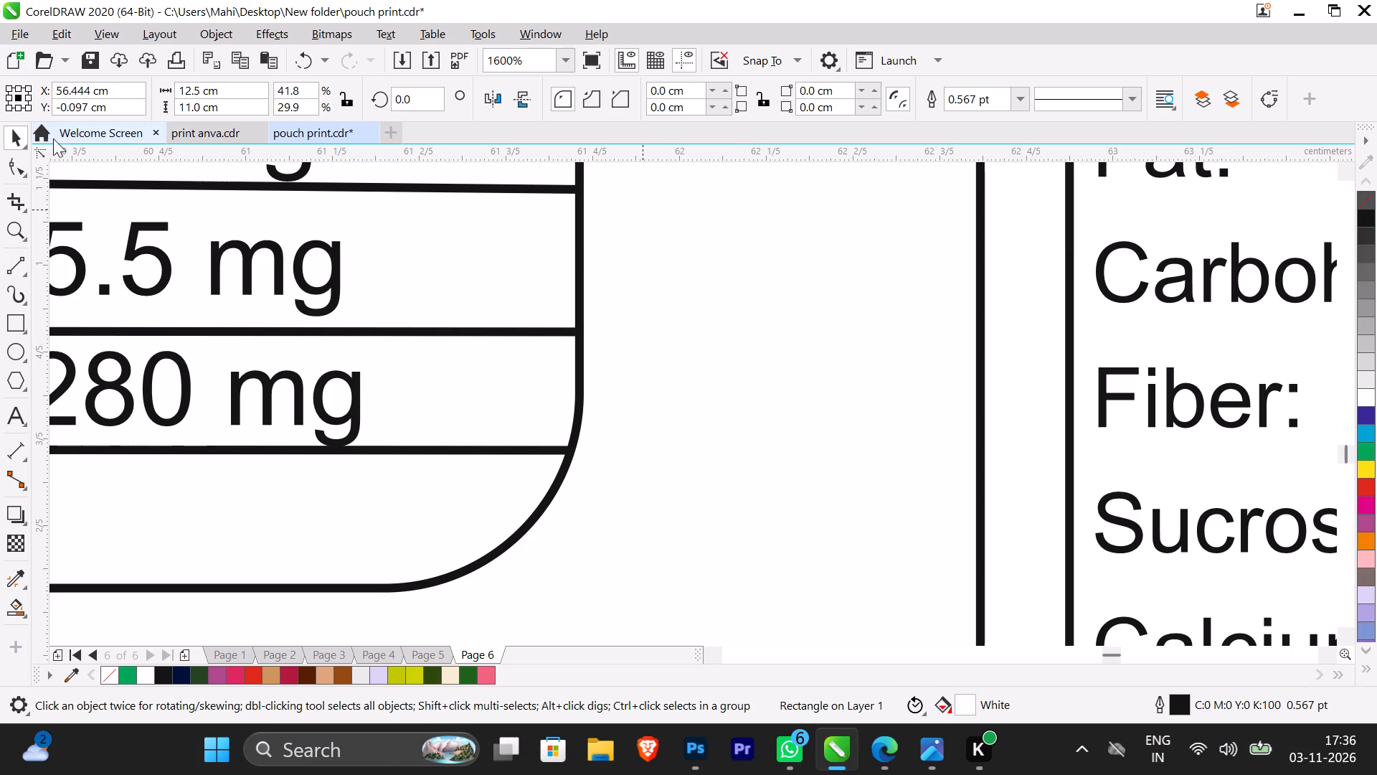
{"action": "scroll", "coordinate": [164, 291], "scroll_direction": "down", "scroll_amount": 2}
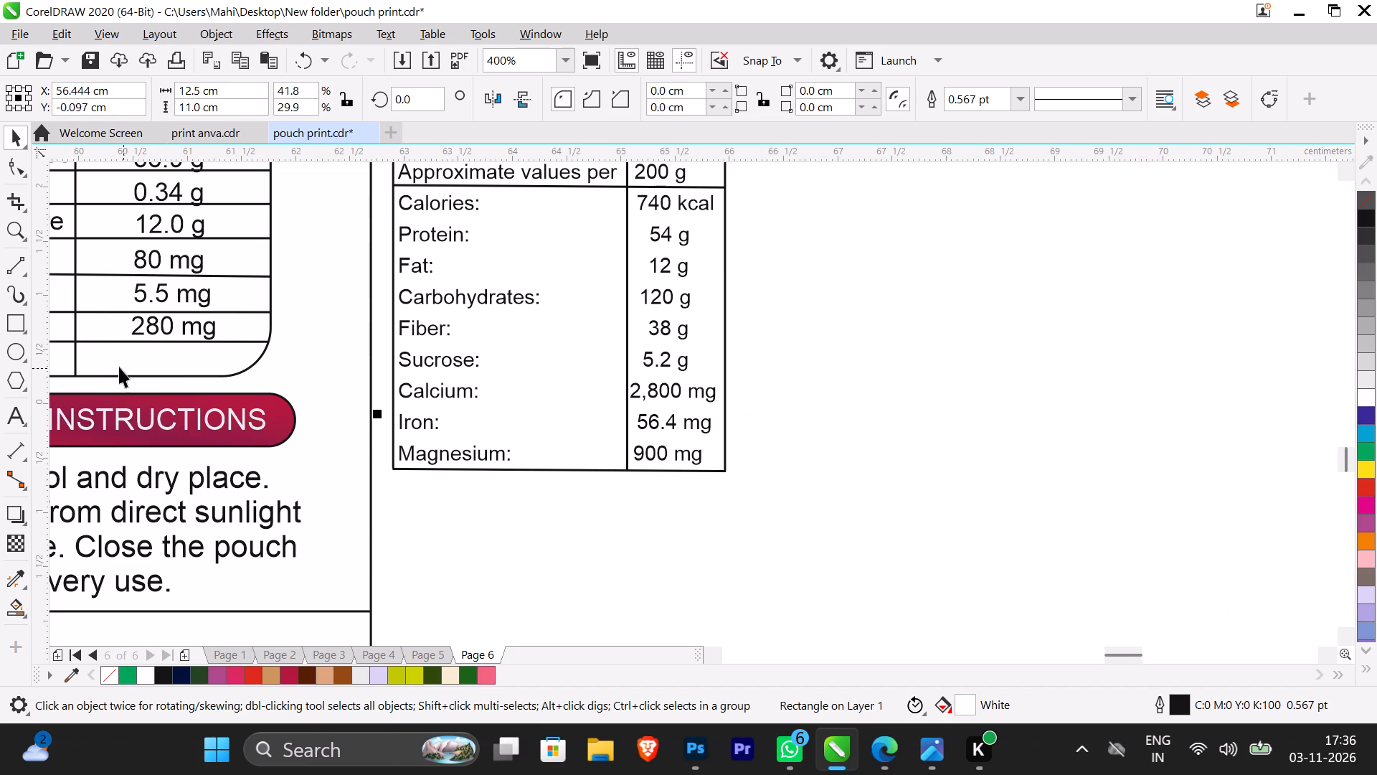
{"action": "scroll", "coordinate": [115, 356], "scroll_direction": "up", "scroll_amount": 2, "text": "ctrl"}
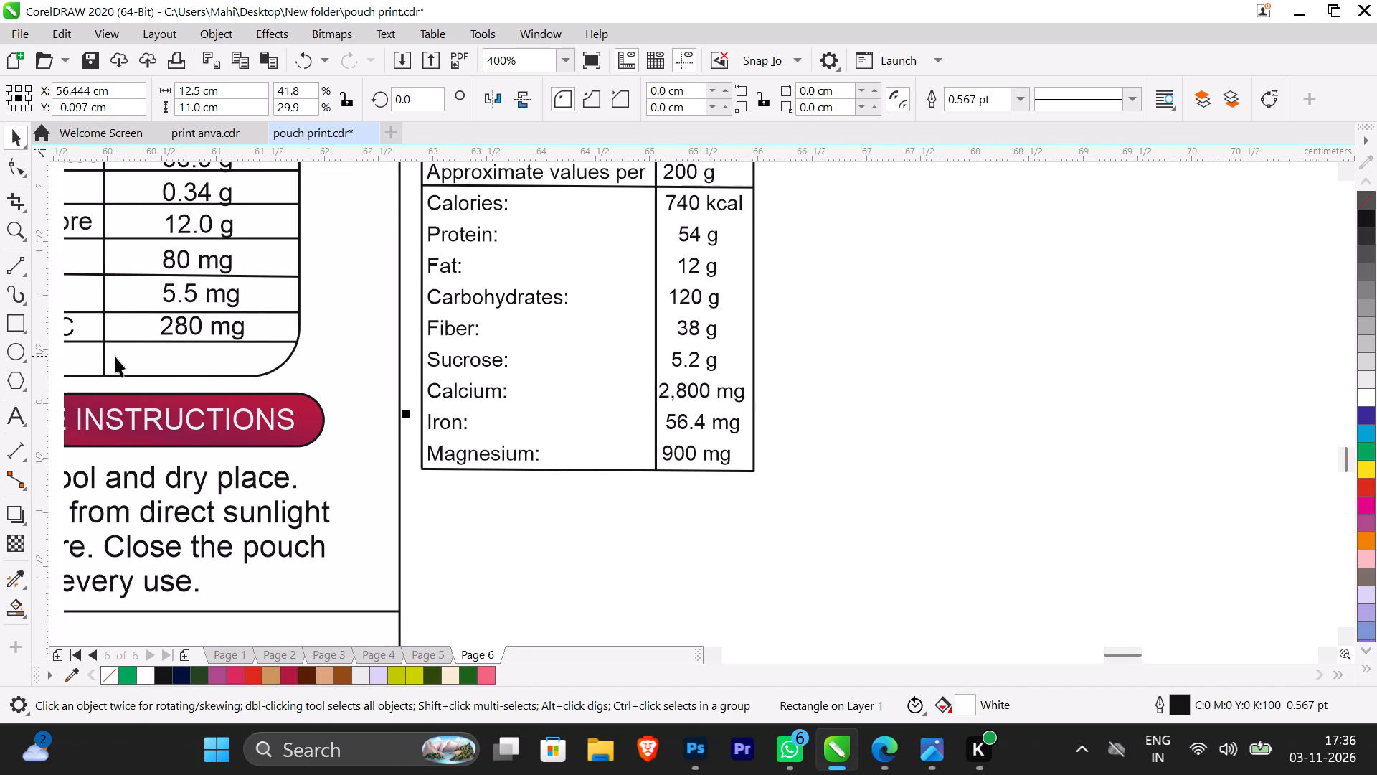
{"action": "scroll", "coordinate": [115, 356], "scroll_direction": "up", "scroll_amount": 4, "text": "ctrl"}
{"action": "scroll", "coordinate": [181, 337], "scroll_direction": "up", "scroll_amount": 16, "text": "ctrl"}
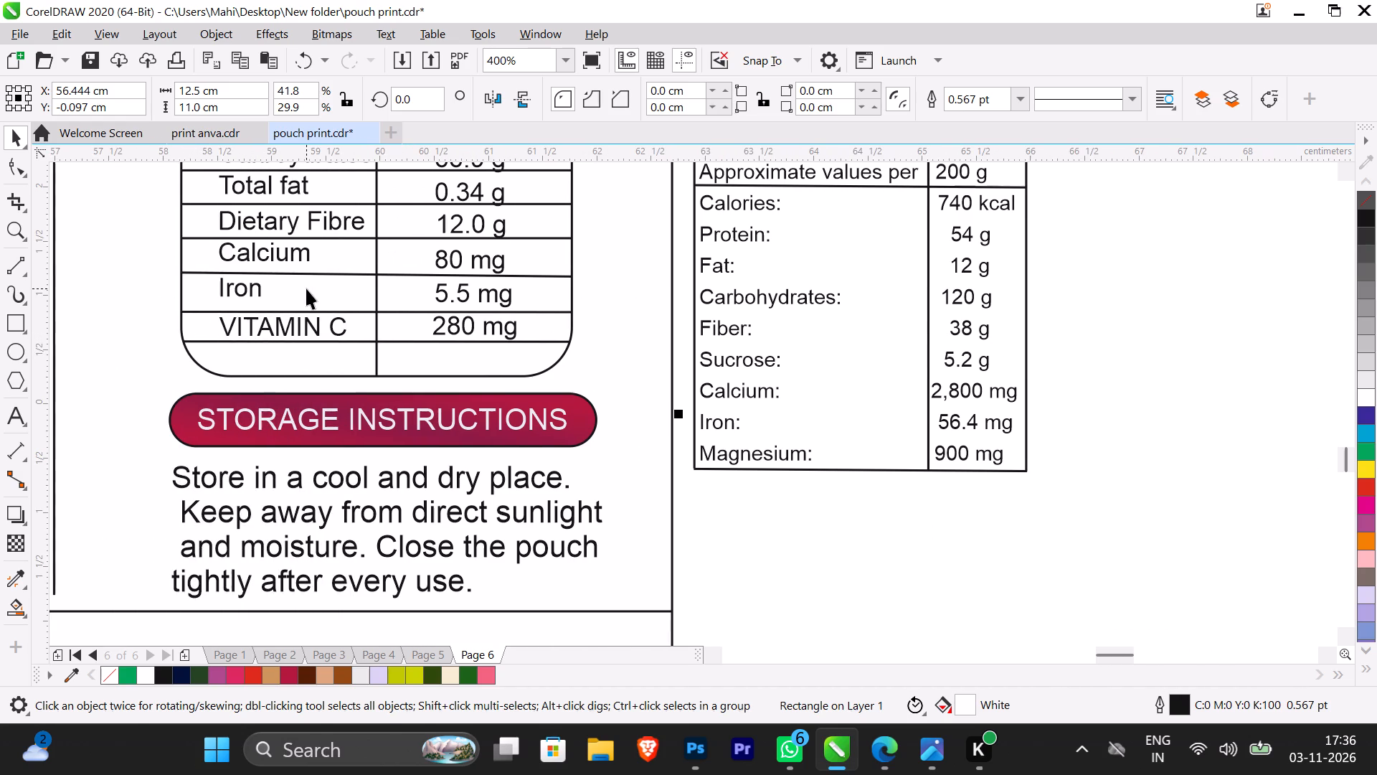
{"action": "left_click", "coordinate": [711, 448]}
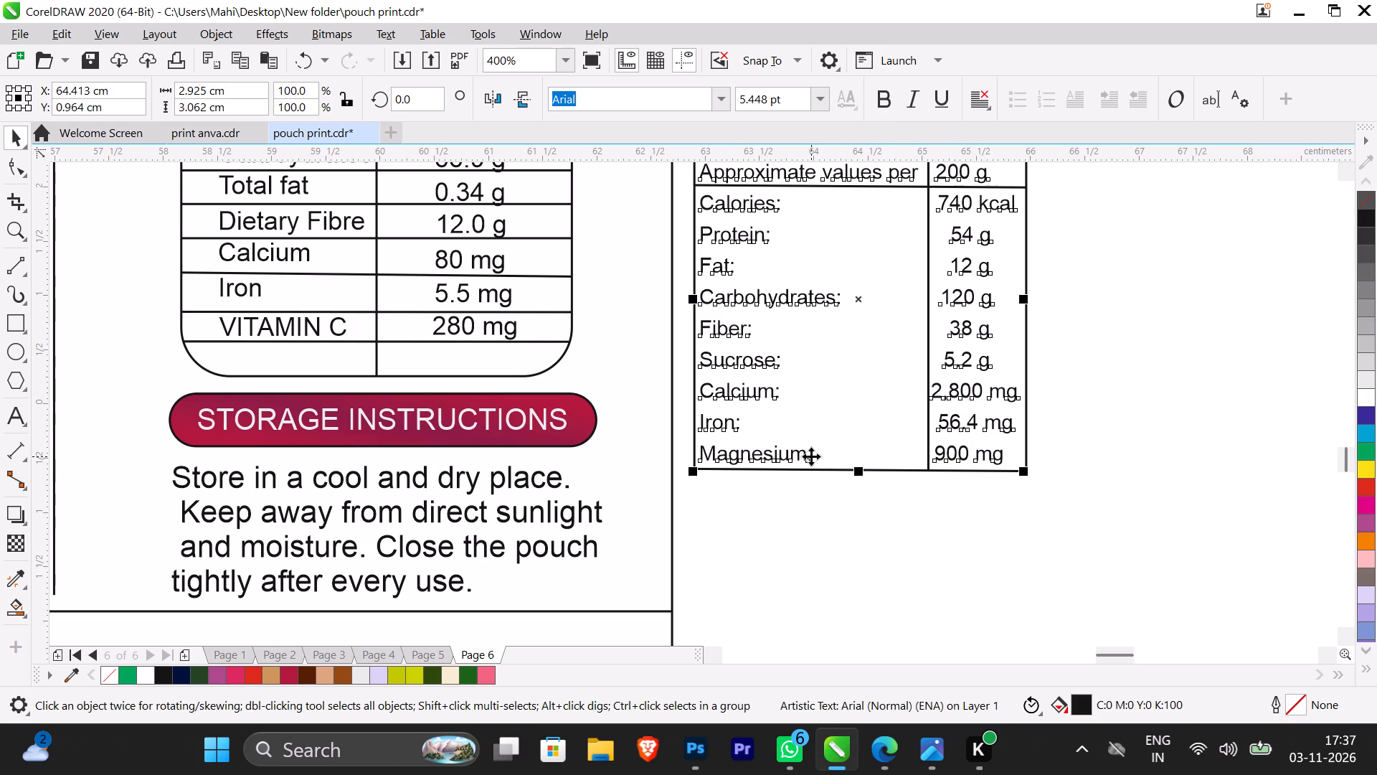
{"action": "scroll", "coordinate": [243, 293], "scroll_direction": "up", "scroll_amount": 2}
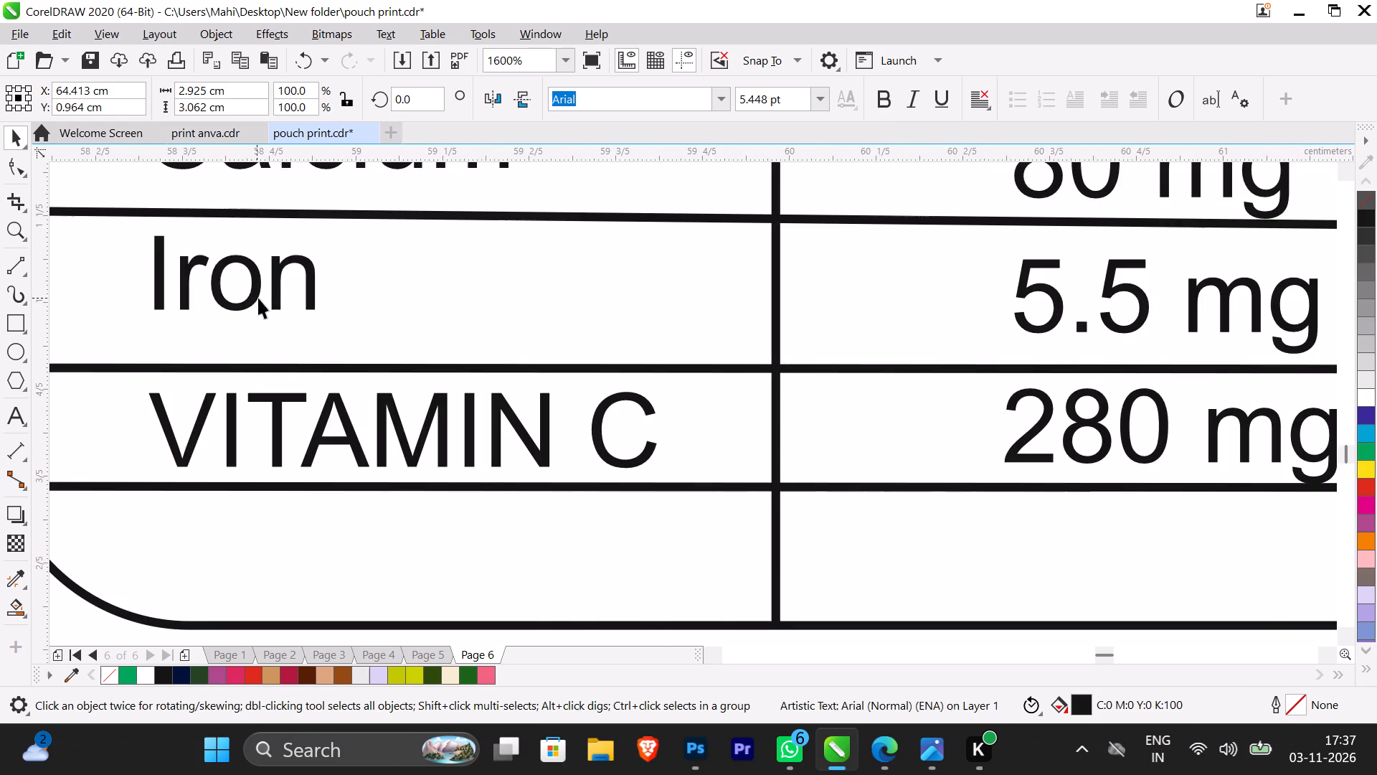
{"action": "scroll", "coordinate": [260, 298], "scroll_direction": "down", "scroll_amount": 3}
{"action": "scroll", "coordinate": [337, 165], "scroll_direction": "up", "scroll_amount": 2}
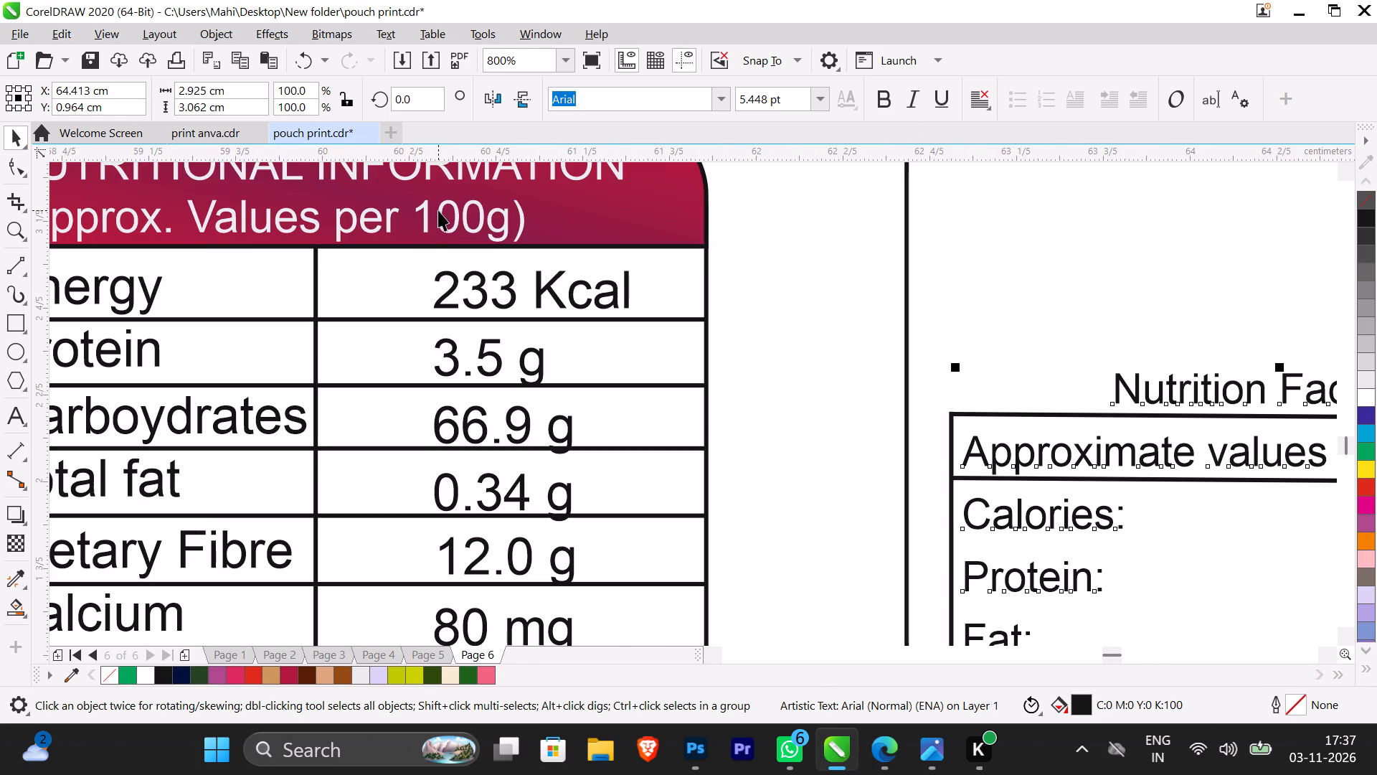
{"action": "scroll", "coordinate": [438, 210], "scroll_direction": "down", "scroll_amount": 1}
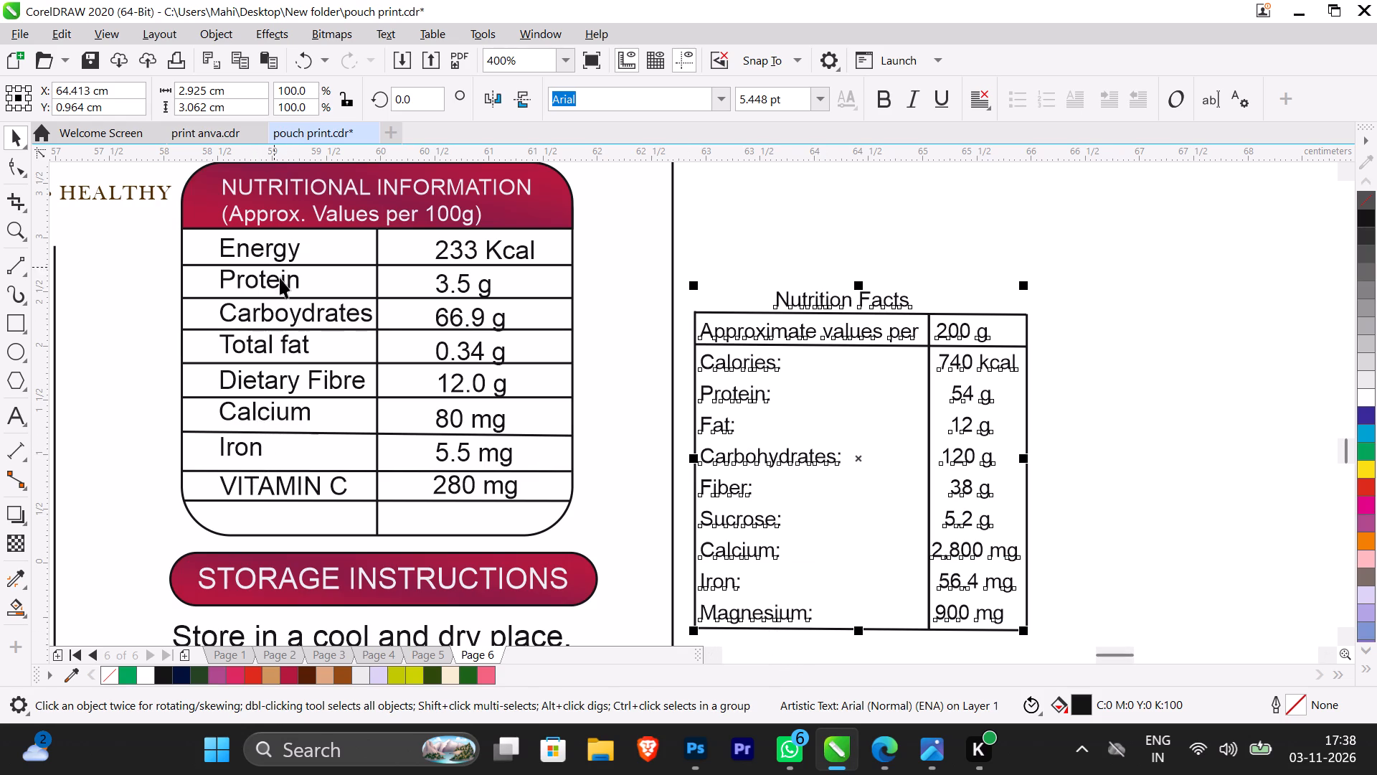
{"action": "left_click", "coordinate": [303, 478]}
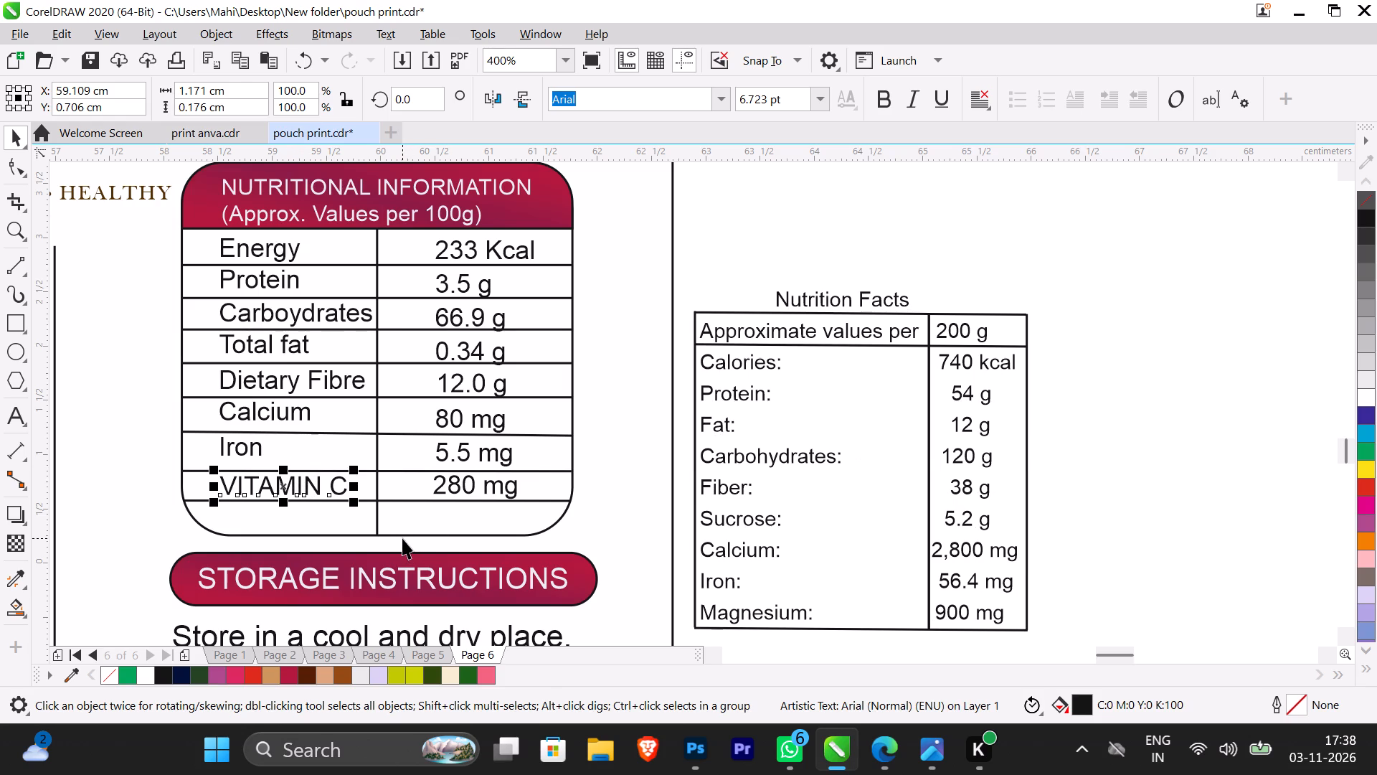
{"action": "key", "text": "BackSpace"}
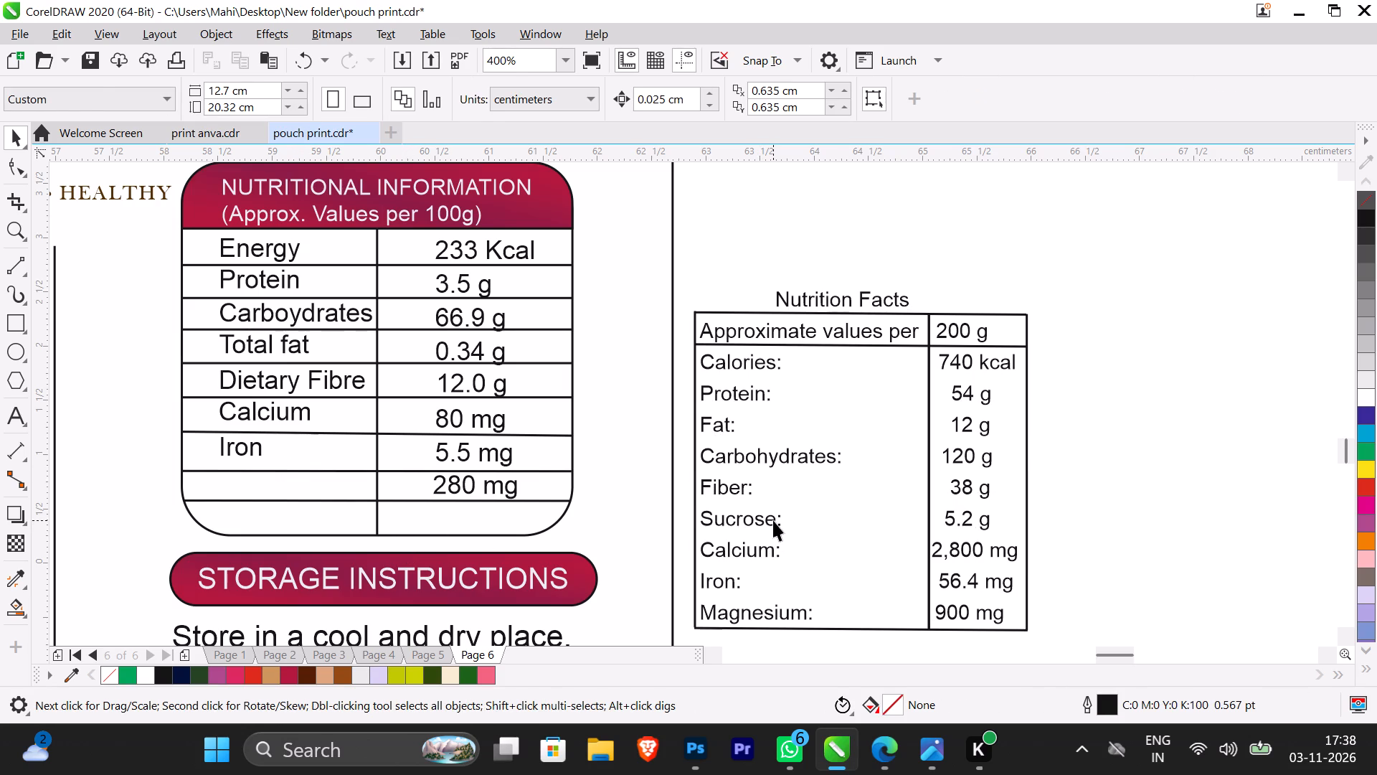
Copy the word Sucrose from the Nutrition Facts text into the row below Iron, at about X 58.82, Y 0.73 cm.
{"action": "double_click", "coordinate": [773, 520]}
{"action": "left_click_drag", "start_coordinate": [775, 519], "coordinate": [699, 522]}
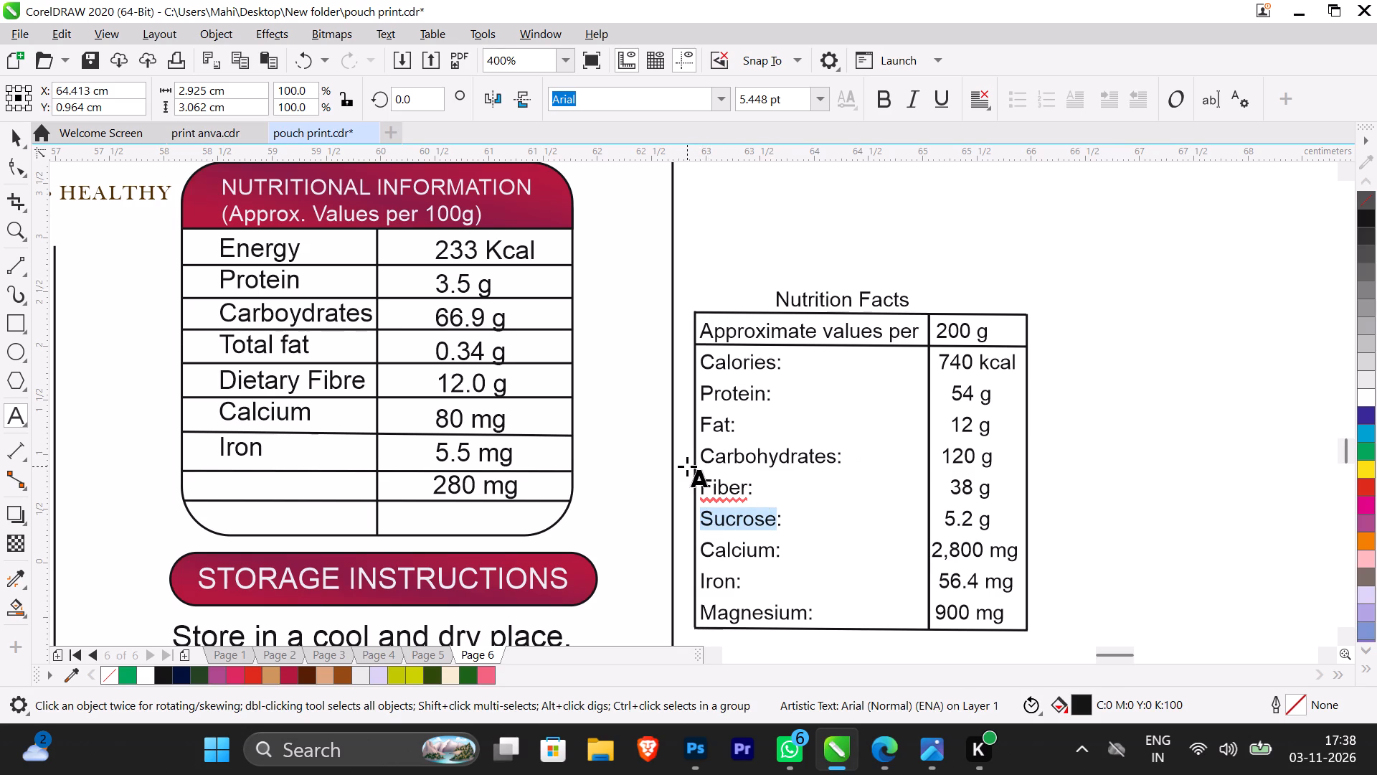
{"action": "key", "text": "ctrl+c"}
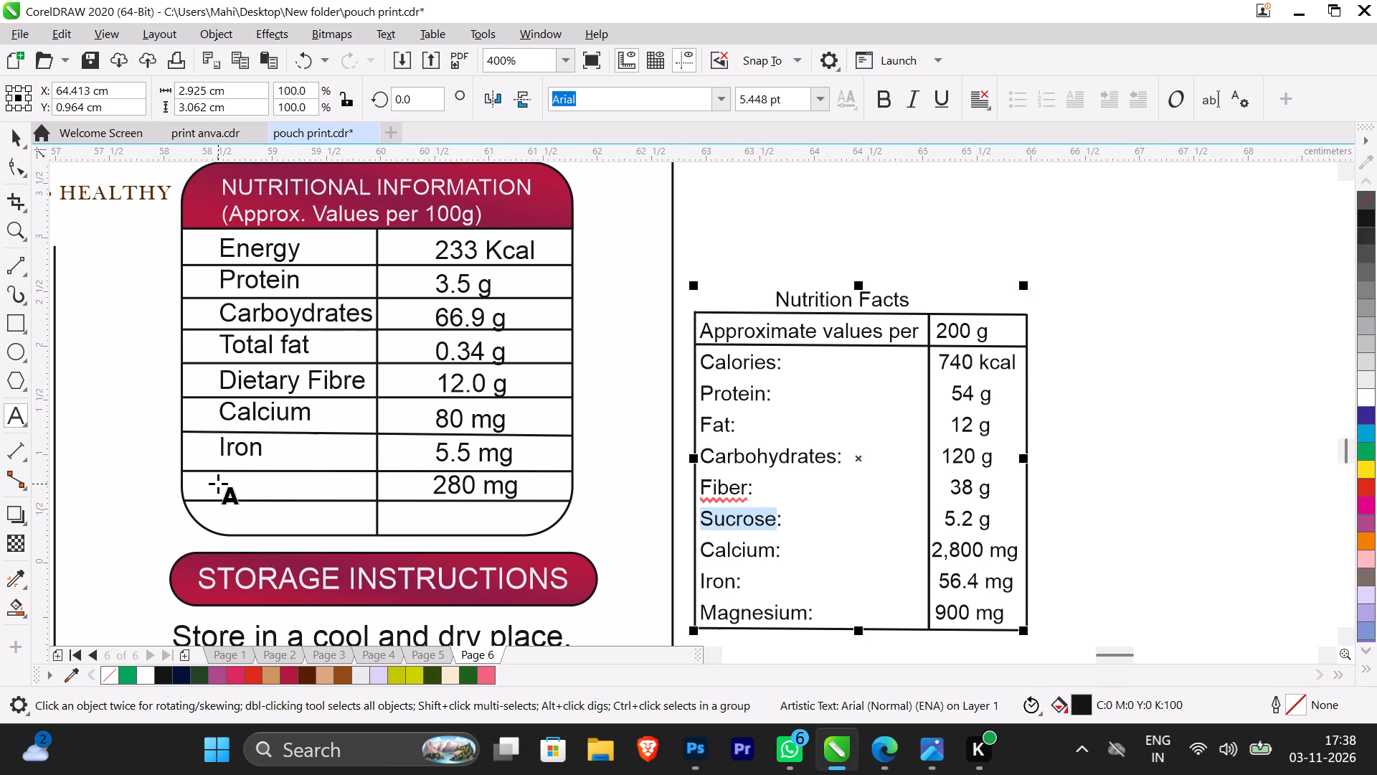
{"action": "left_click", "coordinate": [213, 481]}
{"action": "key", "text": "ctrl+v"}
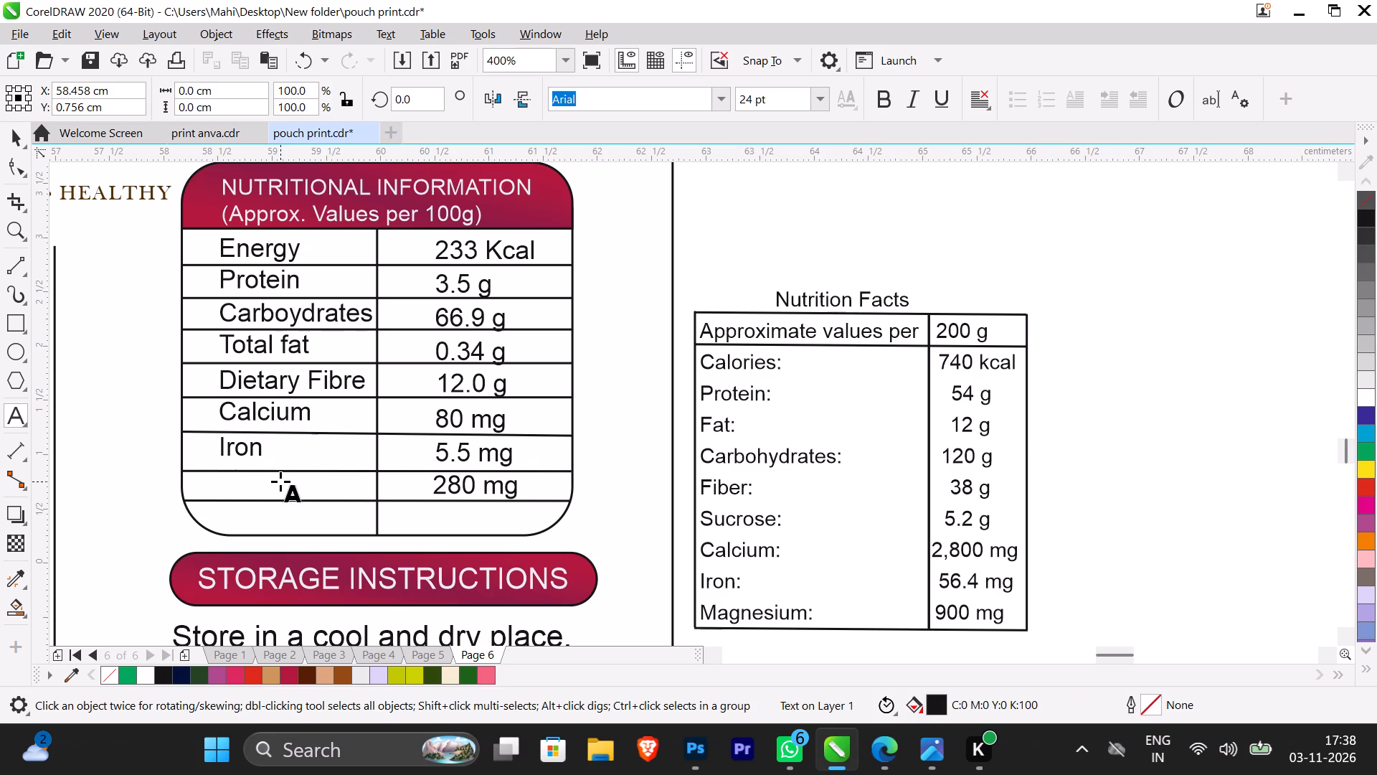
{"action": "left_click_drag", "start_coordinate": [256, 475], "coordinate": [254, 481]}
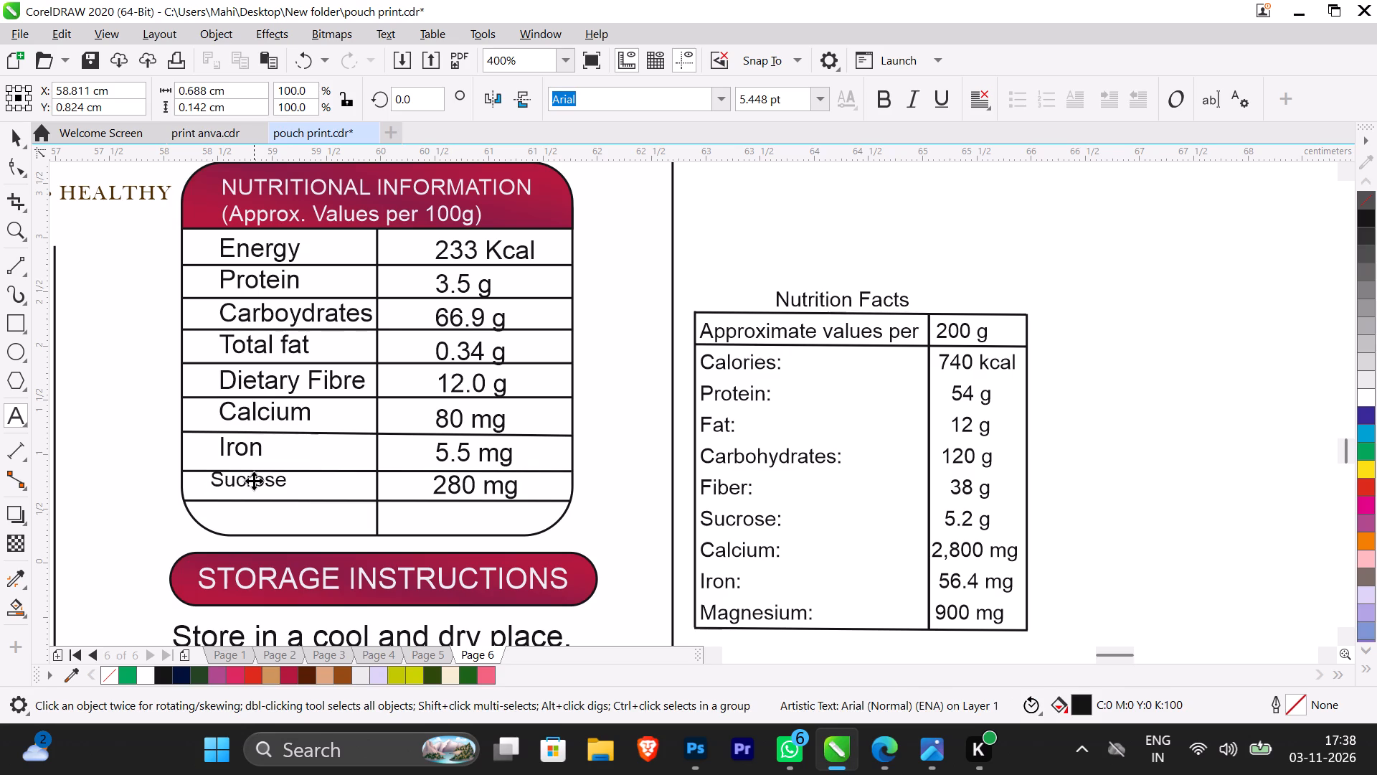
{"action": "left_click_drag", "start_coordinate": [254, 481], "coordinate": [257, 485]}
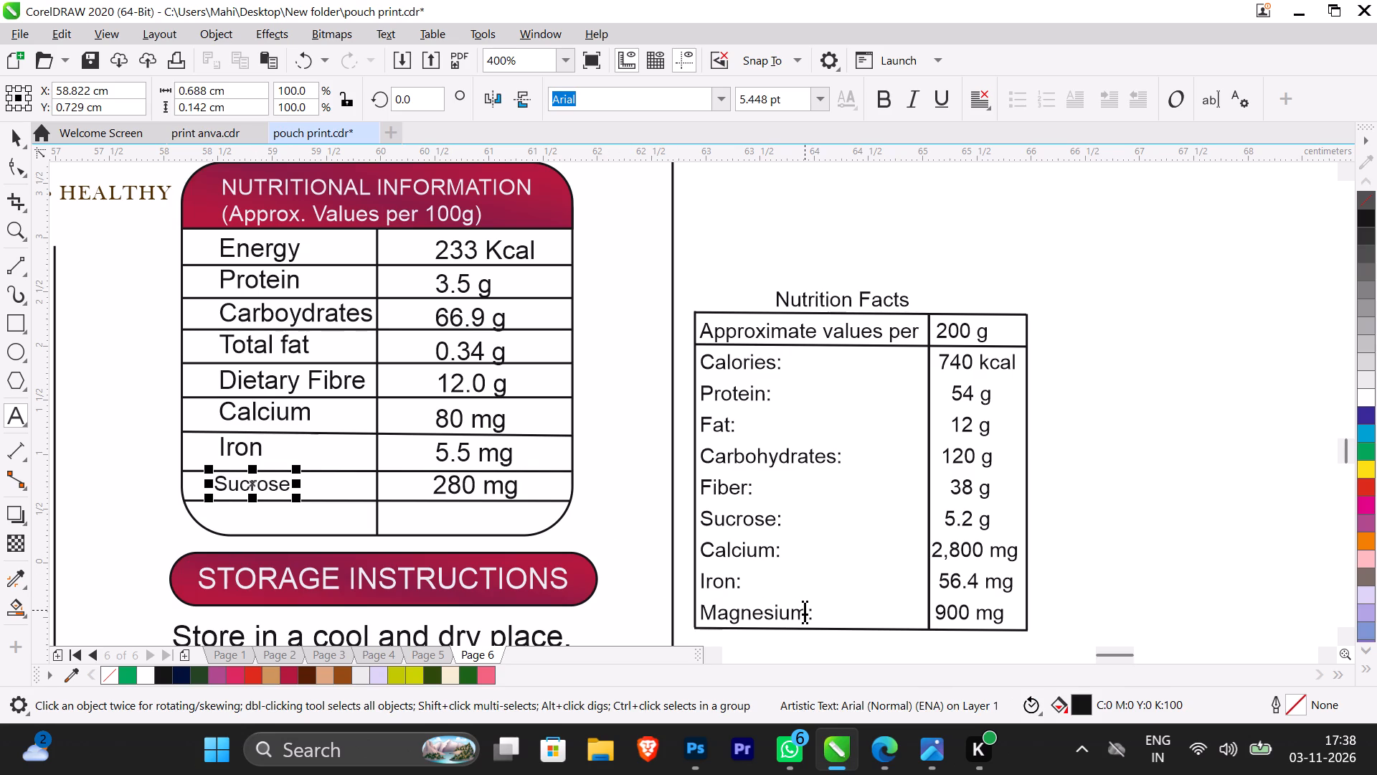
Copy the word Magnesium from the Nutrition Facts text into the row below Sucrose, at about X 59.0, Y 0.39 cm.
{"action": "left_click_drag", "start_coordinate": [805, 610], "coordinate": [701, 622]}
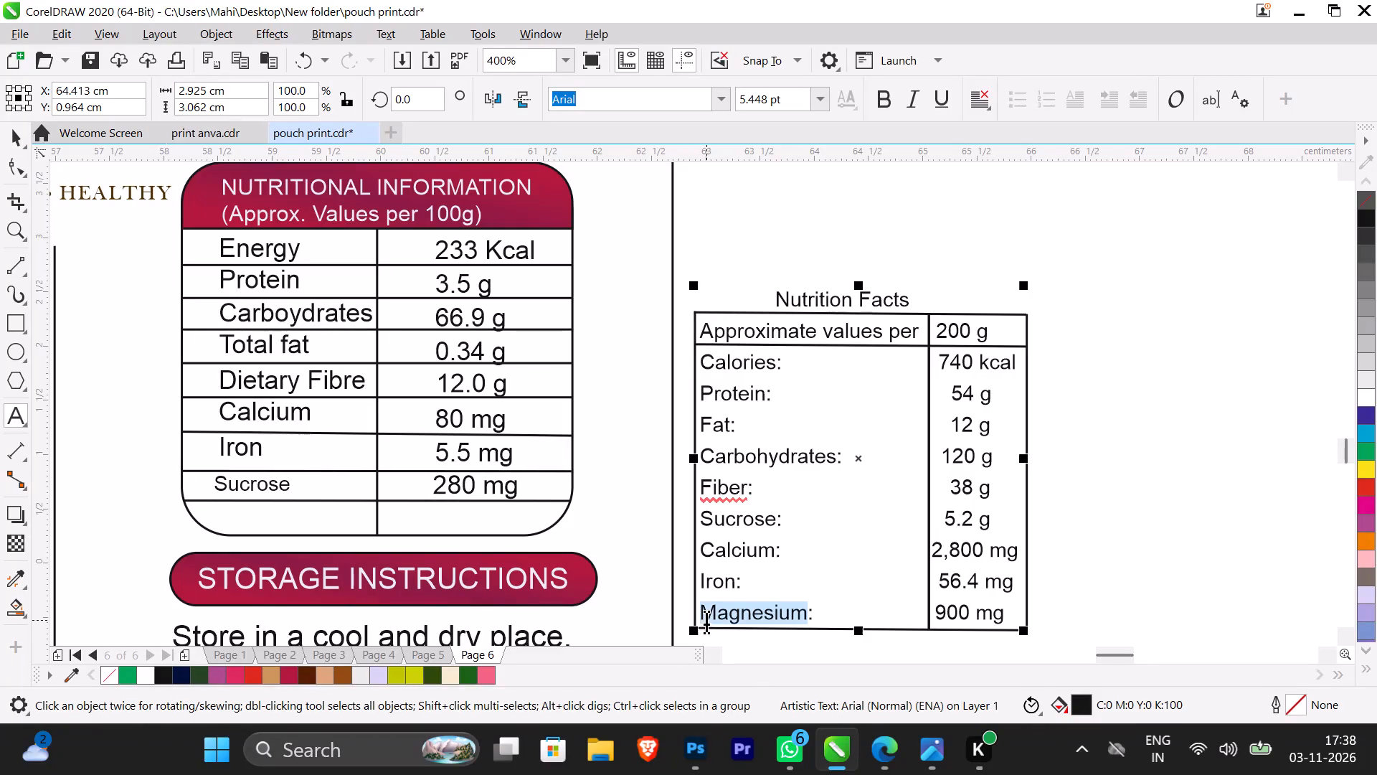
{"action": "key", "text": "ctrl+c"}
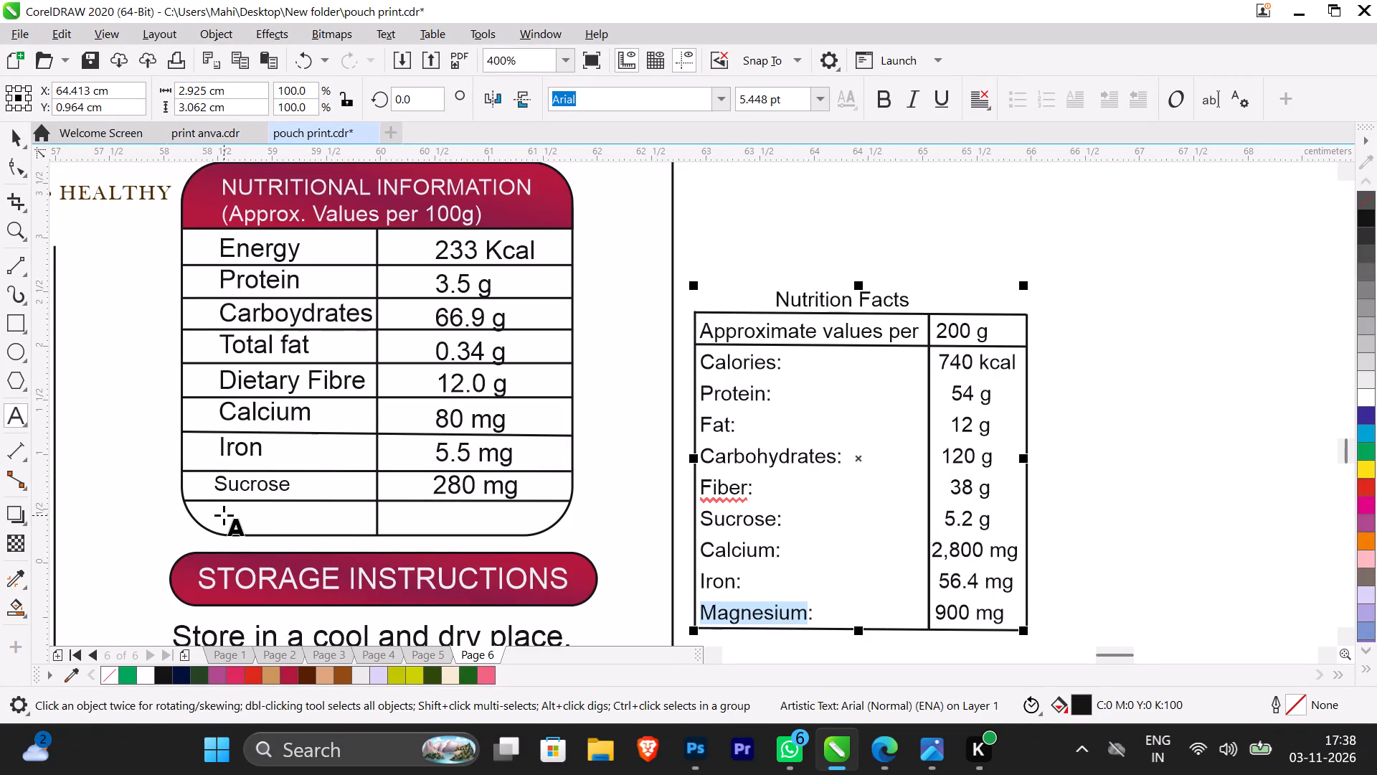
{"action": "left_click", "coordinate": [224, 515]}
{"action": "key", "text": "ctrl+v"}
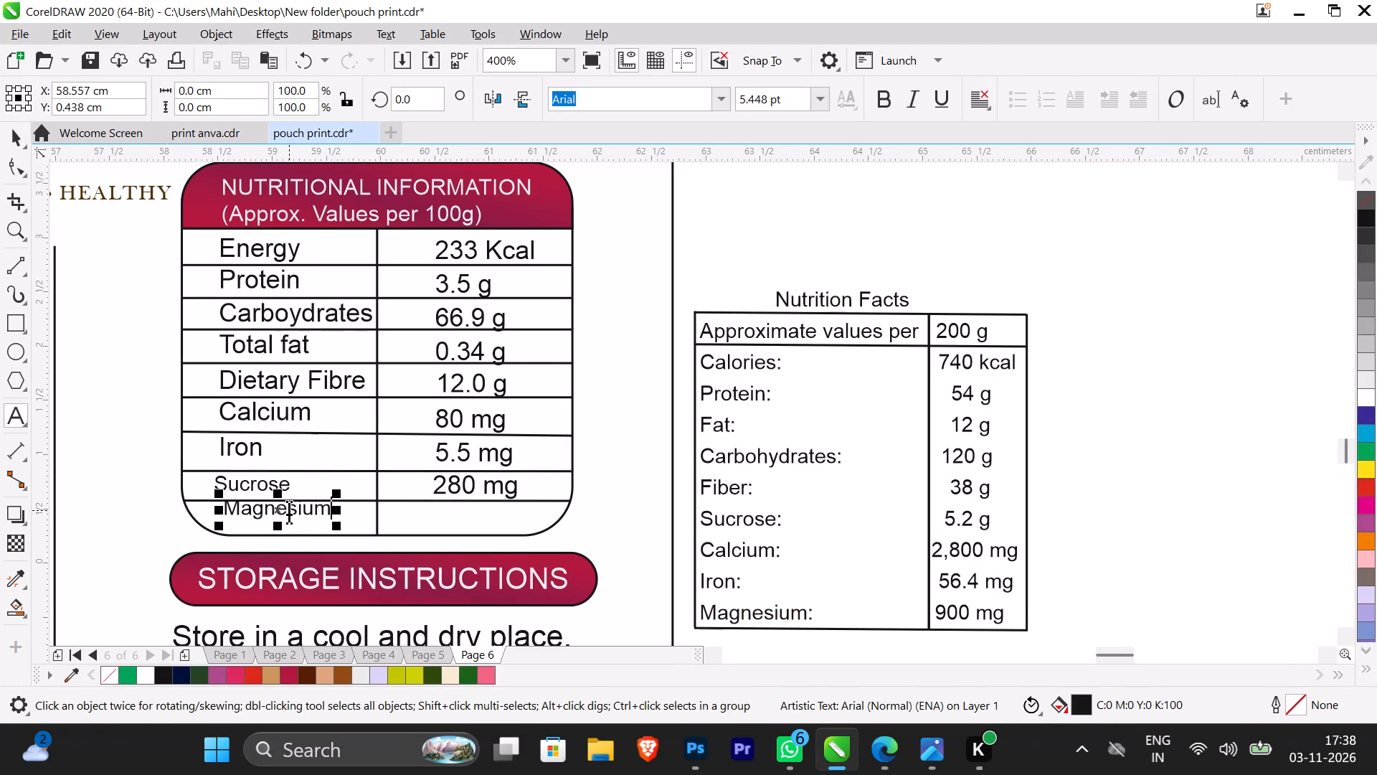
{"action": "left_click_drag", "start_coordinate": [283, 511], "coordinate": [277, 521]}
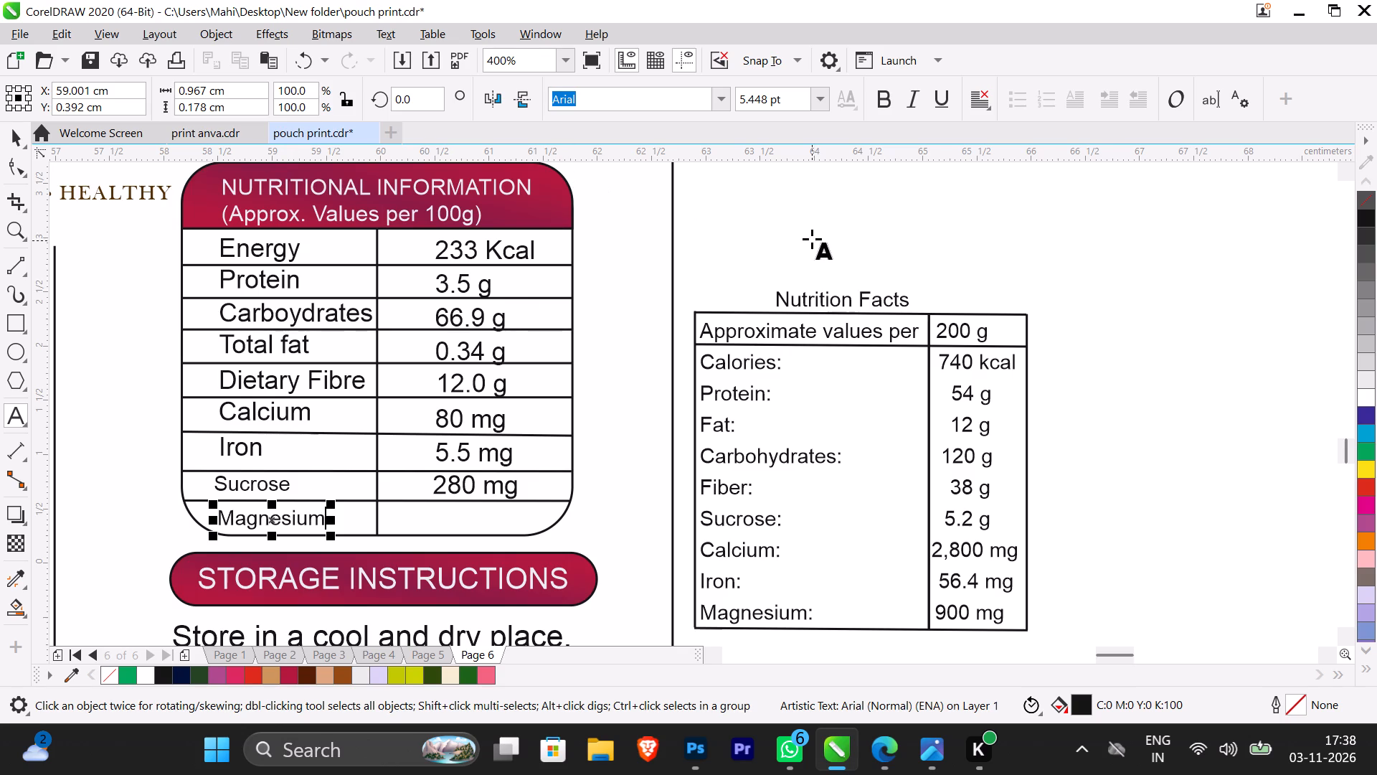
{"action": "left_click", "coordinate": [16, 138]}
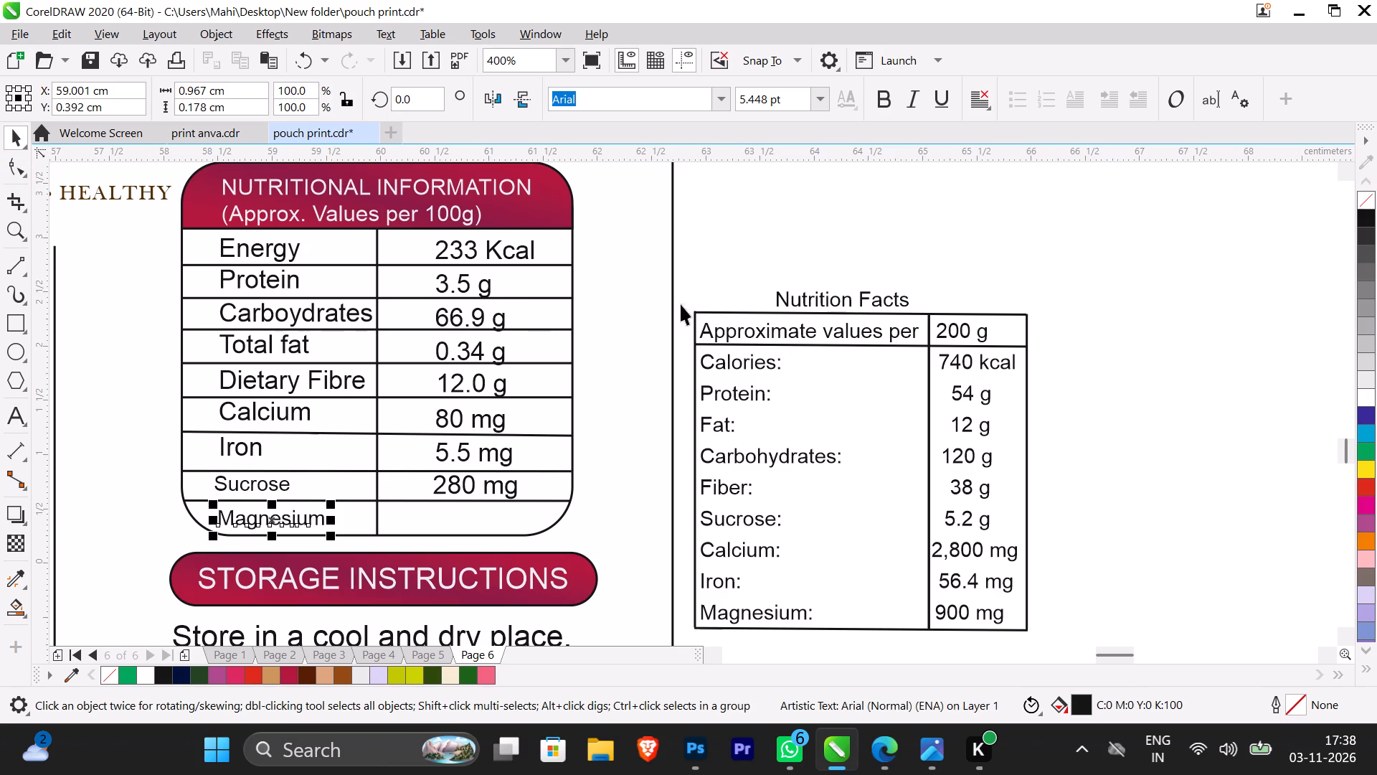
{"action": "left_click", "coordinate": [415, 514]}
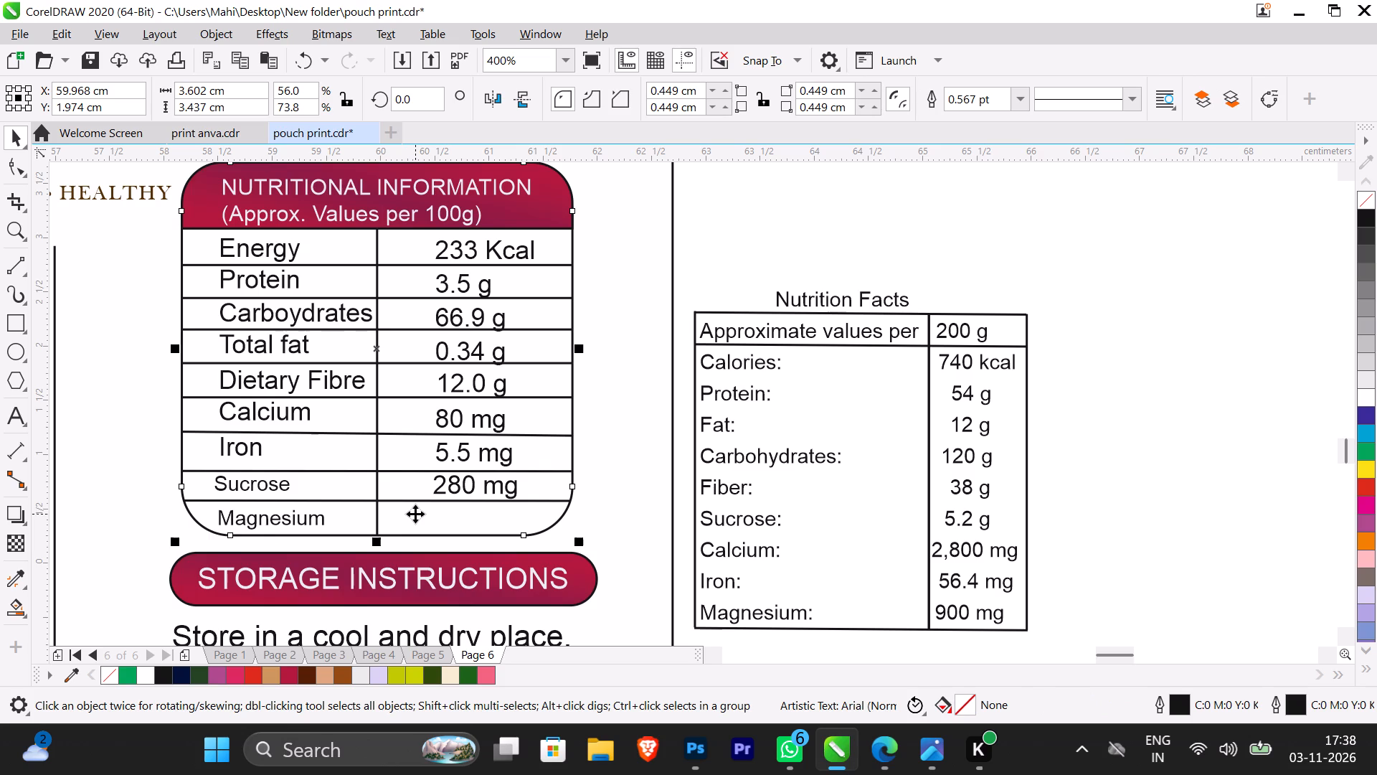
{"action": "left_click", "coordinate": [838, 176]}
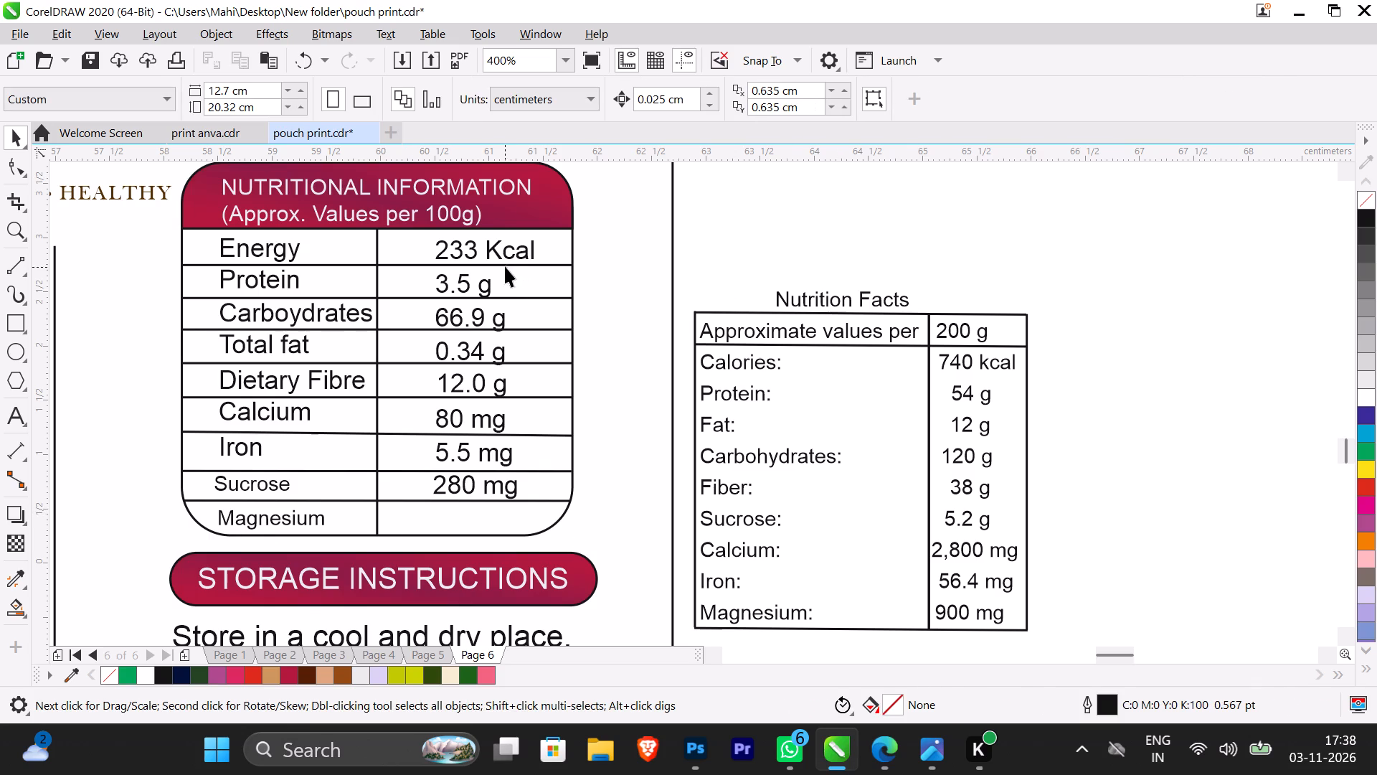
Remove the number from the Energy row's value, keeping only the Kcal unit.
{"action": "double_click", "coordinate": [474, 246]}
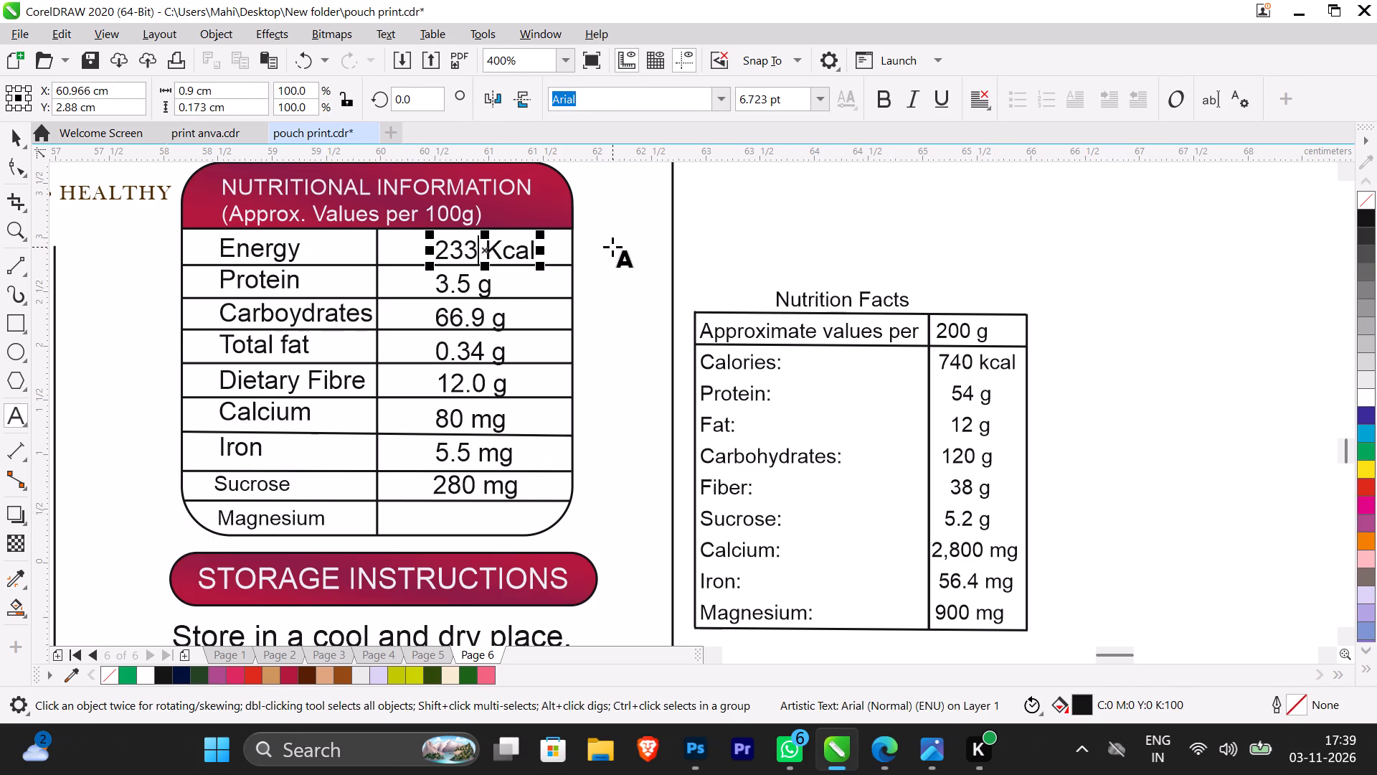
{"action": "key", "text": "BackSpace"}
{"action": "key", "text": "BackSpace"}
{"action": "key", "text": "BackSpace"}
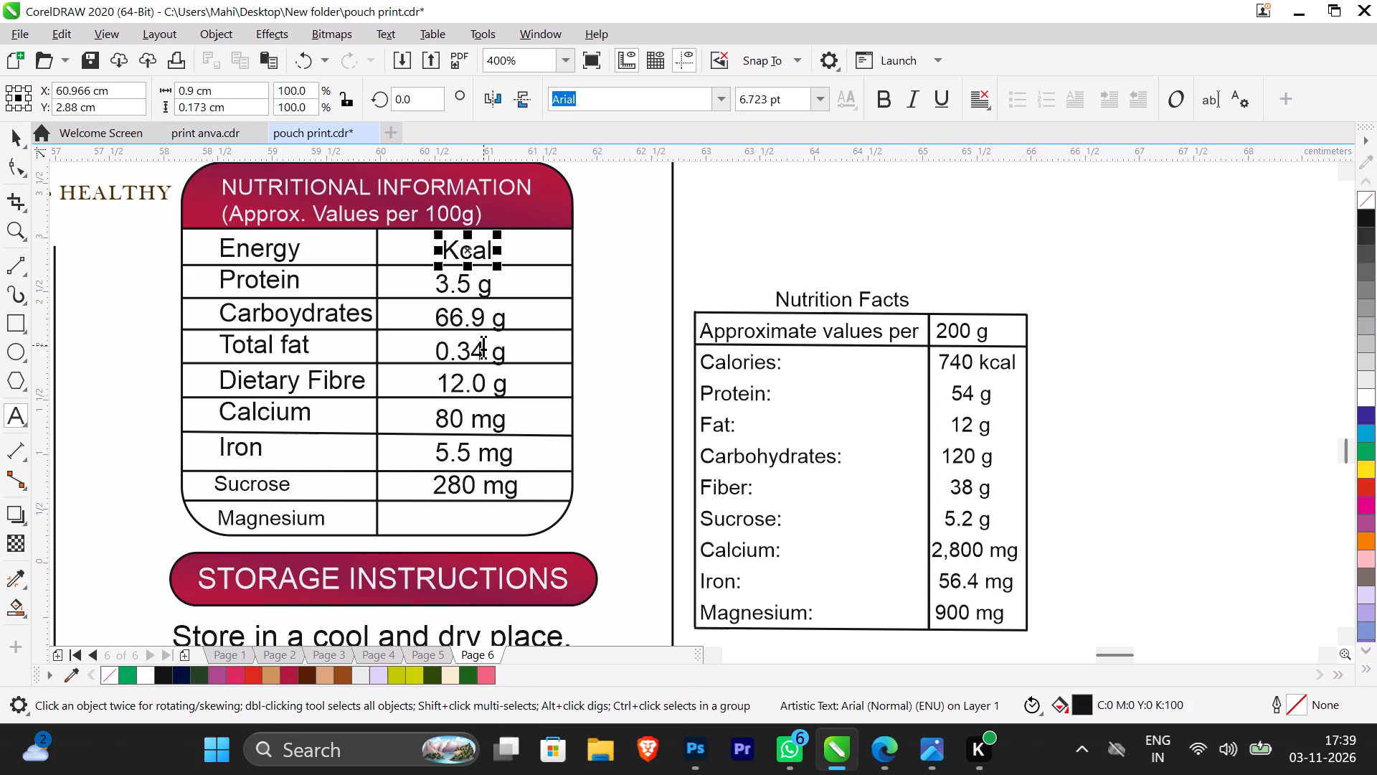
Set the Total fat value in the Nutritional Information table to 6 g.
{"action": "left_click_drag", "start_coordinate": [483, 345], "coordinate": [435, 354]}
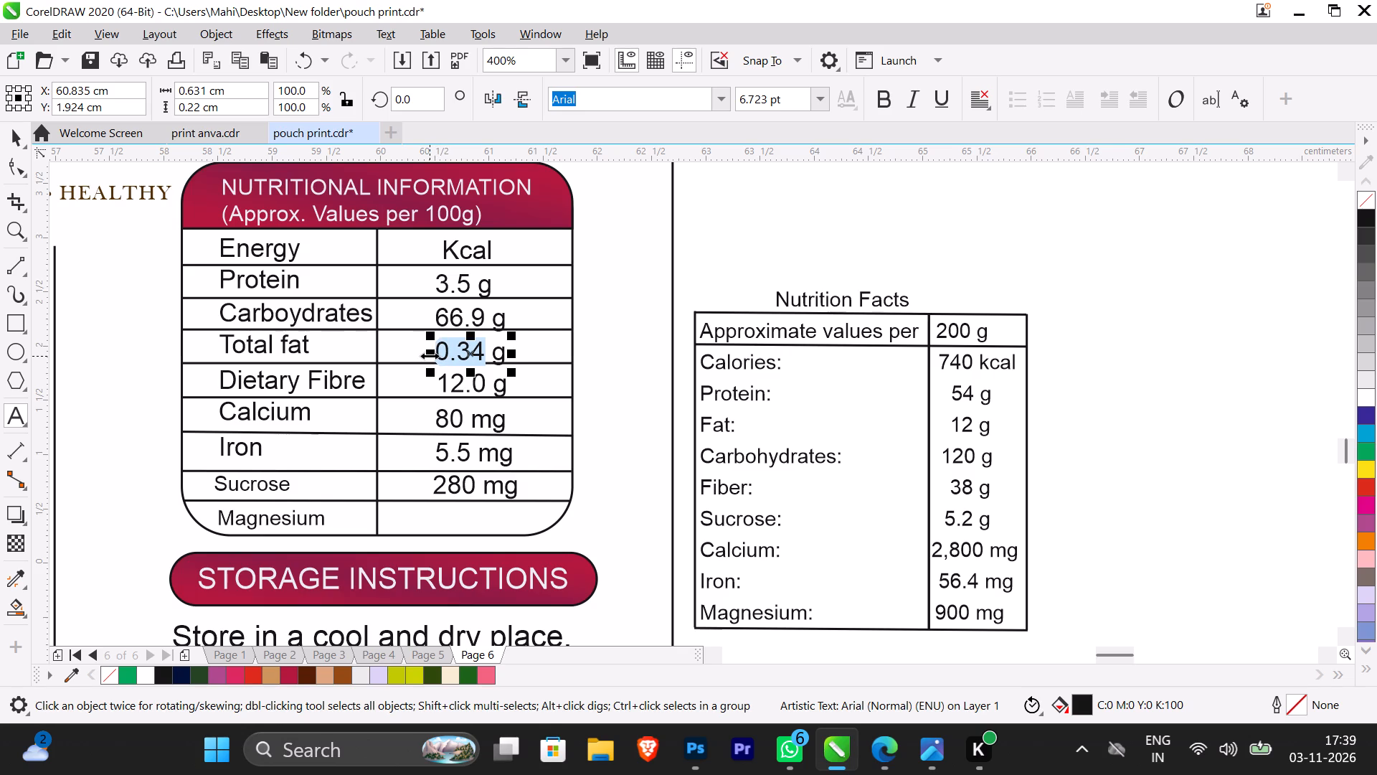
{"action": "key", "text": "BackSpace"}
{"action": "key", "text": "6"}
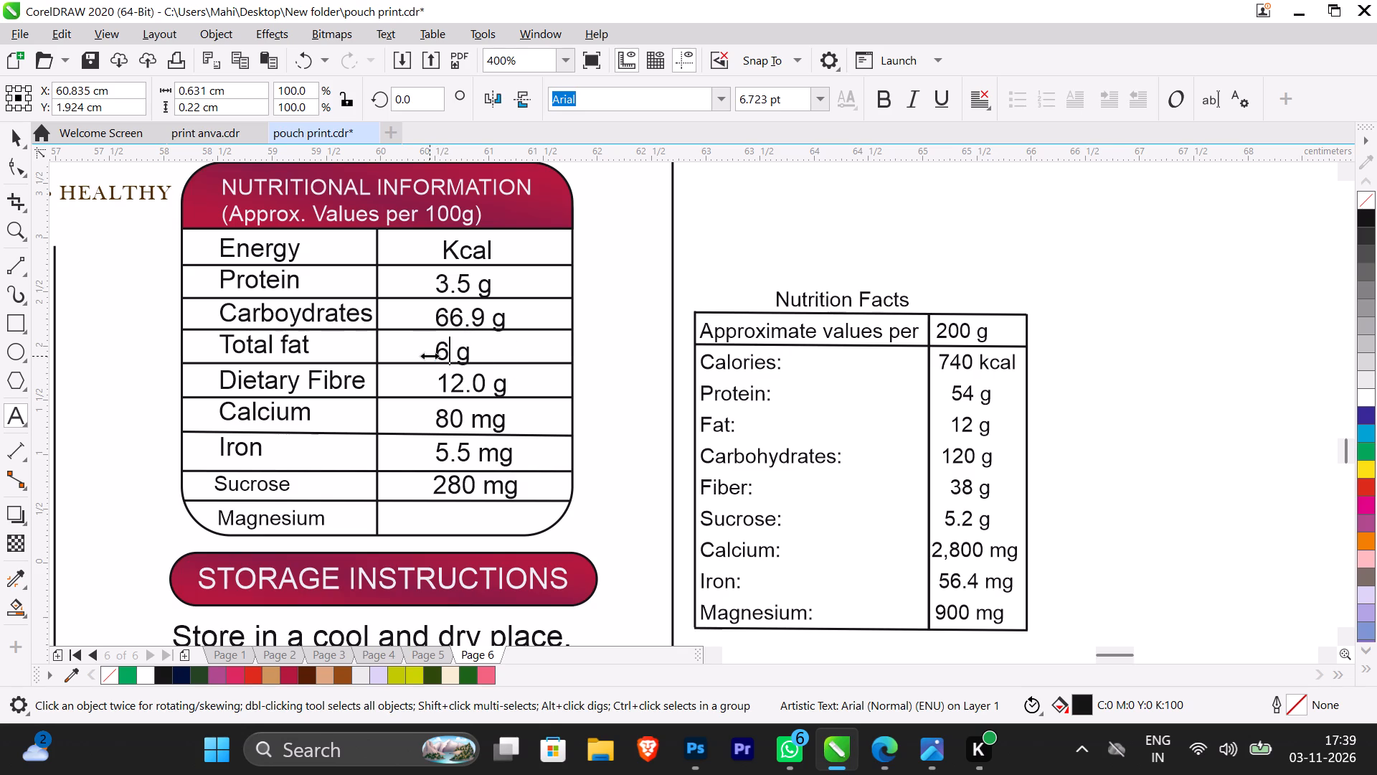
Enter 350 before the unit in the Energy row so its value reads 350 Kcal.
{"action": "left_click", "coordinate": [470, 278]}
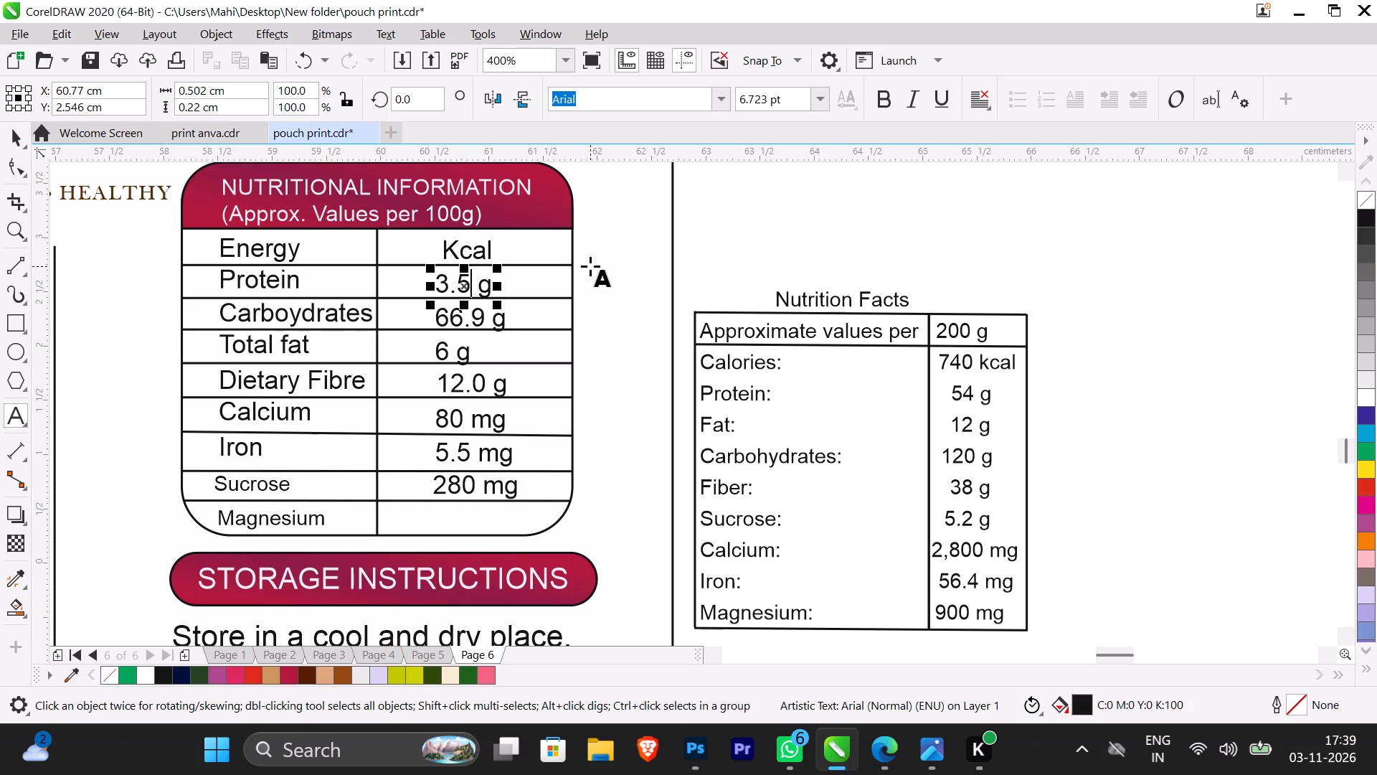
{"action": "left_click", "coordinate": [449, 249]}
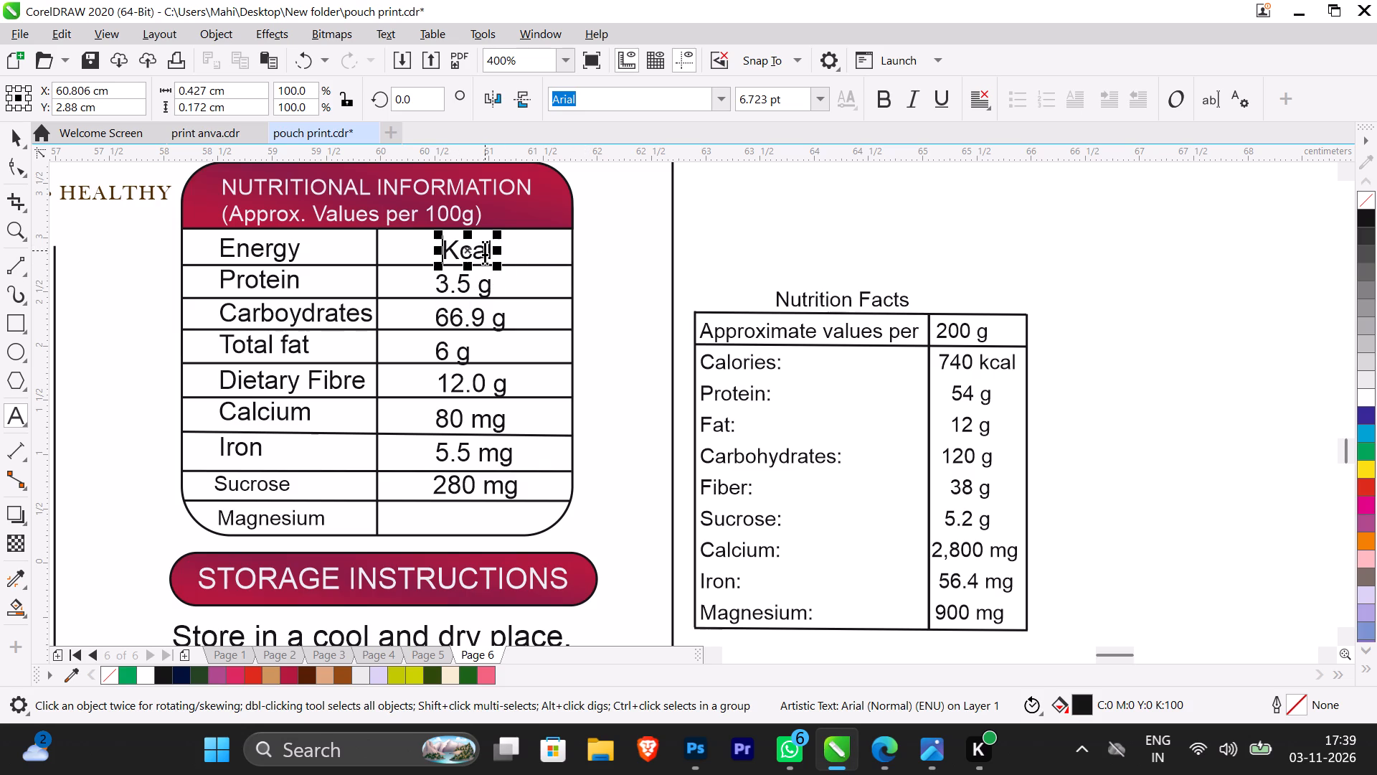
{"action": "type", "text": "350"}
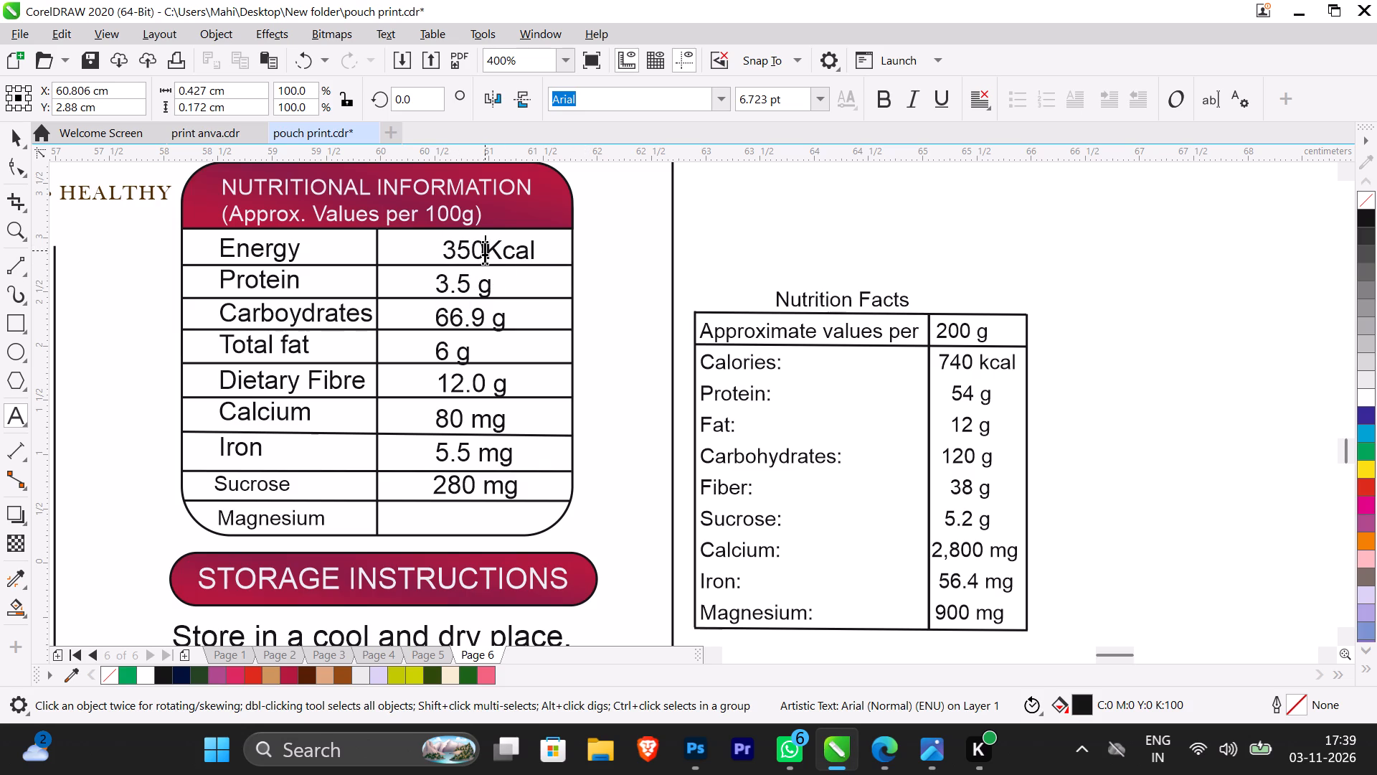
{"action": "key", "text": "space"}
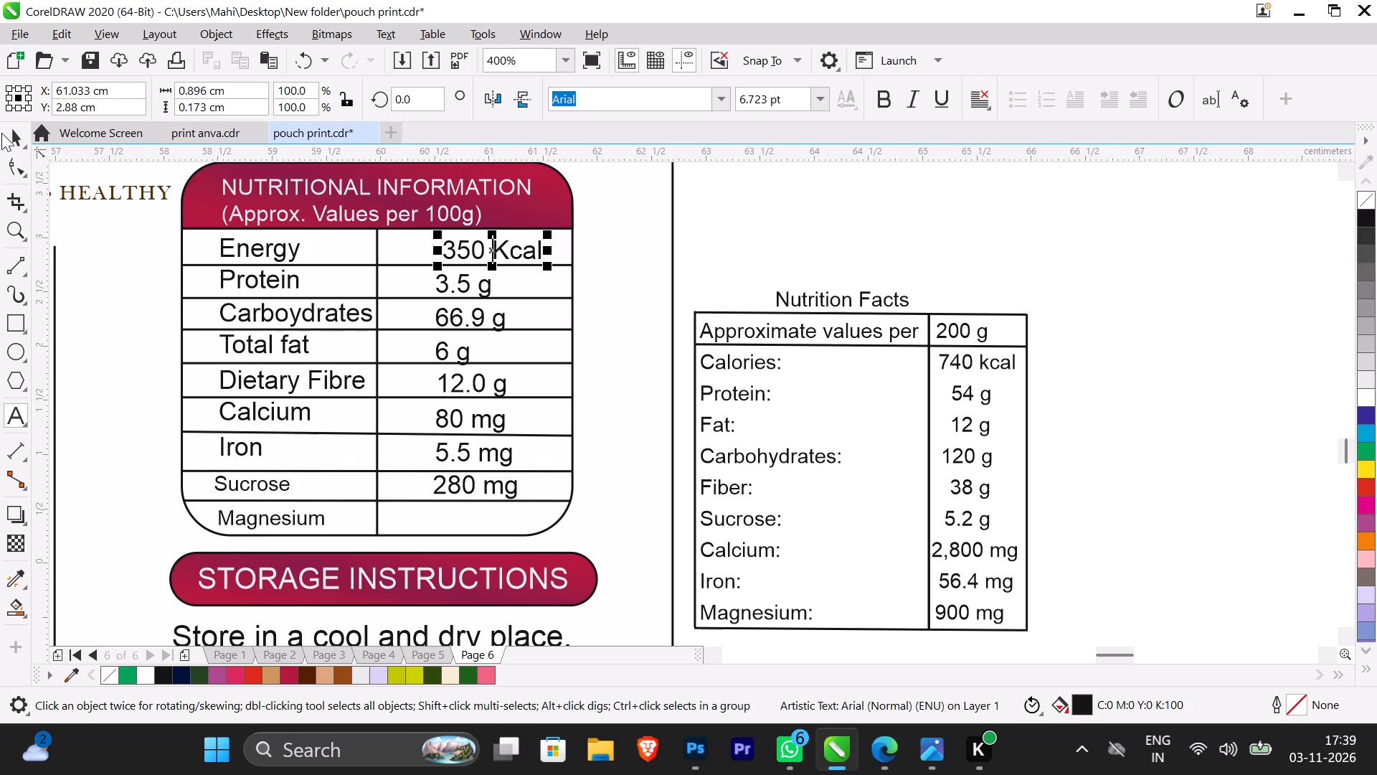
Realign the Energy value with its label and the values below, at about X 60.96, Y 2.91 cm.
{"action": "left_click", "coordinate": [19, 139]}
{"action": "left_click_drag", "start_coordinate": [491, 253], "coordinate": [481, 253]}
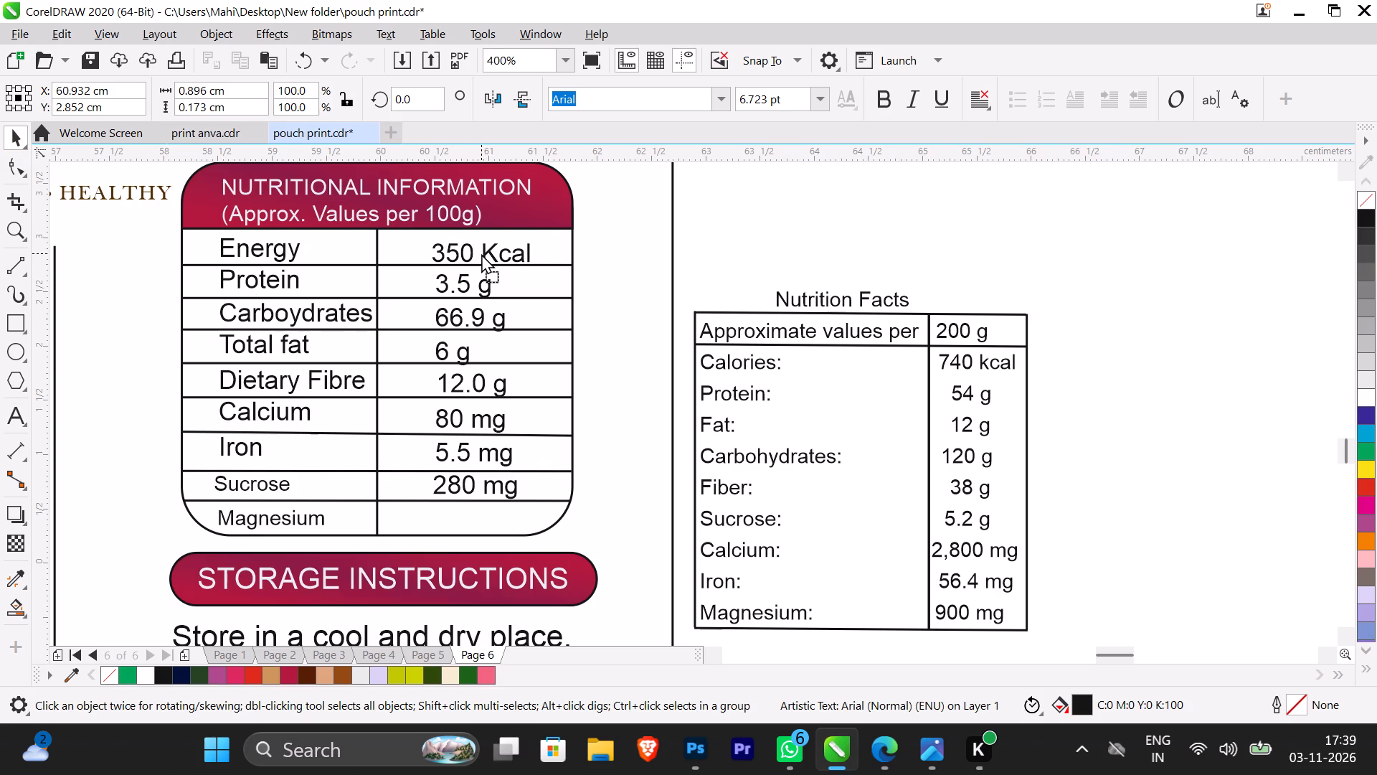
{"action": "left_click_drag", "start_coordinate": [481, 253], "coordinate": [484, 247]}
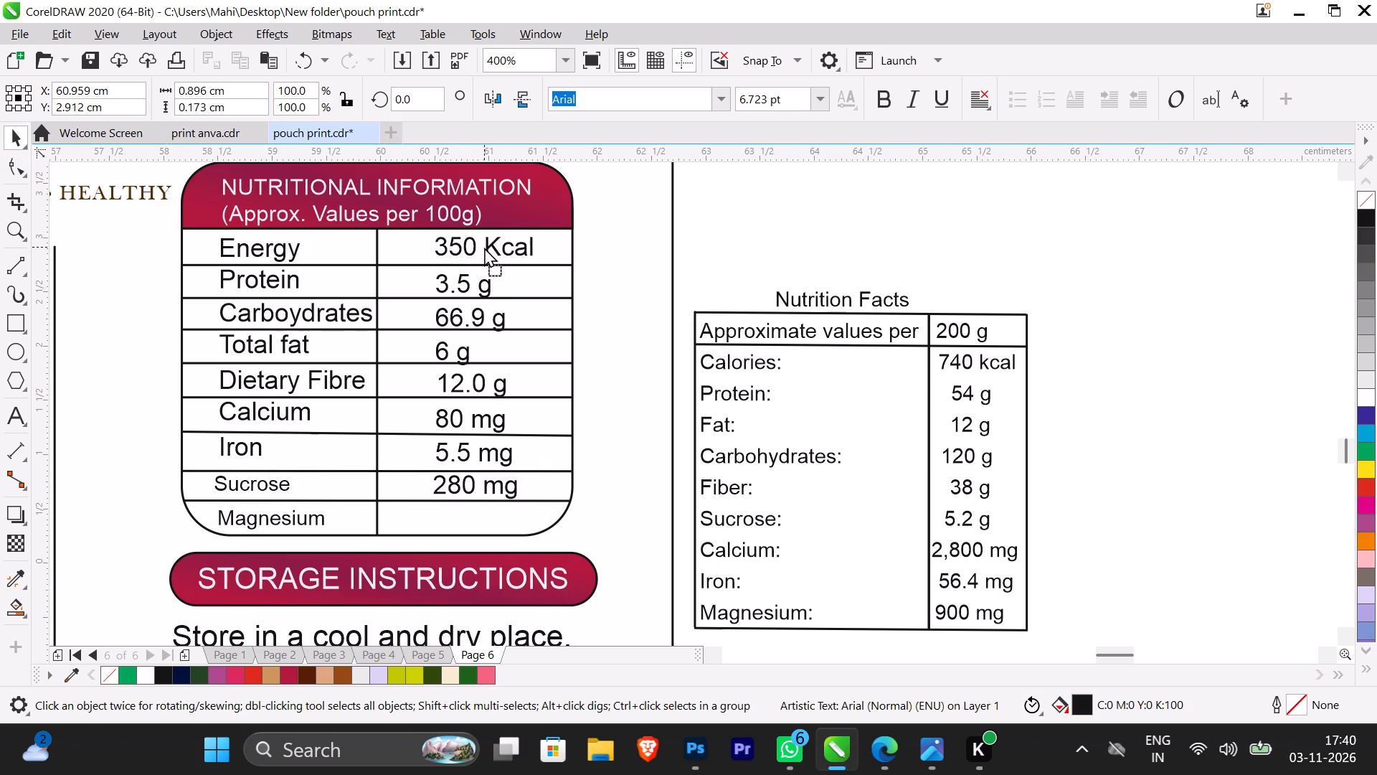
{"action": "left_click_drag", "start_coordinate": [484, 247], "coordinate": [484, 248]}
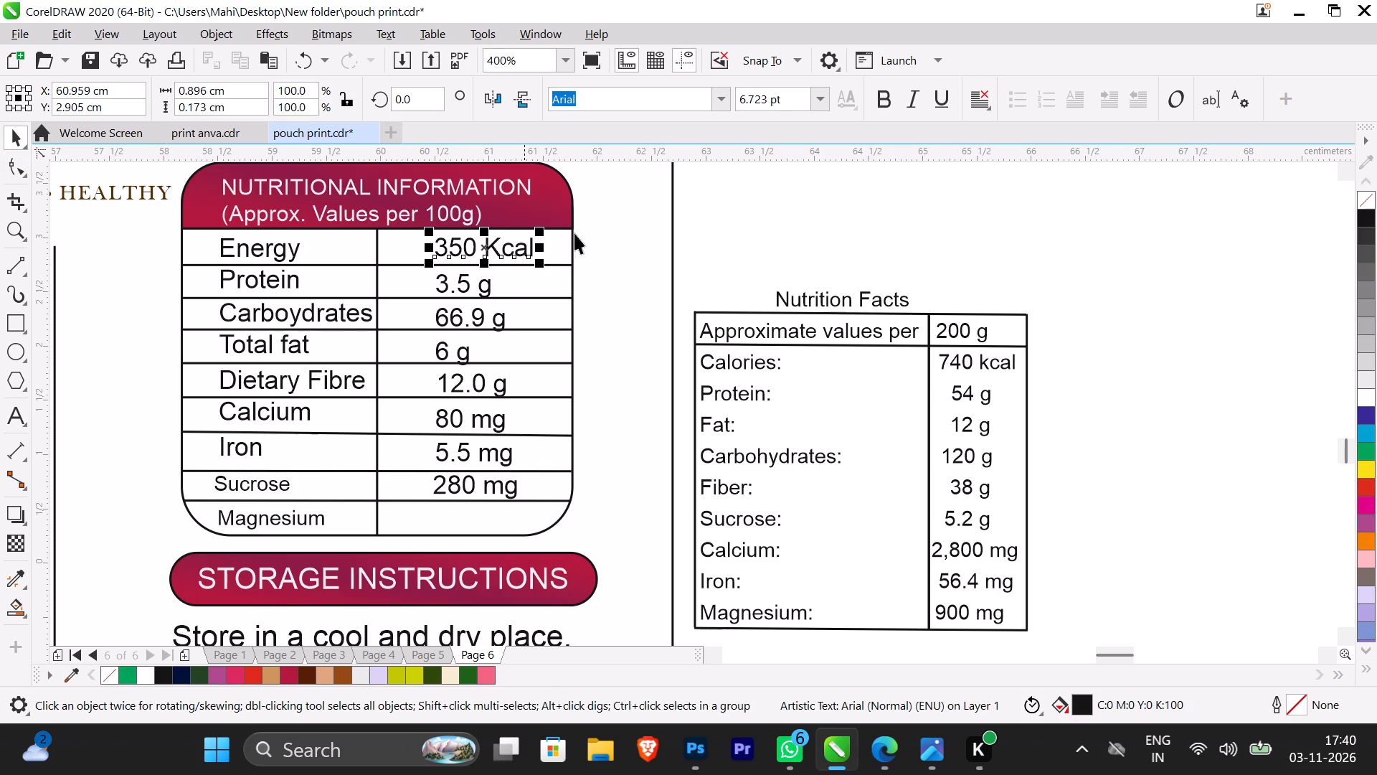
{"action": "left_click", "coordinate": [736, 221]}
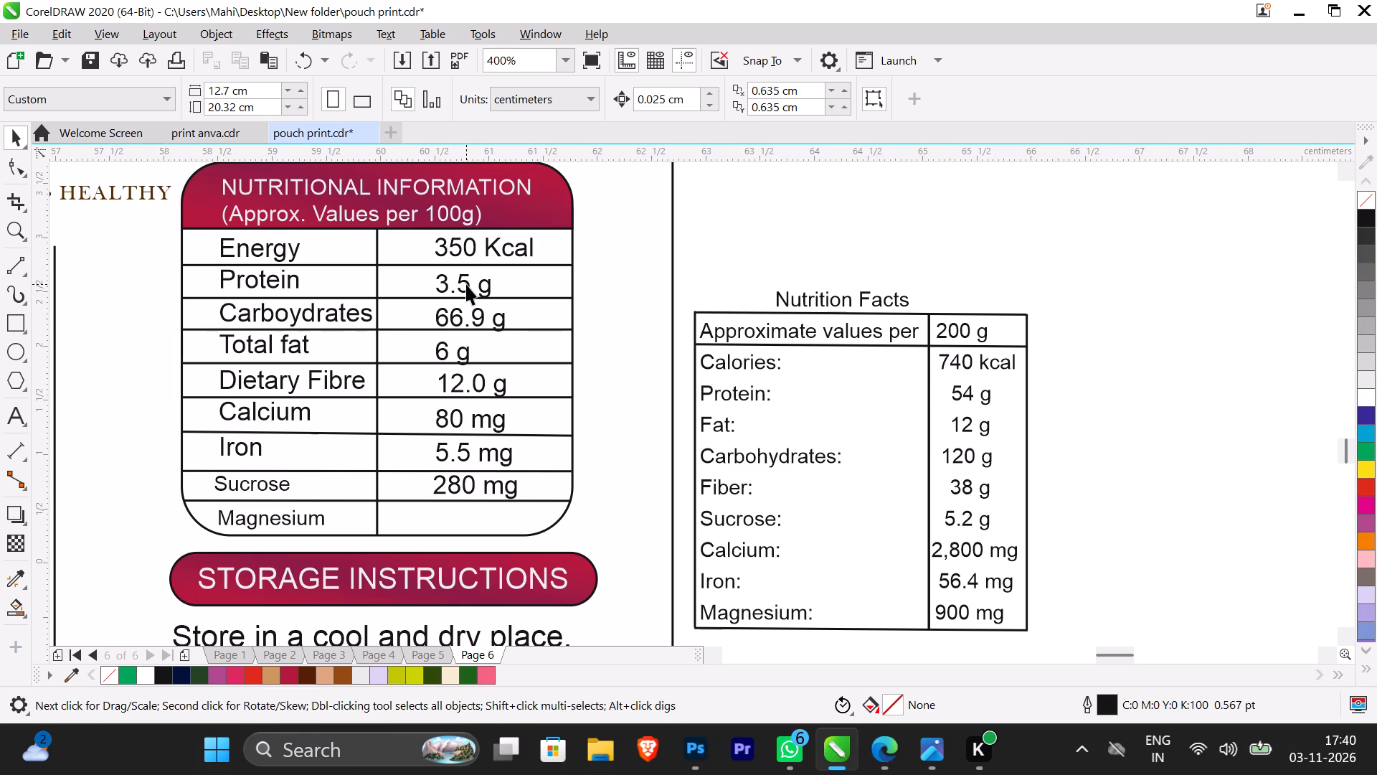
Set the Energy value in the Nutritional Information table to 370 Kcal.
{"action": "double_click", "coordinate": [464, 248]}
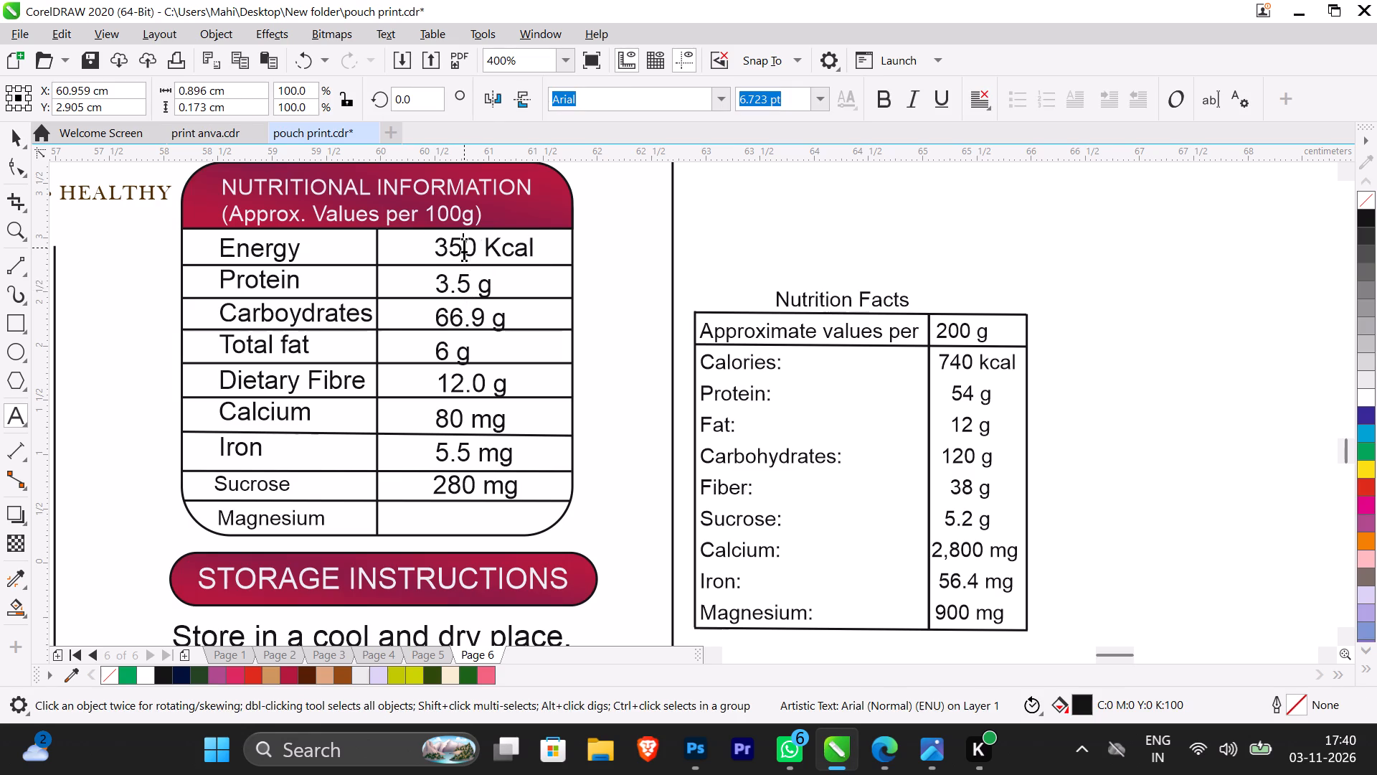
{"action": "key", "text": "BackSpace"}
{"action": "key", "text": "7"}
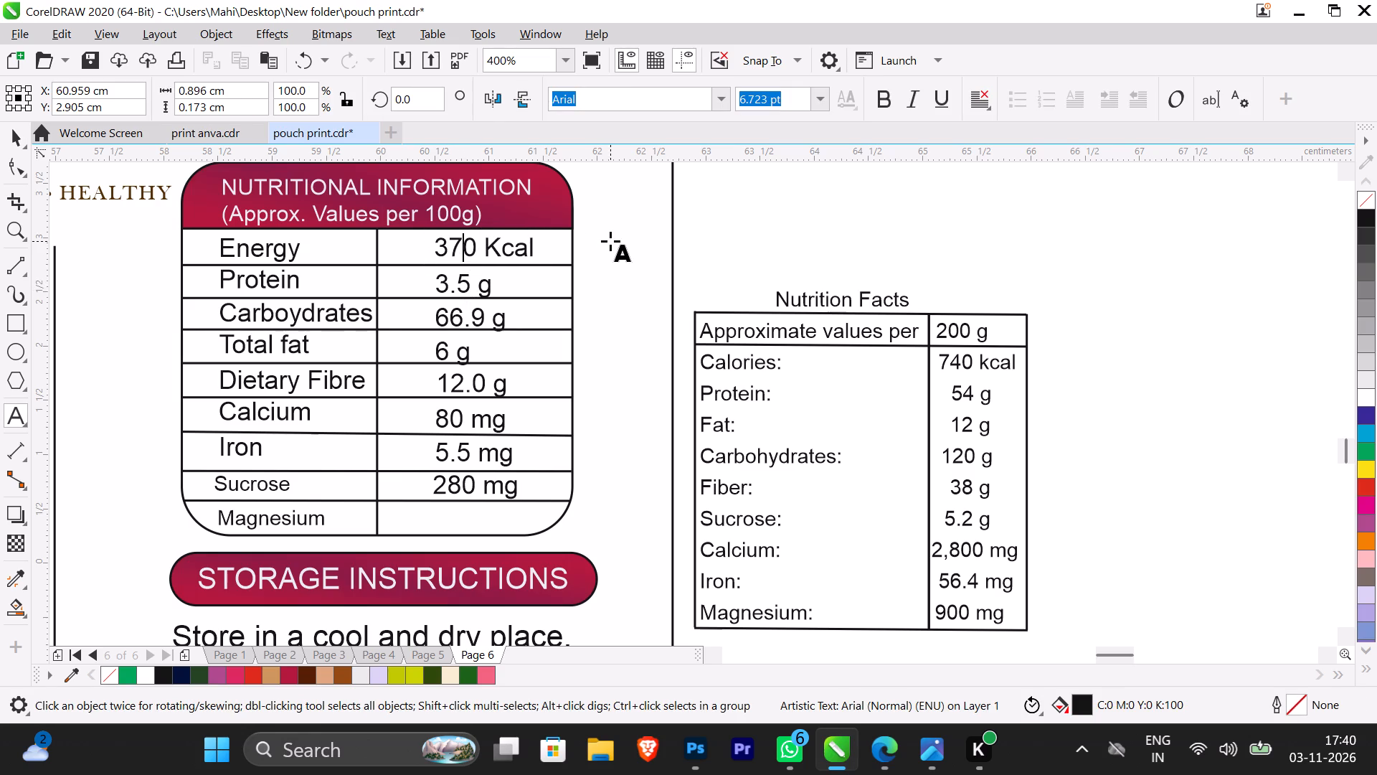
Set the Protein value in the Nutritional Information table to 27 g.
{"action": "left_click", "coordinate": [475, 283]}
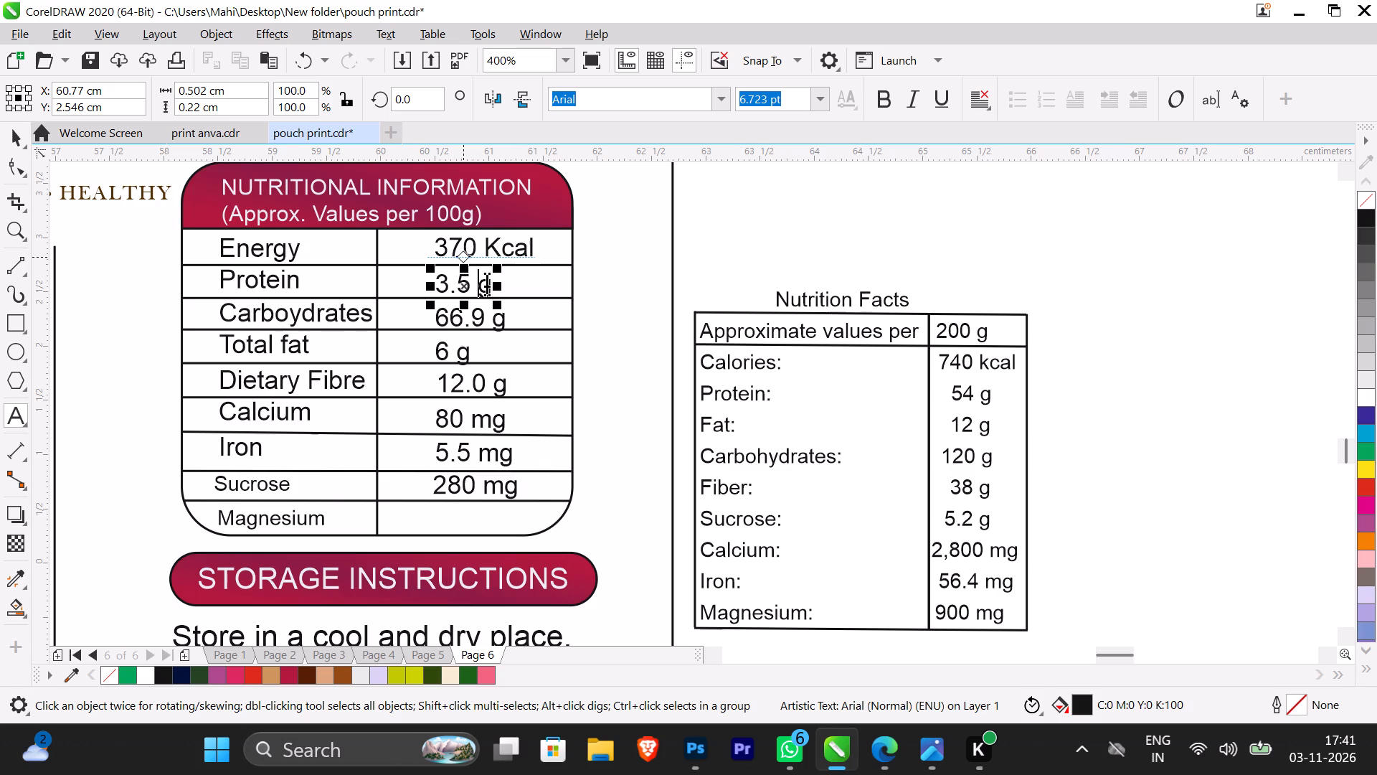
{"action": "key", "text": "BackSpace"}
{"action": "key", "text": "BackSpace"}
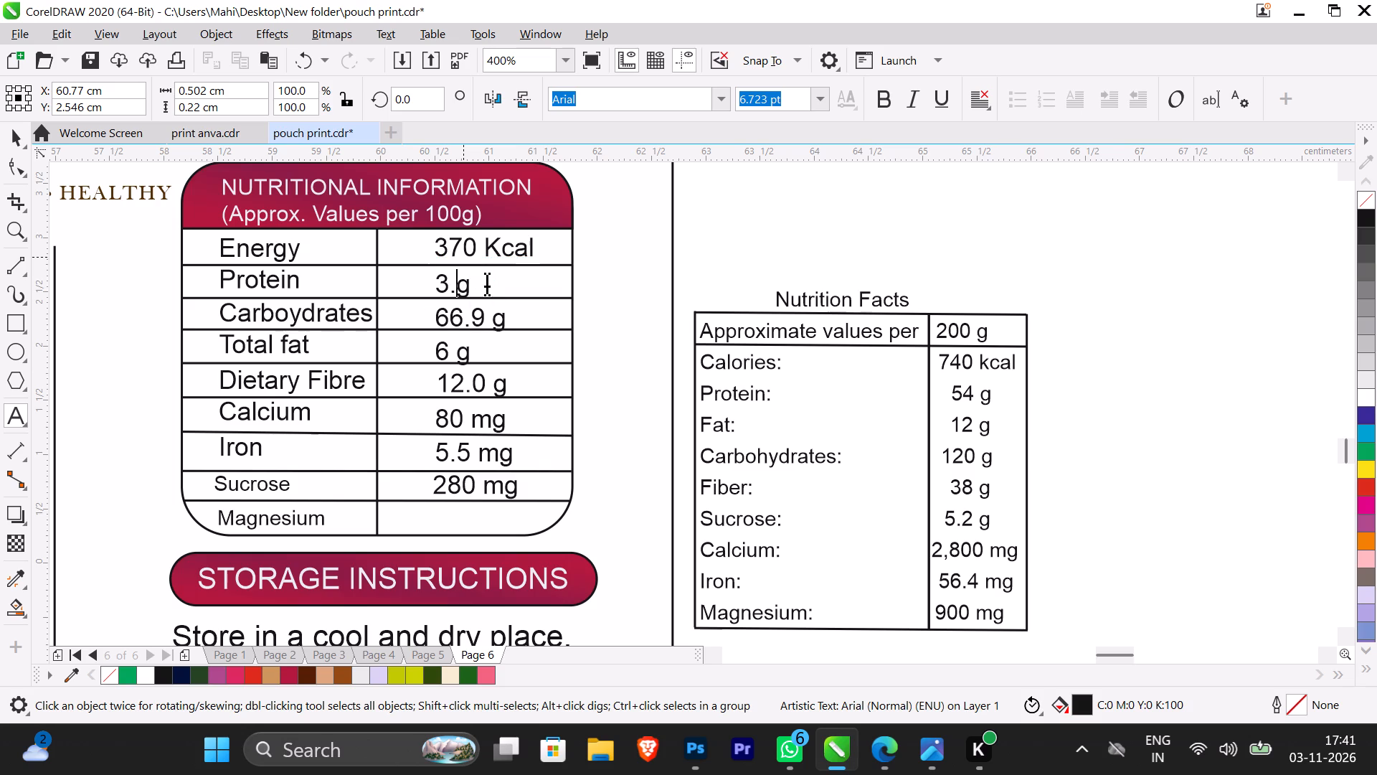
{"action": "key", "text": "BackSpace"}
{"action": "key", "text": "BackSpace"}
{"action": "type", "text": "27"}
{"action": "key", "text": "space"}
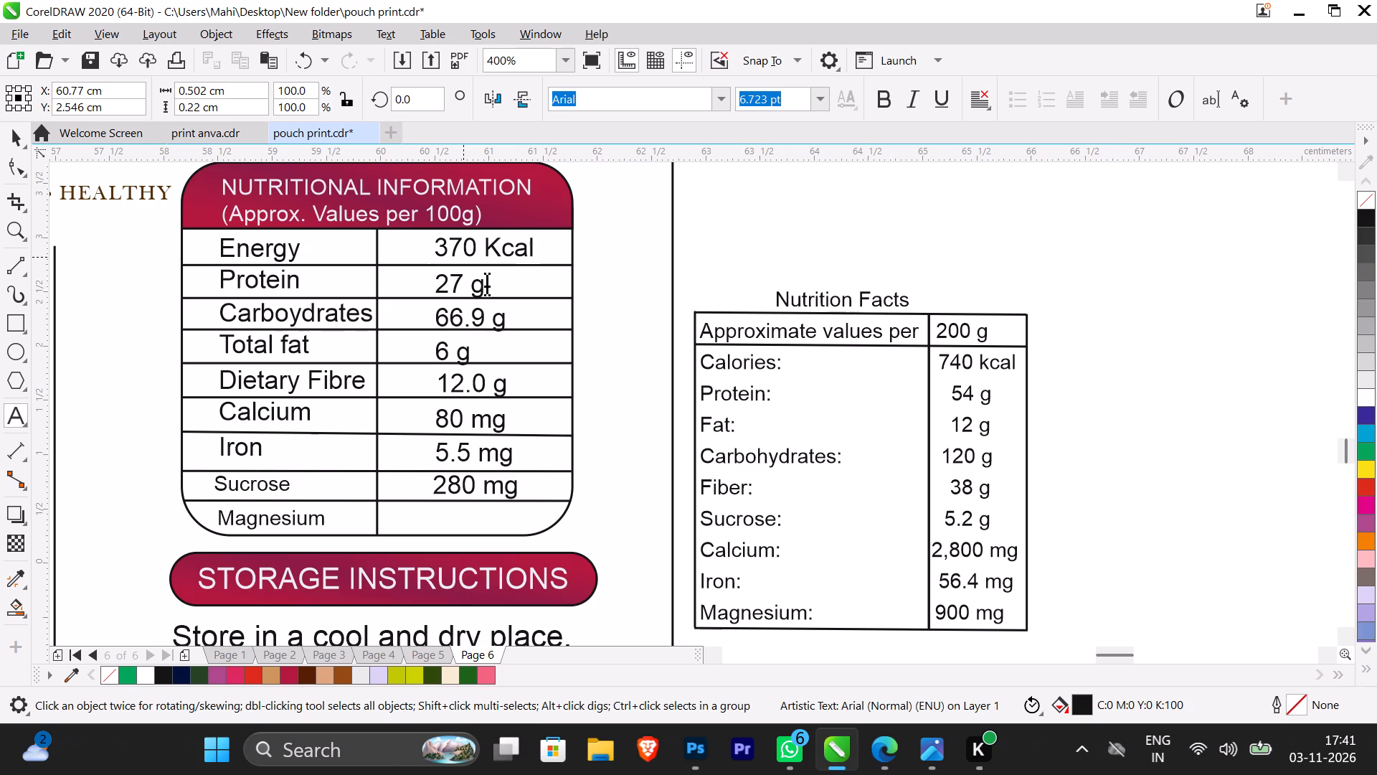
Set the carbohydrates value in the Nutritional Information table to 60 g.
{"action": "left_click", "coordinate": [483, 320]}
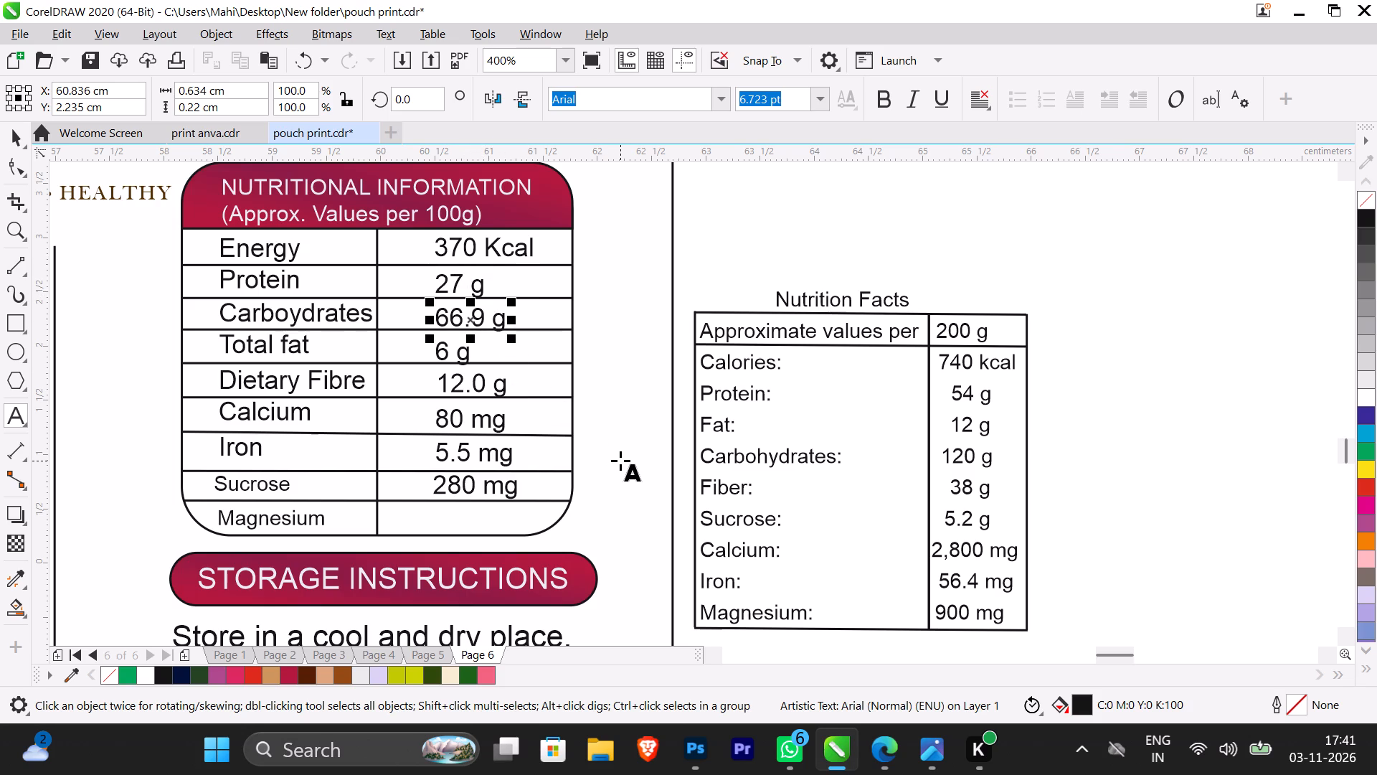
{"action": "key", "text": "BackSpace"}
{"action": "key", "text": "BackSpace"}
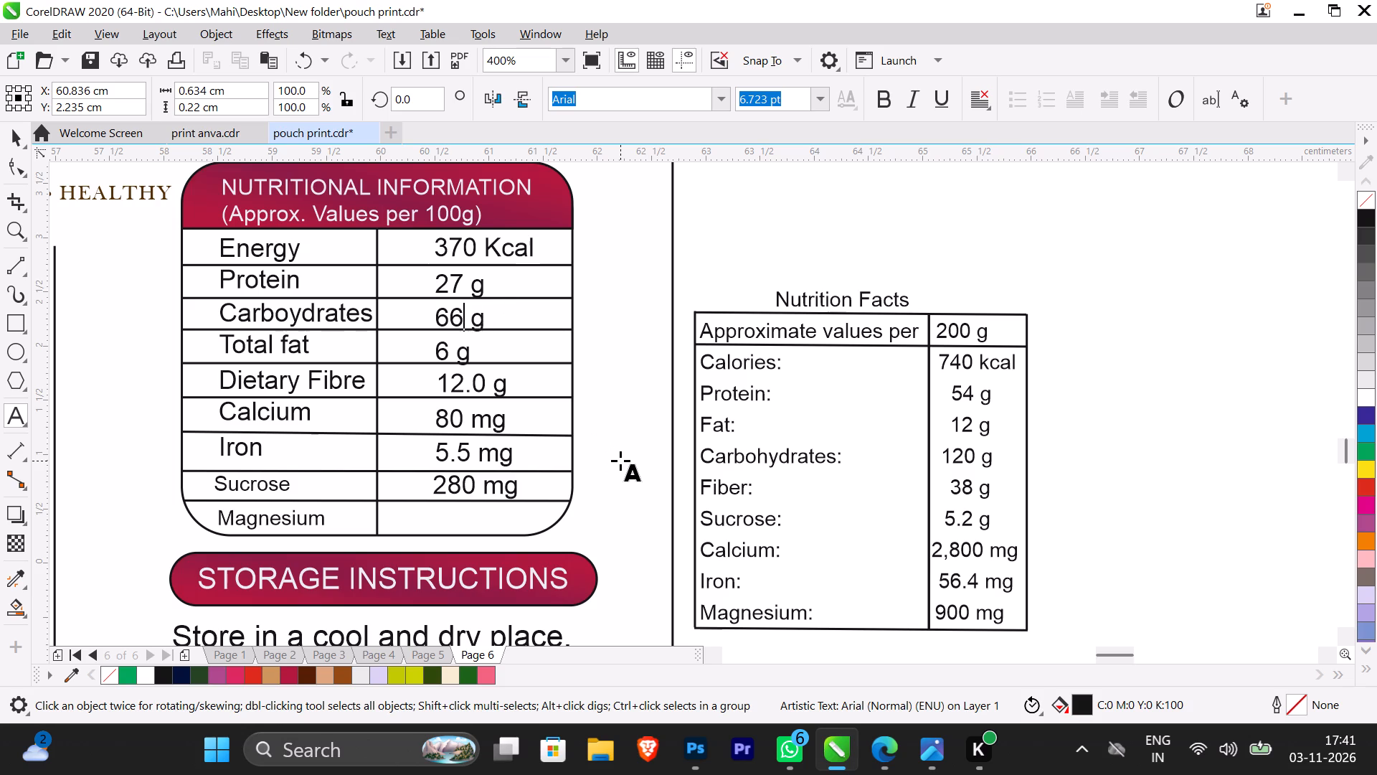
{"action": "key", "text": "BackSpace"}
{"action": "key", "text": "0"}
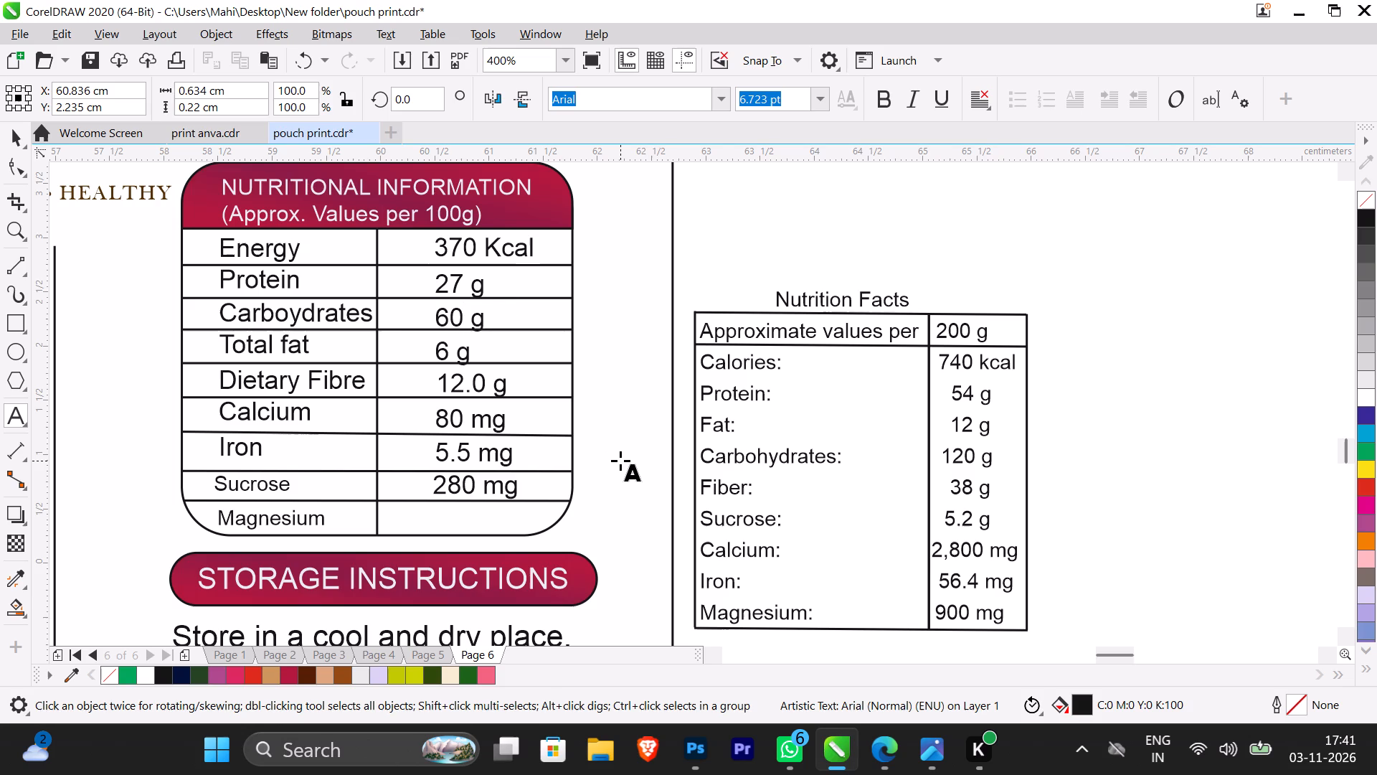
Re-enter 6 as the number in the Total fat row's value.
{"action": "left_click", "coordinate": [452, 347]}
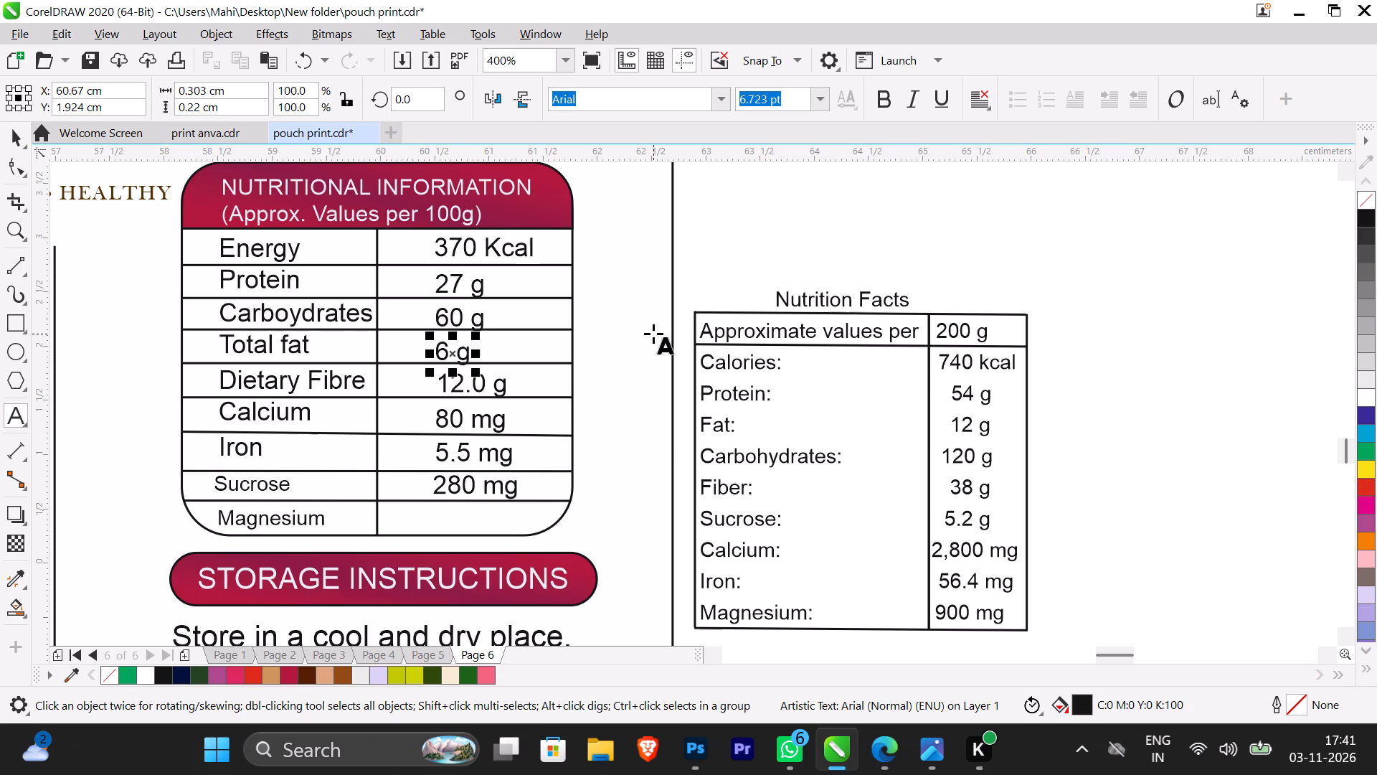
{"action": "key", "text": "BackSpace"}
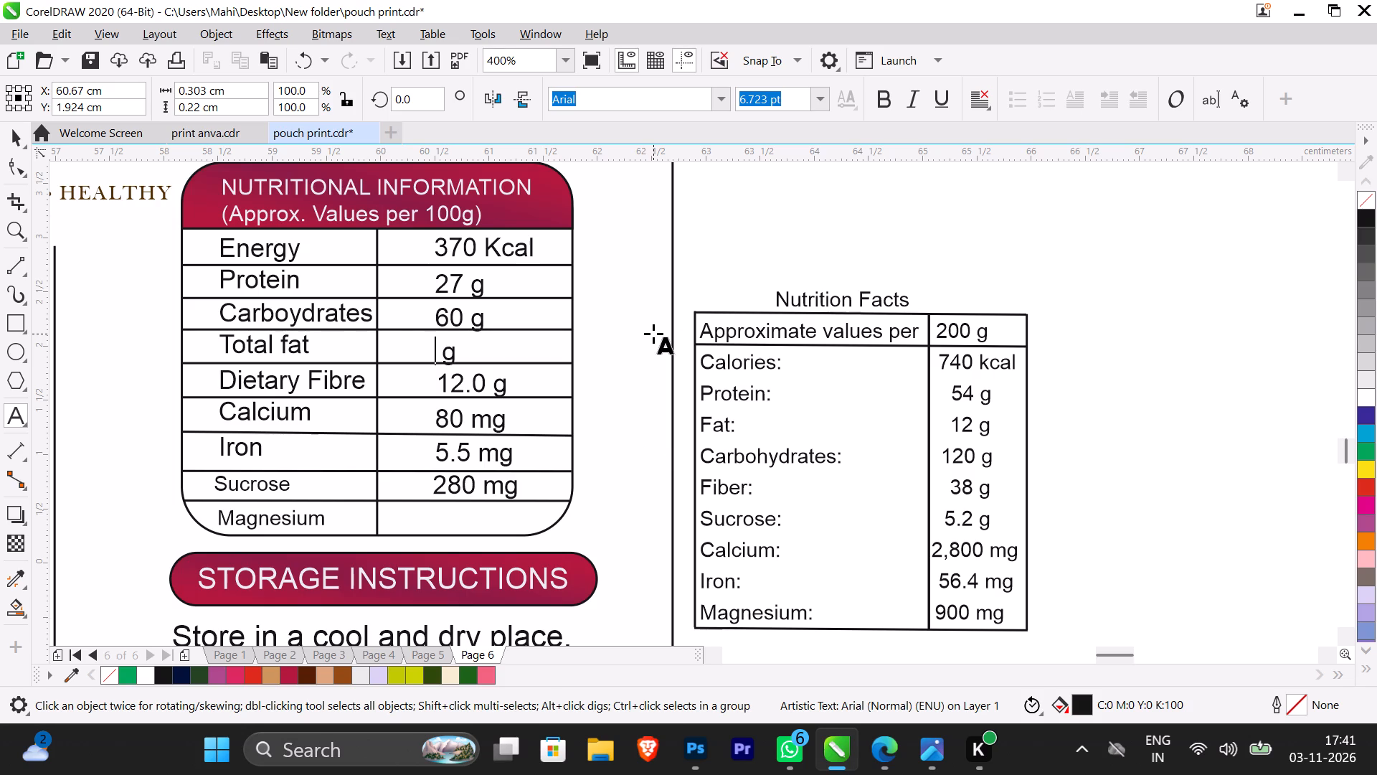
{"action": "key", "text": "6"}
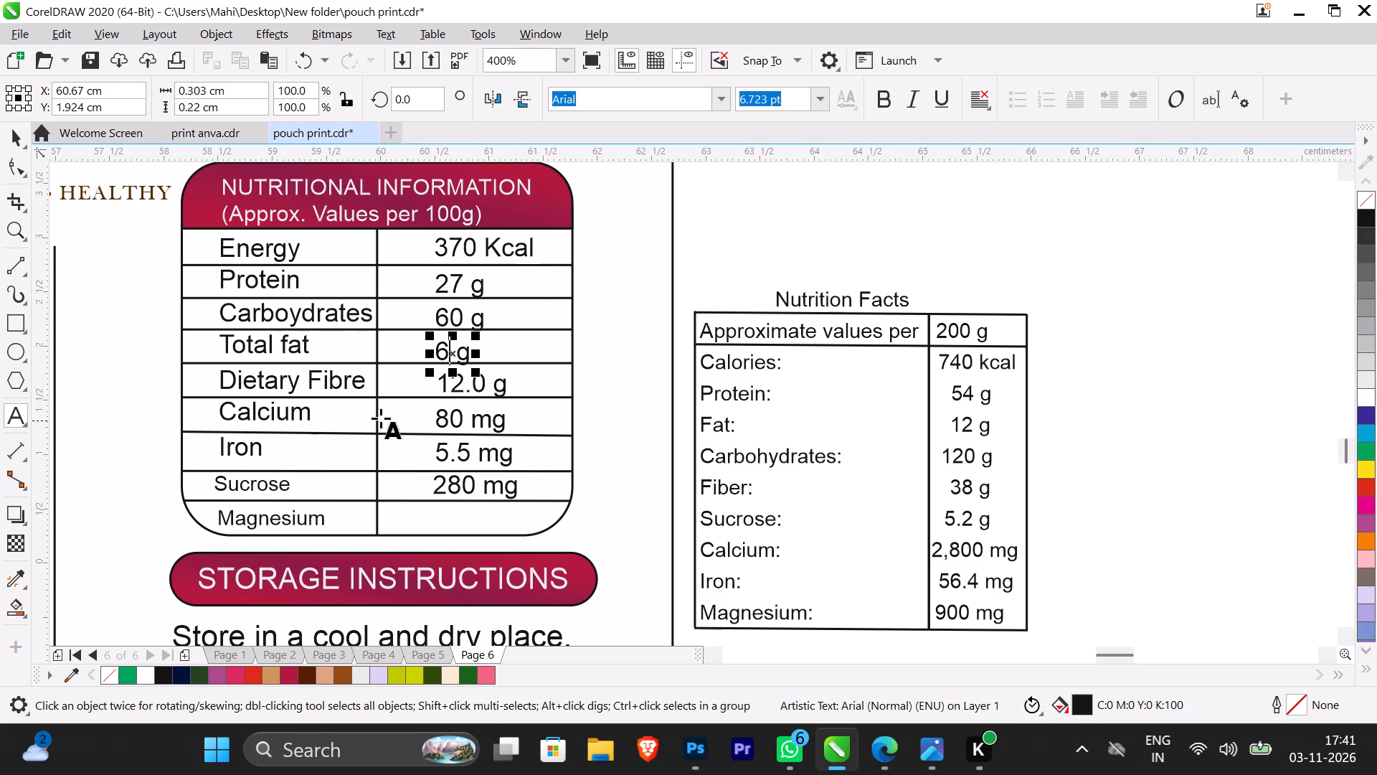
Set the Dietary Fibre value in the Nutritional Information table to 19 g.
{"action": "left_click", "coordinate": [487, 387]}
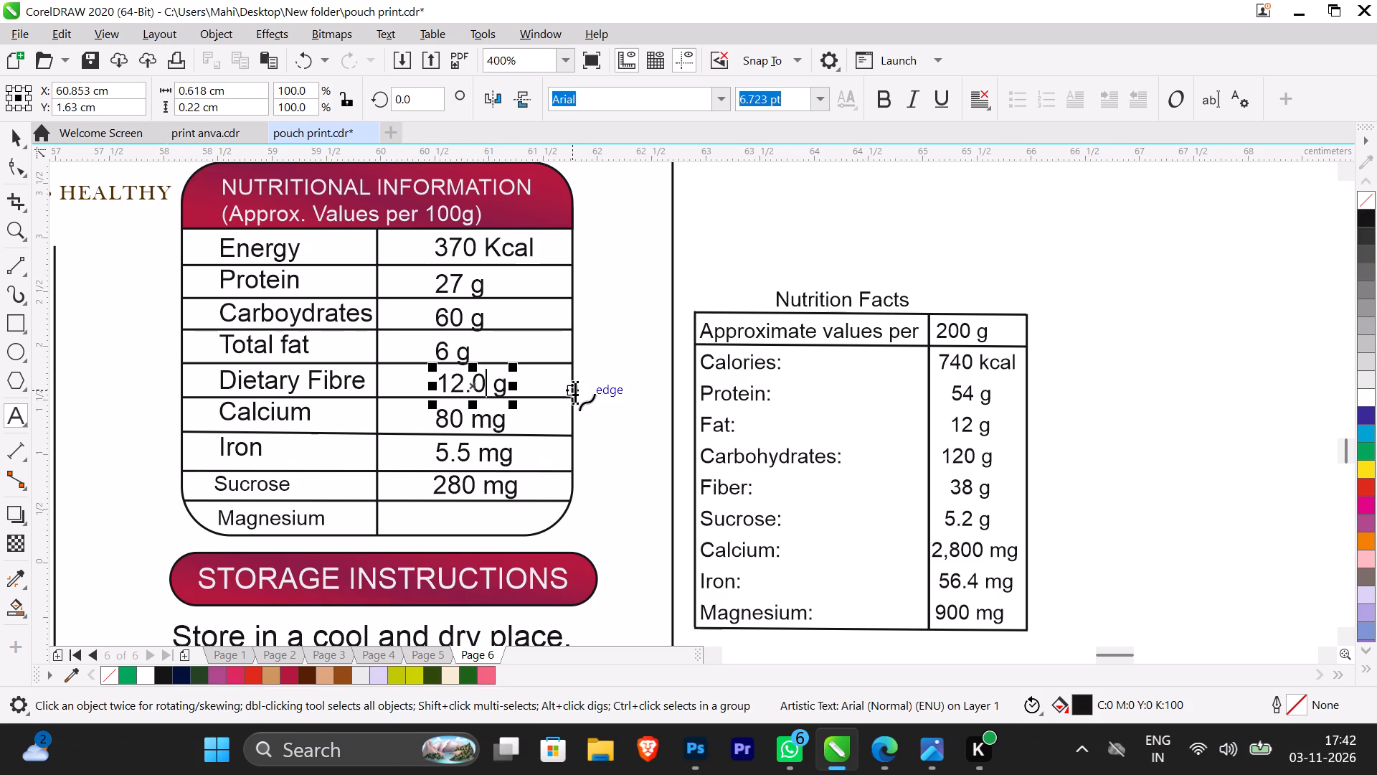
{"action": "key", "text": "BackSpace"}
{"action": "key", "text": "BackSpace"}
{"action": "key", "text": "BackSpace"}
{"action": "key", "text": "BackSpace"}
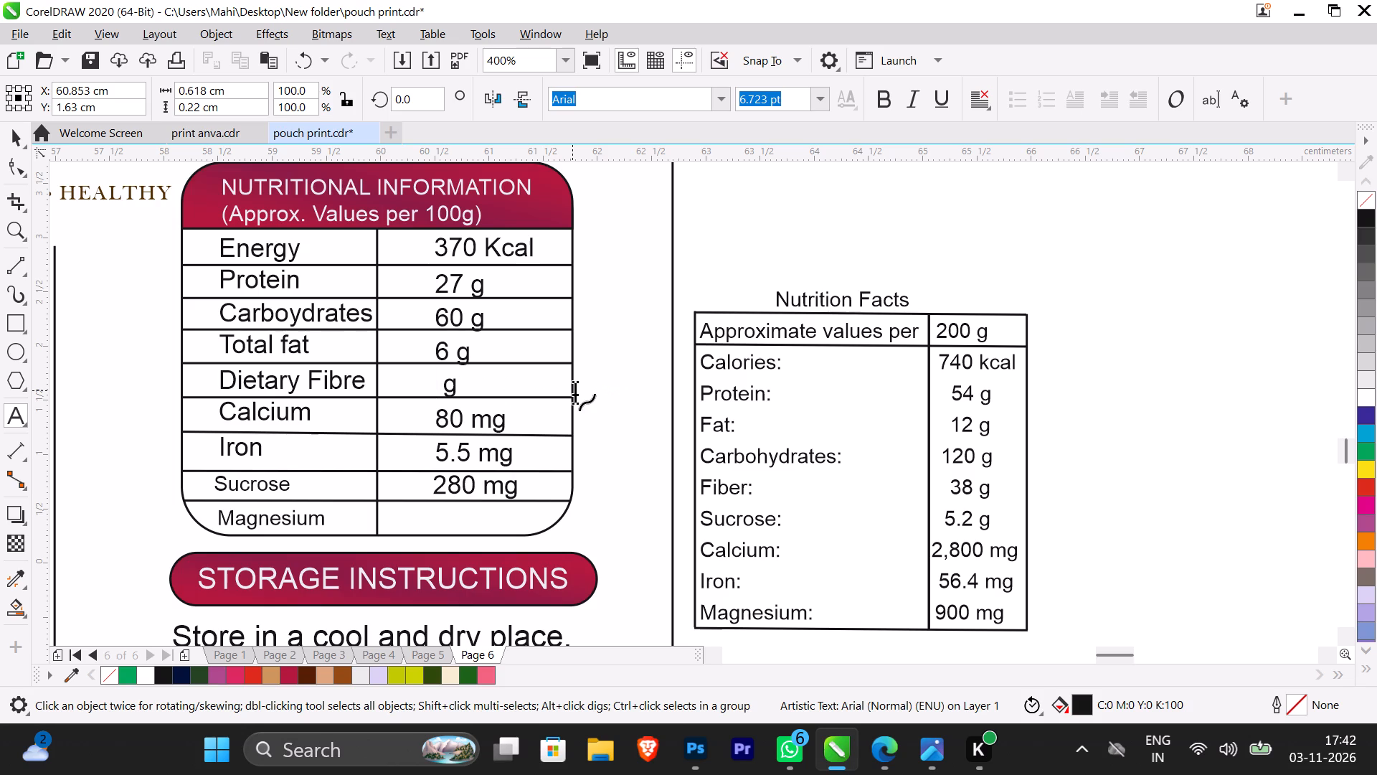
{"action": "type", "text": "19"}
Set the Calcium value in the Nutritional Information table to 1400 mg.
{"action": "left_click", "coordinate": [463, 420]}
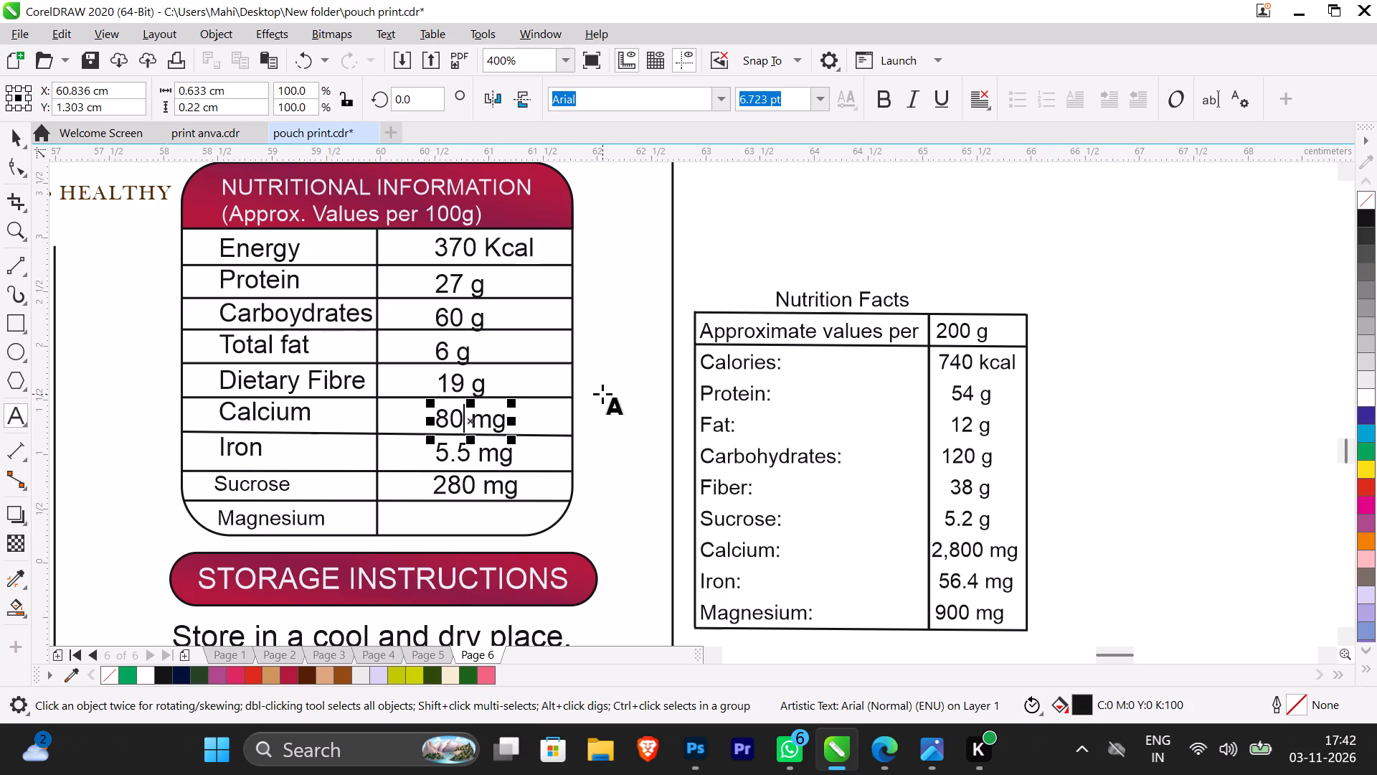
{"action": "key", "text": "BackSpace"}
{"action": "key", "text": "BackSpace"}
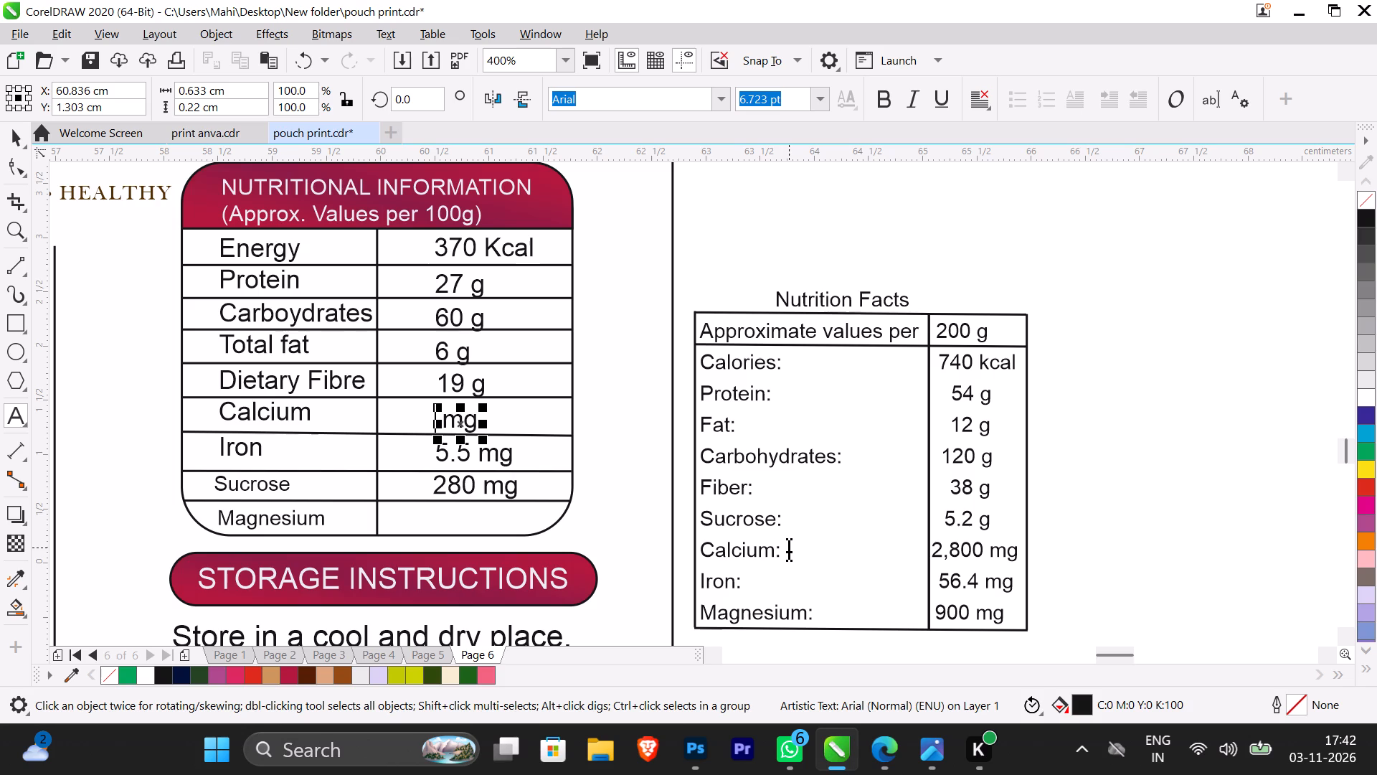
{"action": "type", "text": "1400"}
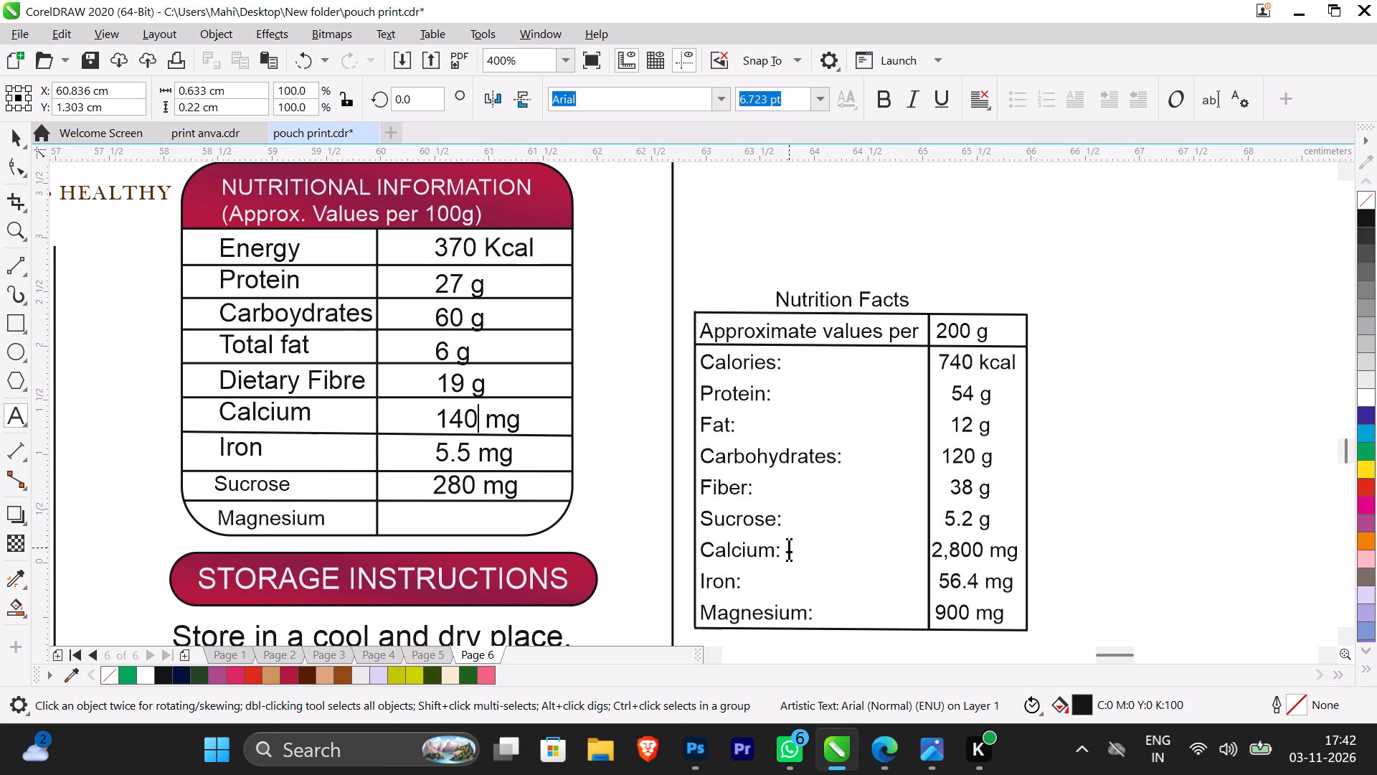
Set the Iron value to 28.2 mg, keeping a space before the unit.
{"action": "left_click", "coordinate": [475, 455]}
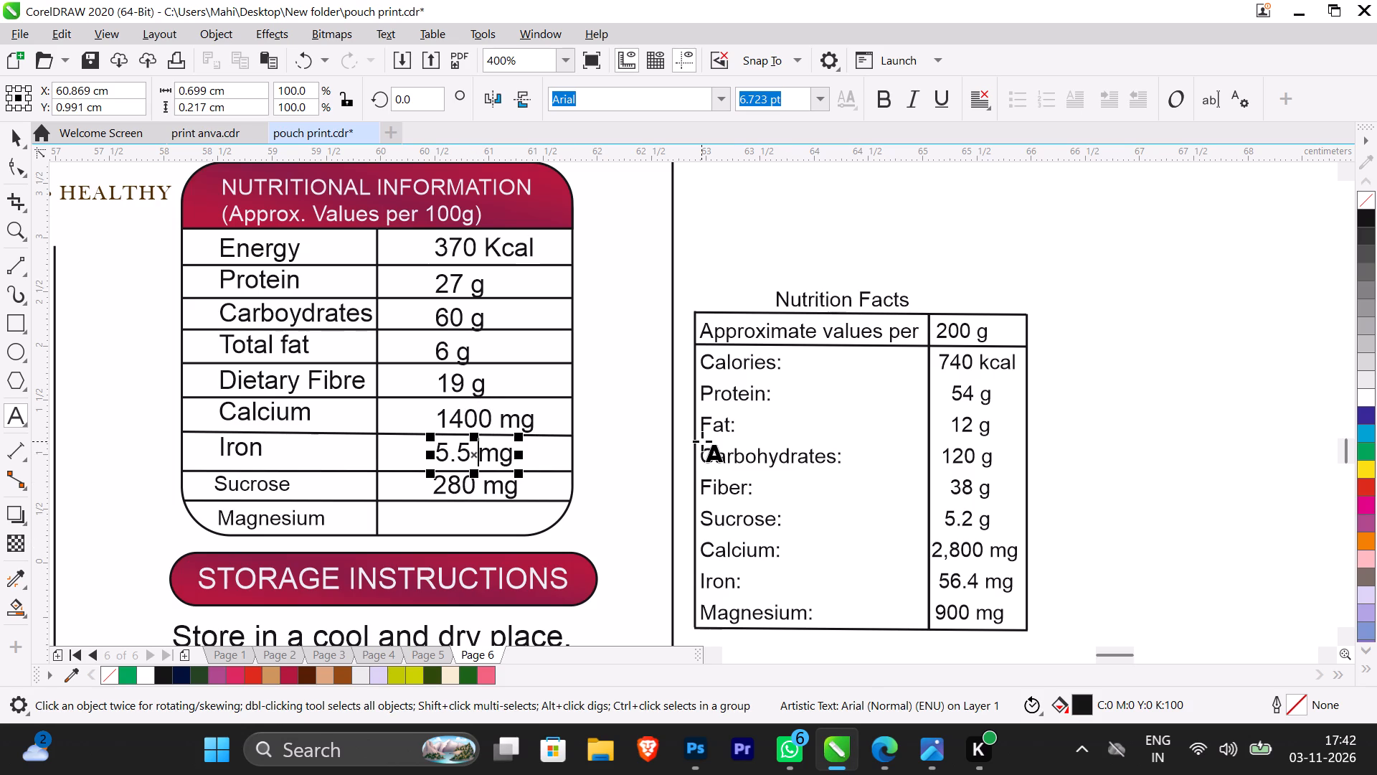
{"action": "key", "text": "BackSpace"}
{"action": "key", "text": "BackSpace"}
{"action": "key", "text": "BackSpace"}
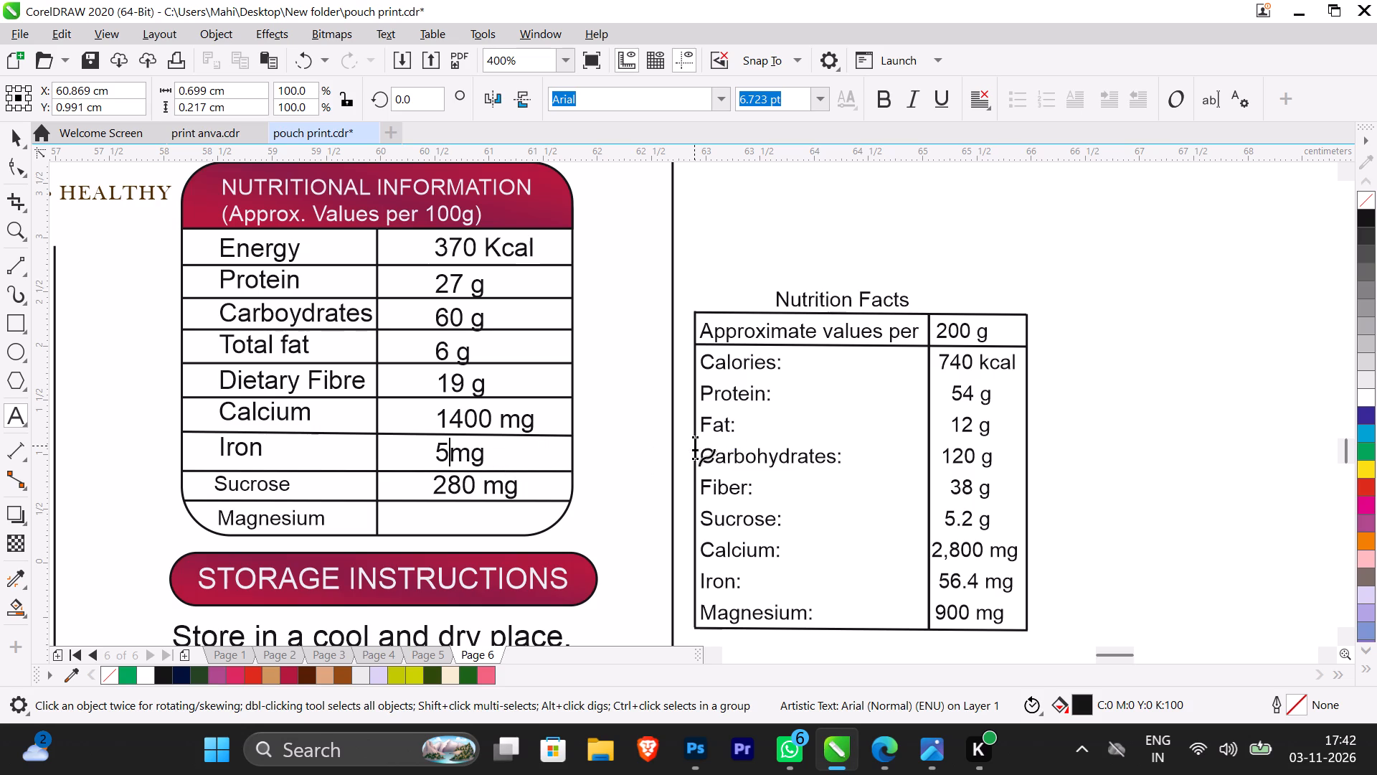
{"action": "key", "text": "BackSpace"}
{"action": "type", "text": "28.2"}
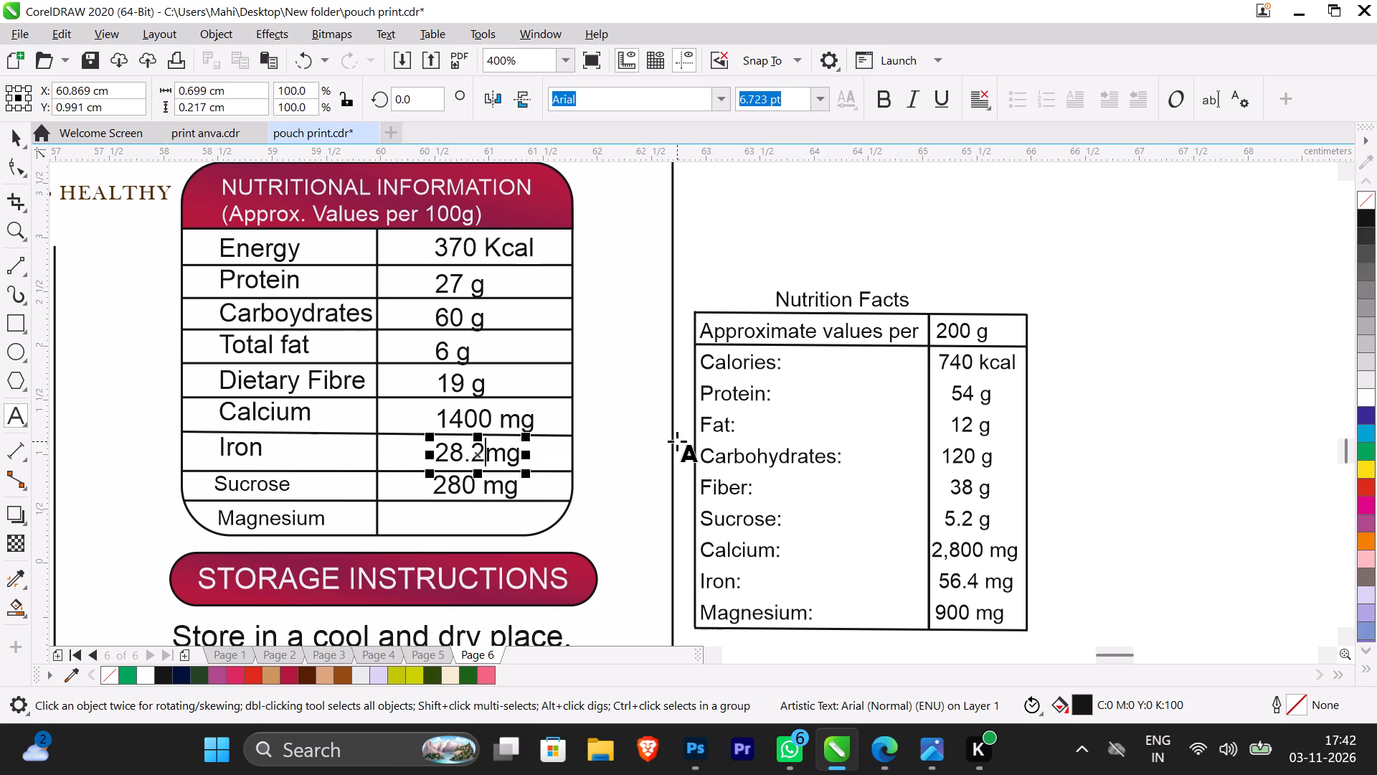
{"action": "key", "text": "space"}
Set the number in the Sucrose row's value to 2.6, keeping the mg unit.
{"action": "left_click", "coordinate": [478, 492]}
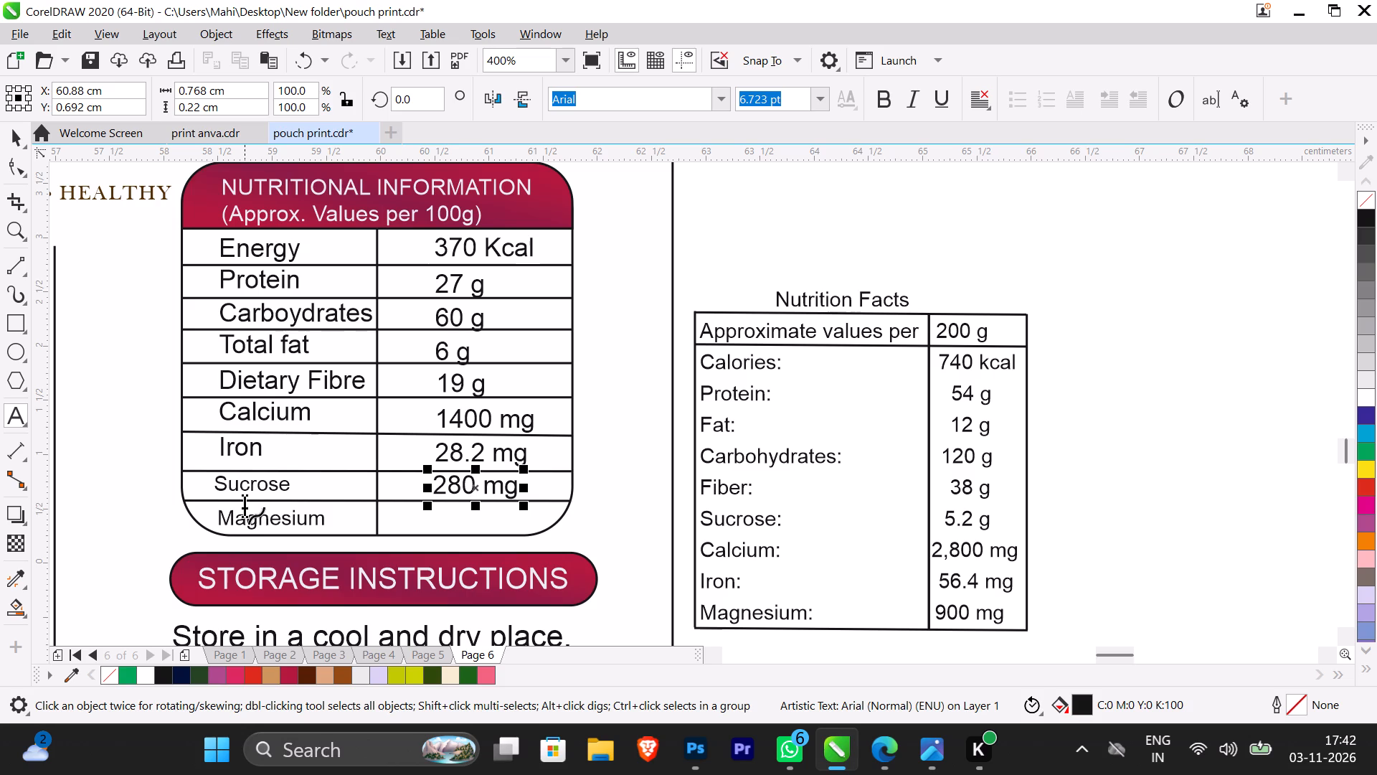
{"action": "key", "text": "BackSpace"}
{"action": "key", "text": "BackSpace"}
{"action": "key", "text": "BackSpace"}
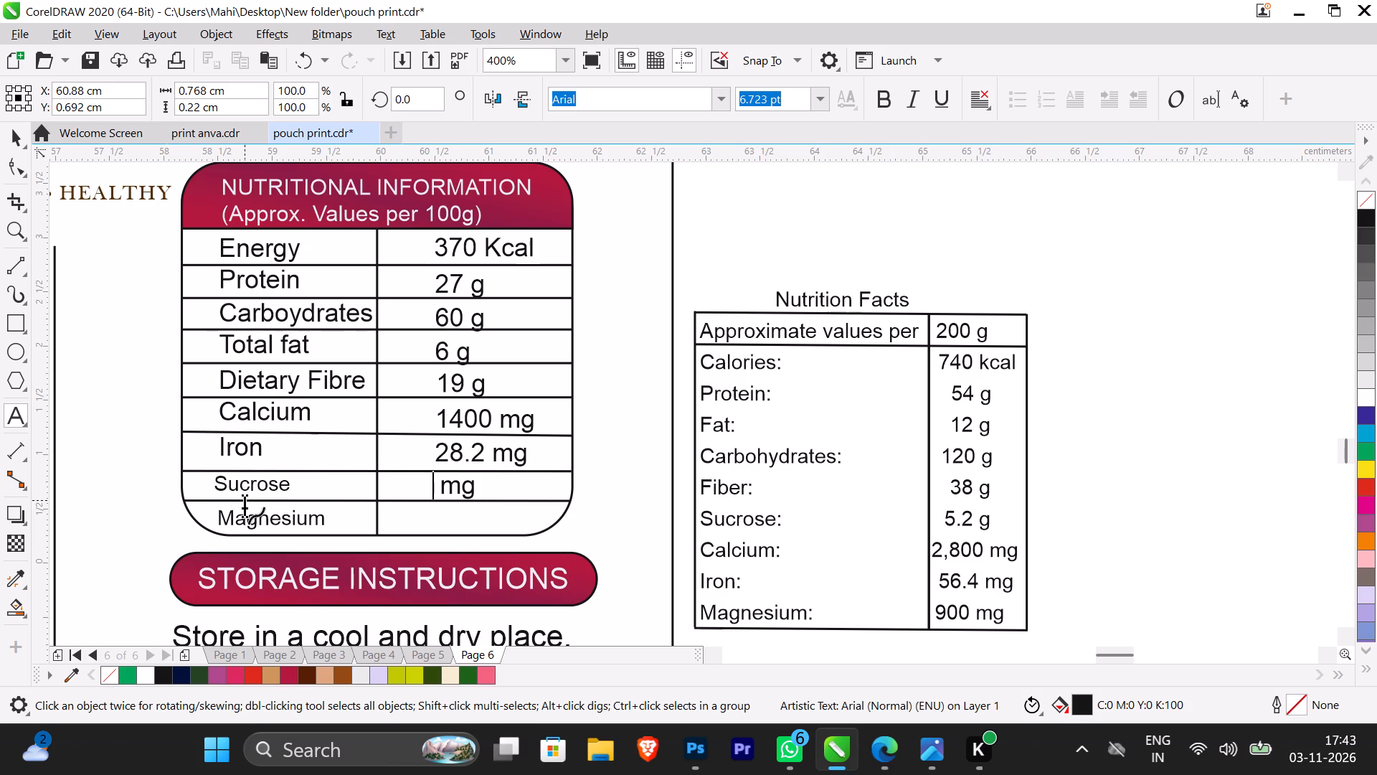
{"action": "type", "text": "2.6"}
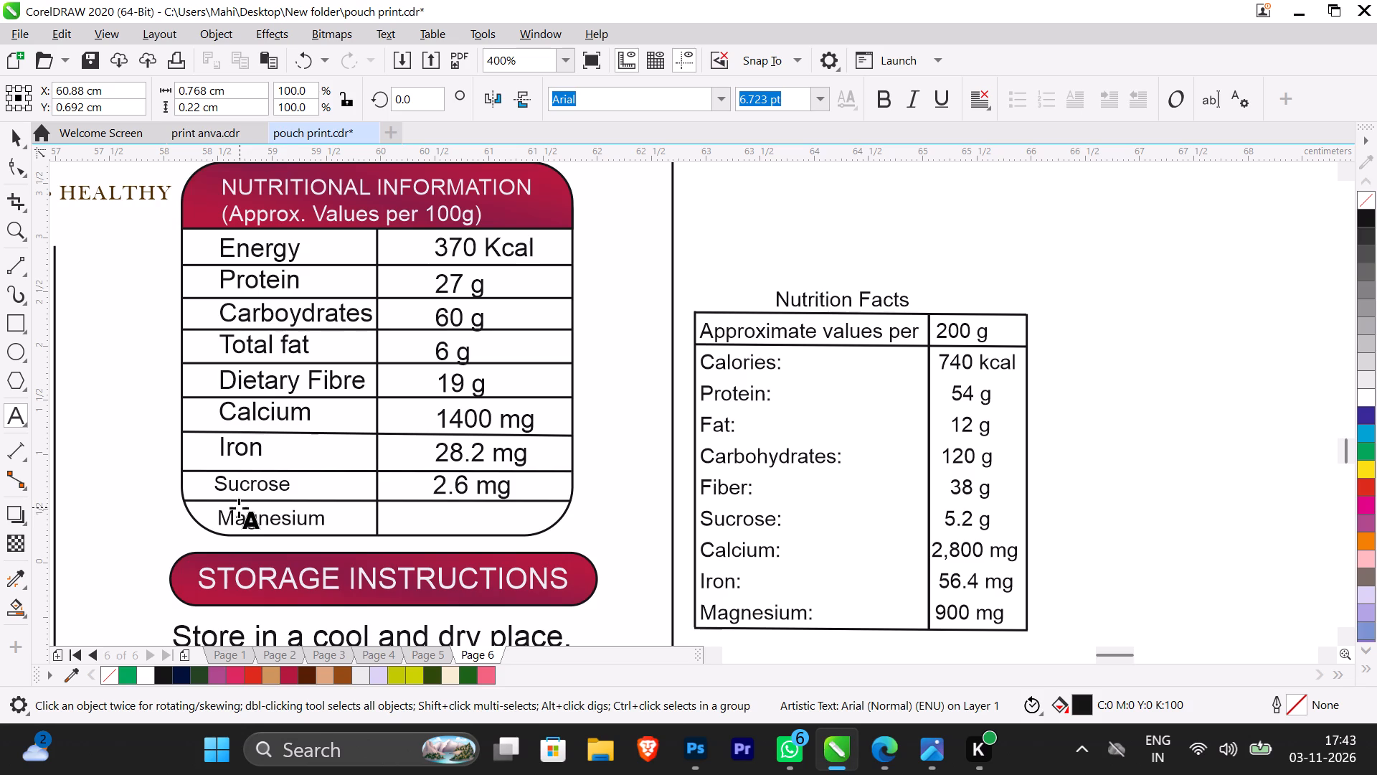
Add the text 450 mg as a new value in the empty cell of the Magnesium row.
{"action": "left_click", "coordinate": [422, 520]}
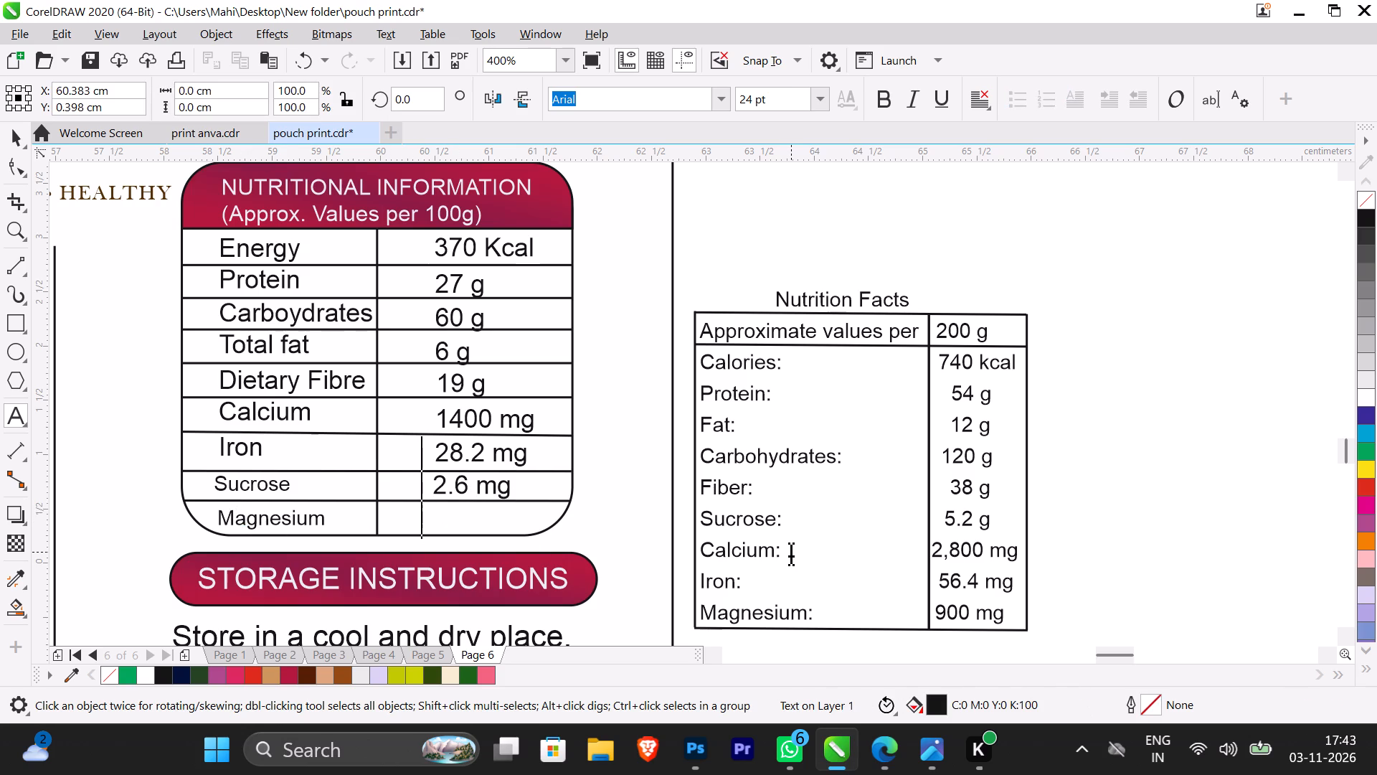
{"action": "type", "text": "450"}
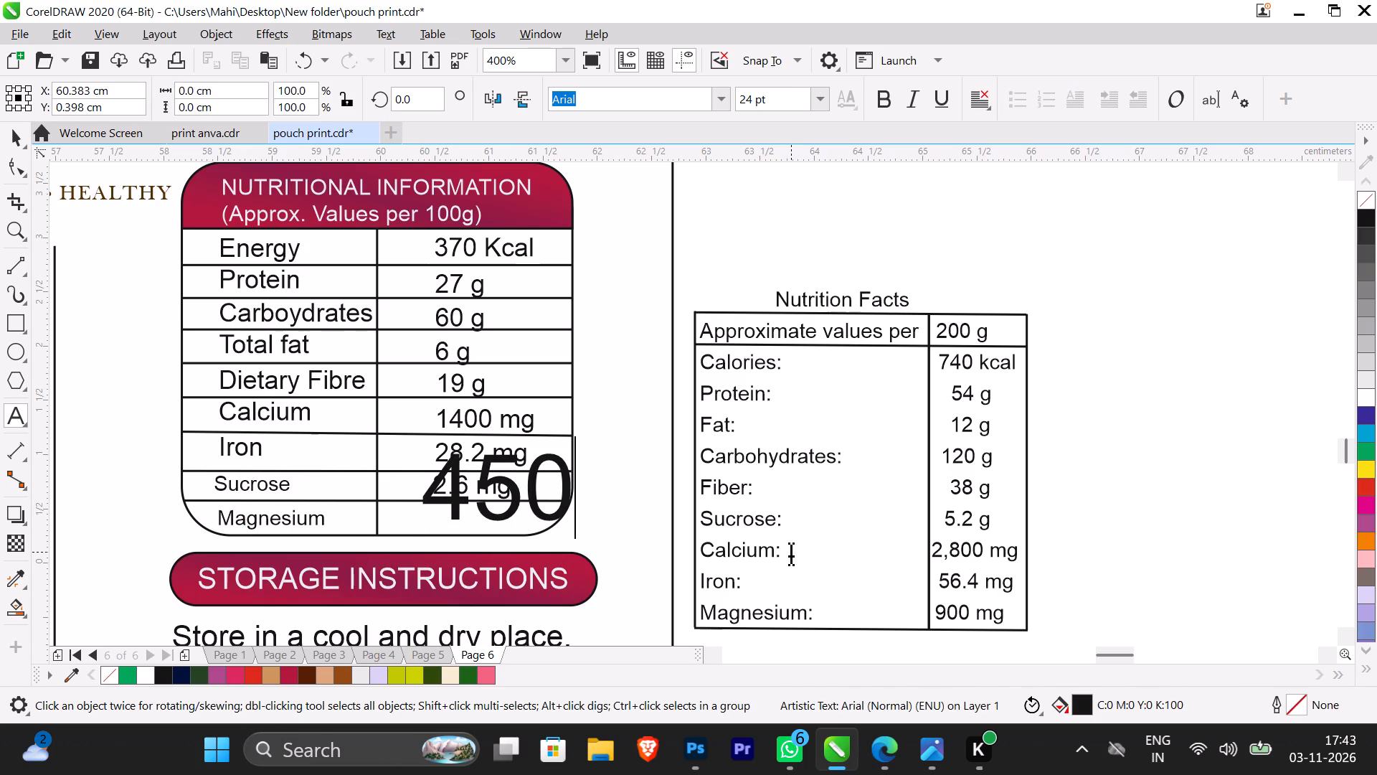
{"action": "key", "text": "space"}
{"action": "type", "text": "mg"}
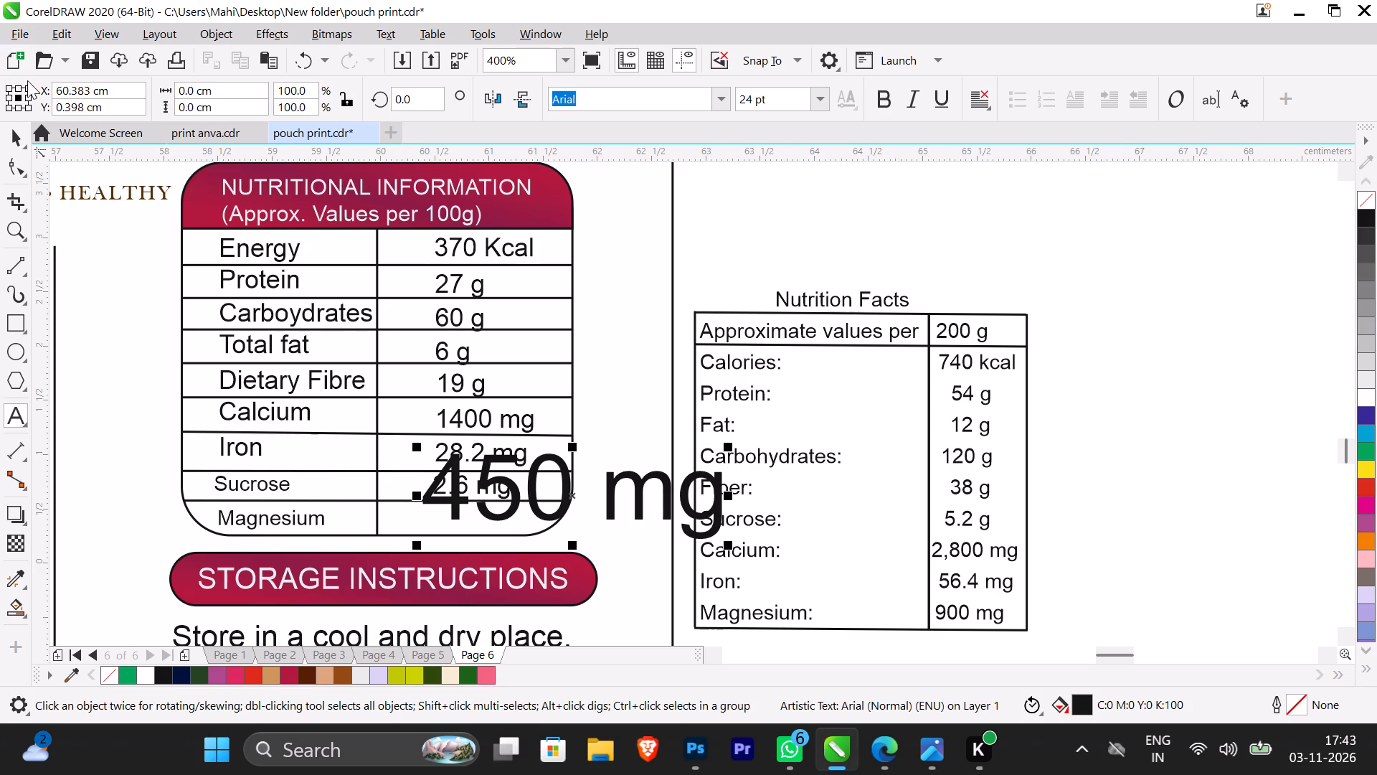
{"action": "left_click", "coordinate": [22, 144]}
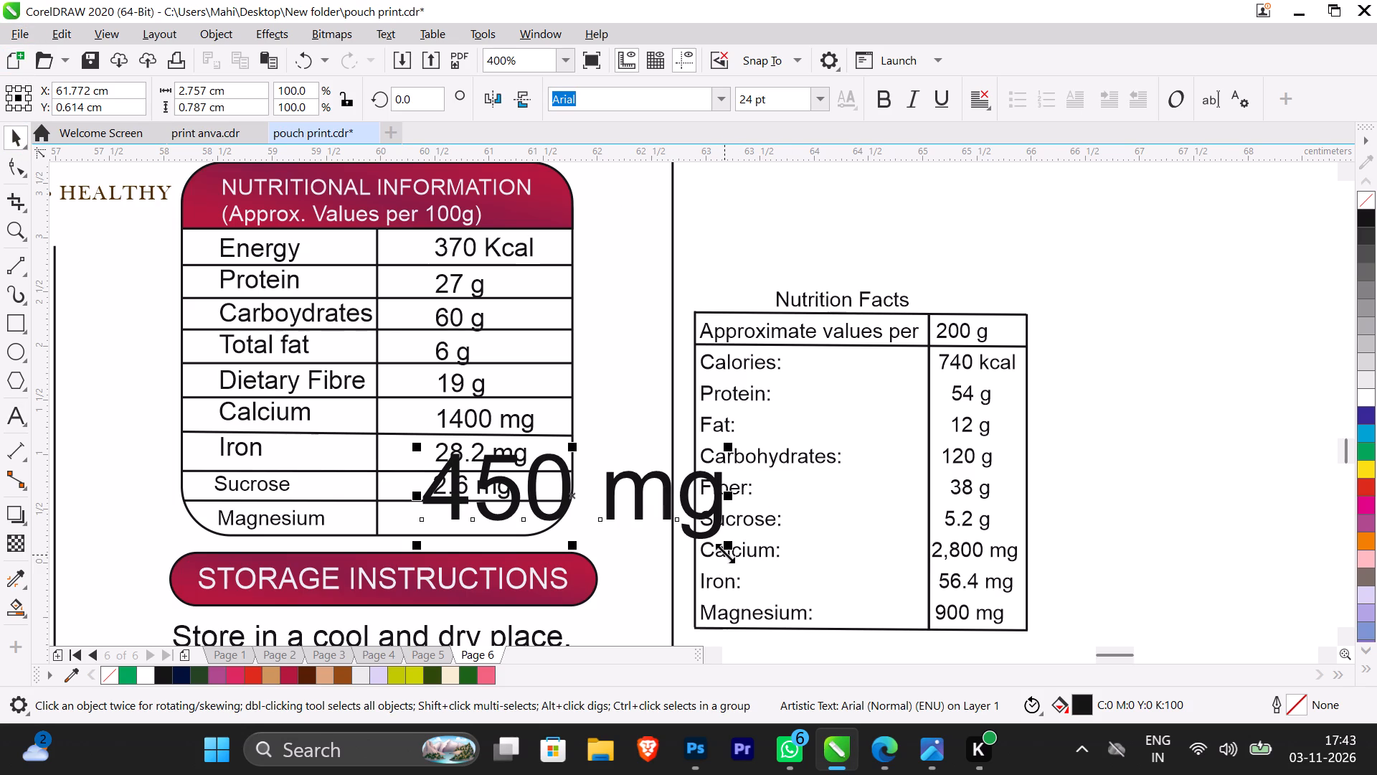
Match the 450 mg text to the Dietary Fibre value's font size, setting it to 6.723 pt.
{"action": "left_click", "coordinate": [608, 332]}
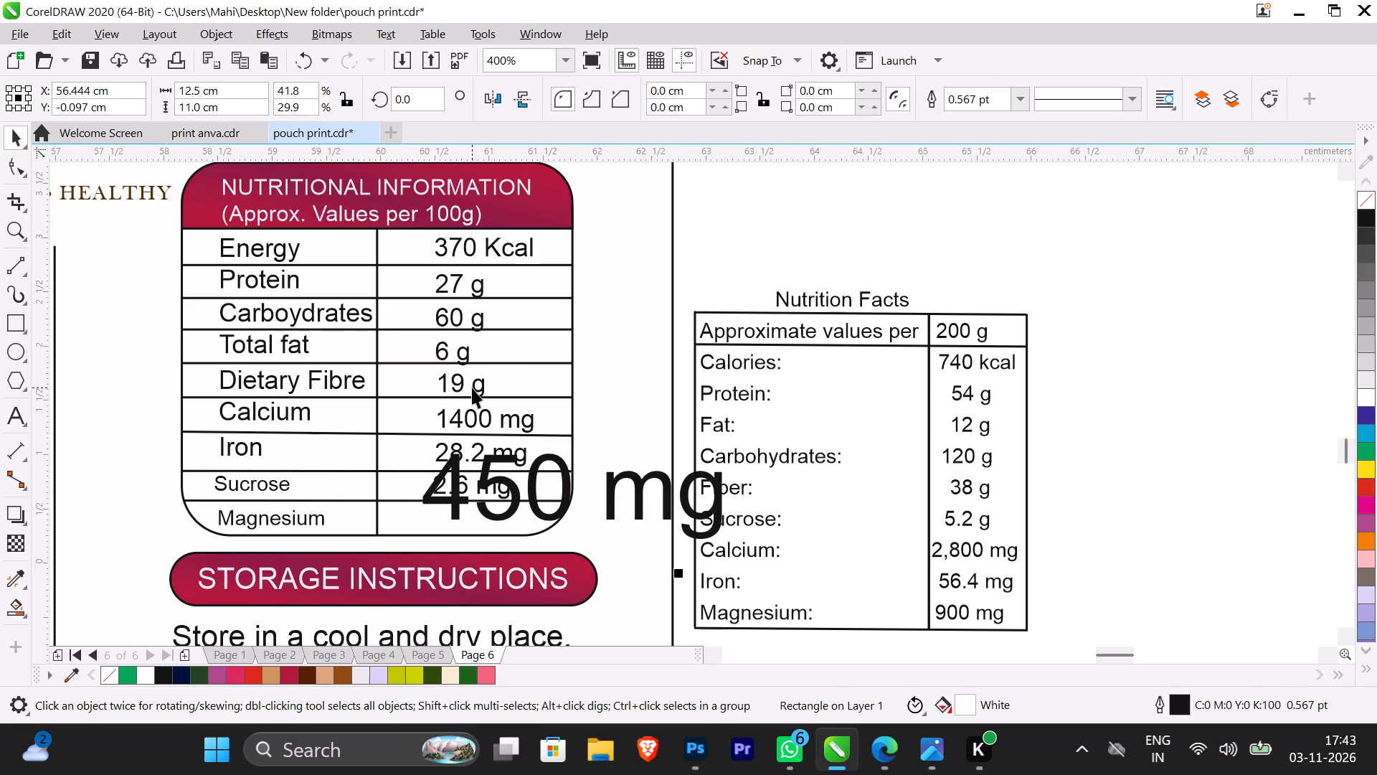
{"action": "left_click", "coordinate": [474, 387]}
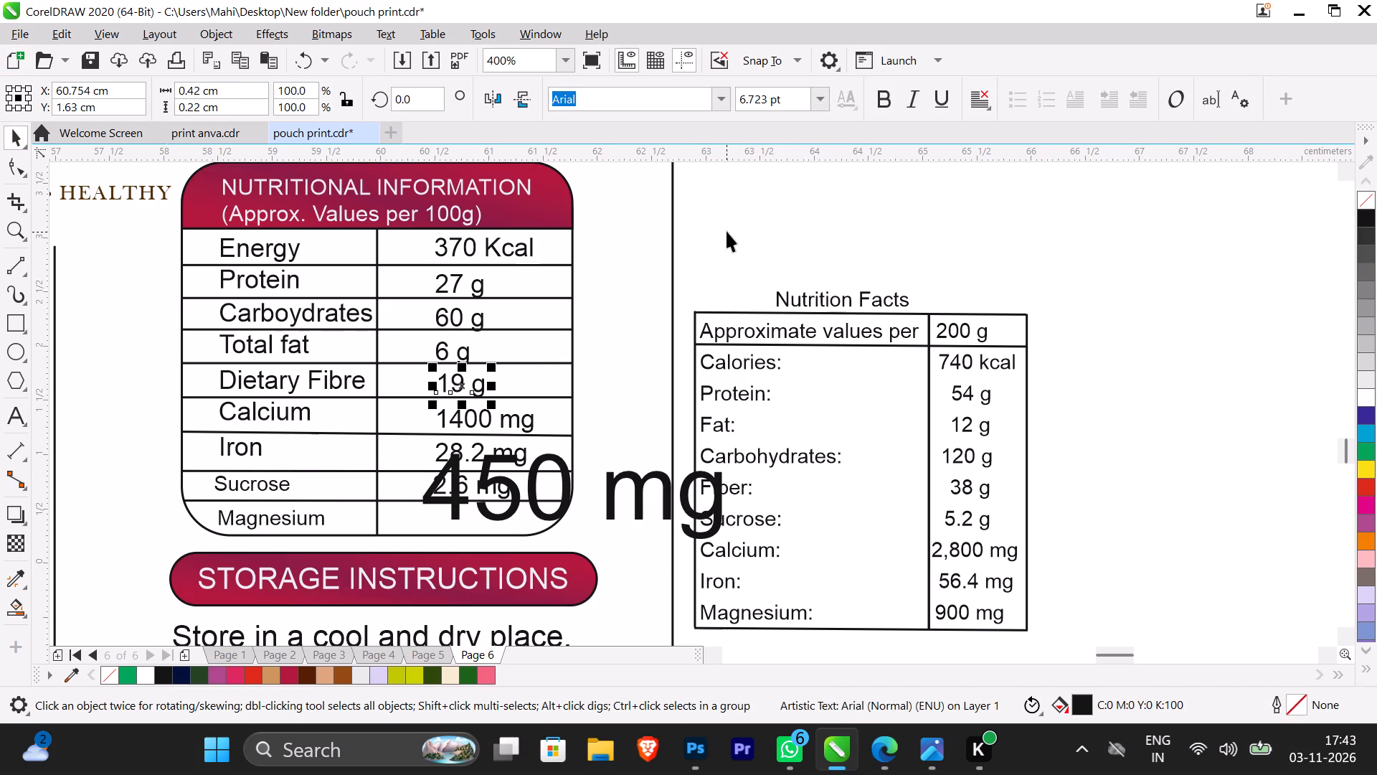
{"action": "left_click_drag", "start_coordinate": [741, 100], "coordinate": [767, 107]}
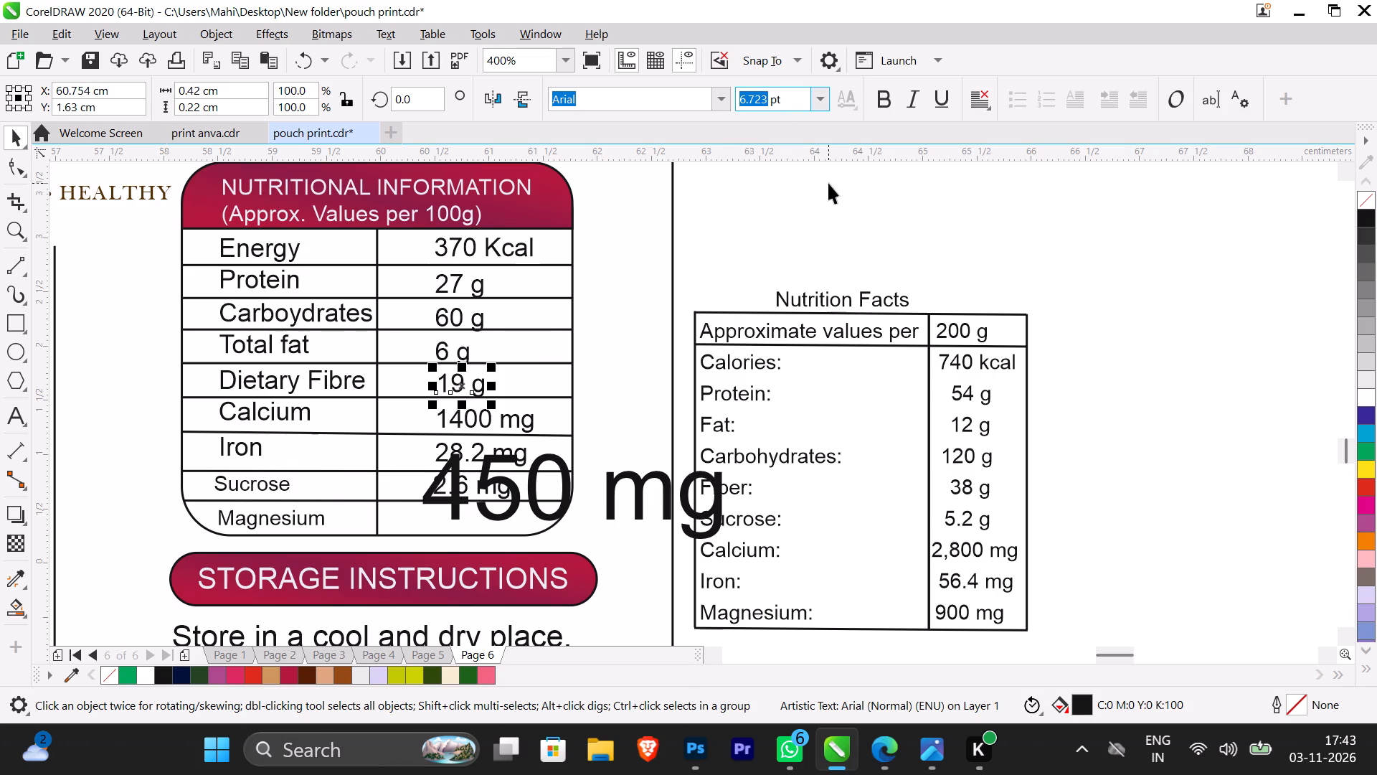
{"action": "key", "text": "ctrl+c"}
{"action": "left_click", "coordinate": [664, 464]}
{"action": "left_click", "coordinate": [667, 490]}
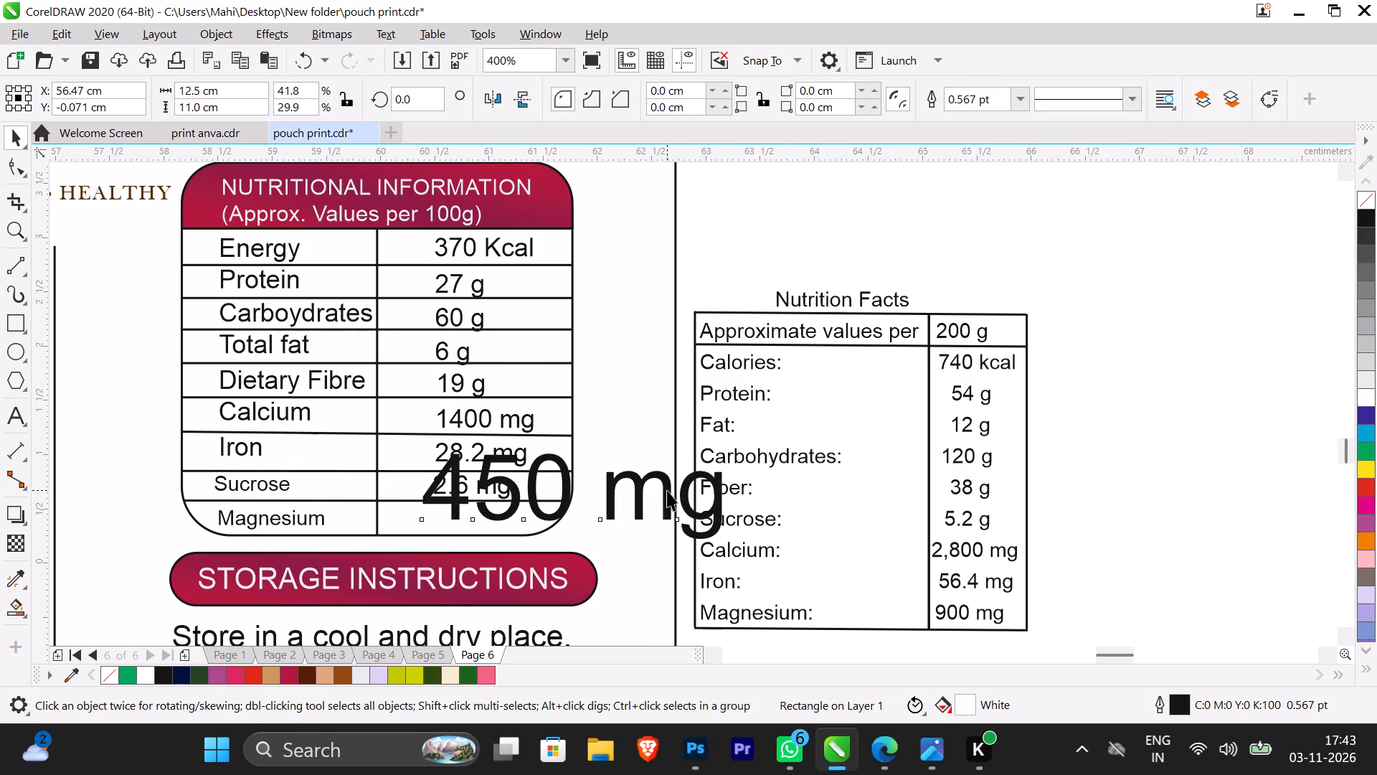
{"action": "left_click_drag", "start_coordinate": [752, 100], "coordinate": [731, 105]}
{"action": "key", "text": "ctrl+v"}
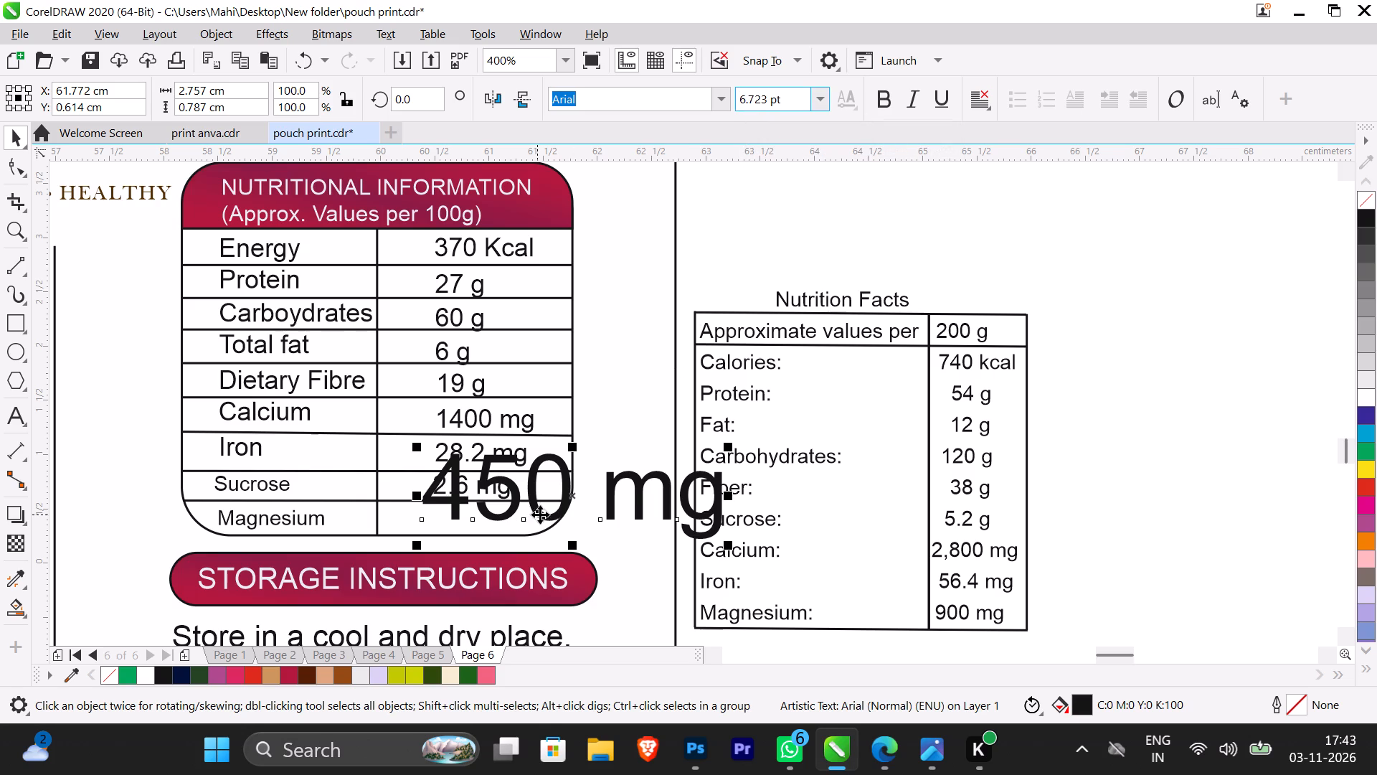
{"action": "key", "text": "ctrl+a"}
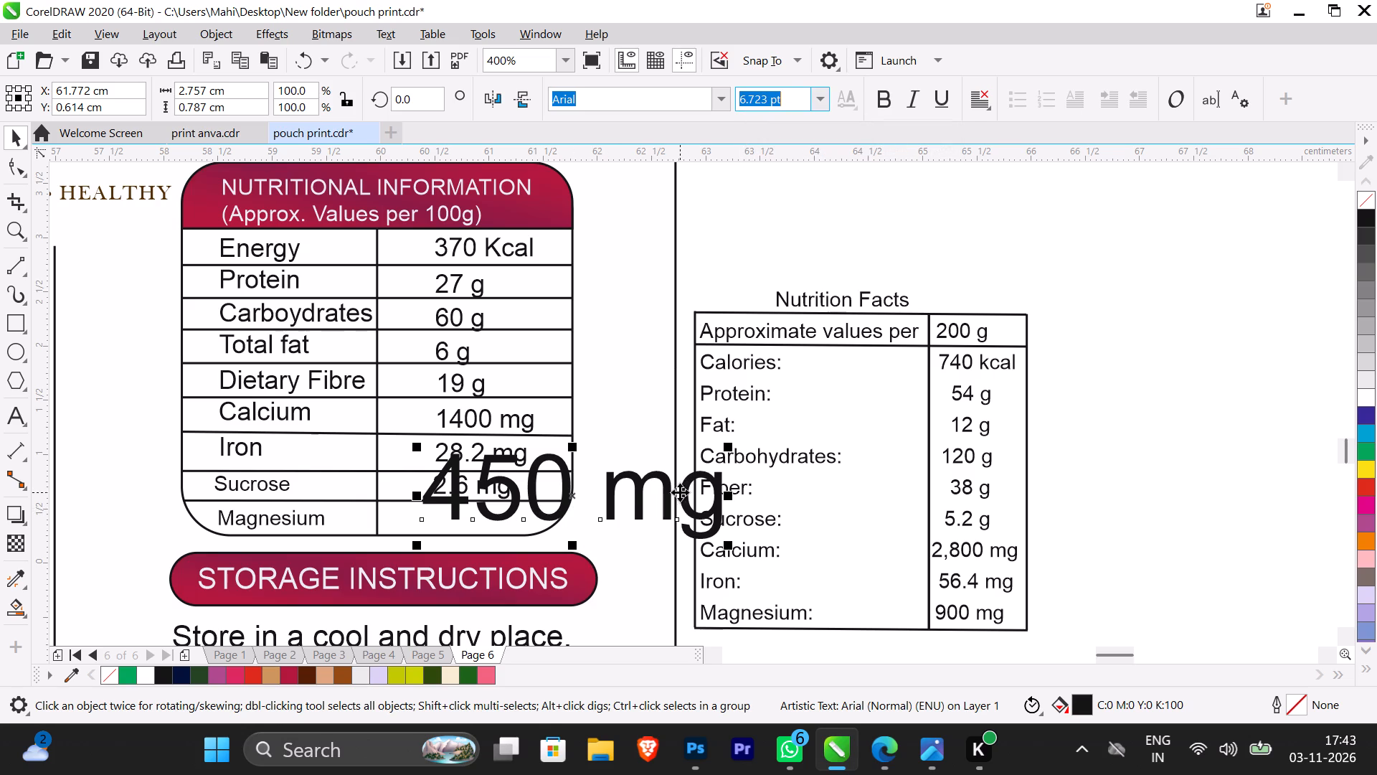
{"action": "left_click", "coordinate": [660, 497]}
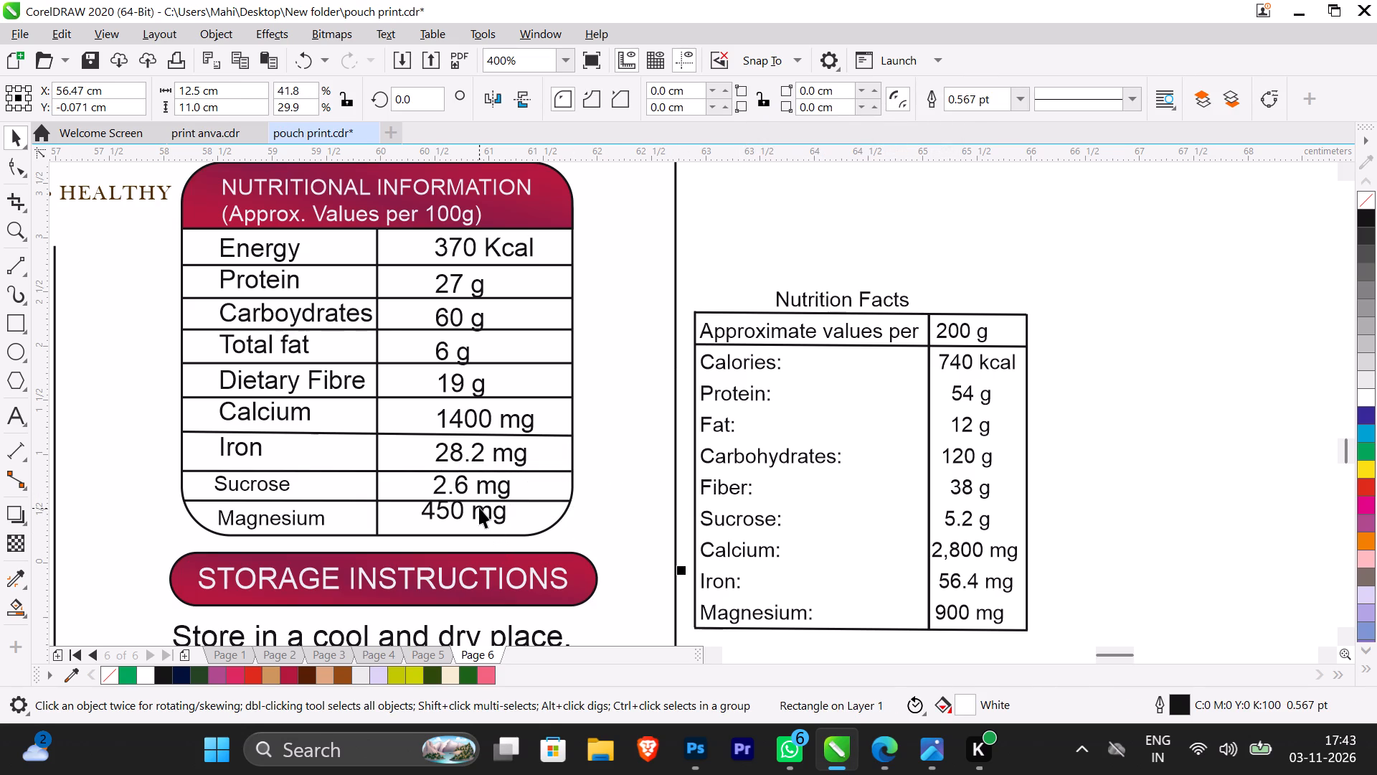
Move the 450 mg text into the Magnesium row's value cell, level with its label.
{"action": "left_click", "coordinate": [479, 507]}
{"action": "left_click_drag", "start_coordinate": [479, 507], "coordinate": [481, 515]}
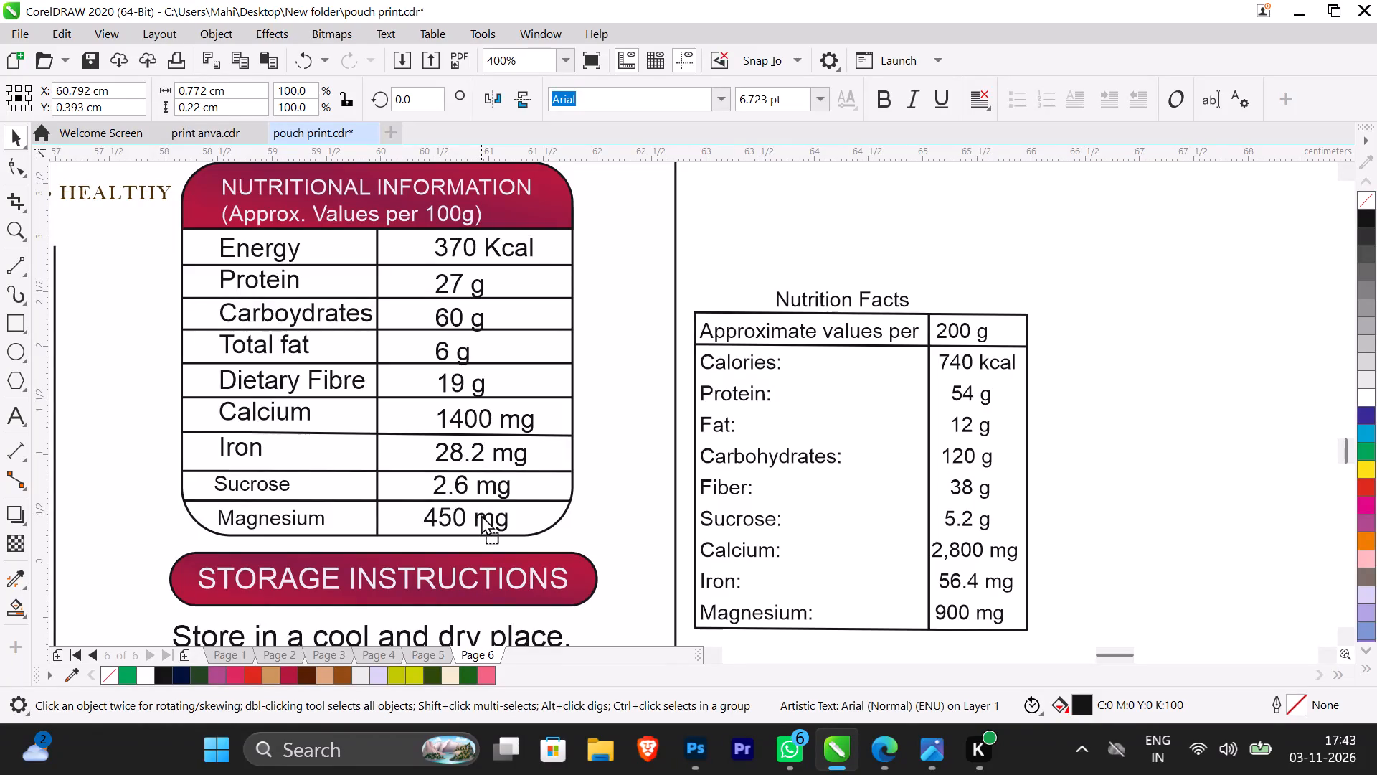
{"action": "left_click_drag", "start_coordinate": [481, 515], "coordinate": [482, 515]}
Shift the milk mix label's outline rectangle down to about Y -0.094 cm, so its bottom edge meets the red wave's base.
{"action": "scroll", "coordinate": [548, 409], "scroll_direction": "down", "scroll_amount": 2}
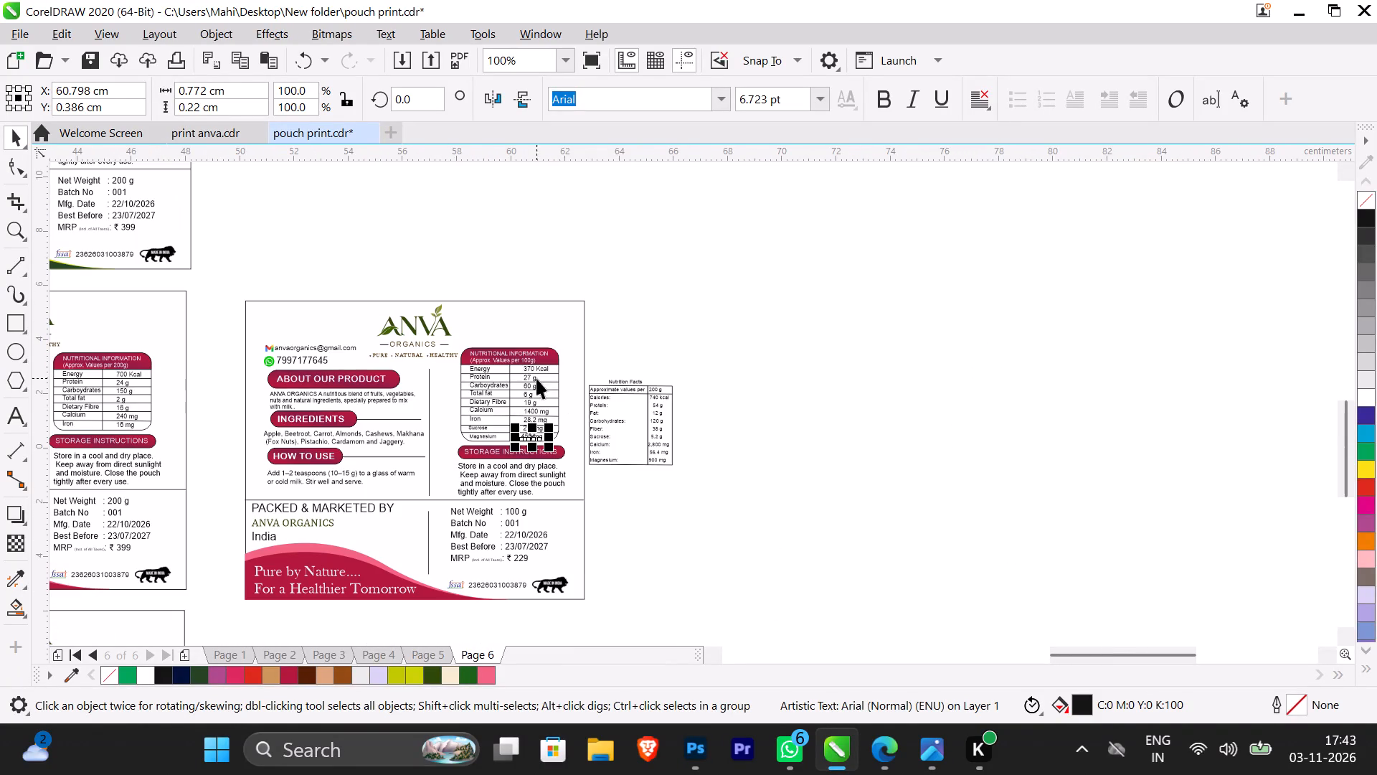
{"action": "scroll", "coordinate": [567, 596], "scroll_direction": "up", "scroll_amount": 4}
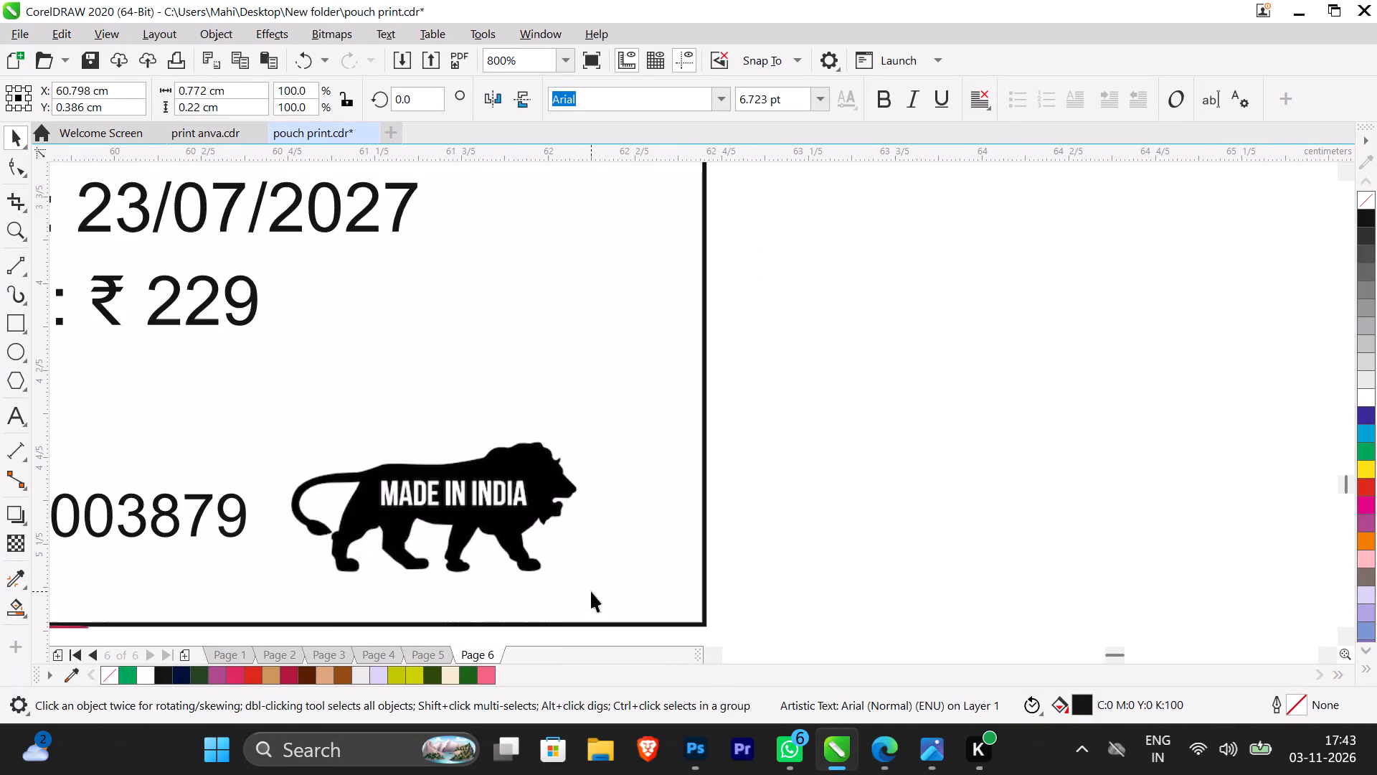
{"action": "scroll", "coordinate": [345, 609], "scroll_direction": "down", "scroll_amount": 4}
{"action": "scroll", "coordinate": [317, 593], "scroll_direction": "up", "scroll_amount": 4}
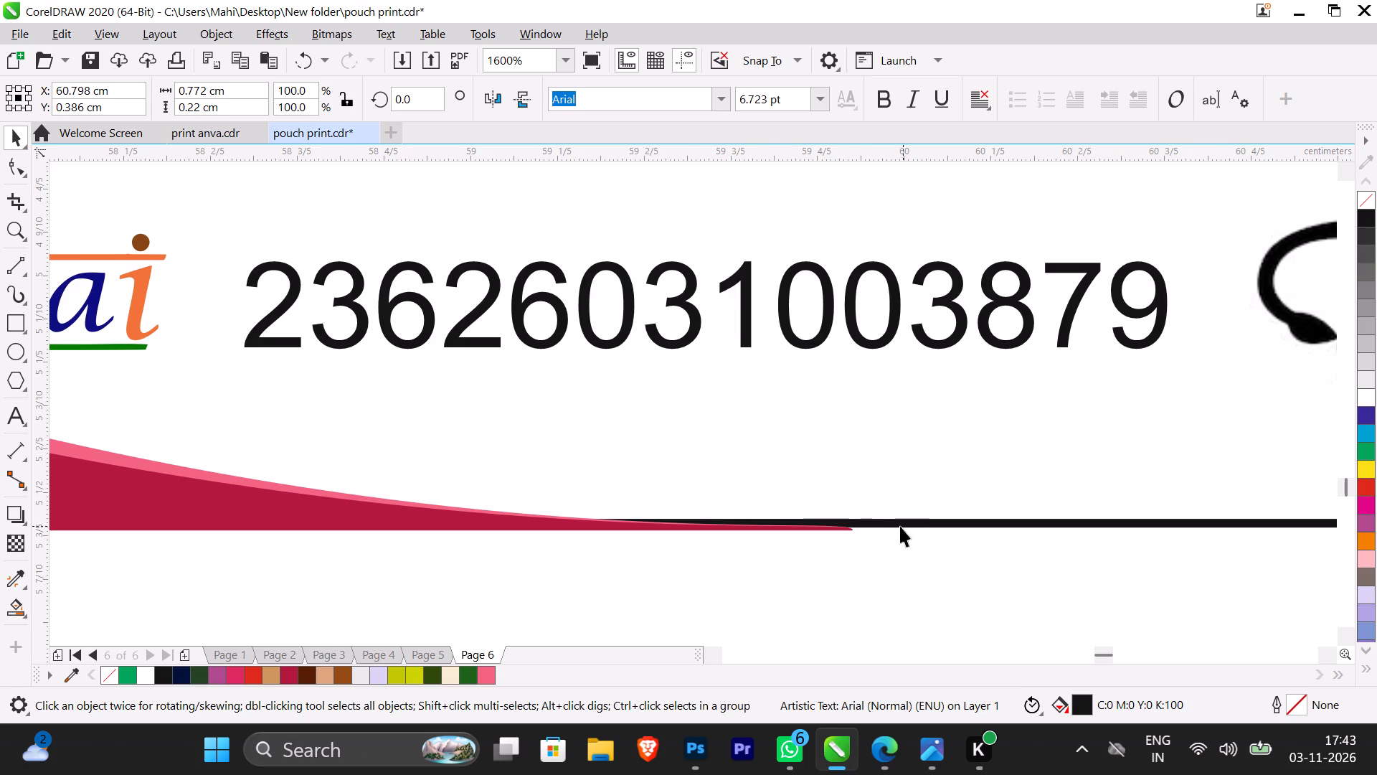
{"action": "scroll", "coordinate": [899, 526], "scroll_direction": "down", "scroll_amount": 3}
{"action": "scroll", "coordinate": [179, 527], "scroll_direction": "down", "scroll_amount": 3}
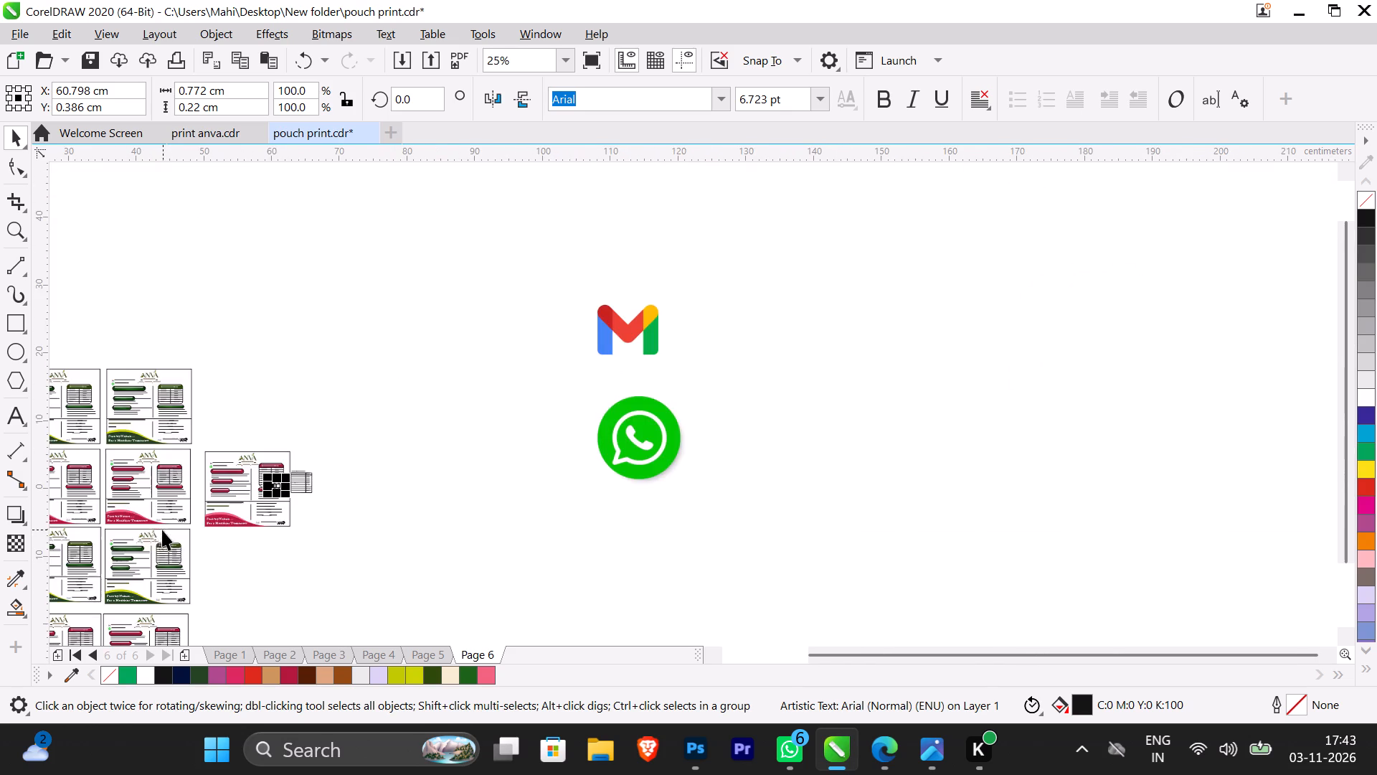
{"action": "scroll", "coordinate": [146, 534], "scroll_direction": "up", "scroll_amount": 4}
{"action": "scroll", "coordinate": [259, 476], "scroll_direction": "up", "scroll_amount": 3}
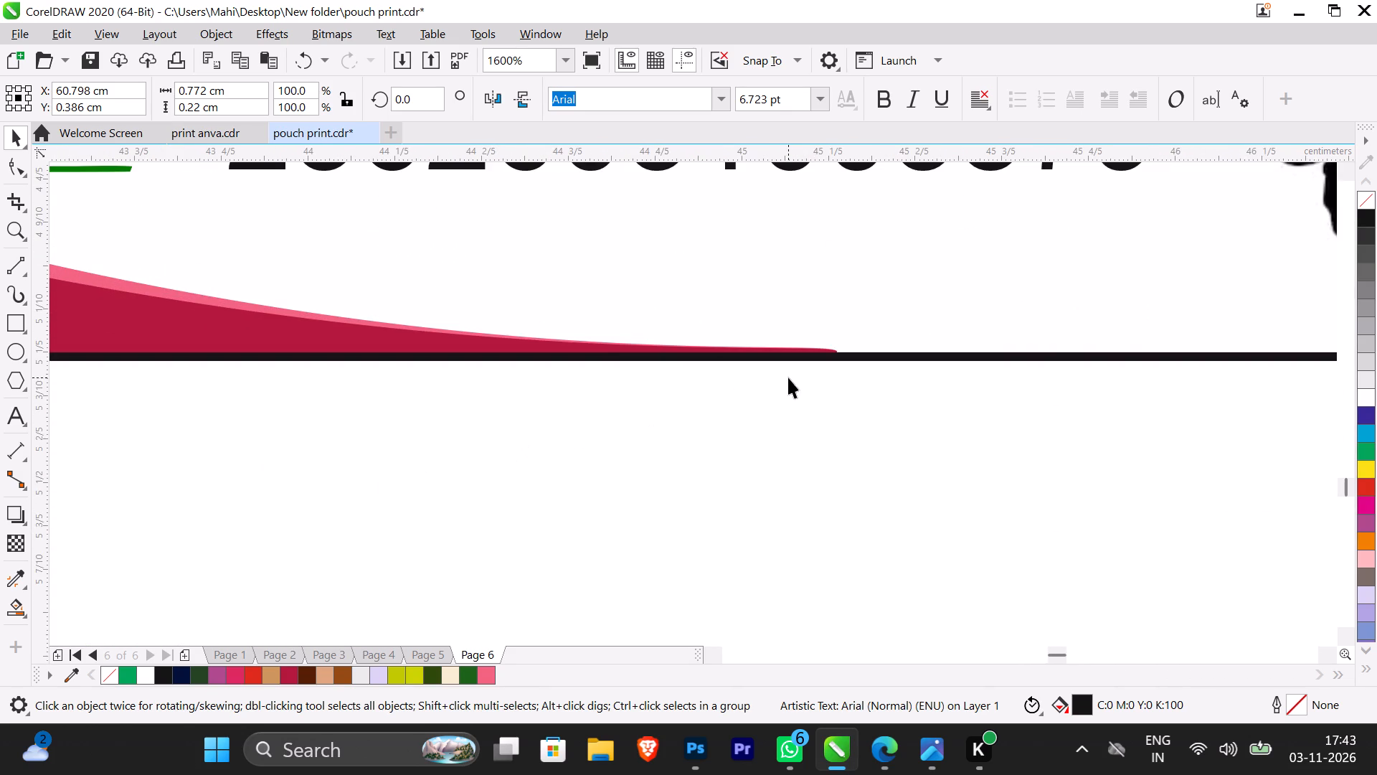
{"action": "scroll", "coordinate": [800, 376], "scroll_direction": "down", "scroll_amount": 4}
{"action": "scroll", "coordinate": [929, 403], "scroll_direction": "down", "scroll_amount": 2}
{"action": "scroll", "coordinate": [1122, 408], "scroll_direction": "up", "scroll_amount": 3}
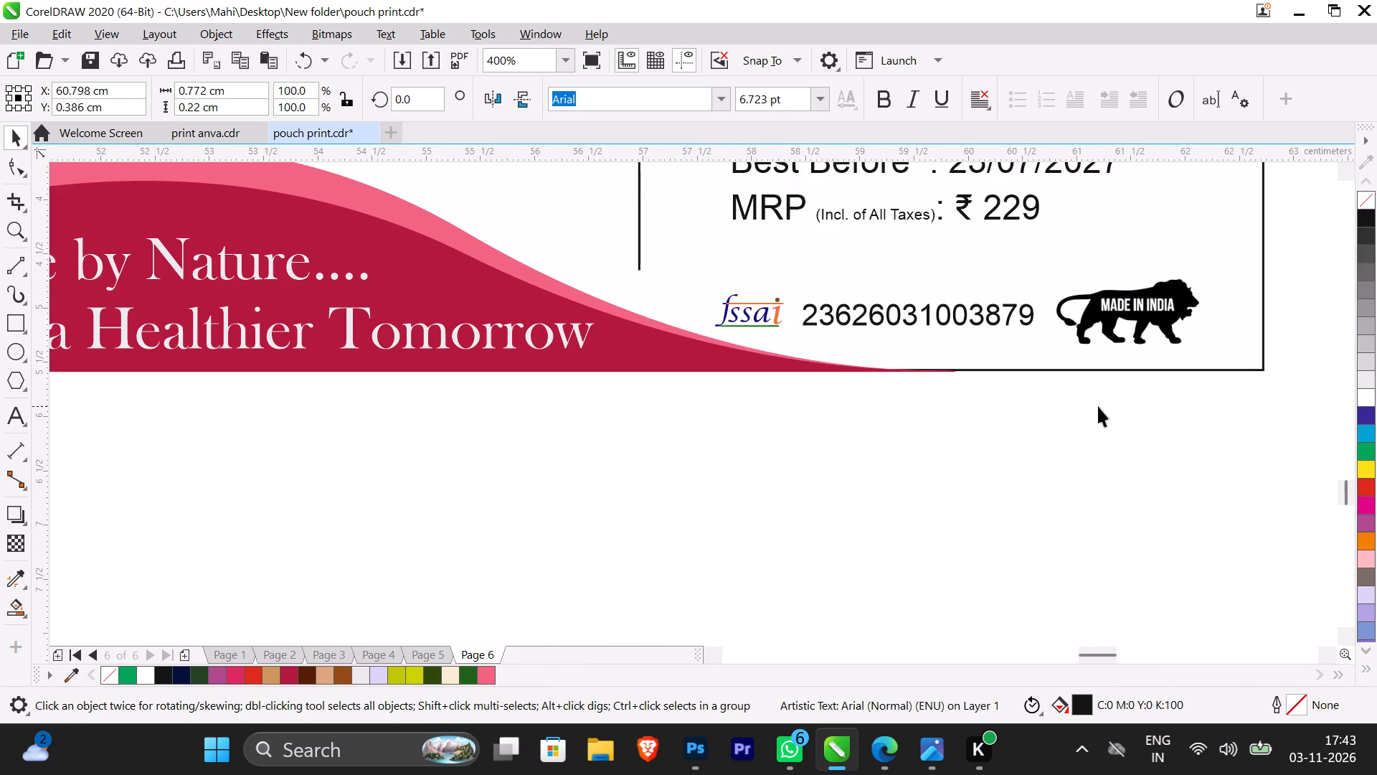
{"action": "scroll", "coordinate": [994, 374], "scroll_direction": "up", "scroll_amount": 2}
{"action": "scroll", "coordinate": [811, 357], "scroll_direction": "up", "scroll_amount": 2}
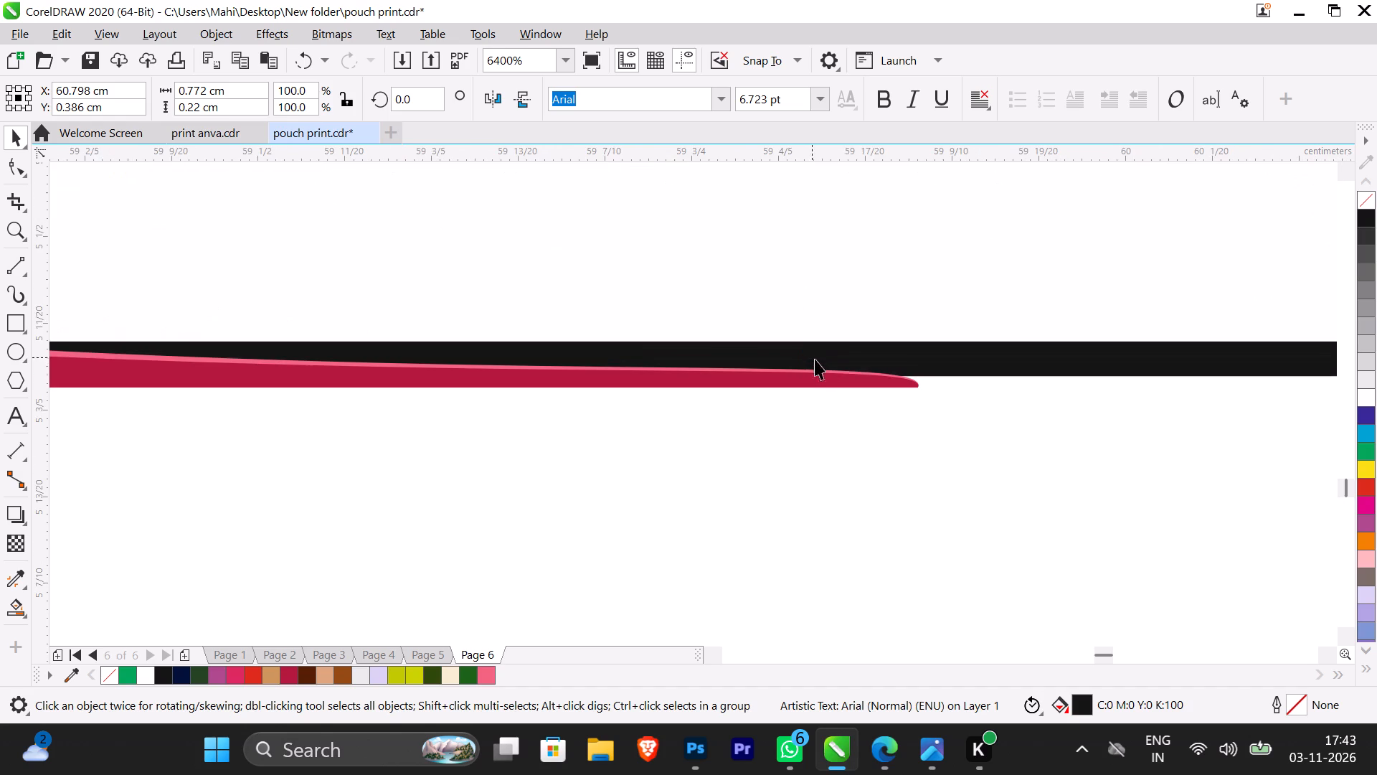
{"action": "left_click", "coordinate": [917, 355]}
{"action": "left_click_drag", "start_coordinate": [917, 355], "coordinate": [921, 365]}
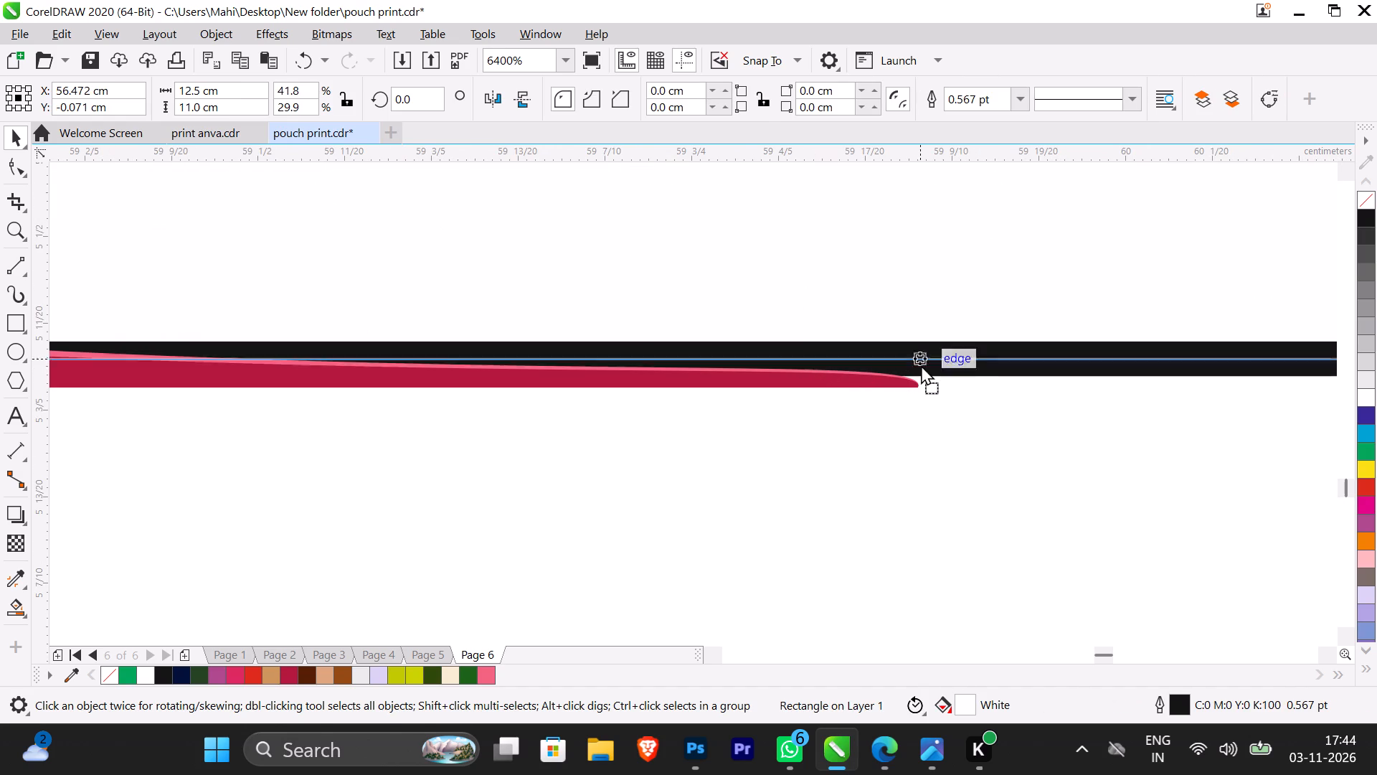
{"action": "left_click_drag", "start_coordinate": [921, 365], "coordinate": [924, 382]}
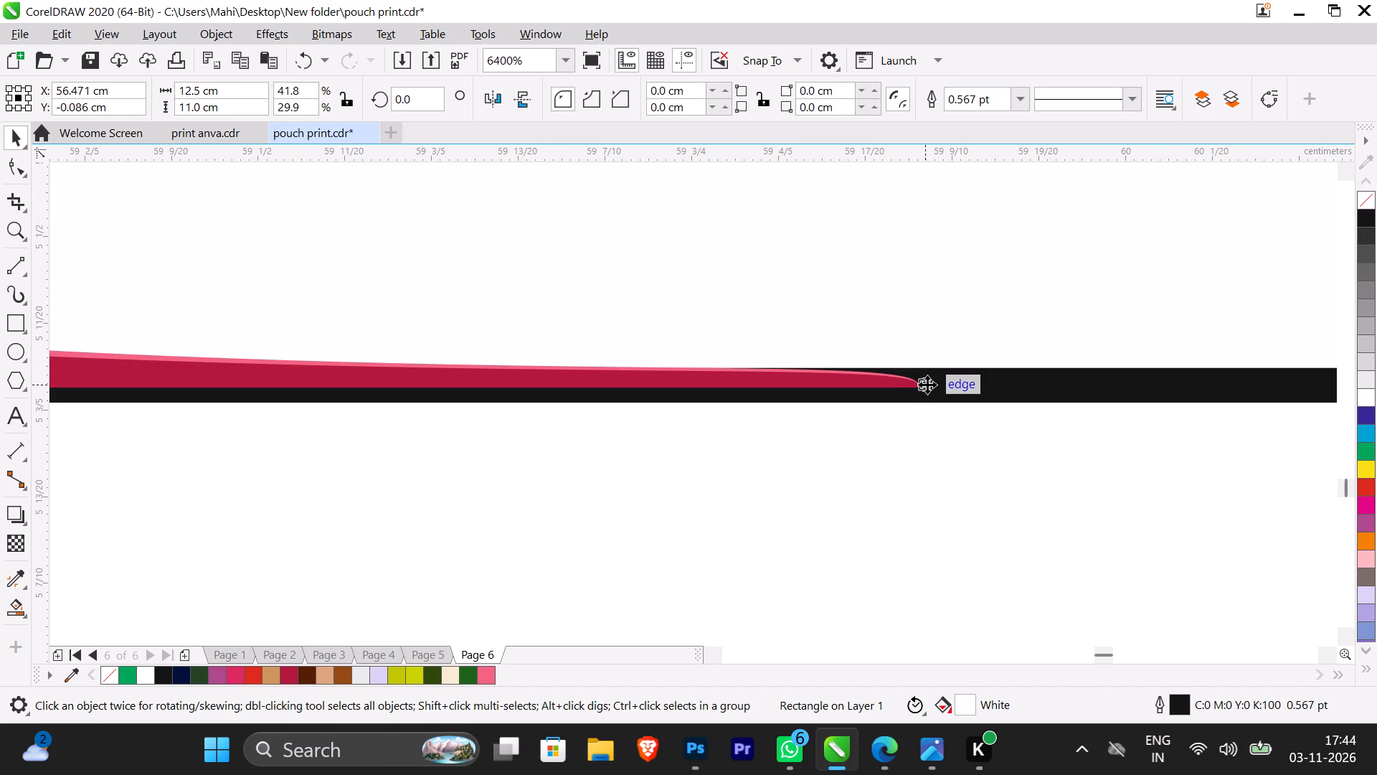
{"action": "left_click_drag", "start_coordinate": [948, 399], "coordinate": [948, 406]}
{"action": "left_click_drag", "start_coordinate": [948, 406], "coordinate": [948, 413]}
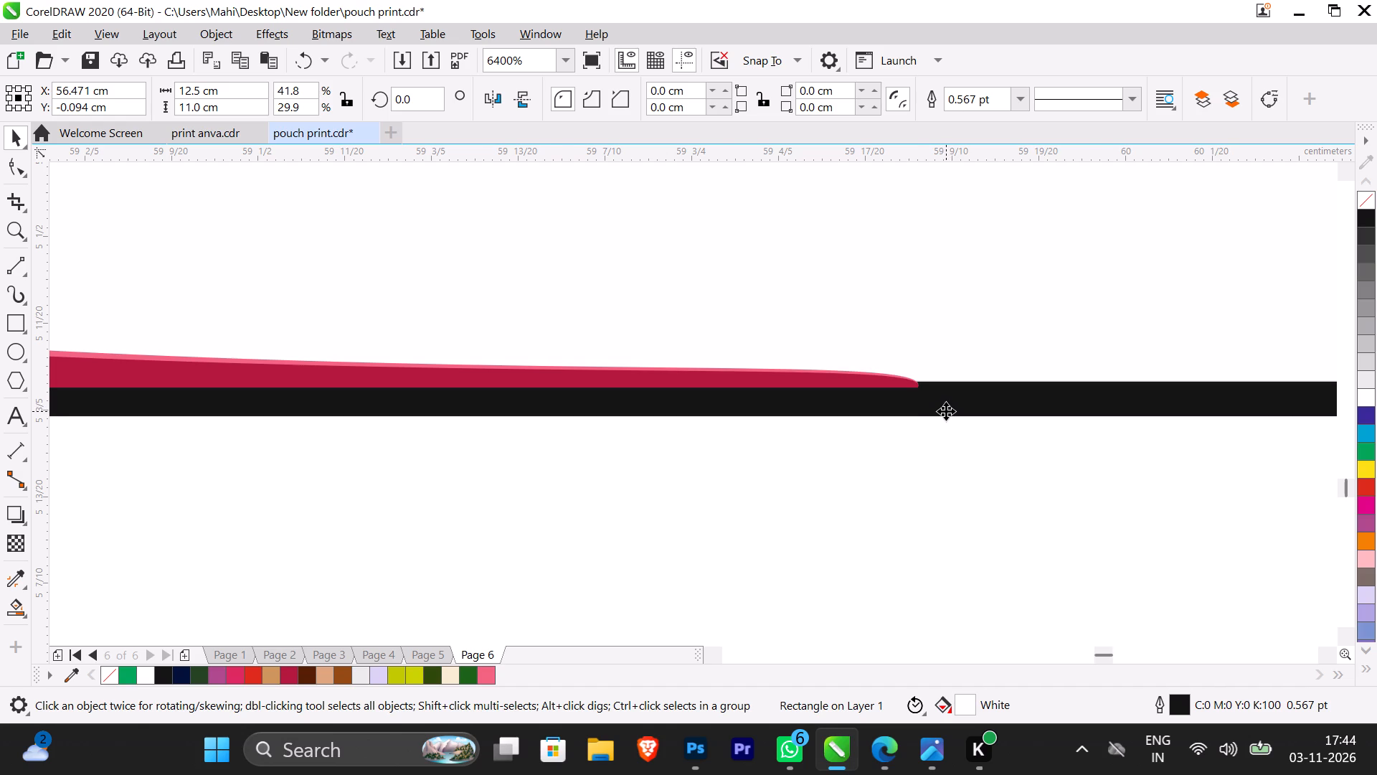
Compare the milk mix back label with the neighbouring pouch back labels on the page.
{"action": "scroll", "coordinate": [946, 411], "scroll_direction": "down", "scroll_amount": 5}
{"action": "scroll", "coordinate": [1106, 397], "scroll_direction": "down", "scroll_amount": 1}
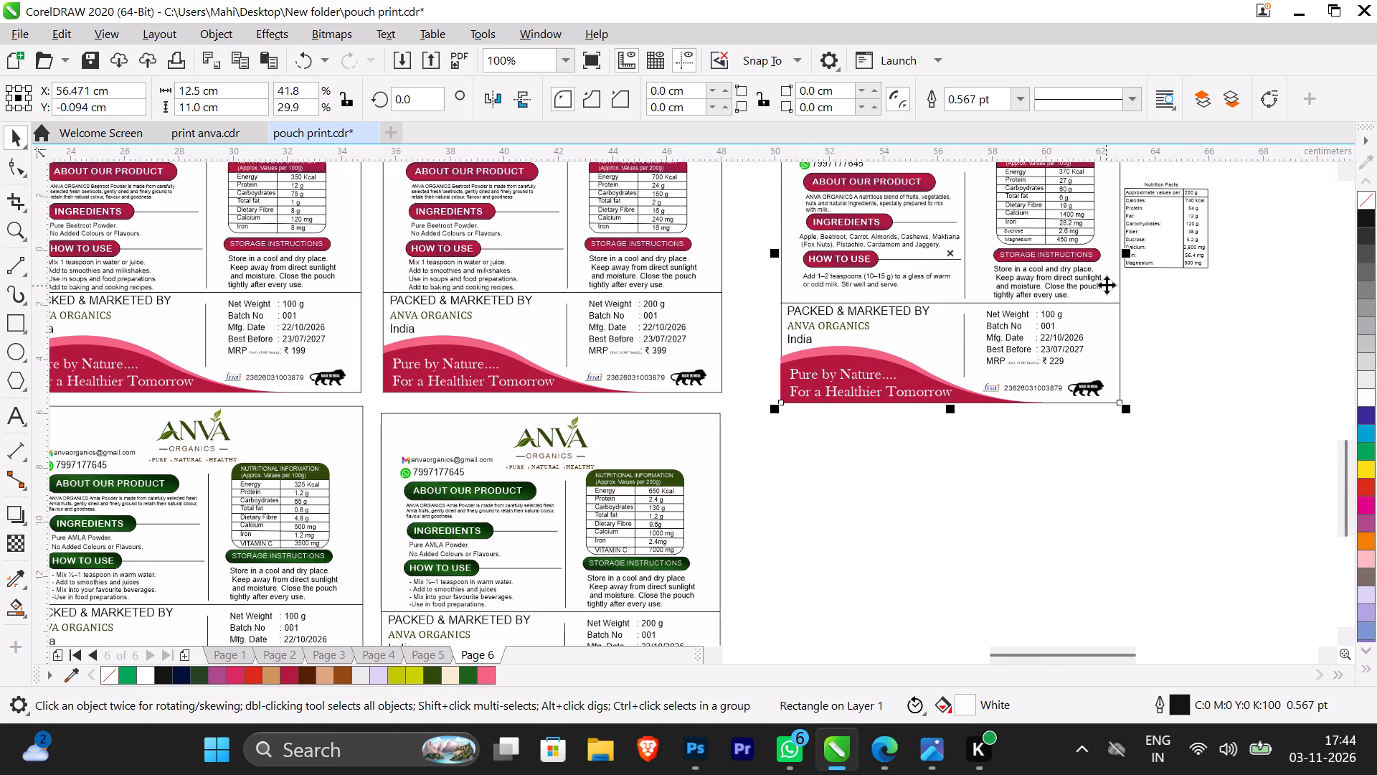
{"action": "scroll", "coordinate": [1118, 294], "scroll_direction": "down", "scroll_amount": 2}
{"action": "scroll", "coordinate": [1133, 278], "scroll_direction": "up", "scroll_amount": 1}
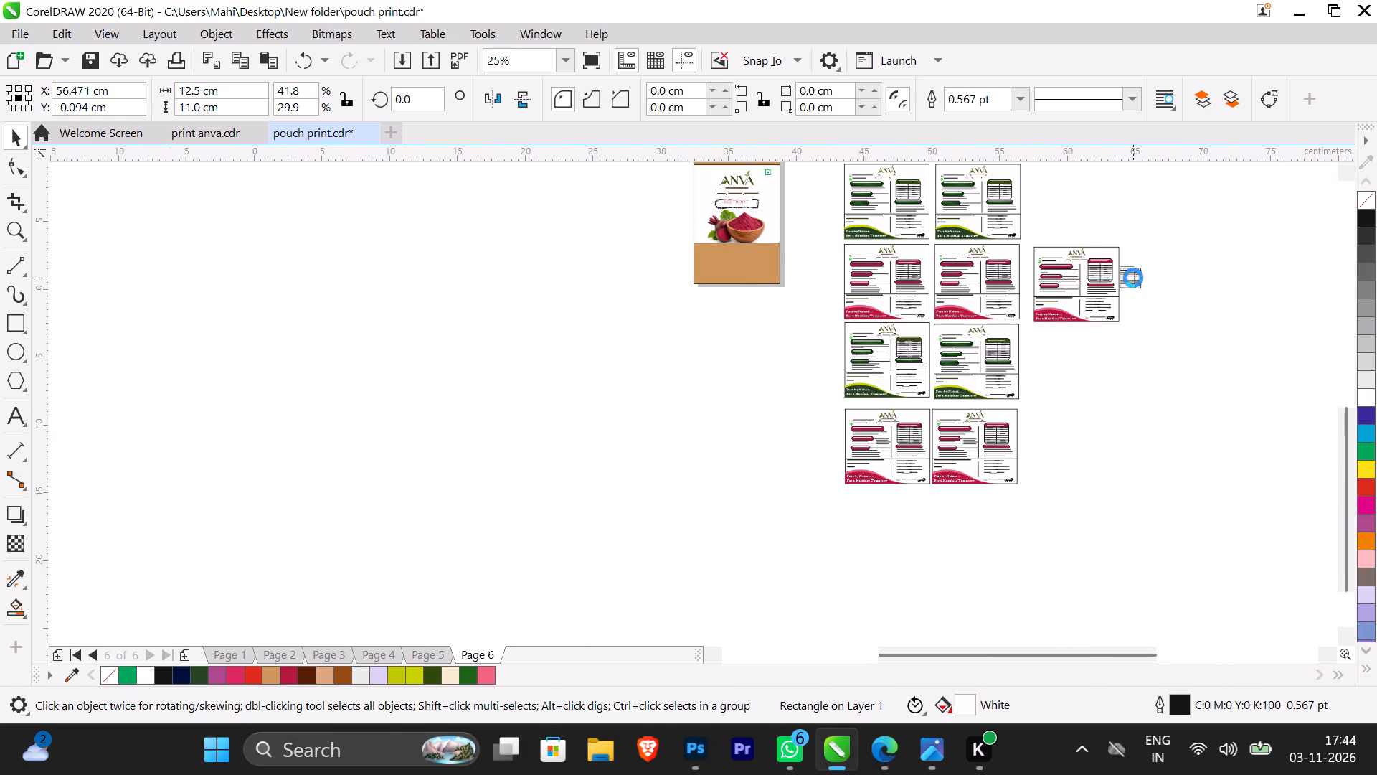
{"action": "scroll", "coordinate": [1133, 278], "scroll_direction": "up", "scroll_amount": 1}
{"action": "scroll", "coordinate": [1122, 238], "scroll_direction": "down", "scroll_amount": 1}
{"action": "scroll", "coordinate": [1120, 205], "scroll_direction": "up", "scroll_amount": 2}
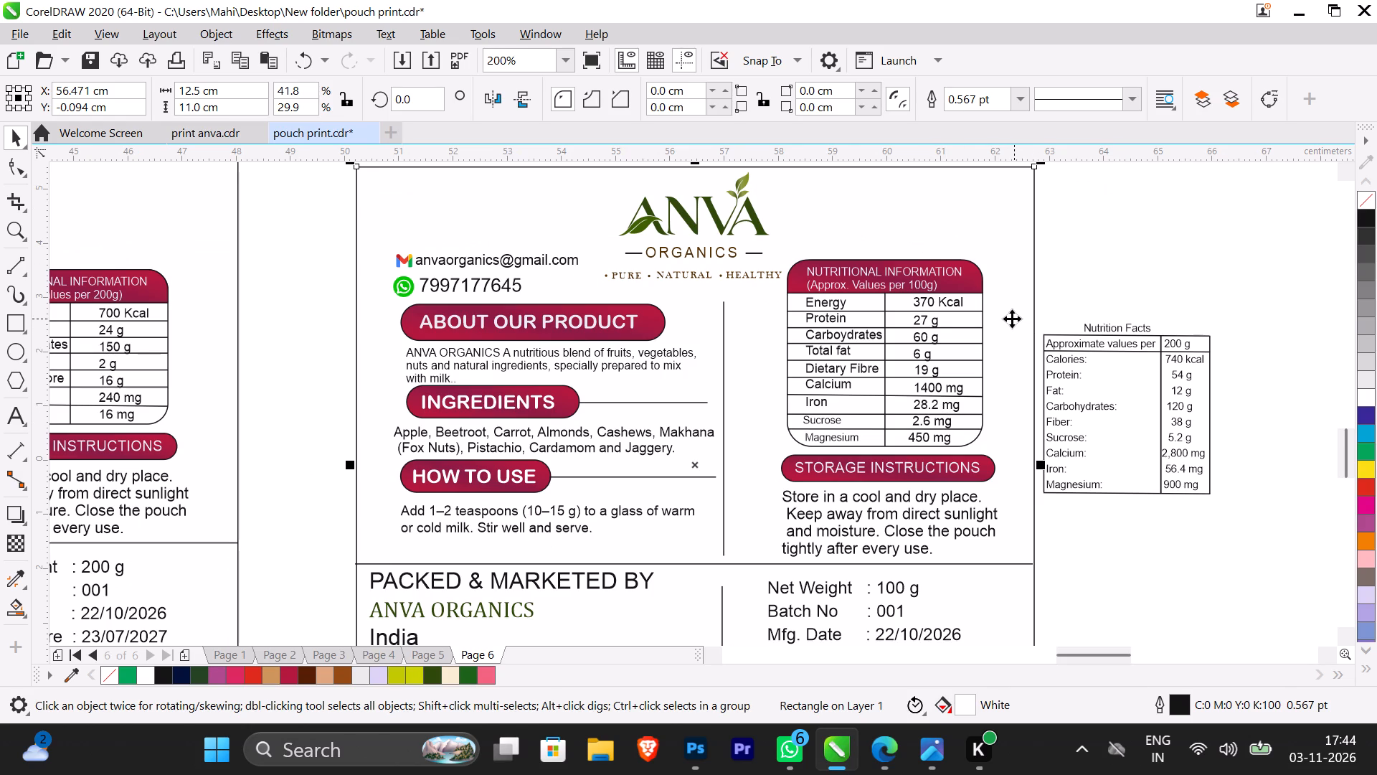
{"action": "scroll", "coordinate": [989, 459], "scroll_direction": "down", "scroll_amount": 1}
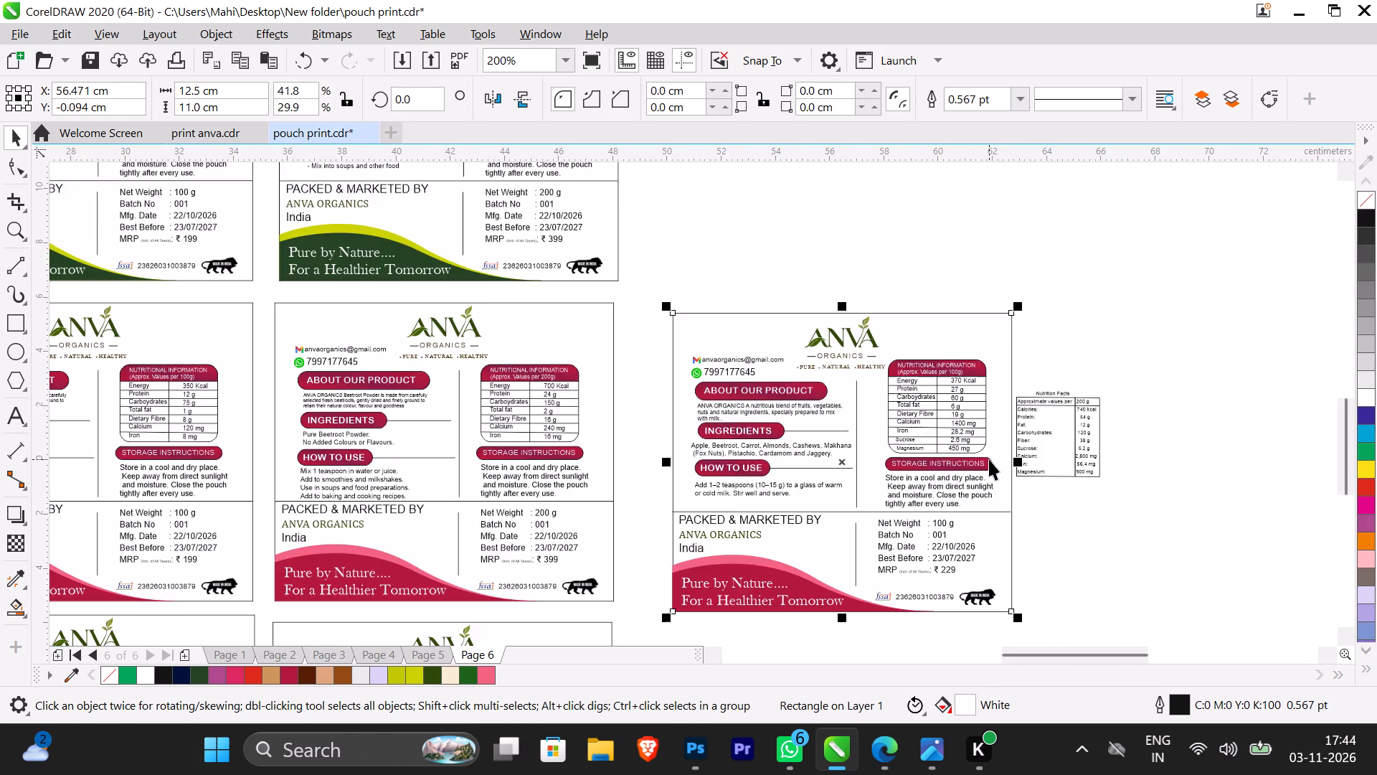
{"action": "scroll", "coordinate": [989, 459], "scroll_direction": "down", "scroll_amount": 1}
{"action": "scroll", "coordinate": [603, 527], "scroll_direction": "up", "scroll_amount": 4}
{"action": "scroll", "coordinate": [401, 565], "scroll_direction": "up", "scroll_amount": 2}
{"action": "scroll", "coordinate": [550, 515], "scroll_direction": "down", "scroll_amount": 3}
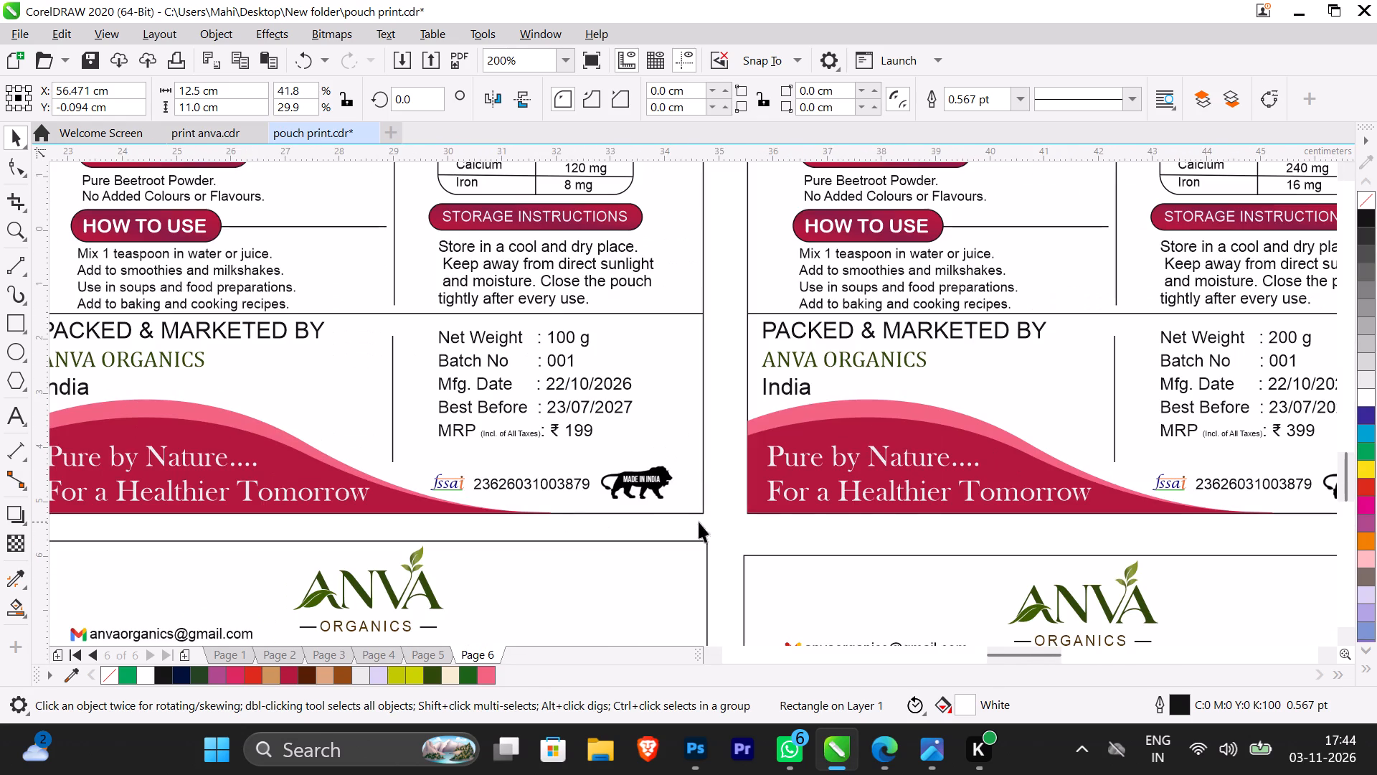
{"action": "scroll", "coordinate": [910, 510], "scroll_direction": "down", "scroll_amount": 3}
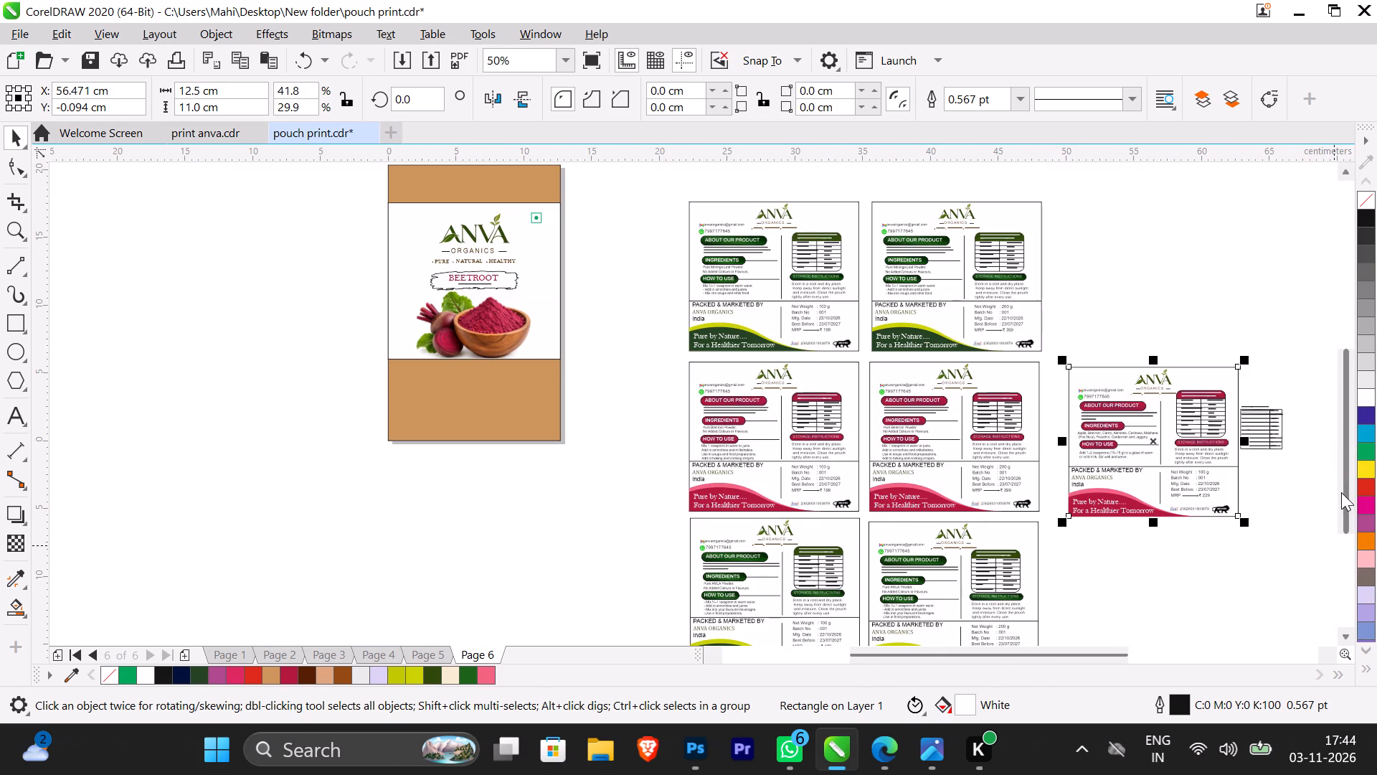
Set the MRP in the milk mix label's product details to ₹ 269.
{"action": "scroll", "coordinate": [1292, 471], "scroll_direction": "up", "scroll_amount": 2}
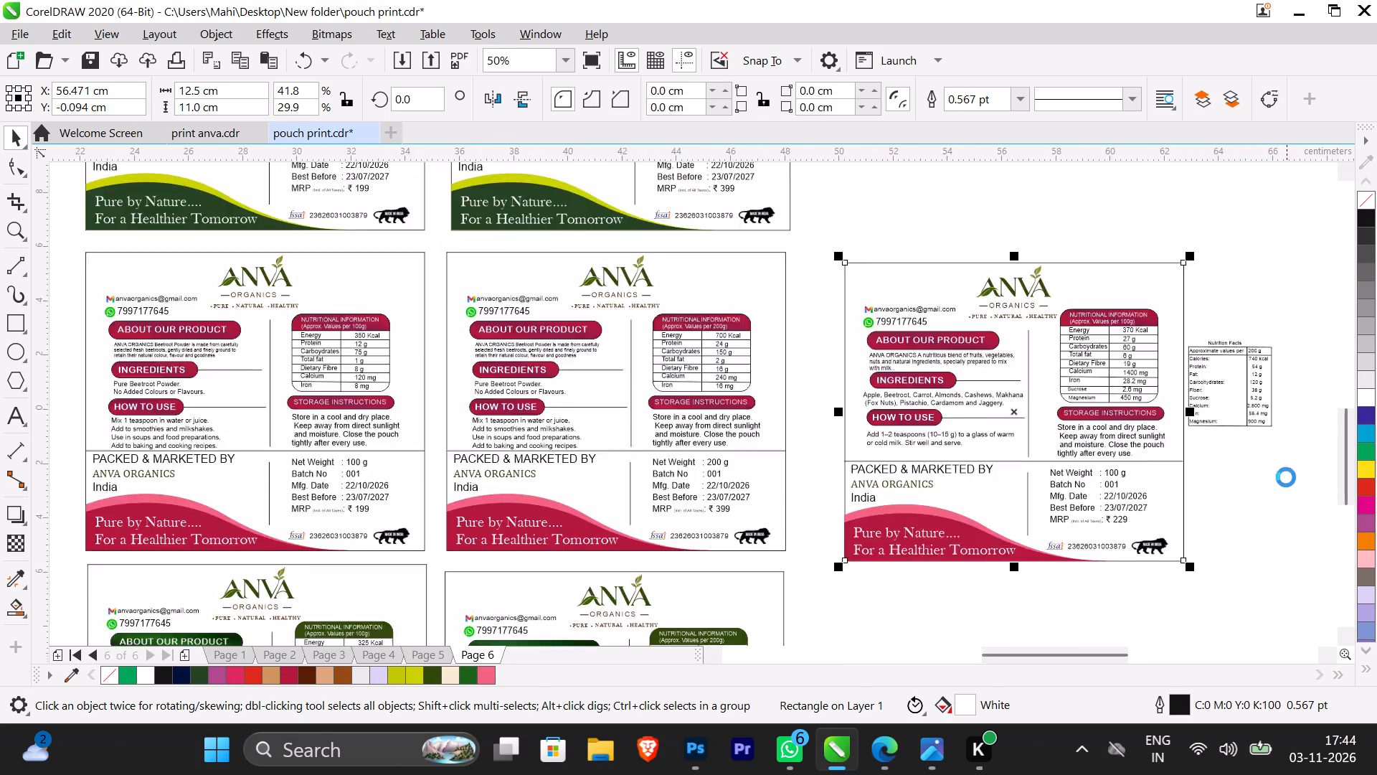
{"action": "scroll", "coordinate": [1286, 477], "scroll_direction": "up", "scroll_amount": 1}
{"action": "scroll", "coordinate": [838, 507], "scroll_direction": "down", "scroll_amount": 2}
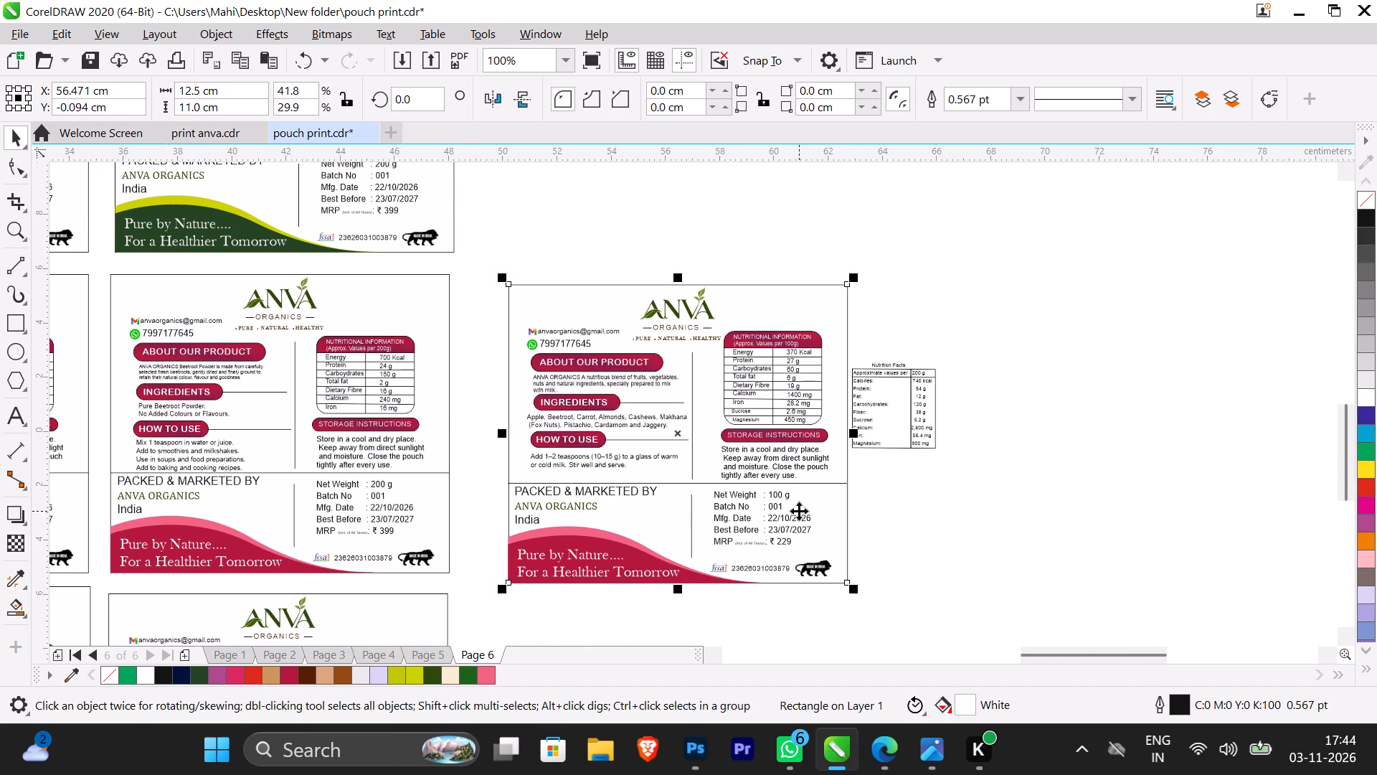
{"action": "scroll", "coordinate": [789, 540], "scroll_direction": "up", "scroll_amount": 1}
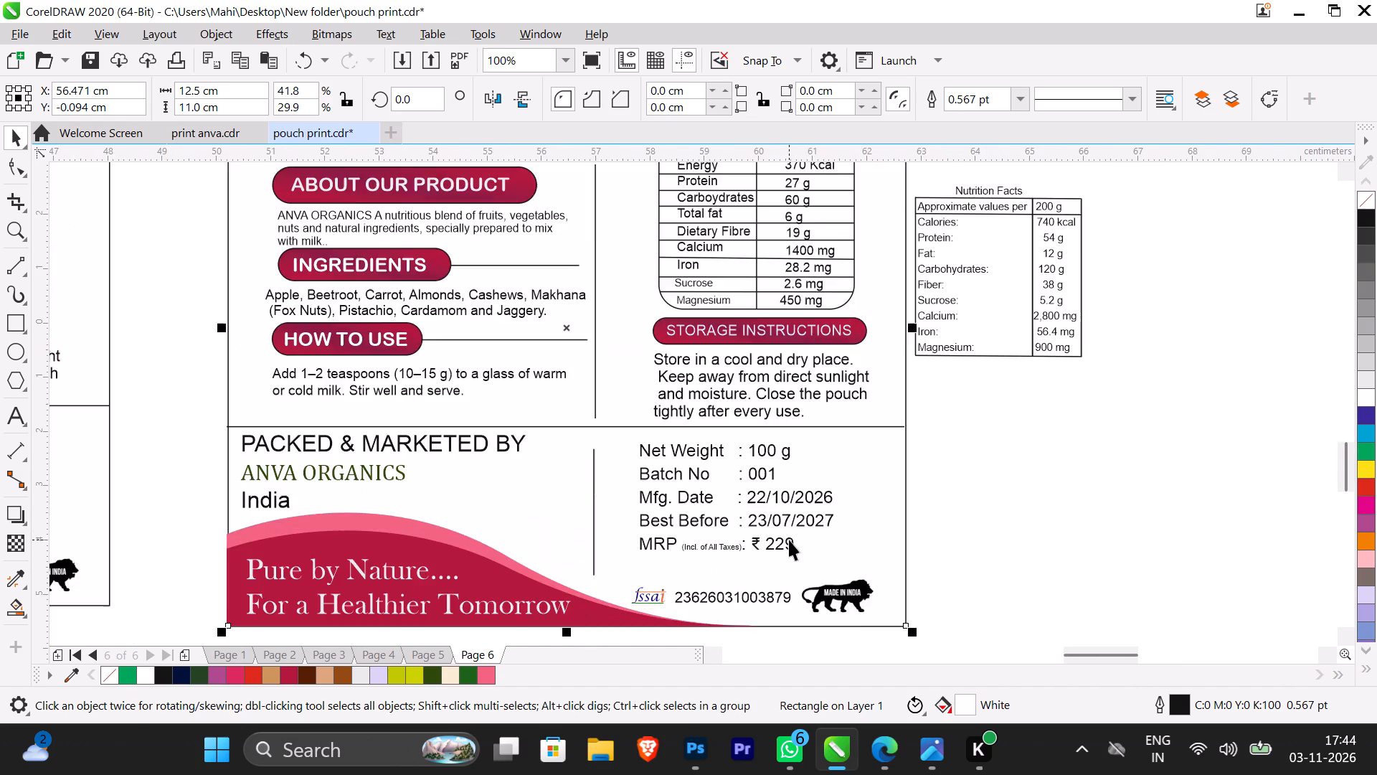
{"action": "scroll", "coordinate": [789, 540], "scroll_direction": "up", "scroll_amount": 1}
{"action": "left_click", "coordinate": [776, 544]}
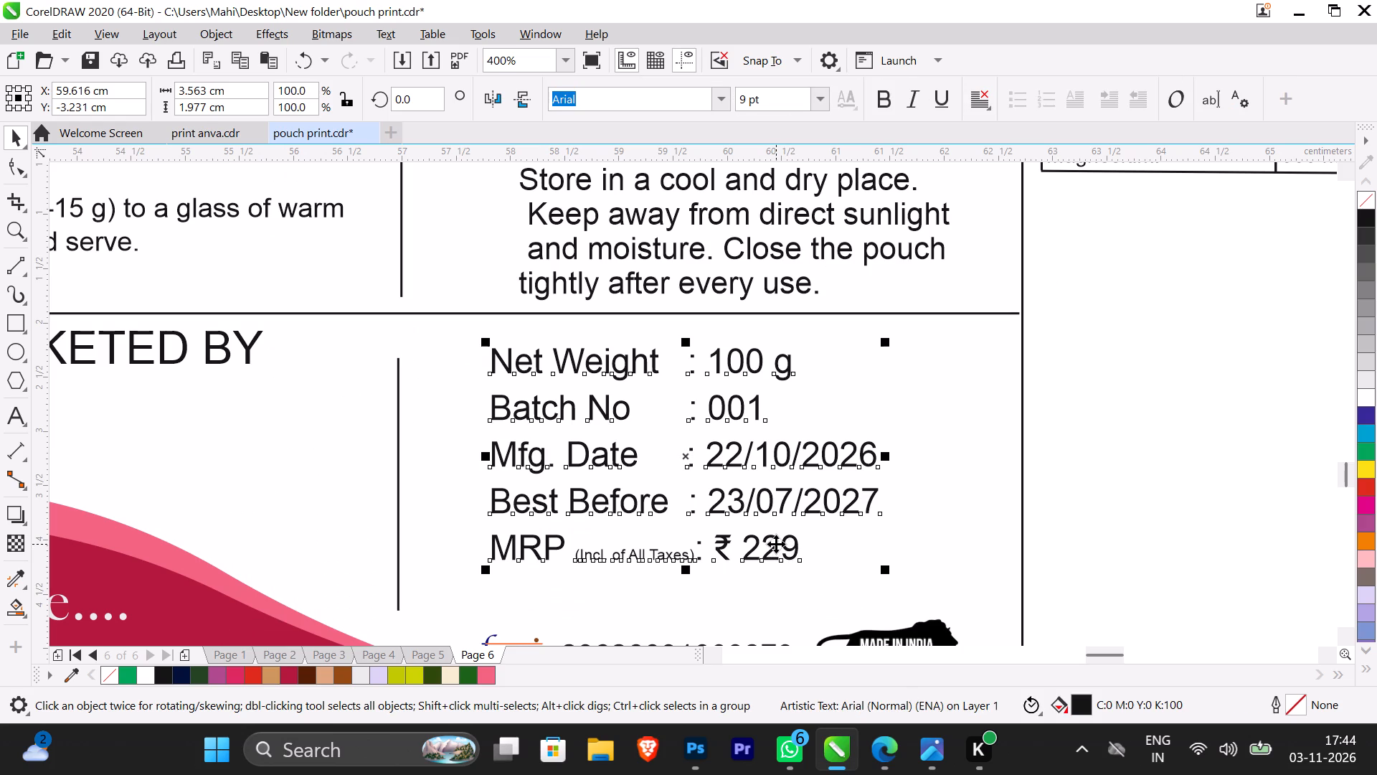
{"action": "double_click", "coordinate": [776, 544]}
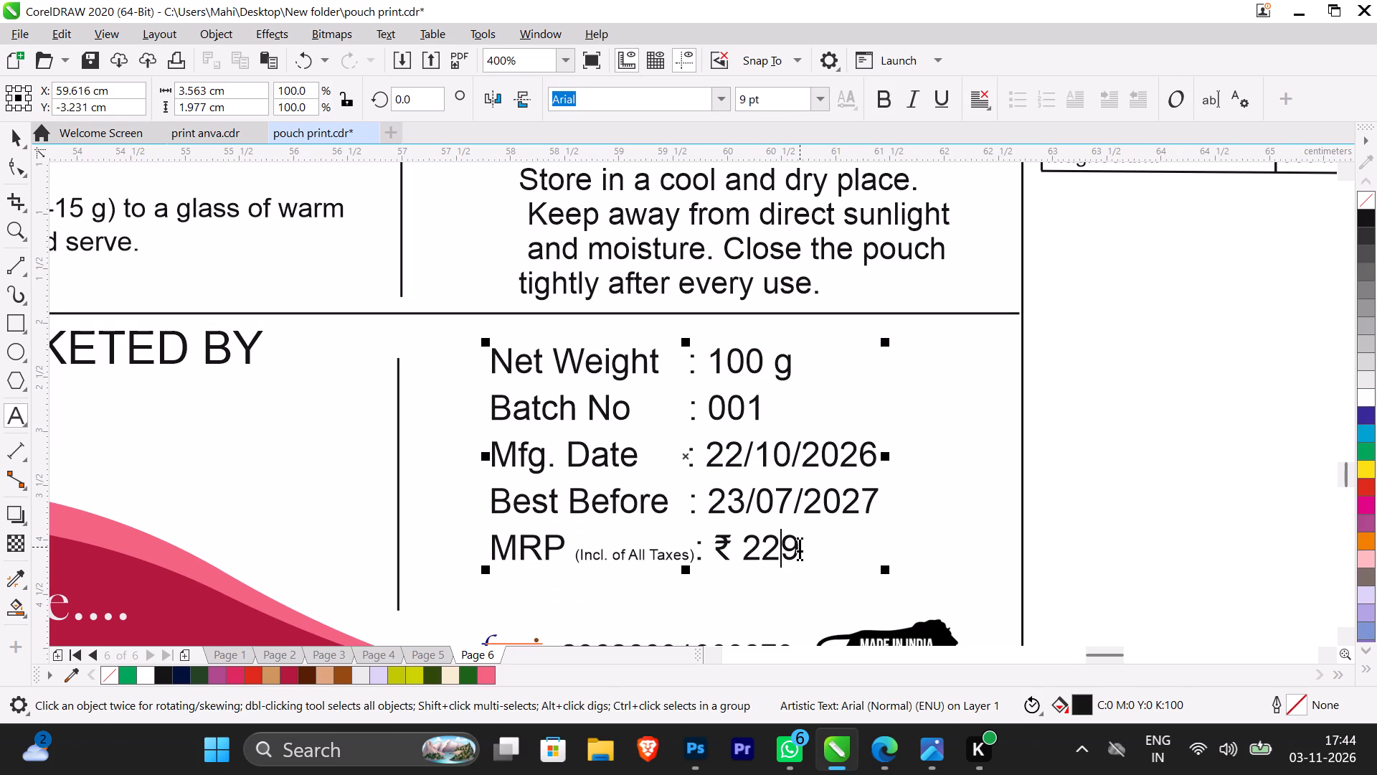
{"action": "key", "text": "BackSpace"}
{"action": "key", "text": "6"}
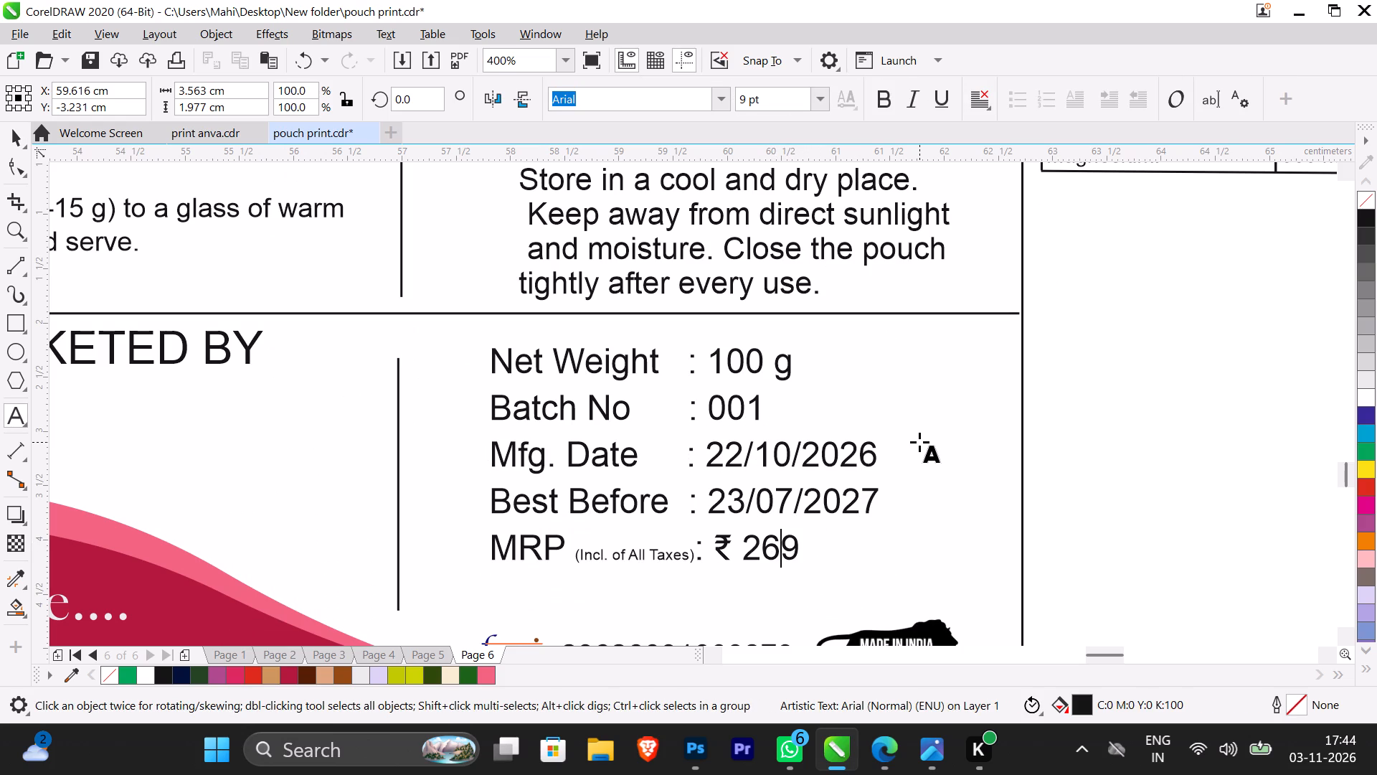
Review the milk mix label's nutrition table and product details, and its place in the overall page layout.
{"action": "scroll", "coordinate": [919, 438], "scroll_direction": "down", "scroll_amount": 3}
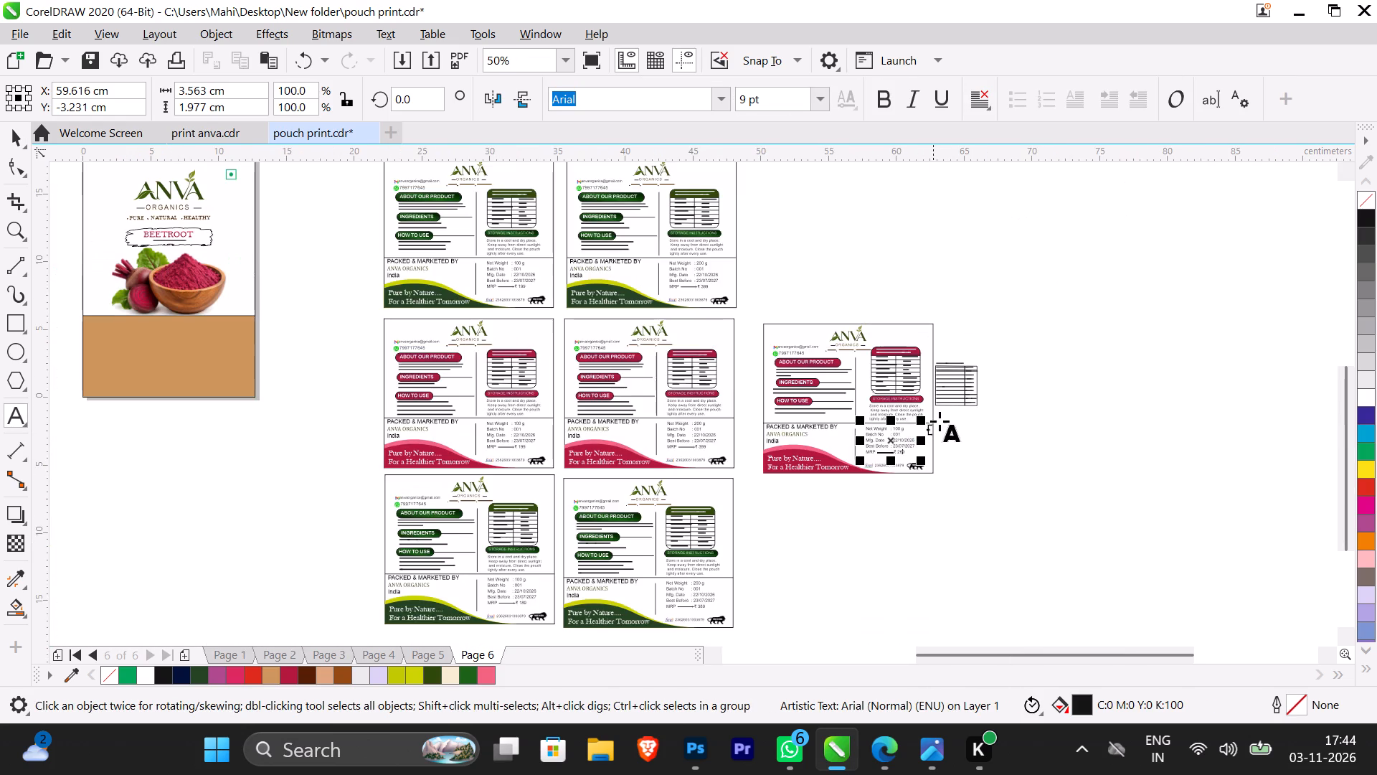
{"action": "scroll", "coordinate": [925, 395], "scroll_direction": "up", "scroll_amount": 2}
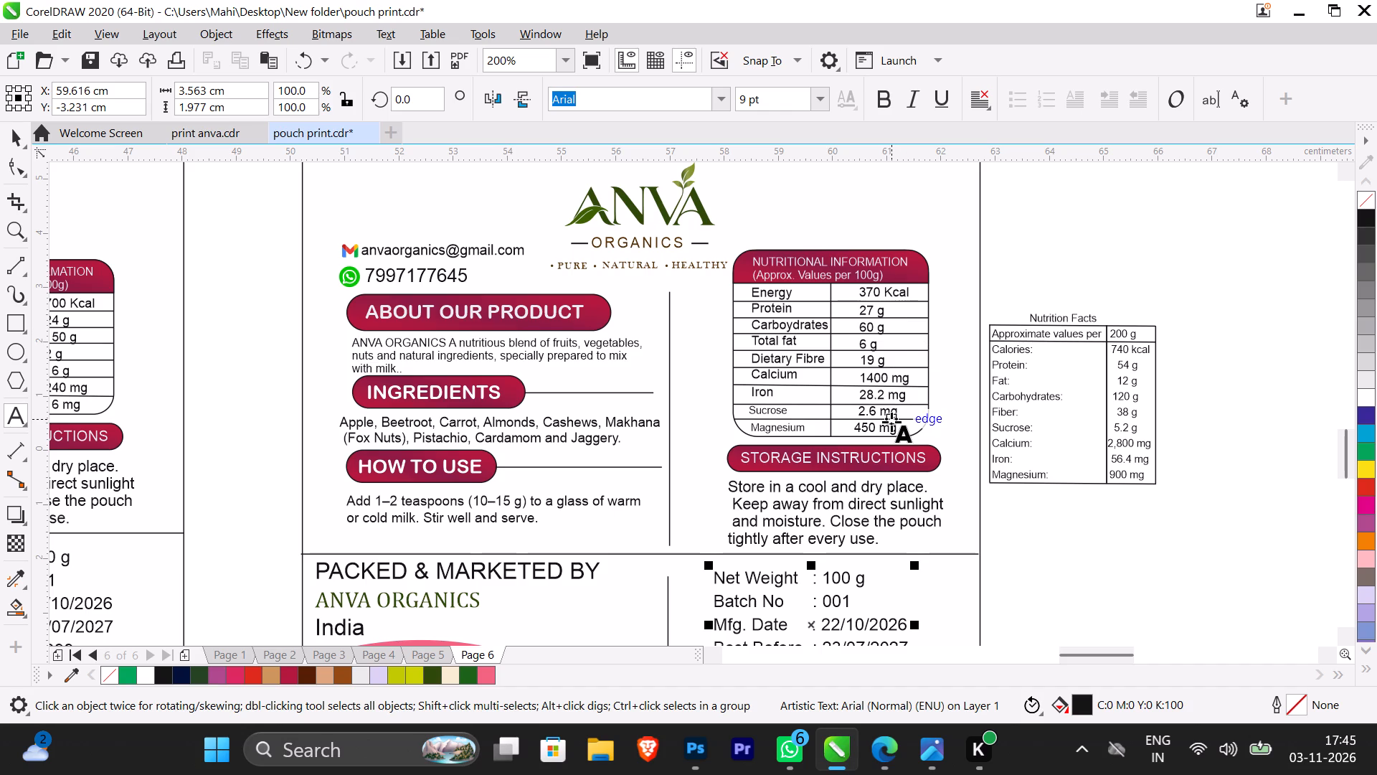
{"action": "scroll", "coordinate": [875, 609], "scroll_direction": "down", "scroll_amount": 1}
{"action": "scroll", "coordinate": [881, 651], "scroll_direction": "up", "scroll_amount": 1}
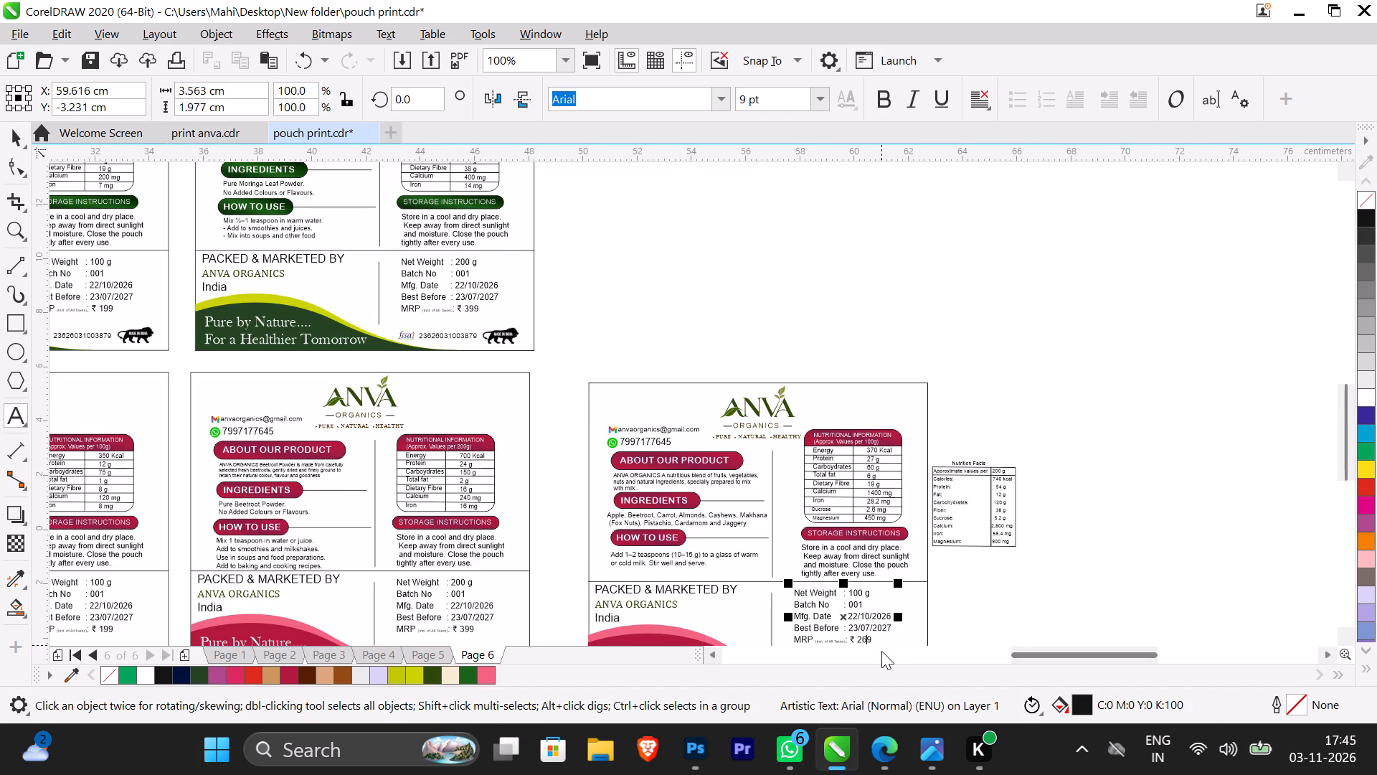
{"action": "scroll", "coordinate": [881, 651], "scroll_direction": "up", "scroll_amount": 2}
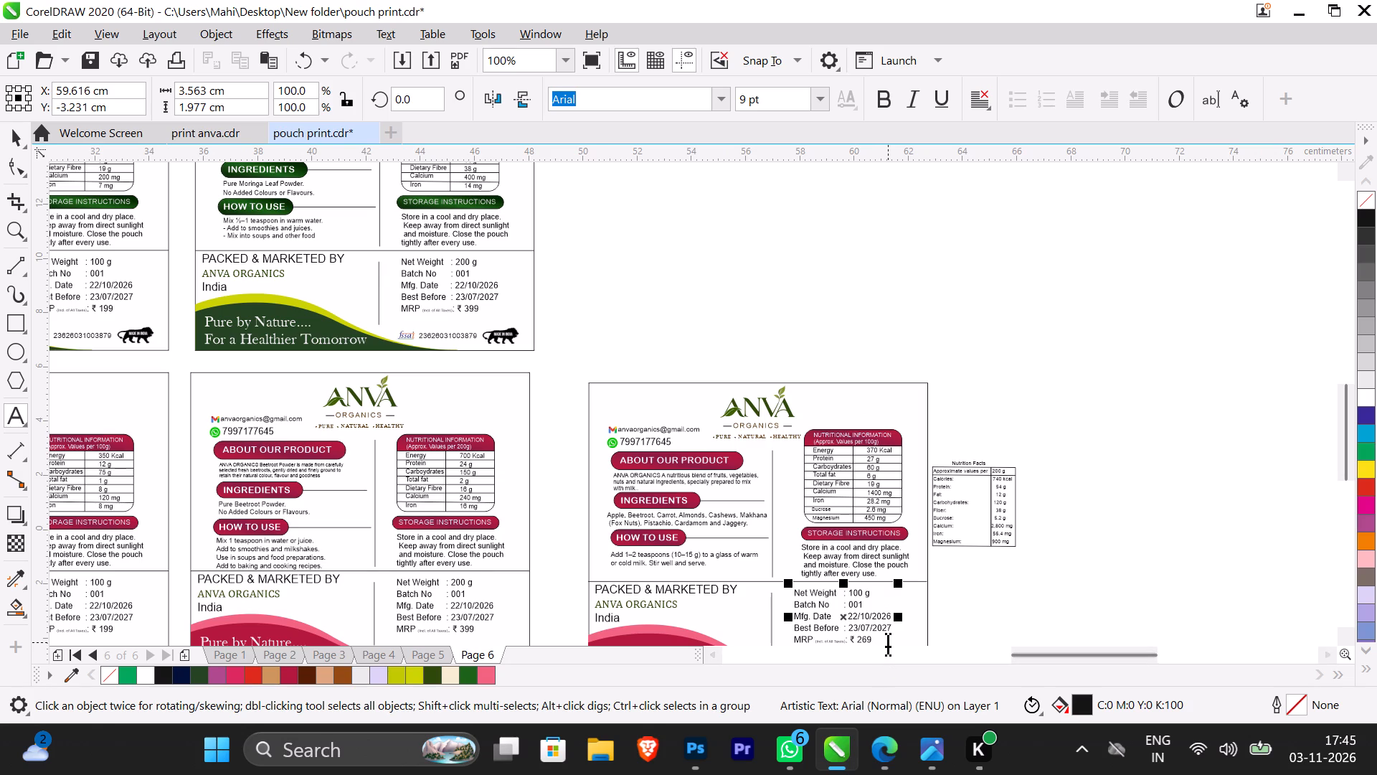
{"action": "scroll", "coordinate": [888, 642], "scroll_direction": "down", "scroll_amount": 2}
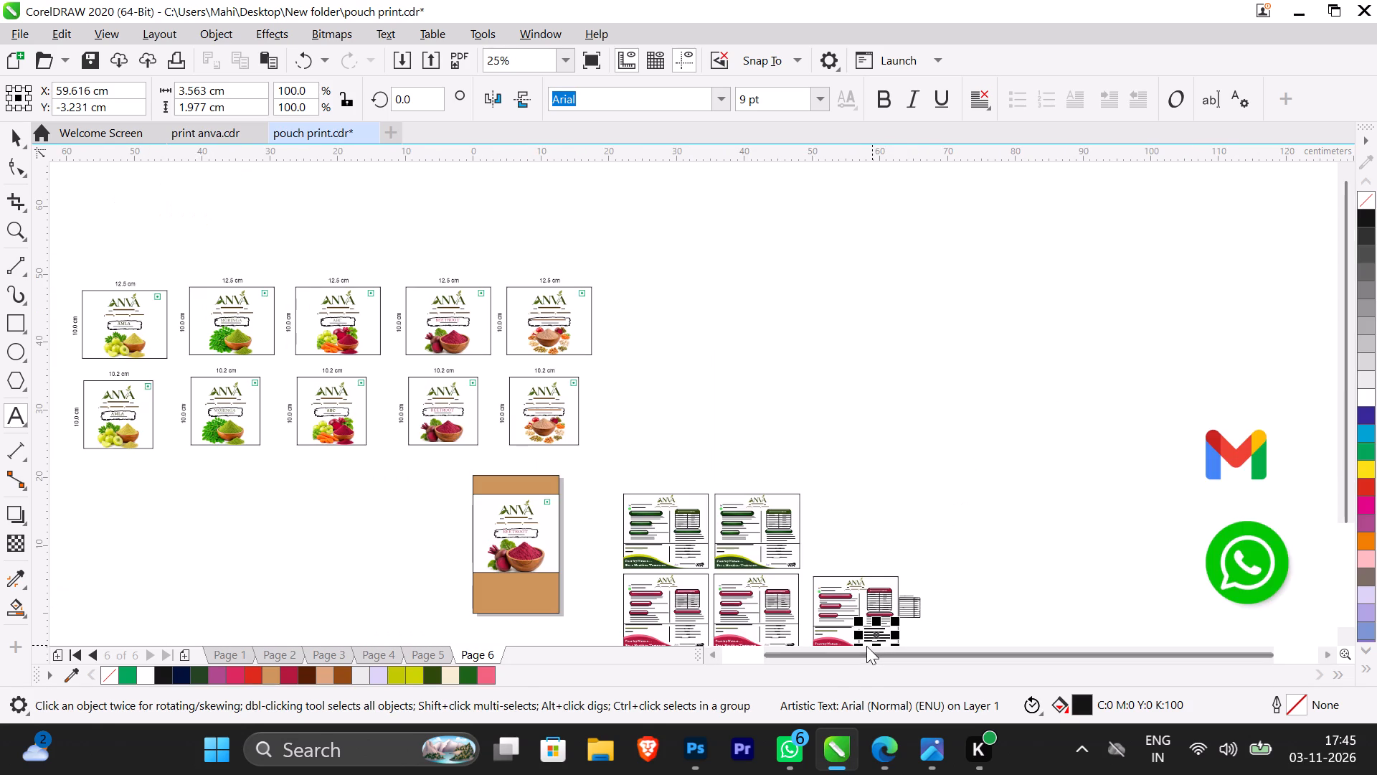
Set the Mfg. Date in the 100 g milk mix label's product details to 03/09/2026.
{"action": "scroll", "coordinate": [866, 645], "scroll_direction": "down", "scroll_amount": 7, "text": "alt"}
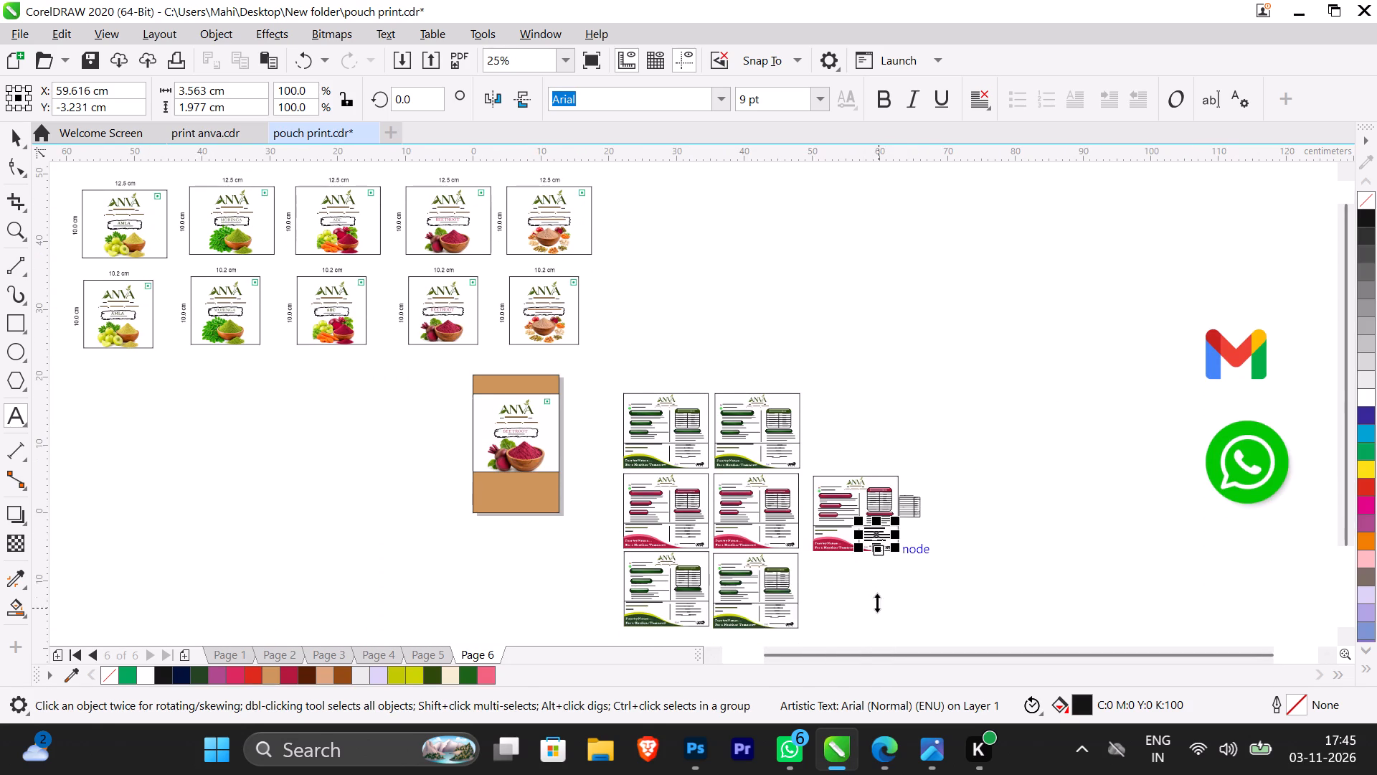
{"action": "scroll", "coordinate": [904, 553], "scroll_direction": "up", "scroll_amount": 4}
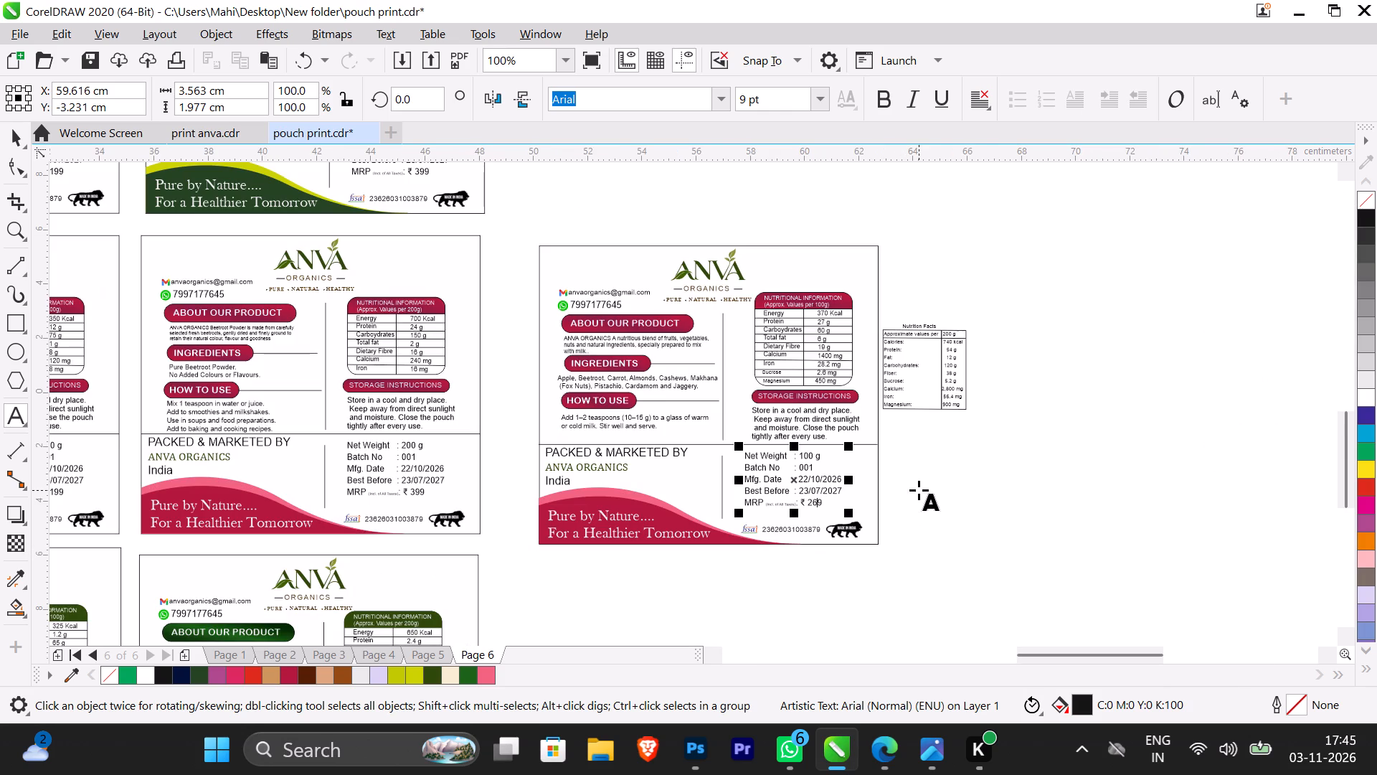
{"action": "left_click", "coordinate": [16, 142]}
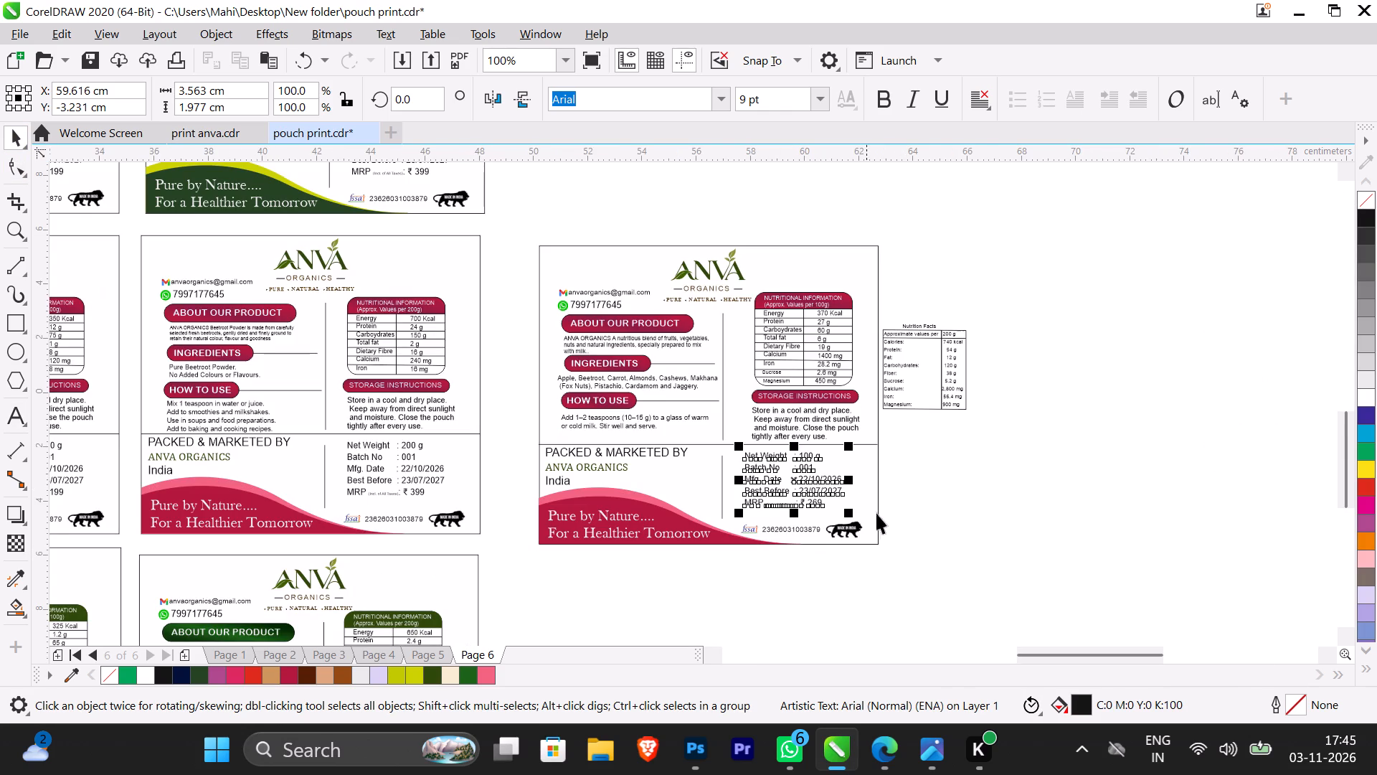
{"action": "left_click", "coordinate": [957, 476]}
{"action": "scroll", "coordinate": [839, 482], "scroll_direction": "up", "scroll_amount": 1}
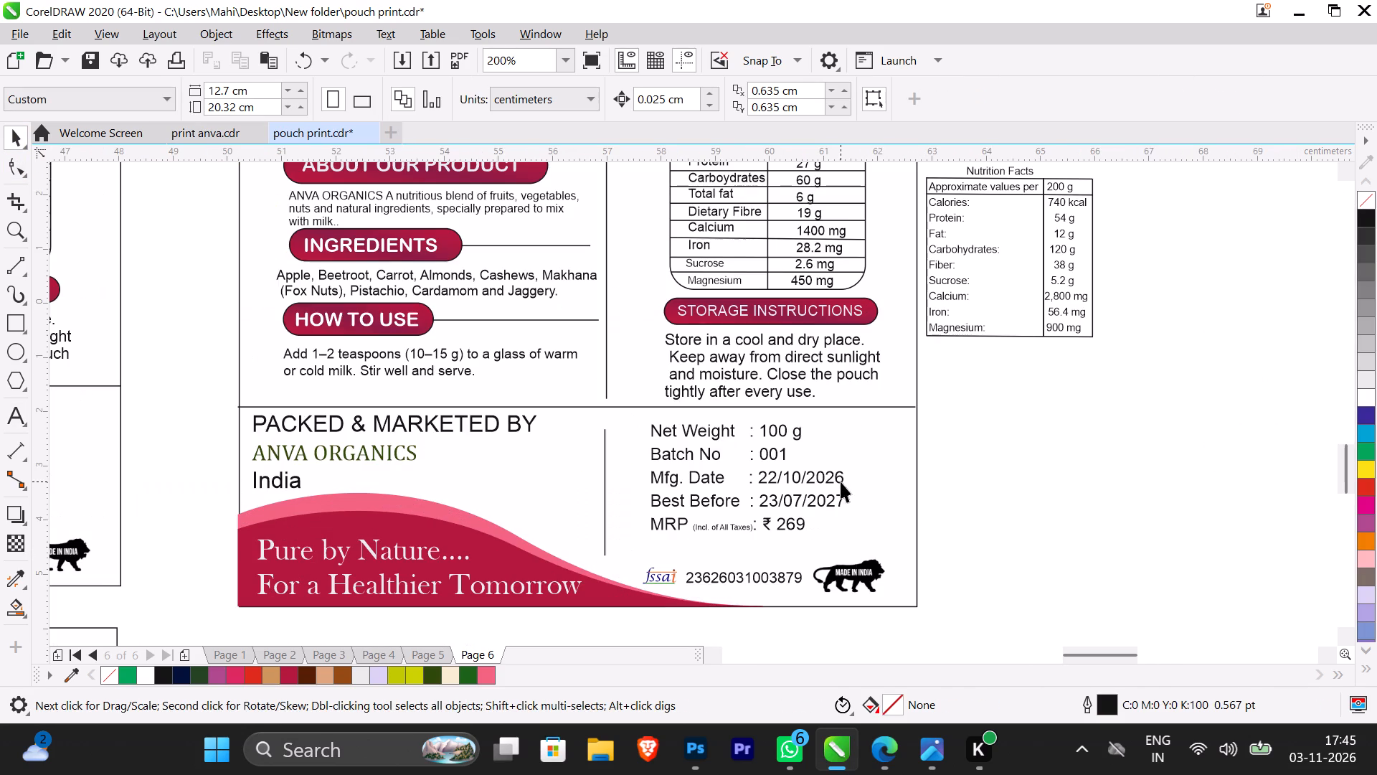
{"action": "scroll", "coordinate": [809, 481], "scroll_direction": "up", "scroll_amount": 1}
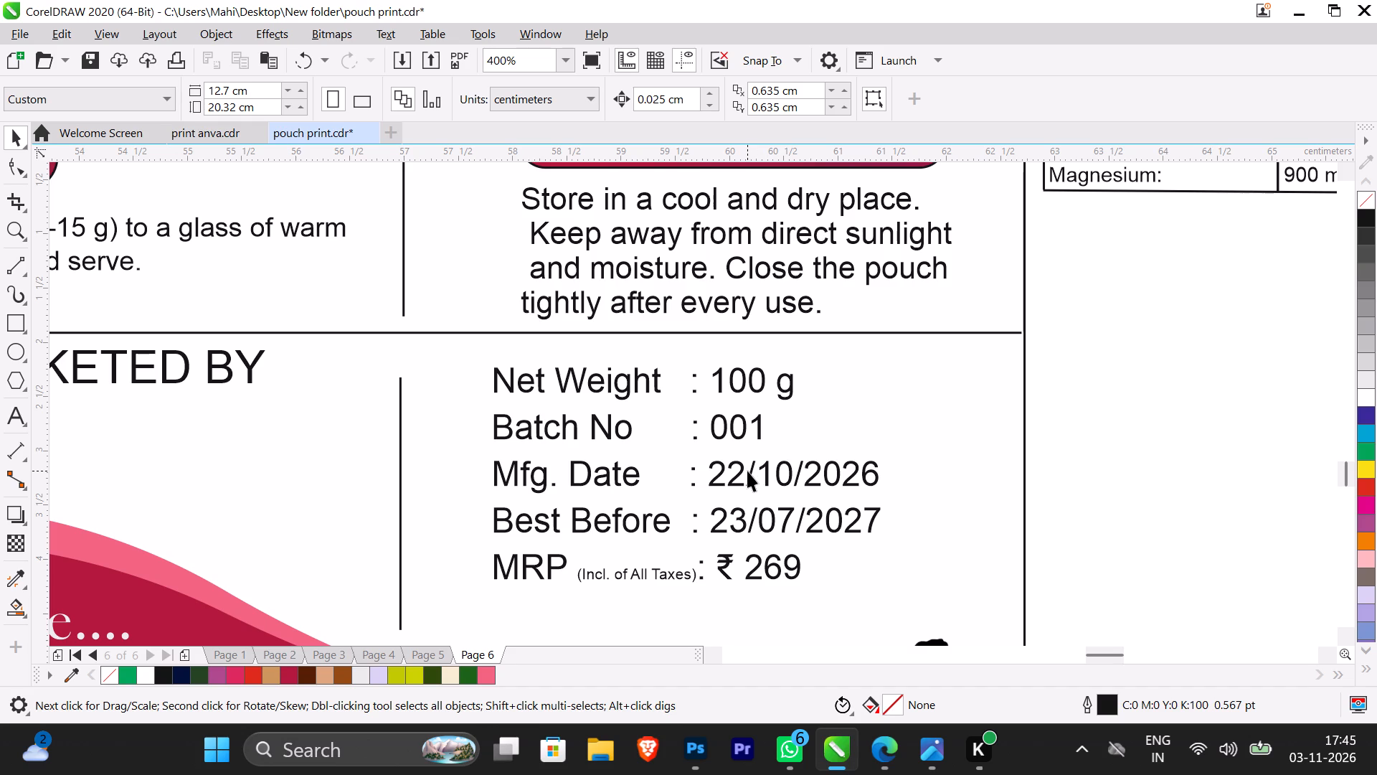
{"action": "double_click", "coordinate": [752, 467]}
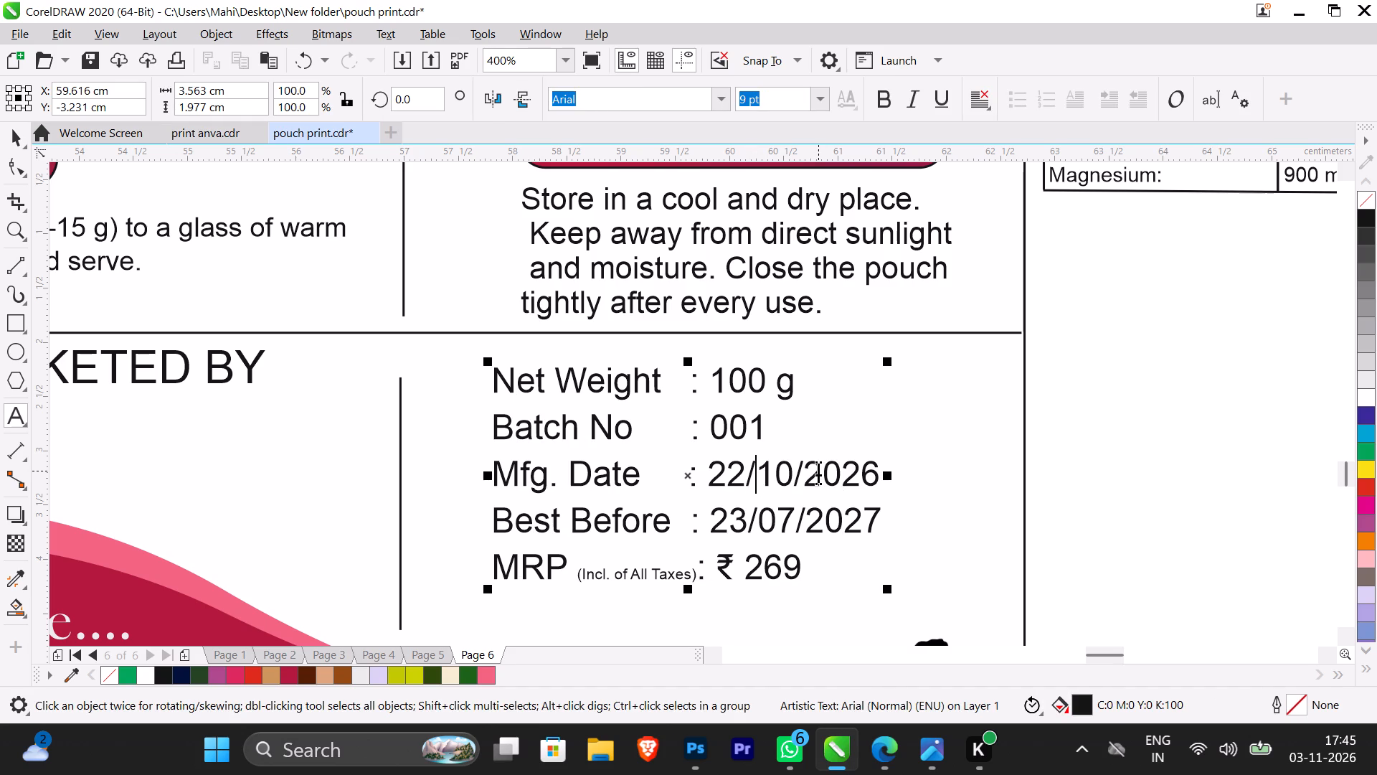
{"action": "key", "text": "Left"}
{"action": "key", "text": "BackSpace"}
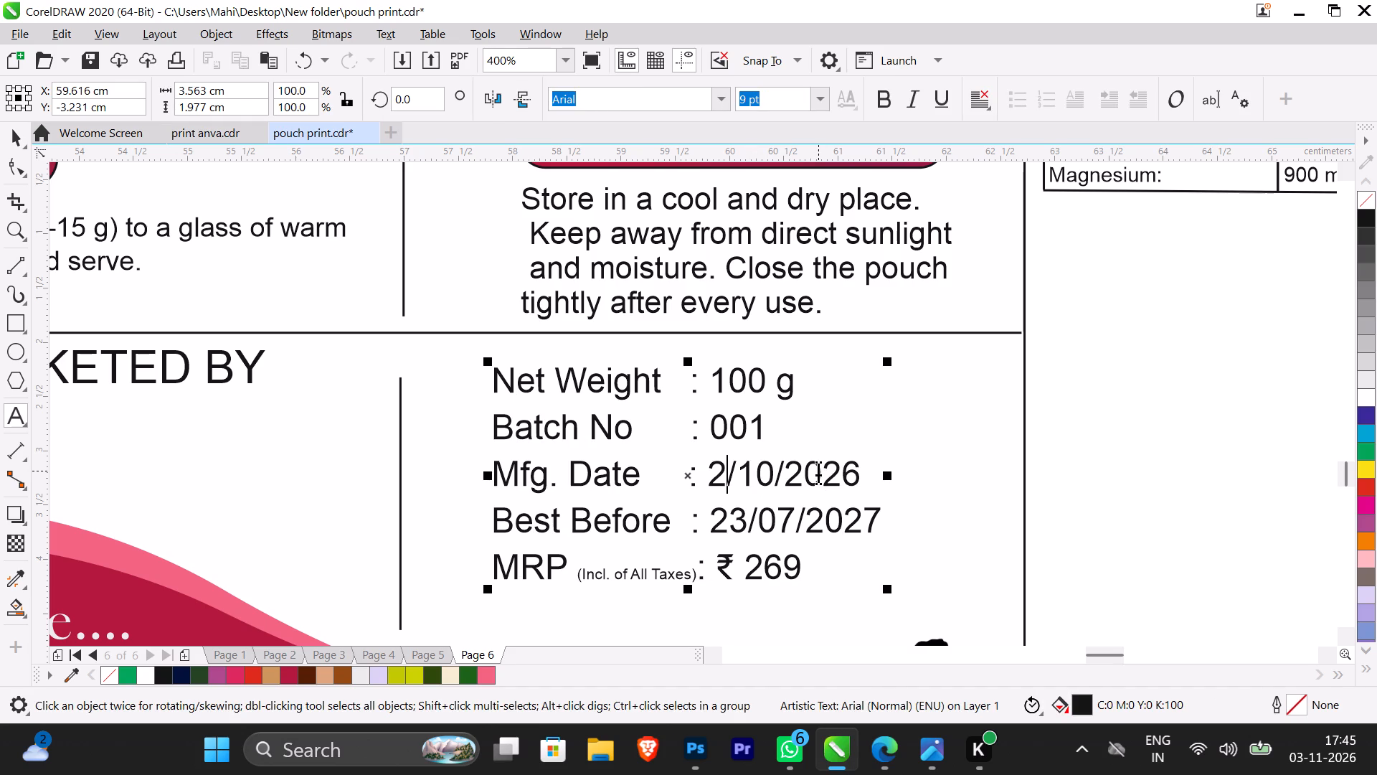
{"action": "key", "text": "6"}
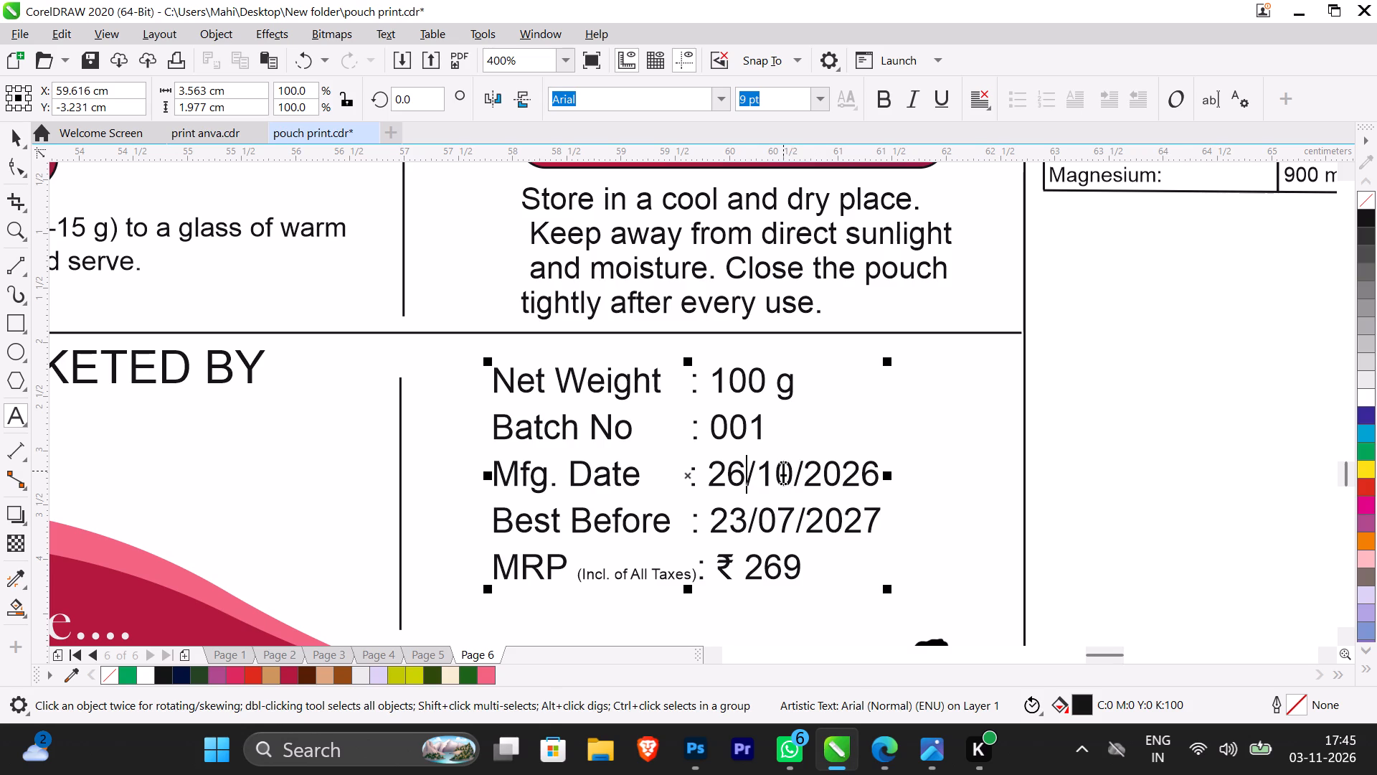
{"action": "key", "text": "BackSpace"}
{"action": "key", "text": "BackSpace"}
{"action": "type", "text": "03"}
{"action": "left_click", "coordinate": [795, 471]}
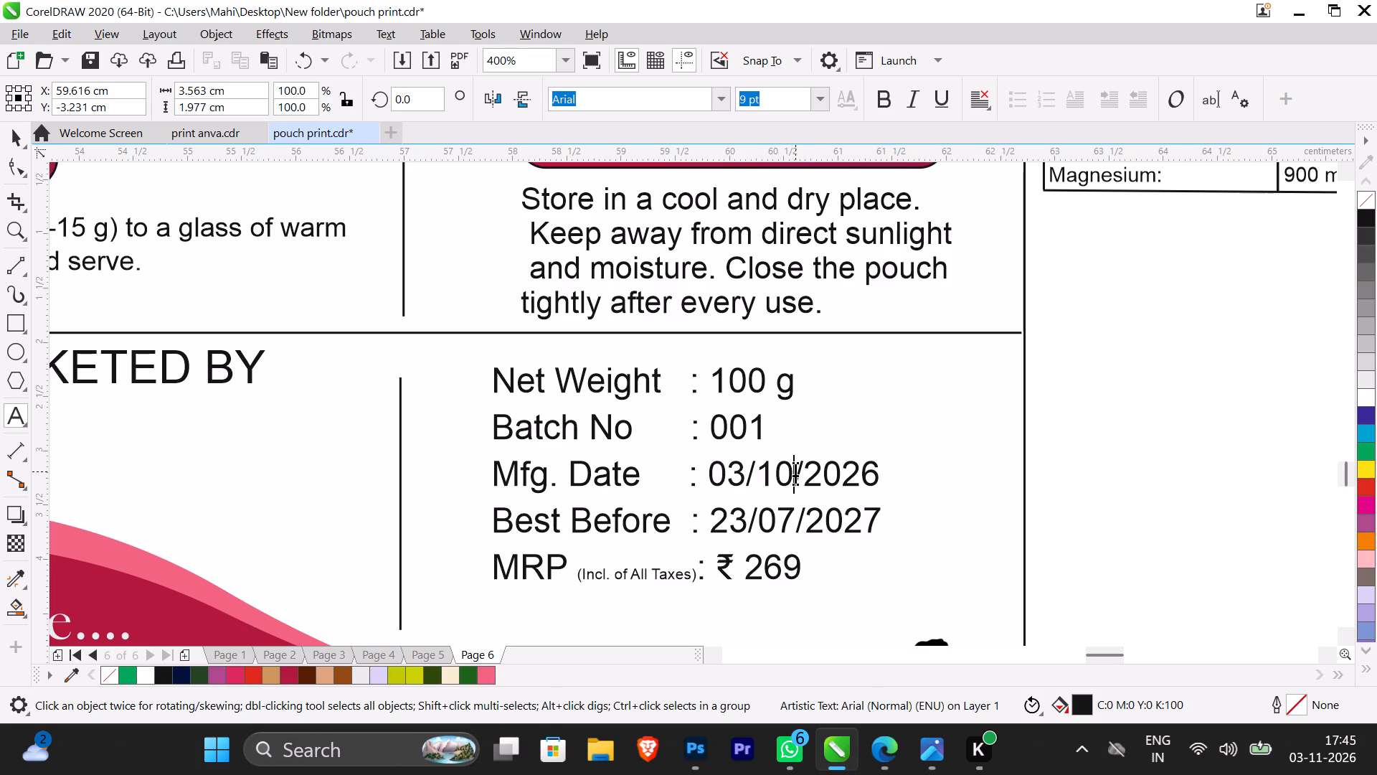
{"action": "key", "text": "BackSpace"}
{"action": "key", "text": "BackSpace"}
{"action": "type", "text": "09"}
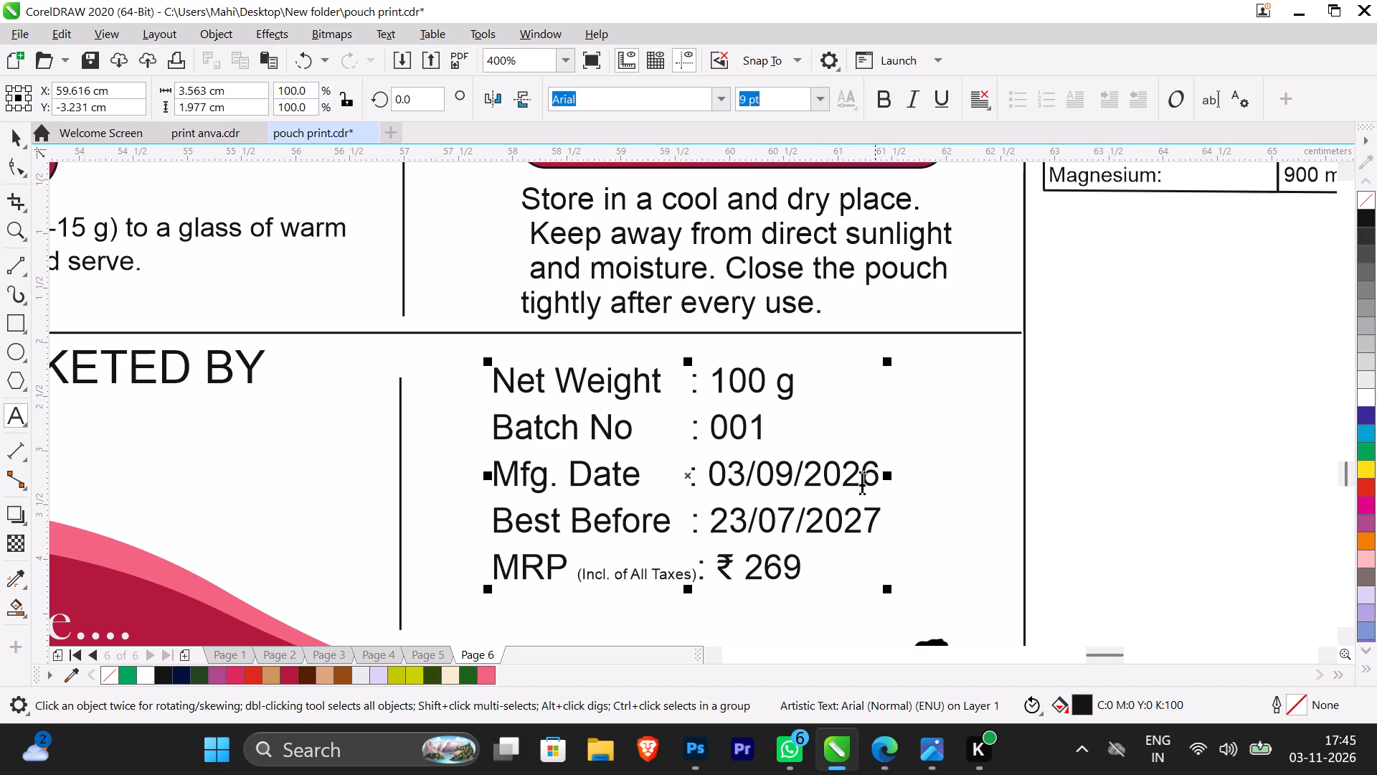
Set the Best Before date in the 100 g milk mix label's product details to 02/03/2027.
{"action": "left_click", "coordinate": [791, 515]}
{"action": "key", "text": "BackSpace"}
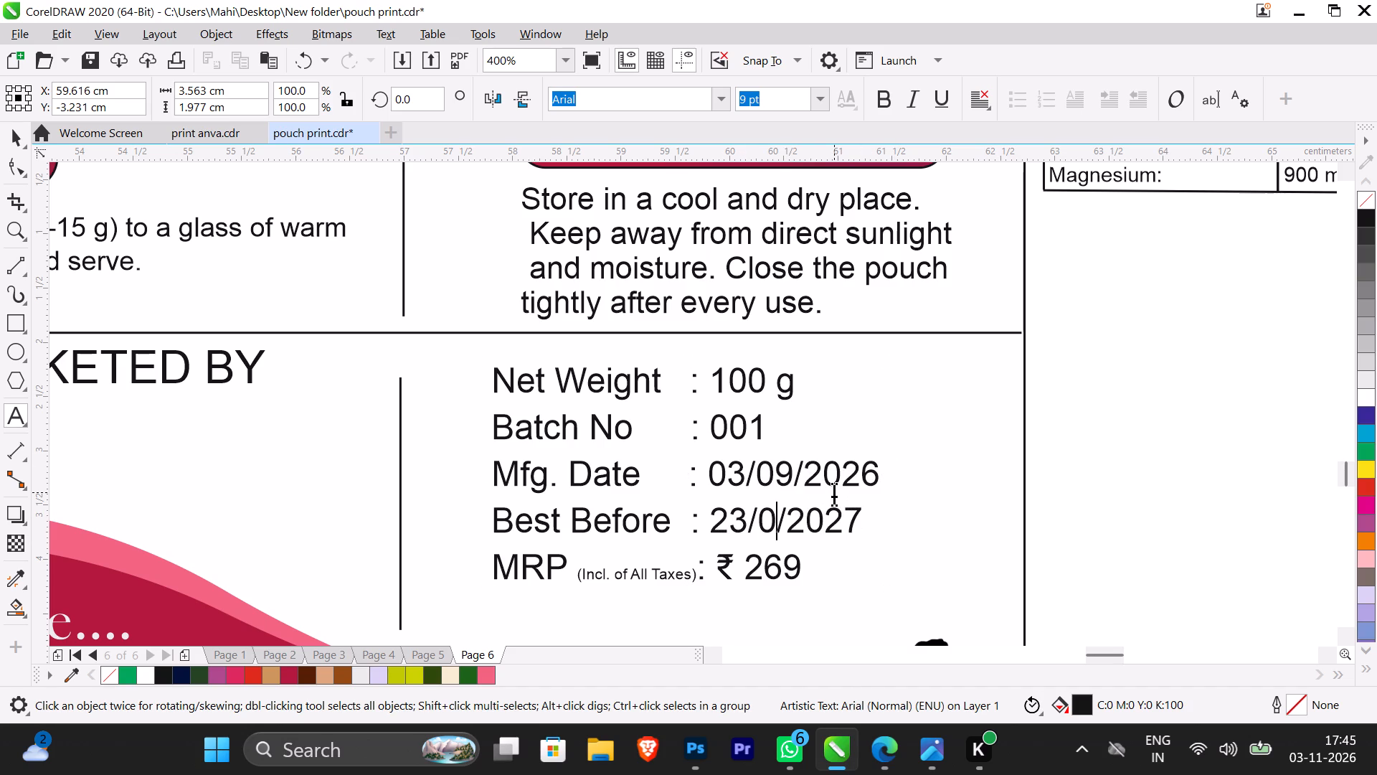
{"action": "key", "text": "2"}
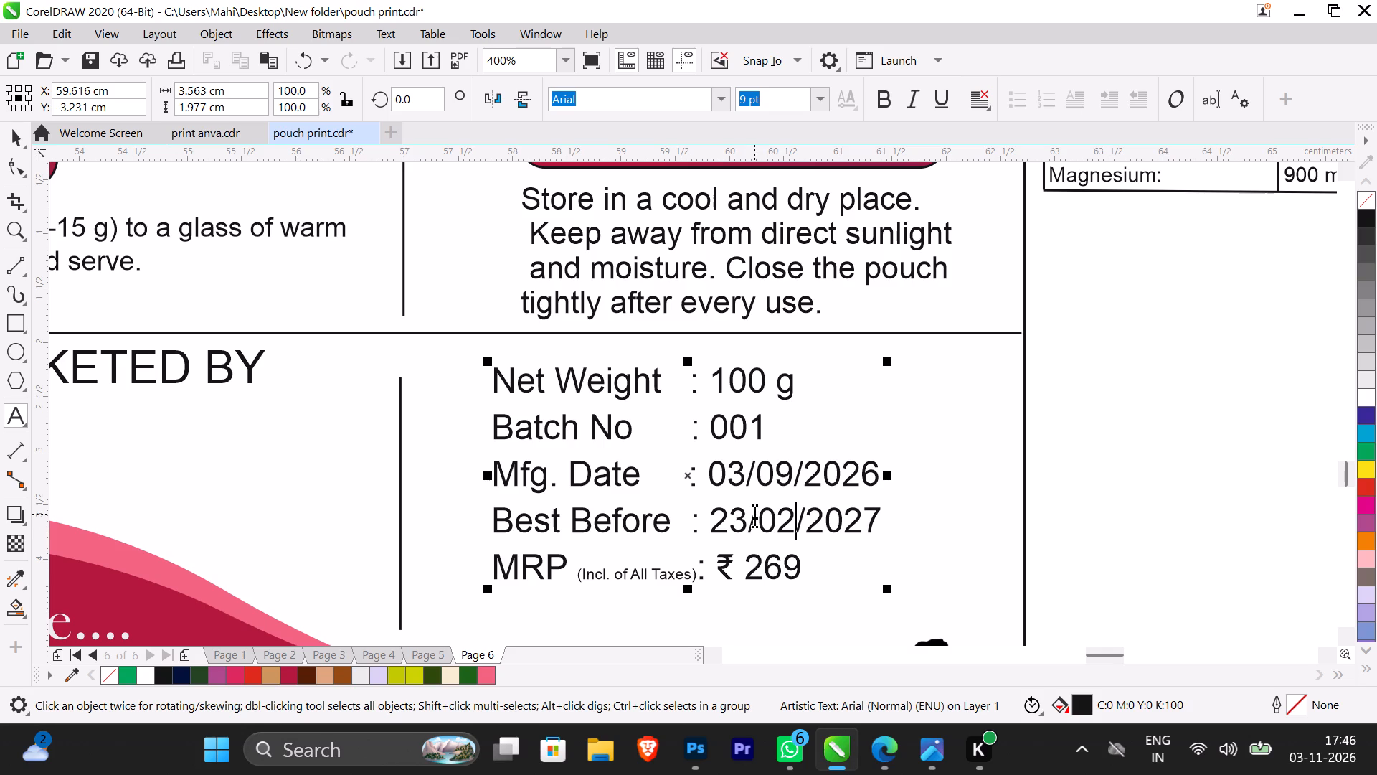
{"action": "left_click", "coordinate": [750, 525]}
{"action": "key", "text": "BackSpace"}
{"action": "key", "text": "BackSpace"}
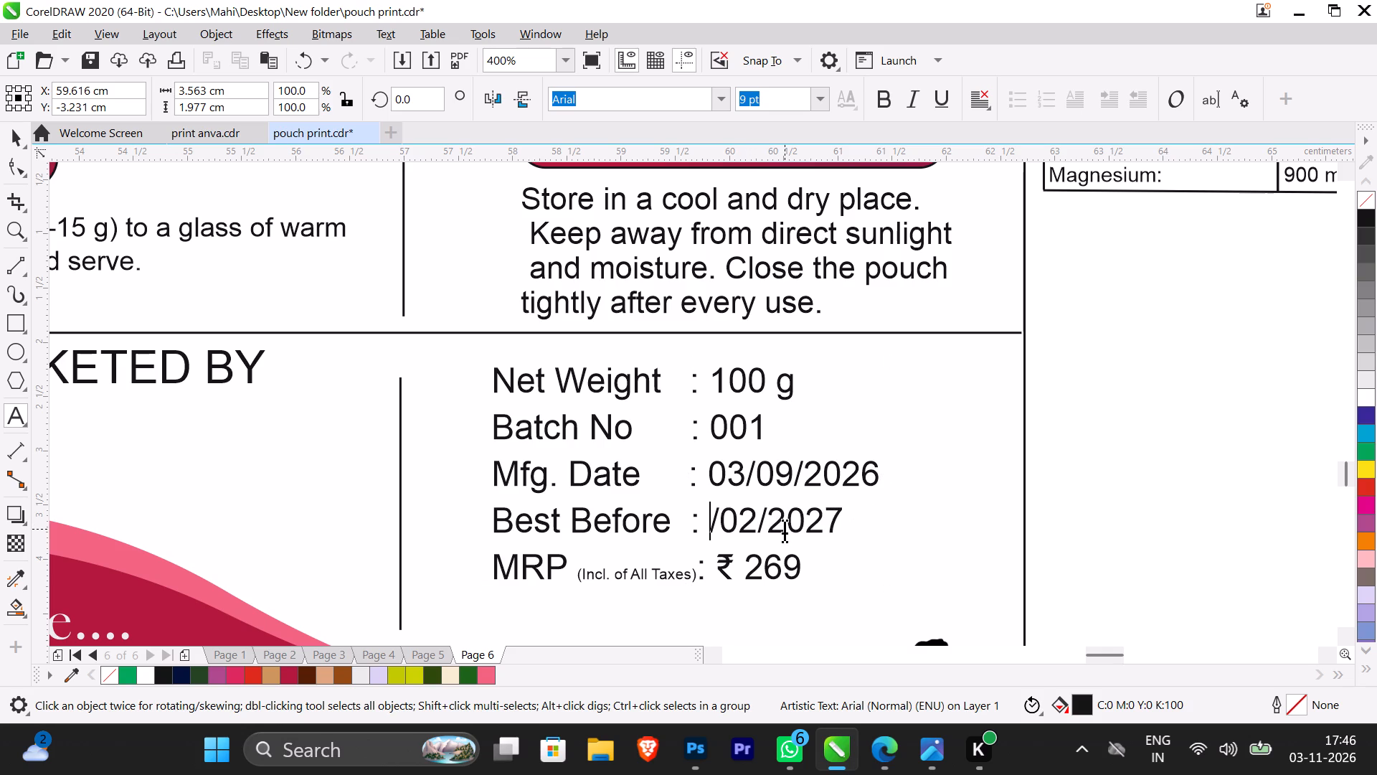
{"action": "type", "text": "02"}
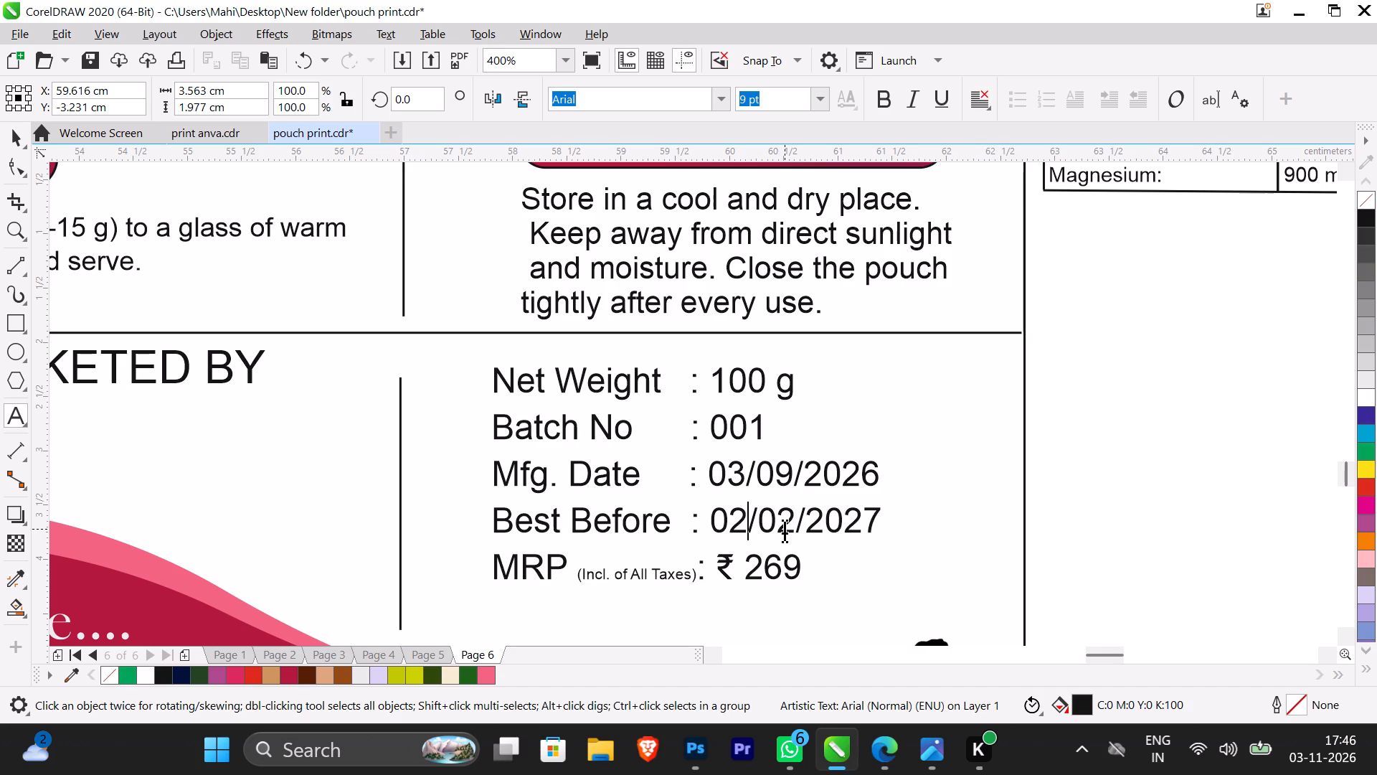
{"action": "scroll", "coordinate": [801, 544], "scroll_direction": "down", "scroll_amount": 1}
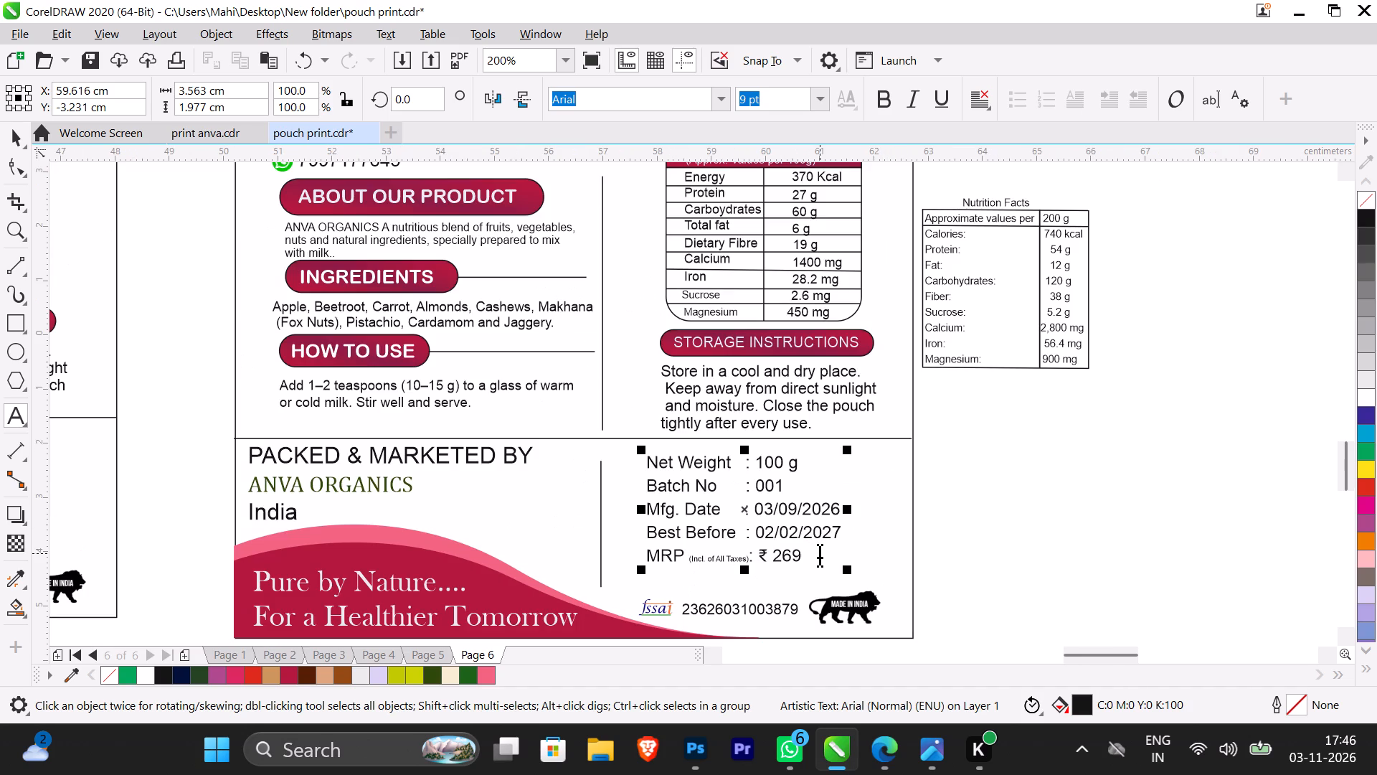
{"action": "left_click", "coordinate": [800, 531]}
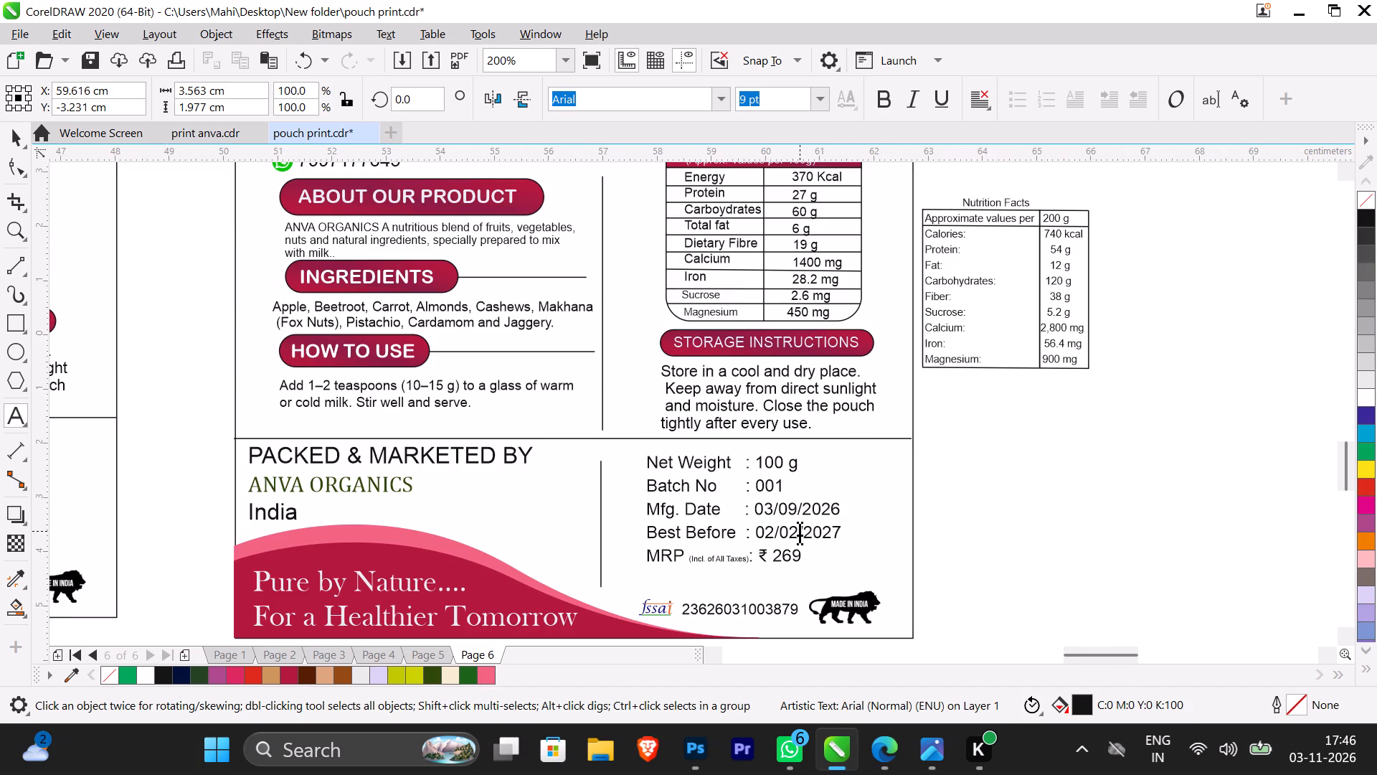
{"action": "key", "text": "BackSpace"}
{"action": "key", "text": "3"}
{"action": "scroll", "coordinate": [764, 576], "scroll_direction": "down", "scroll_amount": 1}
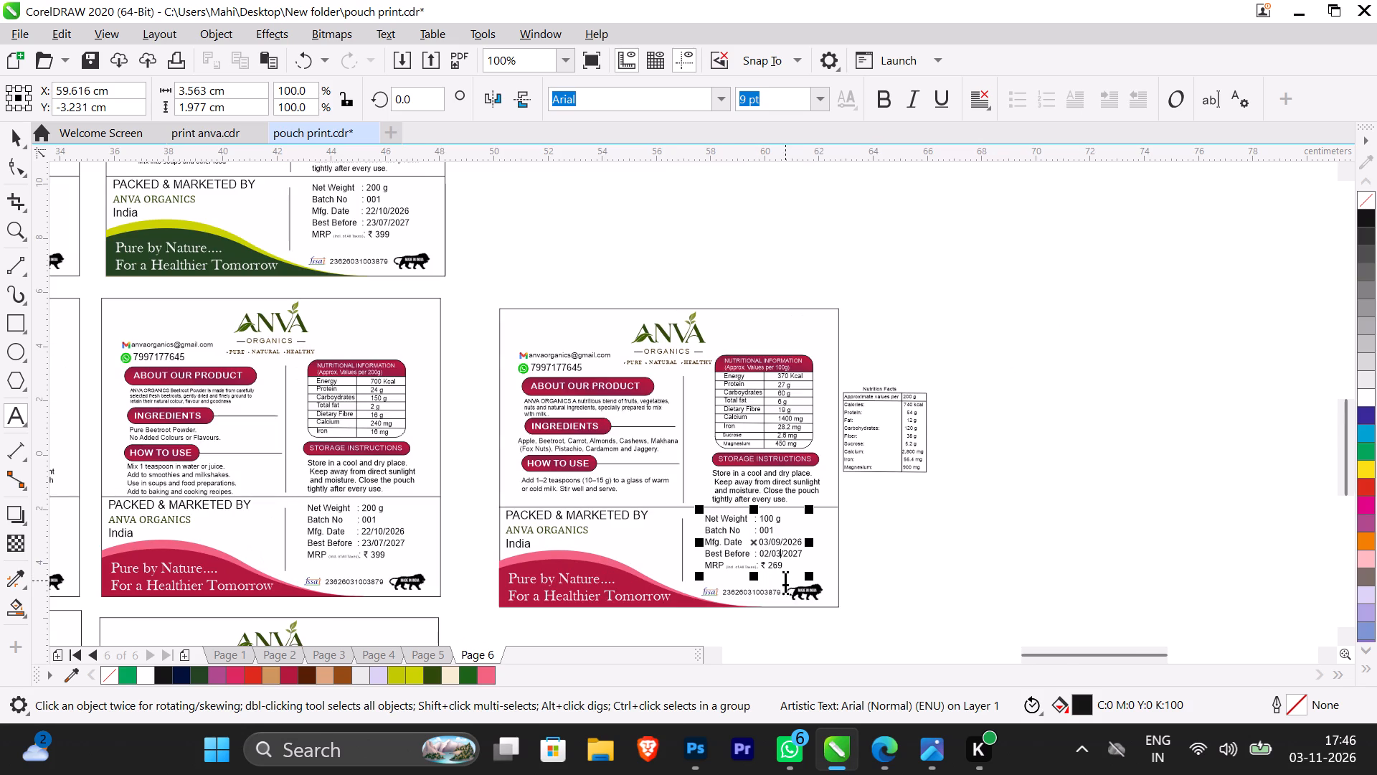
{"action": "left_click", "coordinate": [12, 143]}
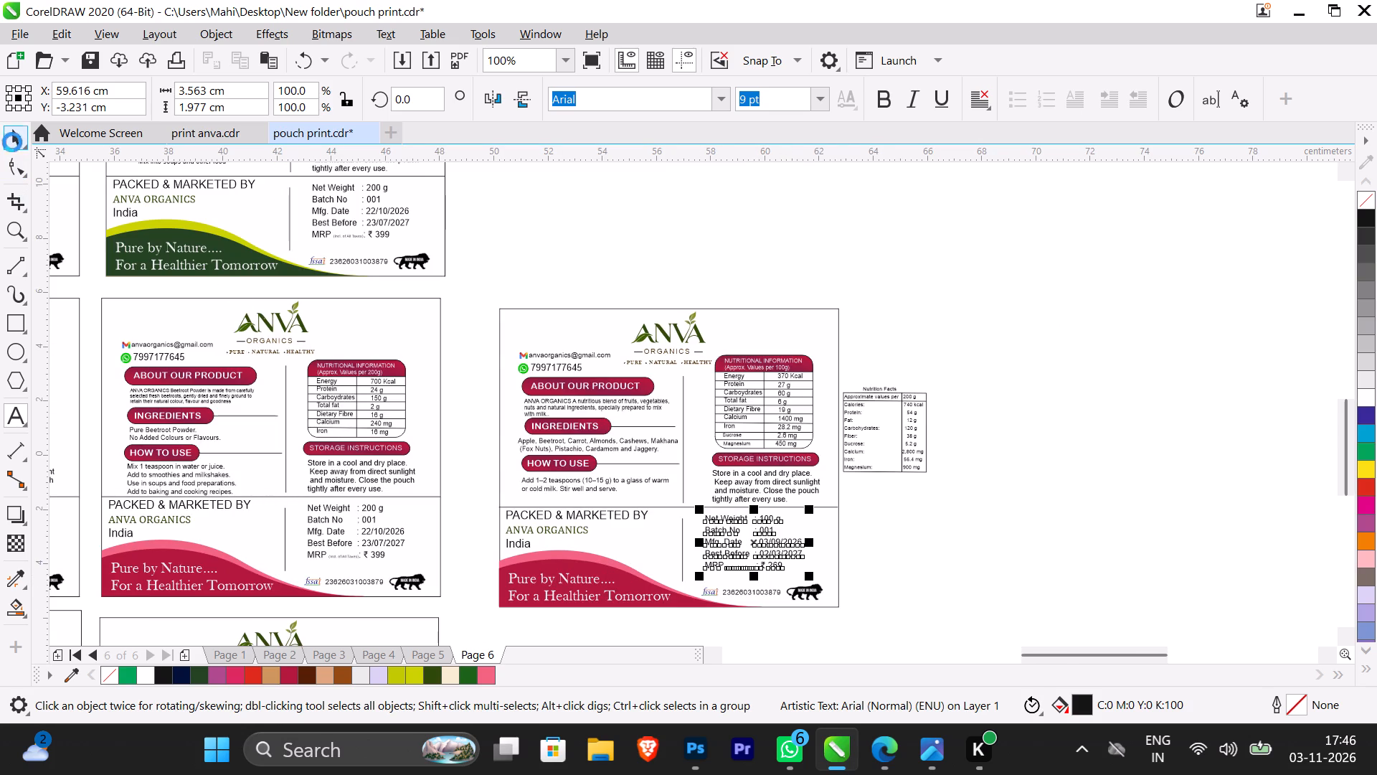
{"action": "scroll", "coordinate": [813, 565], "scroll_direction": "up", "scroll_amount": 1}
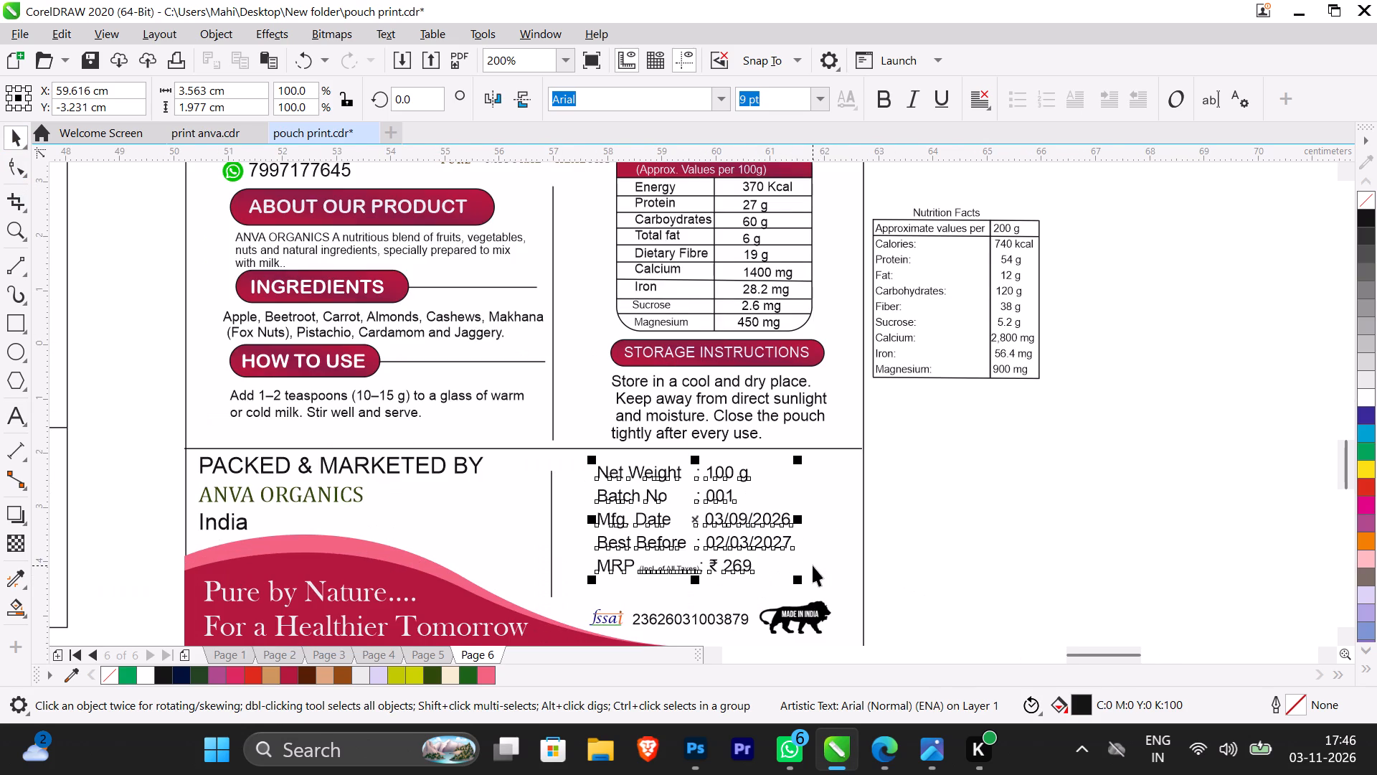
Delete the loose Nutrition Facts reference table beside the milk mix label.
{"action": "scroll", "coordinate": [808, 555], "scroll_direction": "down", "scroll_amount": 1}
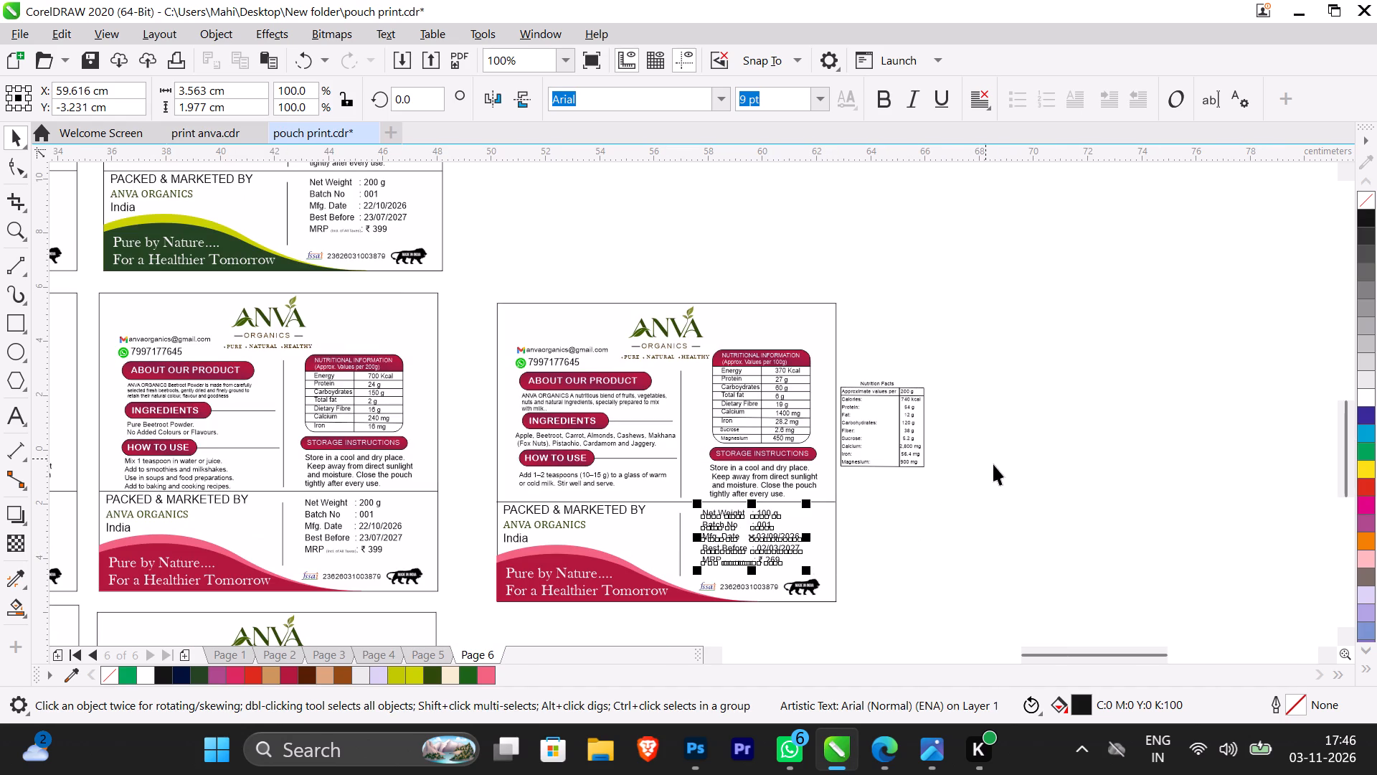
{"action": "left_click_drag", "start_coordinate": [998, 473], "coordinate": [840, 394]}
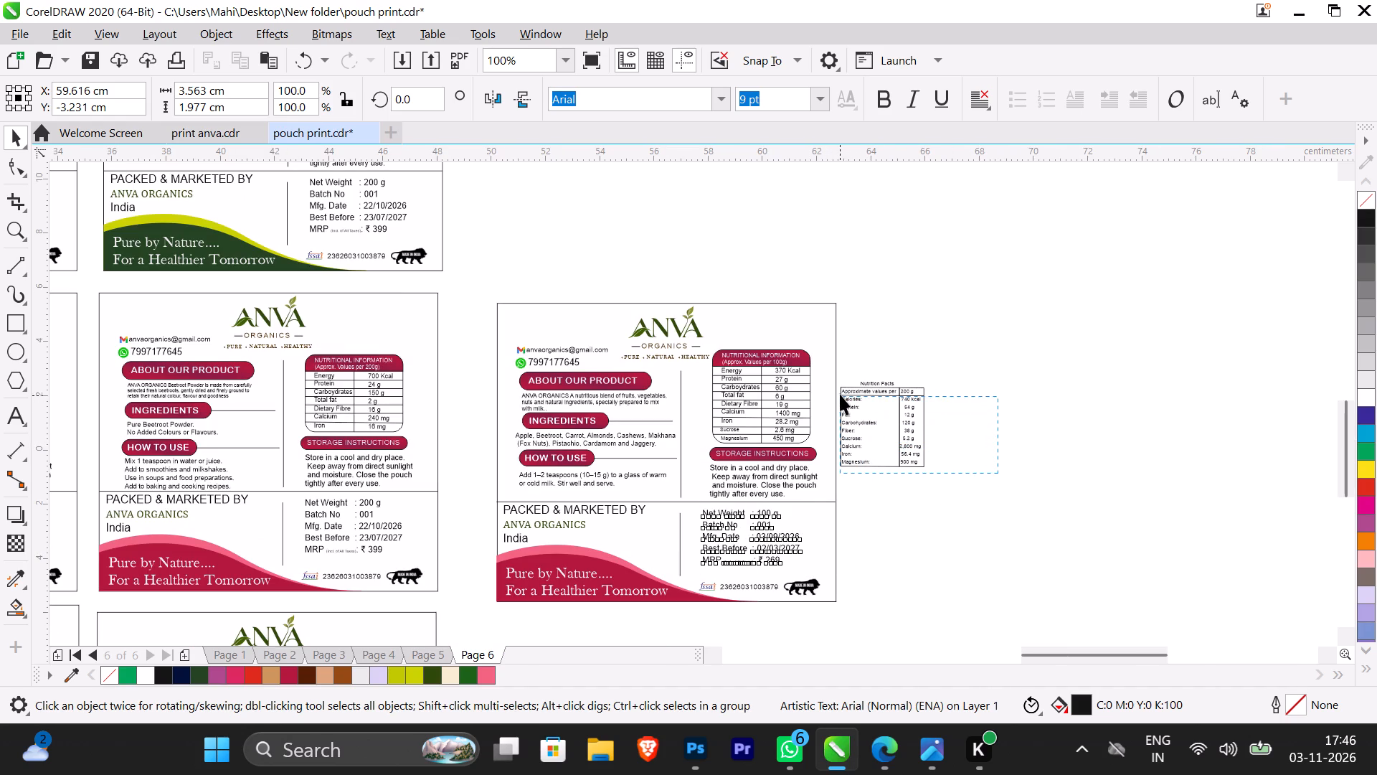
{"action": "left_click_drag", "start_coordinate": [840, 394], "coordinate": [838, 377]}
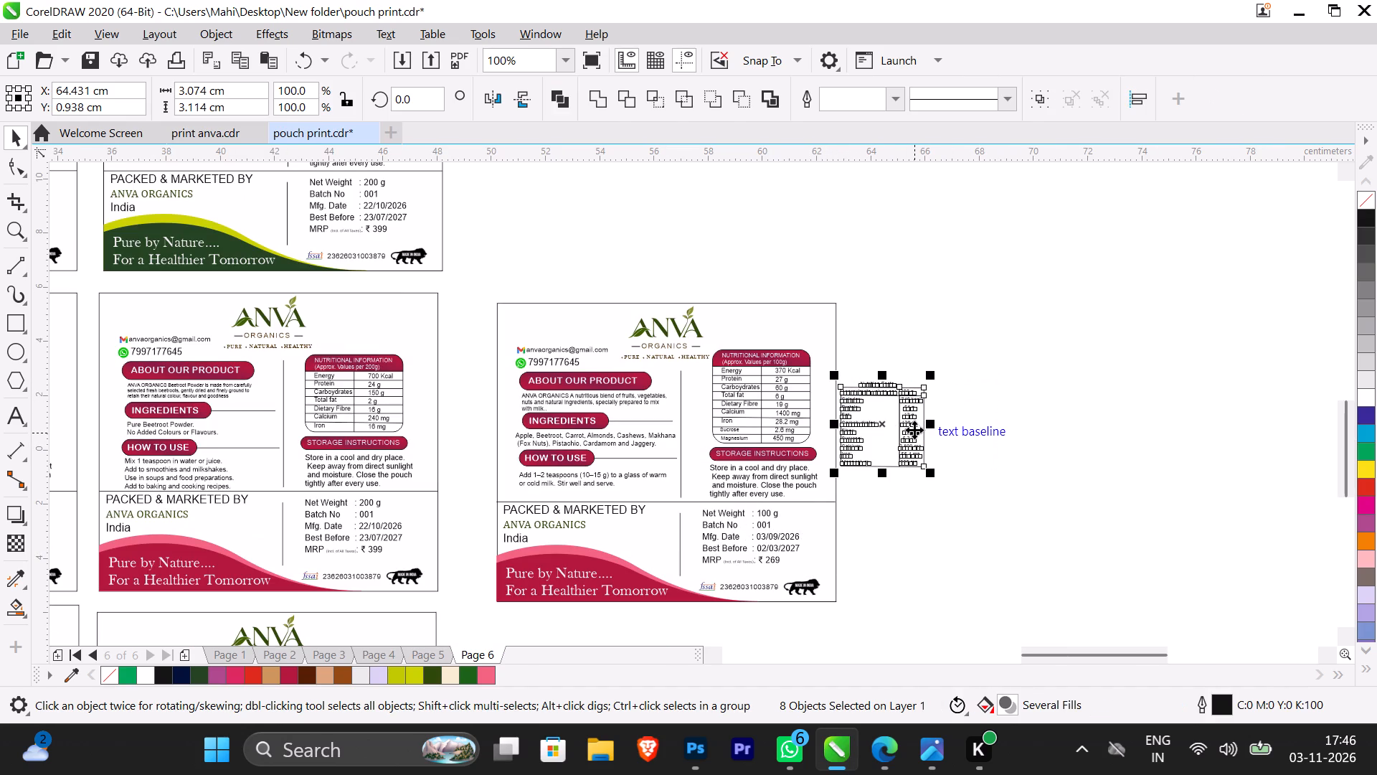
{"action": "key", "text": "BackSpace"}
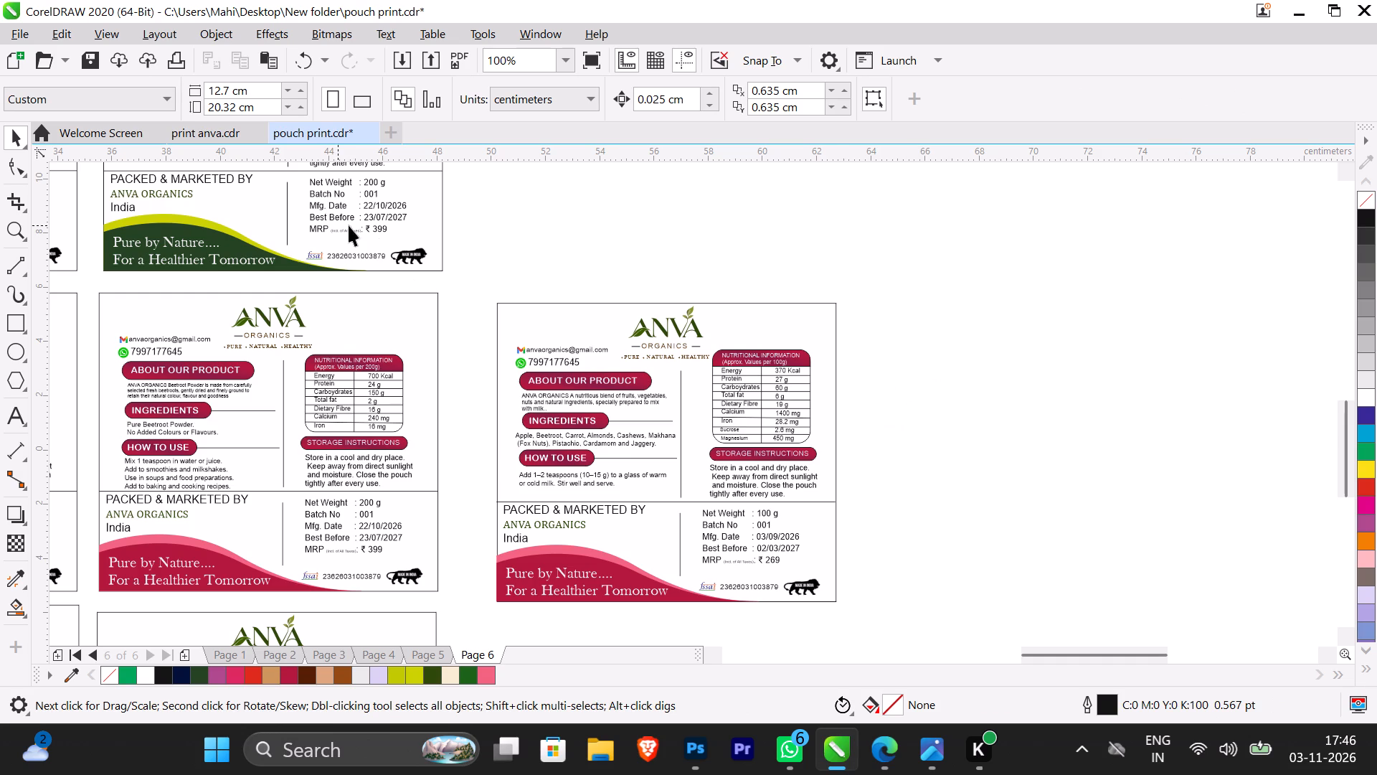
Duplicate the whole milk mix back label and place the copy just right of the original, at about X 69.5 cm, Y -0.03 cm.
{"action": "left_click_drag", "start_coordinate": [488, 267], "coordinate": [906, 625]}
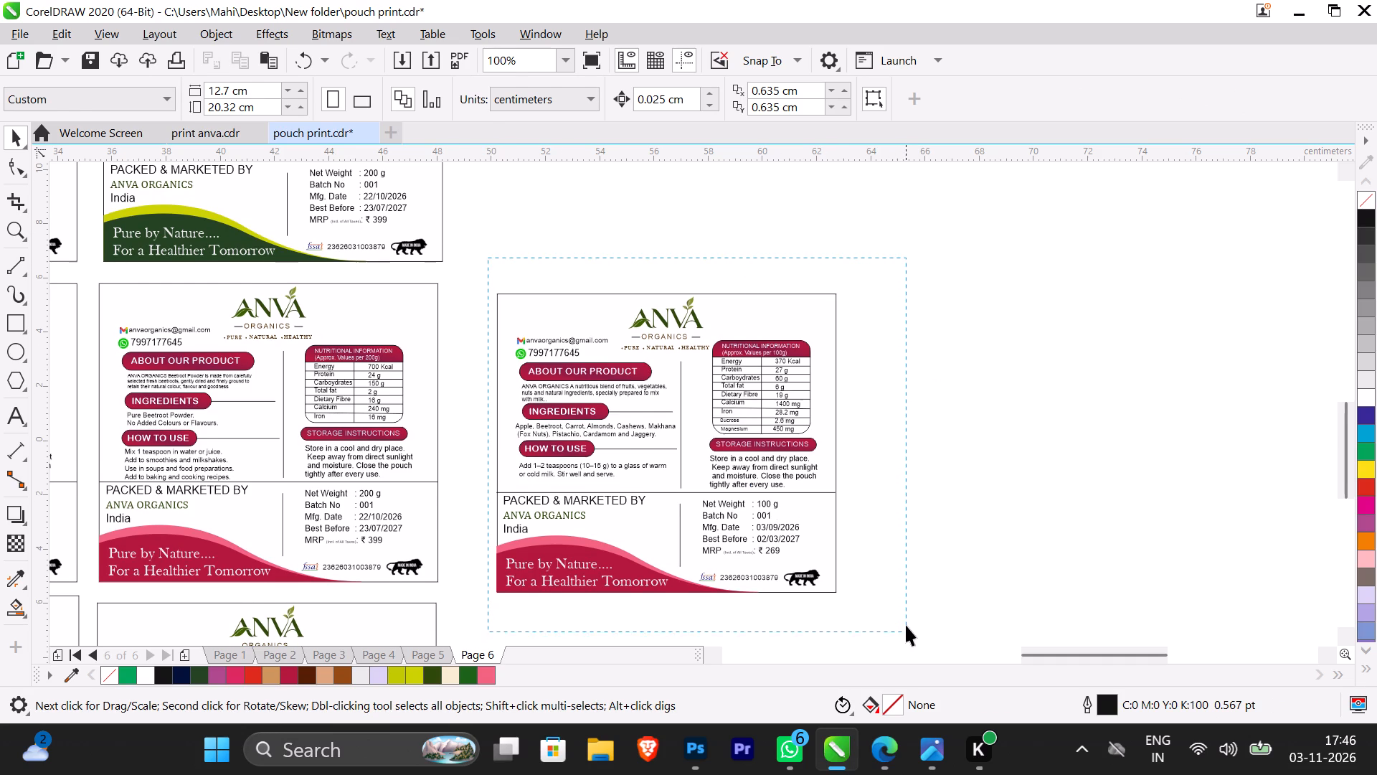
{"action": "left_click_drag", "start_coordinate": [906, 625], "coordinate": [906, 624]}
{"action": "key", "text": "plus"}
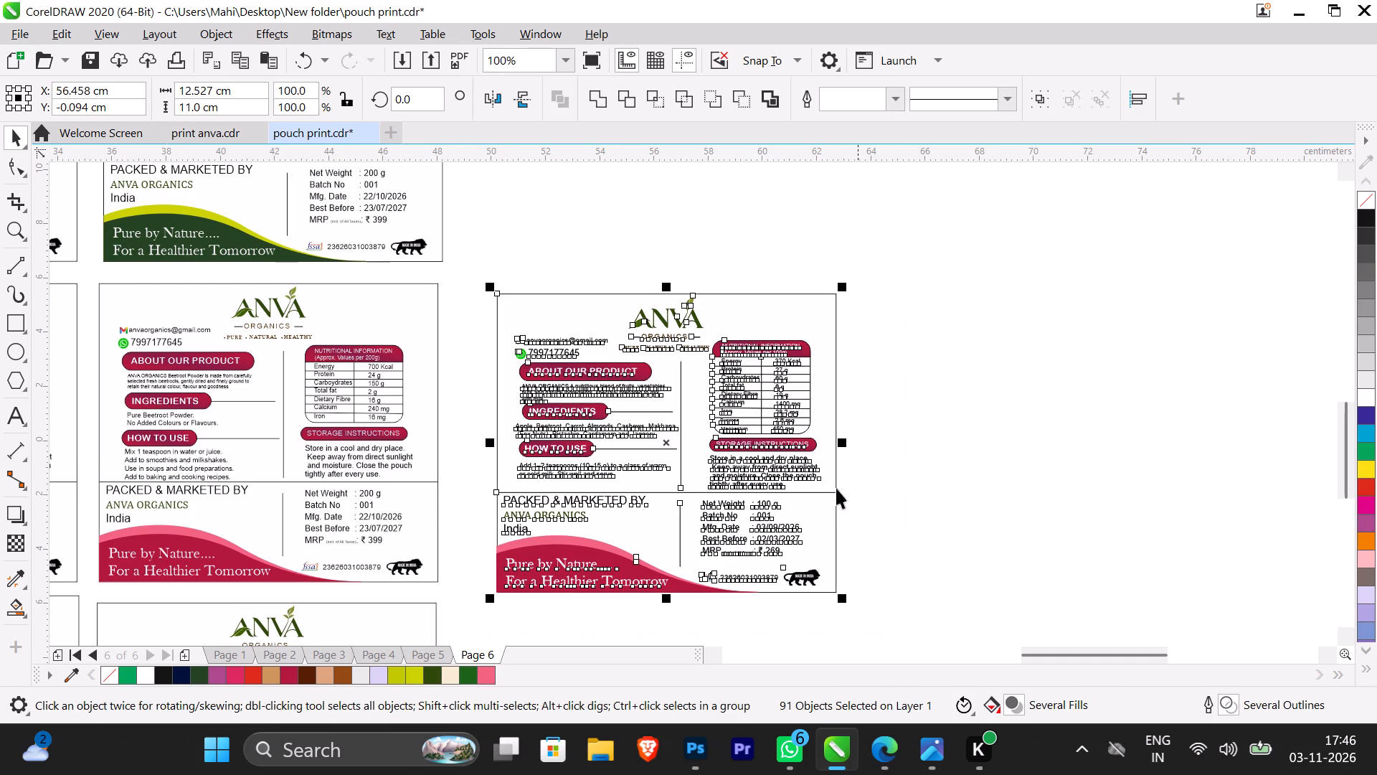
{"action": "left_click_drag", "start_coordinate": [666, 452], "coordinate": [825, 451]}
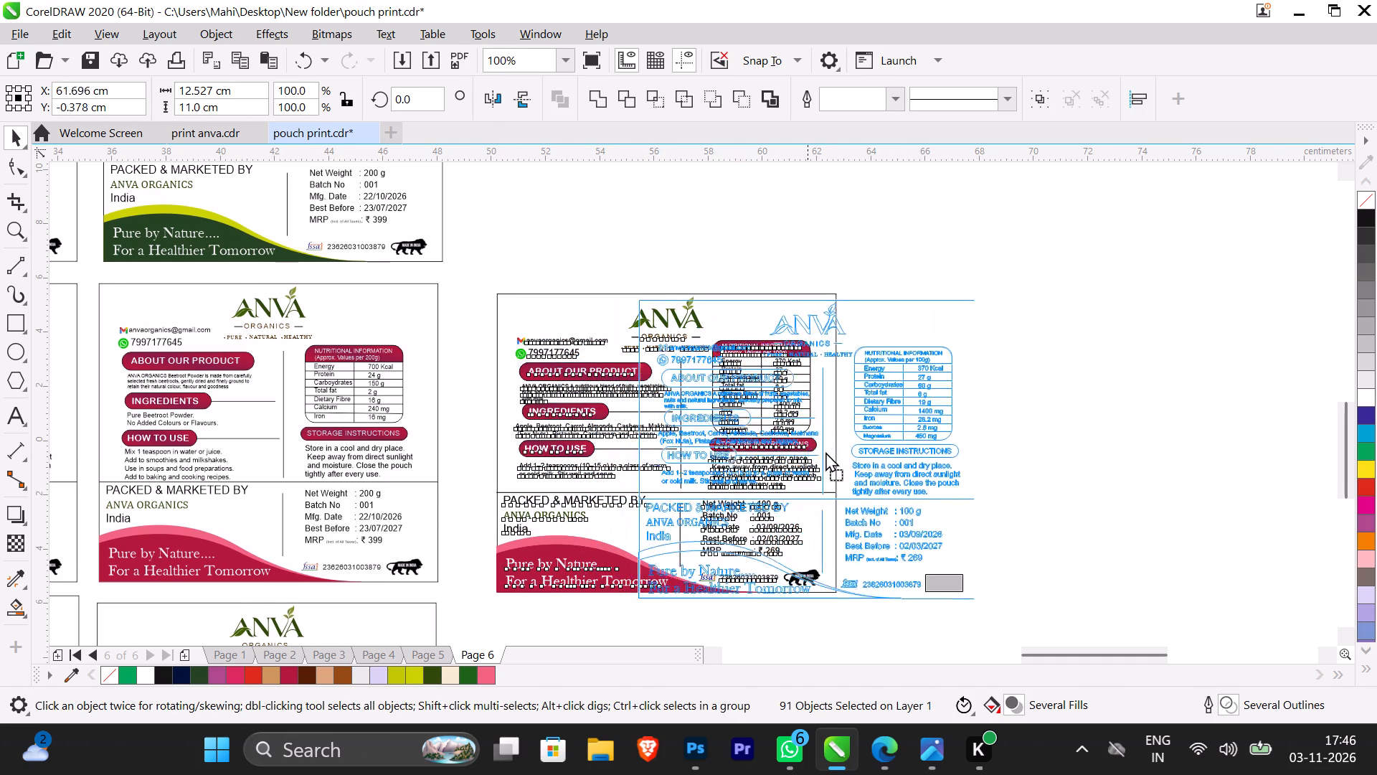
{"action": "left_click_drag", "start_coordinate": [825, 451], "coordinate": [1019, 447]}
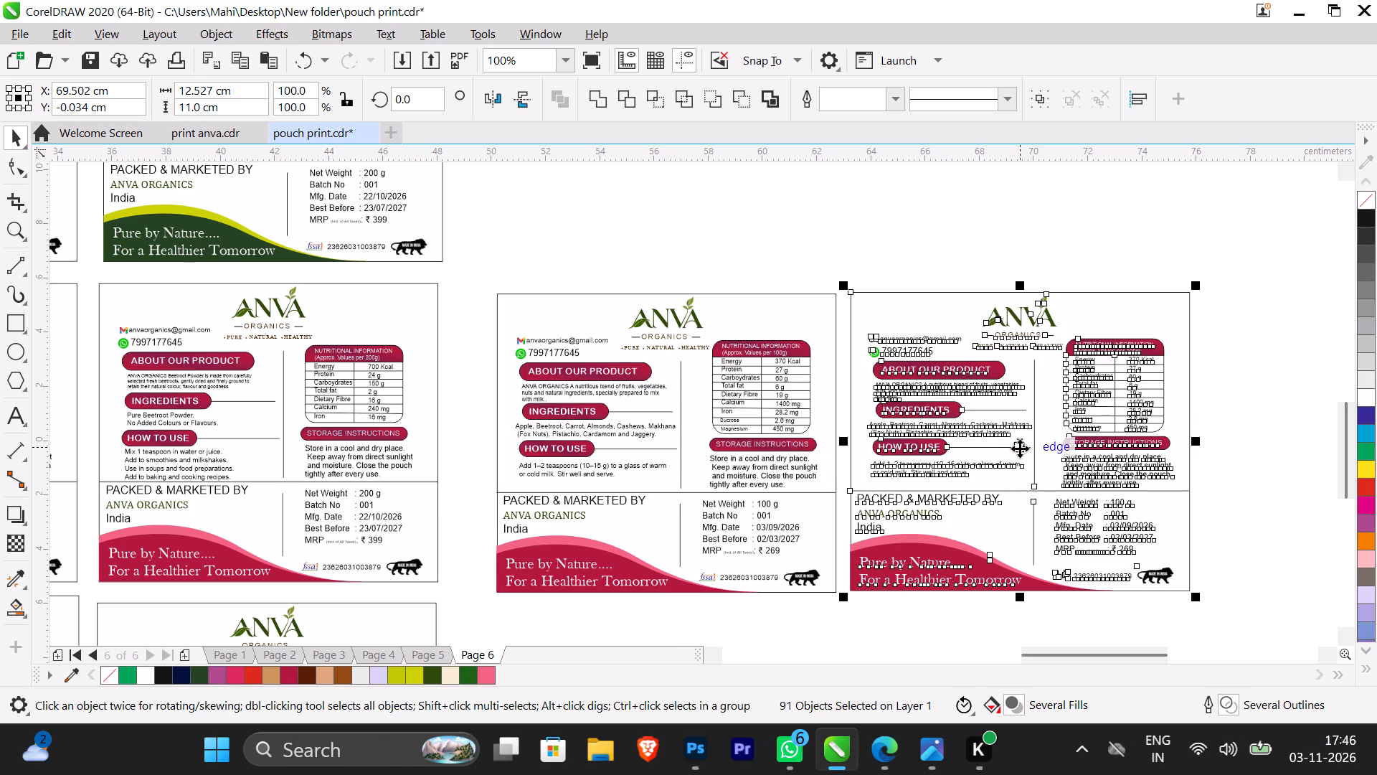
Change the nutrition table heading on the copied milk mix label to read (Approx. Values per 200g).
{"action": "scroll", "coordinate": [1288, 412], "scroll_direction": "up", "scroll_amount": 2}
{"action": "scroll", "coordinate": [916, 290], "scroll_direction": "down", "scroll_amount": 2}
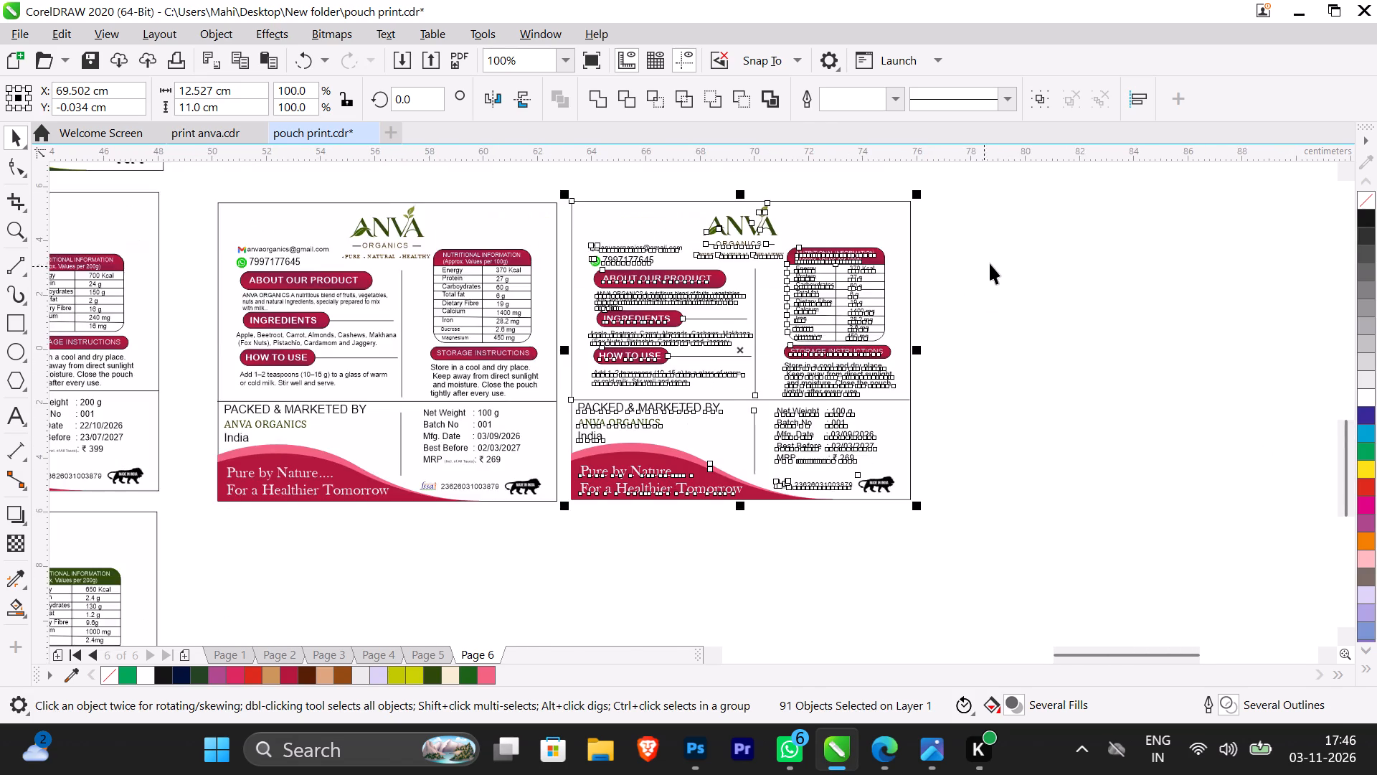
{"action": "scroll", "coordinate": [1012, 250], "scroll_direction": "up", "scroll_amount": 1}
{"action": "scroll", "coordinate": [695, 269], "scroll_direction": "up", "scroll_amount": 2}
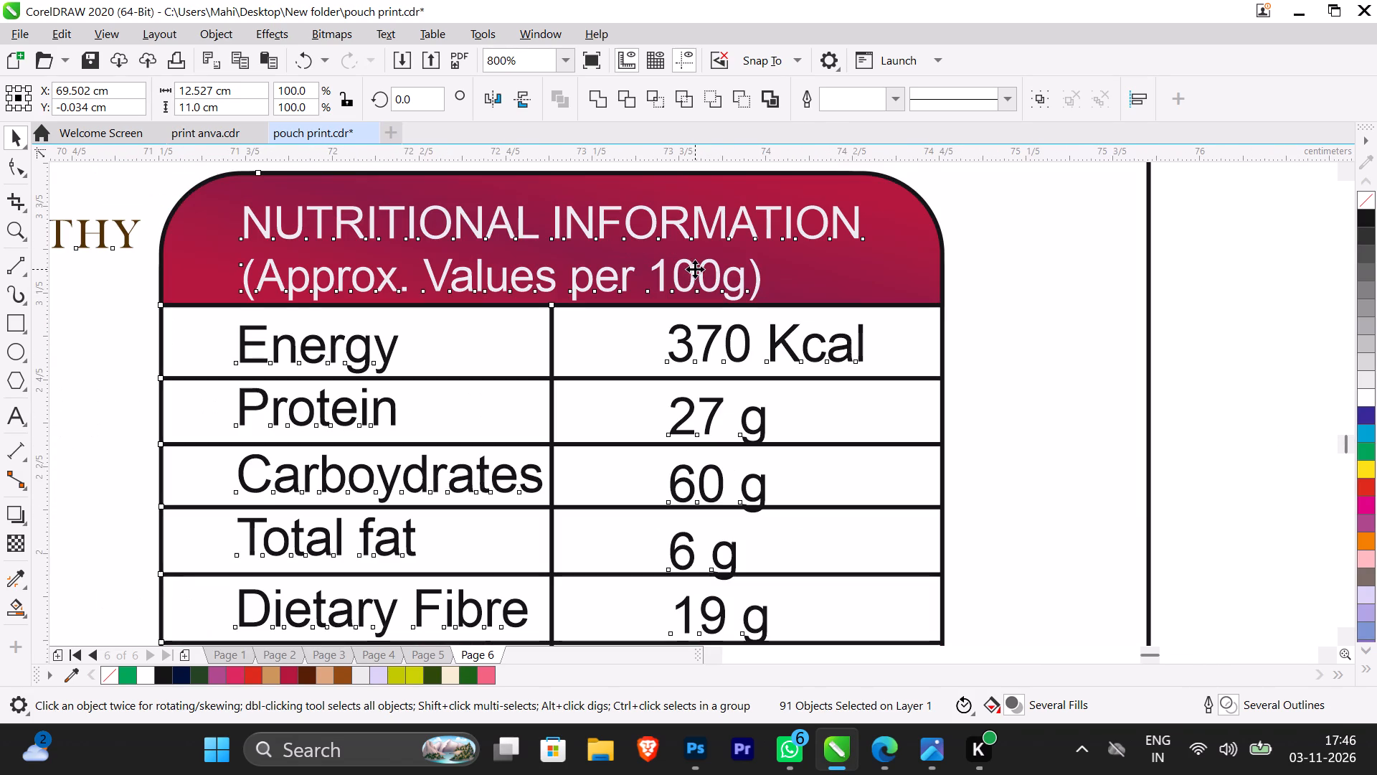
{"action": "left_click", "coordinate": [1236, 301]}
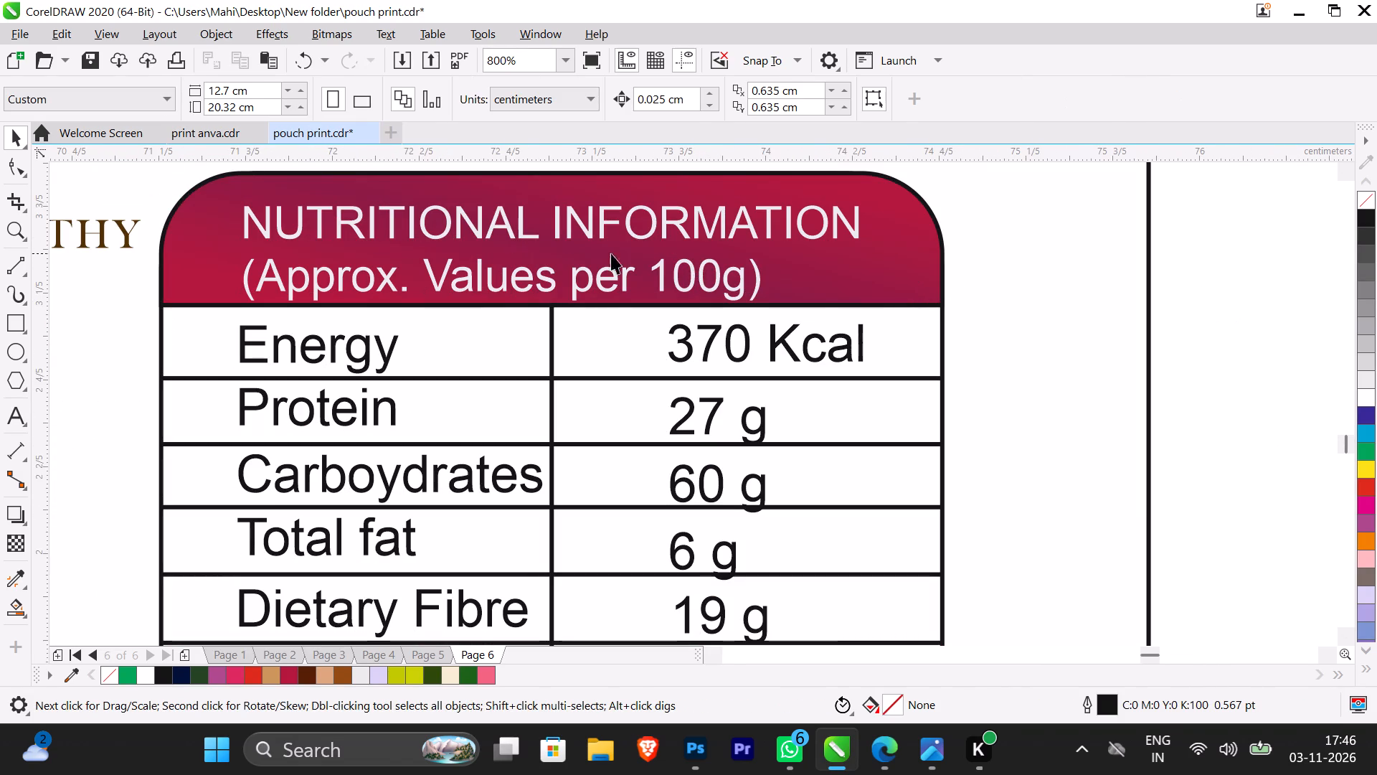
{"action": "double_click", "coordinate": [675, 274]}
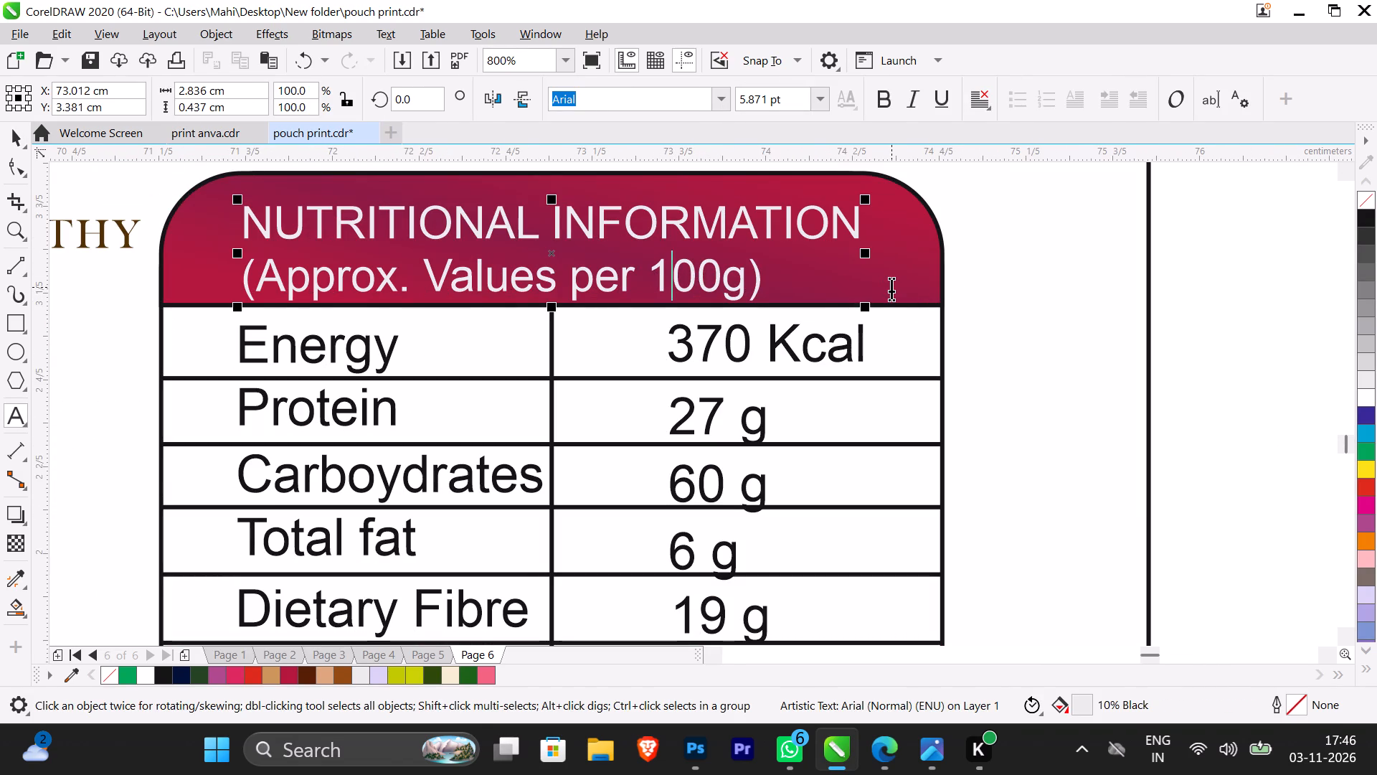
{"action": "key", "text": "BackSpace"}
{"action": "key", "text": "2"}
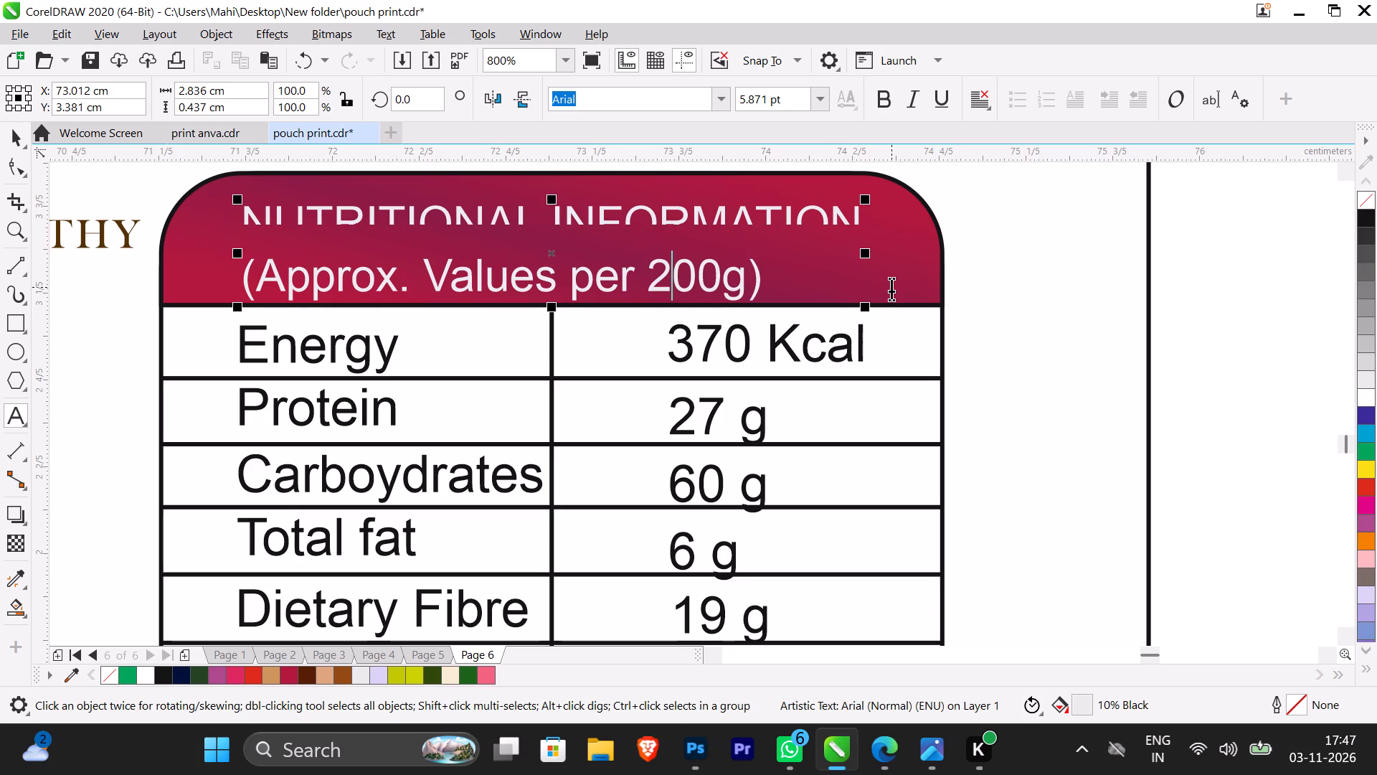
Set the Net Weight in the copied milk mix label's product details to 200 g.
{"action": "scroll", "coordinate": [880, 387], "scroll_direction": "down", "scroll_amount": 2}
{"action": "scroll", "coordinate": [846, 613], "scroll_direction": "down", "scroll_amount": 4}
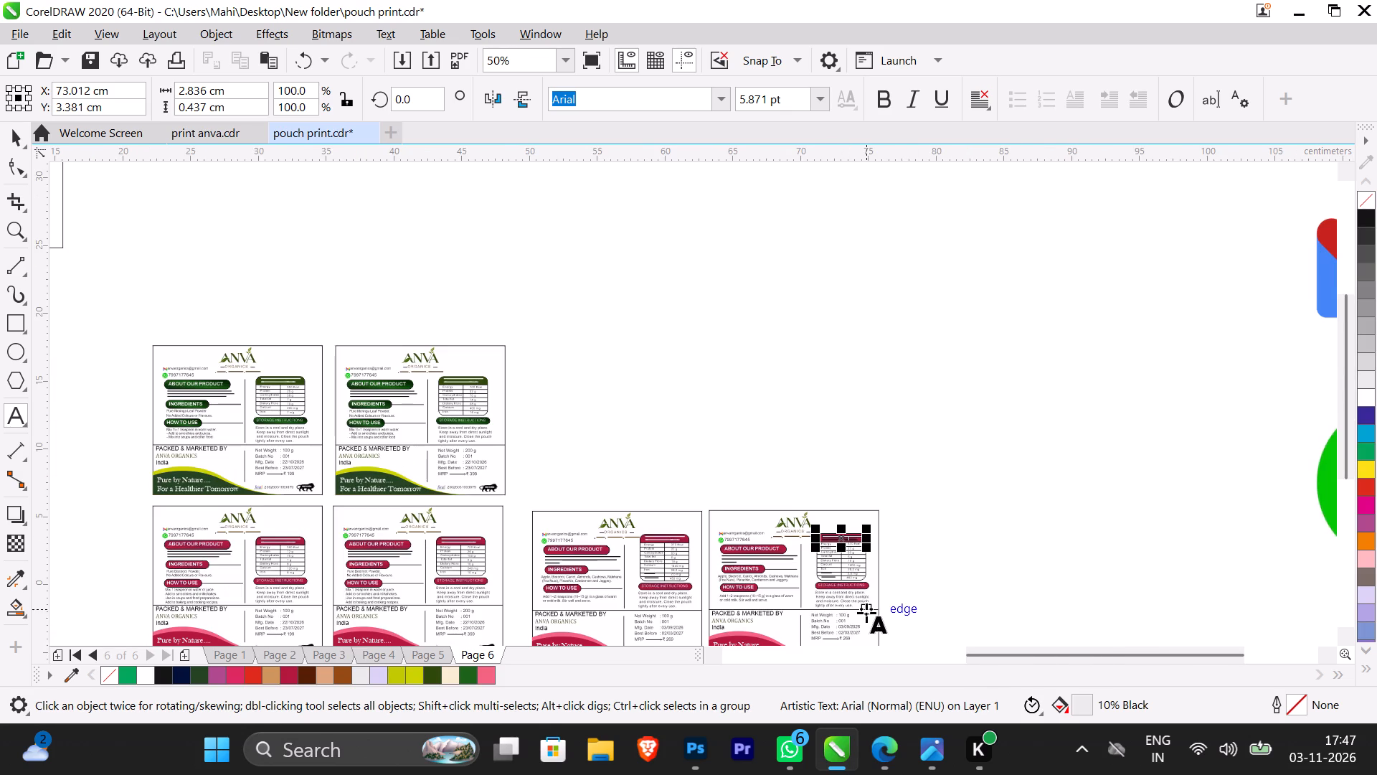
{"action": "scroll", "coordinate": [855, 636], "scroll_direction": "up", "scroll_amount": 3}
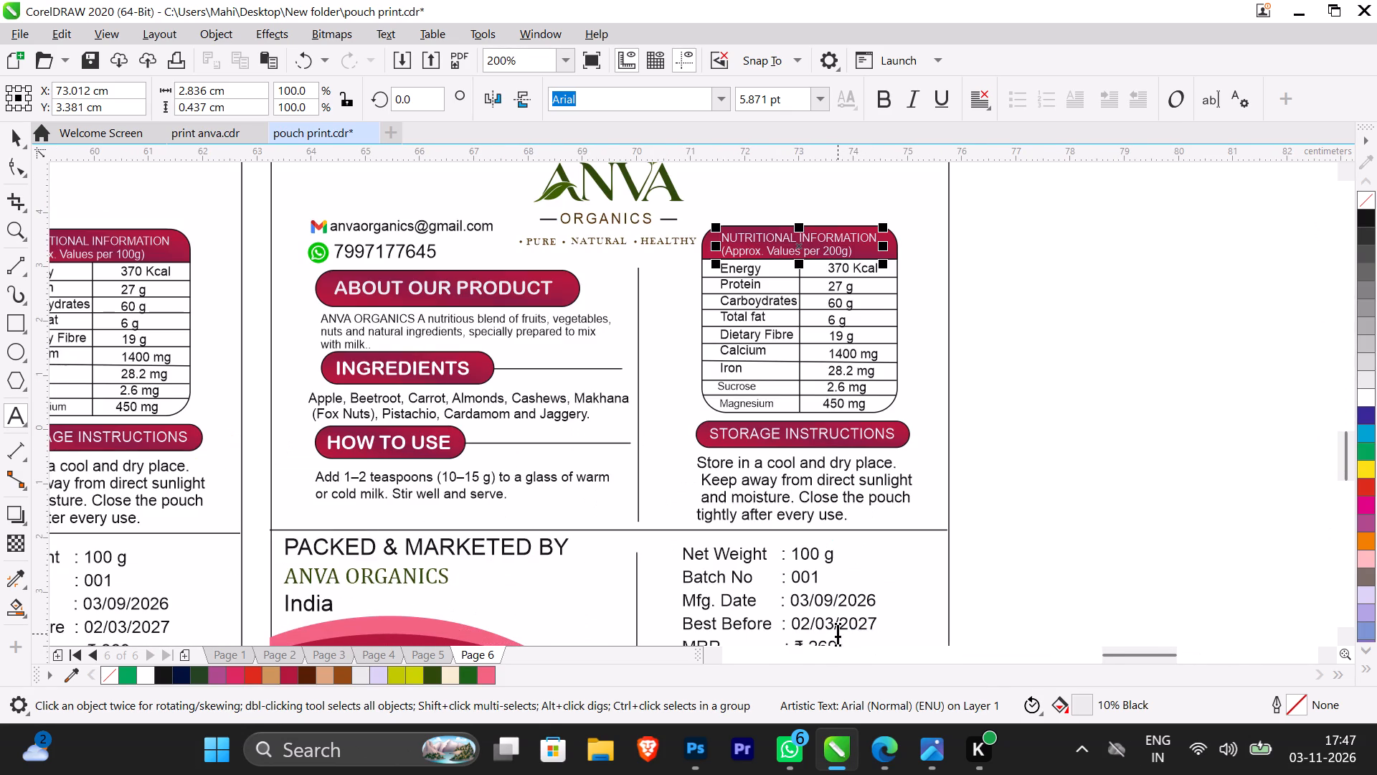
{"action": "left_click", "coordinate": [800, 555]}
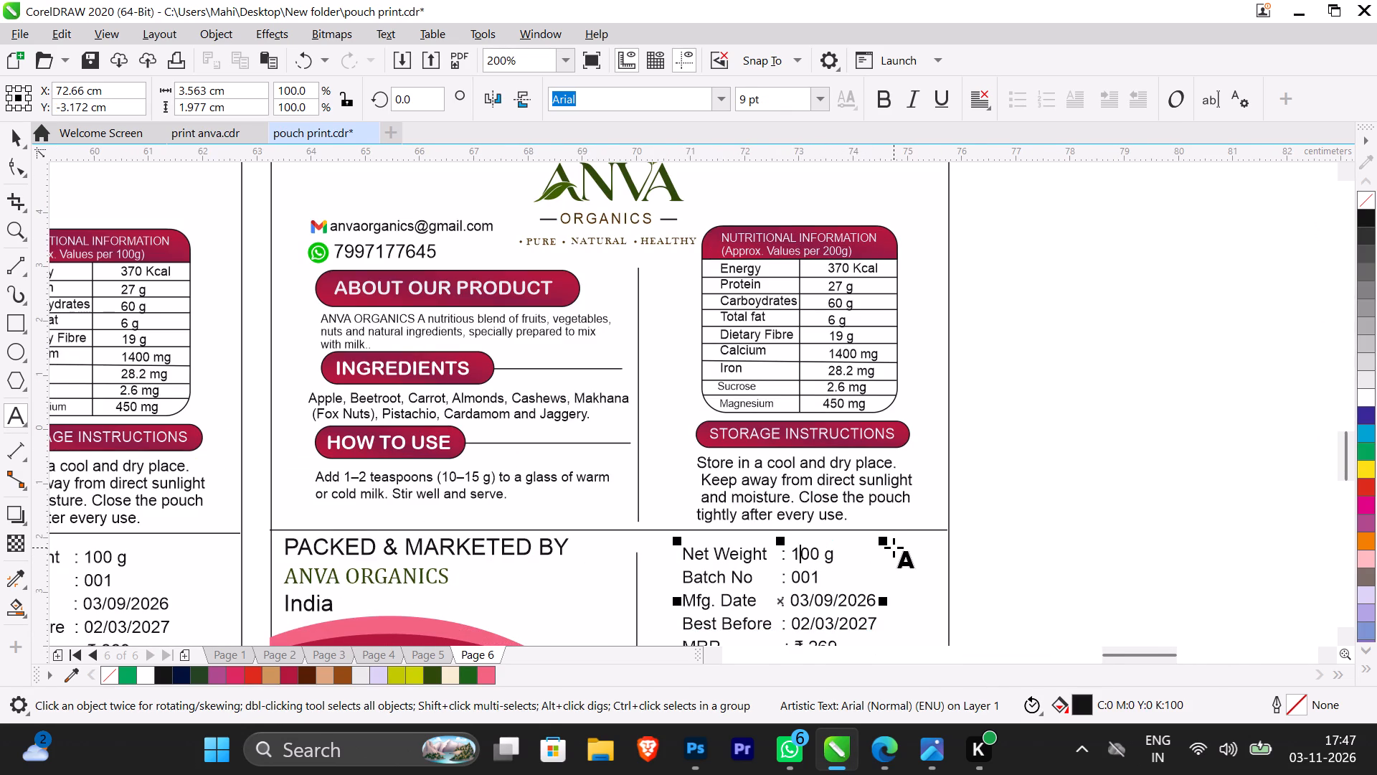
{"action": "key", "text": "BackSpace"}
{"action": "key", "text": "2"}
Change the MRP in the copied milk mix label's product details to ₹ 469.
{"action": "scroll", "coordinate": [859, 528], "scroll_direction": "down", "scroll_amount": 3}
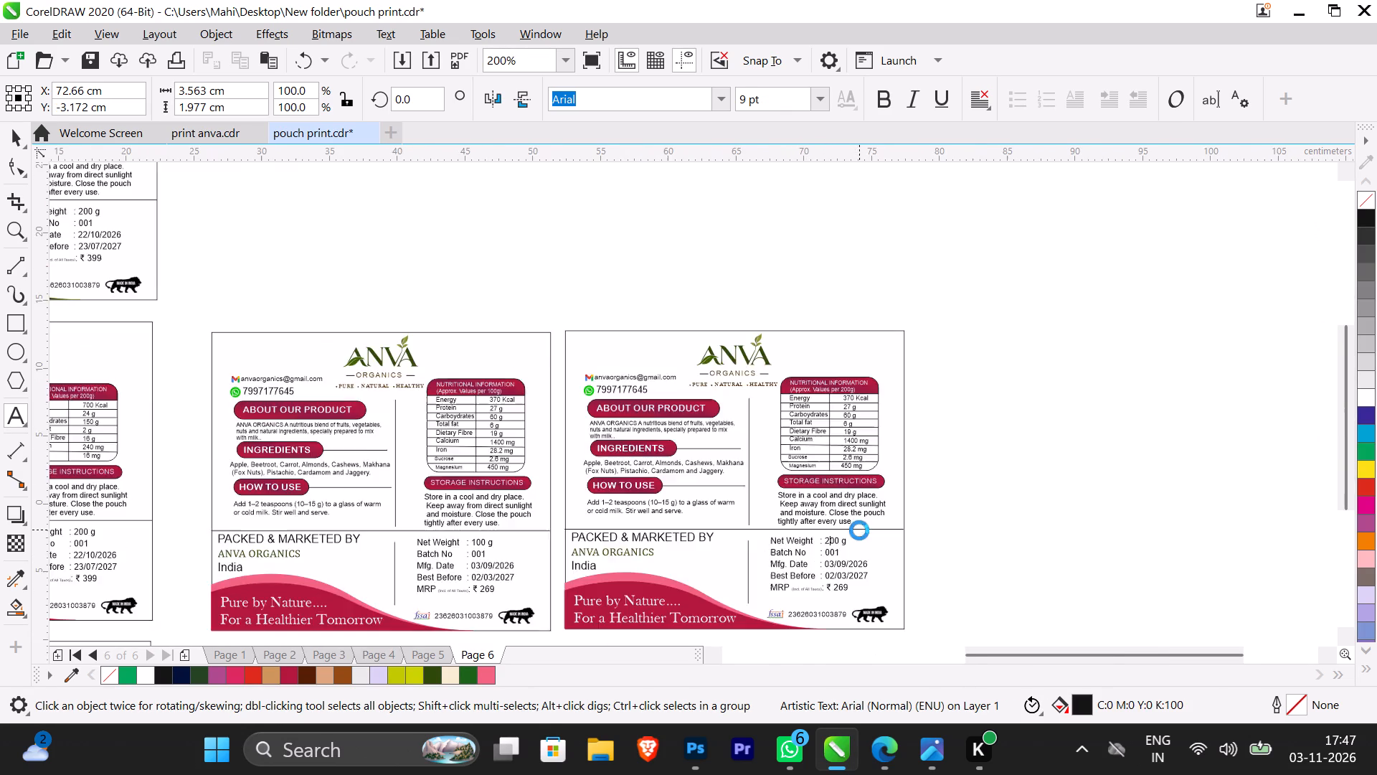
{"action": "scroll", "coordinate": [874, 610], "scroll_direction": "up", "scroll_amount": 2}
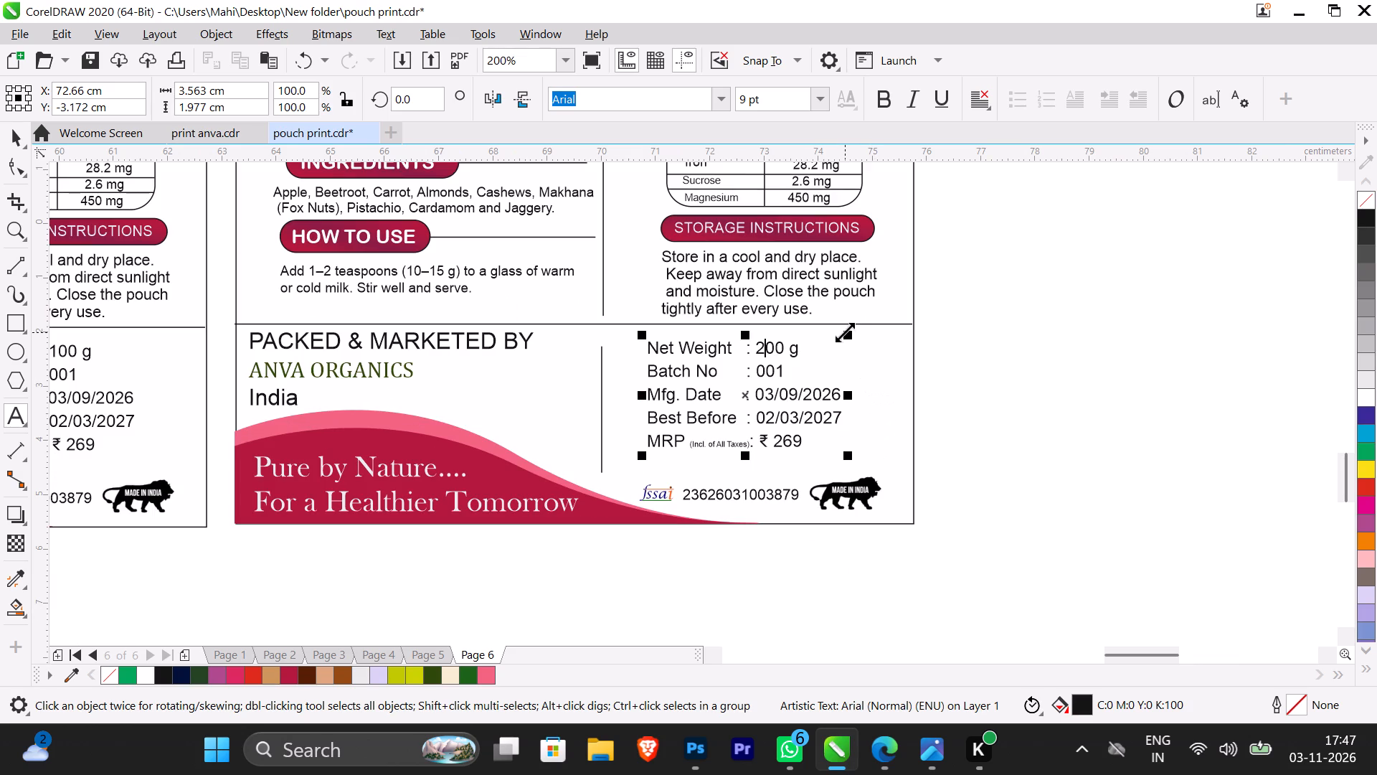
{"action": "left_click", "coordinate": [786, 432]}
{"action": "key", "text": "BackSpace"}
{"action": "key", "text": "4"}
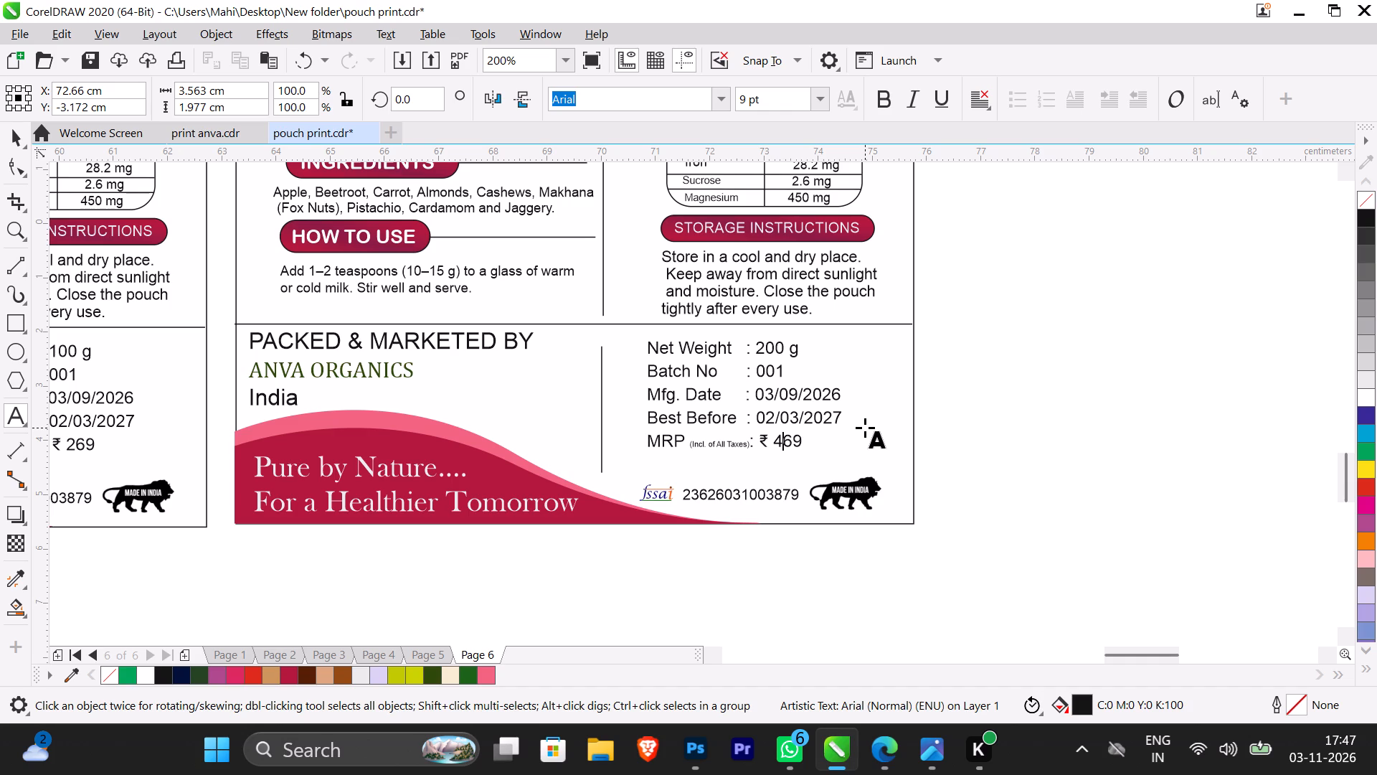
Examine the older ABC Nurition Milk Mix labels on Pages 3 and 4 for their product details and nutrition values.
{"action": "left_click", "coordinate": [335, 649]}
{"action": "scroll", "coordinate": [440, 558], "scroll_direction": "down", "scroll_amount": 4}
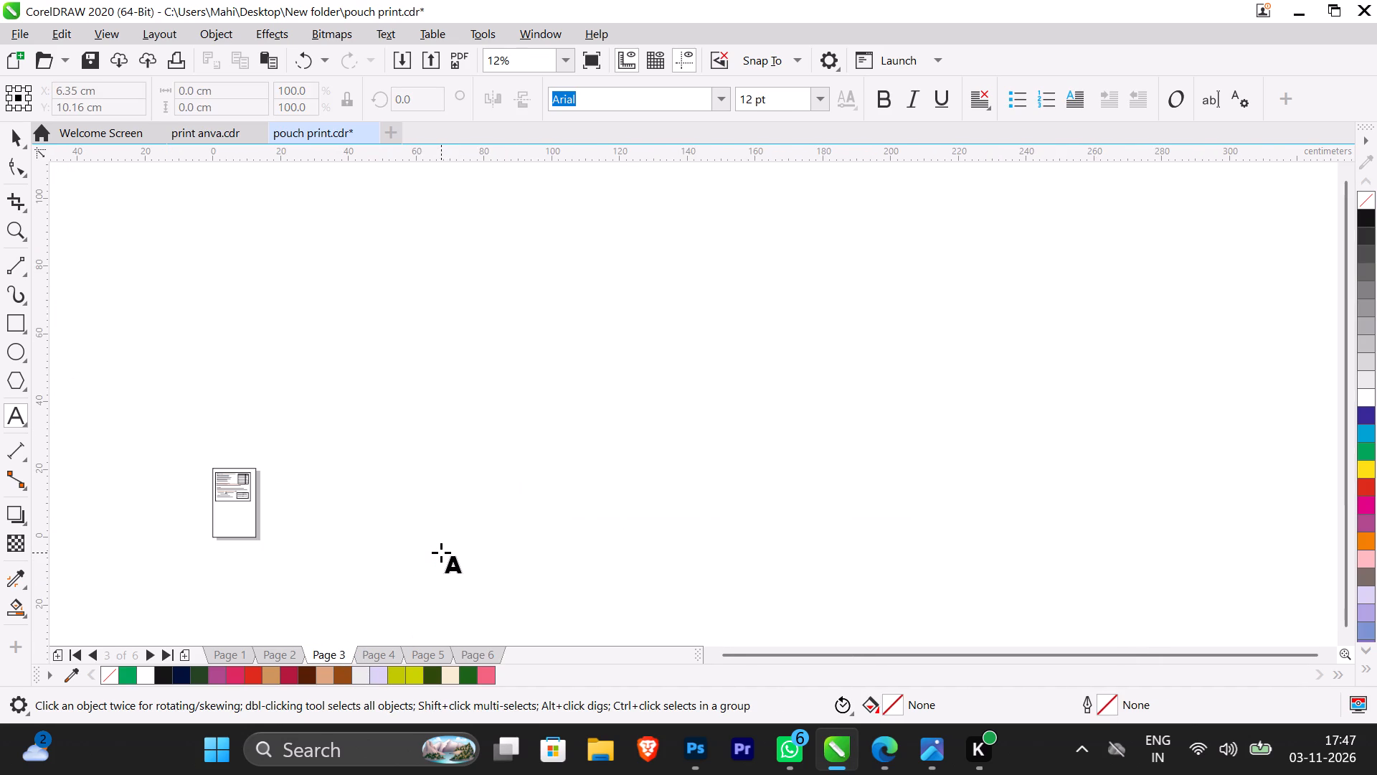
{"action": "key", "text": "F4"}
{"action": "scroll", "coordinate": [794, 332], "scroll_direction": "up", "scroll_amount": 2}
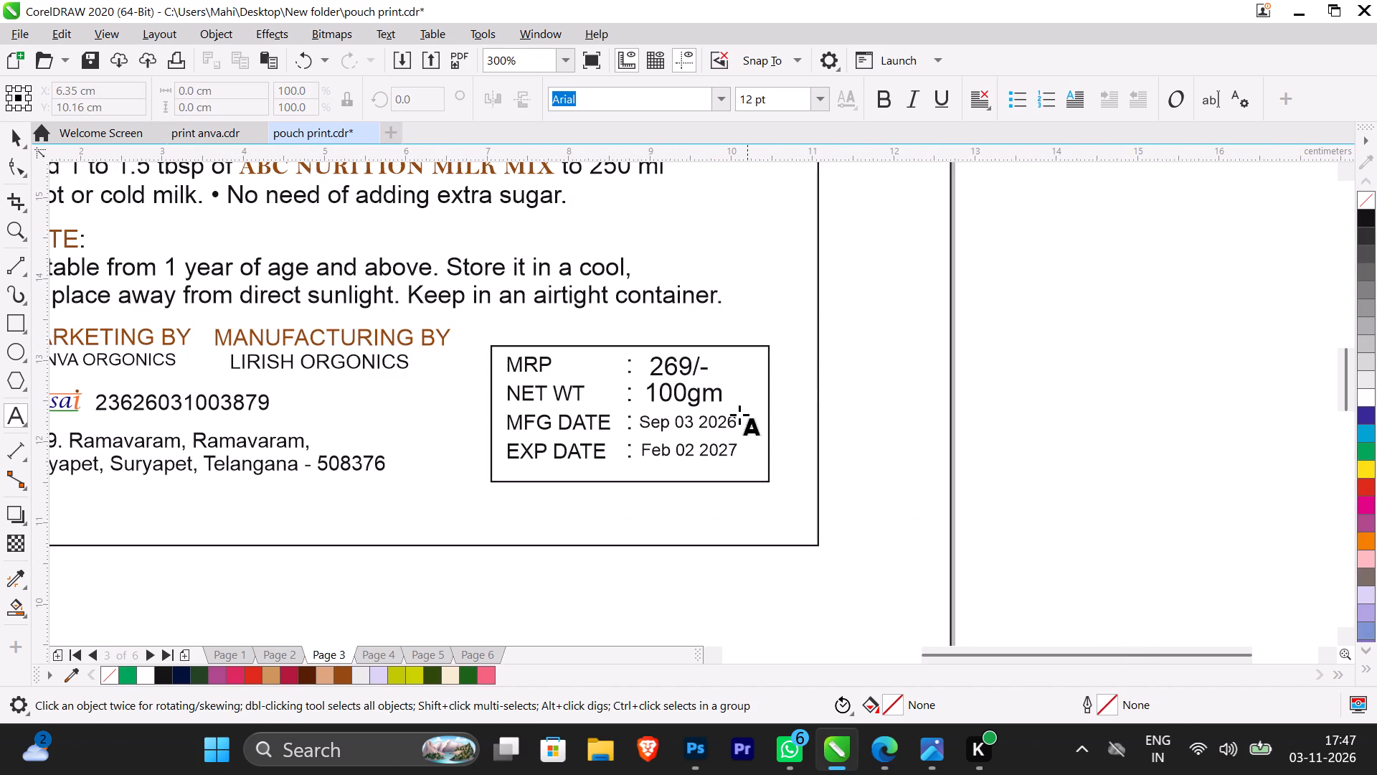
{"action": "scroll", "coordinate": [724, 421], "scroll_direction": "down", "scroll_amount": 1}
{"action": "left_click", "coordinate": [363, 649]}
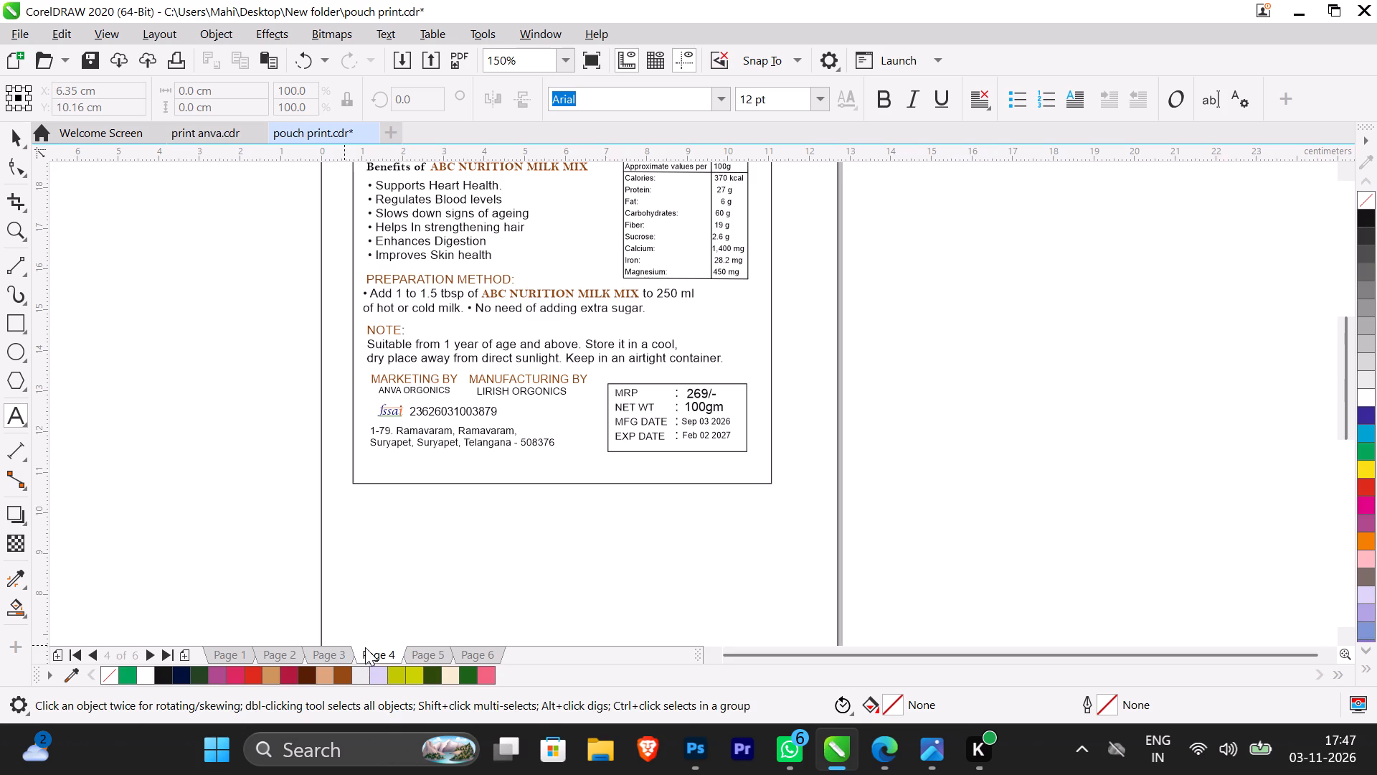
{"action": "scroll", "coordinate": [671, 431], "scroll_direction": "down", "scroll_amount": 1}
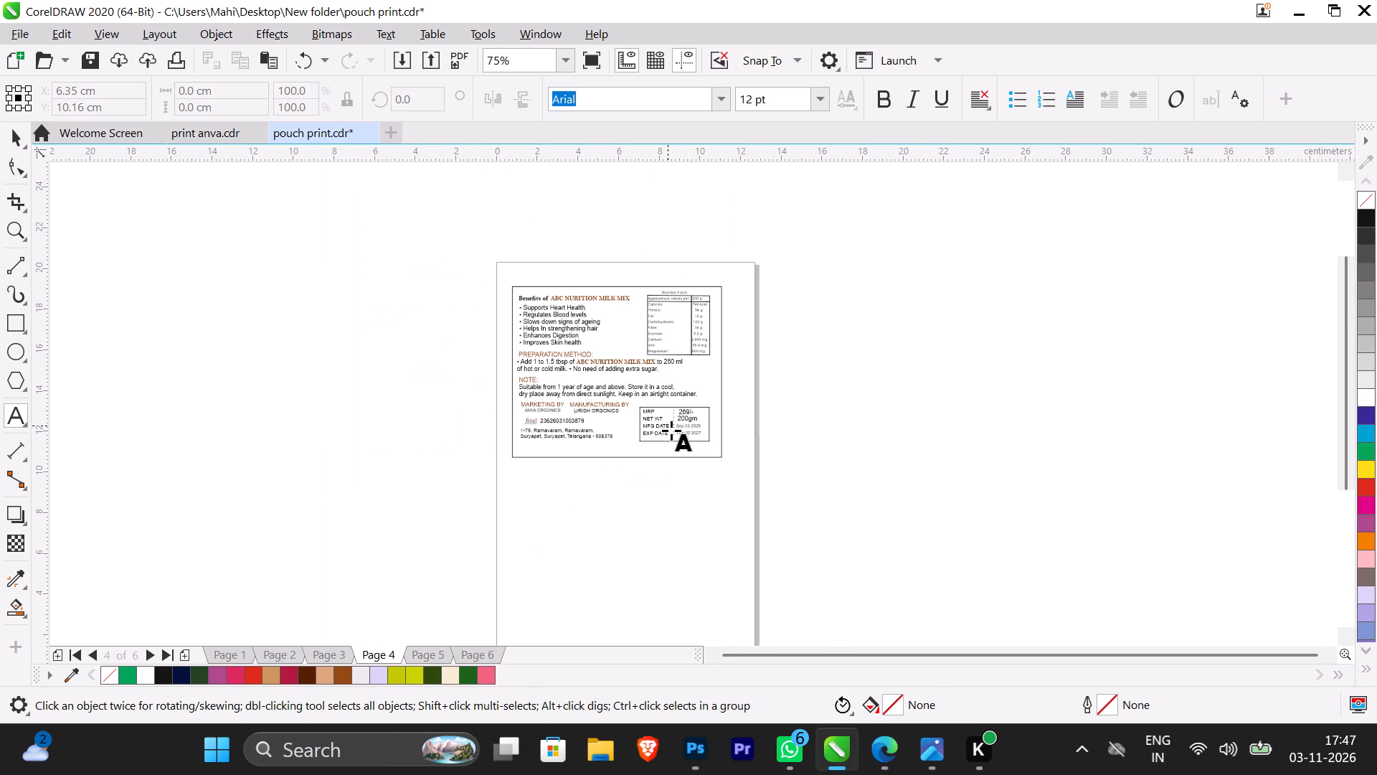
{"action": "scroll", "coordinate": [695, 377], "scroll_direction": "up", "scroll_amount": 2}
{"action": "scroll", "coordinate": [686, 515], "scroll_direction": "down", "scroll_amount": 1}
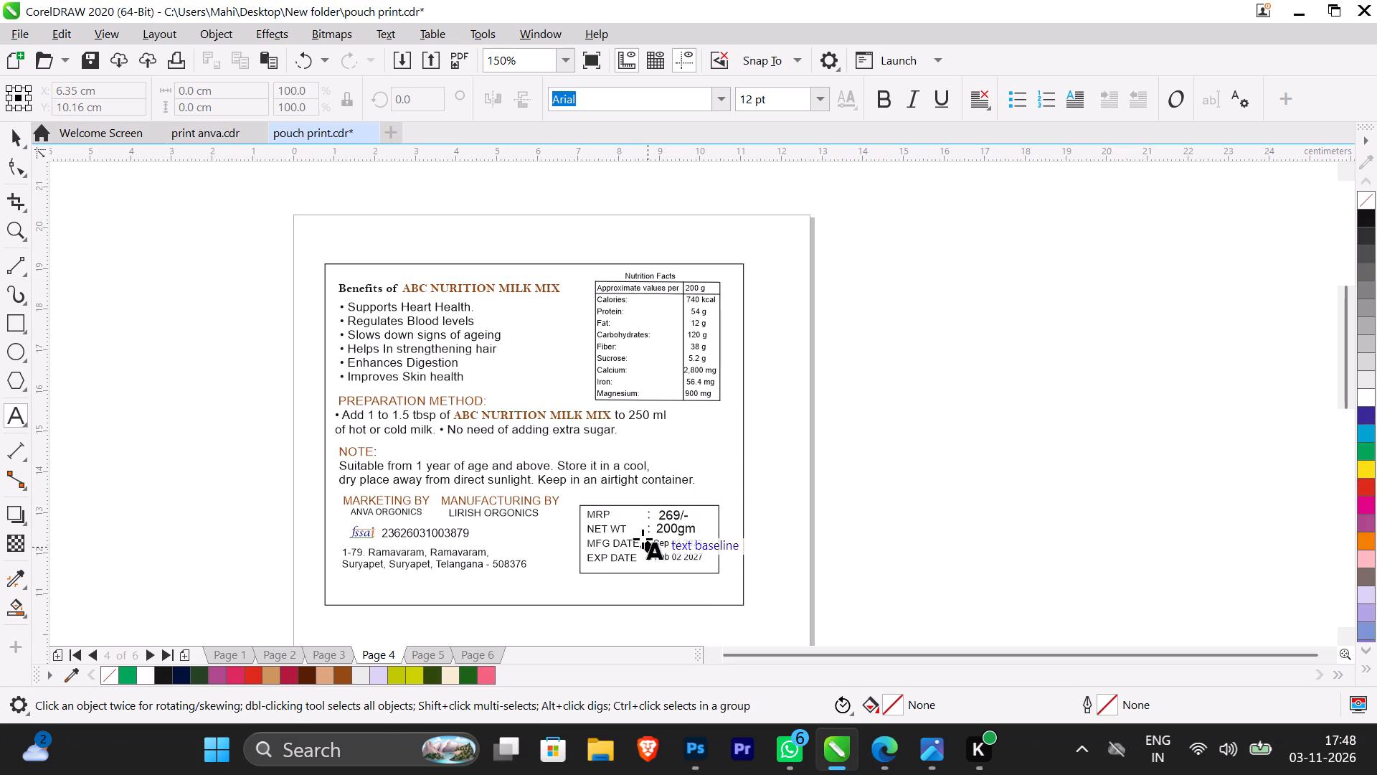
Return to Page 6 and set the MRP on the 200 g milk mix label to ₹ 499.
{"action": "left_click", "coordinate": [489, 655]}
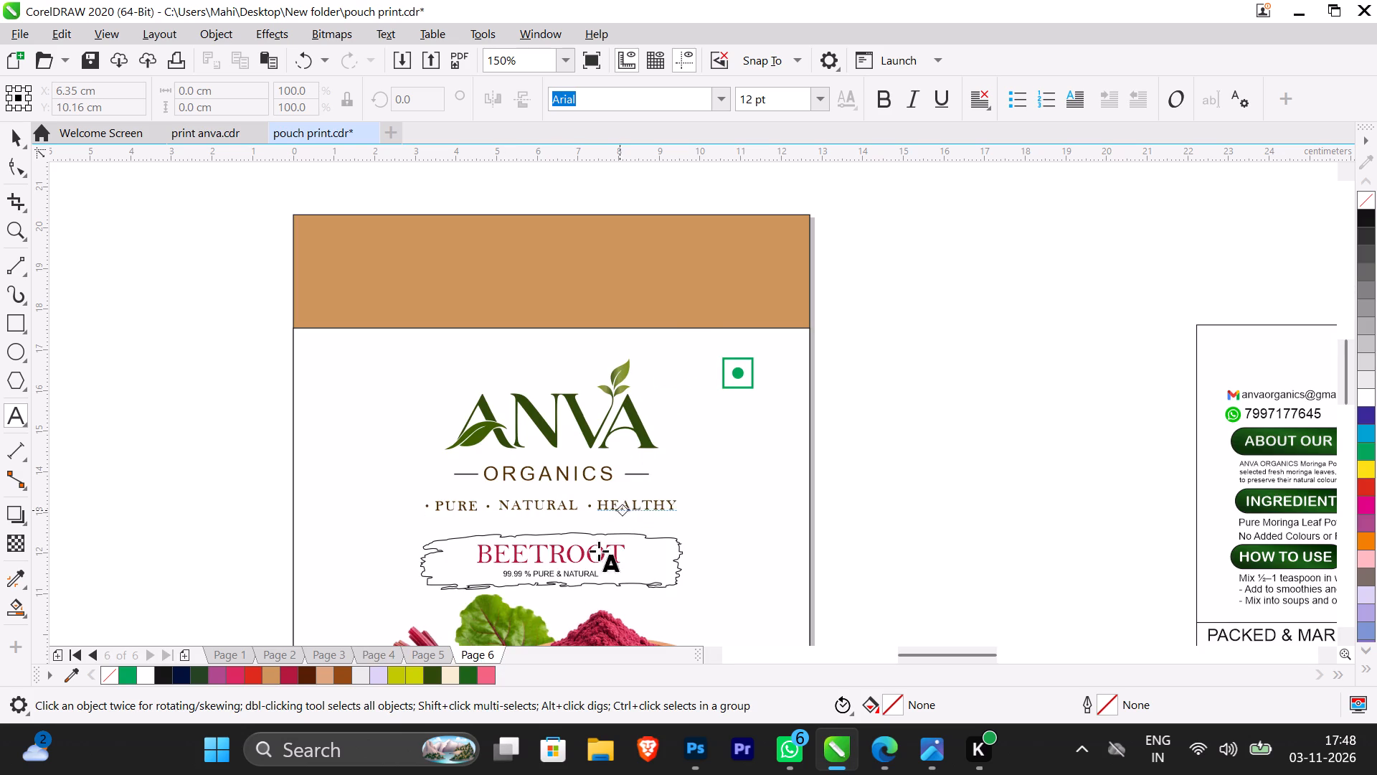
{"action": "scroll", "coordinate": [718, 509], "scroll_direction": "down", "scroll_amount": 3}
{"action": "scroll", "coordinate": [1080, 603], "scroll_direction": "up", "scroll_amount": 3}
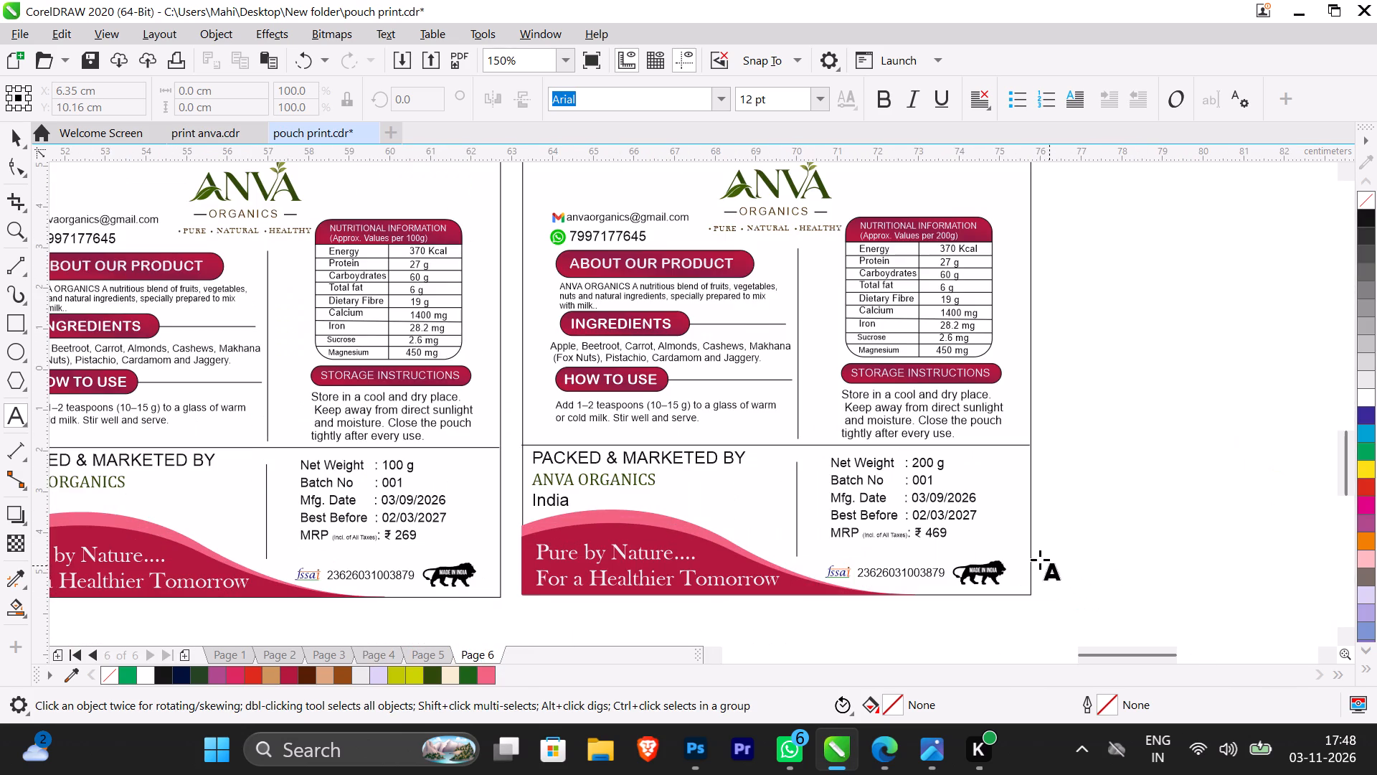
{"action": "scroll", "coordinate": [943, 518], "scroll_direction": "up", "scroll_amount": 1}
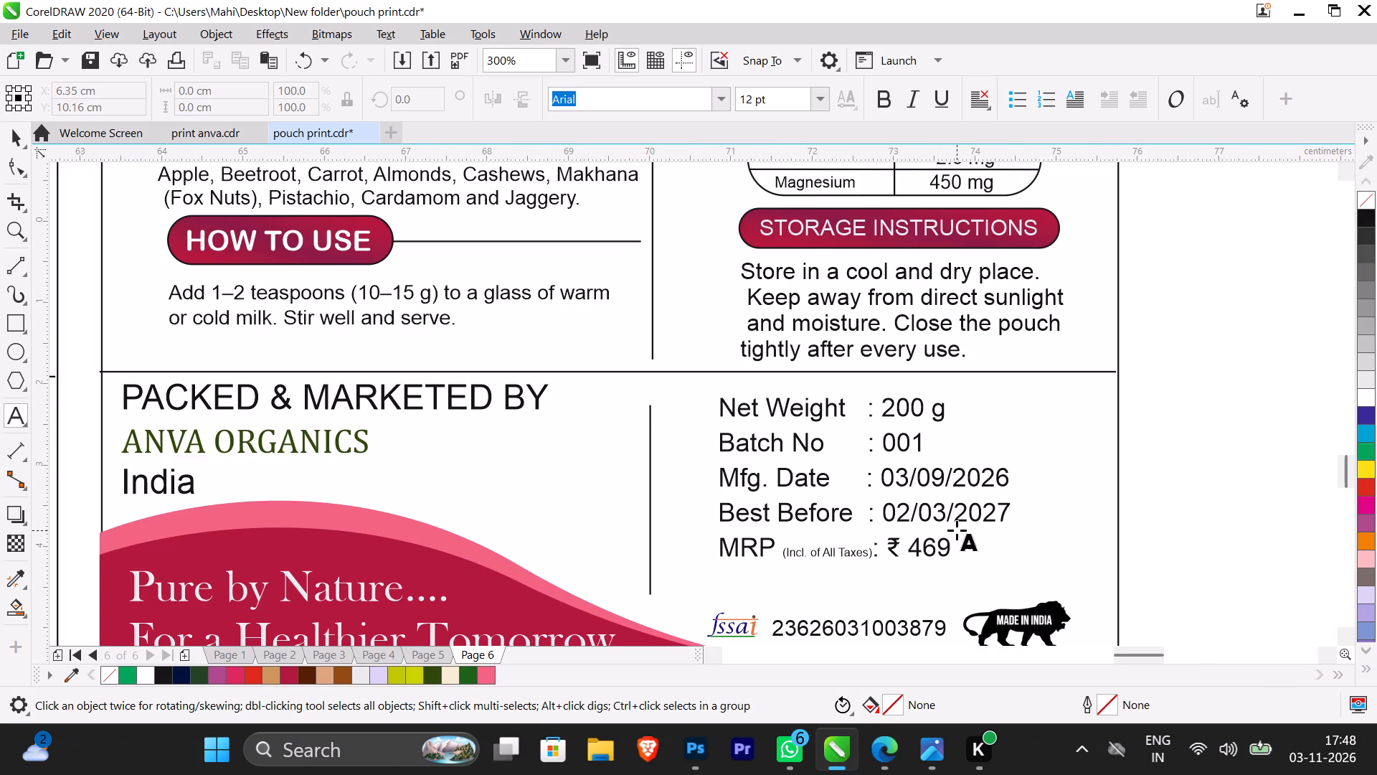
{"action": "left_click", "coordinate": [947, 539]}
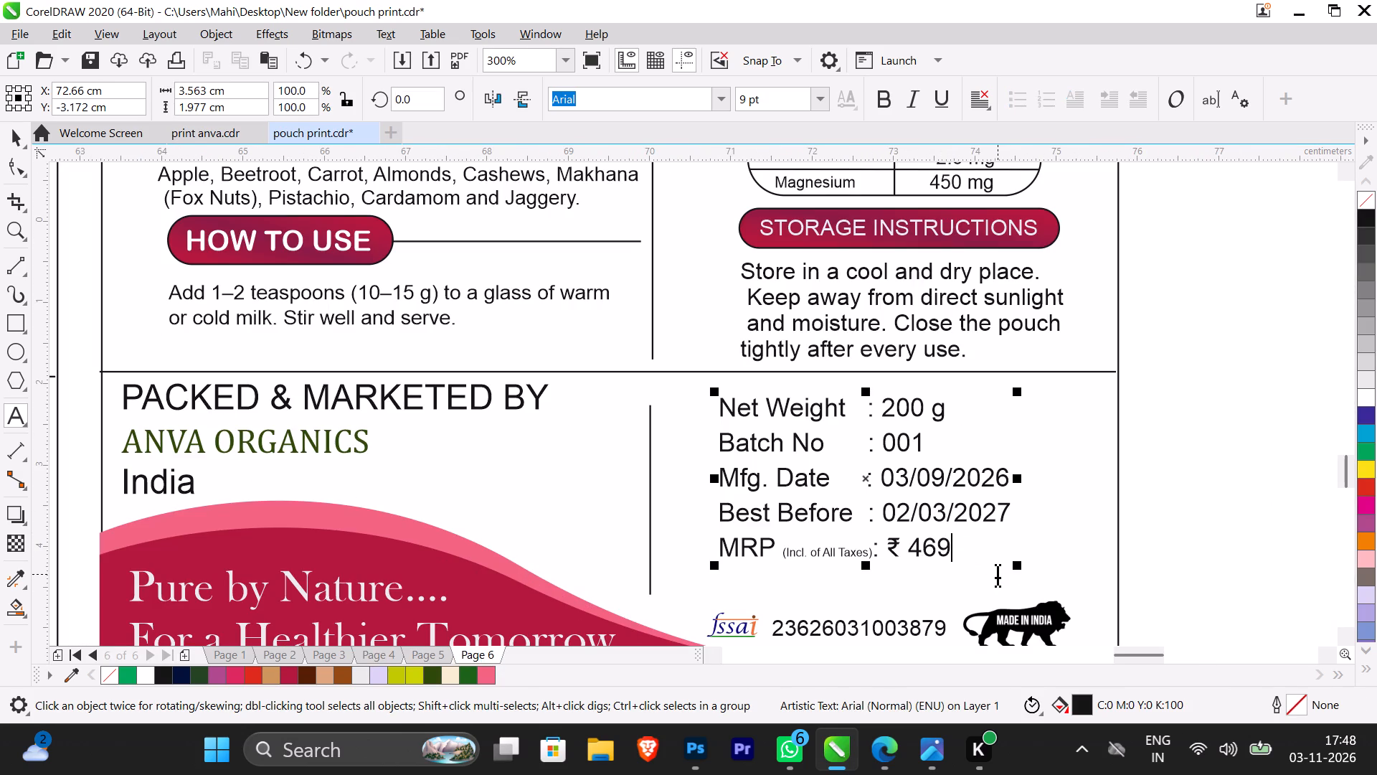
{"action": "key", "text": "BackSpace"}
{"action": "key", "text": "BackSpace"}
{"action": "key", "text": "BackSpace"}
{"action": "type", "text": "52"}
{"action": "key", "text": "BackSpace"}
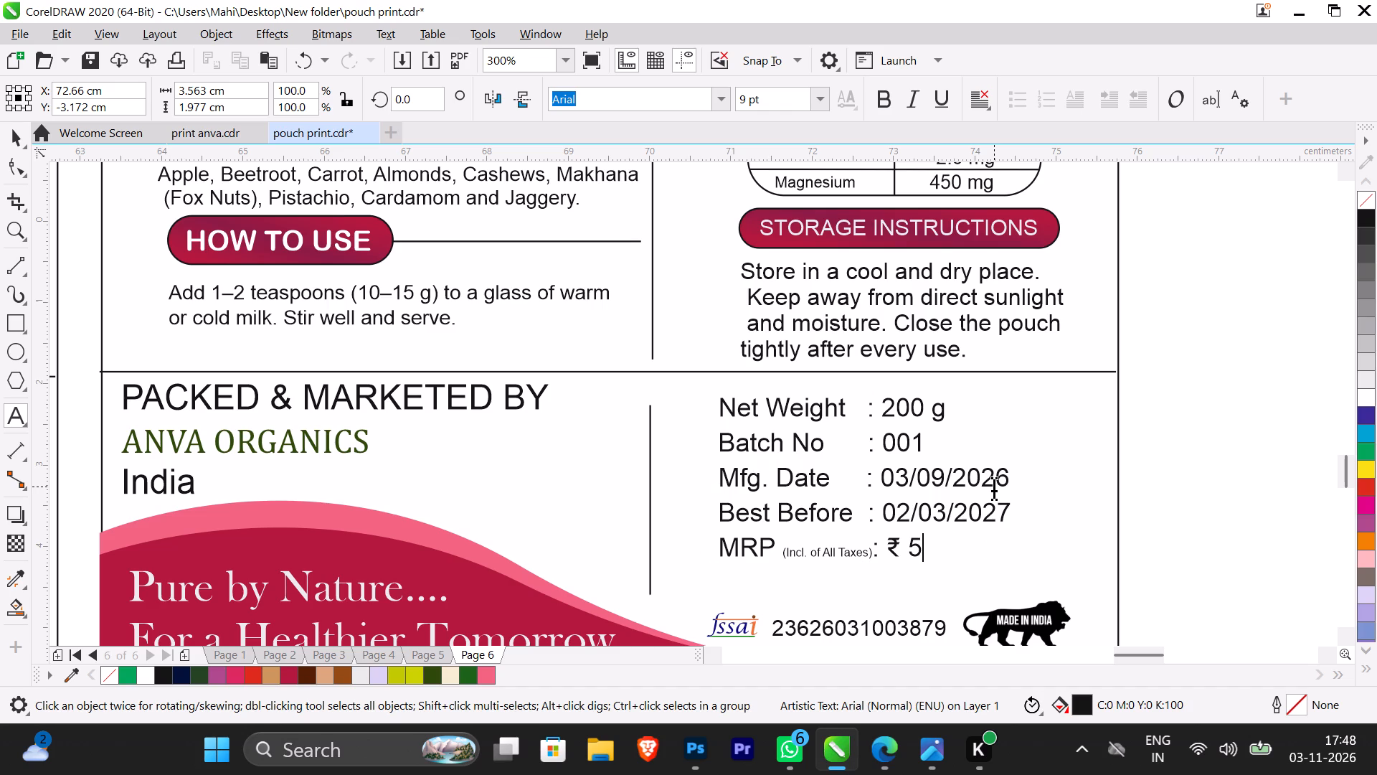
{"action": "key", "text": "BackSpace"}
{"action": "type", "text": "499"}
Set the Energy value in the 200 g milk mix label's nutrition table to 740 Kcal.
{"action": "scroll", "coordinate": [673, 549], "scroll_direction": "down", "scroll_amount": 2}
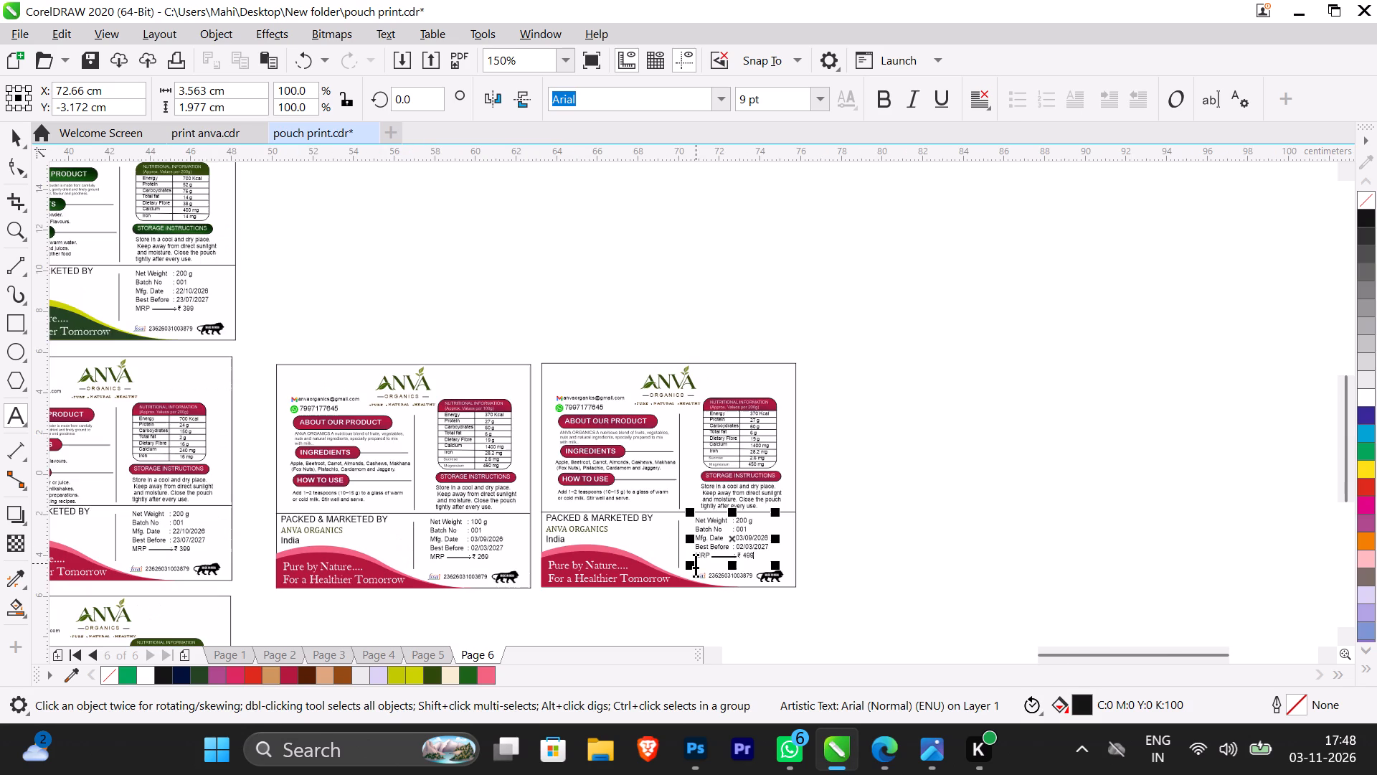
{"action": "scroll", "coordinate": [734, 429], "scroll_direction": "up", "scroll_amount": 2}
{"action": "scroll", "coordinate": [836, 352], "scroll_direction": "up", "scroll_amount": 1}
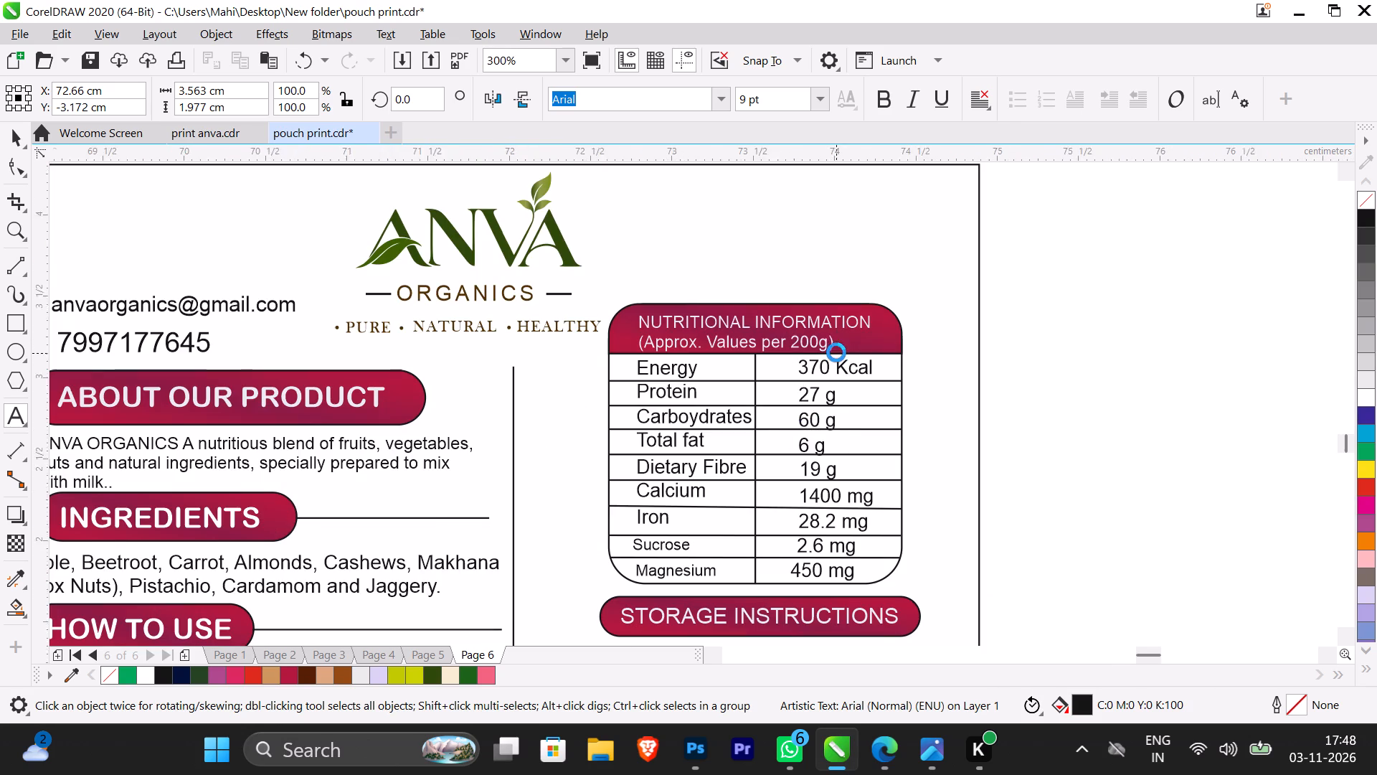
{"action": "scroll", "coordinate": [836, 352], "scroll_direction": "up", "scroll_amount": 1}
{"action": "left_click", "coordinate": [809, 398]}
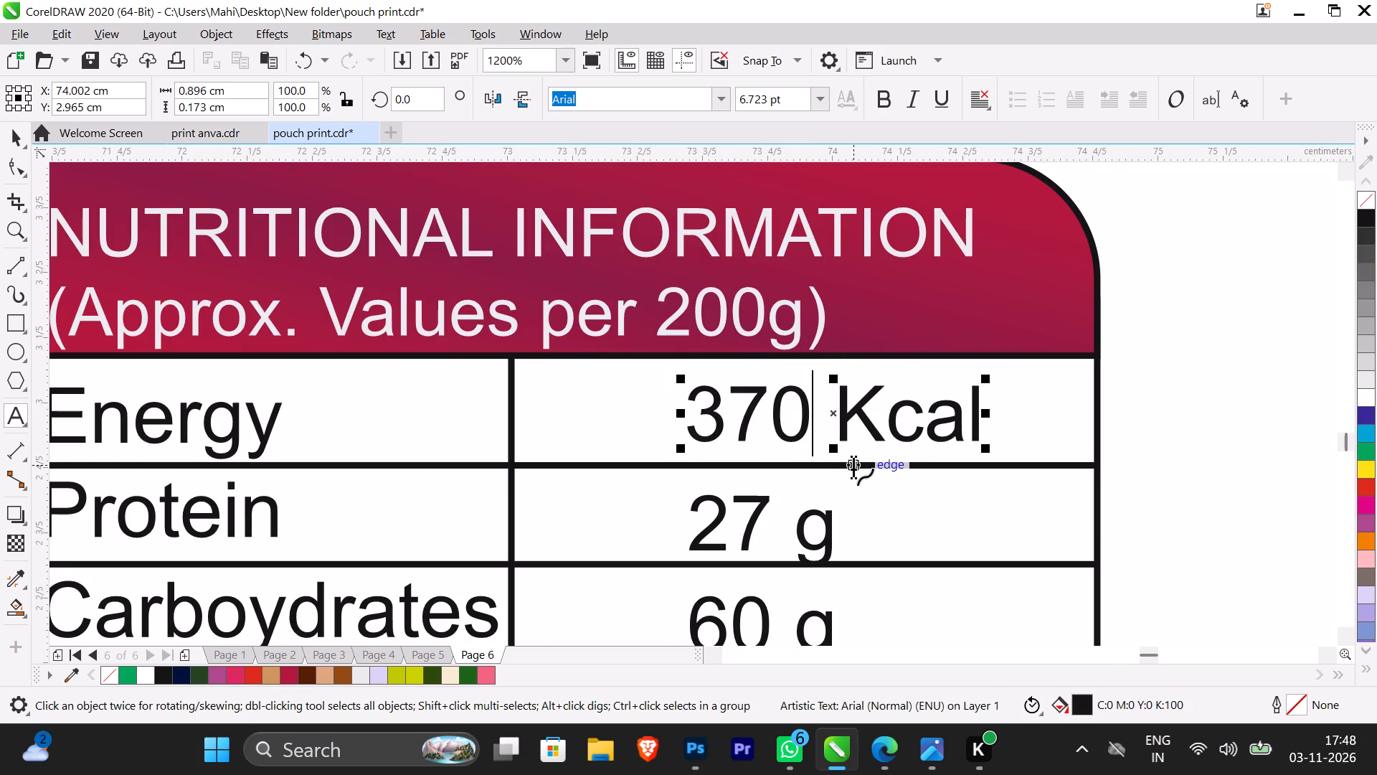
{"action": "scroll", "coordinate": [853, 464], "scroll_direction": "down", "scroll_amount": 3}
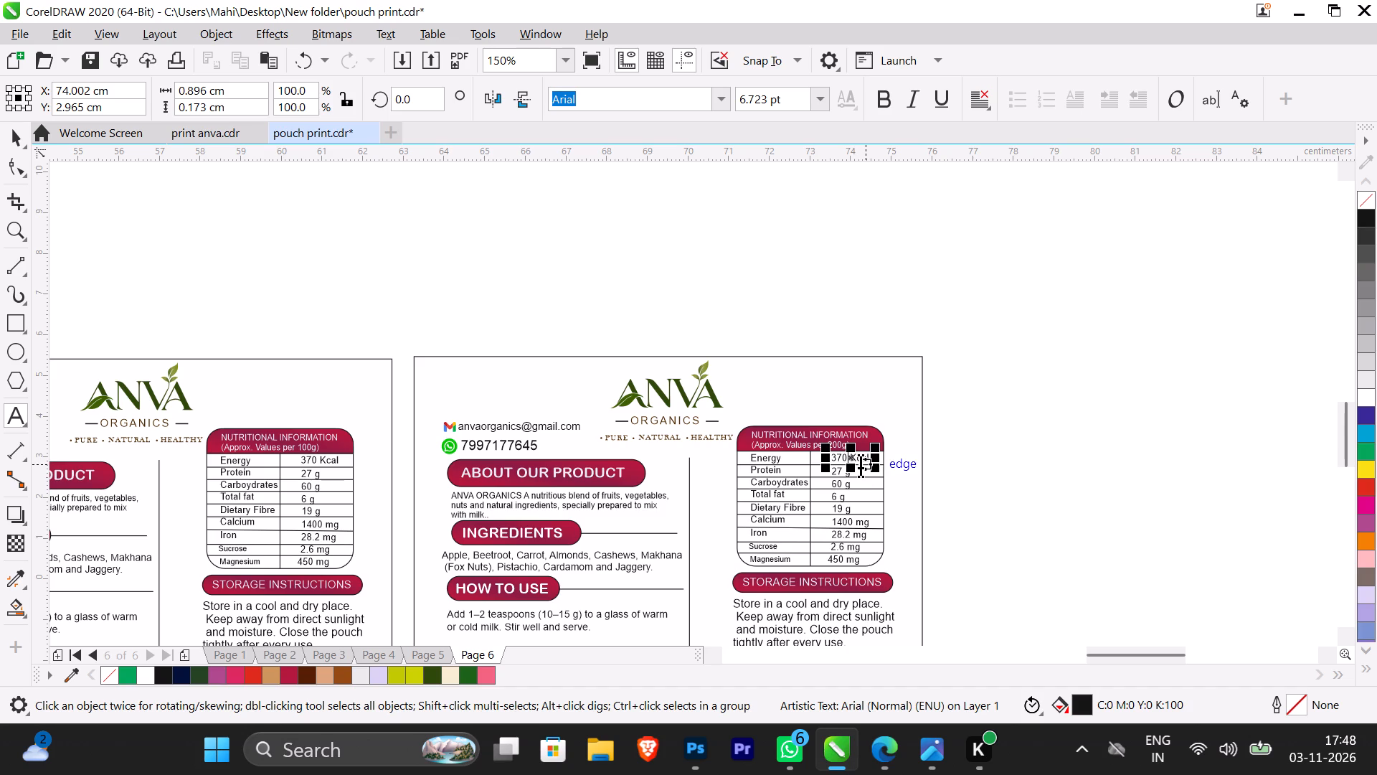
{"action": "key", "text": "BackSpace"}
{"action": "key", "text": "BackSpace"}
{"action": "key", "text": "BackSpace"}
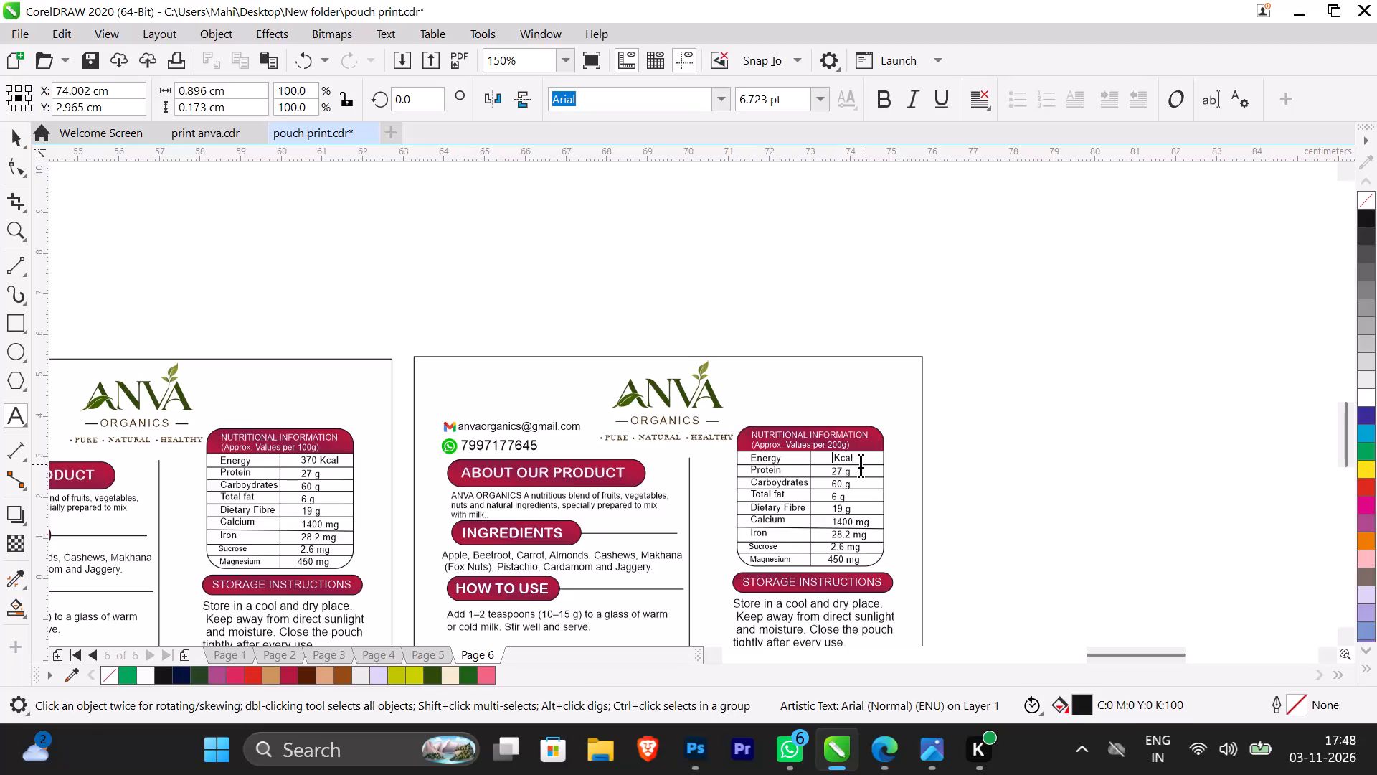
{"action": "type", "text": "740"}
Set Protein to 54 g and carbohydrates to 120 g in the 200 g label's nutrition table.
{"action": "scroll", "coordinate": [842, 479], "scroll_direction": "up", "scroll_amount": 2}
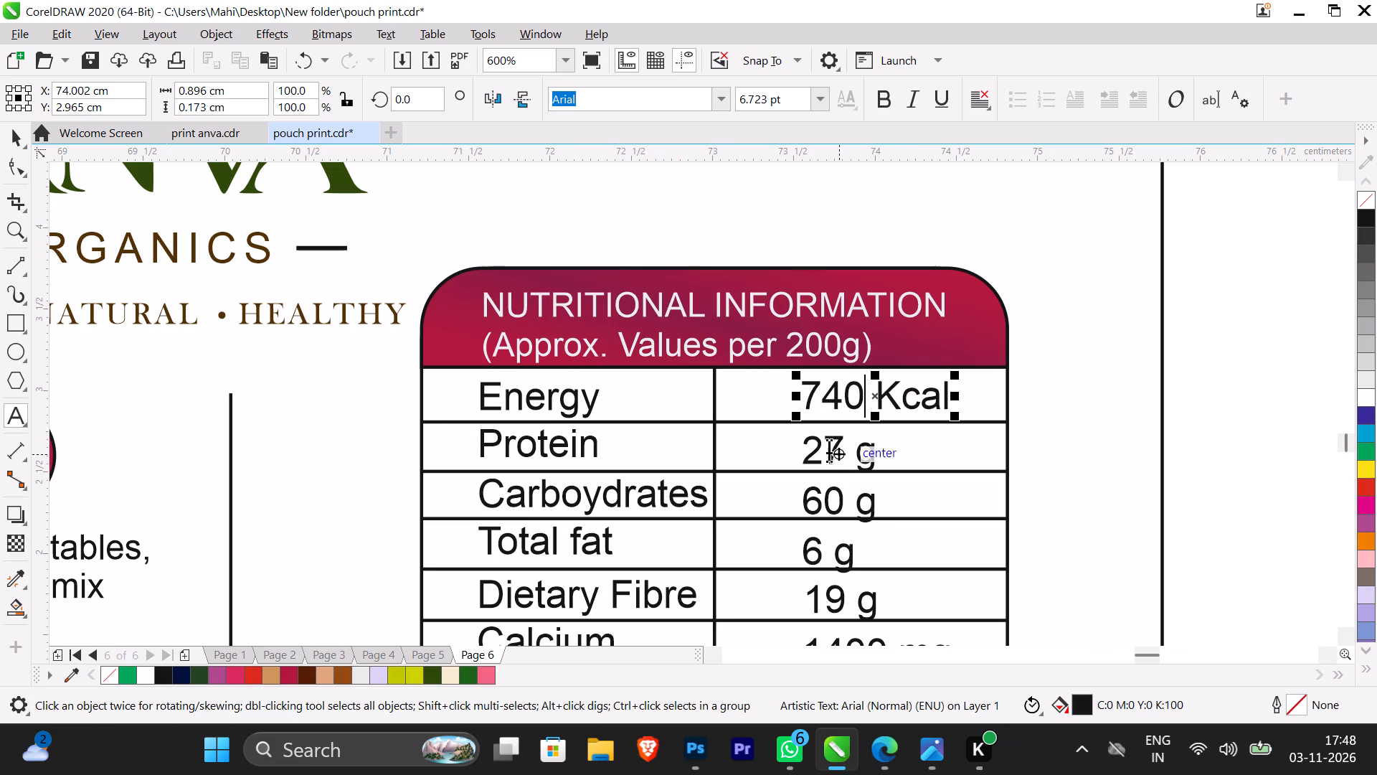
{"action": "left_click", "coordinate": [843, 444]}
{"action": "key", "text": "BackSpace"}
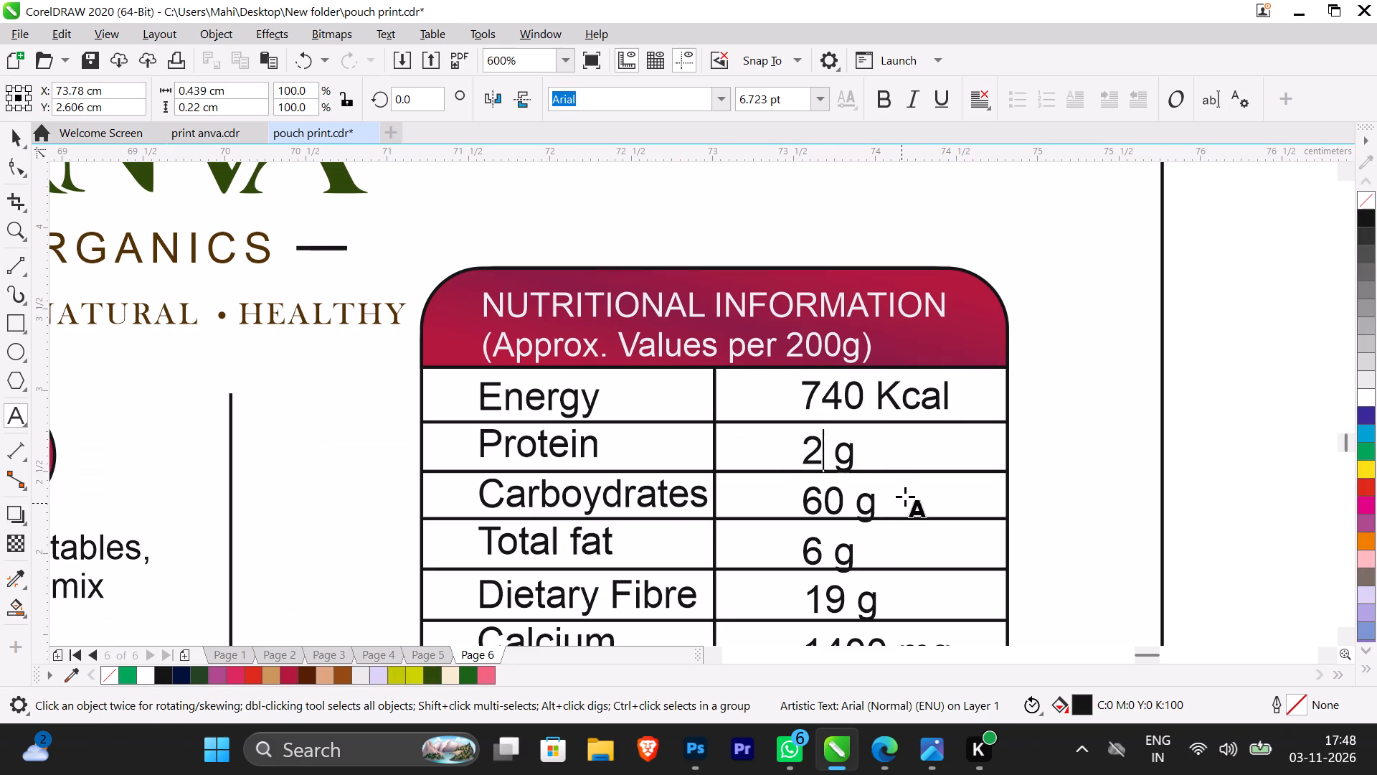
{"action": "key", "text": "BackSpace"}
{"action": "type", "text": "54"}
{"action": "left_click", "coordinate": [829, 495]}
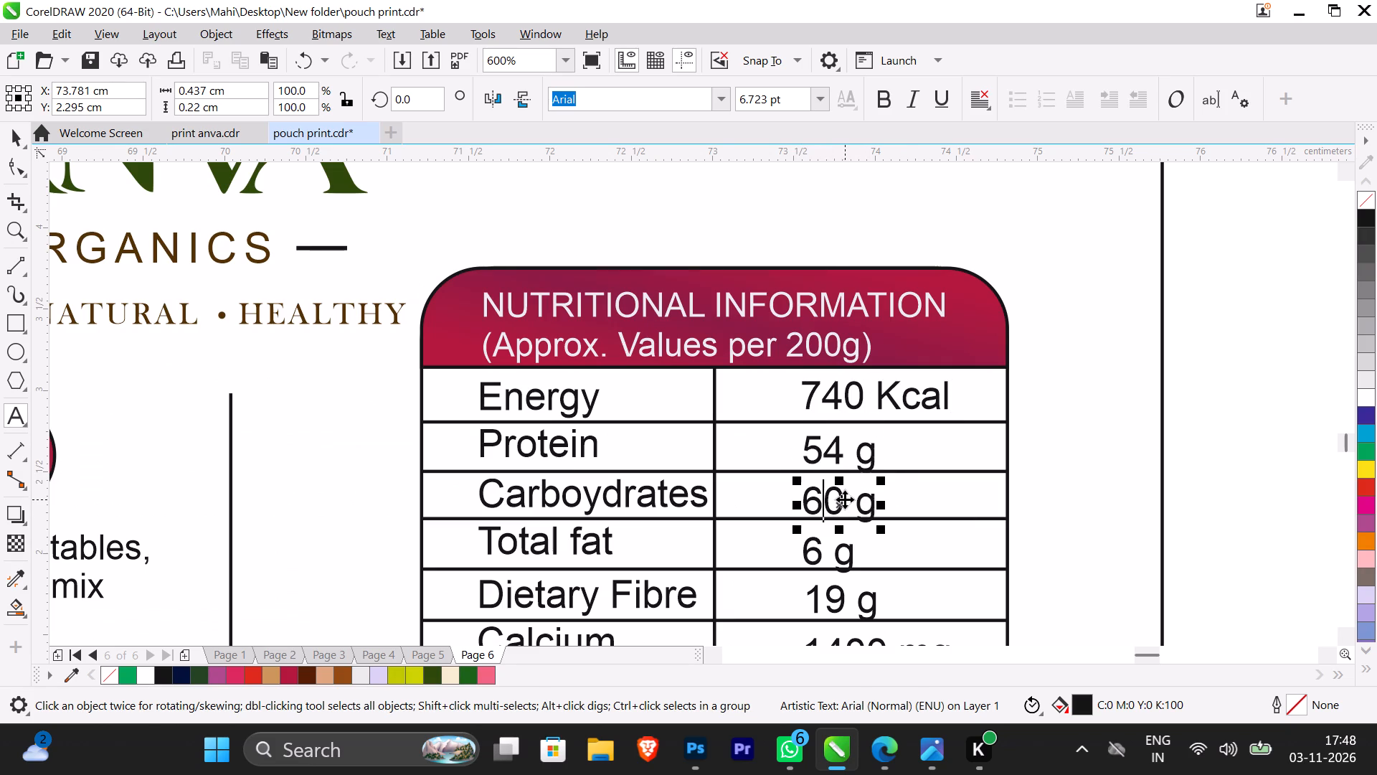
{"action": "left_click", "coordinate": [846, 499]}
{"action": "key", "text": "BackSpace"}
{"action": "key", "text": "BackSpace"}
{"action": "type", "text": "120"}
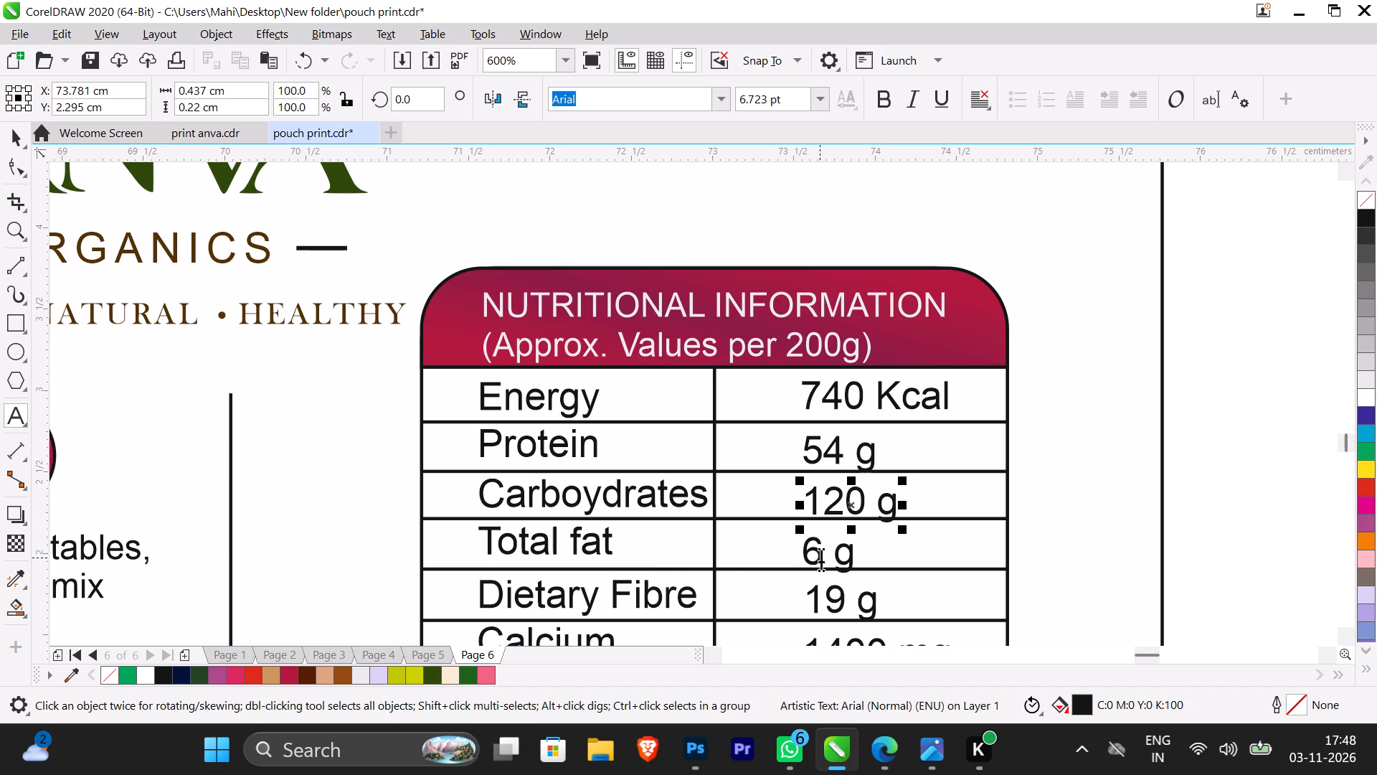
Set Total fat to 12 g and Dietary Fibre to 38 g in the 200 g label's nutrition table.
{"action": "left_click", "coordinate": [821, 554]}
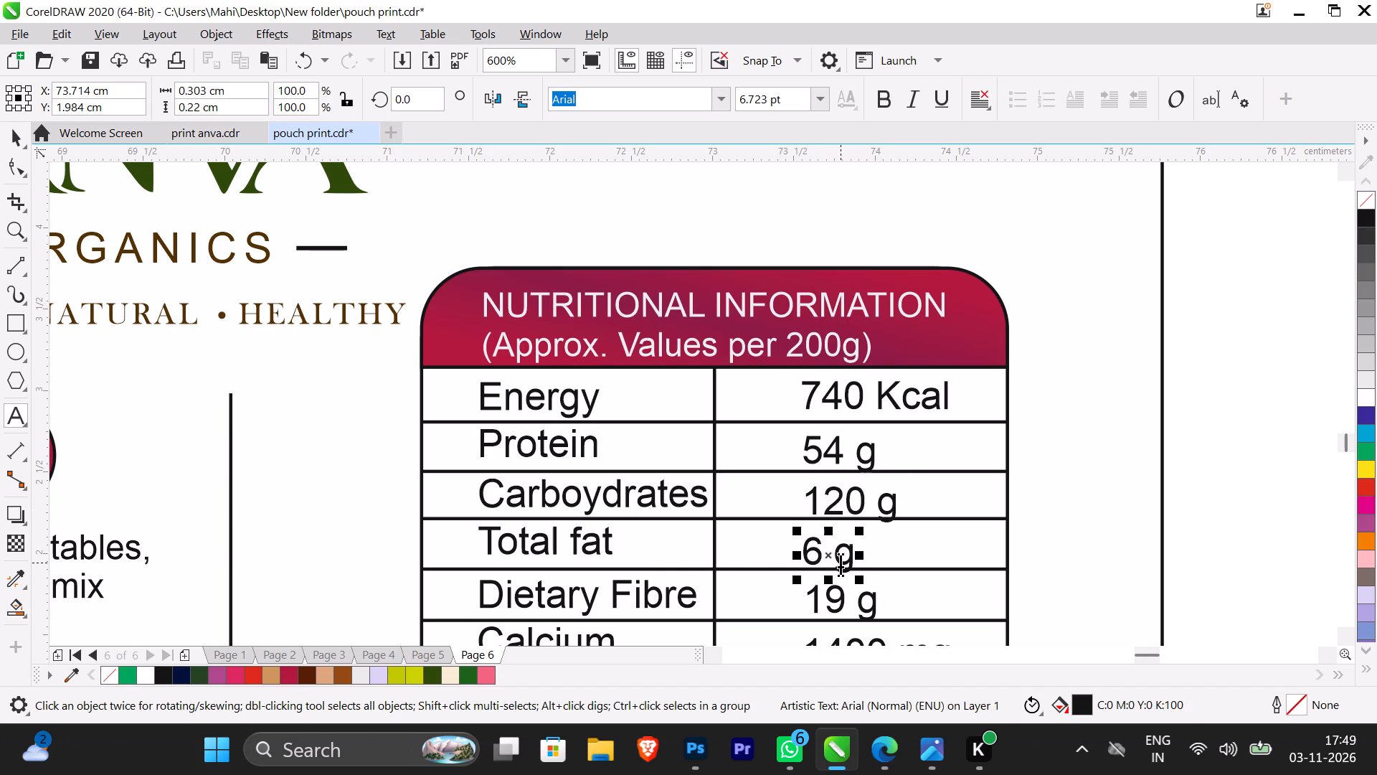
{"action": "key", "text": "BackSpace"}
{"action": "type", "text": "12"}
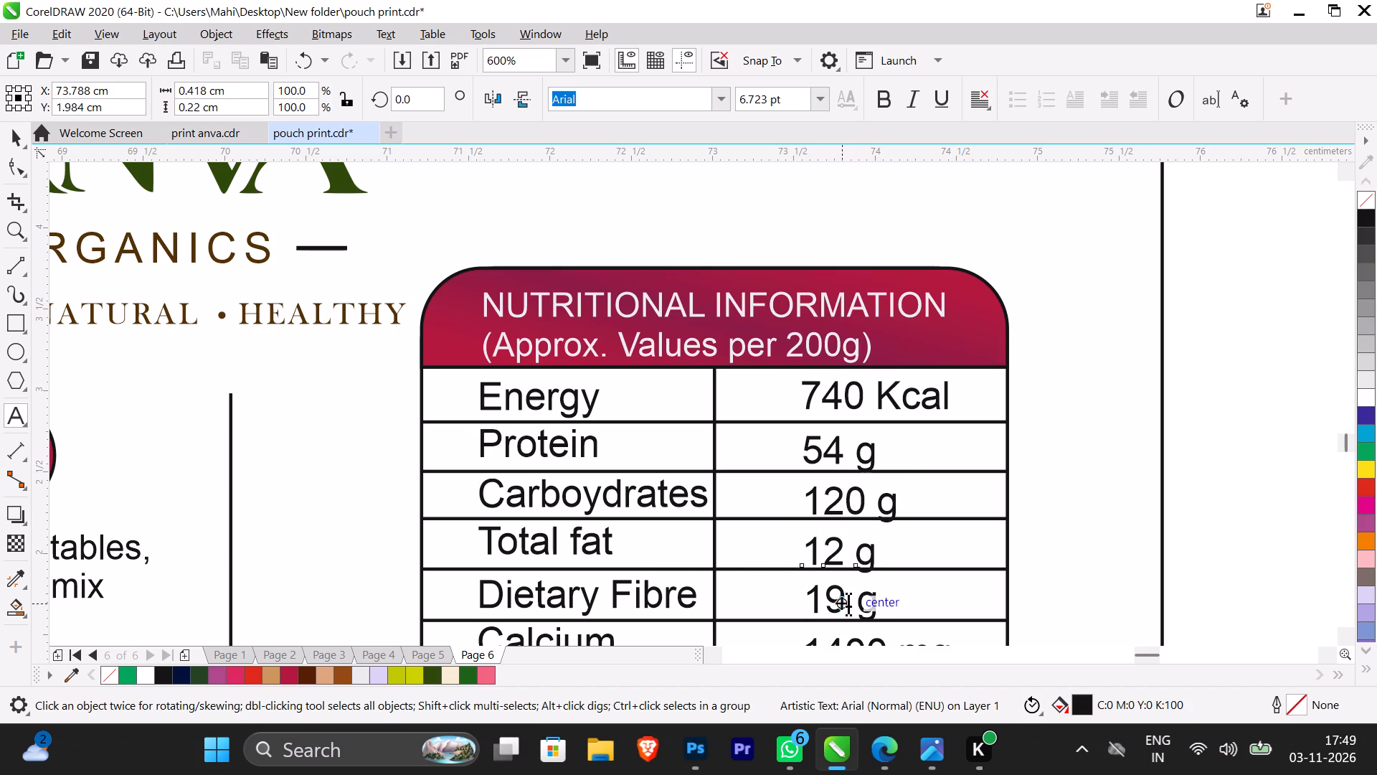
{"action": "left_click", "coordinate": [848, 602]}
{"action": "key", "text": "BackSpace"}
{"action": "key", "text": "BackSpace"}
{"action": "type", "text": "38"}
Set the Calcium value in the 200 g label's nutrition table to 2800 mg.
{"action": "scroll", "coordinate": [1017, 543], "scroll_direction": "down", "scroll_amount": 1}
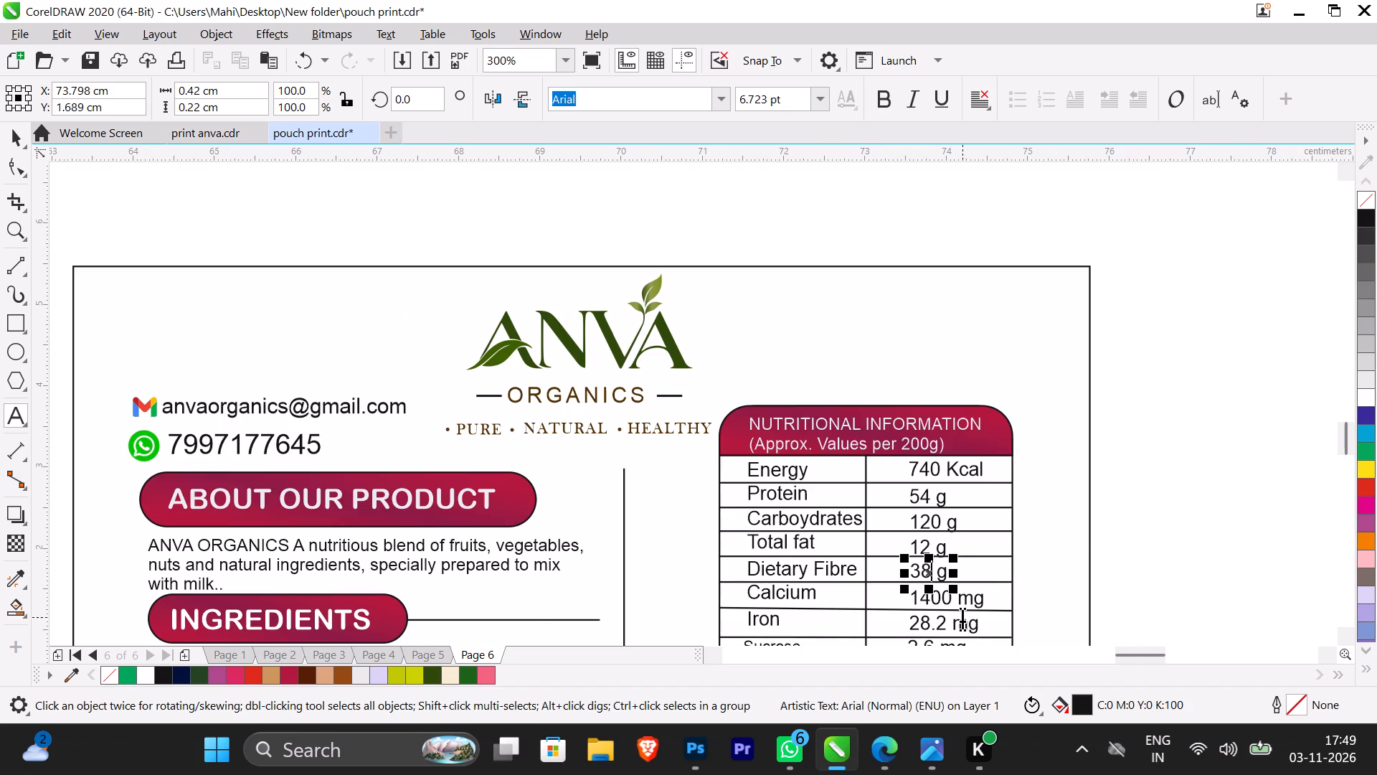
{"action": "scroll", "coordinate": [971, 627], "scroll_direction": "up", "scroll_amount": 2}
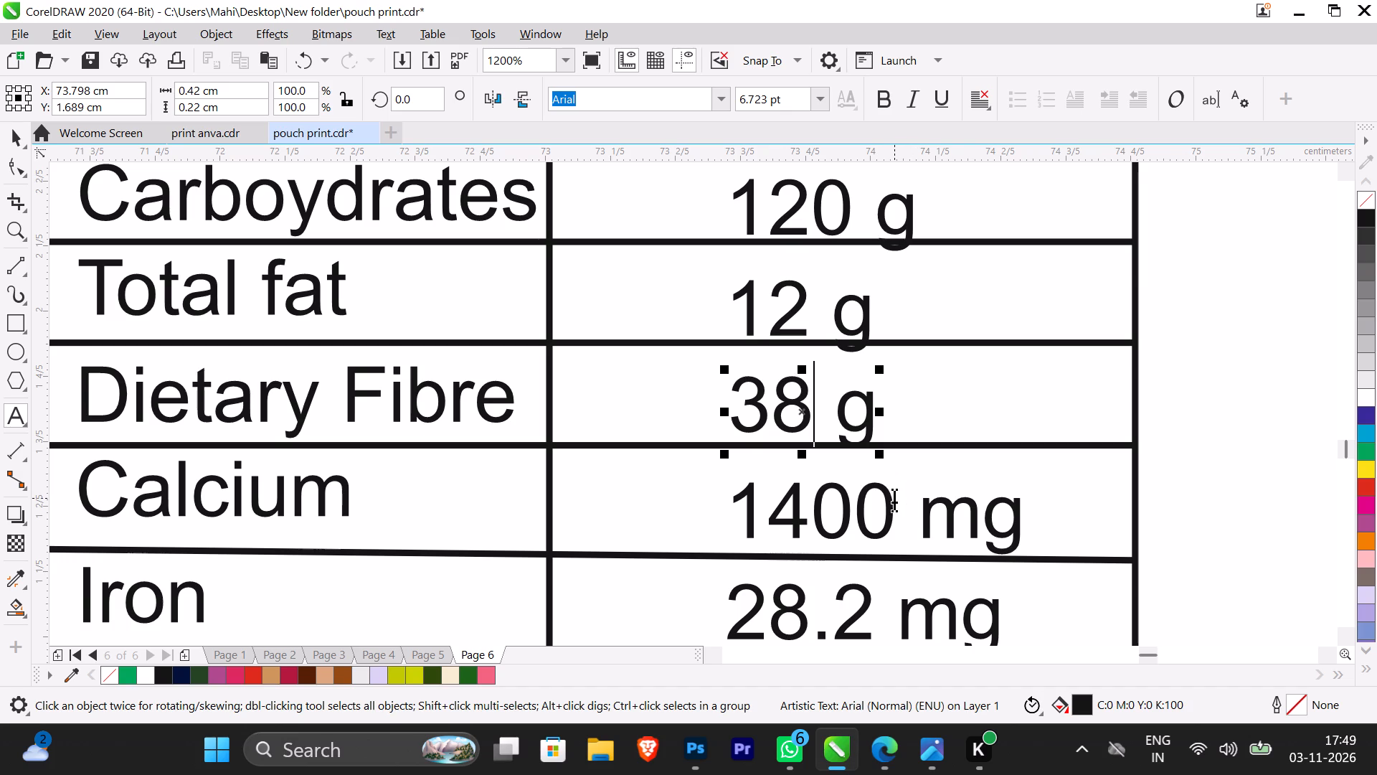
{"action": "left_click", "coordinate": [894, 498]}
{"action": "left_click", "coordinate": [811, 524]}
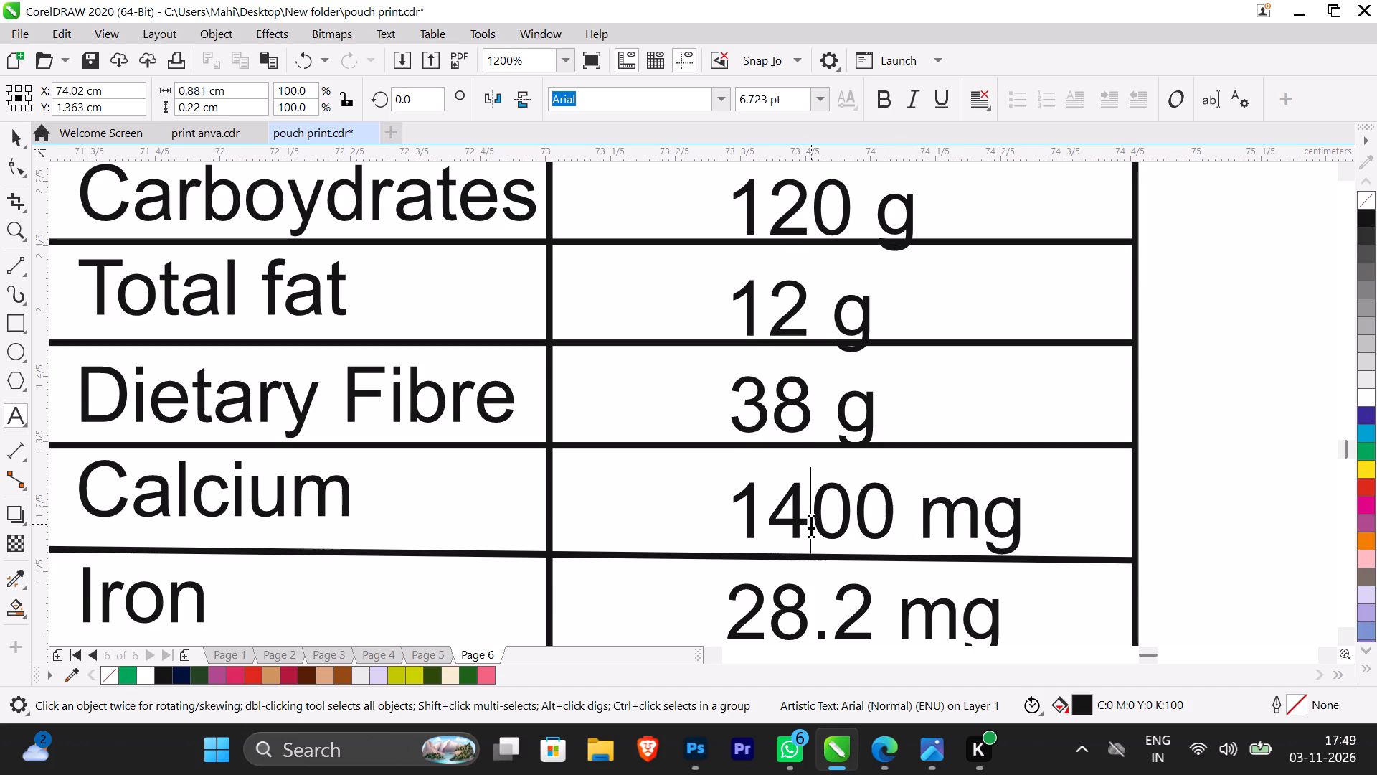
{"action": "key", "text": "BackSpace"}
{"action": "key", "text": "BackSpace"}
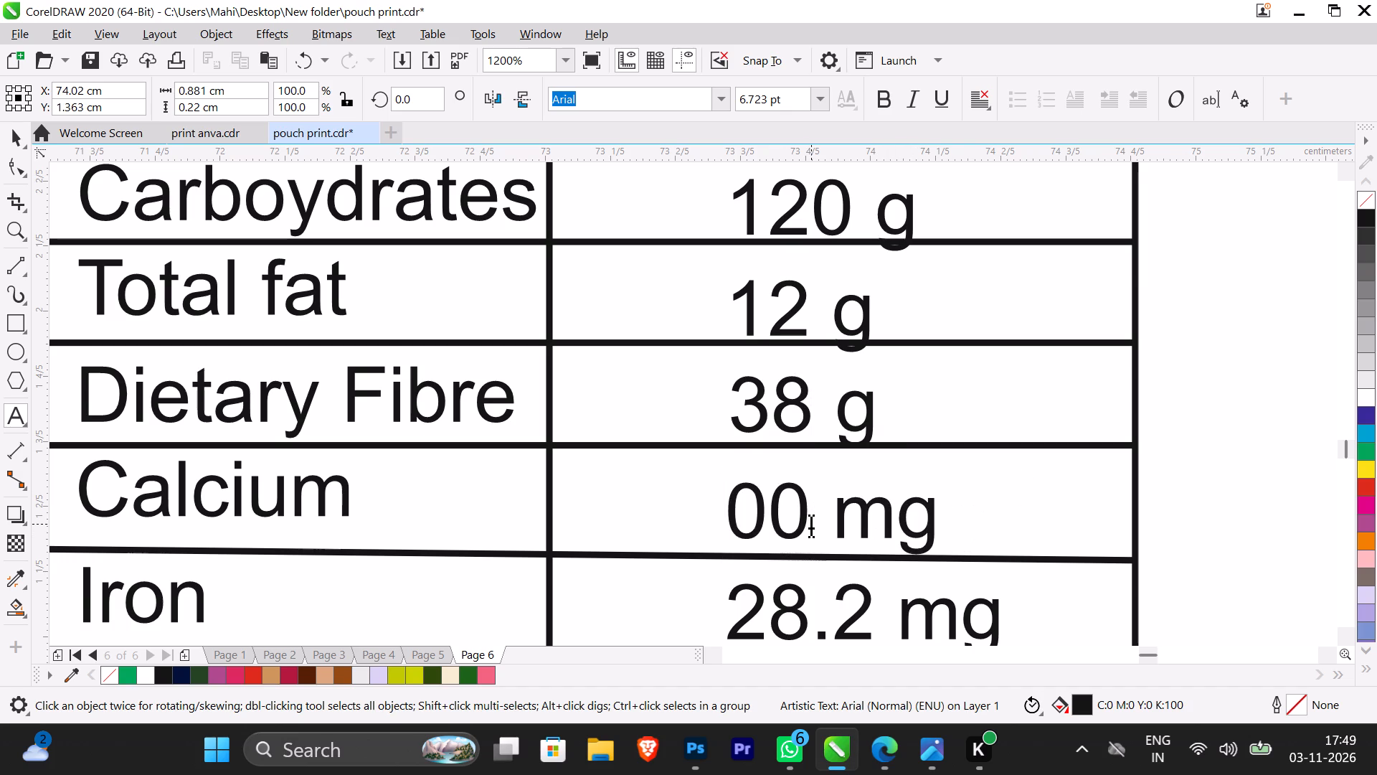
{"action": "type", "text": "28"}
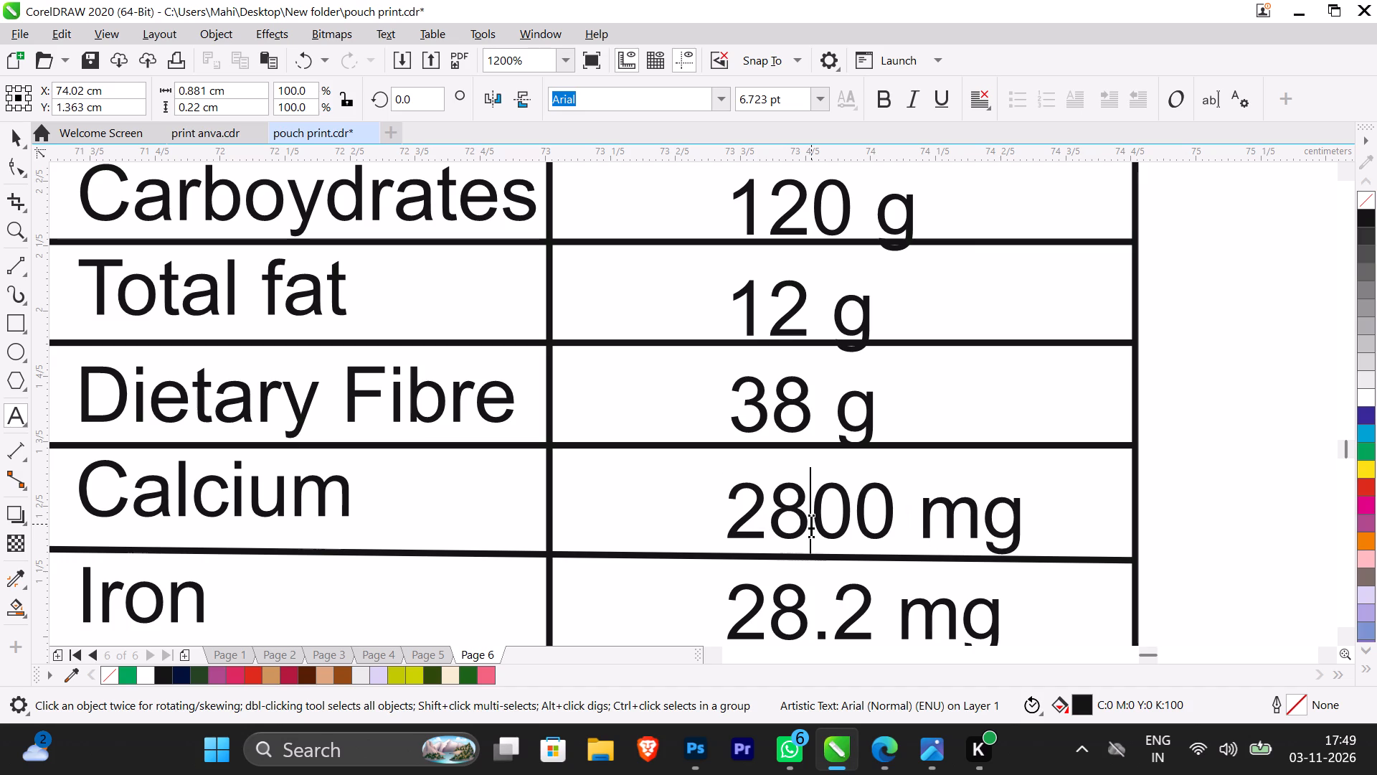
Set the Iron value in the 200 g milk mix label's nutrition table to 56.4 mg.
{"action": "scroll", "coordinate": [806, 581], "scroll_direction": "down", "scroll_amount": 2}
{"action": "scroll", "coordinate": [813, 598], "scroll_direction": "up", "scroll_amount": 2}
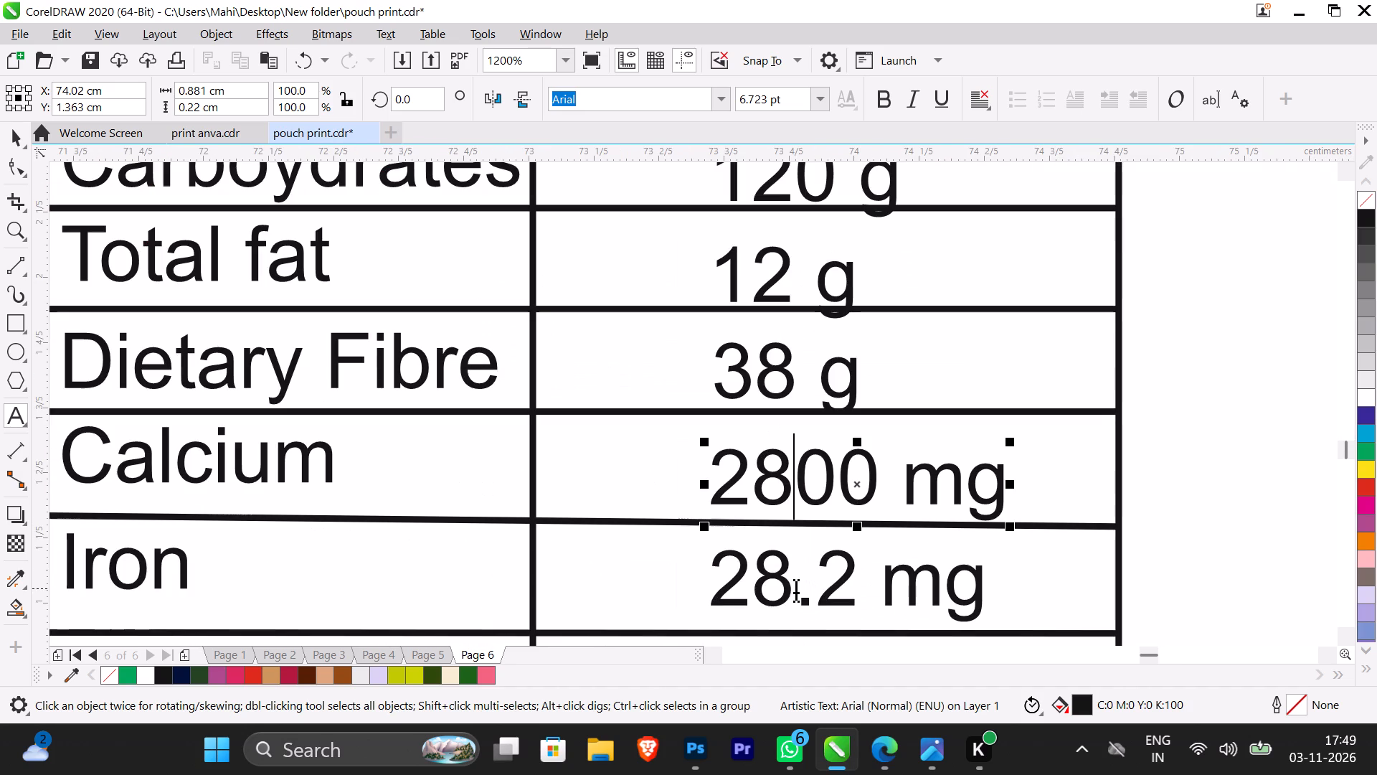
{"action": "left_click", "coordinate": [843, 586]}
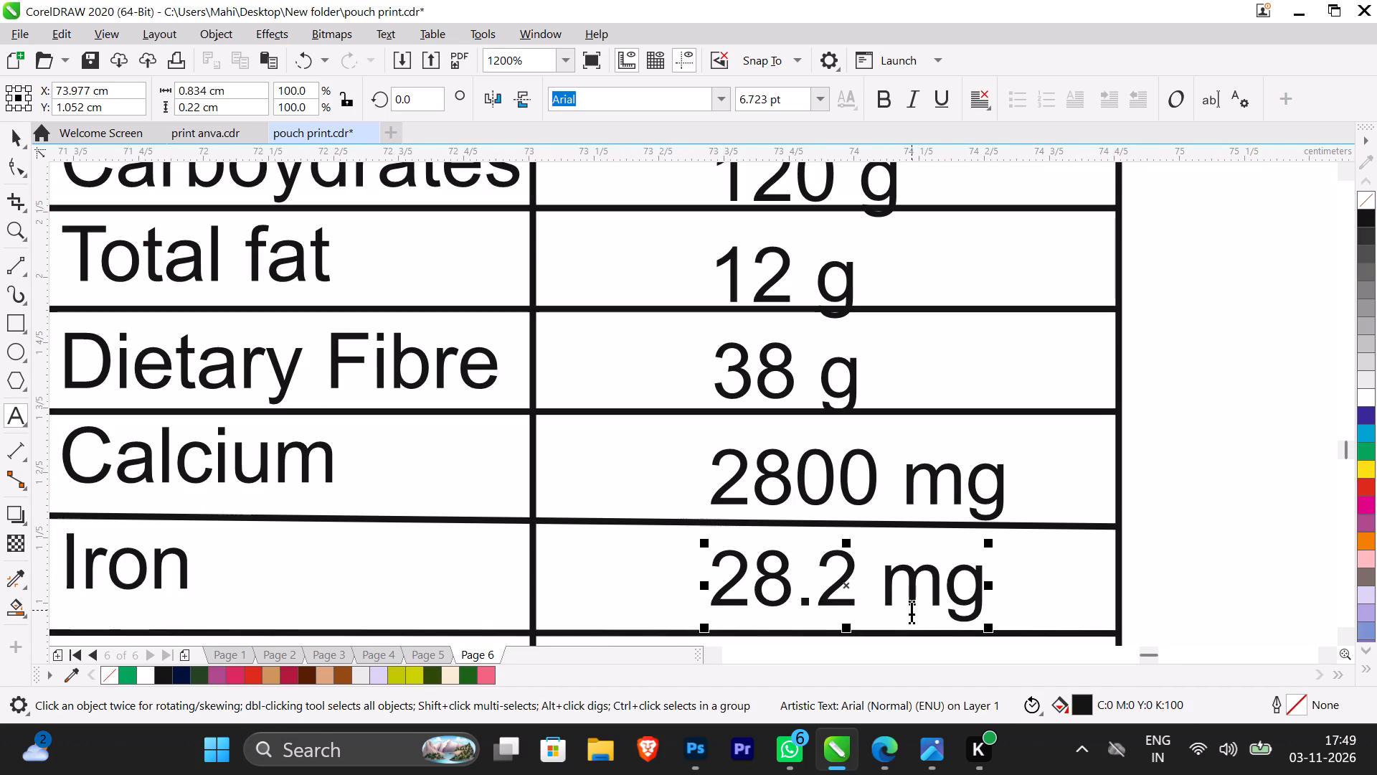
{"action": "key", "text": "BackSpace"}
{"action": "key", "text": "BackSpace"}
{"action": "key", "text": "BackSpace"}
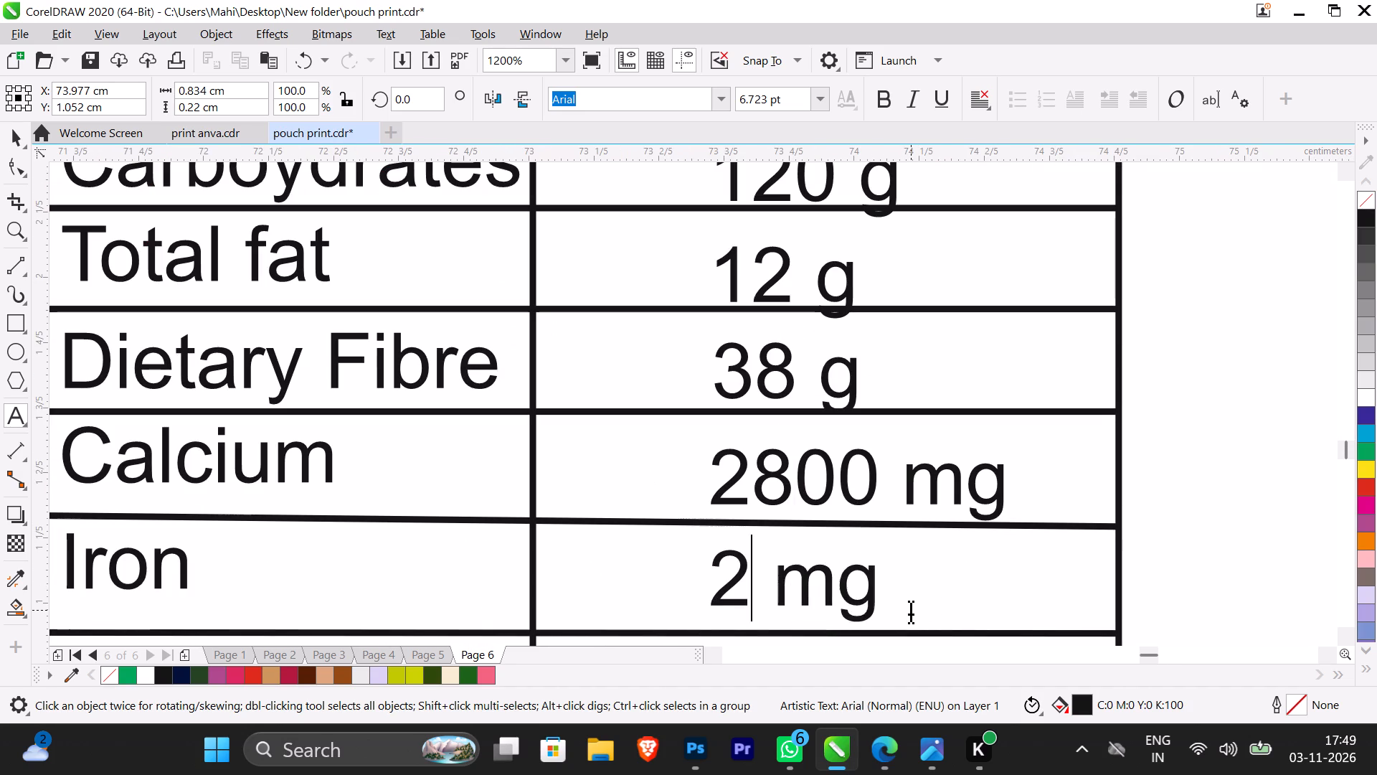
{"action": "key", "text": "BackSpace"}
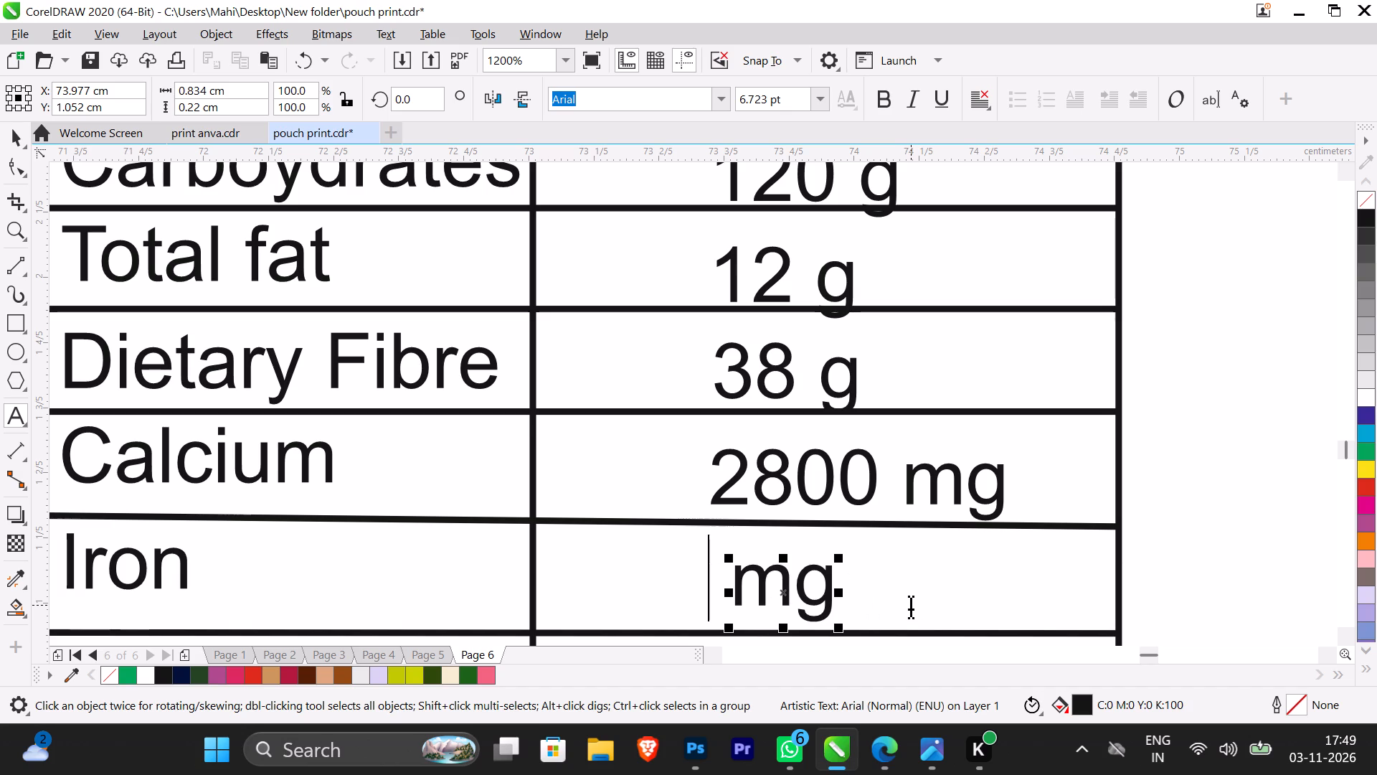
{"action": "type", "text": "56."}
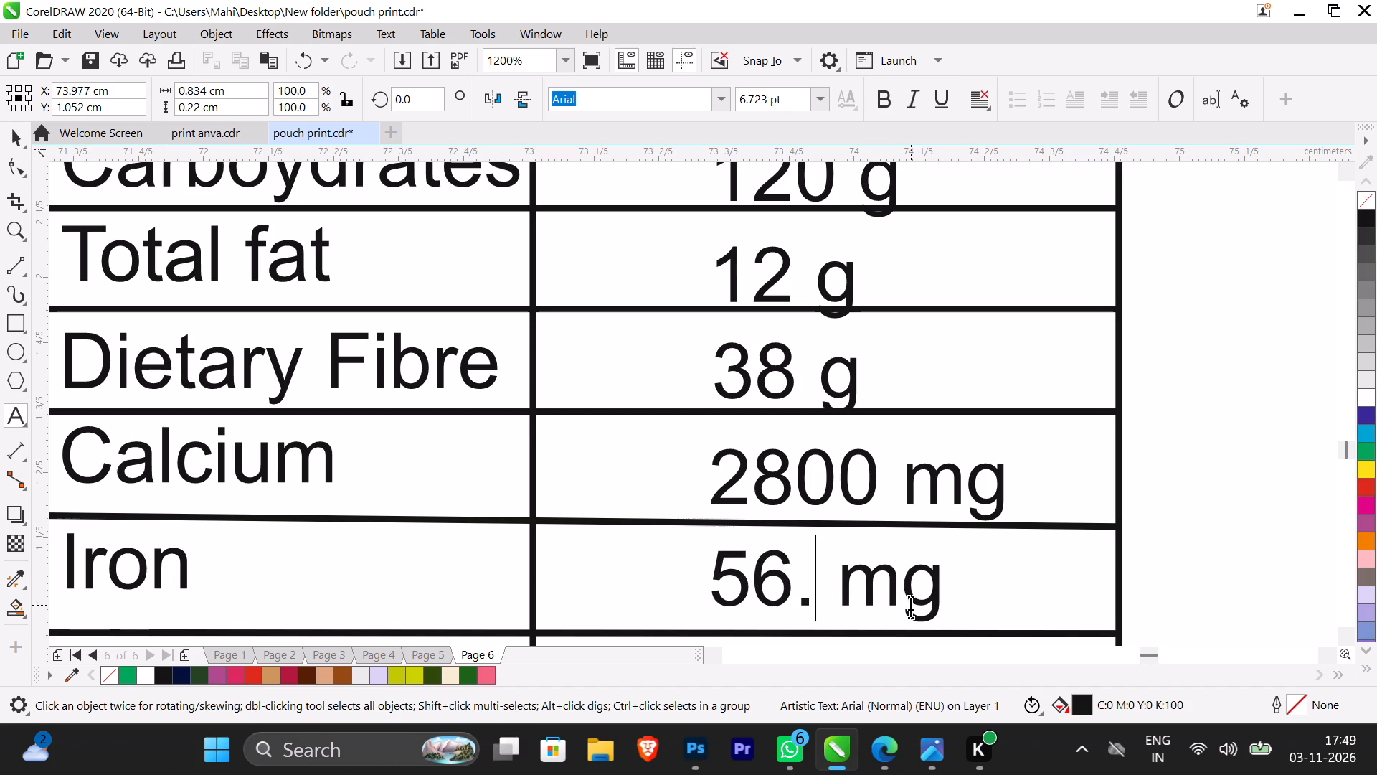
{"action": "key", "text": "4"}
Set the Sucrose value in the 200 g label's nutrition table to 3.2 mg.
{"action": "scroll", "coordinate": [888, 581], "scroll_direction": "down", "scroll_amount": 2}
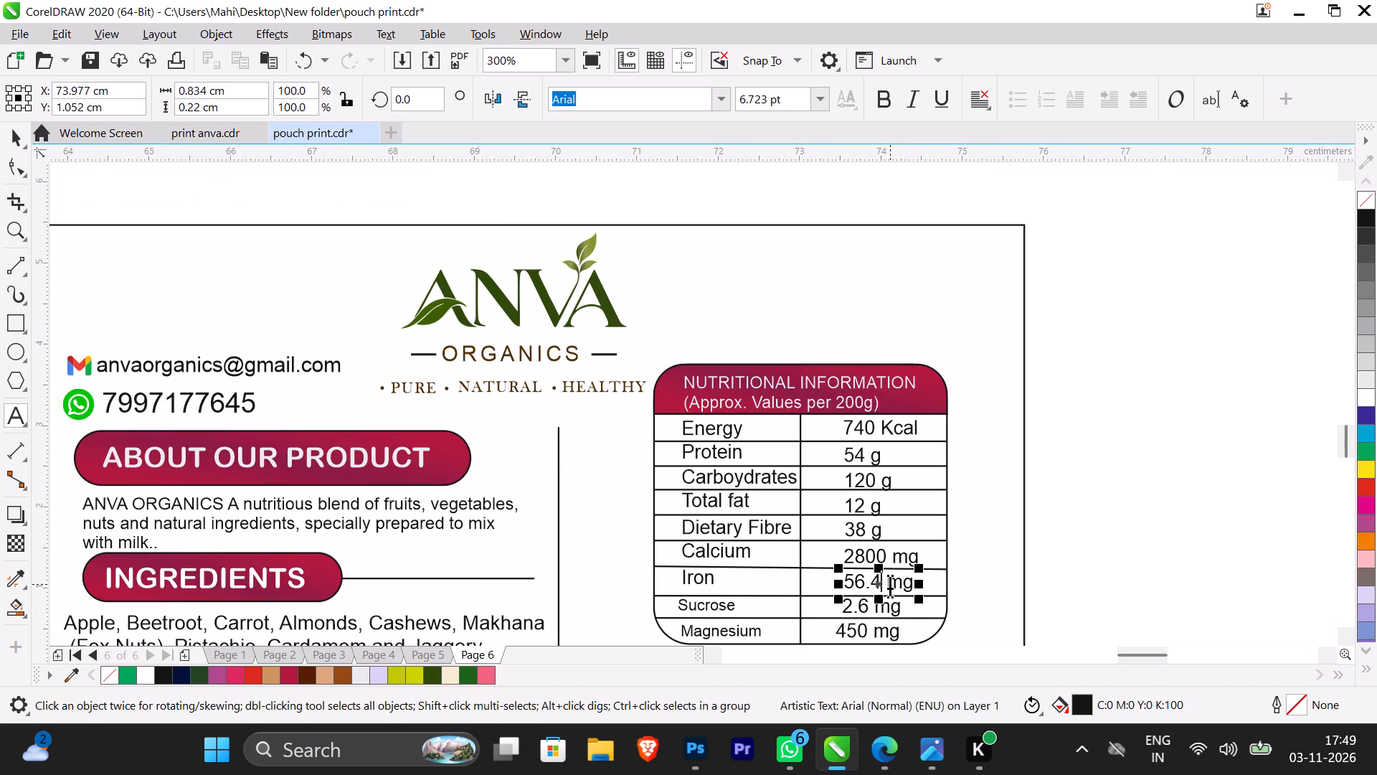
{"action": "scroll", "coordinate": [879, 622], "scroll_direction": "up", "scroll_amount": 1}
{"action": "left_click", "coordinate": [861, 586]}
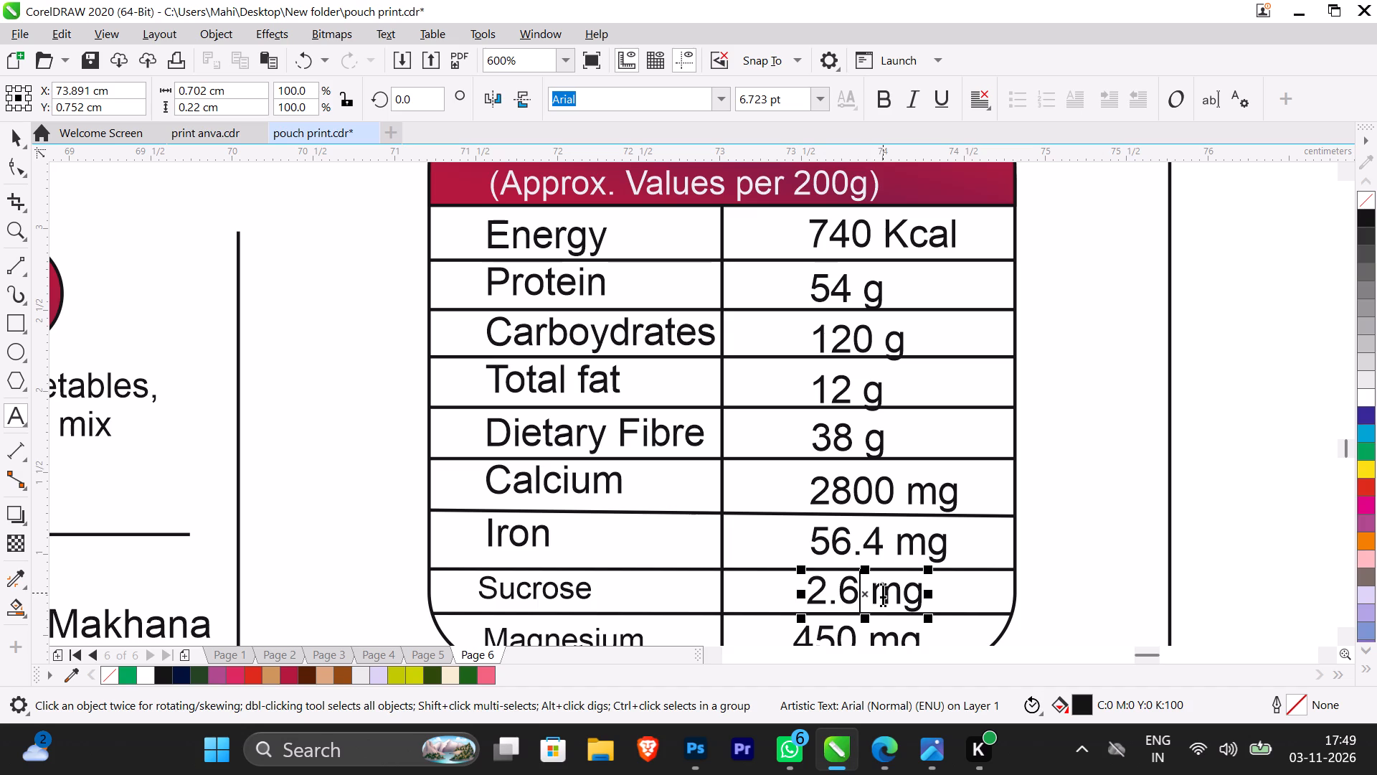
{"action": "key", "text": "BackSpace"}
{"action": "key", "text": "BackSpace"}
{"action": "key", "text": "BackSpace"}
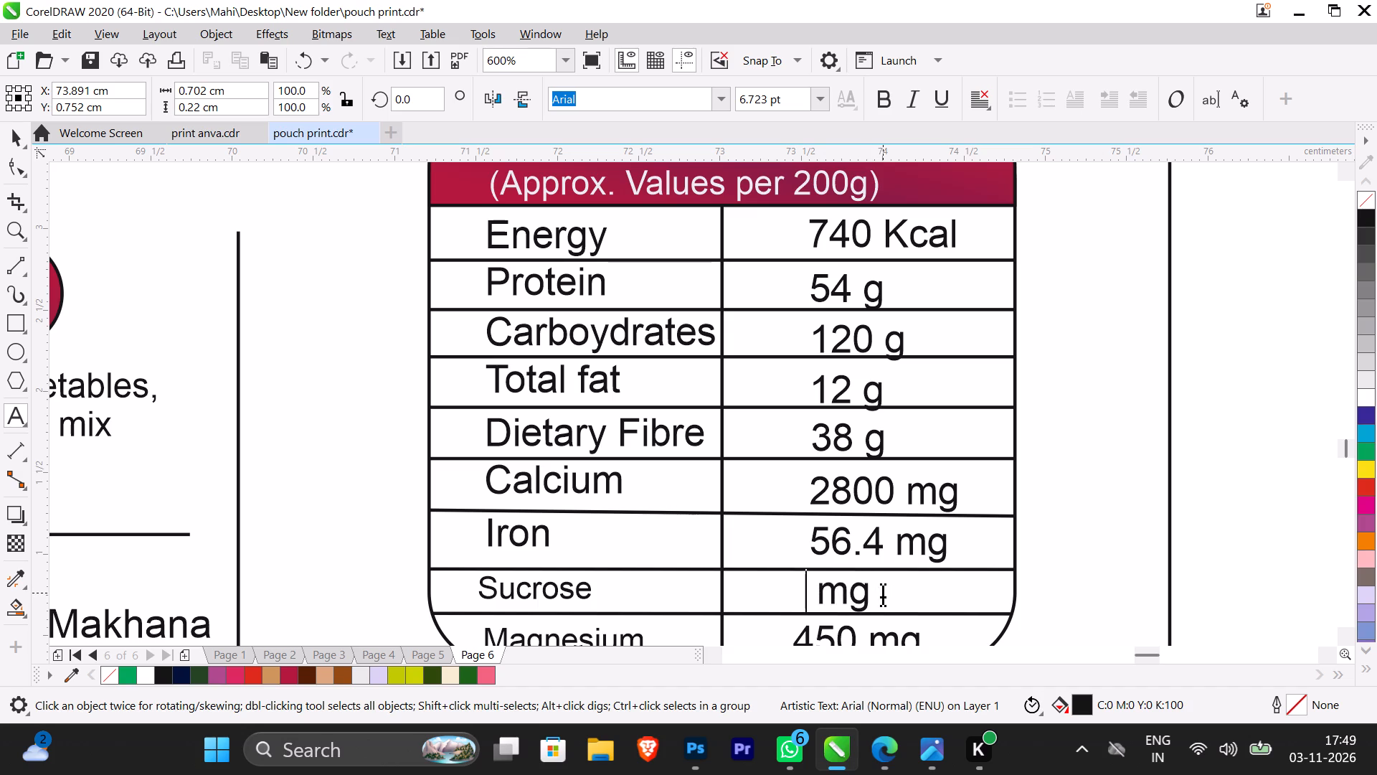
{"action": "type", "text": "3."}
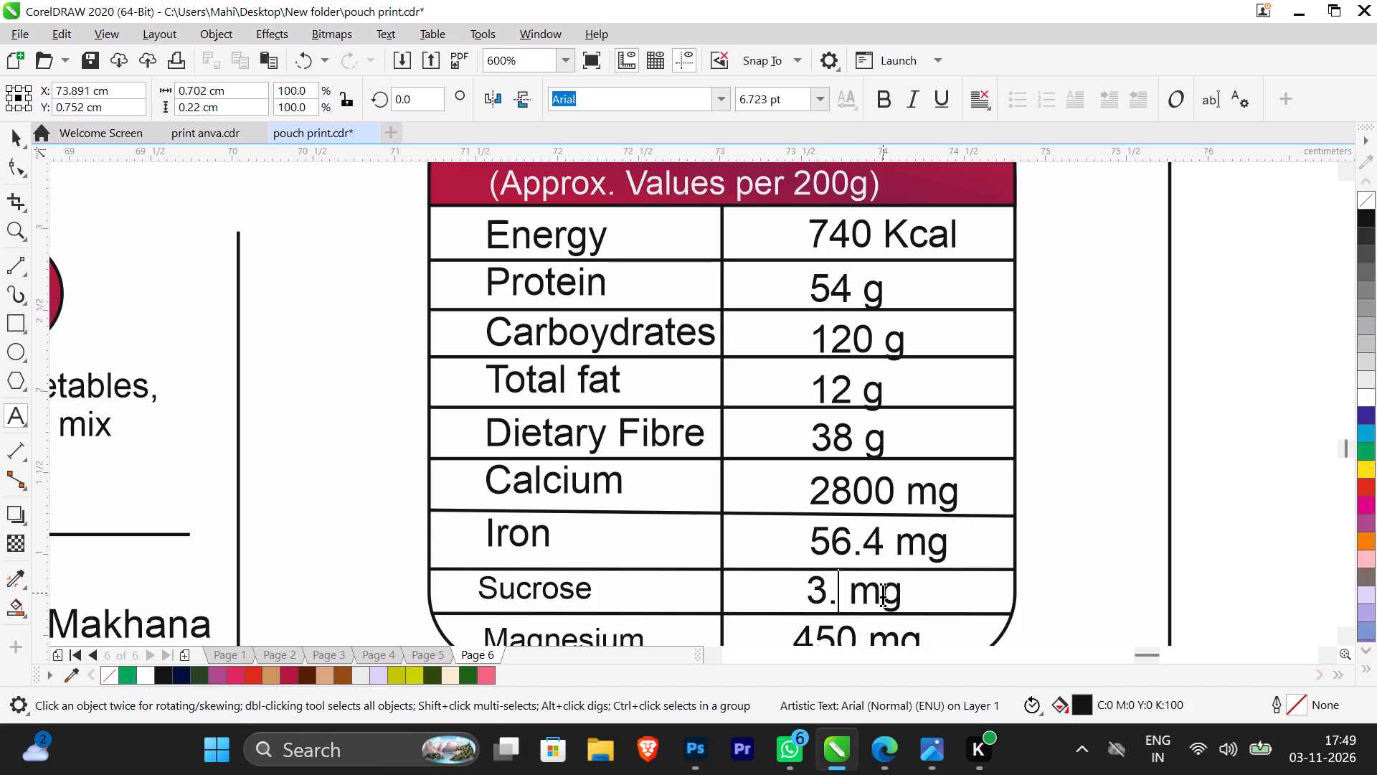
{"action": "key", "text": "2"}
Set the Sucrose value in the 200 g label's nutrition table to 5.2 mg.
{"action": "scroll", "coordinate": [881, 583], "scroll_direction": "down", "scroll_amount": 1}
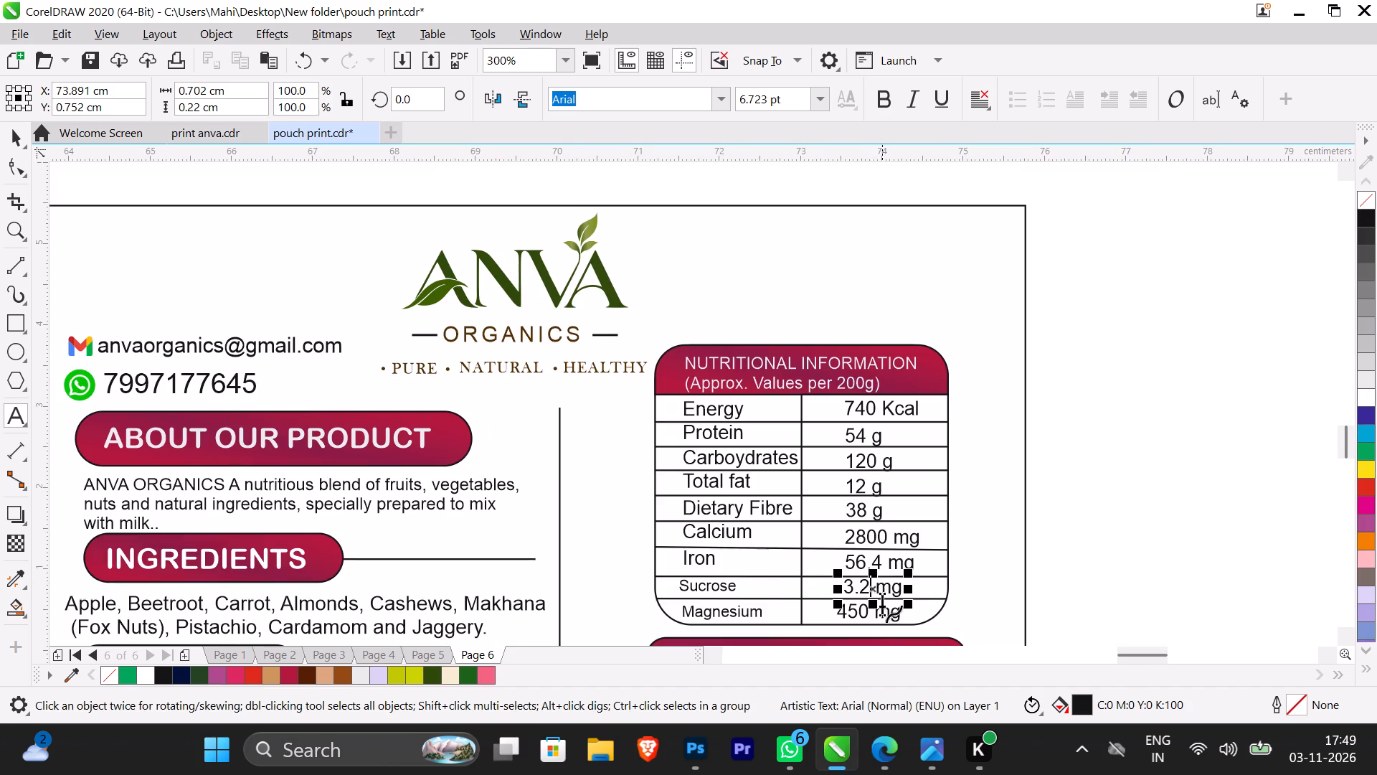
{"action": "scroll", "coordinate": [881, 629], "scroll_direction": "up", "scroll_amount": 1}
{"action": "left_click", "coordinate": [859, 606]}
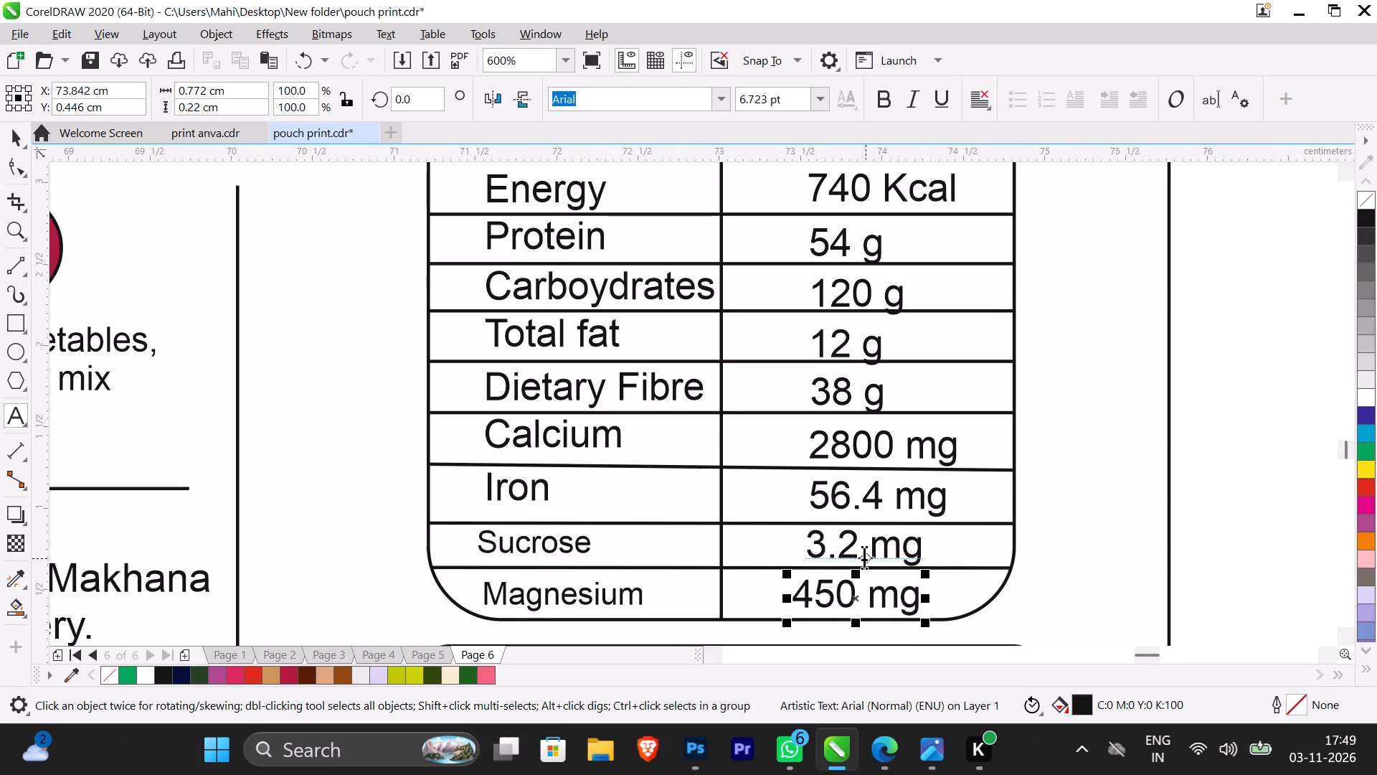
{"action": "left_click_drag", "start_coordinate": [860, 538], "coordinate": [811, 553]}
{"action": "key", "text": "BackSpace"}
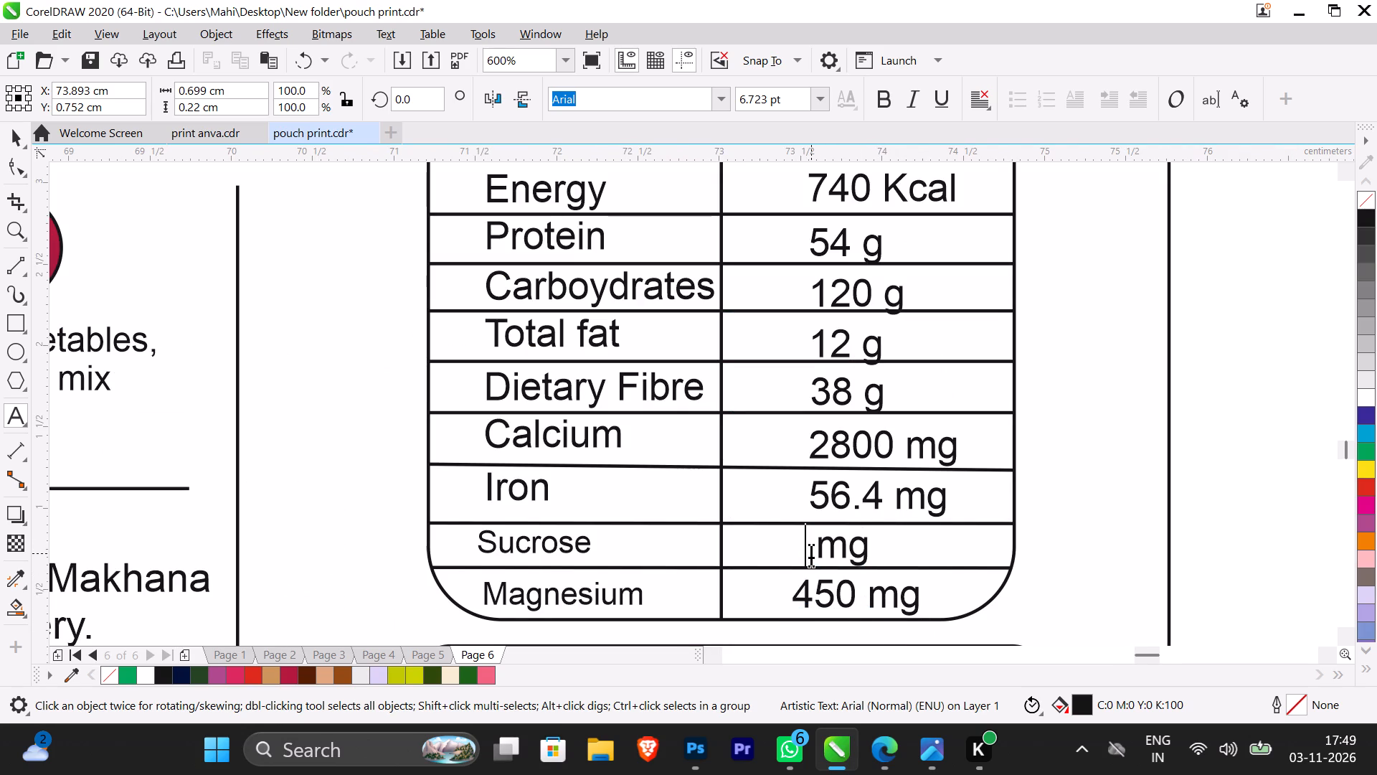
{"action": "type", "text": "5.2"}
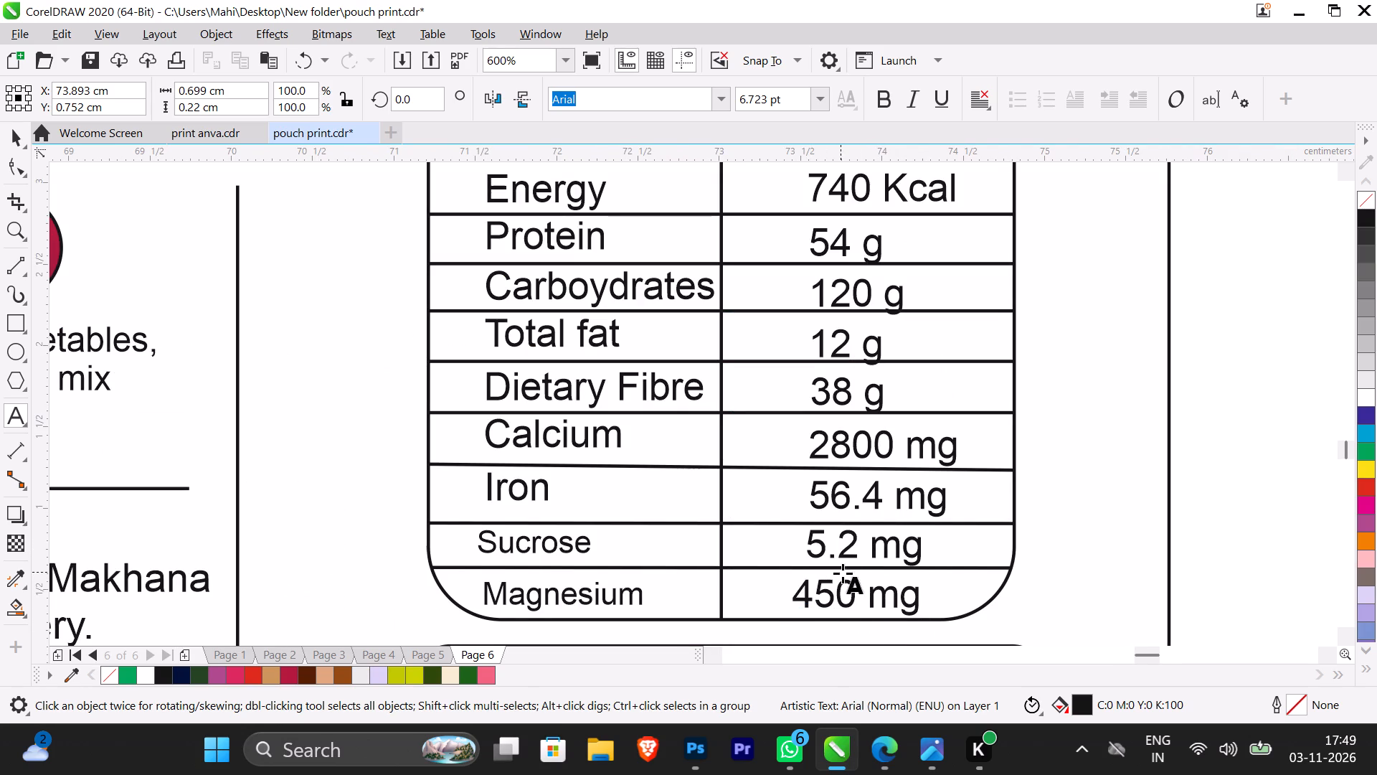
Set the Magnesium value in the 200 g label's nutrition table to 900 mg.
{"action": "left_click_drag", "start_coordinate": [854, 593], "coordinate": [777, 606]}
{"action": "key", "text": "BackSpace"}
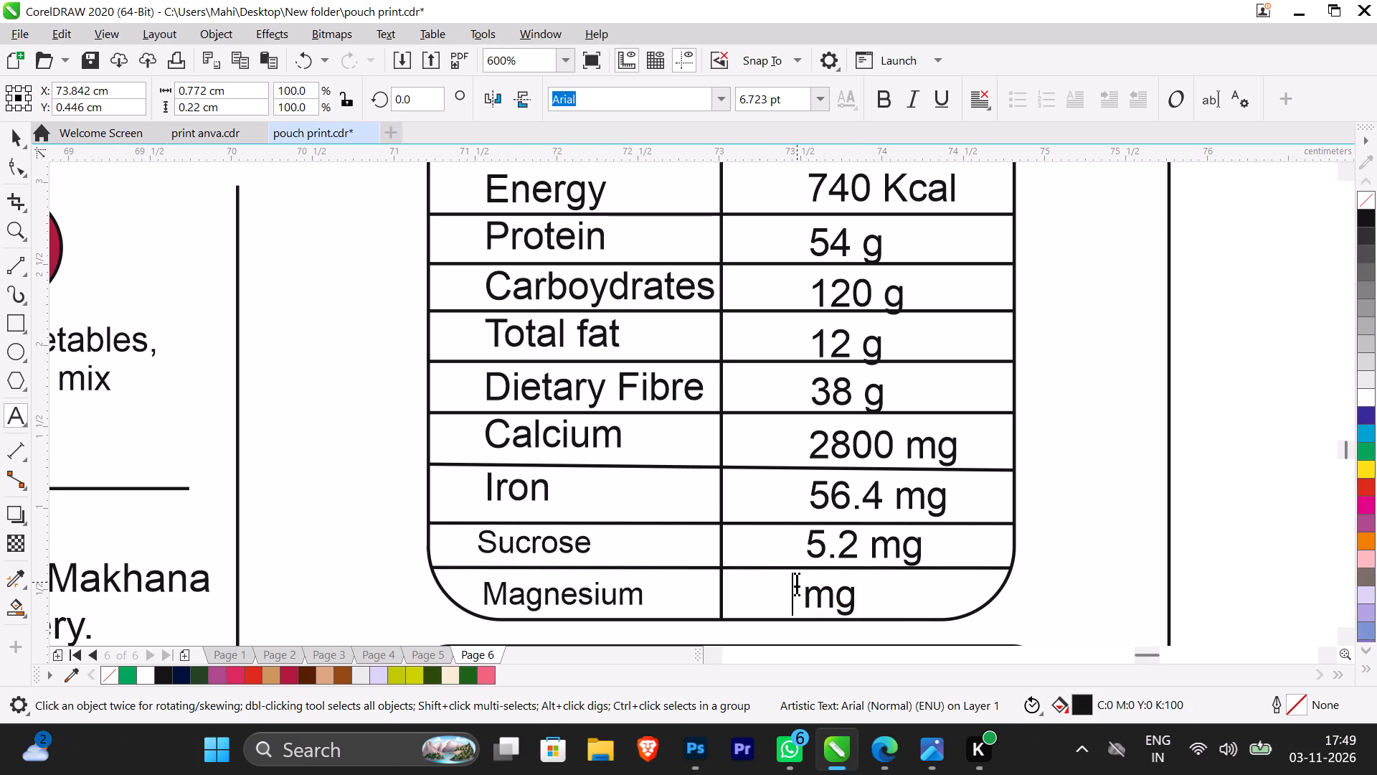
{"action": "type", "text": "900"}
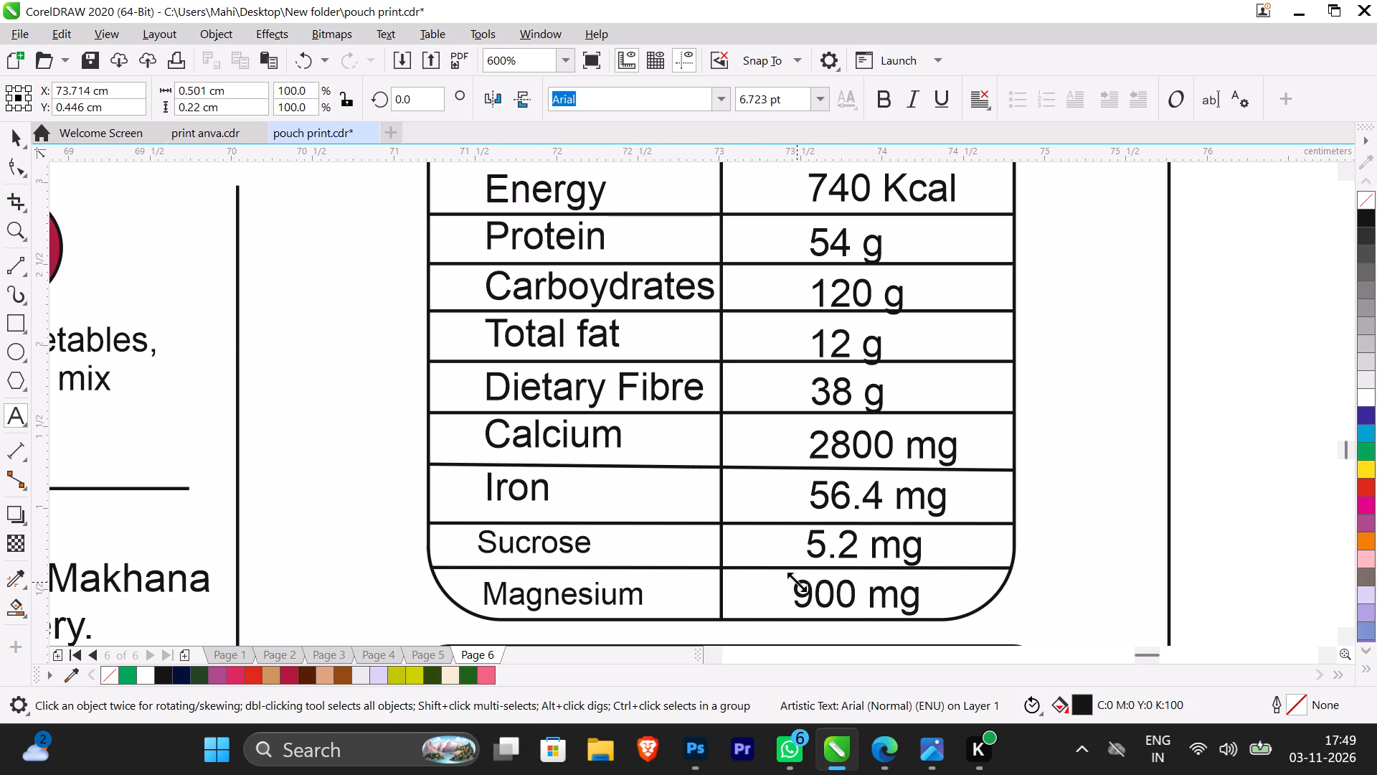
Move the 100 g and 200 g milk mix back labels together to form a fifth row directly beneath the other back labels.
{"action": "scroll", "coordinate": [828, 613], "scroll_direction": "down", "scroll_amount": 6}
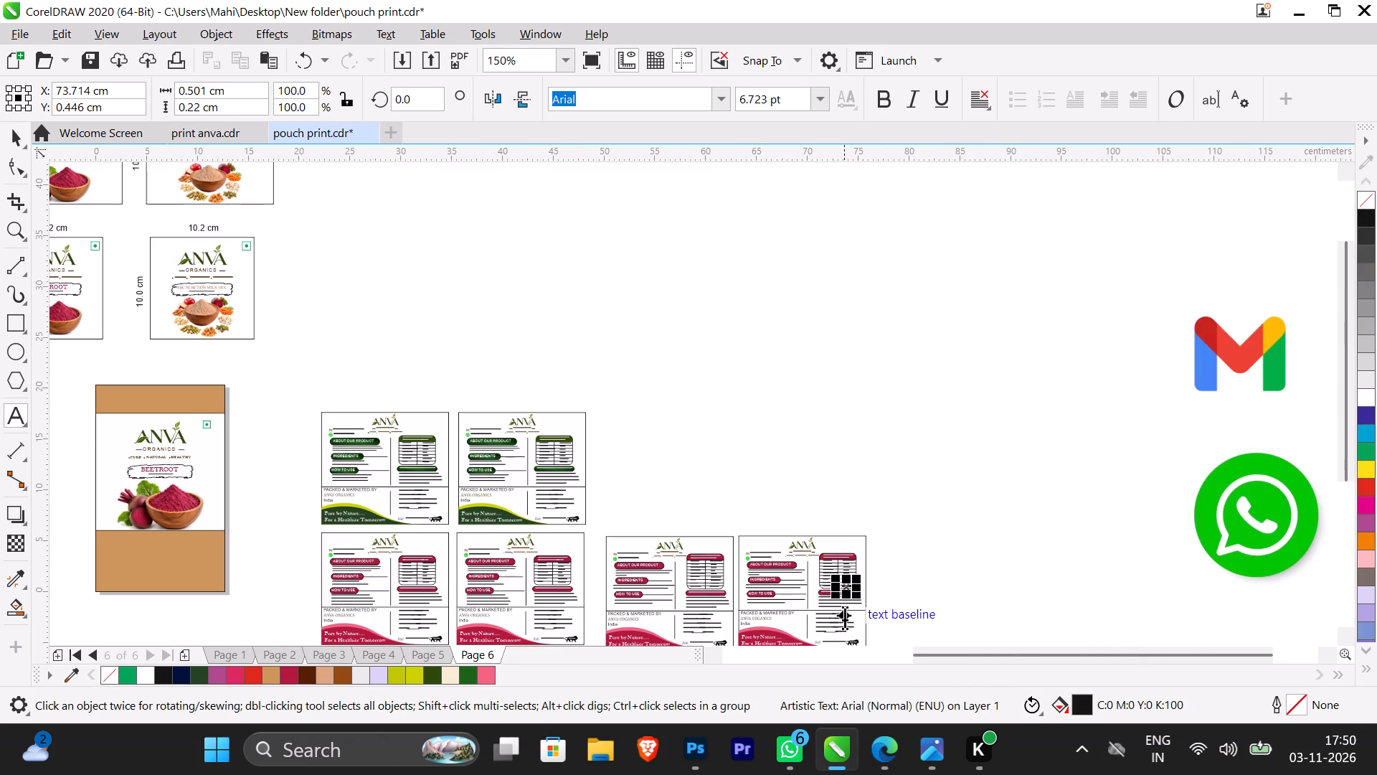
{"action": "scroll", "coordinate": [844, 621], "scroll_direction": "down", "scroll_amount": 3}
{"action": "scroll", "coordinate": [843, 639], "scroll_direction": "up", "scroll_amount": 3}
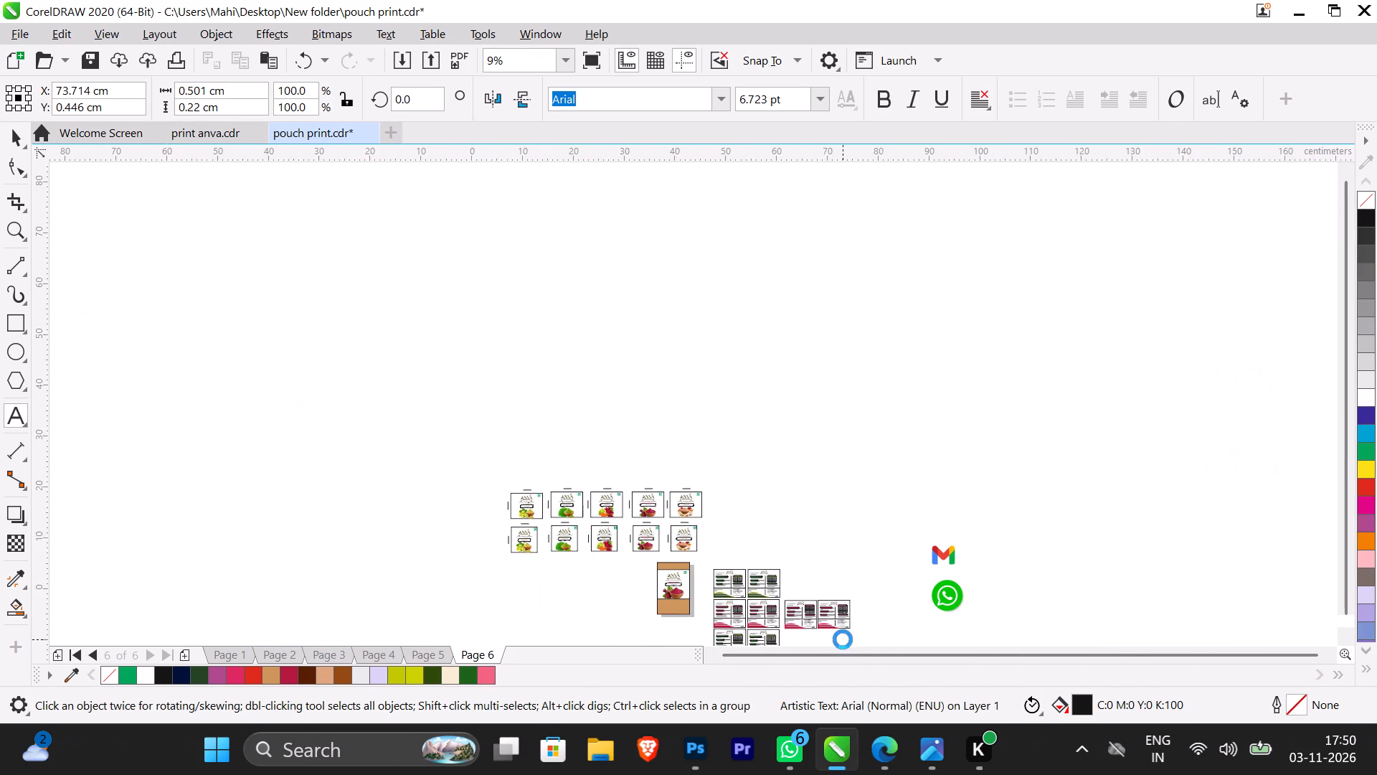
{"action": "scroll", "coordinate": [846, 620], "scroll_direction": "up", "scroll_amount": 4}
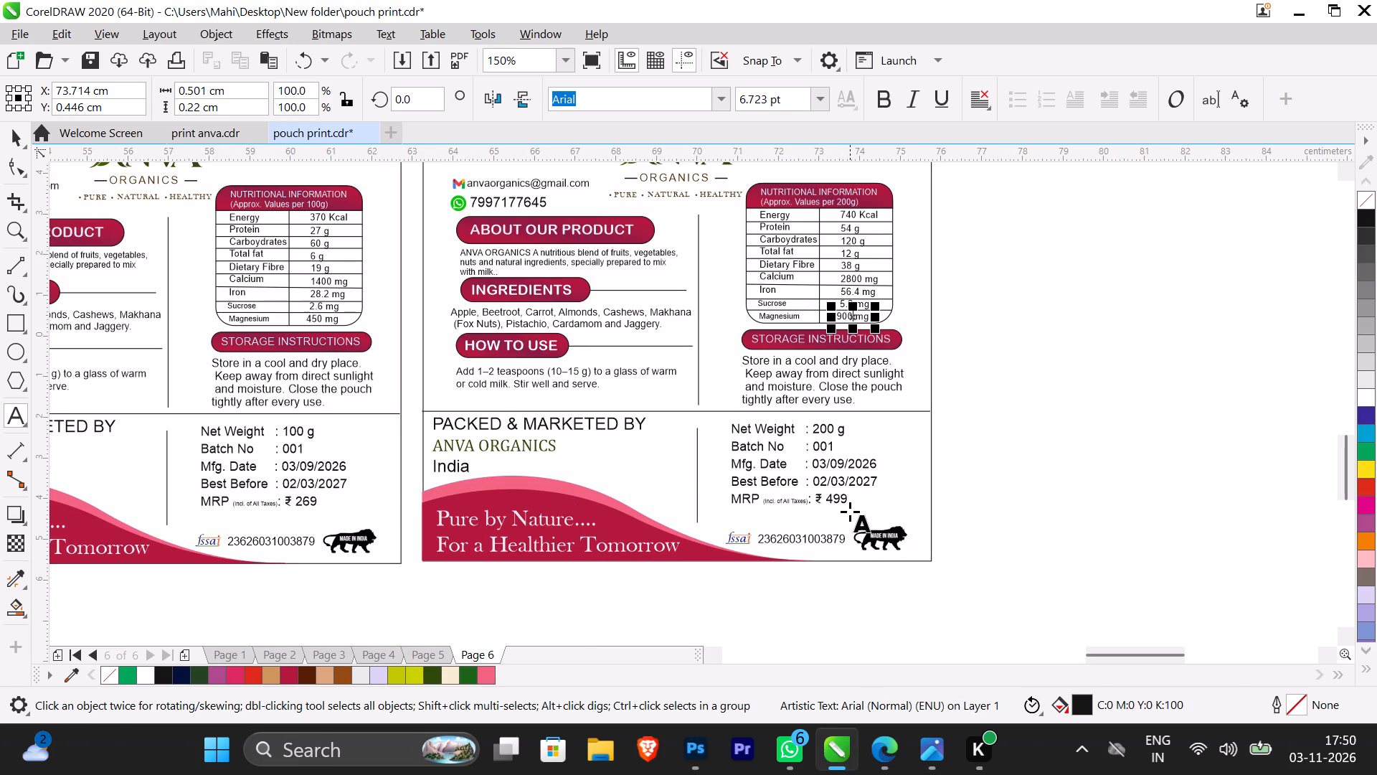
{"action": "scroll", "coordinate": [850, 510], "scroll_direction": "down", "scroll_amount": 4}
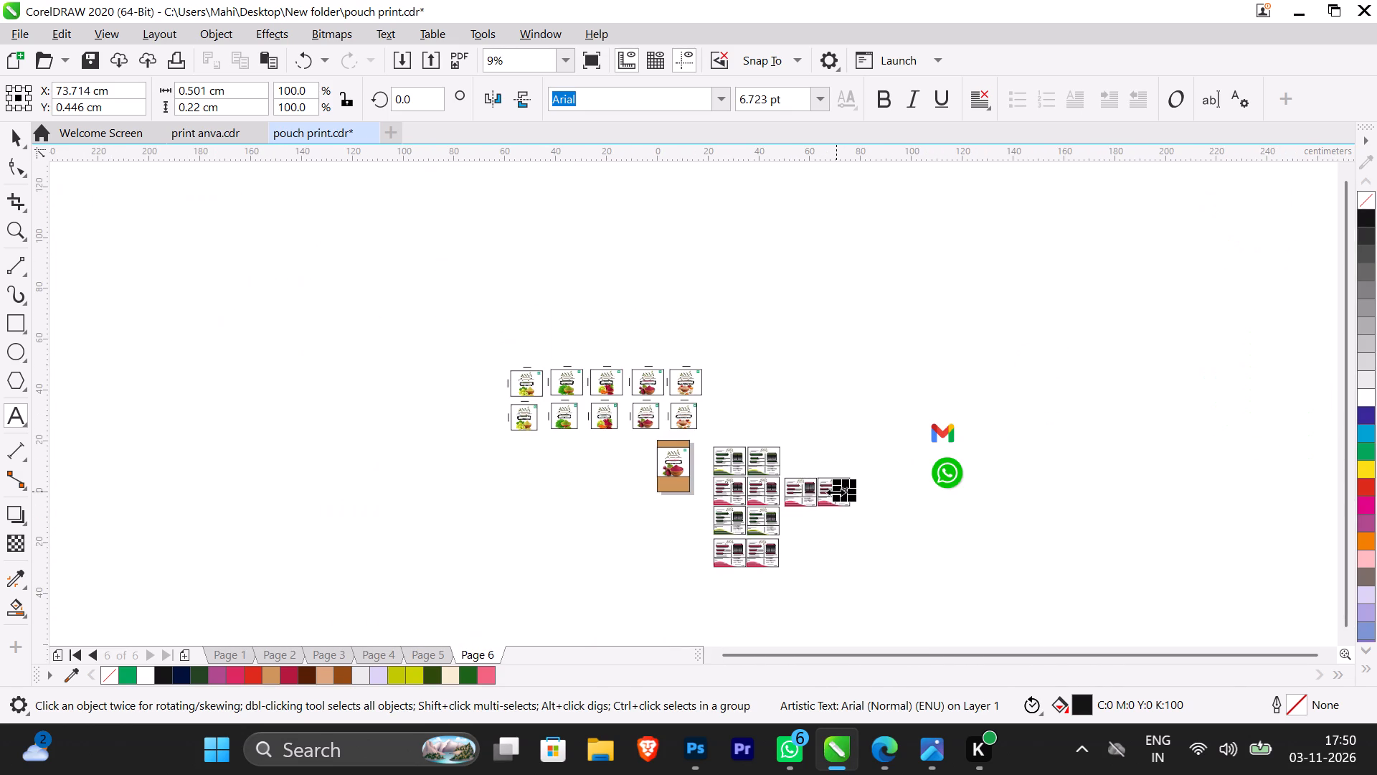
{"action": "left_click", "coordinate": [14, 140]}
{"action": "left_click", "coordinate": [212, 198]}
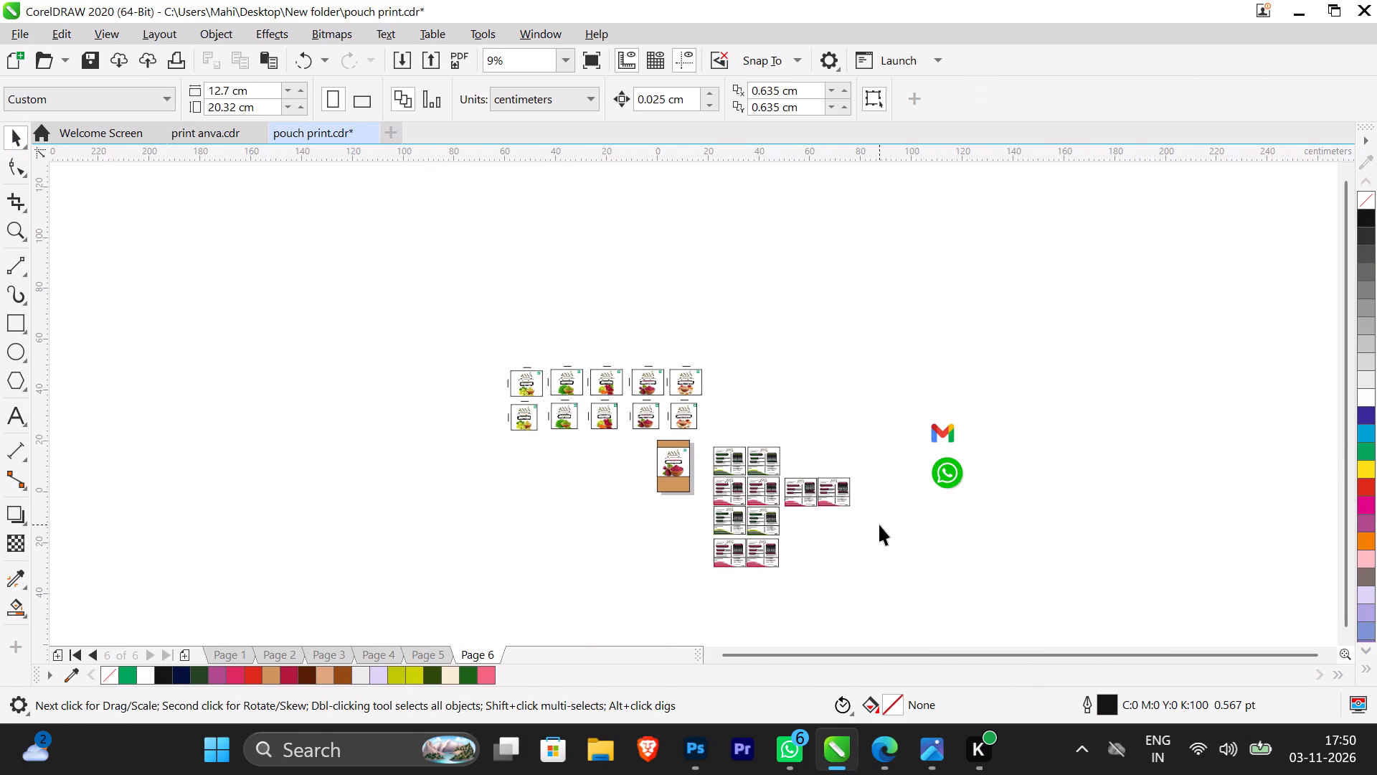
{"action": "left_click_drag", "start_coordinate": [879, 525], "coordinate": [781, 469]}
{"action": "left_click_drag", "start_coordinate": [781, 469], "coordinate": [782, 472]}
{"action": "left_click_drag", "start_coordinate": [817, 491], "coordinate": [774, 593]}
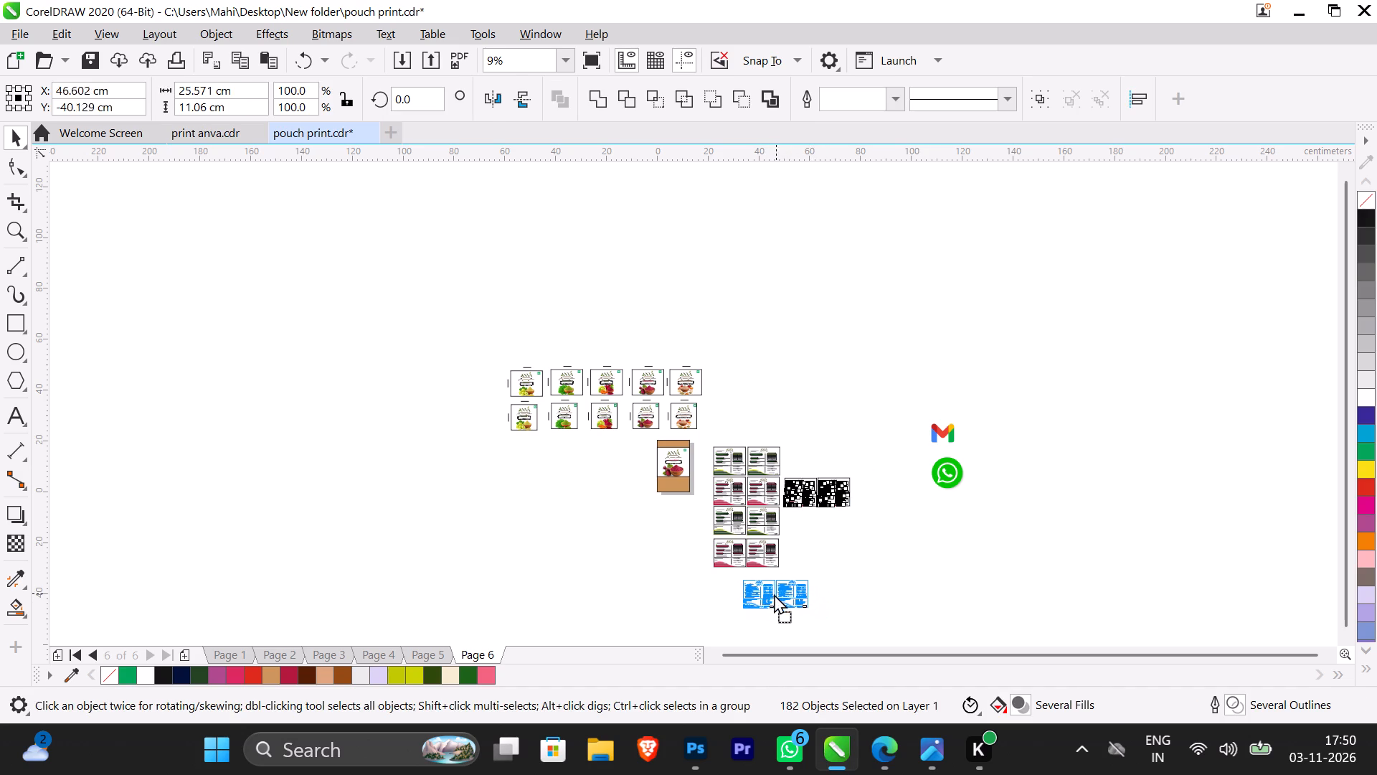
{"action": "left_click_drag", "start_coordinate": [774, 593], "coordinate": [748, 583]}
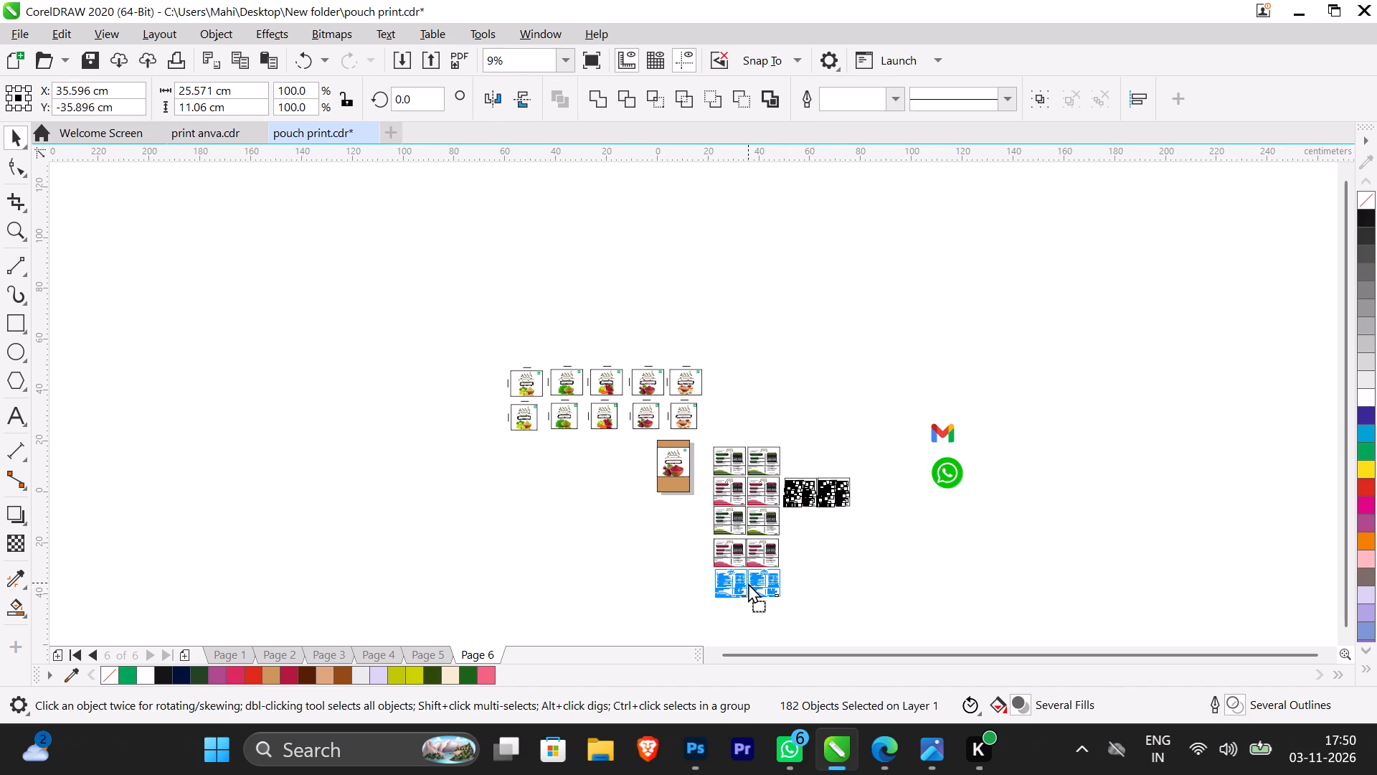
{"action": "left_click_drag", "start_coordinate": [748, 583], "coordinate": [748, 582]}
{"action": "left_click", "coordinate": [840, 593]}
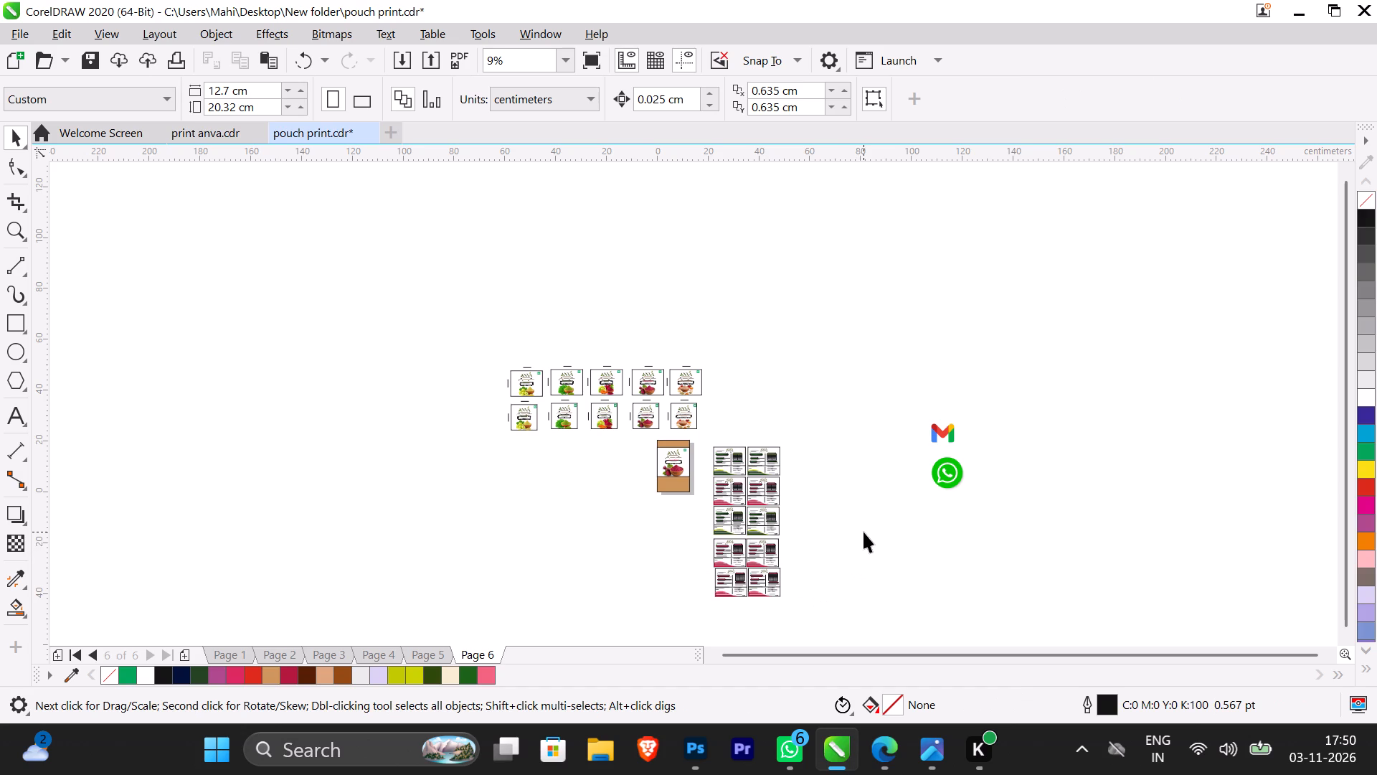
Review the front label designs in both sizes and the arranged grid of back labels on Page 6.
{"action": "scroll", "coordinate": [663, 377], "scroll_direction": "up", "scroll_amount": 1}
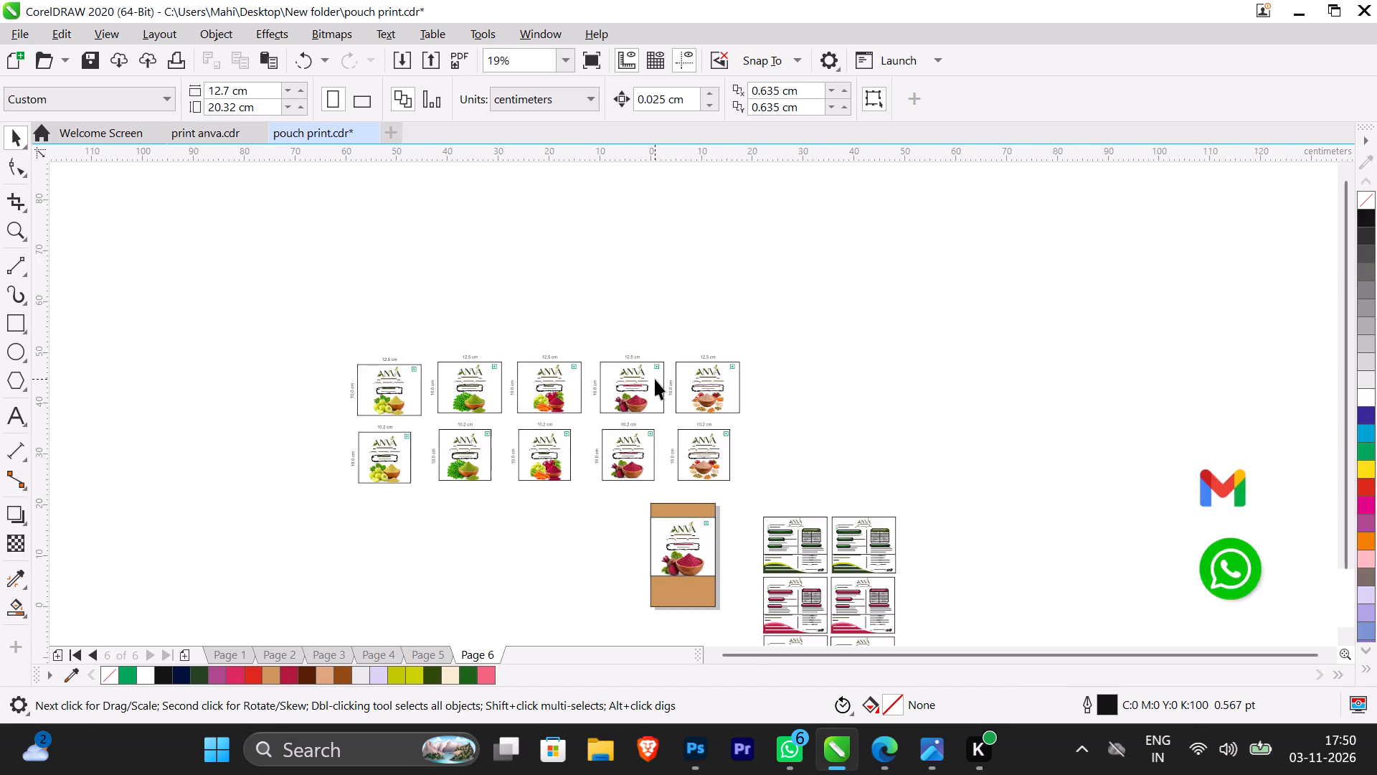
{"action": "scroll", "coordinate": [655, 379], "scroll_direction": "up", "scroll_amount": 1}
{"action": "scroll", "coordinate": [654, 377], "scroll_direction": "down", "scroll_amount": 1}
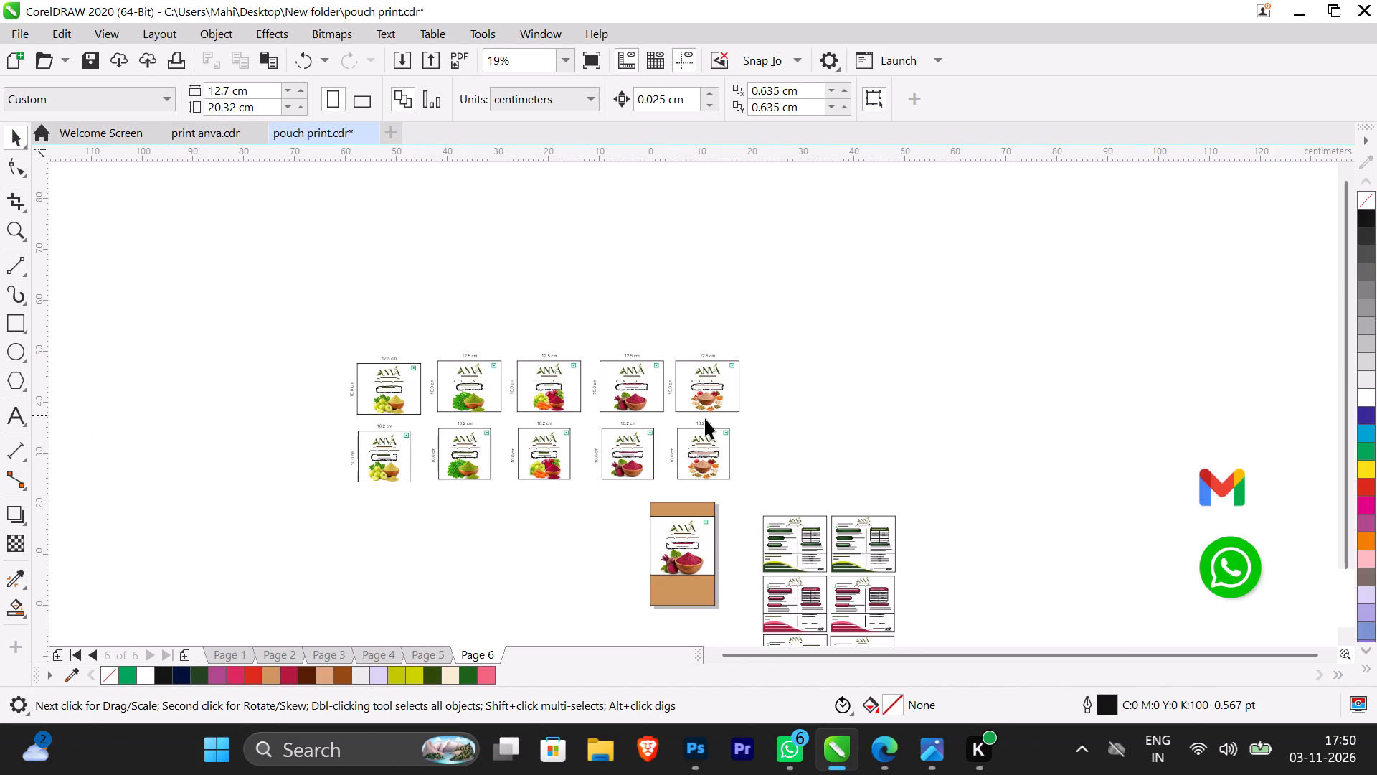
{"action": "scroll", "coordinate": [474, 397], "scroll_direction": "up", "scroll_amount": 1}
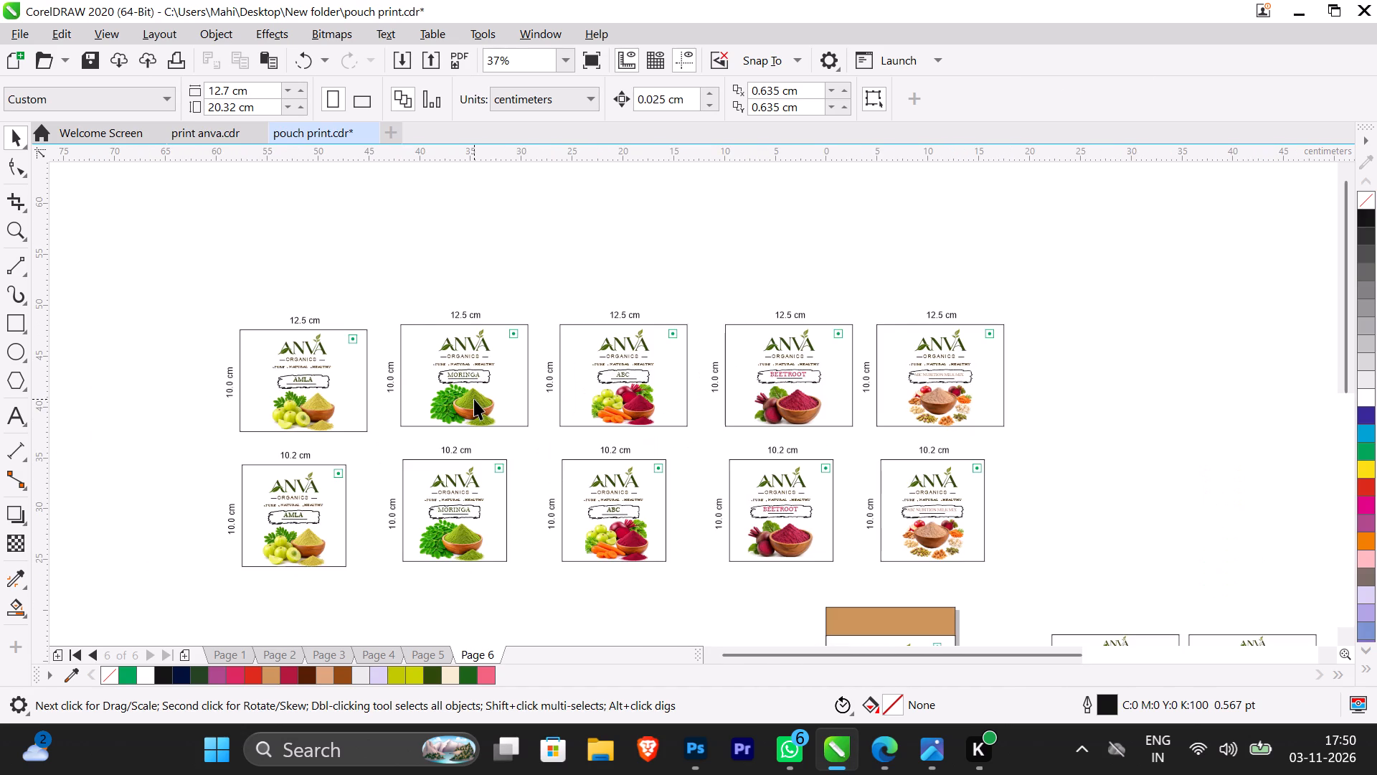
{"action": "scroll", "coordinate": [475, 400], "scroll_direction": "up", "scroll_amount": 2}
{"action": "scroll", "coordinate": [475, 400], "scroll_direction": "down", "scroll_amount": 2}
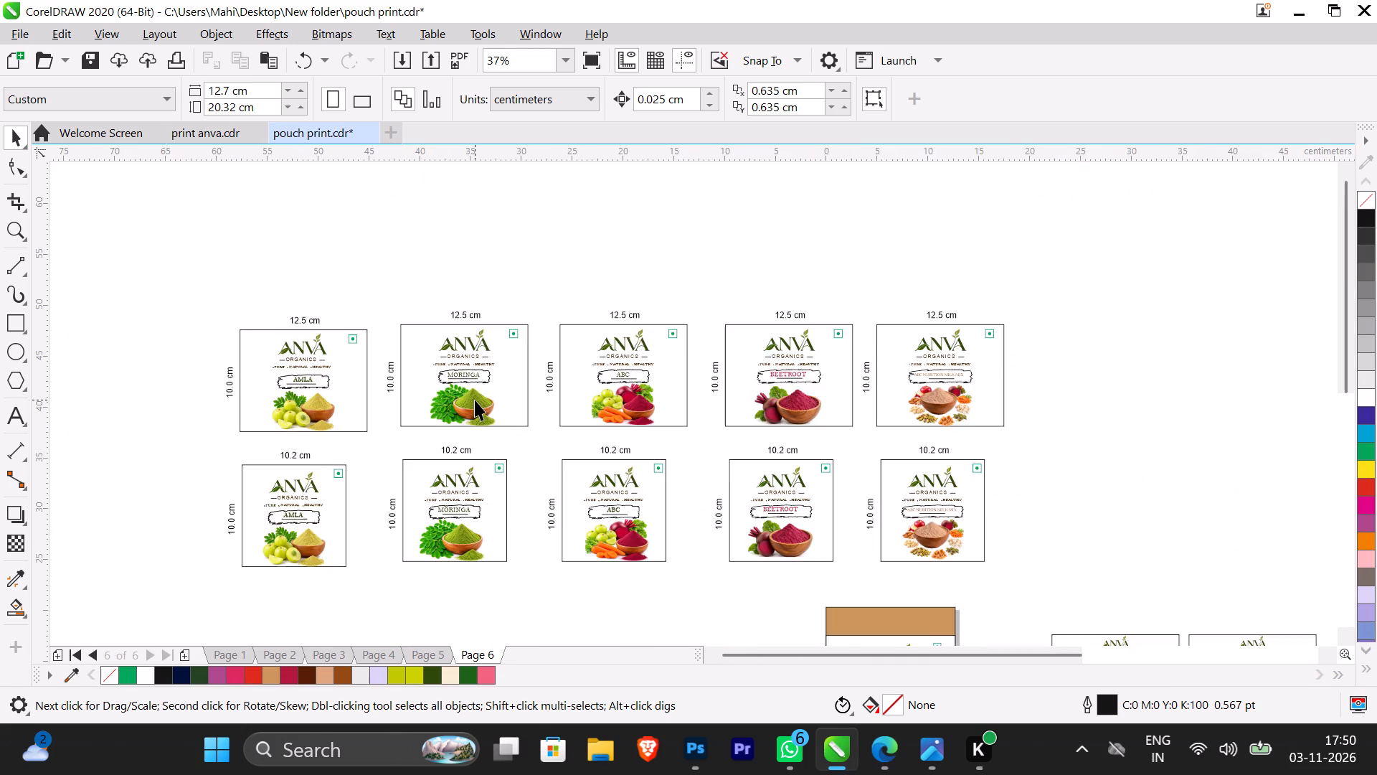
{"action": "scroll", "coordinate": [475, 400], "scroll_direction": "down", "scroll_amount": 1}
{"action": "scroll", "coordinate": [670, 453], "scroll_direction": "down", "scroll_amount": 1}
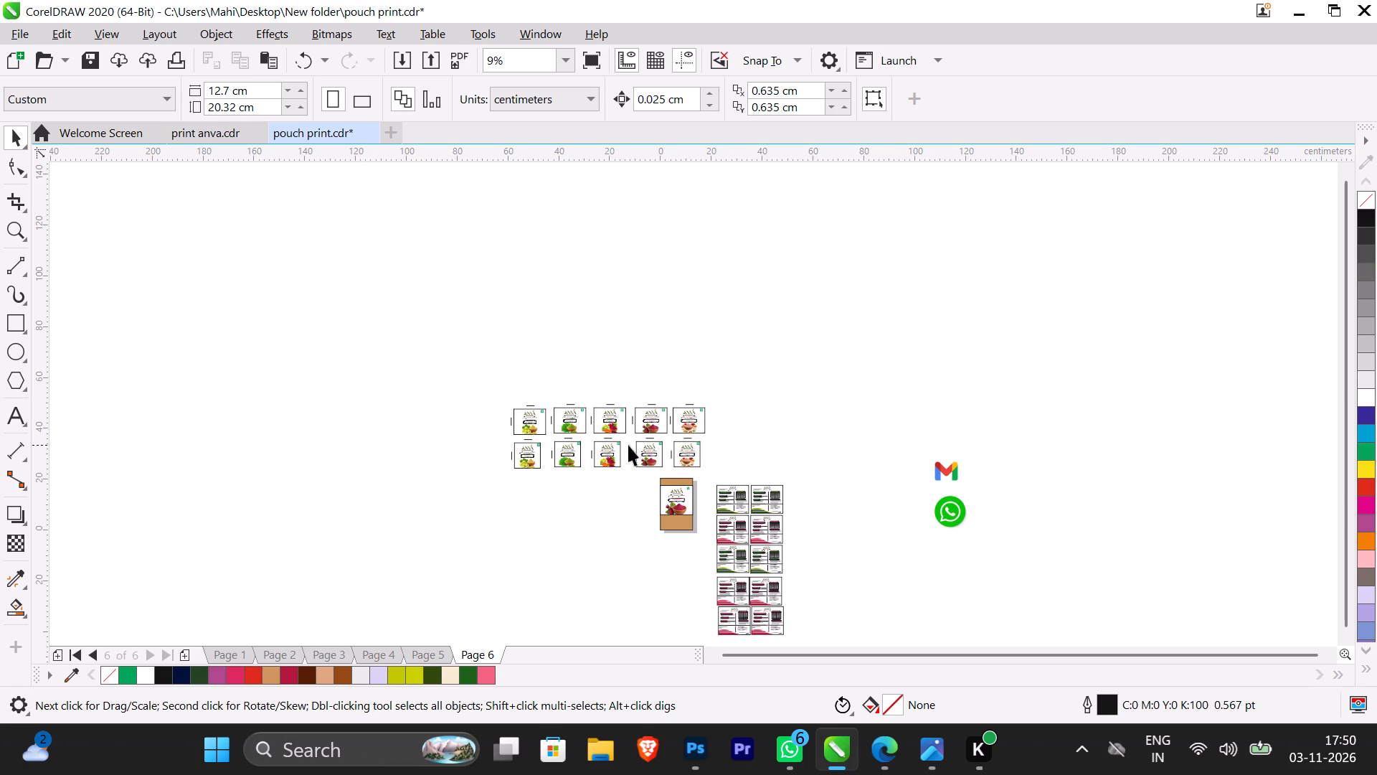
{"action": "scroll", "coordinate": [549, 431], "scroll_direction": "up", "scroll_amount": 2}
{"action": "scroll", "coordinate": [423, 385], "scroll_direction": "up", "scroll_amount": 1}
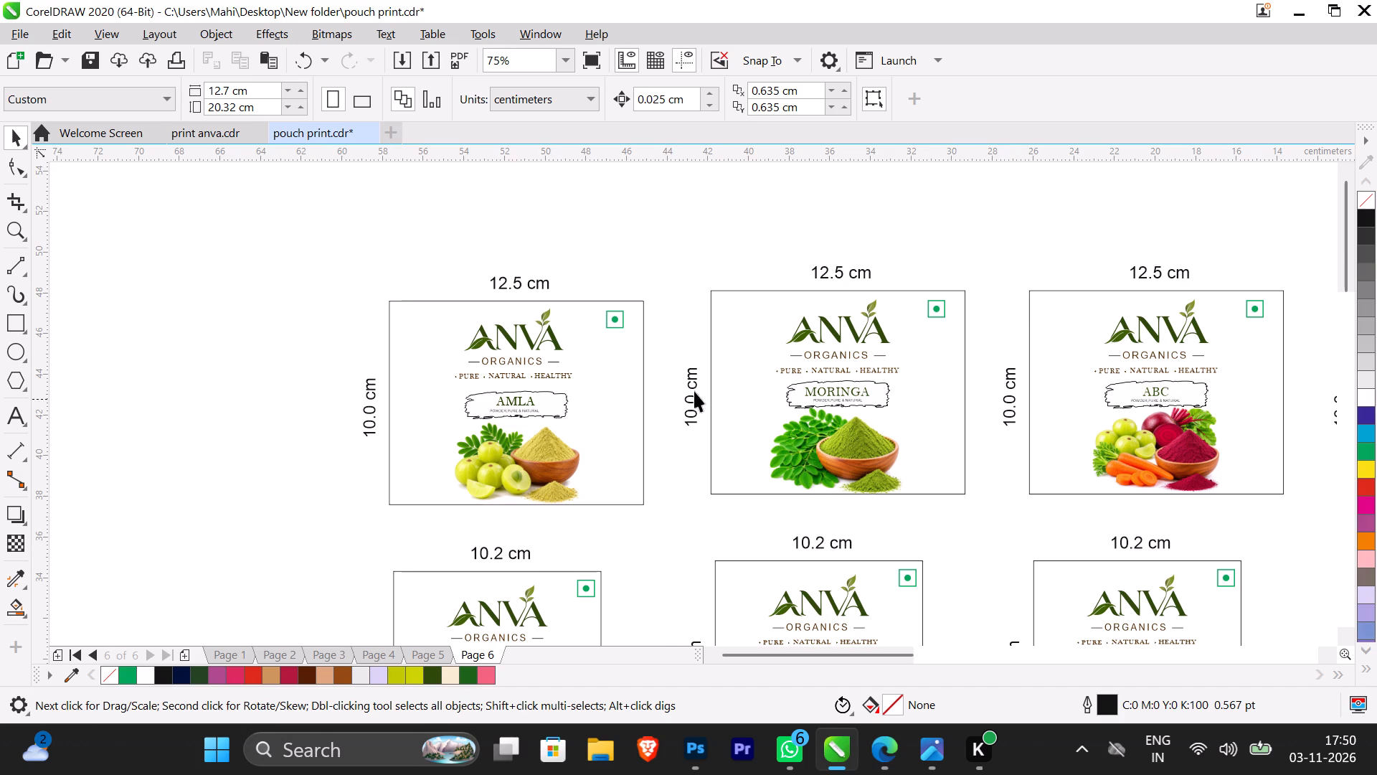
{"action": "scroll", "coordinate": [727, 417], "scroll_direction": "down", "scroll_amount": 3}
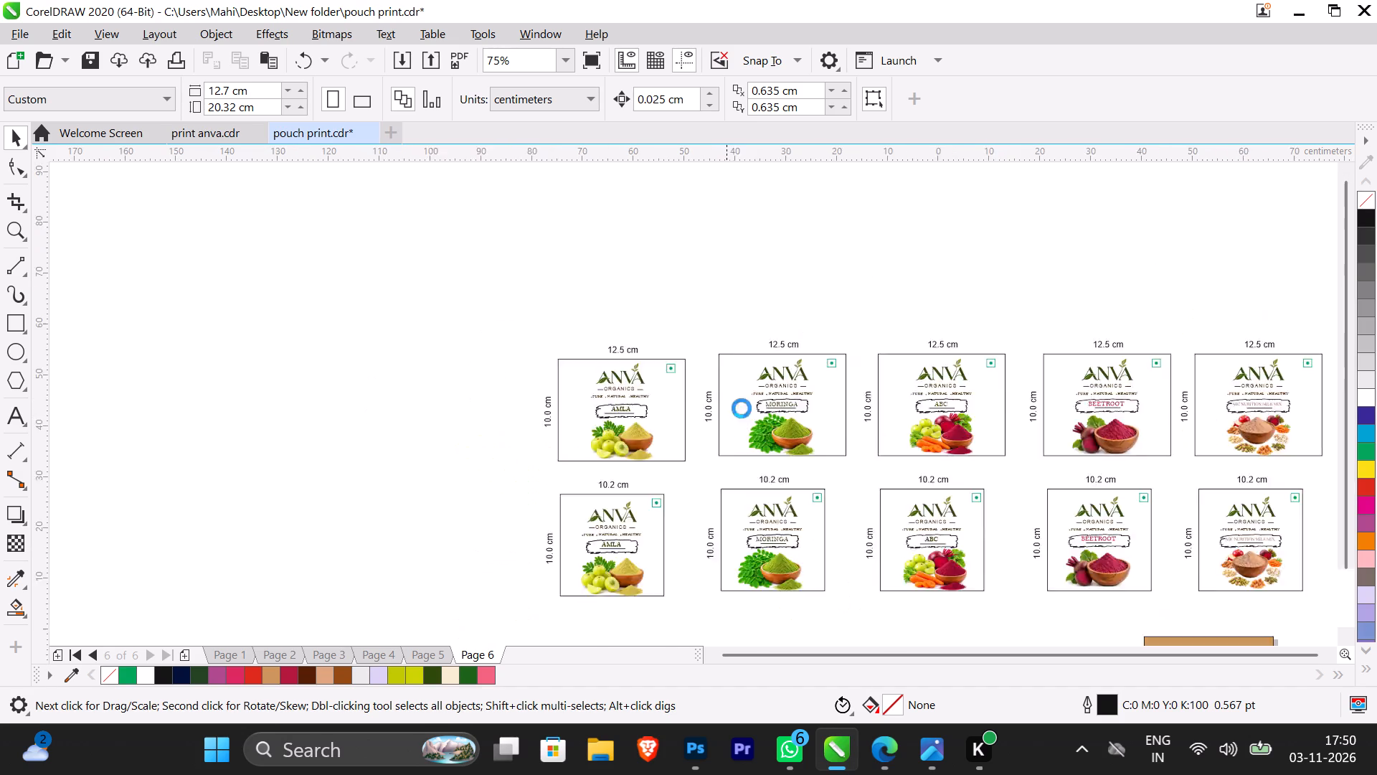
{"action": "scroll", "coordinate": [933, 501], "scroll_direction": "up", "scroll_amount": 2}
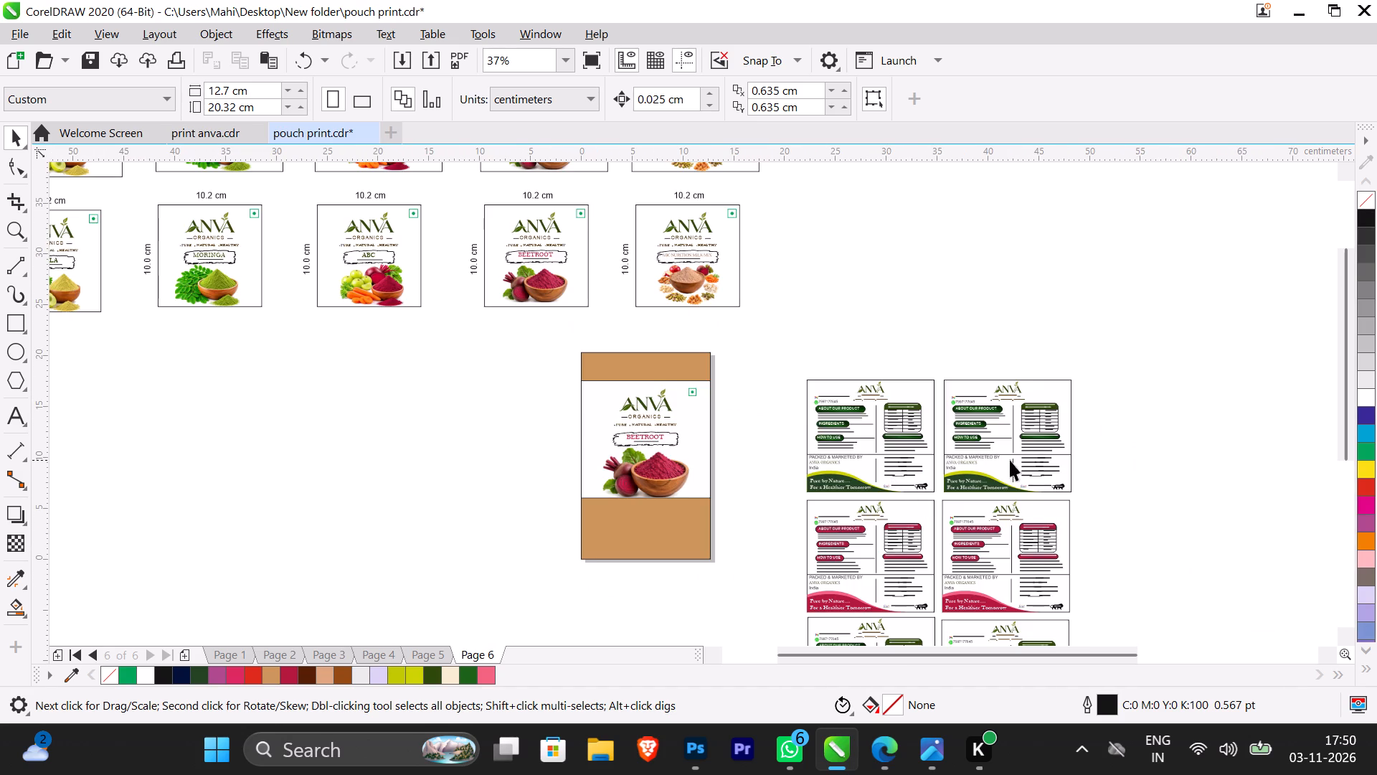
{"action": "scroll", "coordinate": [979, 577], "scroll_direction": "down", "scroll_amount": 3}
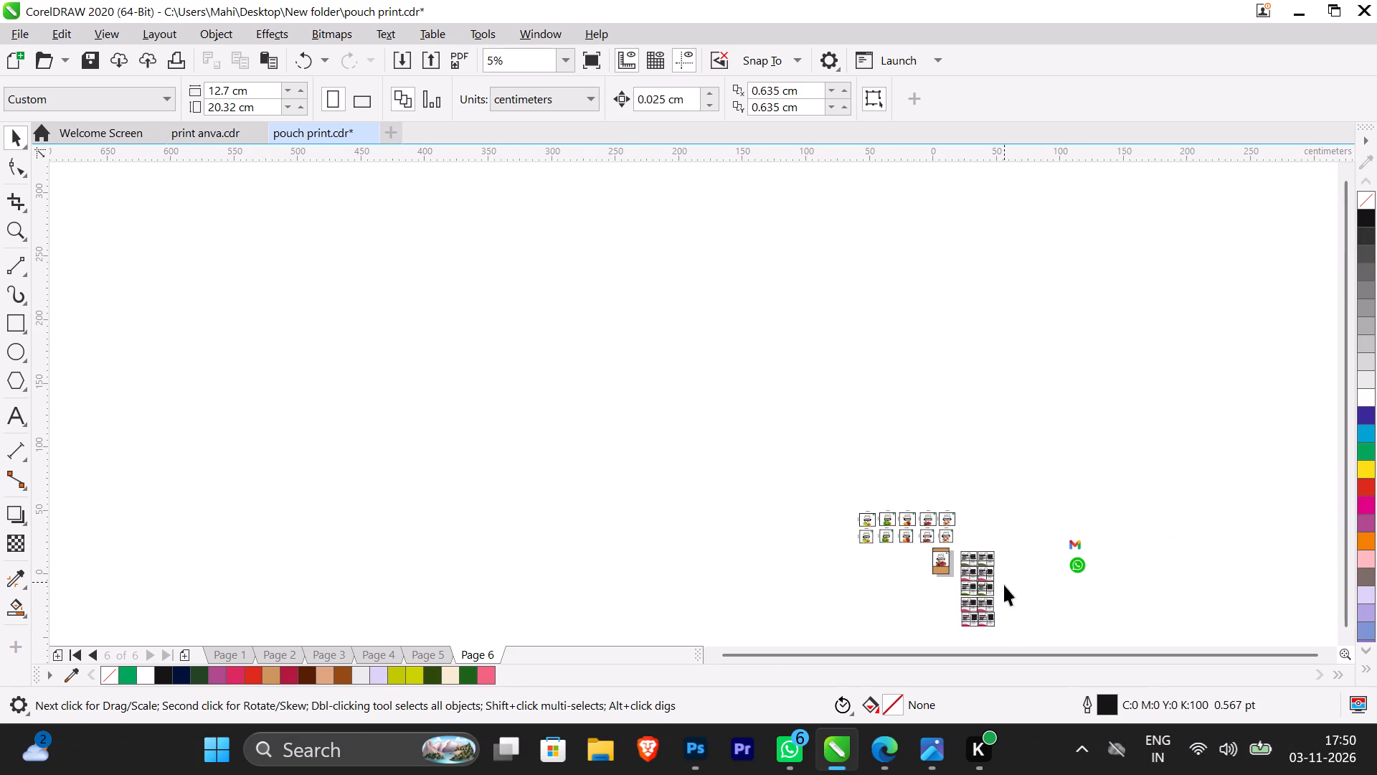
{"action": "scroll", "coordinate": [998, 637], "scroll_direction": "up", "scroll_amount": 2}
{"action": "scroll", "coordinate": [995, 621], "scroll_direction": "down", "scroll_amount": 1}
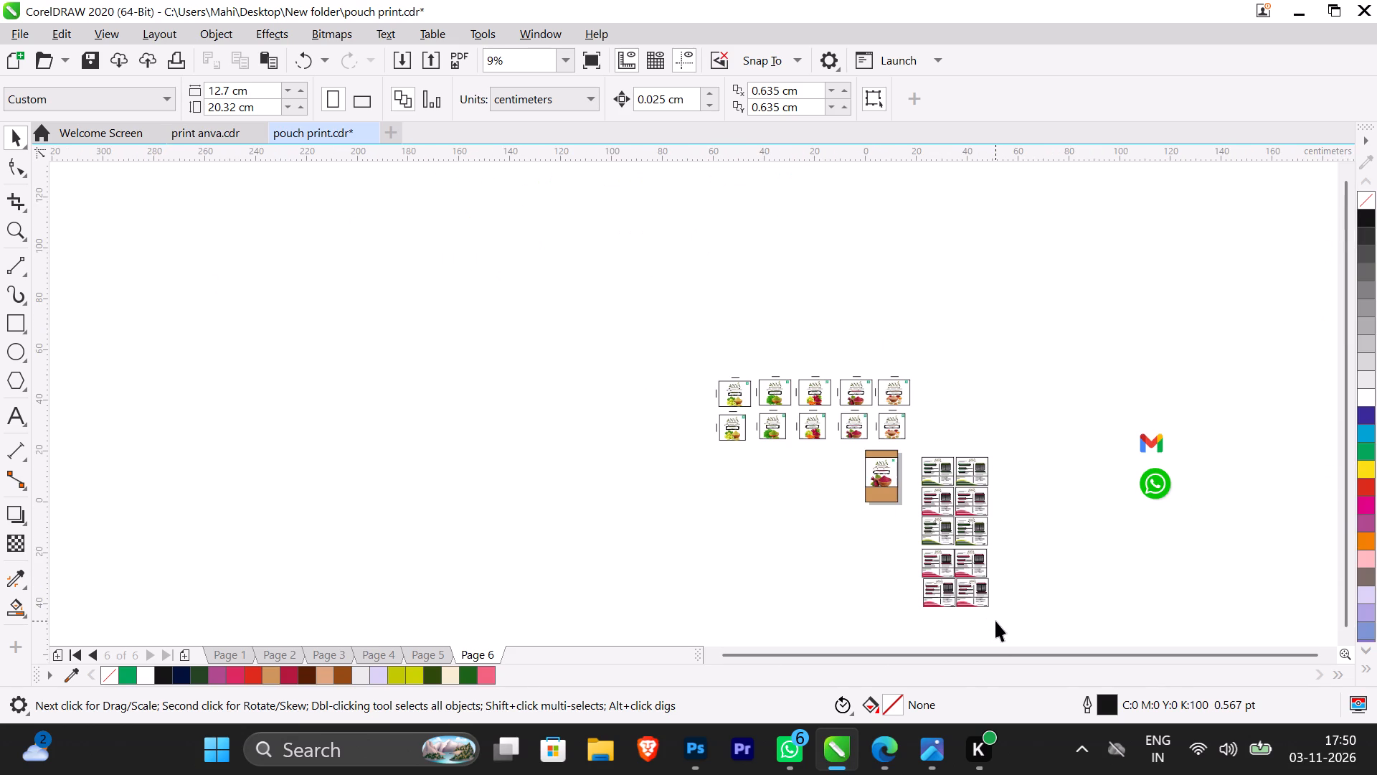
{"action": "scroll", "coordinate": [858, 375], "scroll_direction": "up", "scroll_amount": 1}
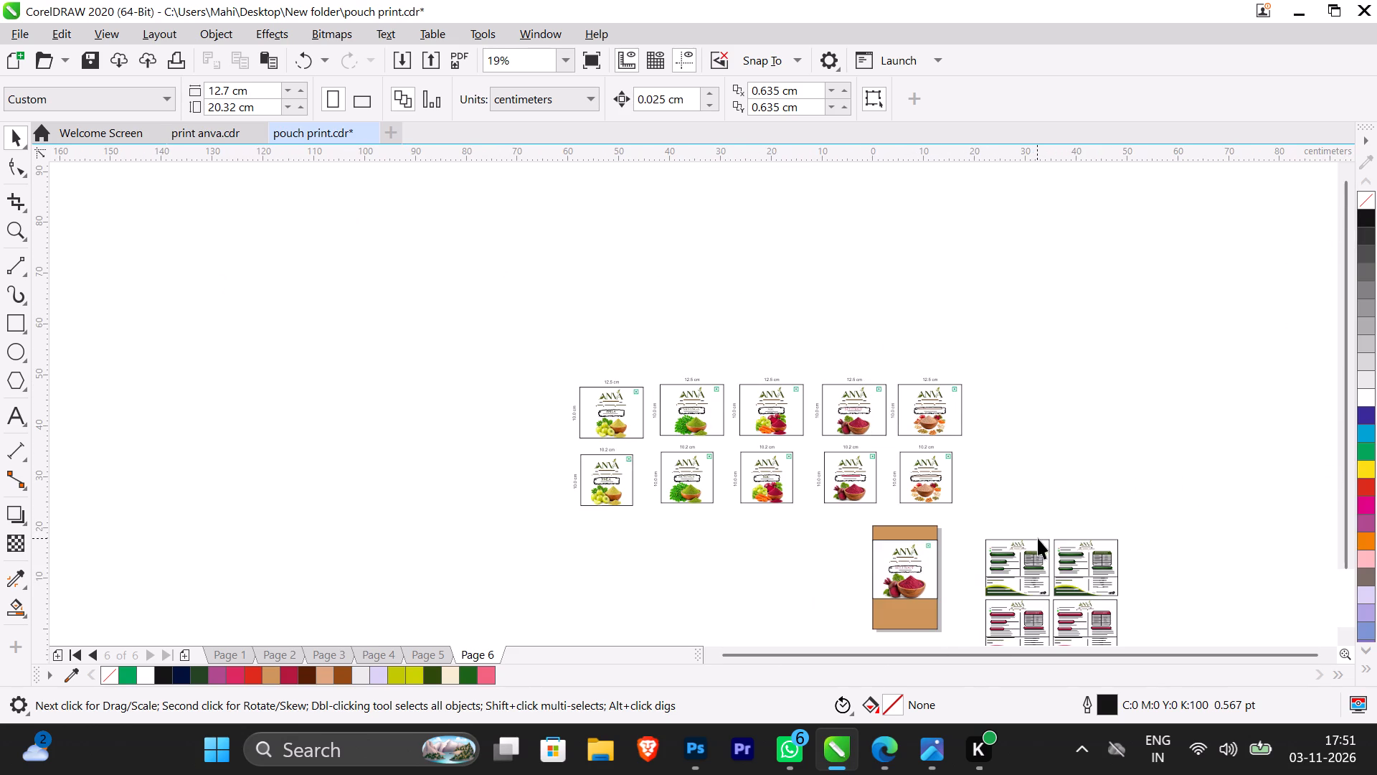
Examine the arranged labels on Page 6 and check the moringa 100 g back label's nutrition, storage and packing details.
{"action": "left_click", "coordinate": [1042, 540]}
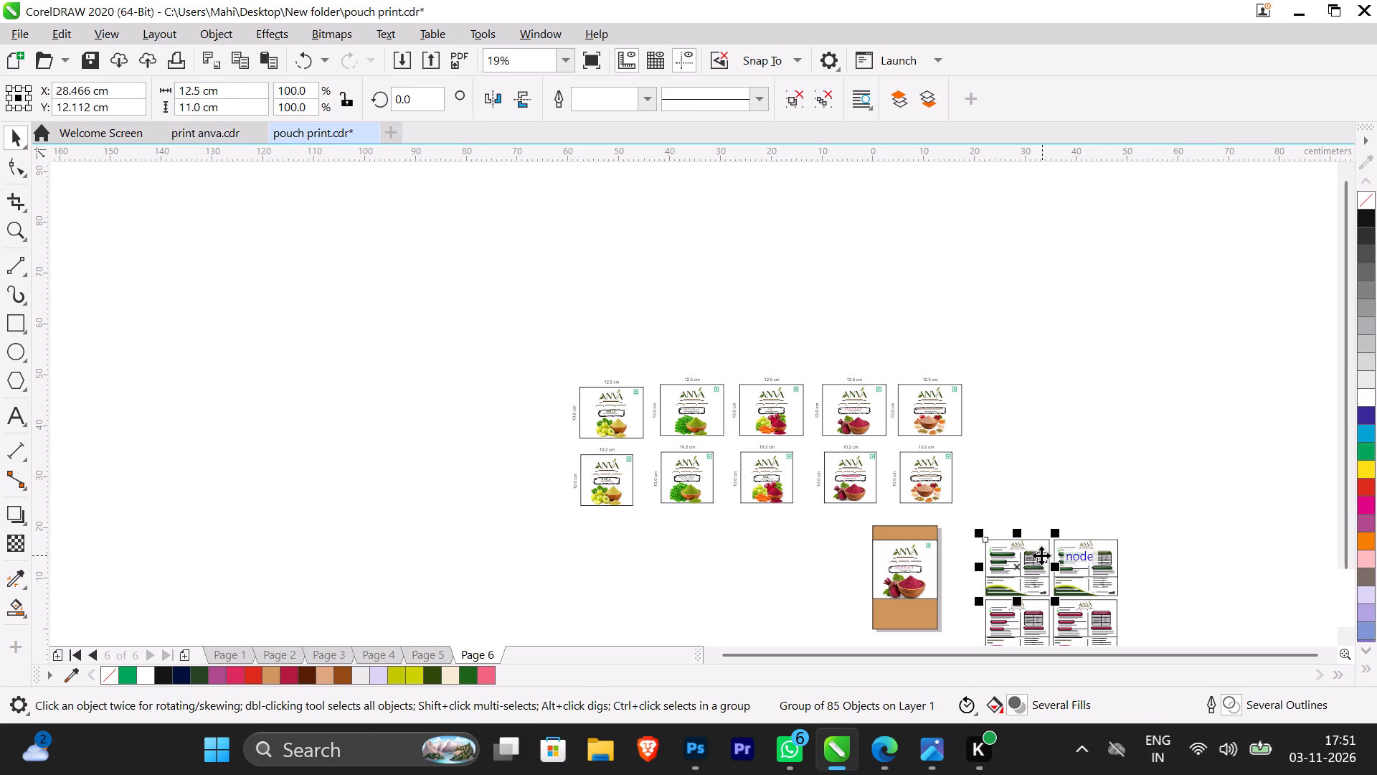
{"action": "left_click", "coordinate": [1074, 459]}
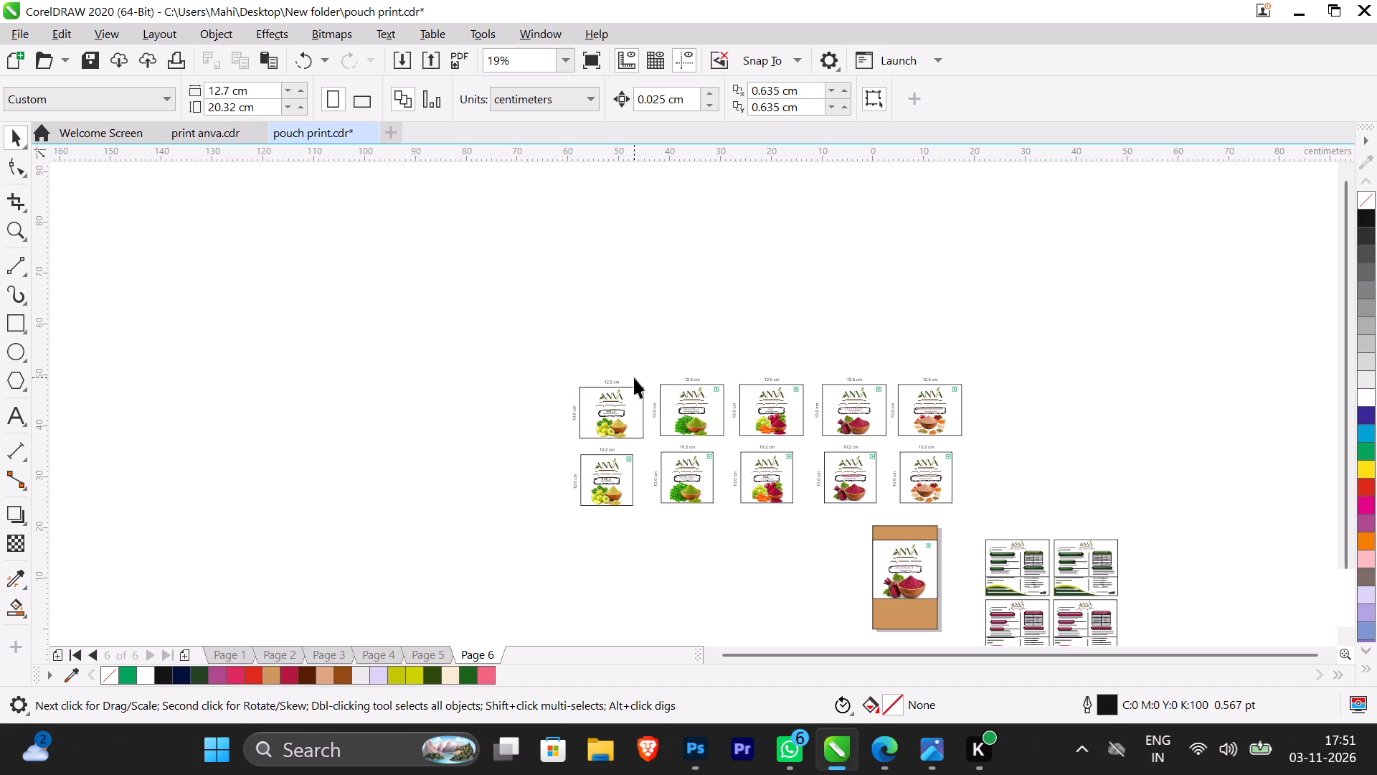
{"action": "scroll", "coordinate": [666, 564], "scroll_direction": "down", "scroll_amount": 1}
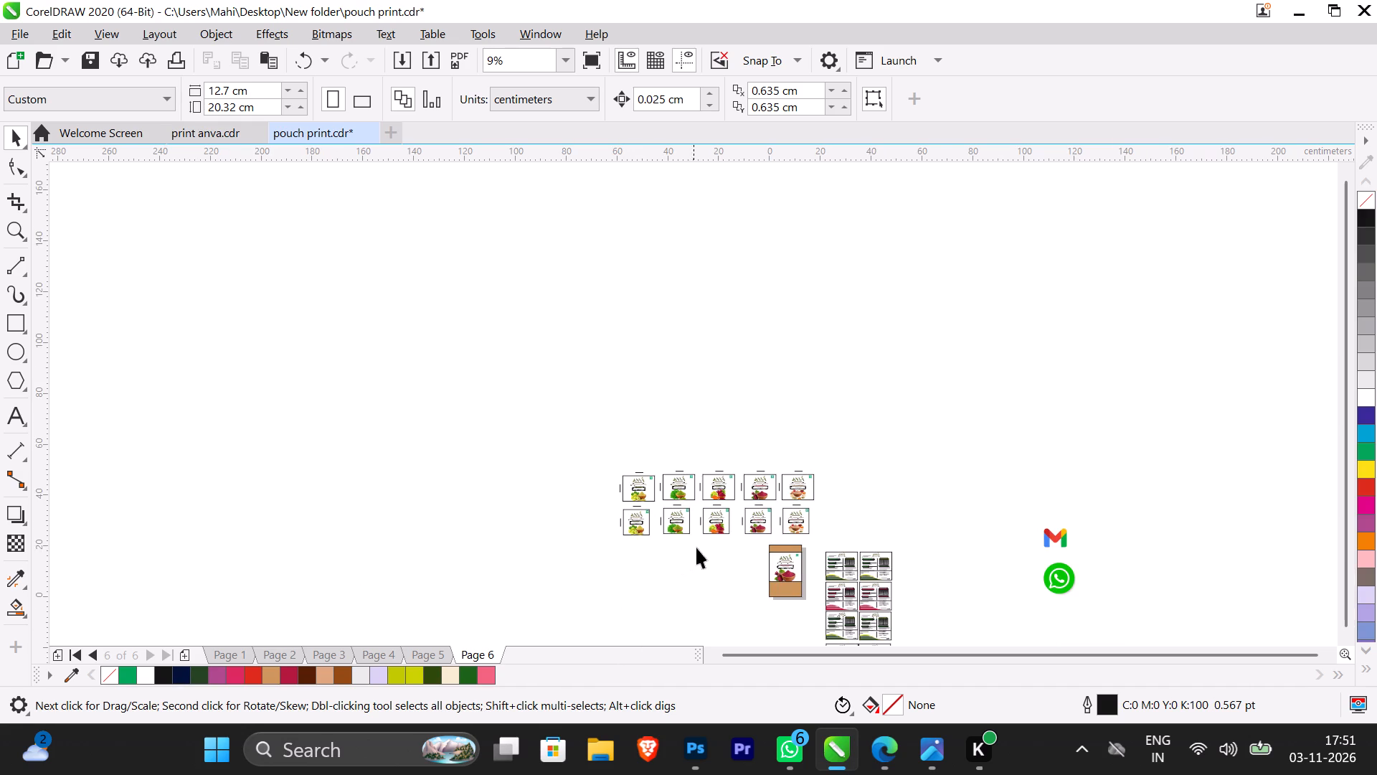
{"action": "scroll", "coordinate": [764, 586], "scroll_direction": "down", "scroll_amount": 2}
{"action": "scroll", "coordinate": [795, 622], "scroll_direction": "up", "scroll_amount": 2}
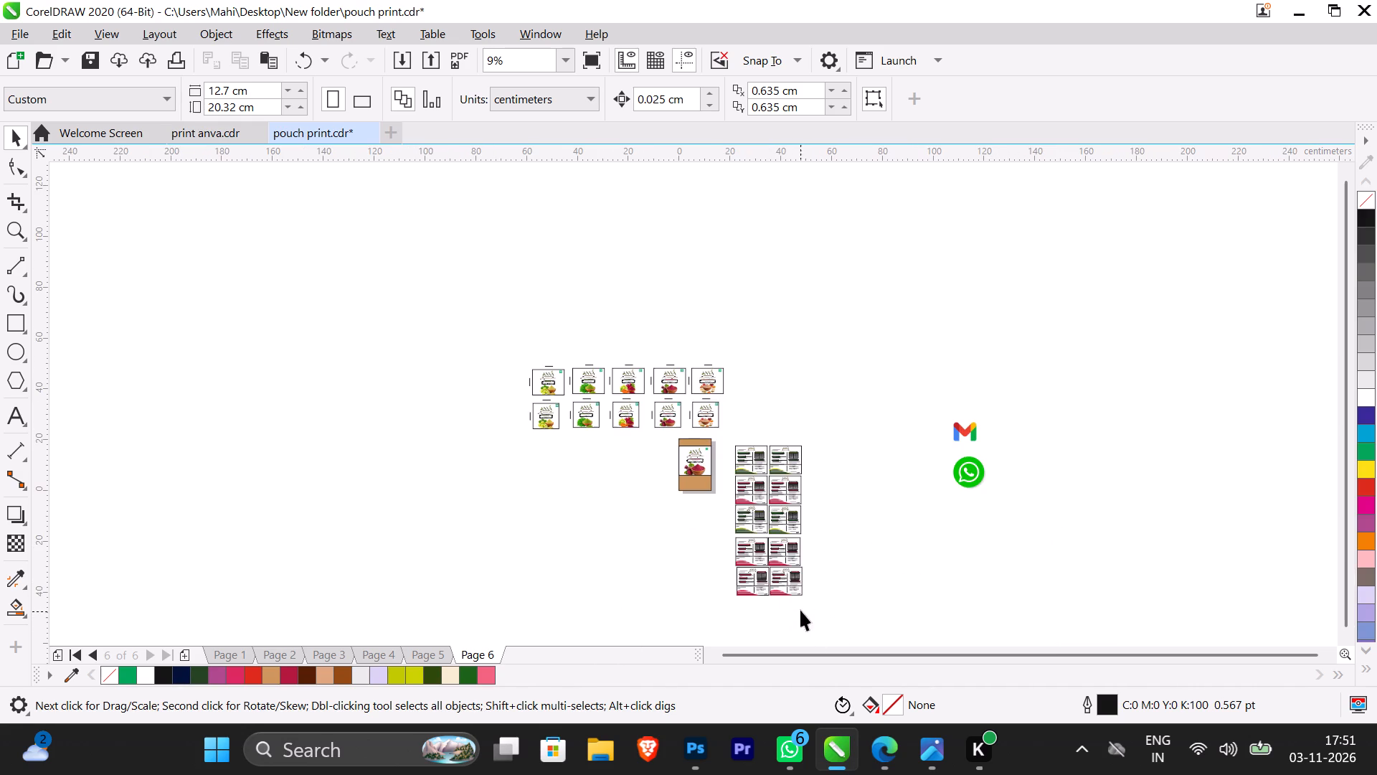
{"action": "scroll", "coordinate": [774, 460], "scroll_direction": "up", "scroll_amount": 3}
{"action": "scroll", "coordinate": [438, 584], "scroll_direction": "up", "scroll_amount": 1}
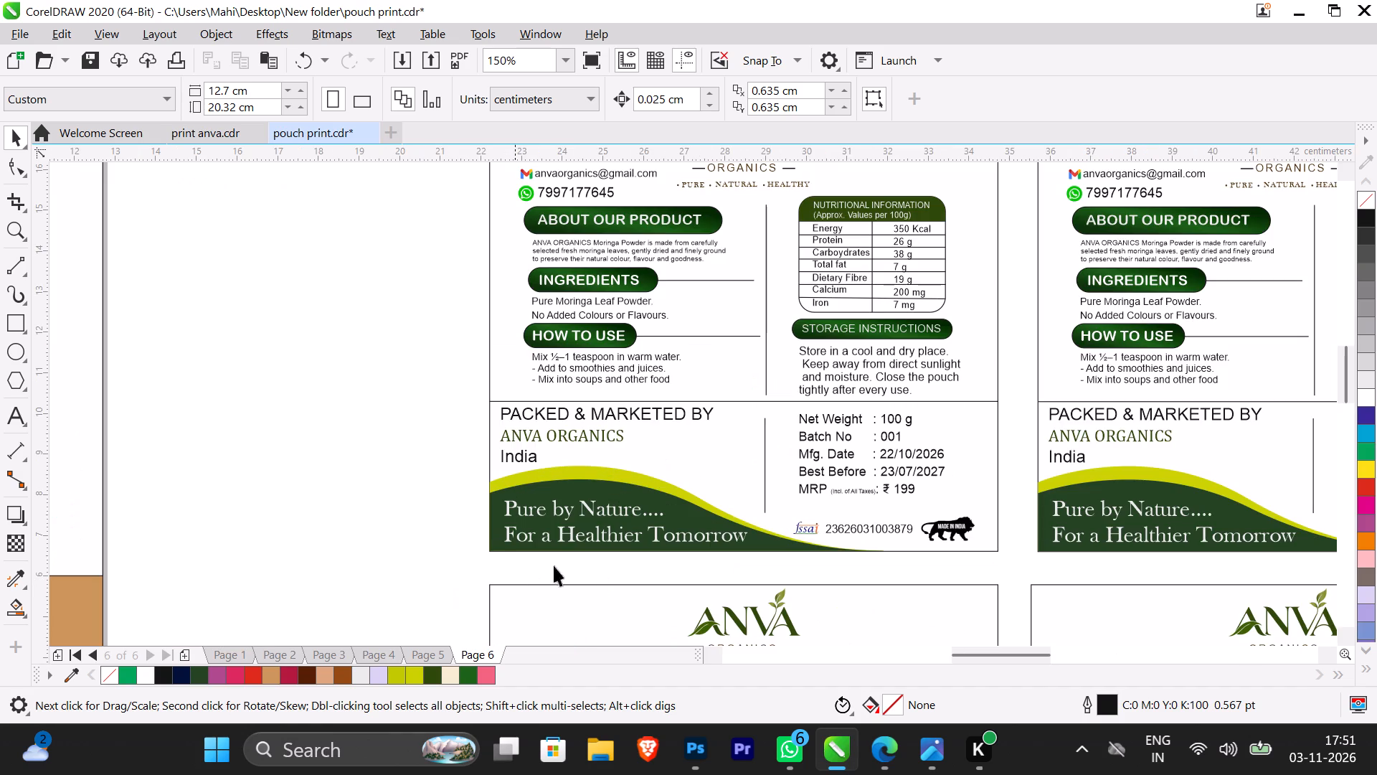
{"action": "scroll", "coordinate": [741, 476], "scroll_direction": "down", "scroll_amount": 1}
{"action": "scroll", "coordinate": [815, 445], "scroll_direction": "up", "scroll_amount": 1}
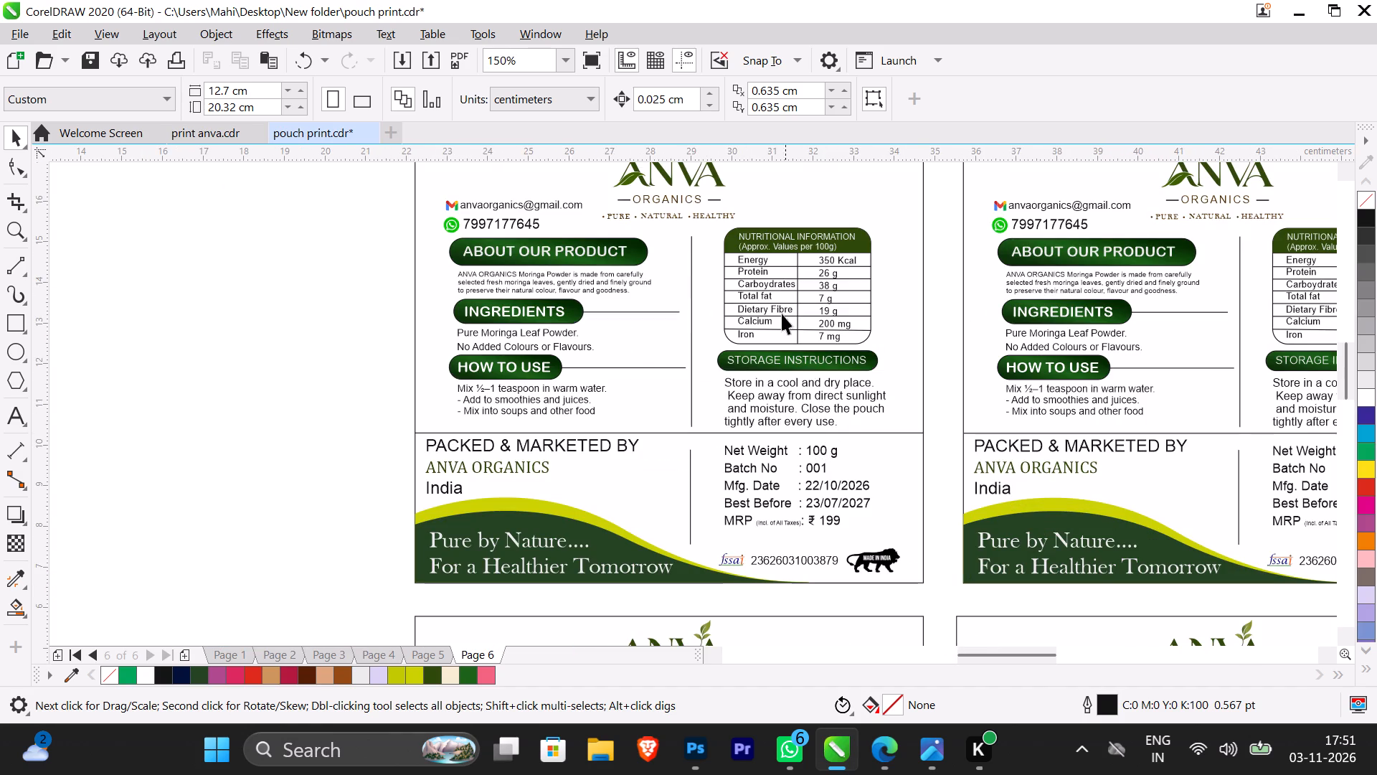
{"action": "scroll", "coordinate": [630, 300], "scroll_direction": "down", "scroll_amount": 3}
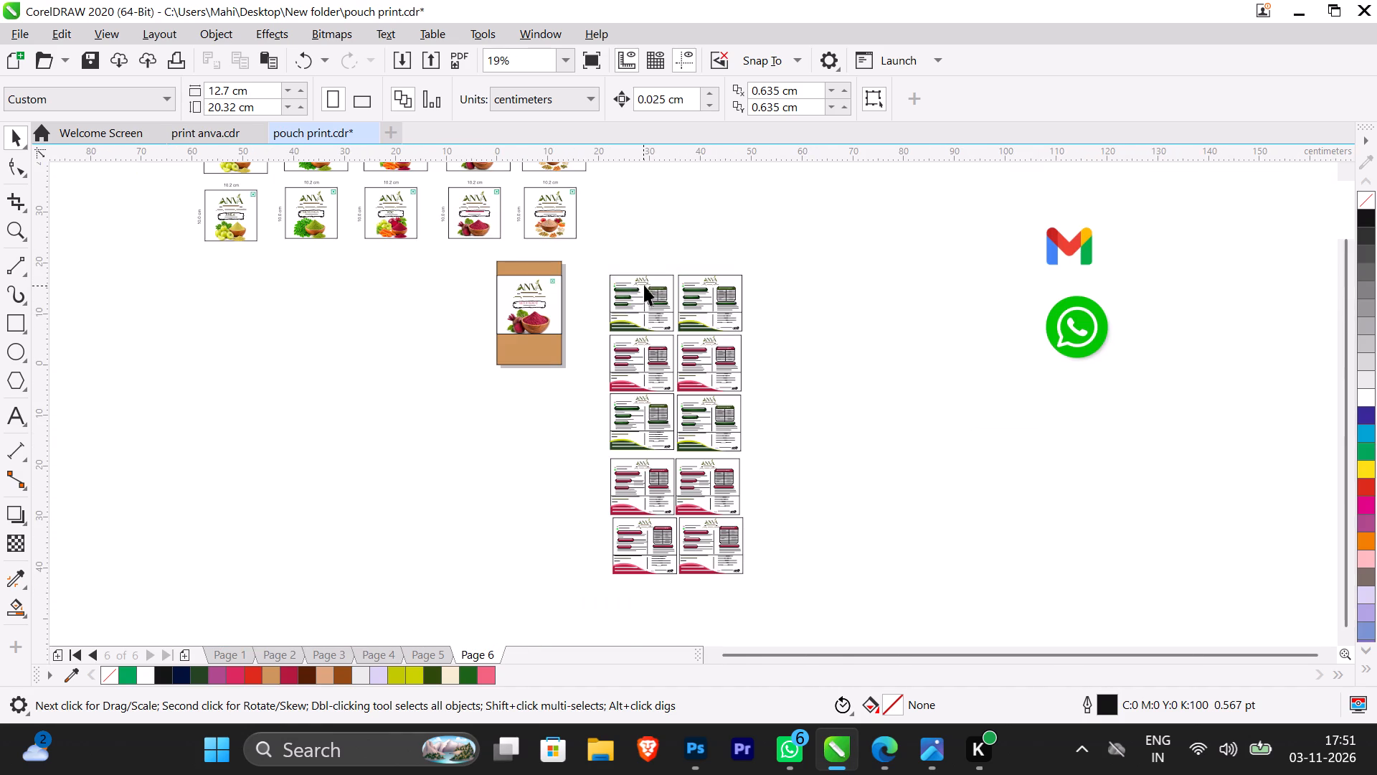
Group all the back labels in the five-row, two-column grid on Page 6 together.
{"action": "left_click_drag", "start_coordinate": [600, 257], "coordinate": [830, 663]}
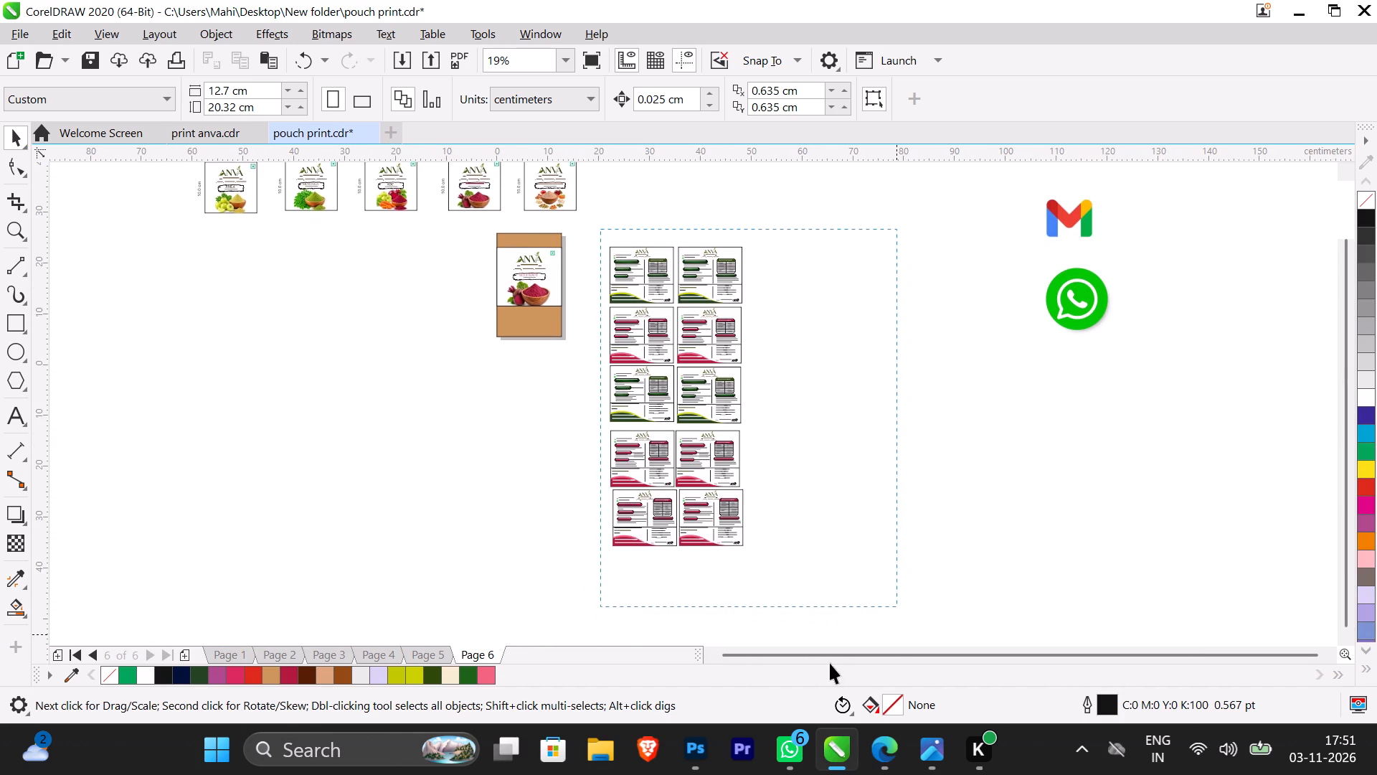
{"action": "left_click_drag", "start_coordinate": [830, 663], "coordinate": [757, 564]}
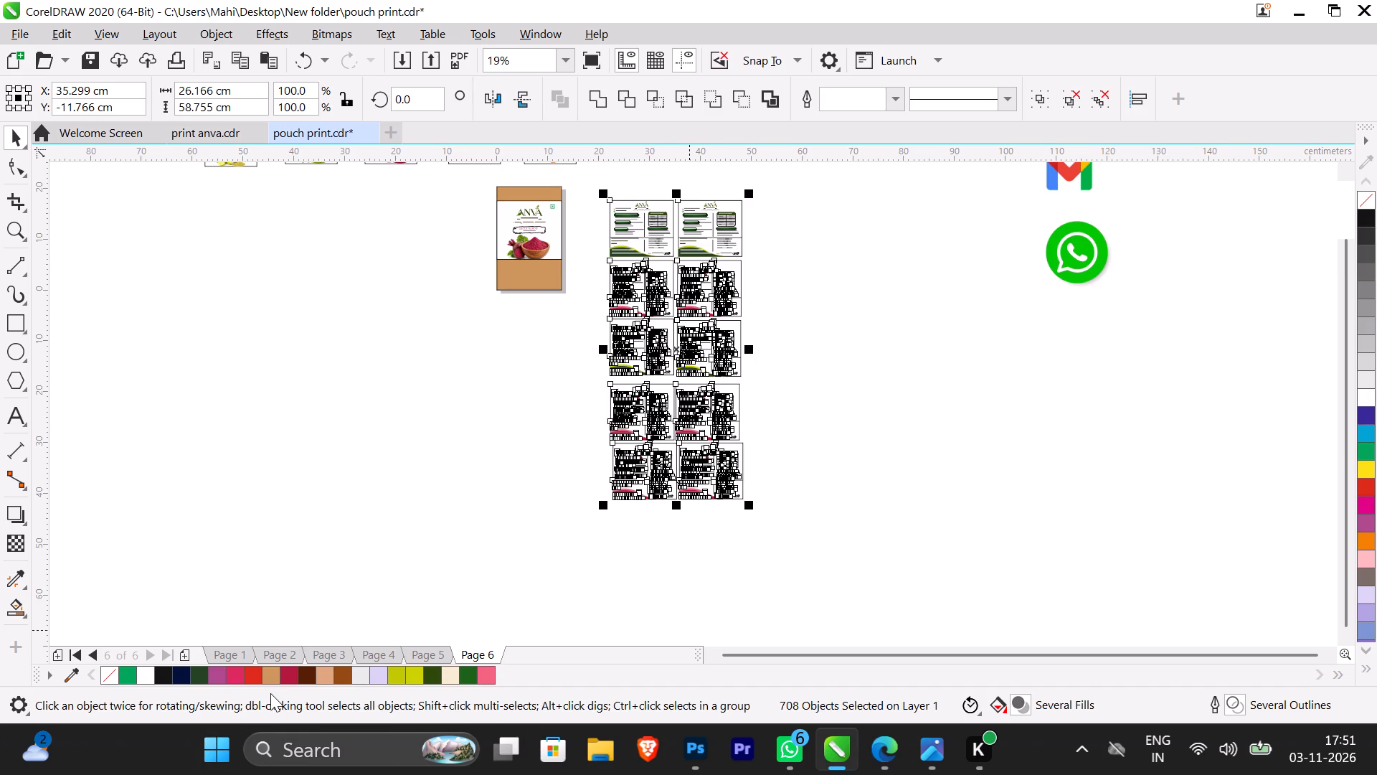
{"action": "key", "text": "ctrl+g"}
Export only the grouped back labels as a PDF named "pouch printh" in the anva folder.
{"action": "key", "text": "ctrl+e"}
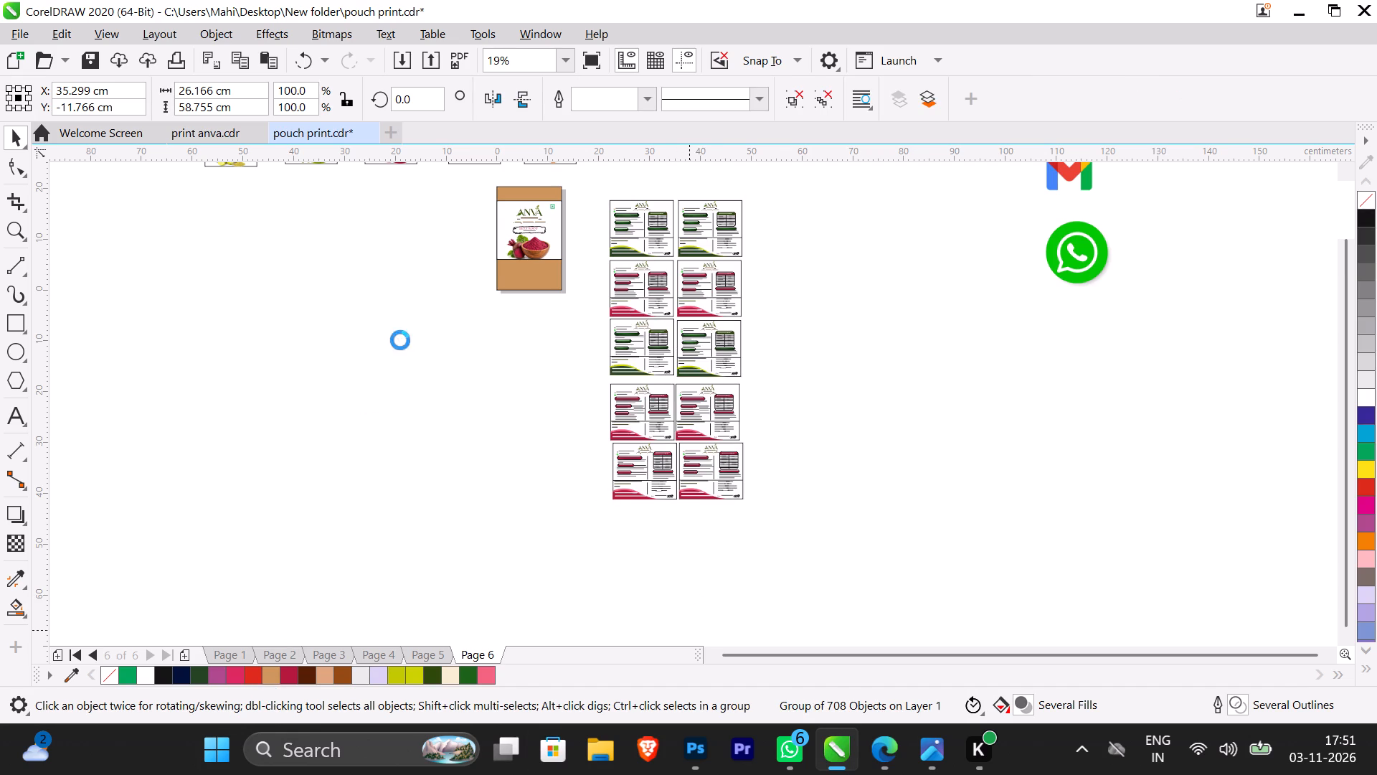
{"action": "double_click", "coordinate": [305, 324]}
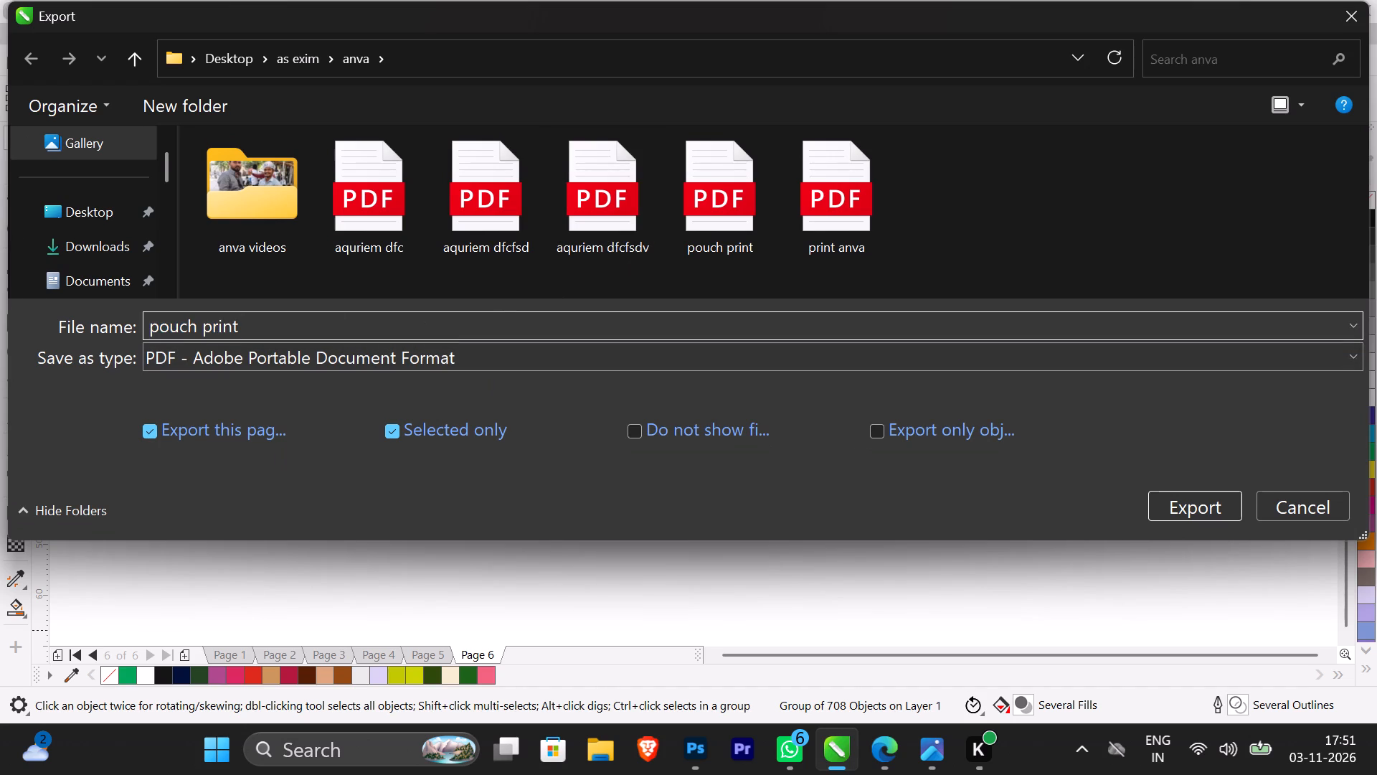
{"action": "left_click", "coordinate": [305, 324]}
{"action": "key", "text": "h"}
Complete the selection-only PDF export of the grouped back labels as "pouch printh", with page size defined by the selected objects.
{"action": "left_click", "coordinate": [1209, 503]}
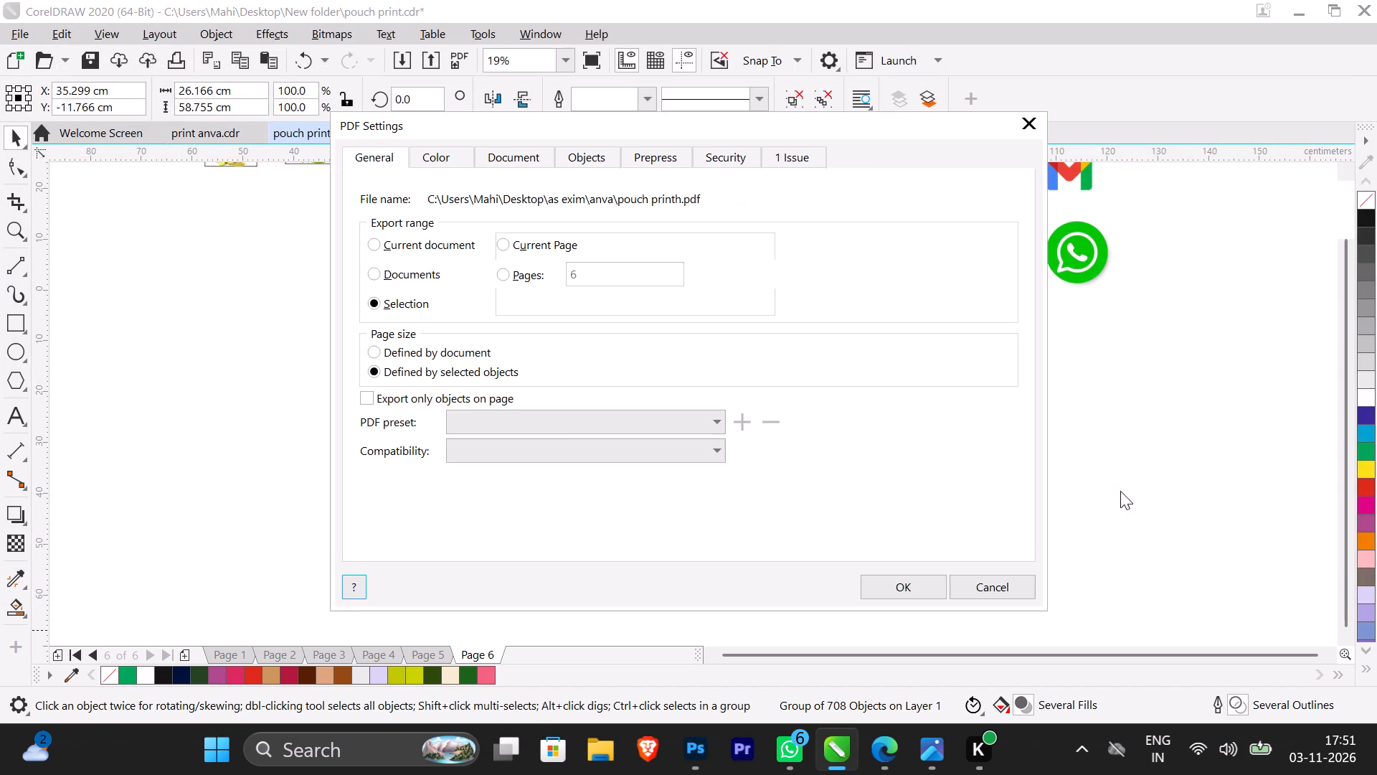
{"action": "left_click", "coordinate": [914, 583]}
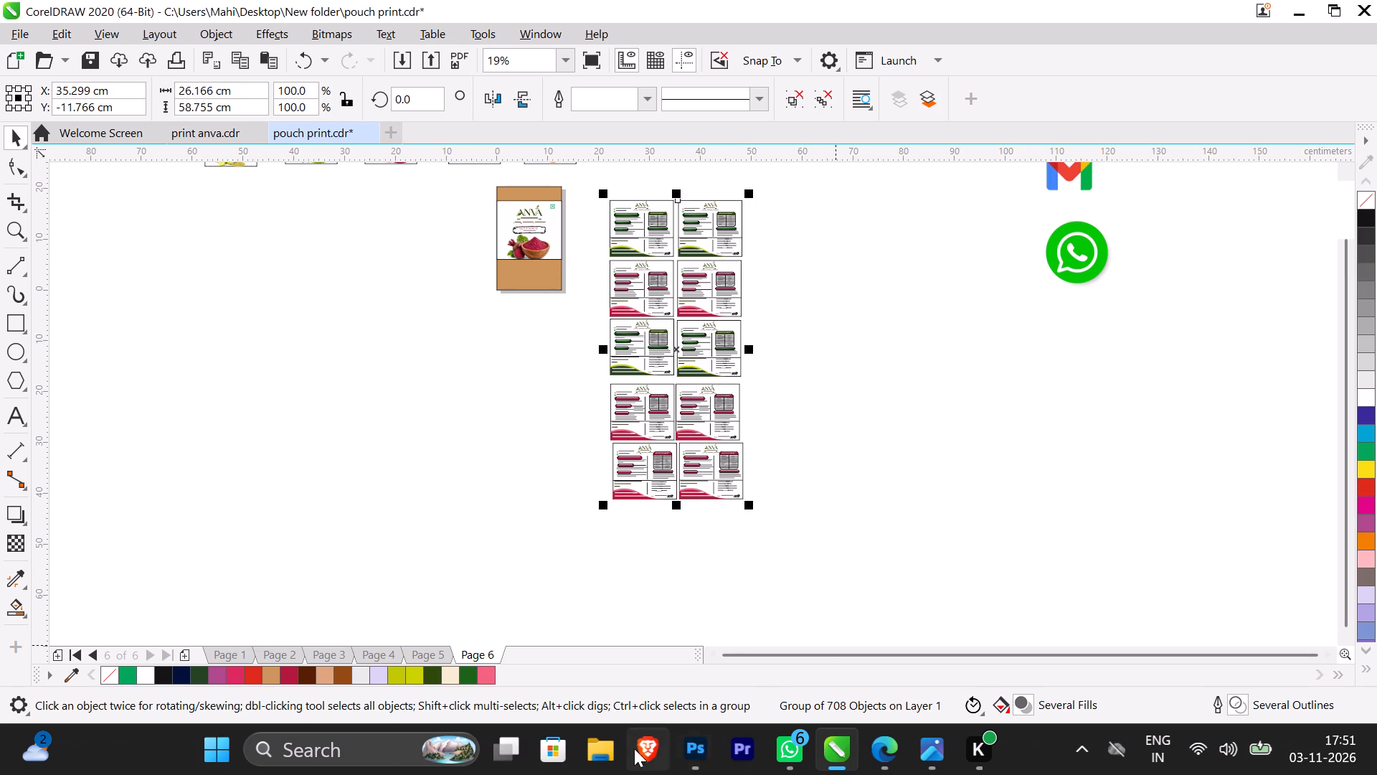
Switch to File Explorer and locate the exported "pouch printh" PDF among the recent files.
{"action": "left_click", "coordinate": [603, 757]}
{"action": "scroll", "coordinate": [612, 577], "scroll_direction": "down", "scroll_amount": 1}
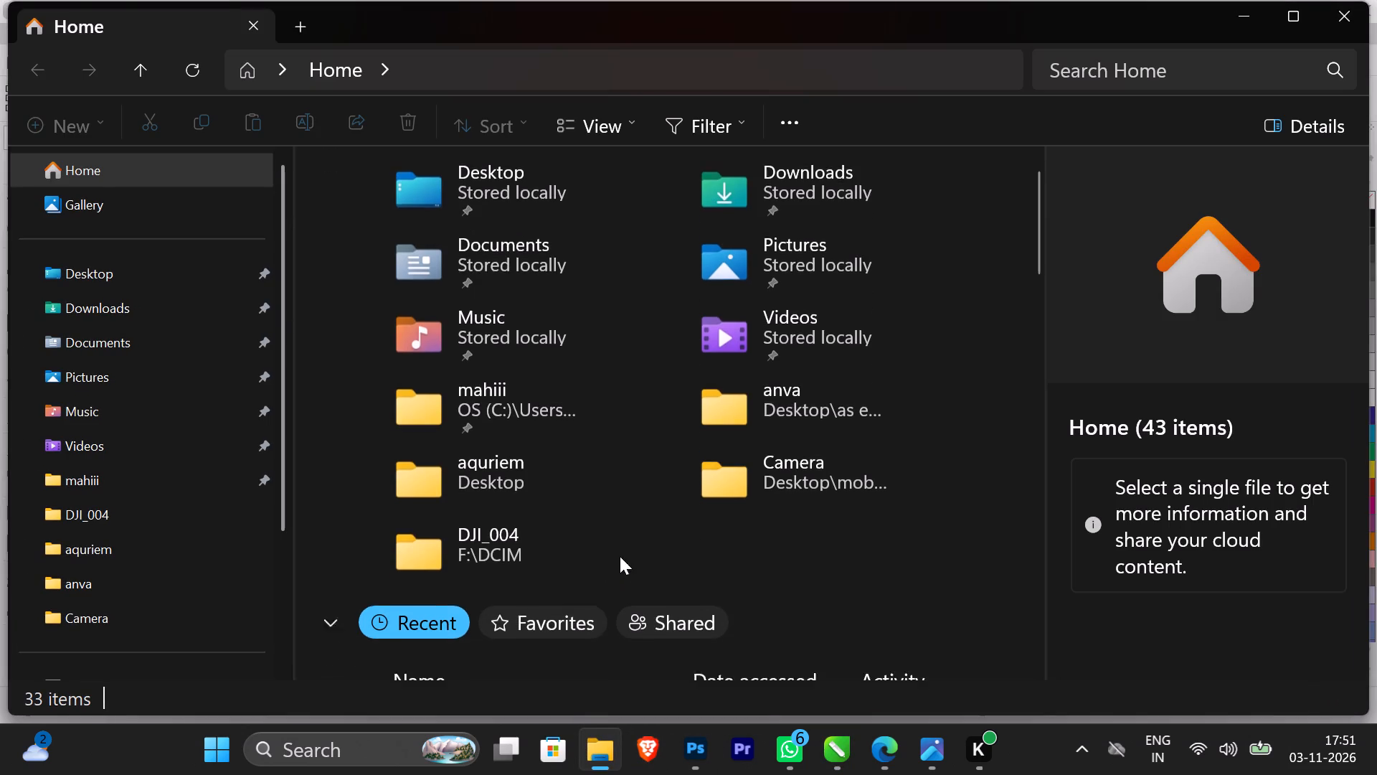
{"action": "scroll", "coordinate": [620, 556], "scroll_direction": "down", "scroll_amount": 2}
{"action": "scroll", "coordinate": [503, 578], "scroll_direction": "down", "scroll_amount": 1}
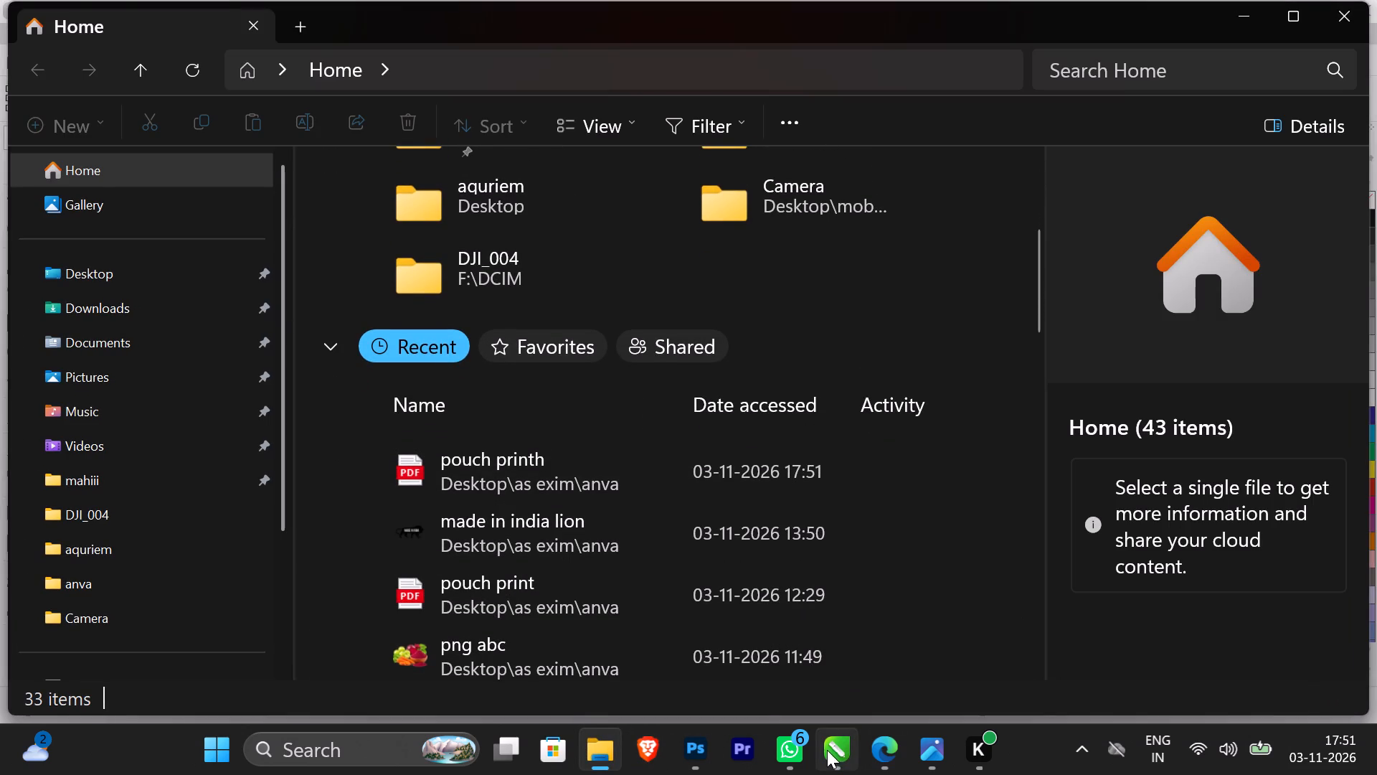
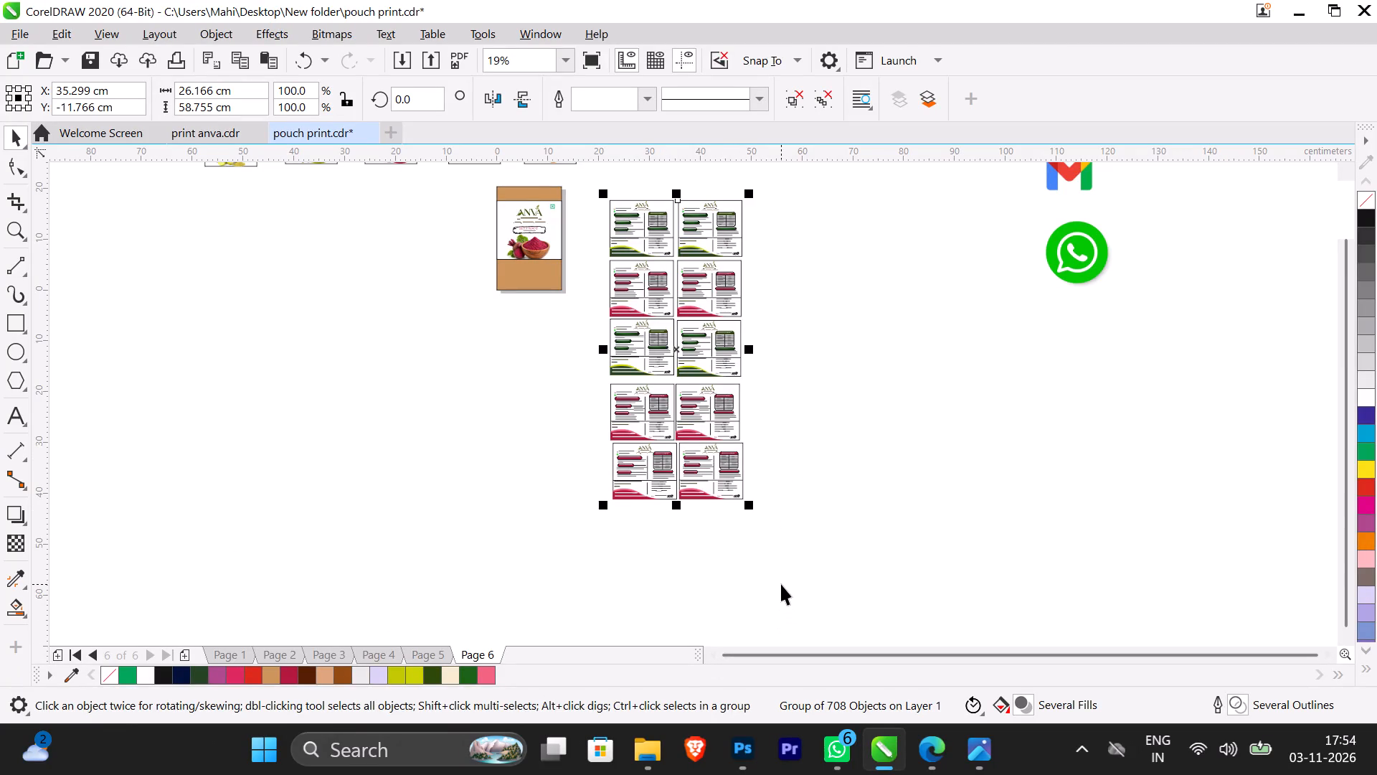
Copy the grouped back labels from Page 6 onto a new page after it and convert the pasted copy to curves.
{"action": "key", "text": "ctrl+c"}
{"action": "left_click", "coordinate": [186, 650]}
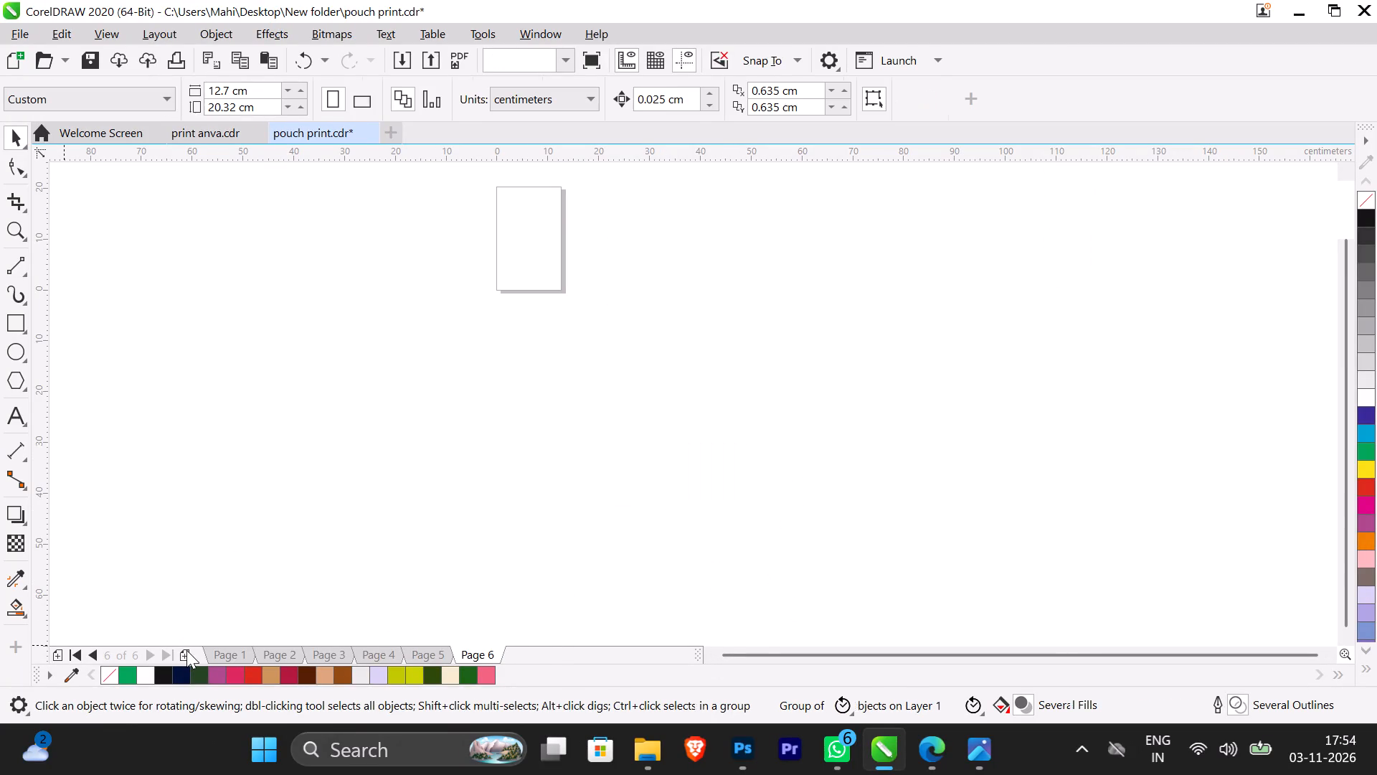
{"action": "key", "text": "ctrl+v"}
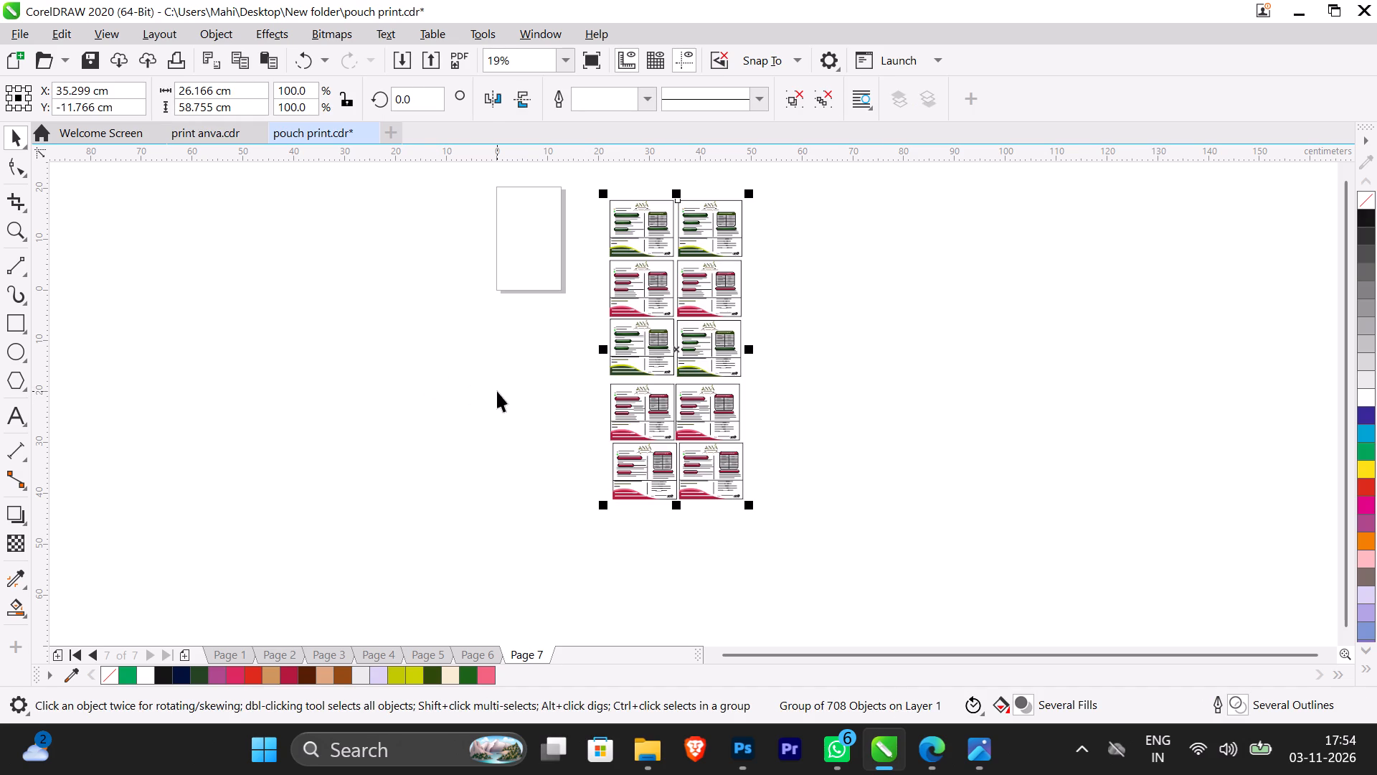
{"action": "key", "text": "ctrl+q"}
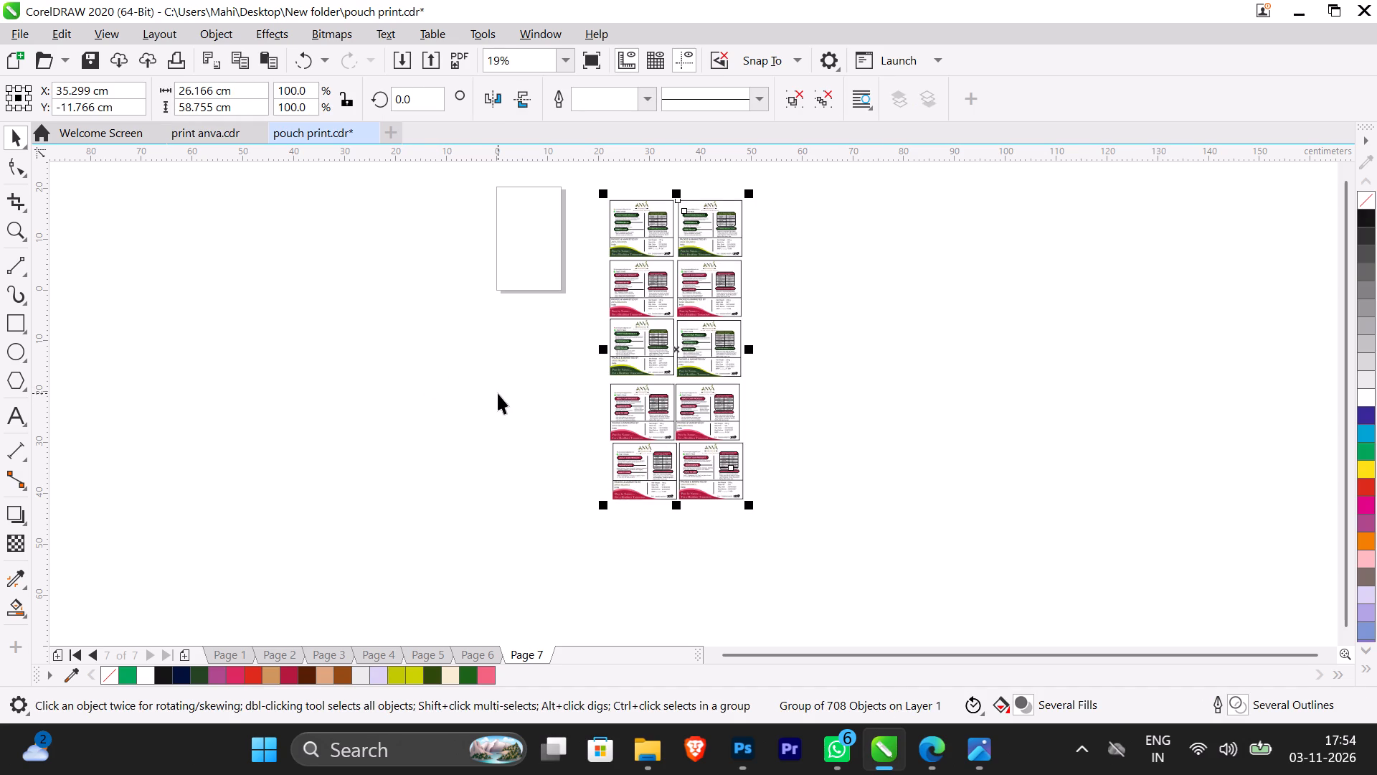
Select all the front label designs in the two rows above the pouch on Page 6.
{"action": "left_click", "coordinate": [467, 651]}
{"action": "scroll", "coordinate": [521, 395], "scroll_direction": "down", "scroll_amount": 1}
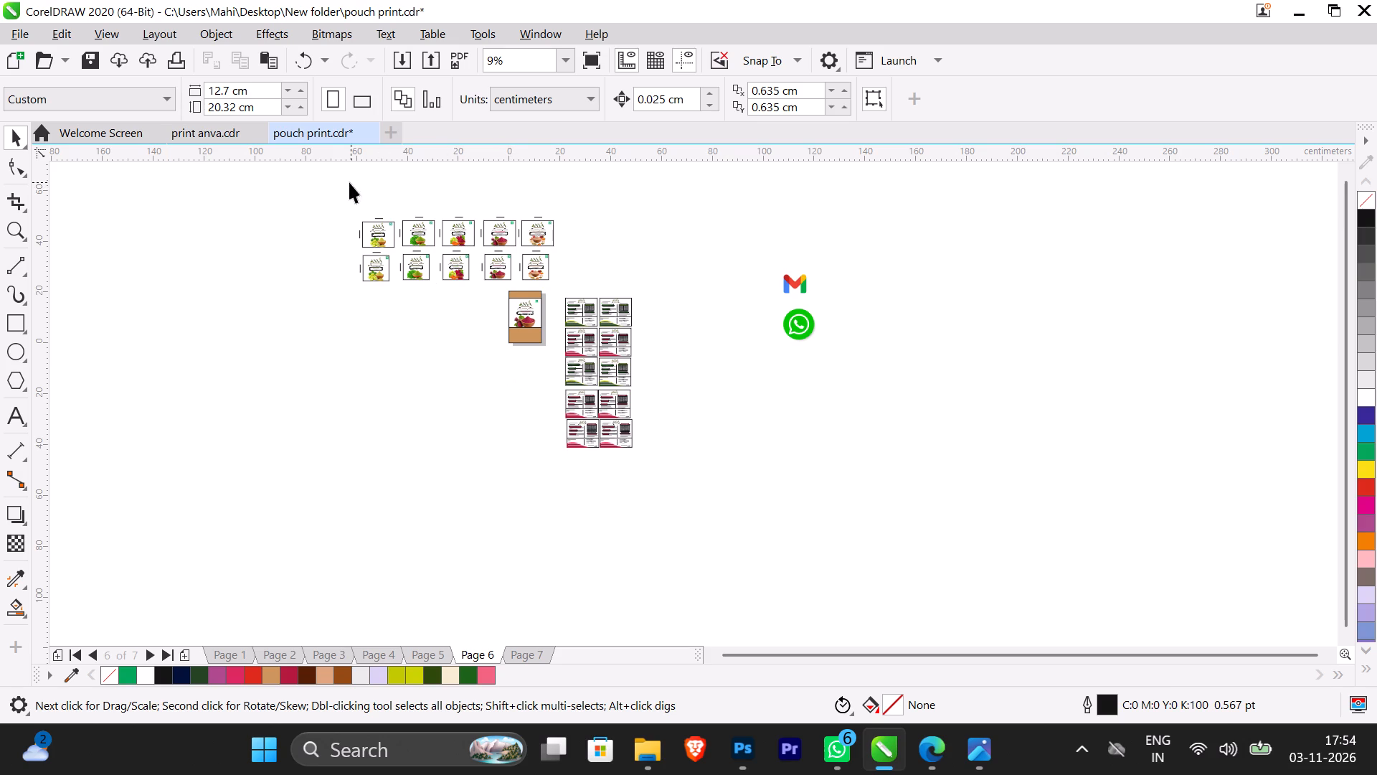
{"action": "left_click_drag", "start_coordinate": [327, 192], "coordinate": [557, 286]}
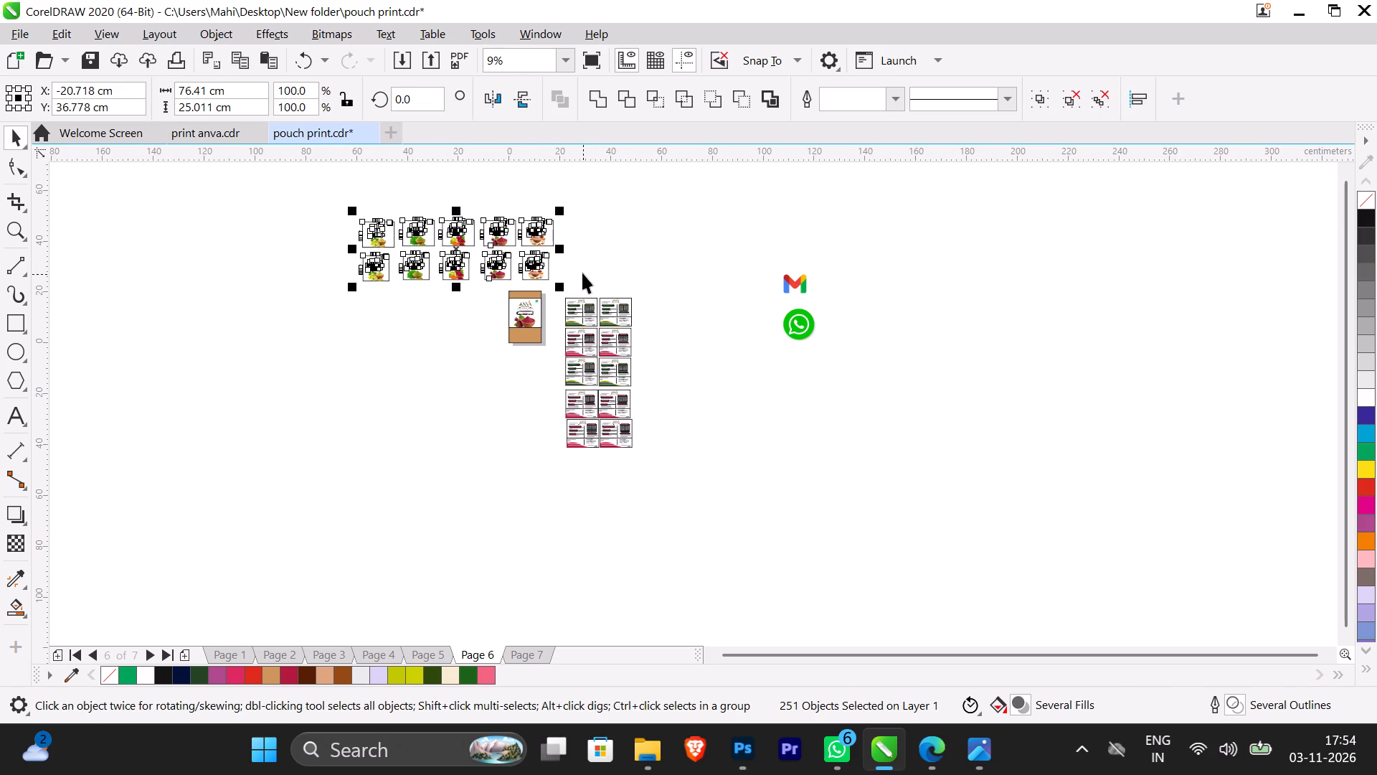
Copy the ten front labels from Page 6 onto Page 7 and convert the pasted copies to curves.
{"action": "key", "text": "ctrl+c"}
{"action": "left_click", "coordinate": [511, 649]}
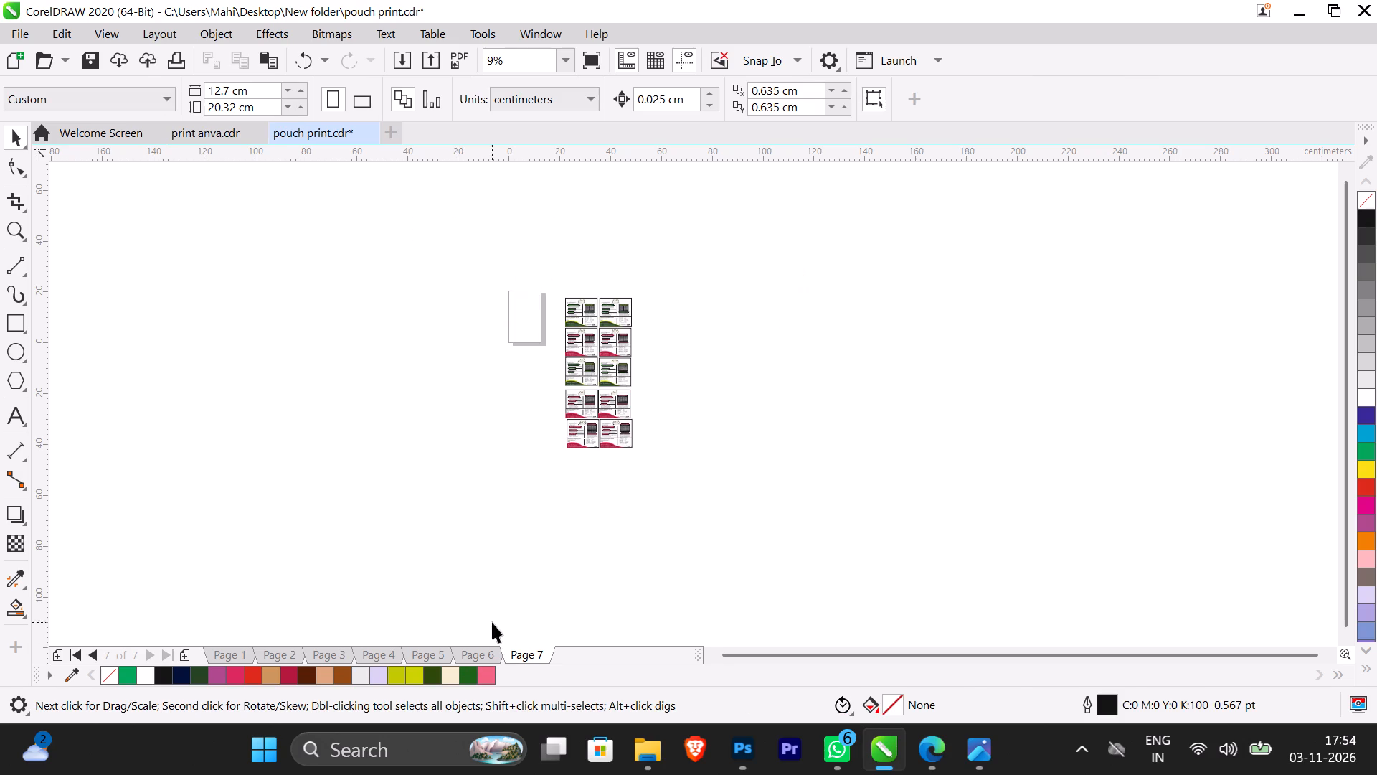
{"action": "key", "text": "ctrl+v"}
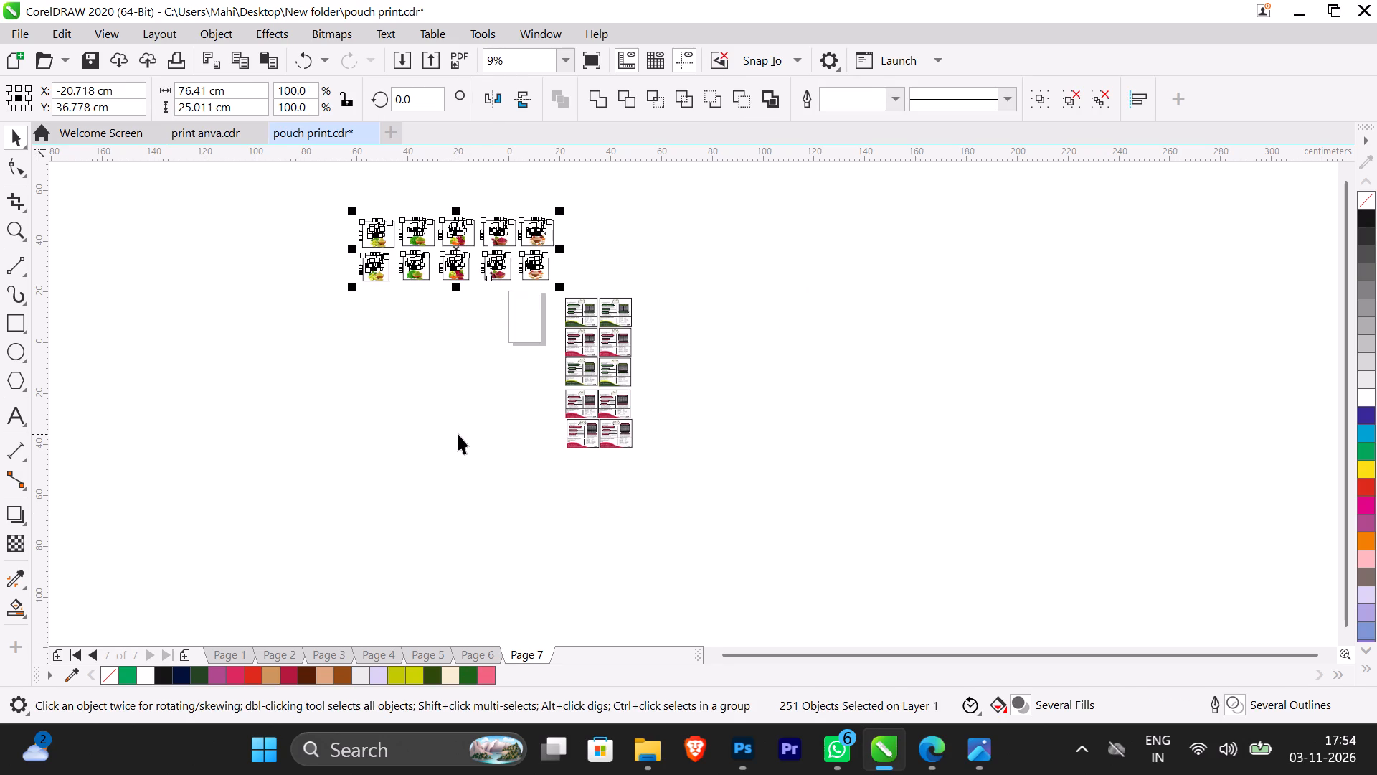
{"action": "key", "text": "ctrl+q"}
{"action": "left_click", "coordinate": [459, 353]}
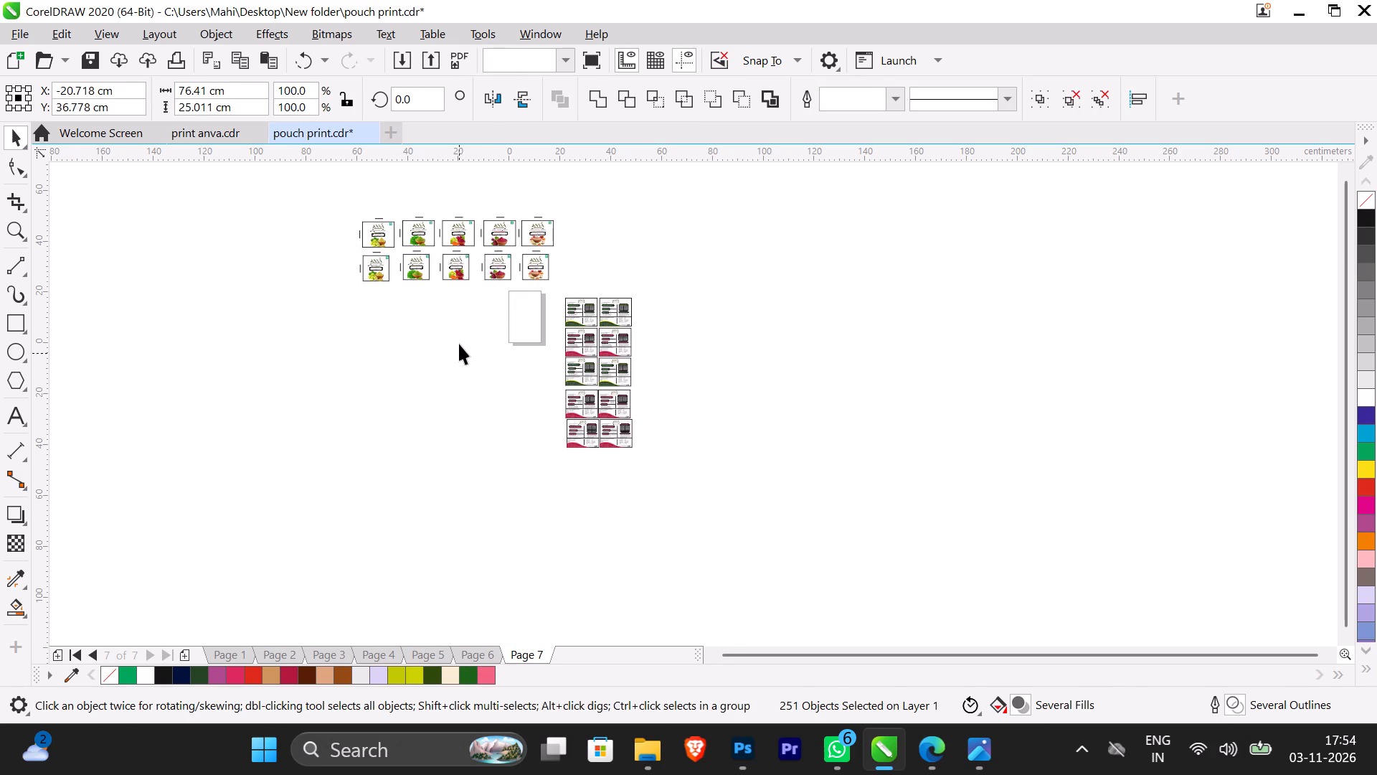
Move the ten front labels on Page 7 beside the top rows of the back label grid, clear of the blank page.
{"action": "scroll", "coordinate": [480, 233], "scroll_direction": "up", "scroll_amount": 1}
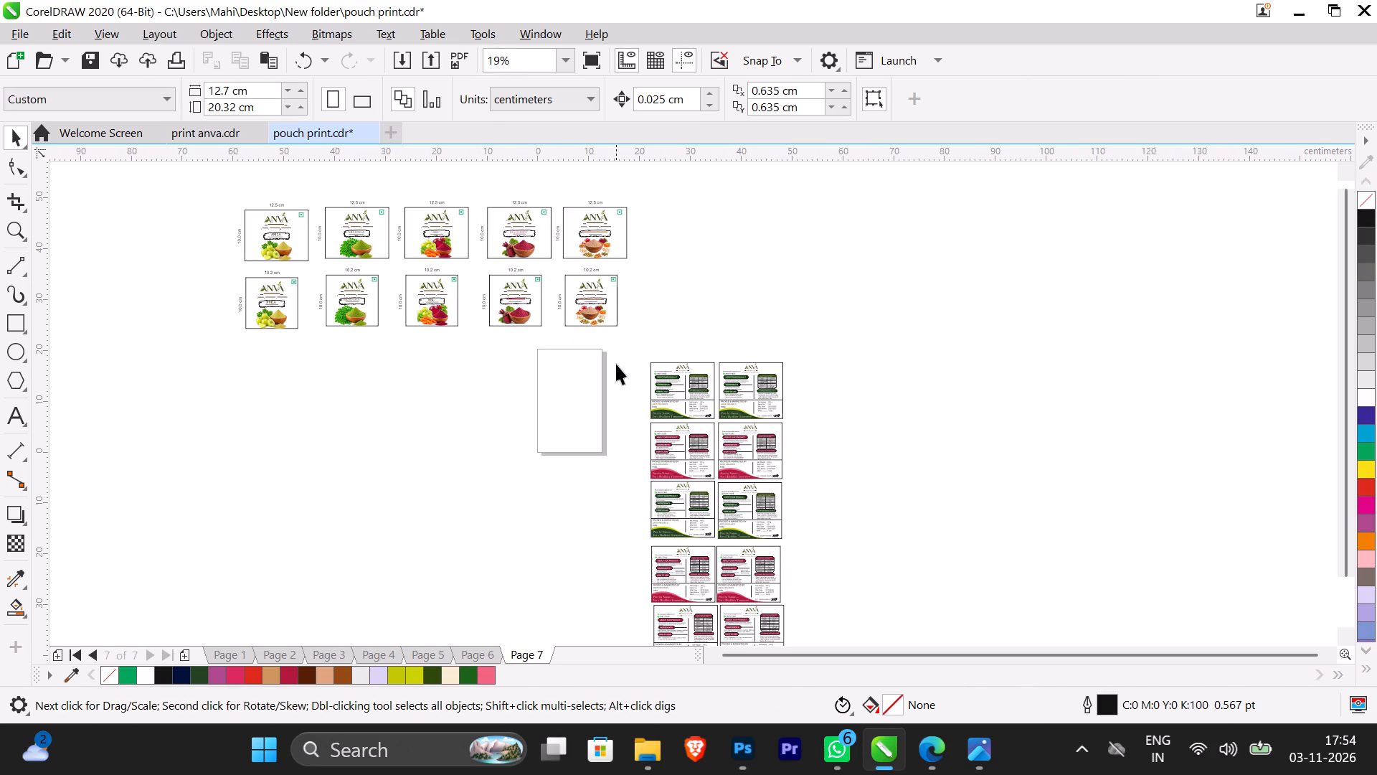
{"action": "scroll", "coordinate": [672, 377], "scroll_direction": "down", "scroll_amount": 1}
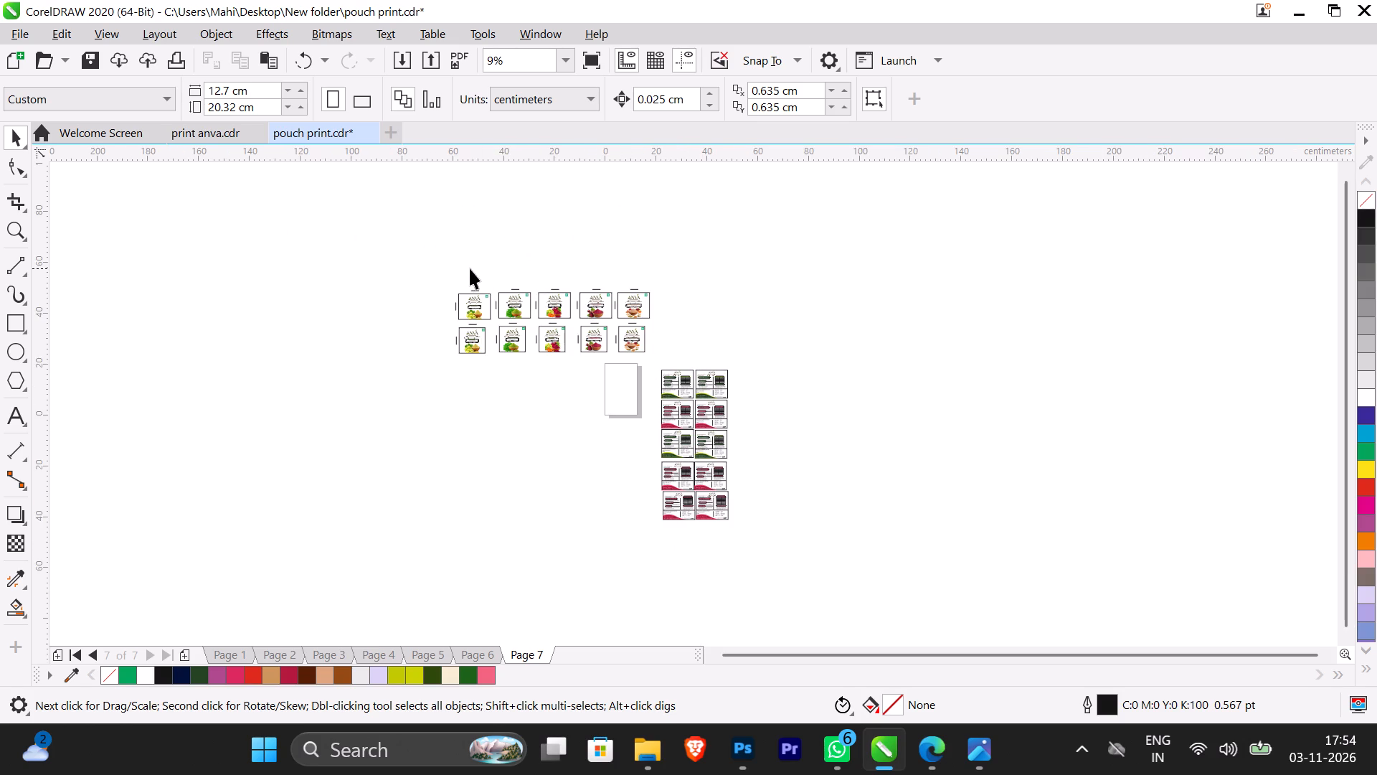
{"action": "left_click_drag", "start_coordinate": [445, 268], "coordinate": [659, 362]}
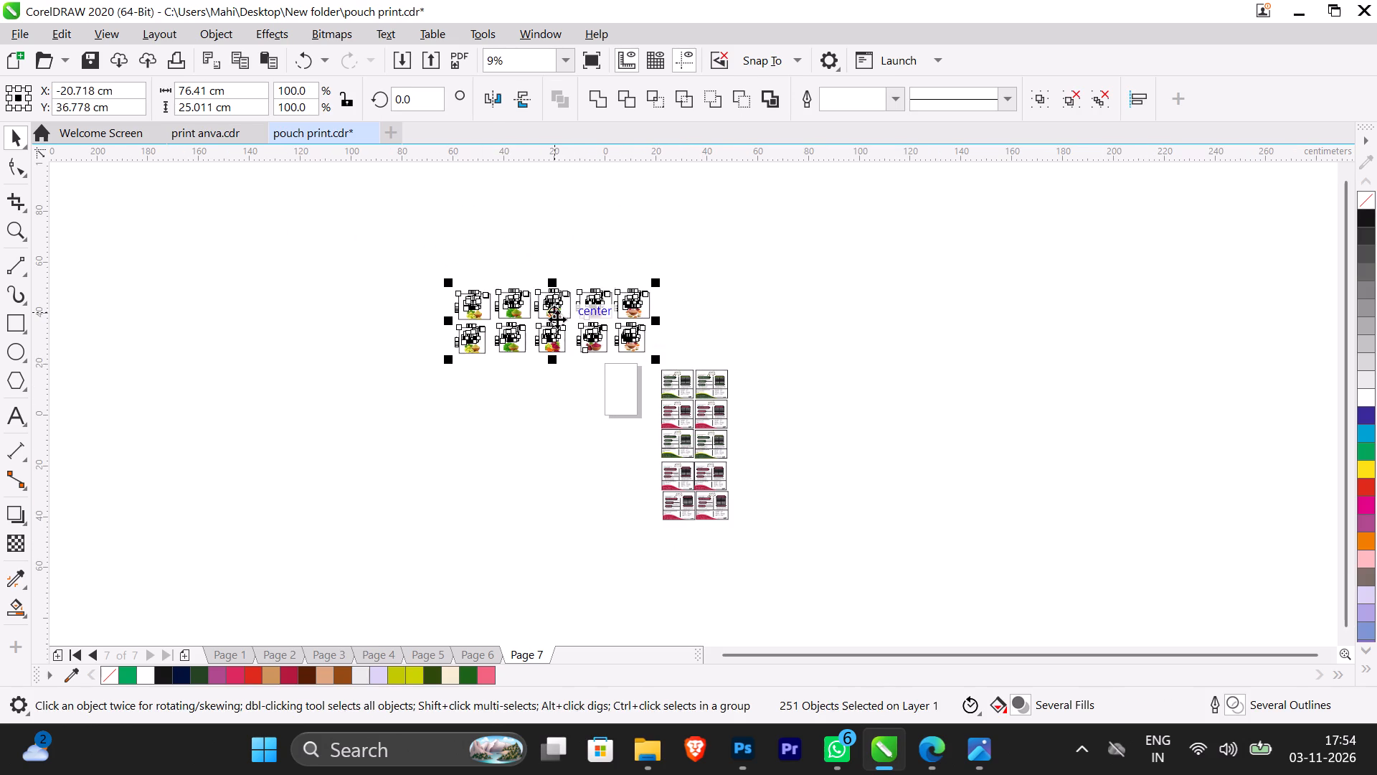
{"action": "left_click_drag", "start_coordinate": [557, 319], "coordinate": [843, 397]}
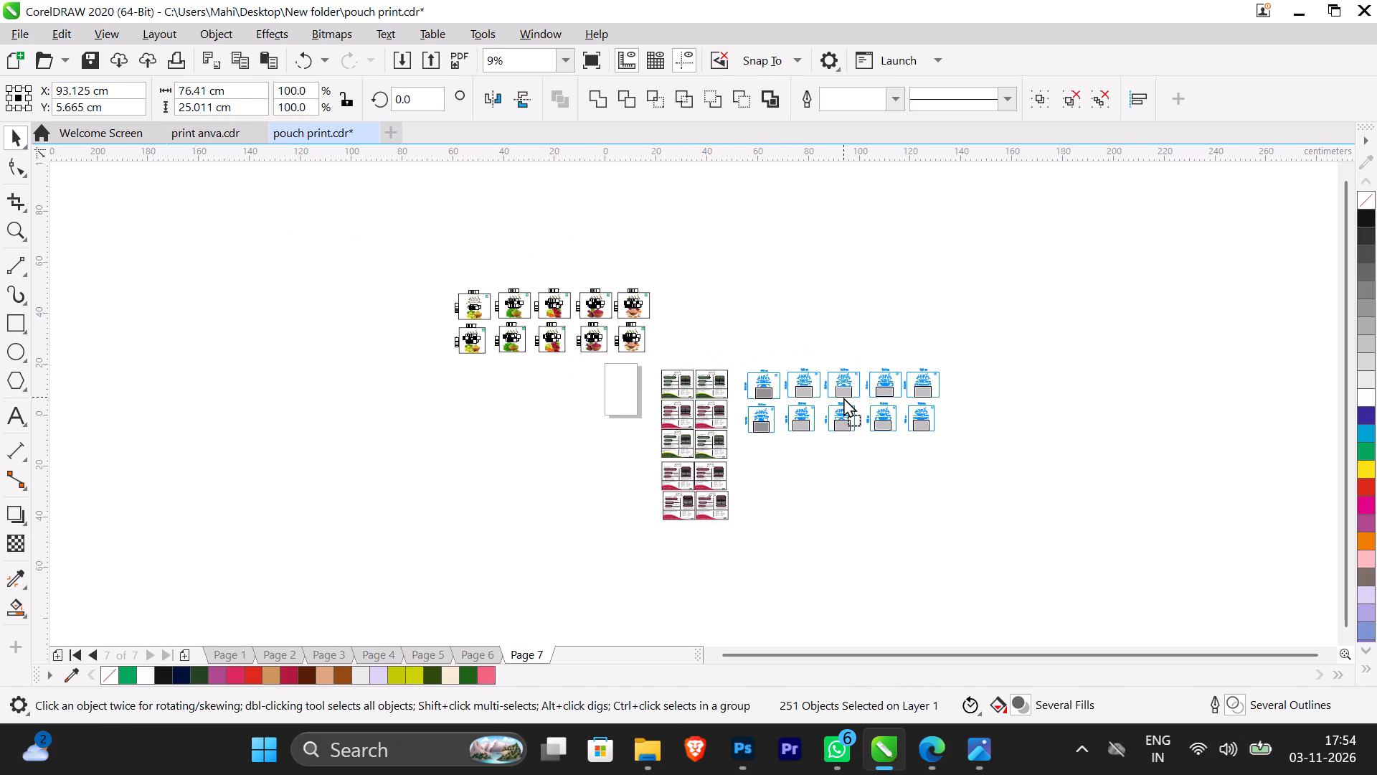
{"action": "left_click_drag", "start_coordinate": [843, 397], "coordinate": [833, 395]}
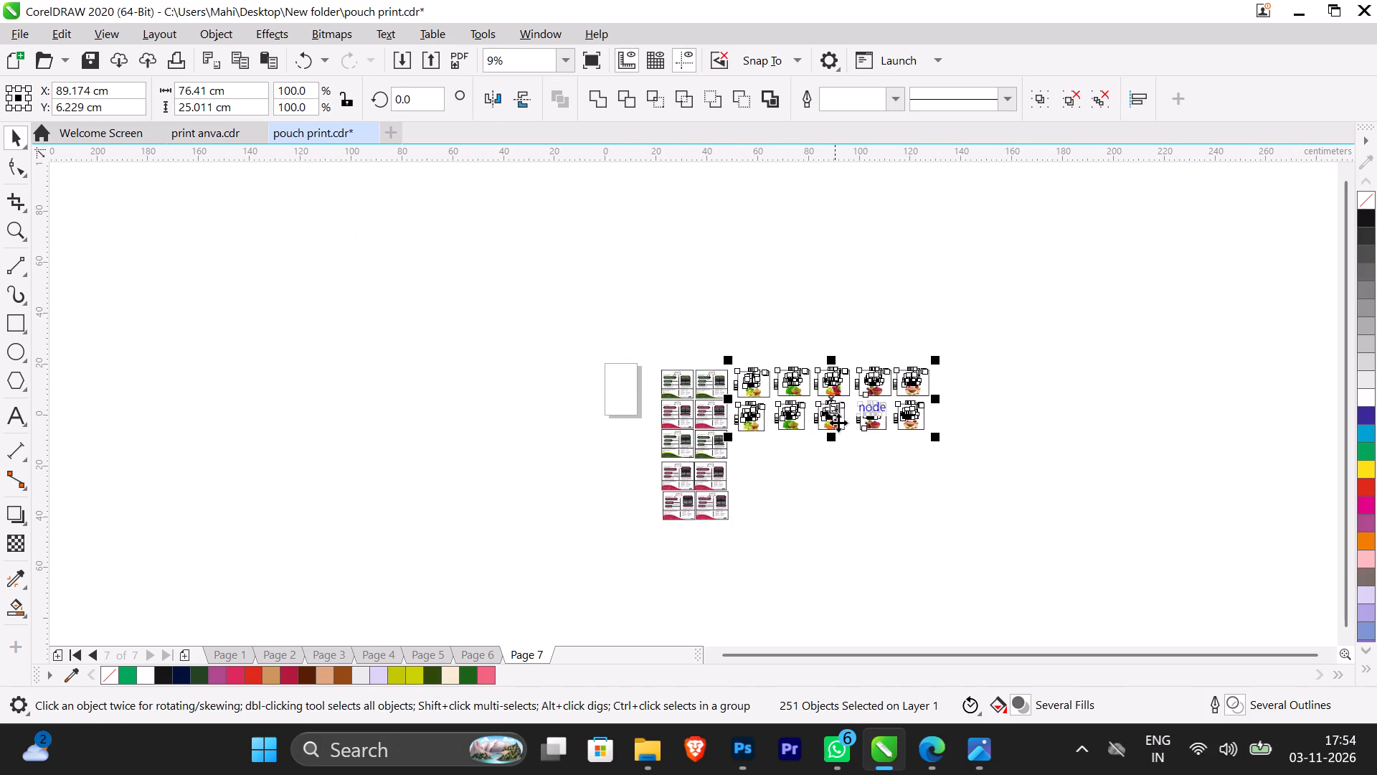
{"action": "left_click", "coordinate": [842, 492]}
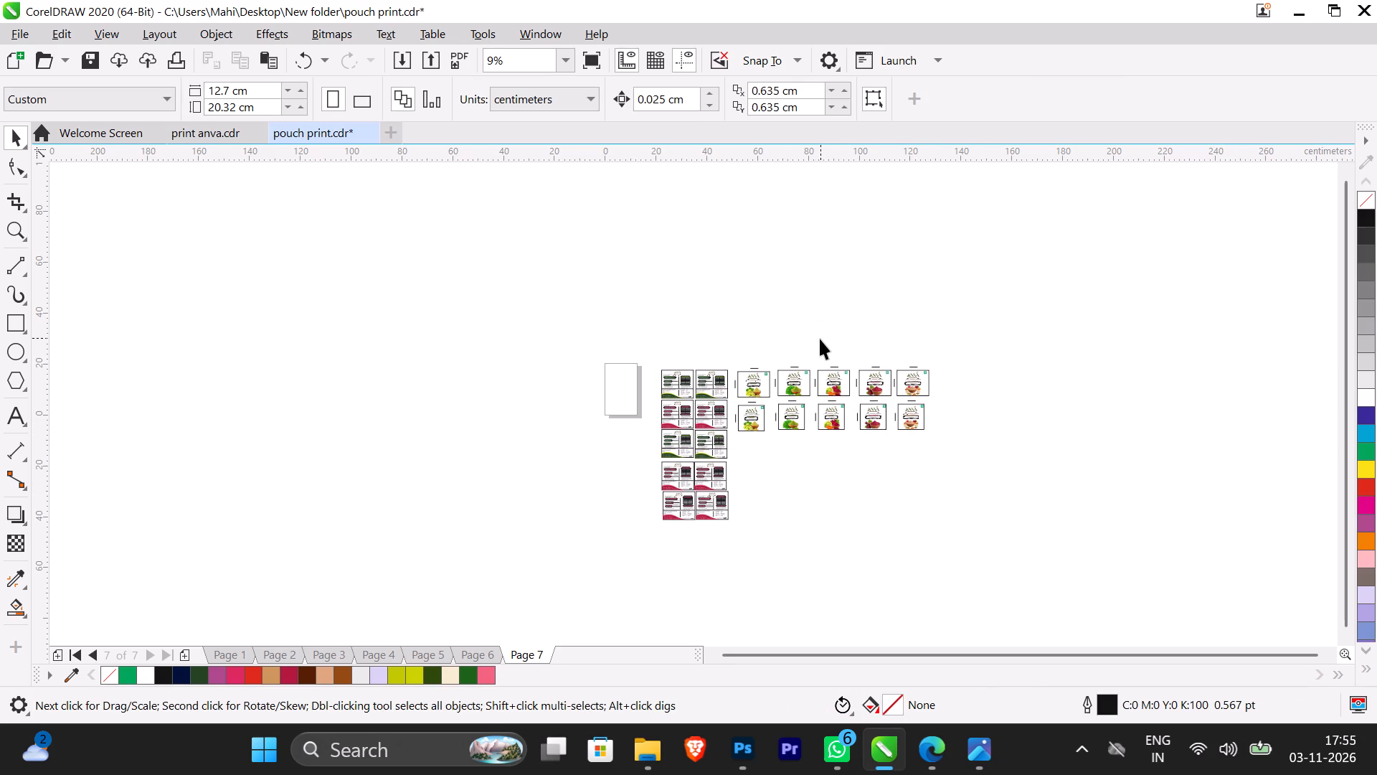
Examine the front labels and the neighbouring back labels on Page 7, checking their designs, sizes and arrangement.
{"action": "scroll", "coordinate": [868, 394], "scroll_direction": "up", "scroll_amount": 2}
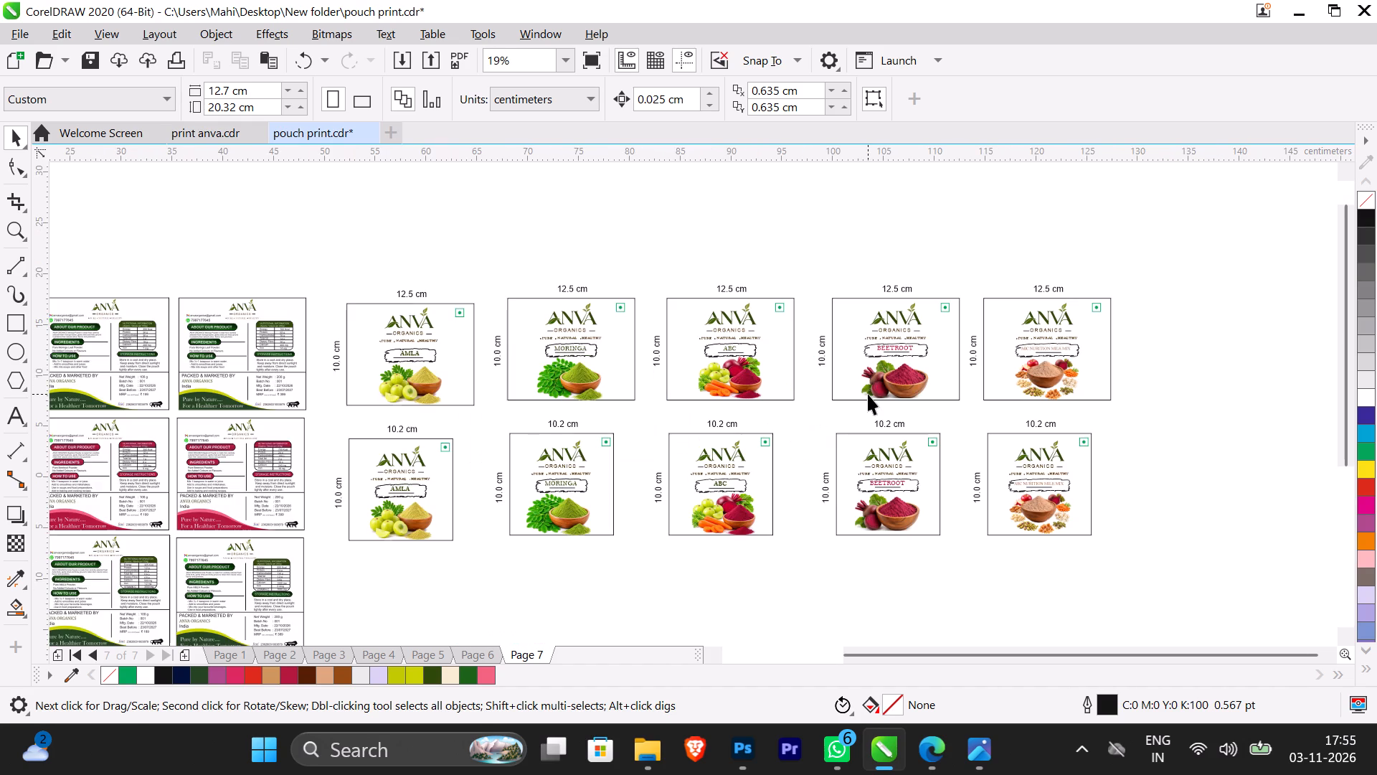
{"action": "scroll", "coordinate": [868, 394], "scroll_direction": "down", "scroll_amount": 1}
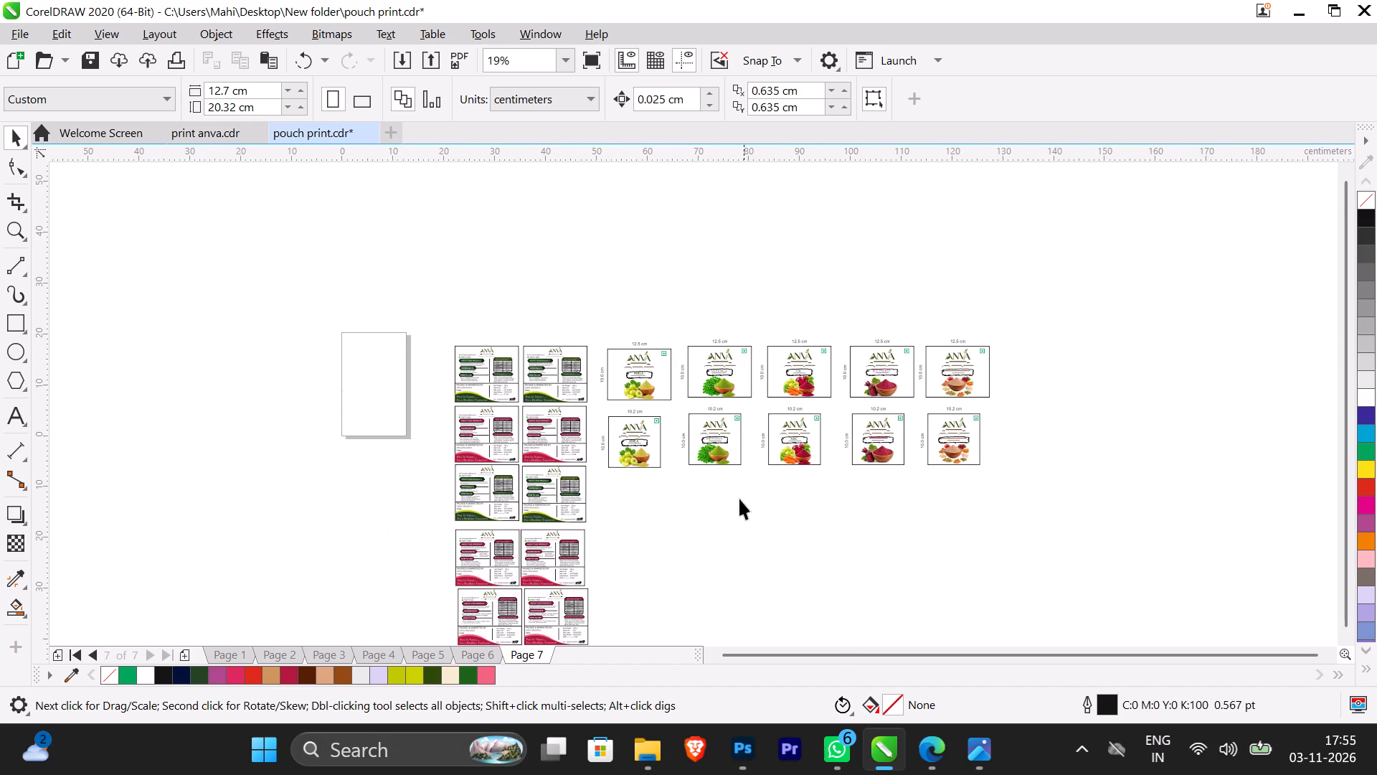
{"action": "scroll", "coordinate": [728, 509], "scroll_direction": "down", "scroll_amount": 1}
{"action": "scroll", "coordinate": [743, 515], "scroll_direction": "up", "scroll_amount": 1}
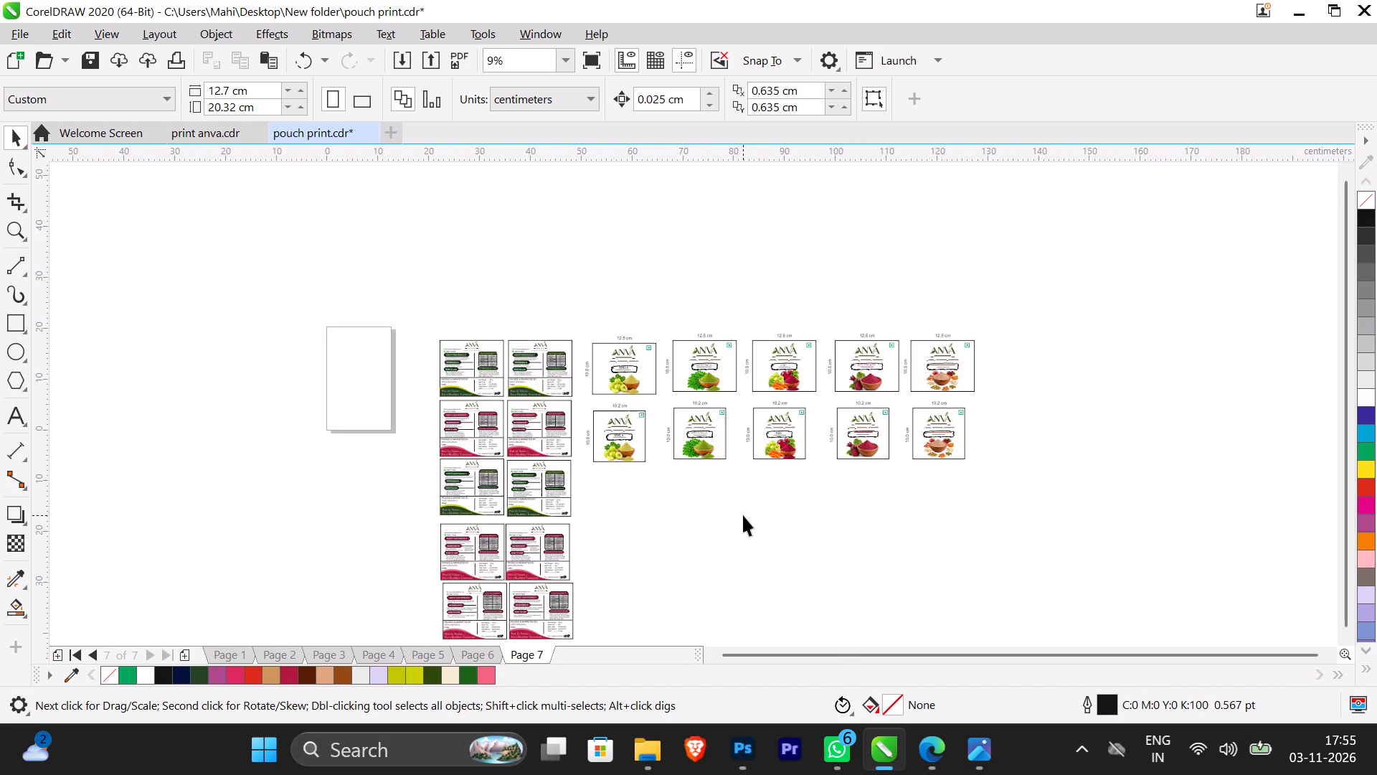
{"action": "scroll", "coordinate": [743, 515], "scroll_direction": "up", "scroll_amount": 1}
{"action": "scroll", "coordinate": [743, 515], "scroll_direction": "down", "scroll_amount": 1}
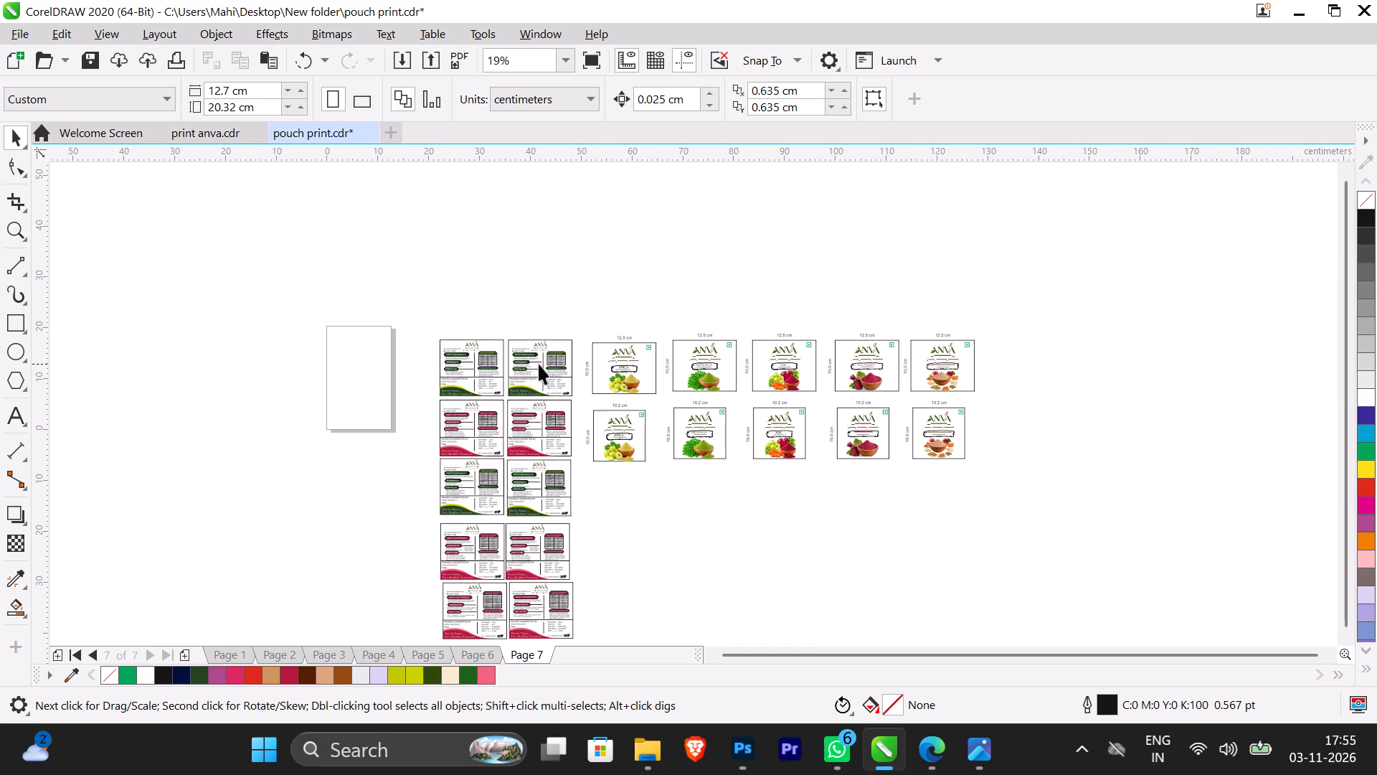
{"action": "scroll", "coordinate": [506, 350], "scroll_direction": "up", "scroll_amount": 2}
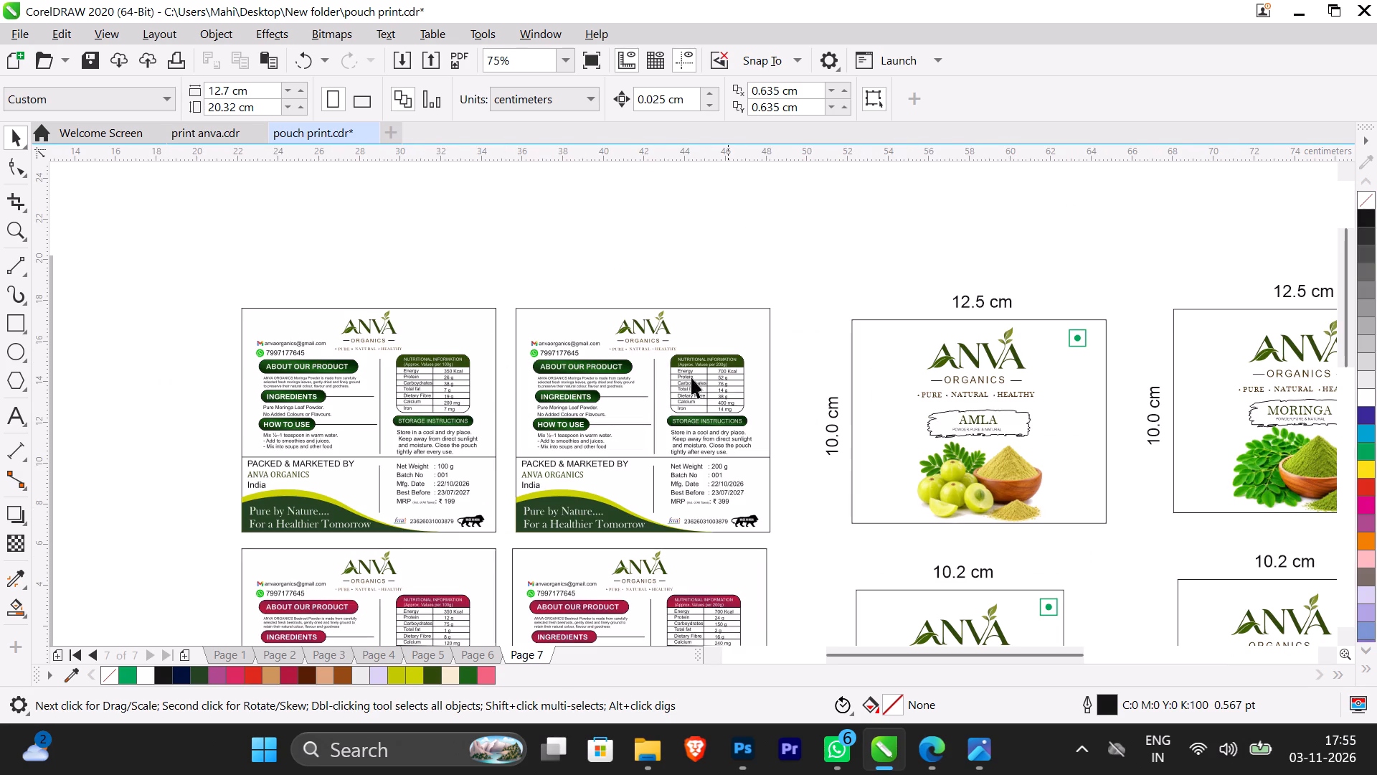
{"action": "scroll", "coordinate": [677, 405], "scroll_direction": "down", "scroll_amount": 2}
{"action": "scroll", "coordinate": [957, 518], "scroll_direction": "up", "scroll_amount": 1}
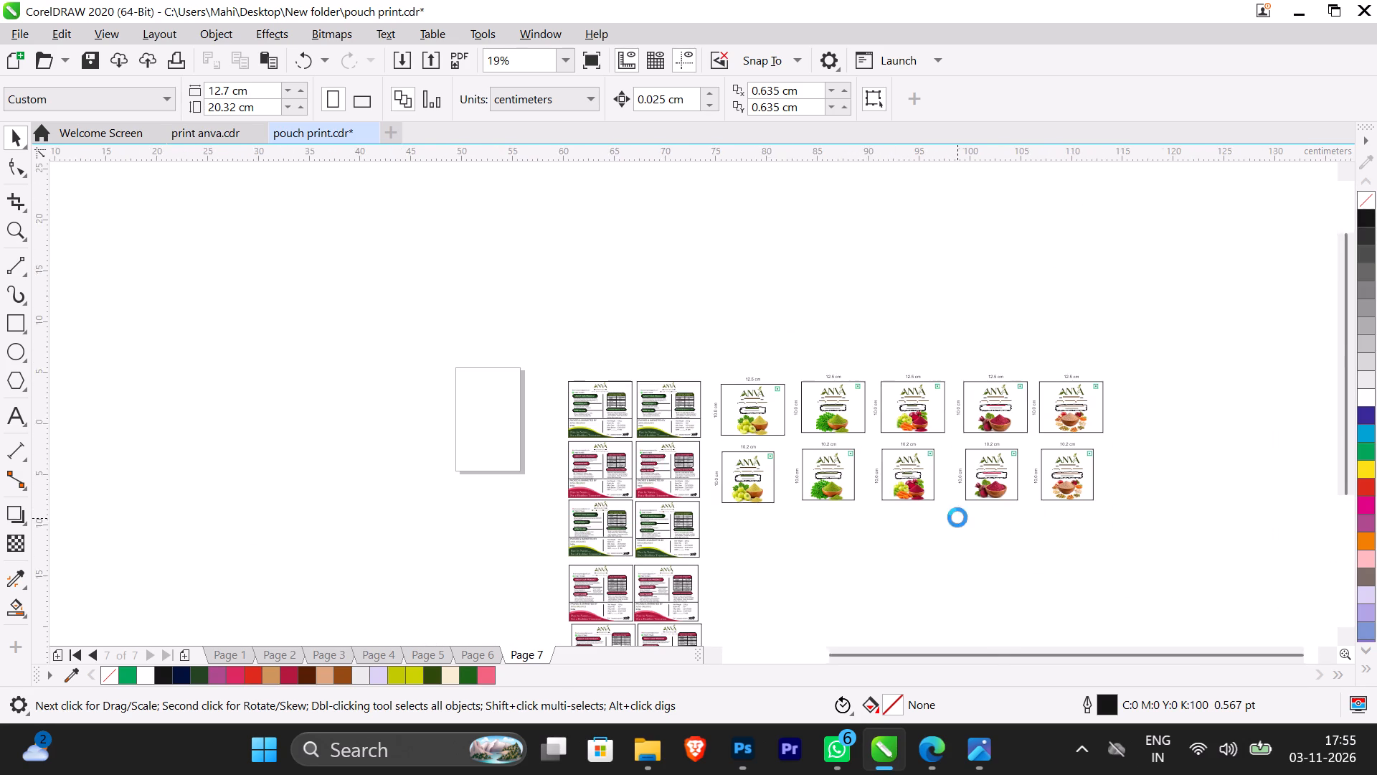
{"action": "scroll", "coordinate": [957, 517], "scroll_direction": "up", "scroll_amount": 1}
{"action": "scroll", "coordinate": [955, 514], "scroll_direction": "down", "scroll_amount": 2}
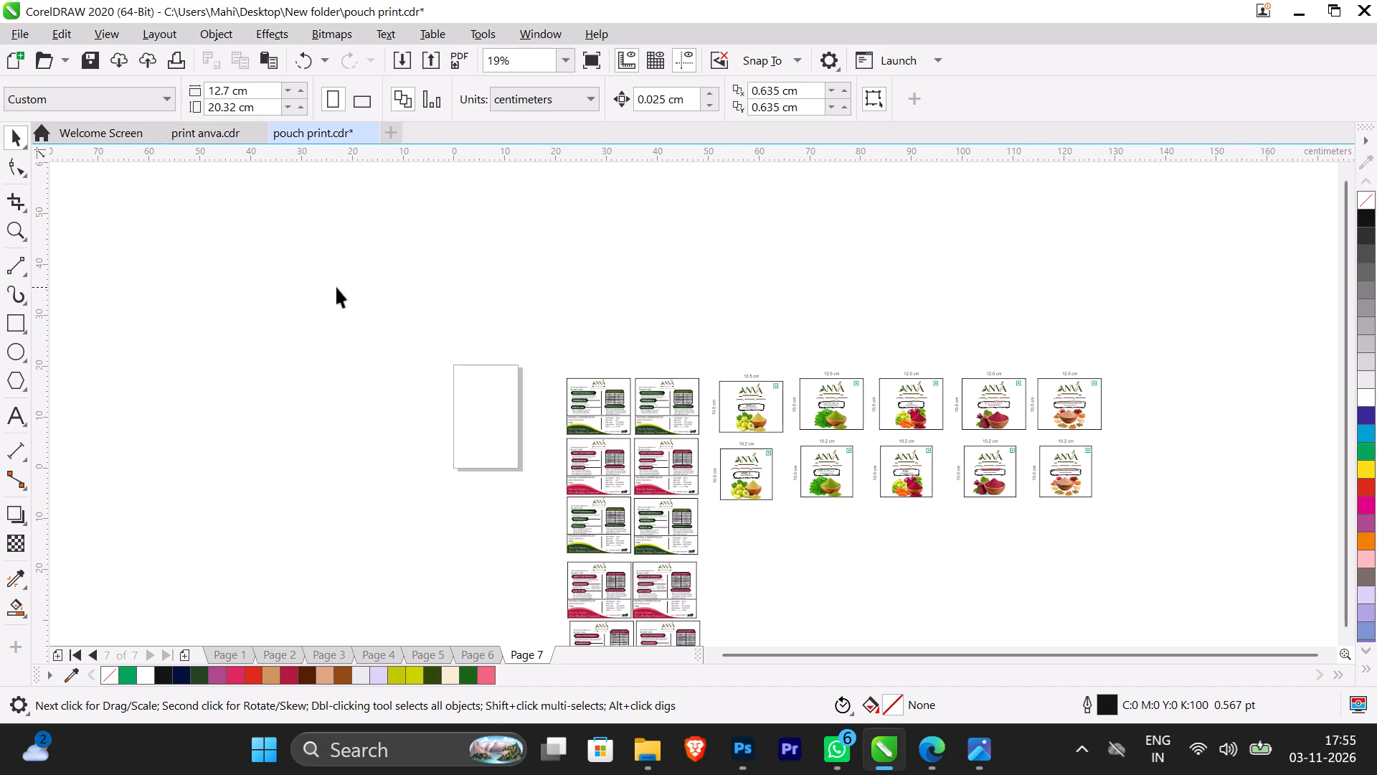
Save the pouch print document.
{"action": "key", "text": "ctrl+s"}
{"action": "key", "text": "ctrl+shift+s"}
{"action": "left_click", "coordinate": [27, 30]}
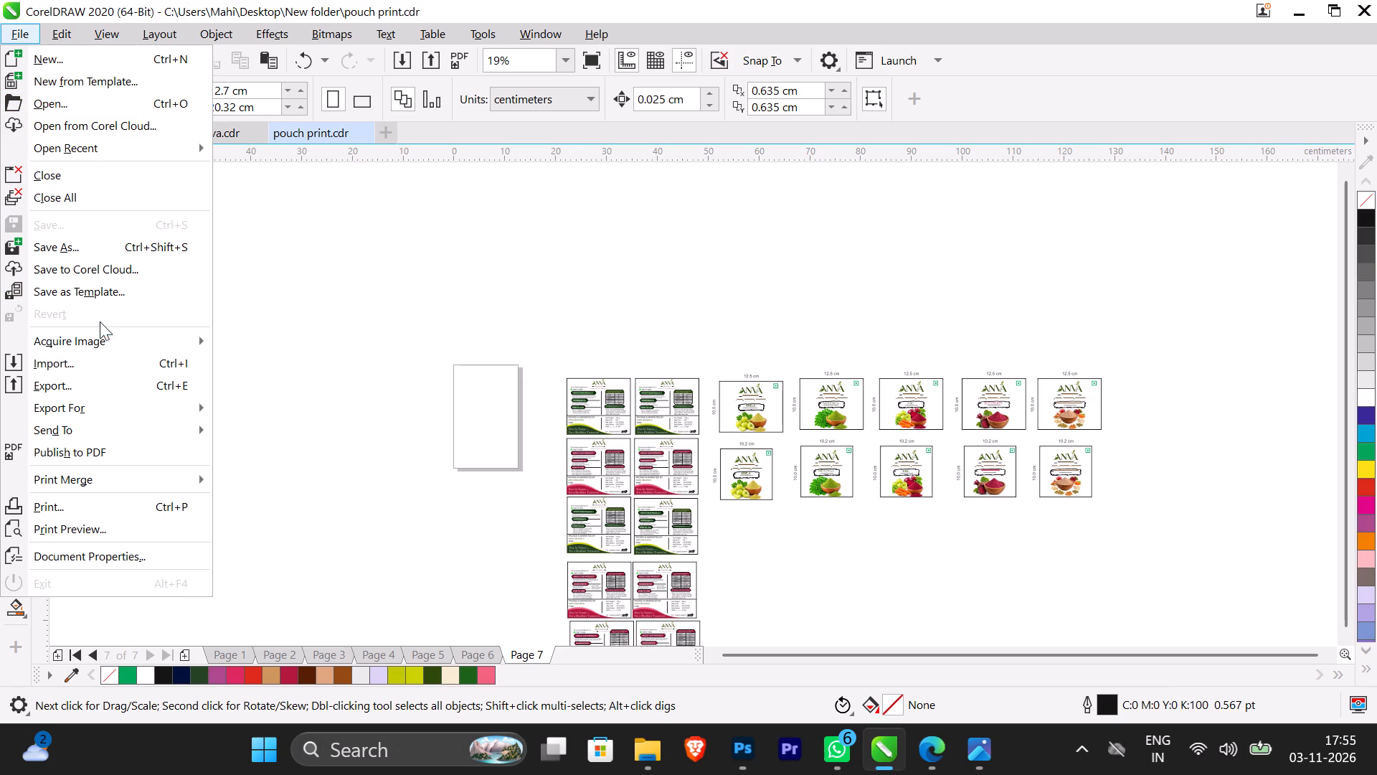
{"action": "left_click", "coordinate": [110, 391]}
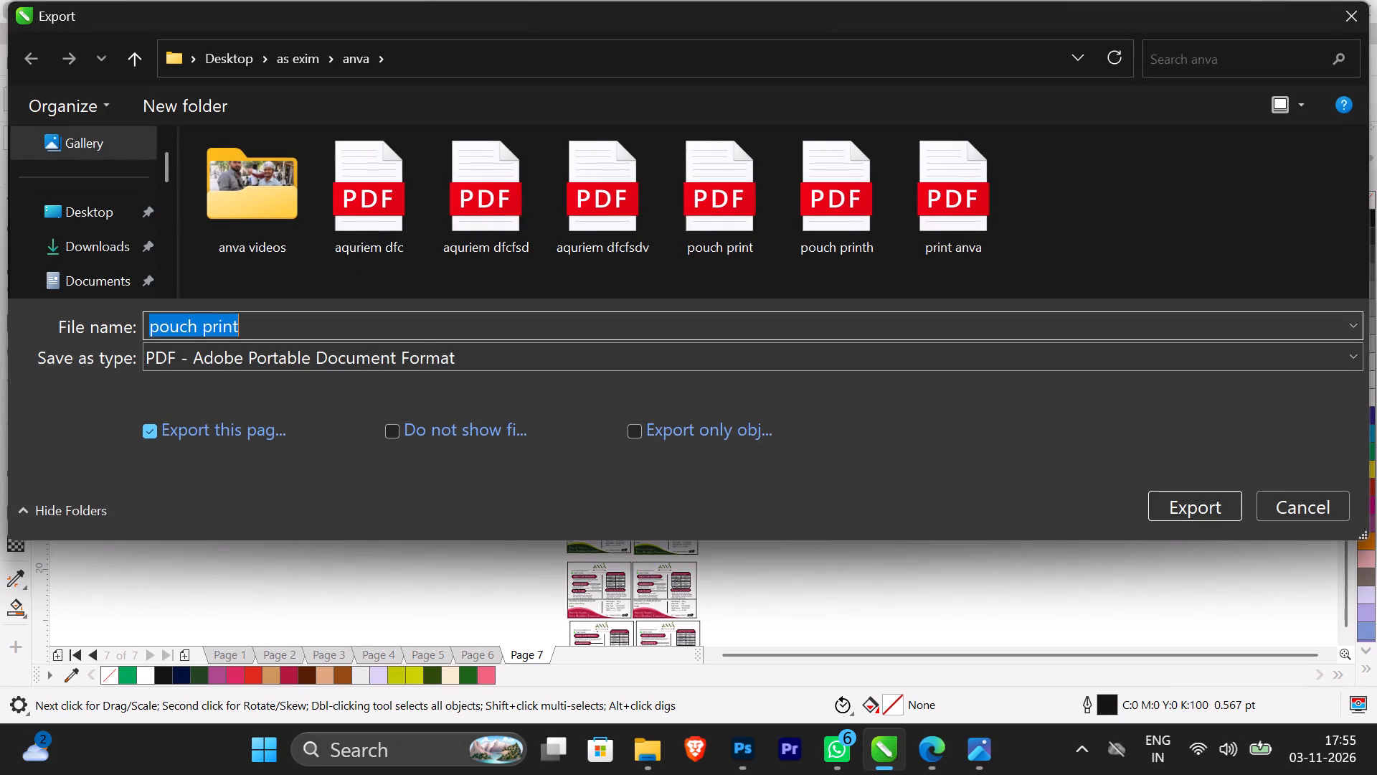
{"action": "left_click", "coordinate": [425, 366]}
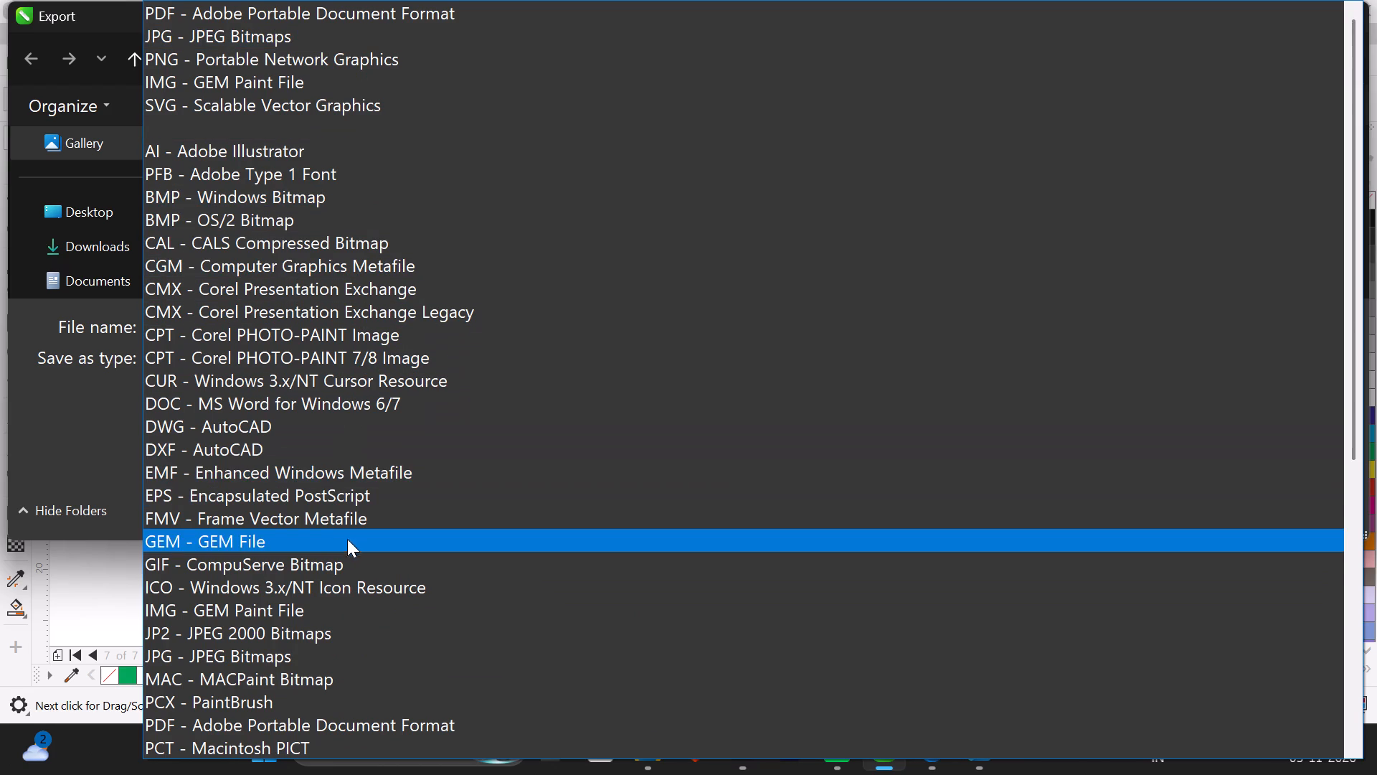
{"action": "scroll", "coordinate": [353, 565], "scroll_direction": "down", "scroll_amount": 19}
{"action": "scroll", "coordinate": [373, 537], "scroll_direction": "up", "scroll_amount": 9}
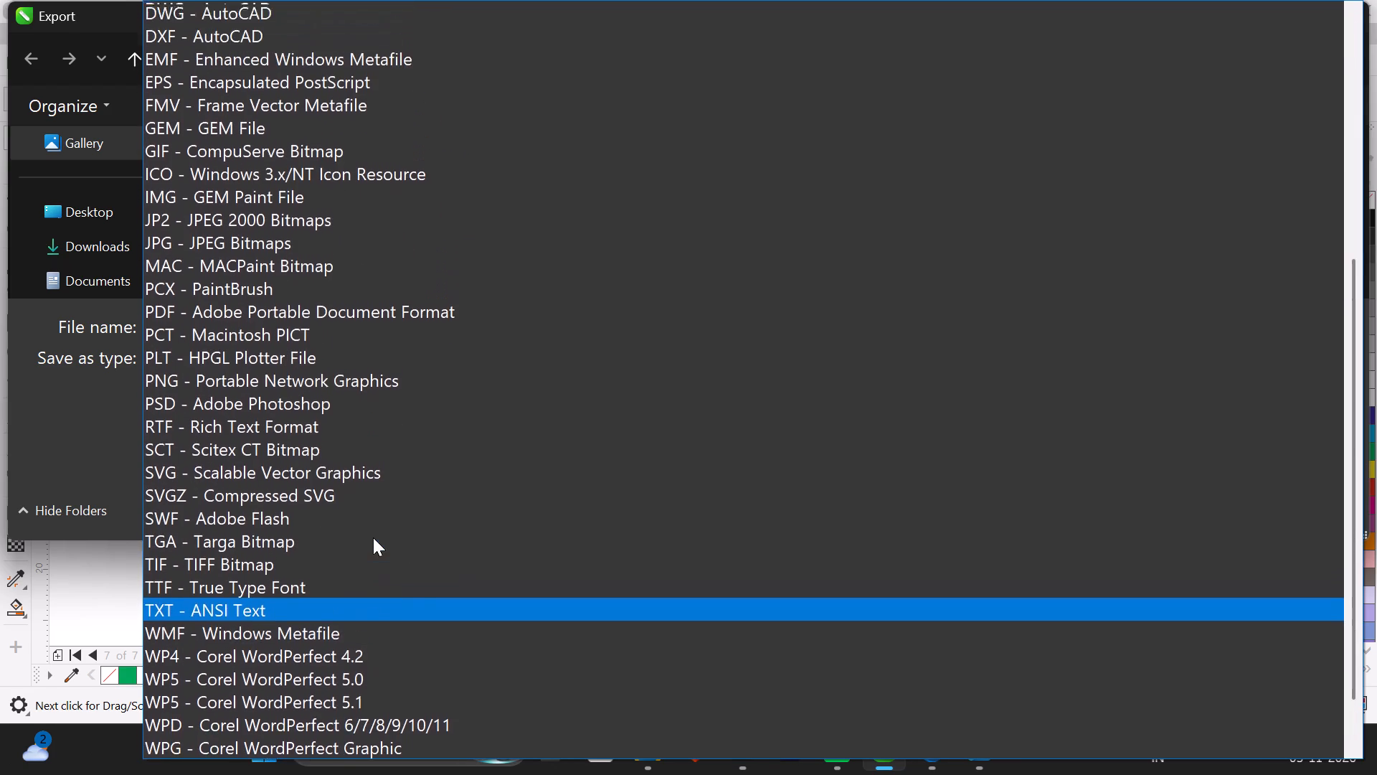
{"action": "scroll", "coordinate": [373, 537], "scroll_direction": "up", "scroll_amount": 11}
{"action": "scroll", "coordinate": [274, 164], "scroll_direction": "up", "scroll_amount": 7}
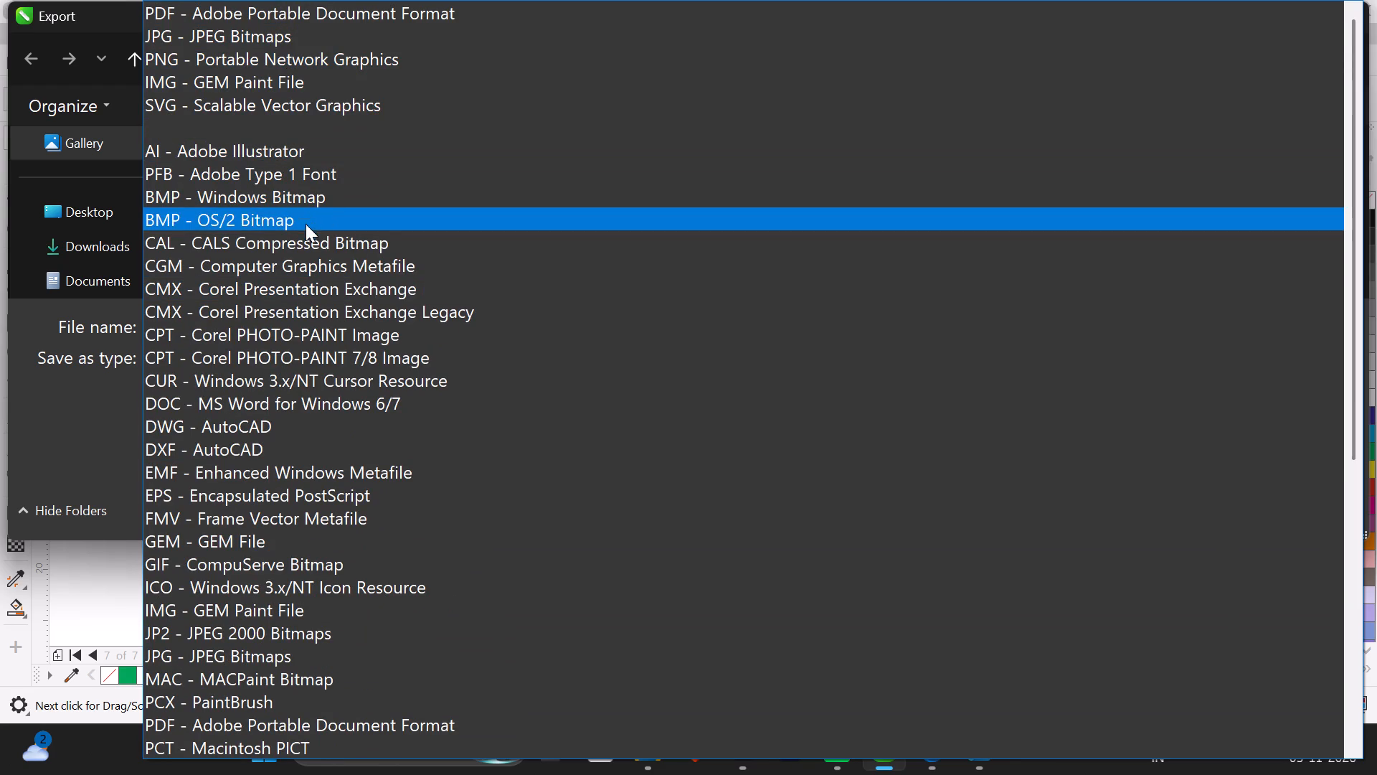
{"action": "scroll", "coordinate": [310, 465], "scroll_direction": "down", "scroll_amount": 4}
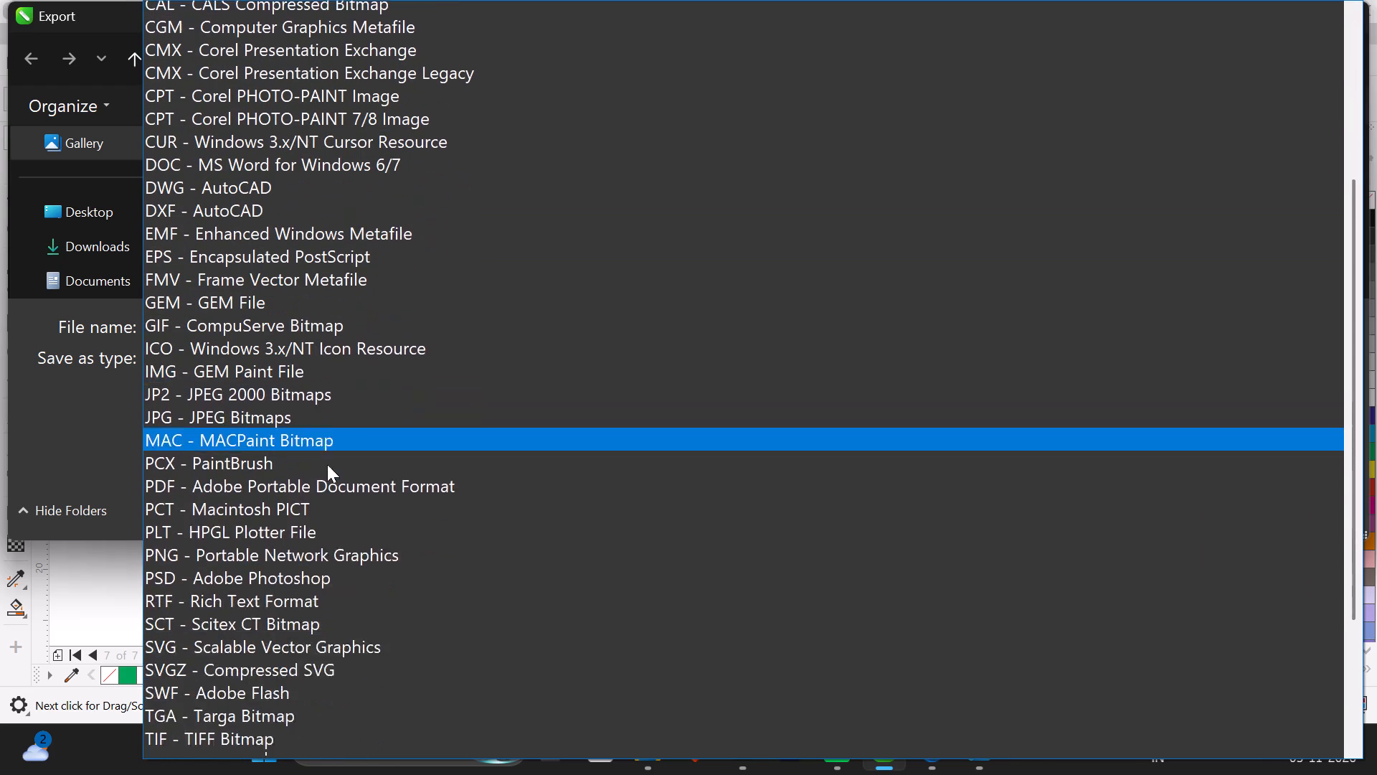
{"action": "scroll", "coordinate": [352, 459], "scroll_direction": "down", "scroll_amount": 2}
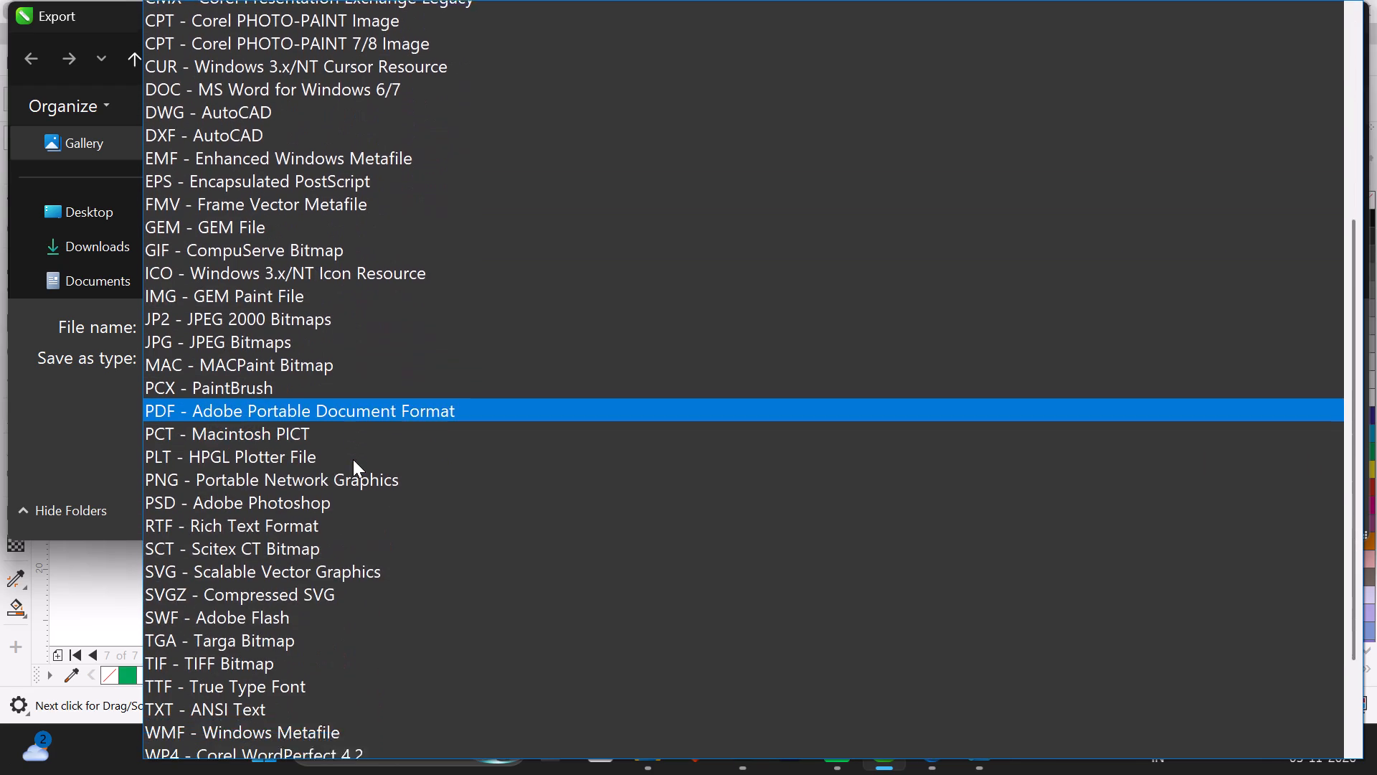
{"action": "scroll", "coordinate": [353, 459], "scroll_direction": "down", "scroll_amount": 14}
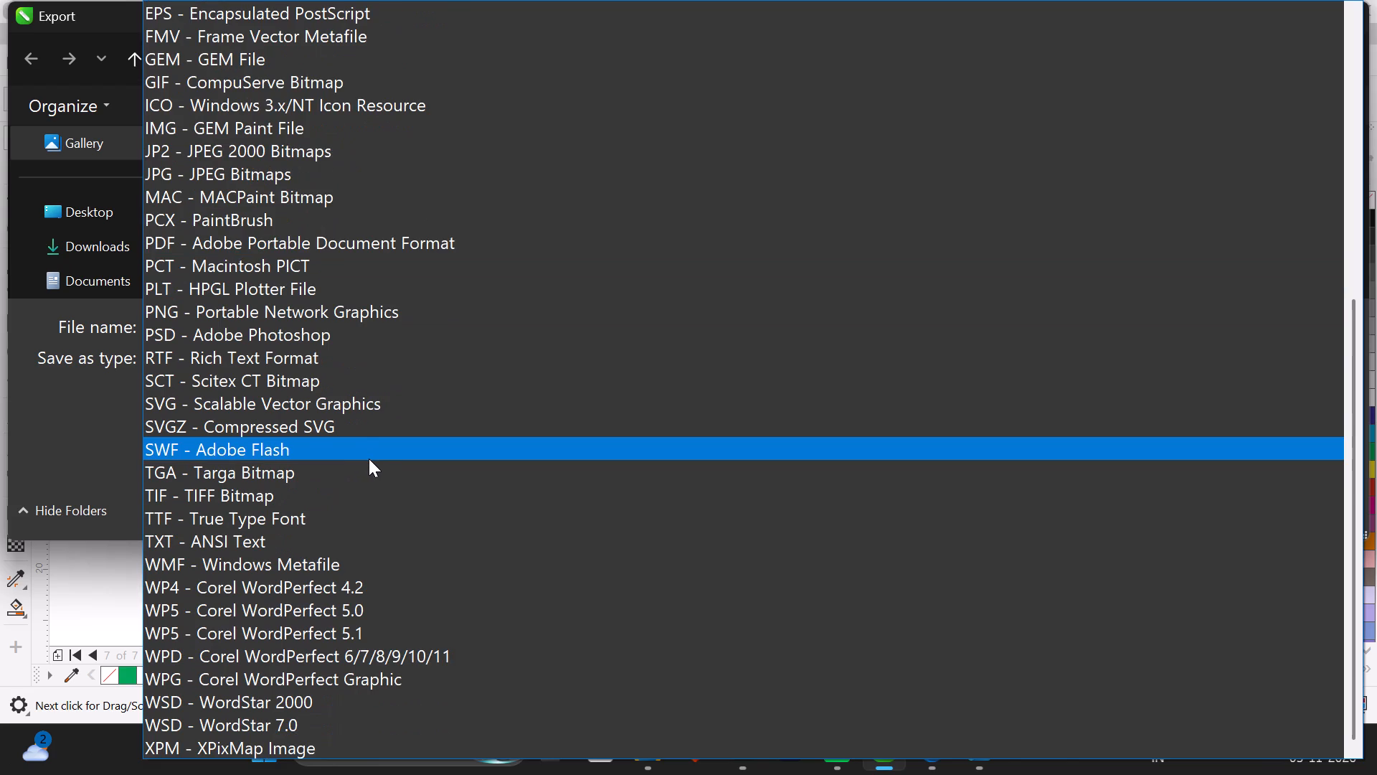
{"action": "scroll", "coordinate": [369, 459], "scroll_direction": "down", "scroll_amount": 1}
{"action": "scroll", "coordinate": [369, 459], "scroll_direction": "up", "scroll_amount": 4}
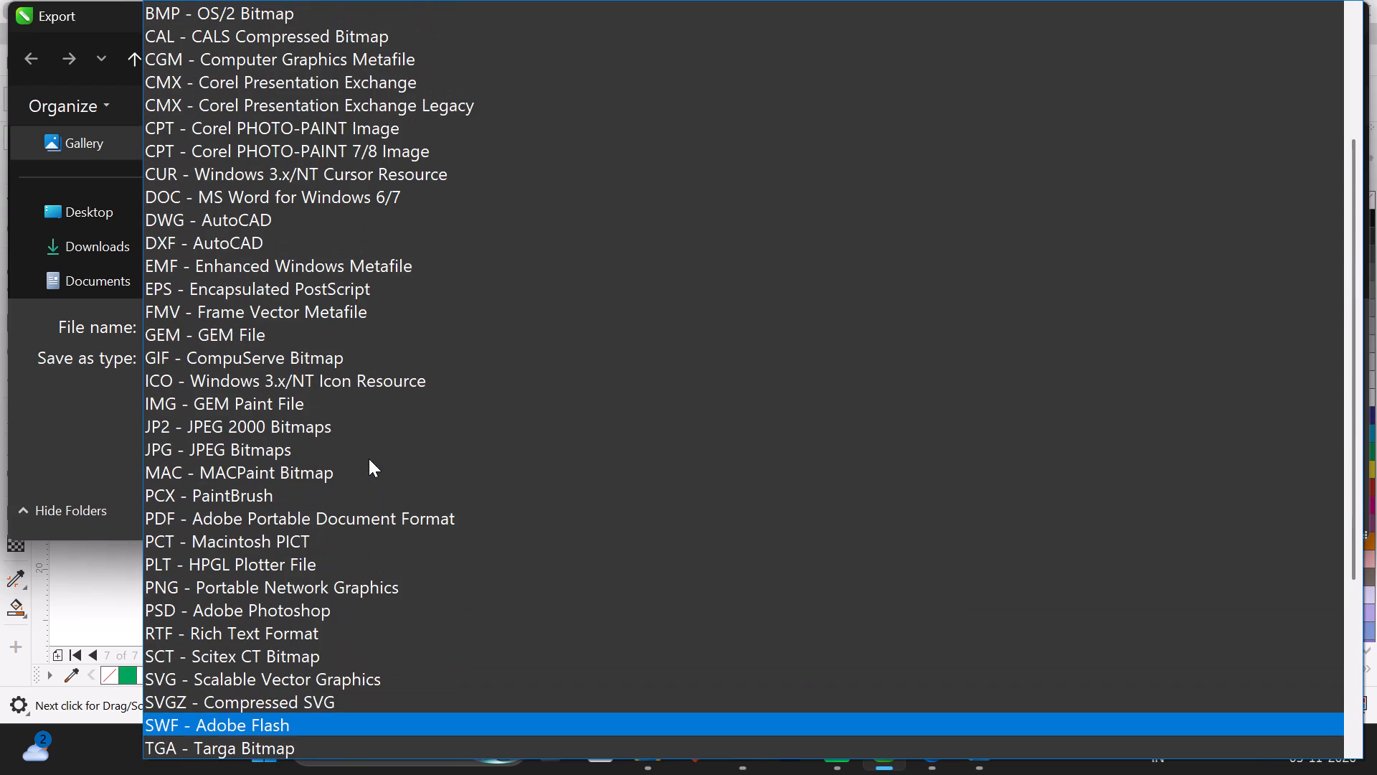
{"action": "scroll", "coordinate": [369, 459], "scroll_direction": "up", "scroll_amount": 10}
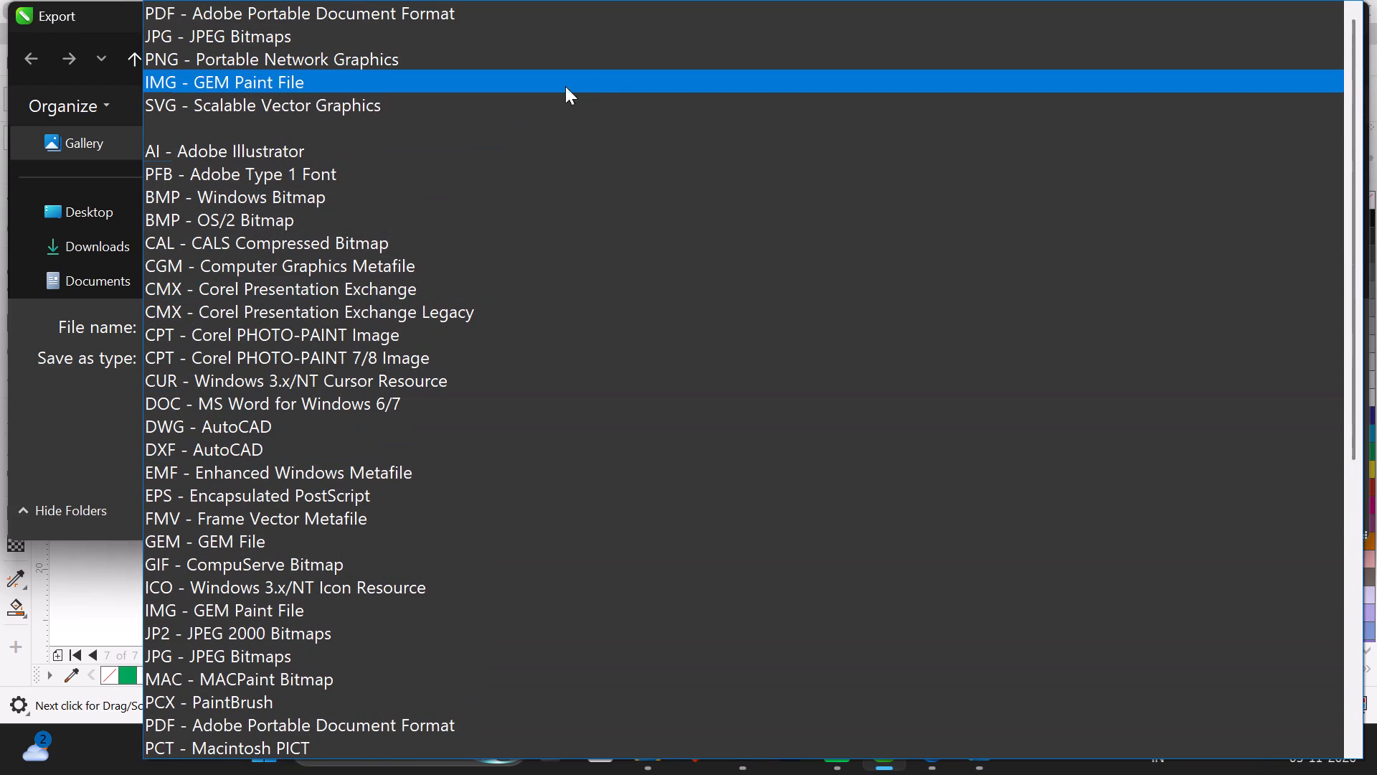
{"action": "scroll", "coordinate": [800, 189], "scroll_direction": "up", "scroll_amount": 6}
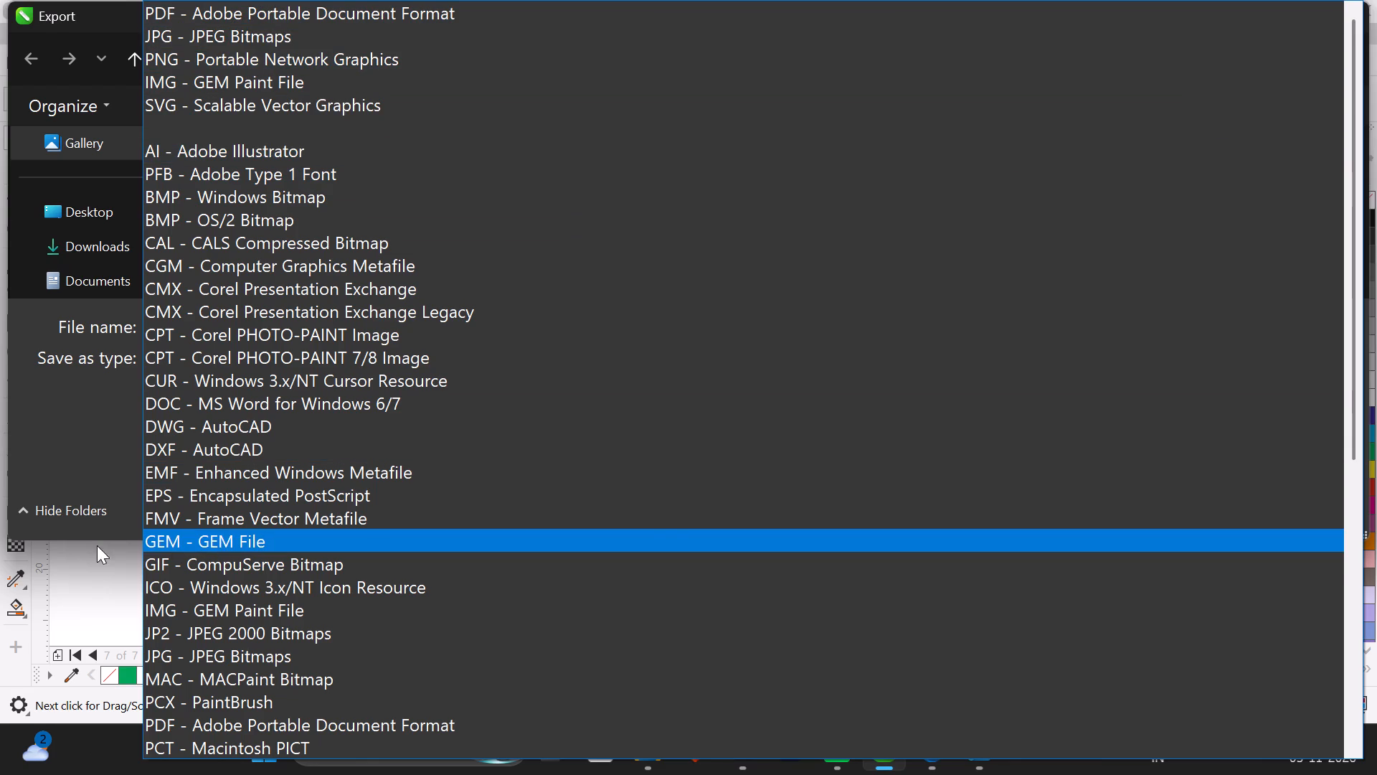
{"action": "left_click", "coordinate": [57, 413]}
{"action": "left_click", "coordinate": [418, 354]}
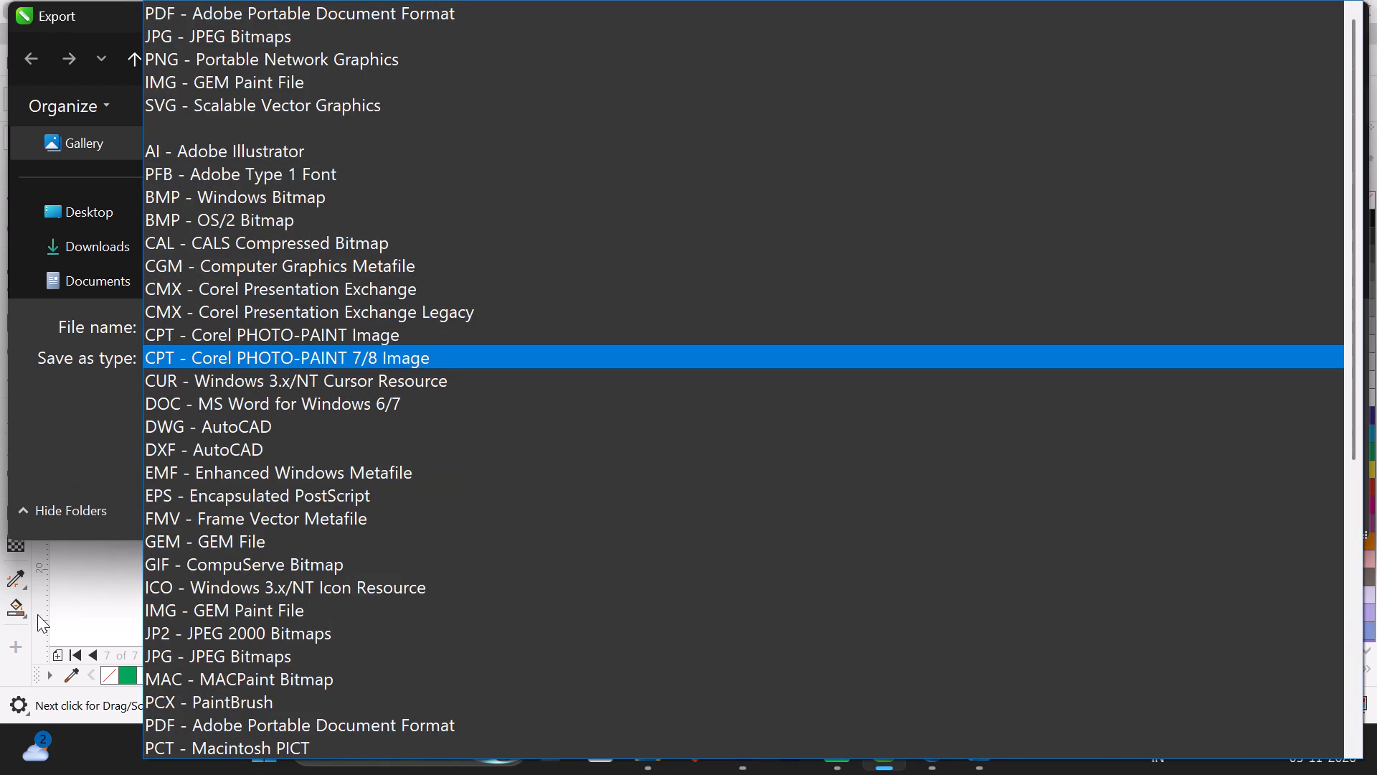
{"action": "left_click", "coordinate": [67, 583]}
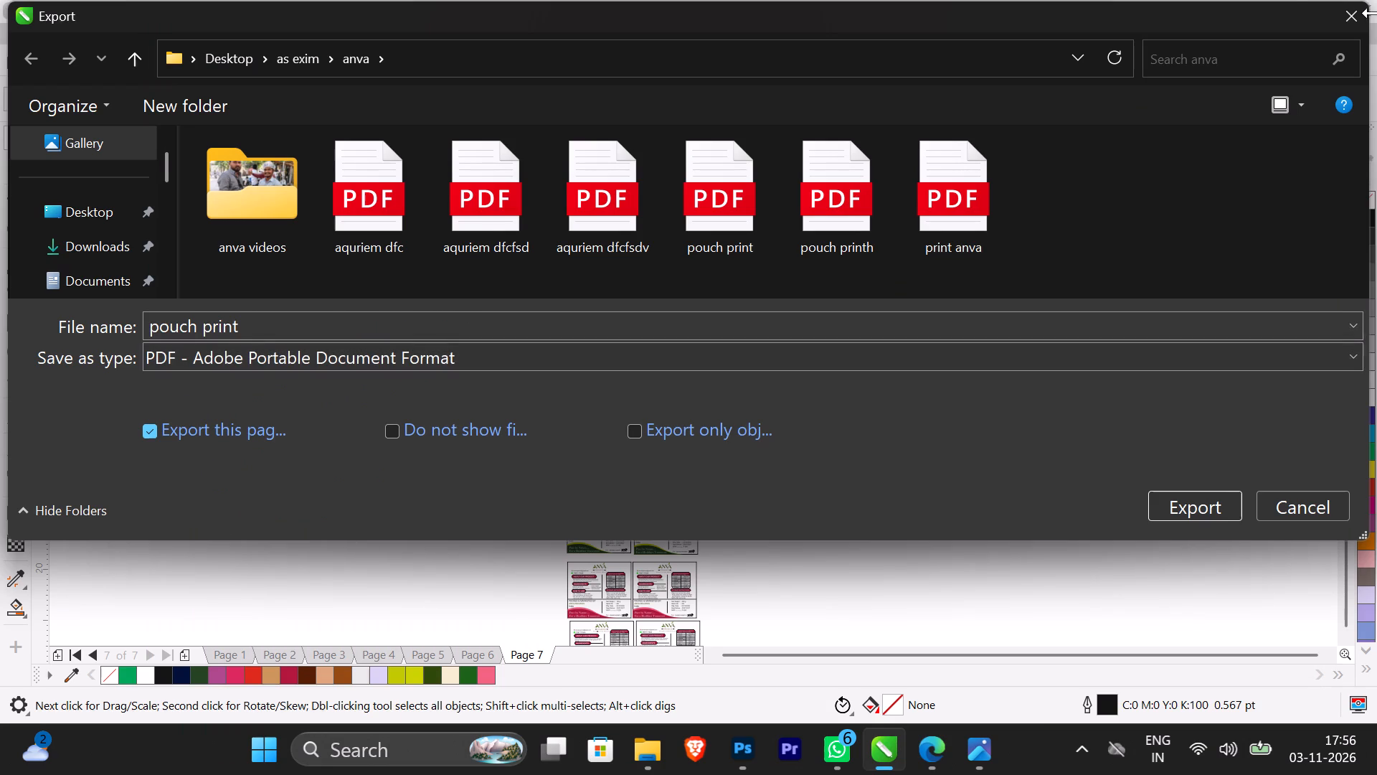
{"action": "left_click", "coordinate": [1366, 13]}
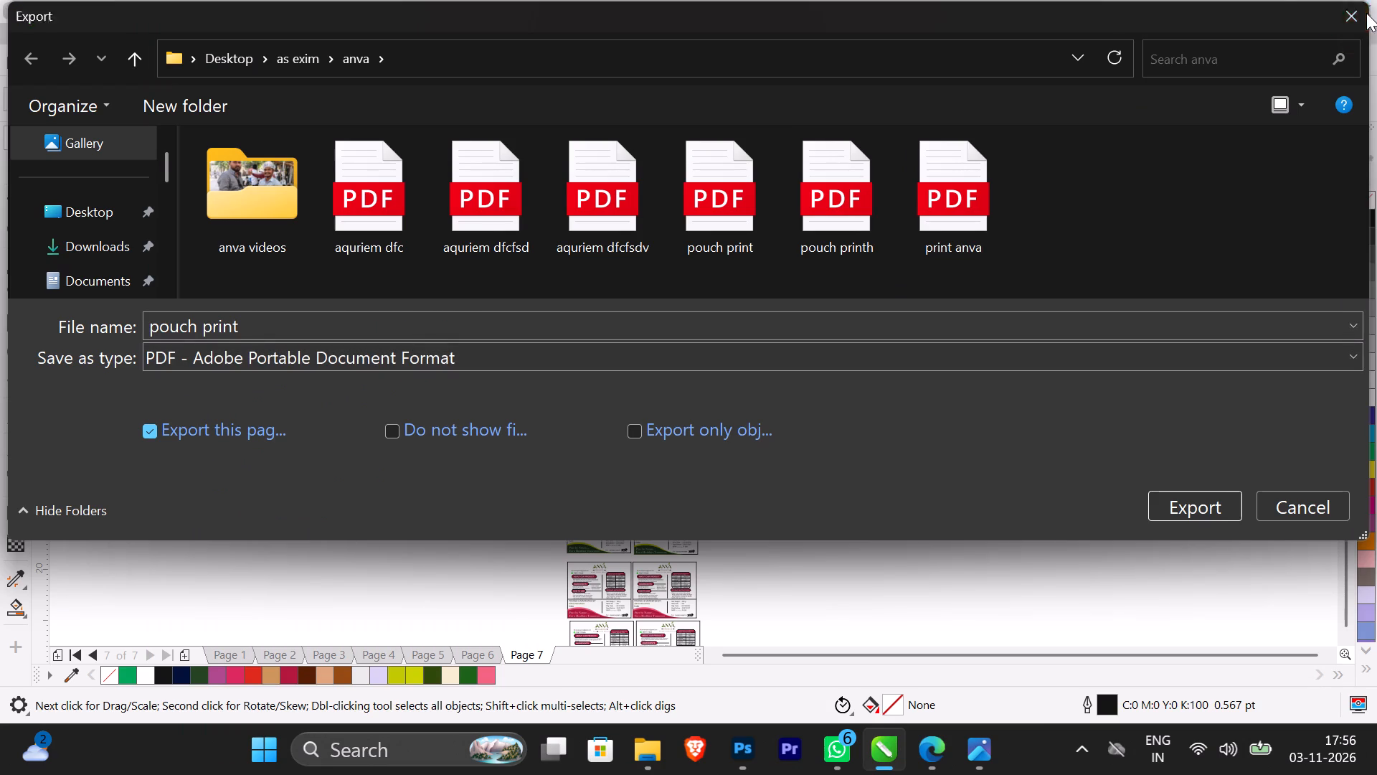
Select all the front and back labels on Page 7, leaving out the blank page.
{"action": "scroll", "coordinate": [650, 328], "scroll_direction": "down", "scroll_amount": 1}
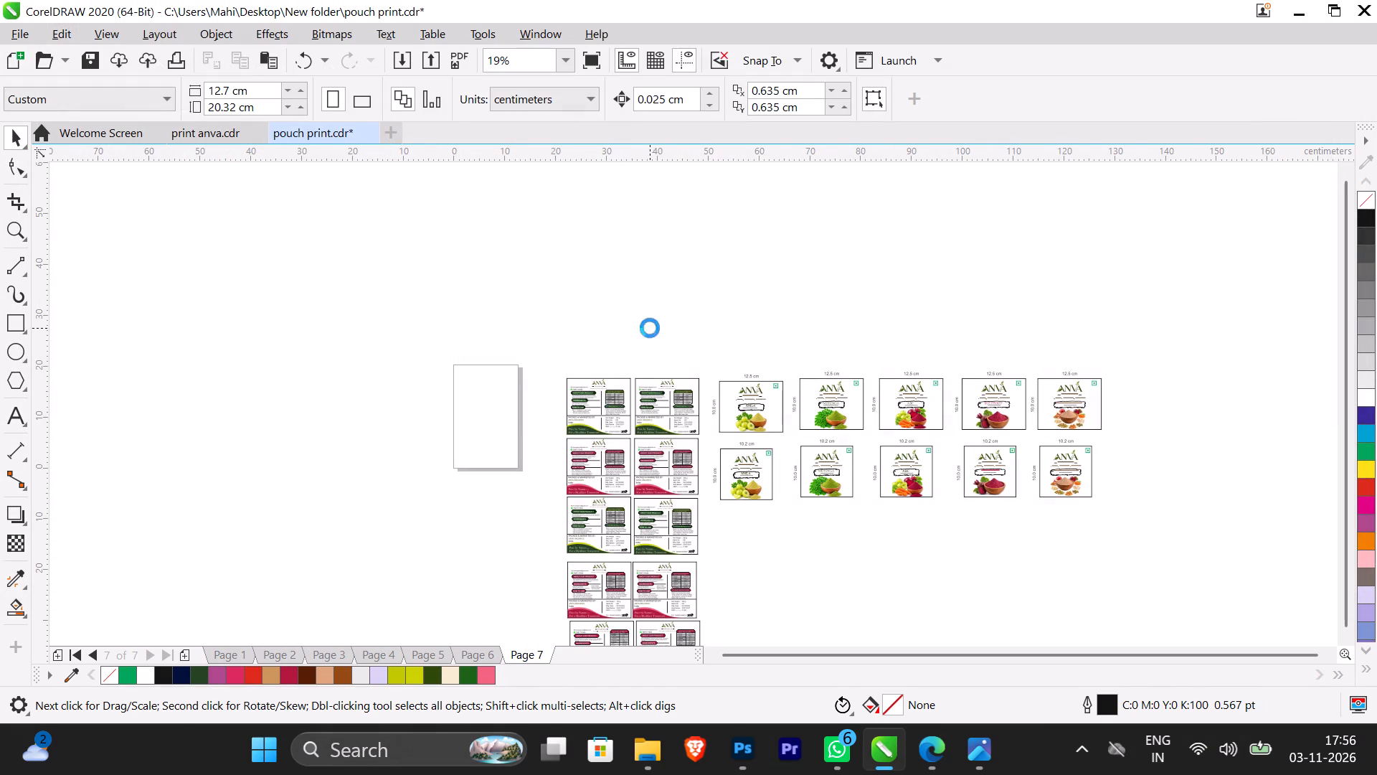
{"action": "left_click_drag", "start_coordinate": [593, 325], "coordinate": [845, 489]}
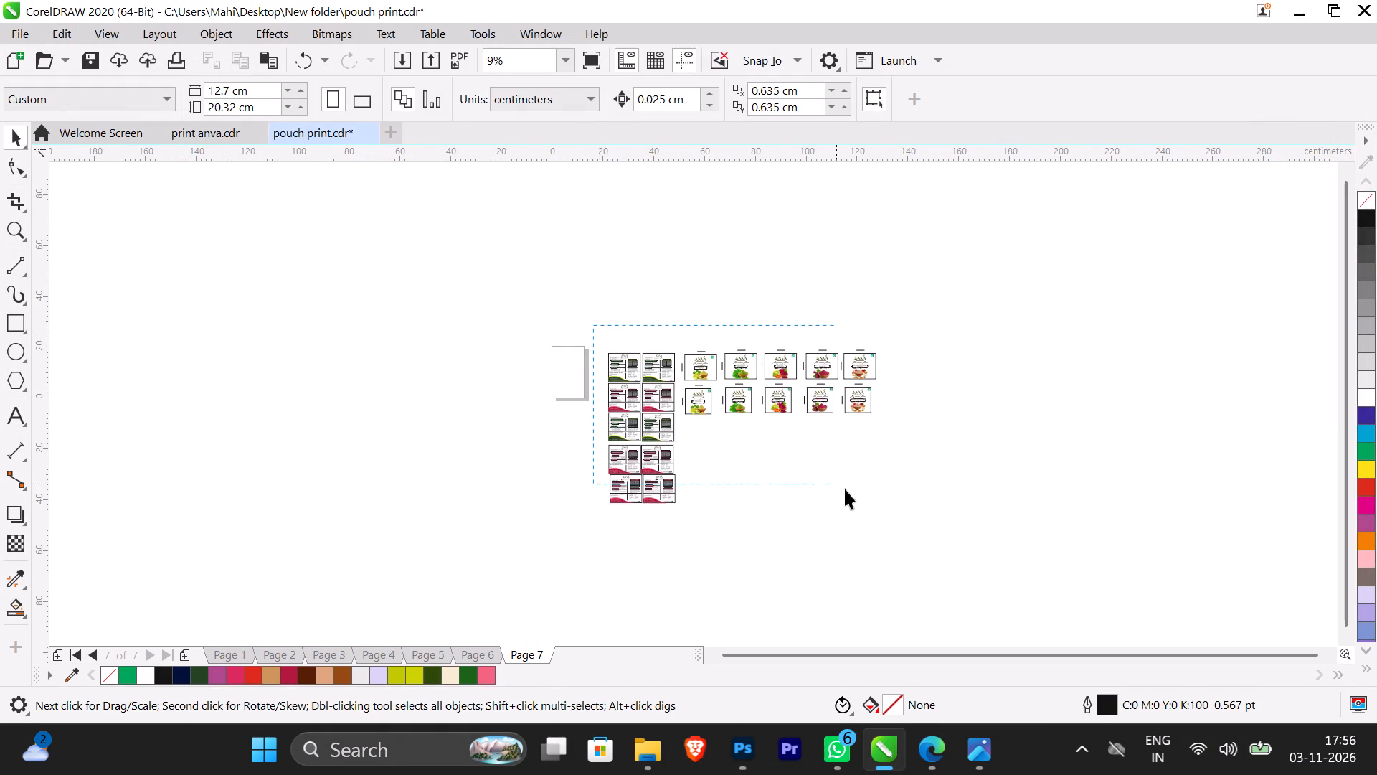
{"action": "left_click_drag", "start_coordinate": [845, 489], "coordinate": [937, 554]}
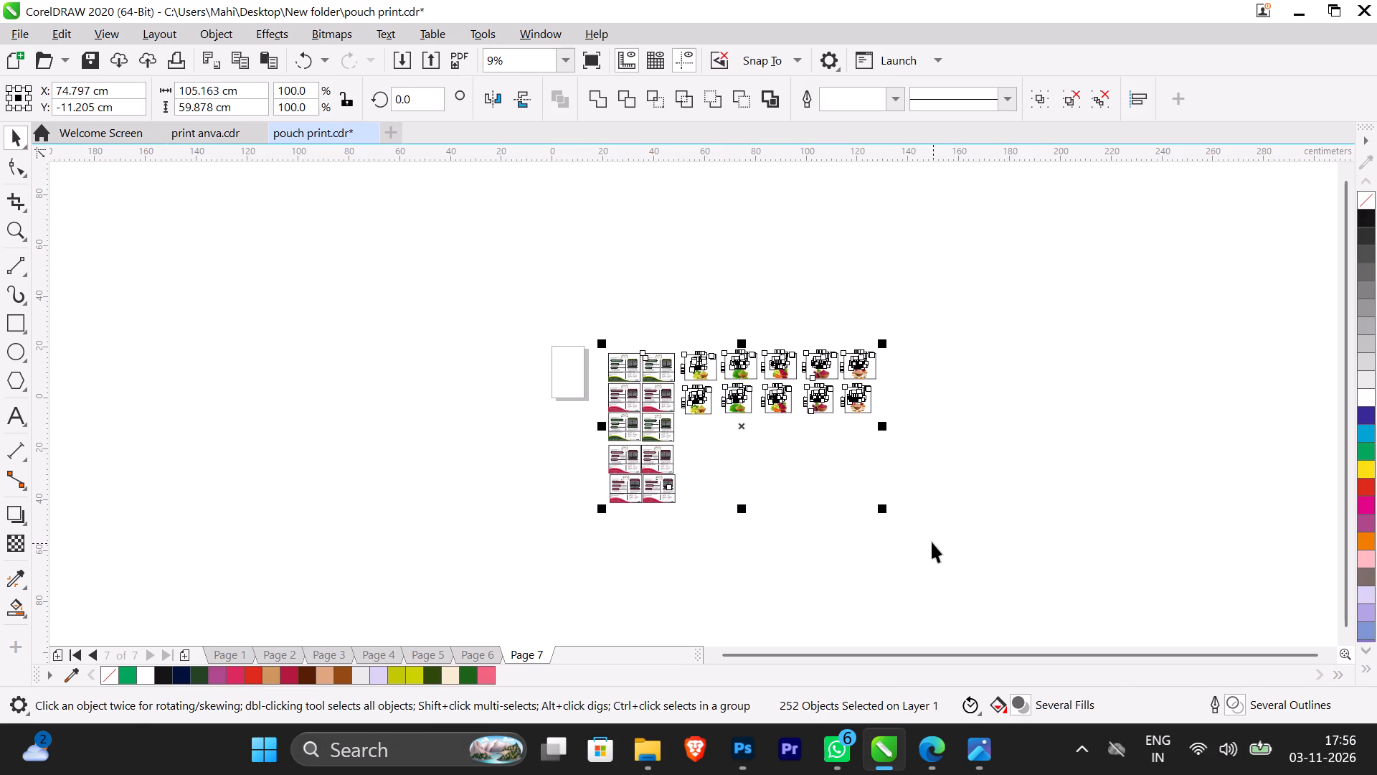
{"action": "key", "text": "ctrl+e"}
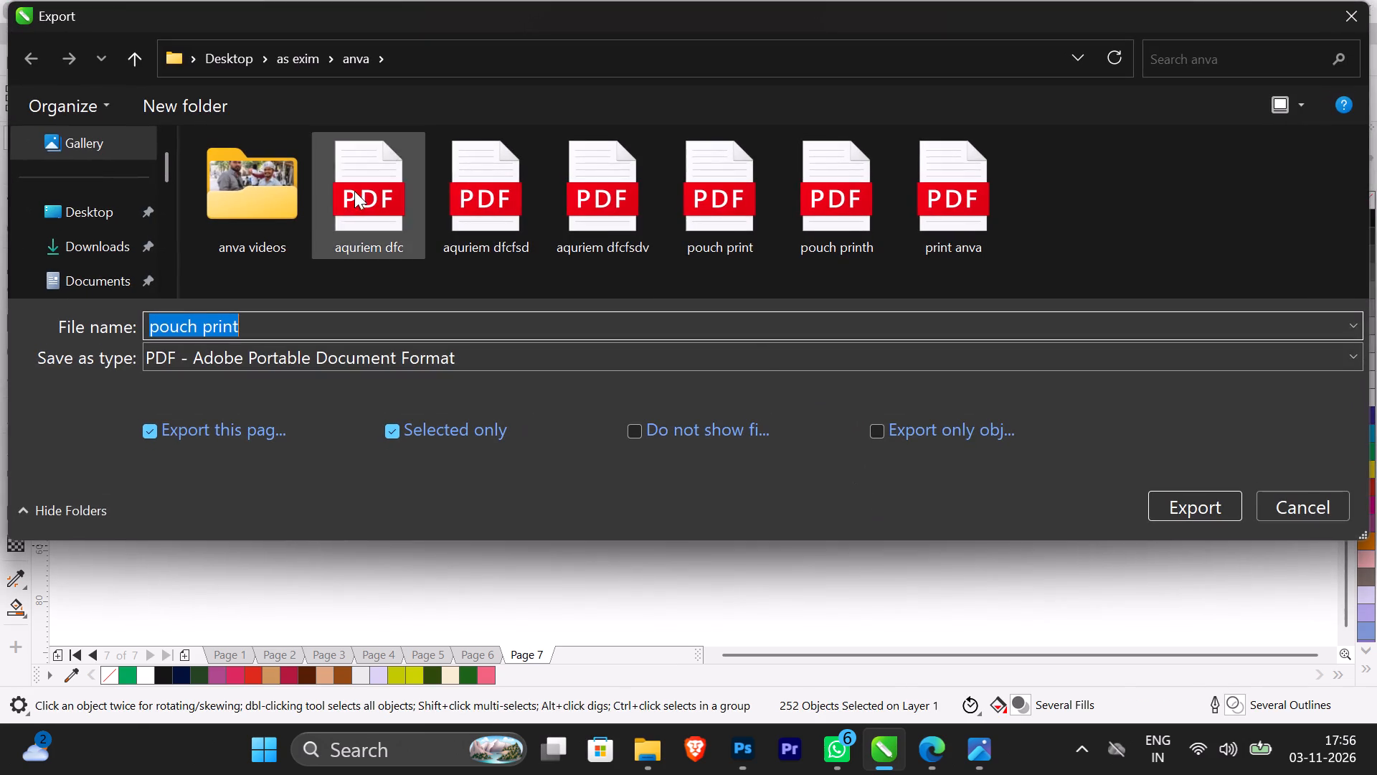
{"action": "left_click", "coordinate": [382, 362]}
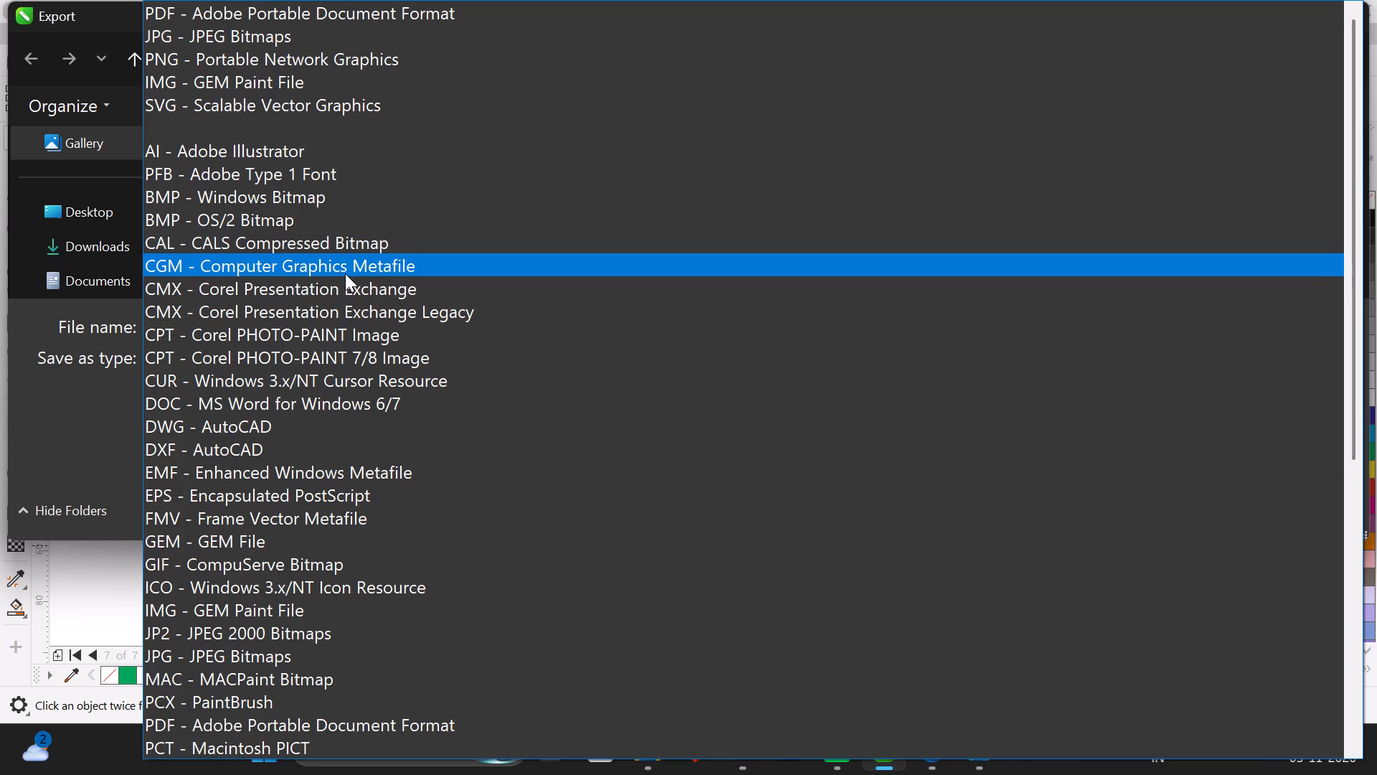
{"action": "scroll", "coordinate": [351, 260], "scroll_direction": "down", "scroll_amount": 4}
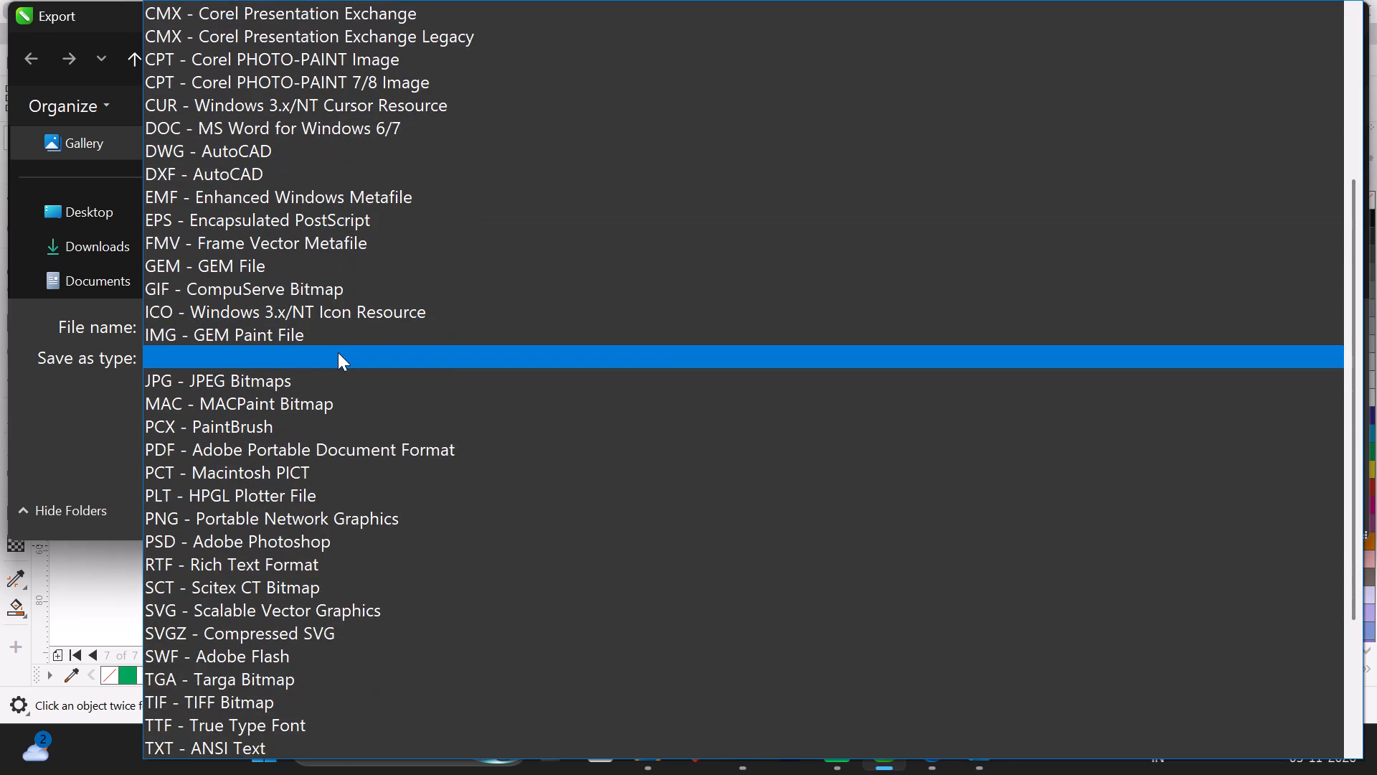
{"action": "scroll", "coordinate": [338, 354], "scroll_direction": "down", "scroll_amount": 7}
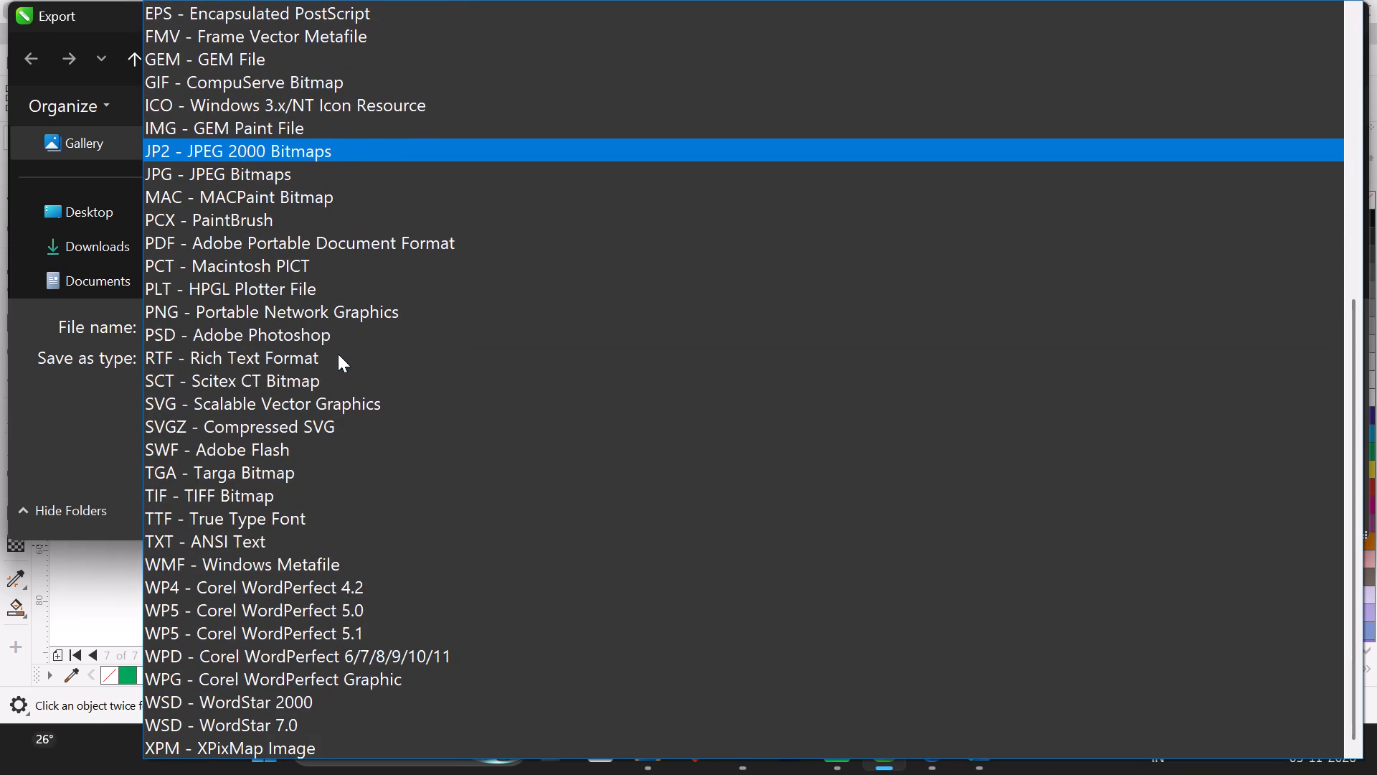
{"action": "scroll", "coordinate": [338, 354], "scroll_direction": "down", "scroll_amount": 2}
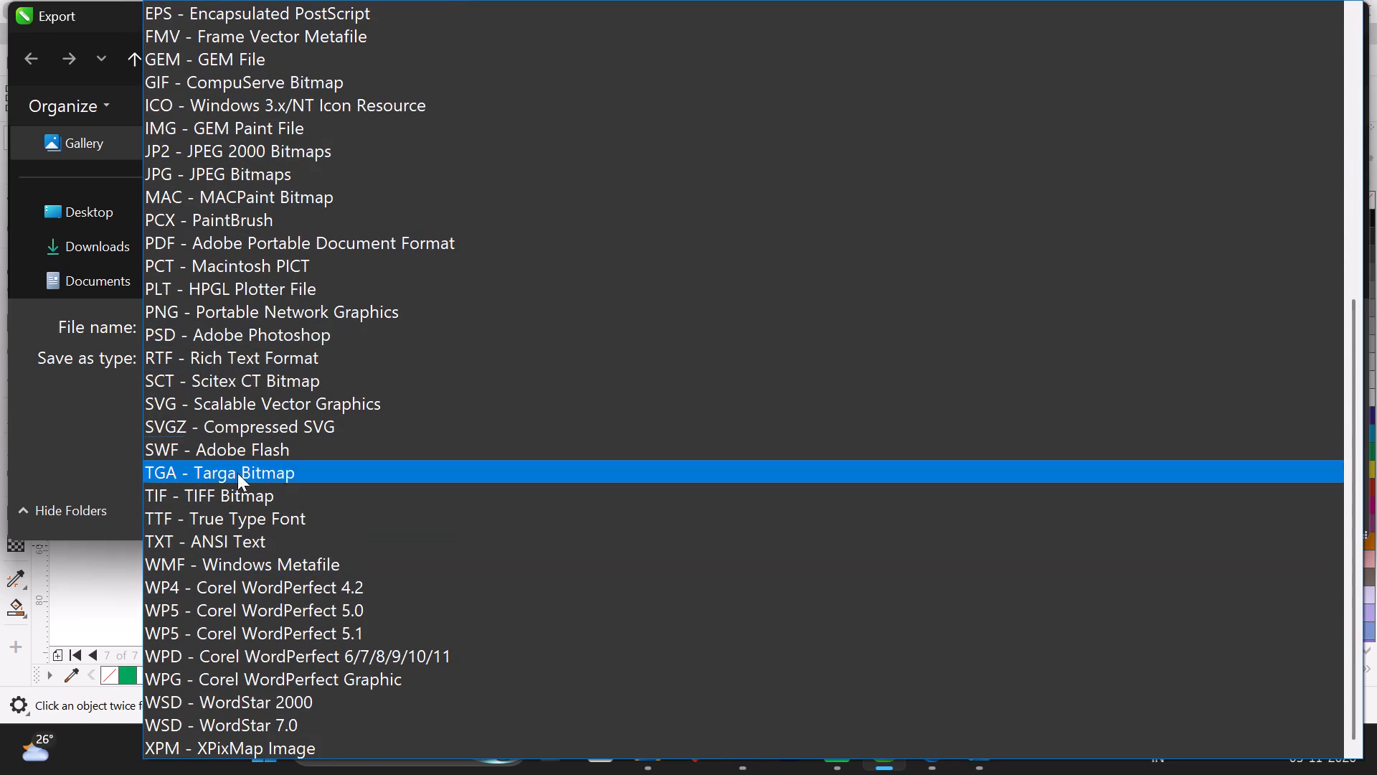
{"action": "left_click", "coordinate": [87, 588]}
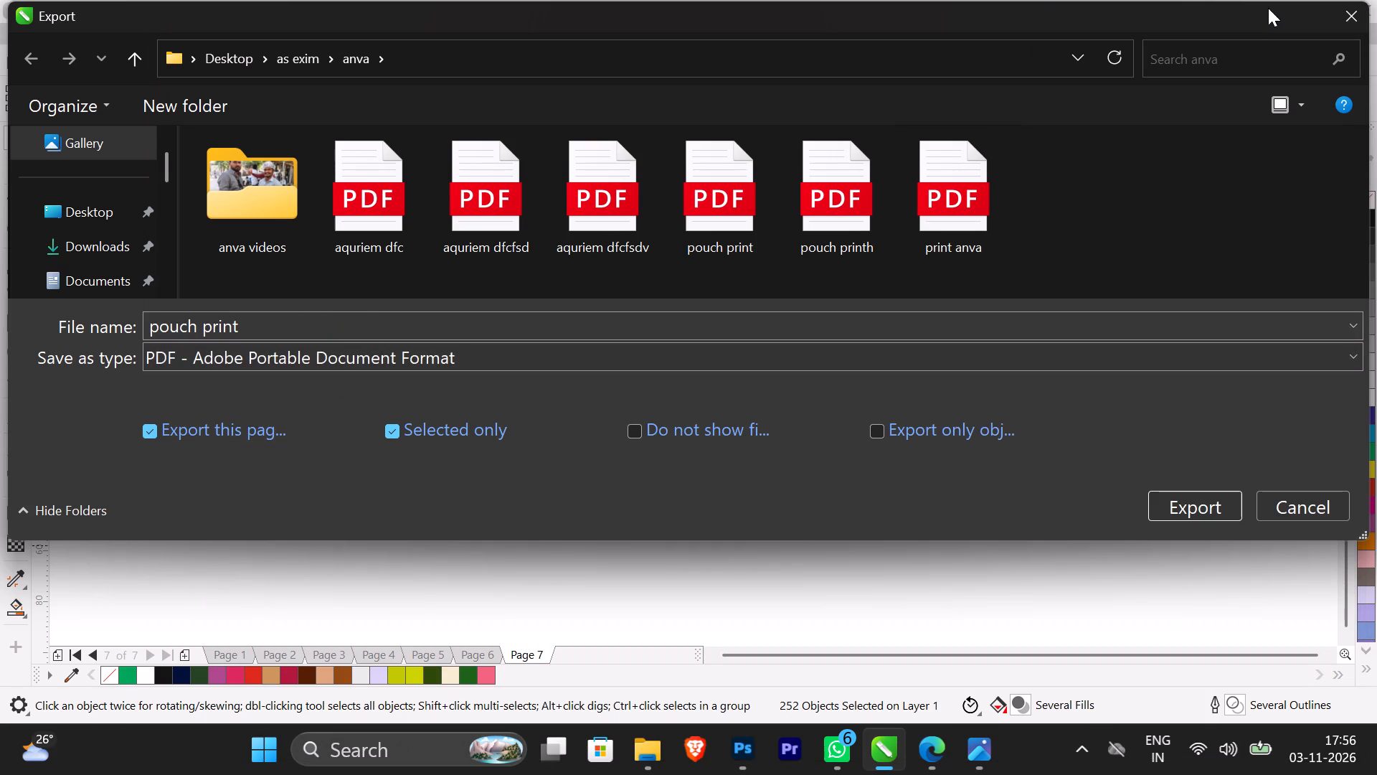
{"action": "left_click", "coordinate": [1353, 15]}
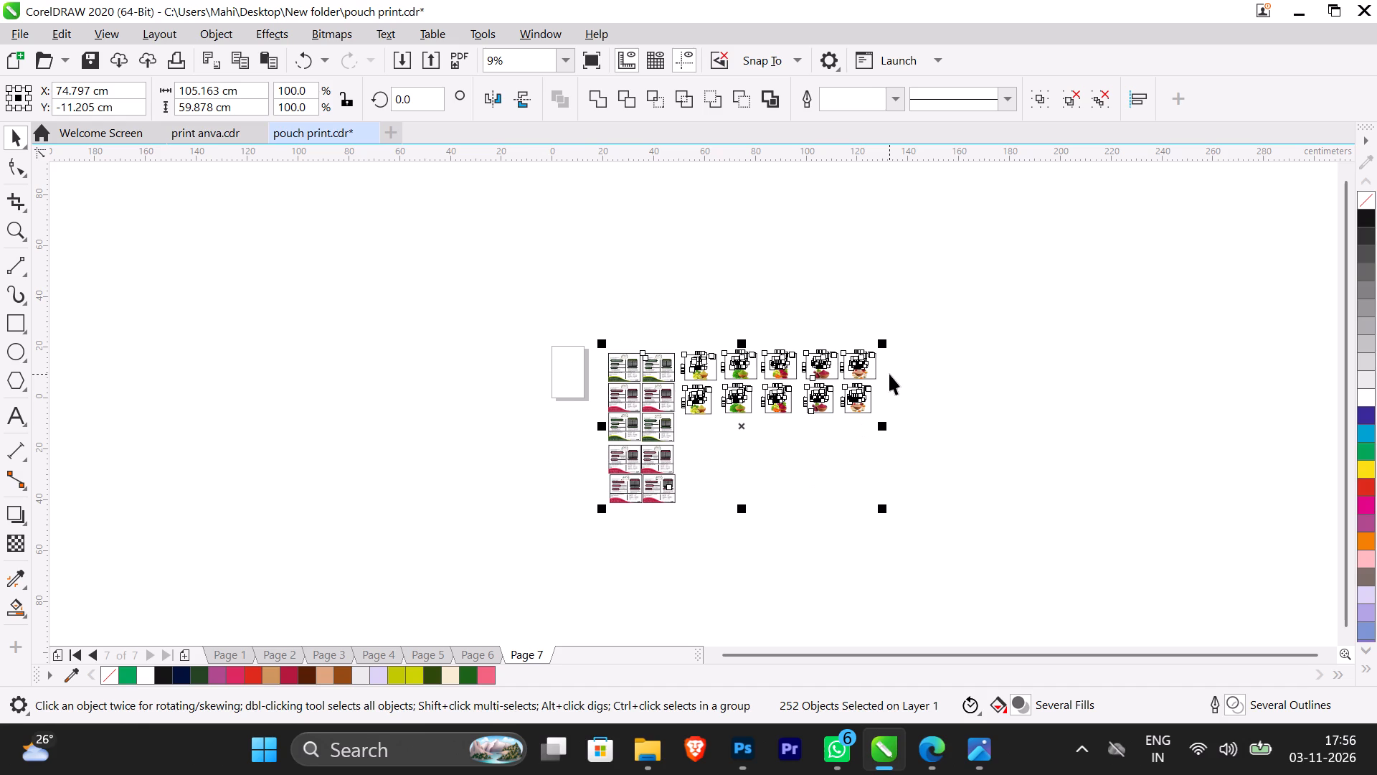
Copy the selected front and back labels into a new 5 by 8 inch document and deselect the pasted labels.
{"action": "key", "text": "ctrl+c"}
{"action": "key", "text": "ctrl+c"}
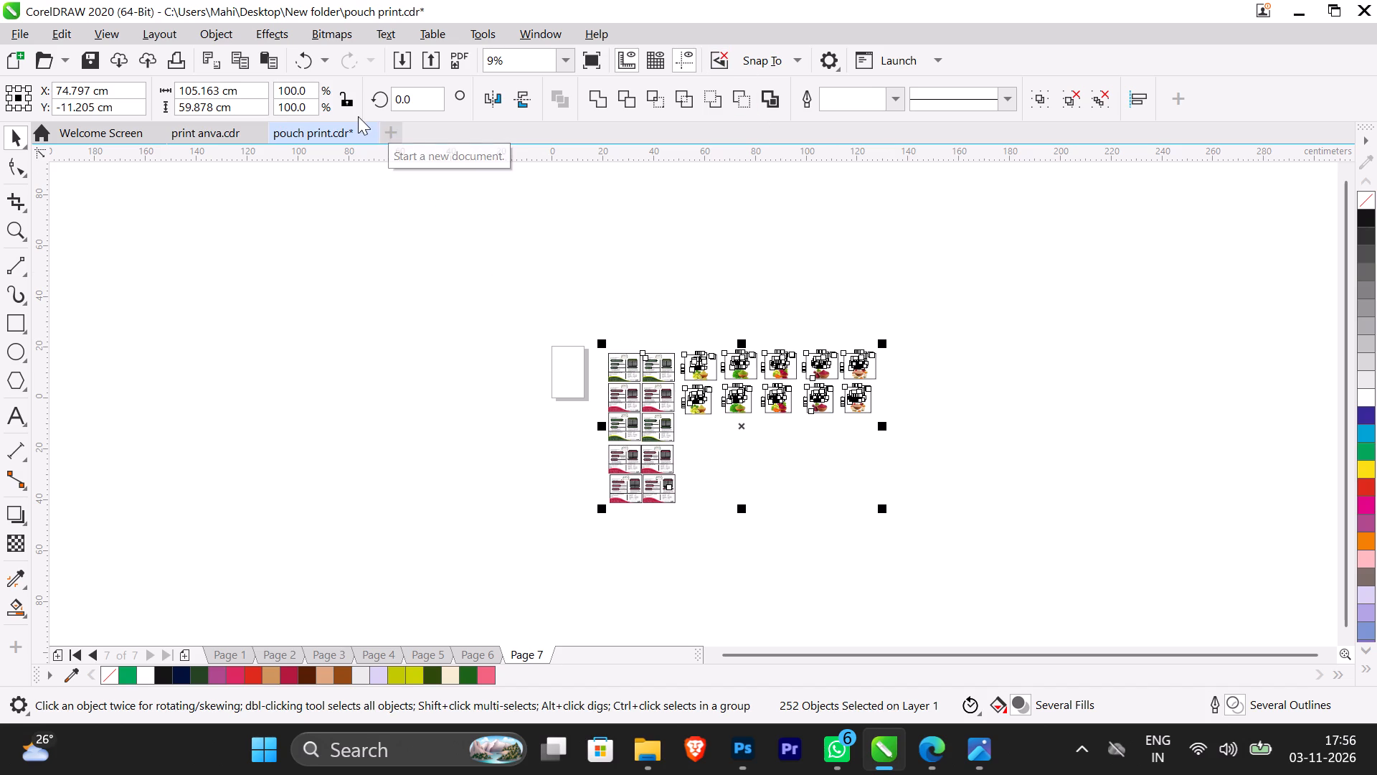
{"action": "left_click", "coordinate": [394, 139]}
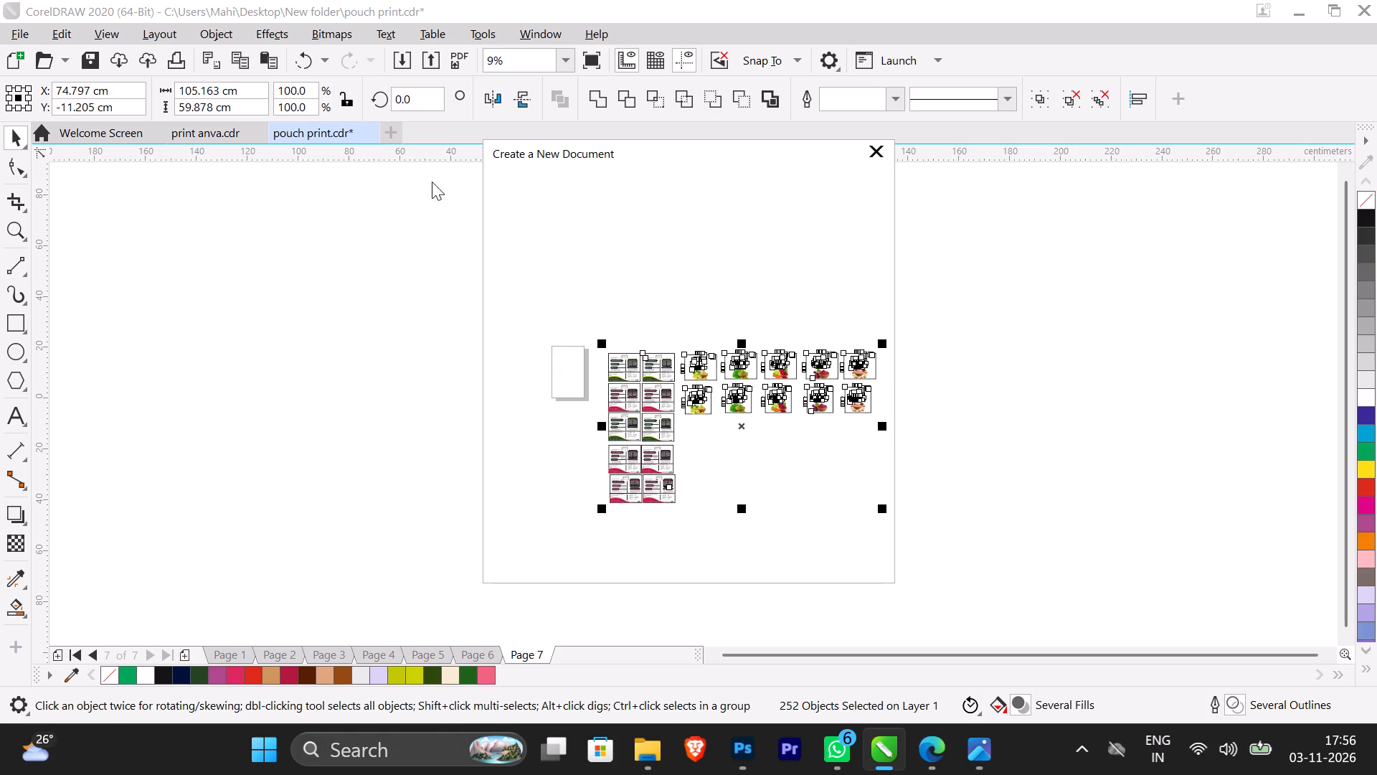
{"action": "left_click", "coordinate": [765, 554]}
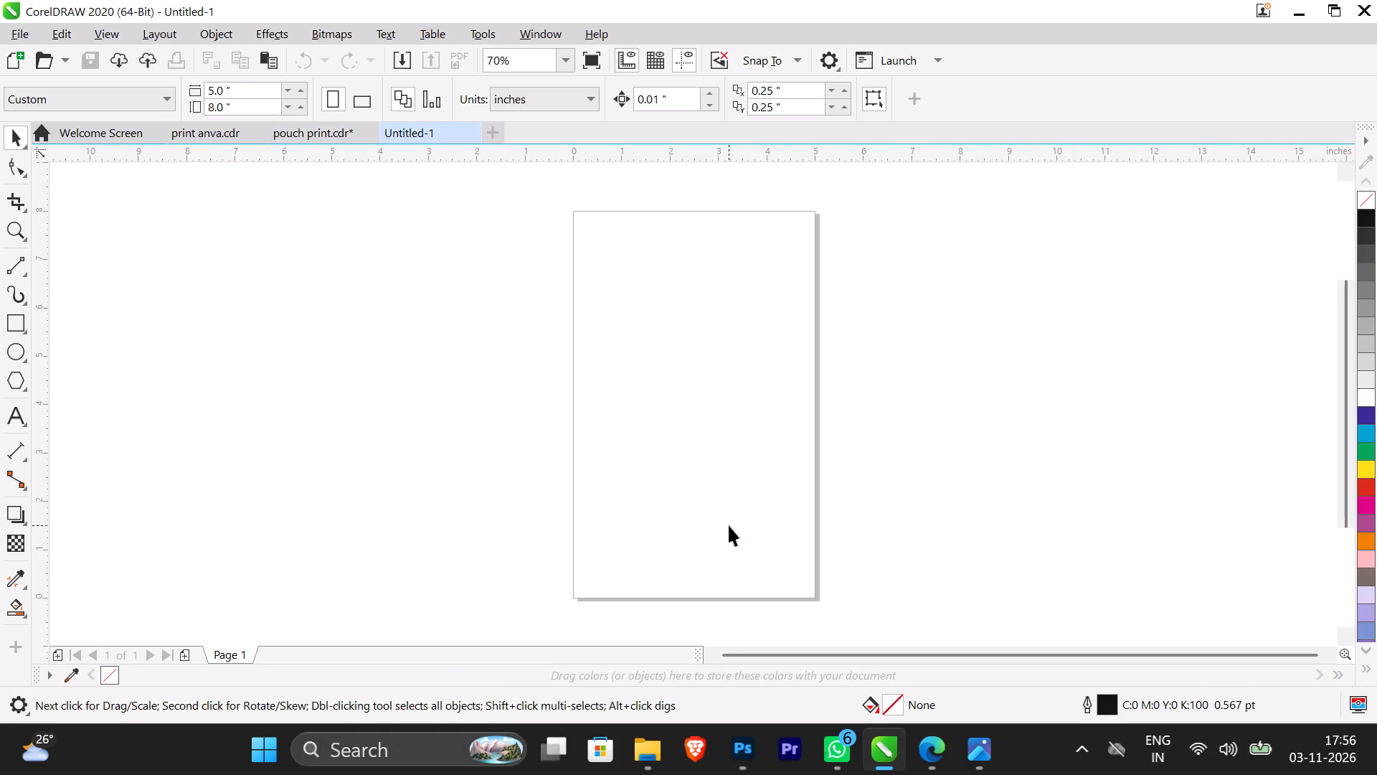
{"action": "key", "text": "ctrl+v"}
{"action": "scroll", "coordinate": [747, 492], "scroll_direction": "down", "scroll_amount": 2}
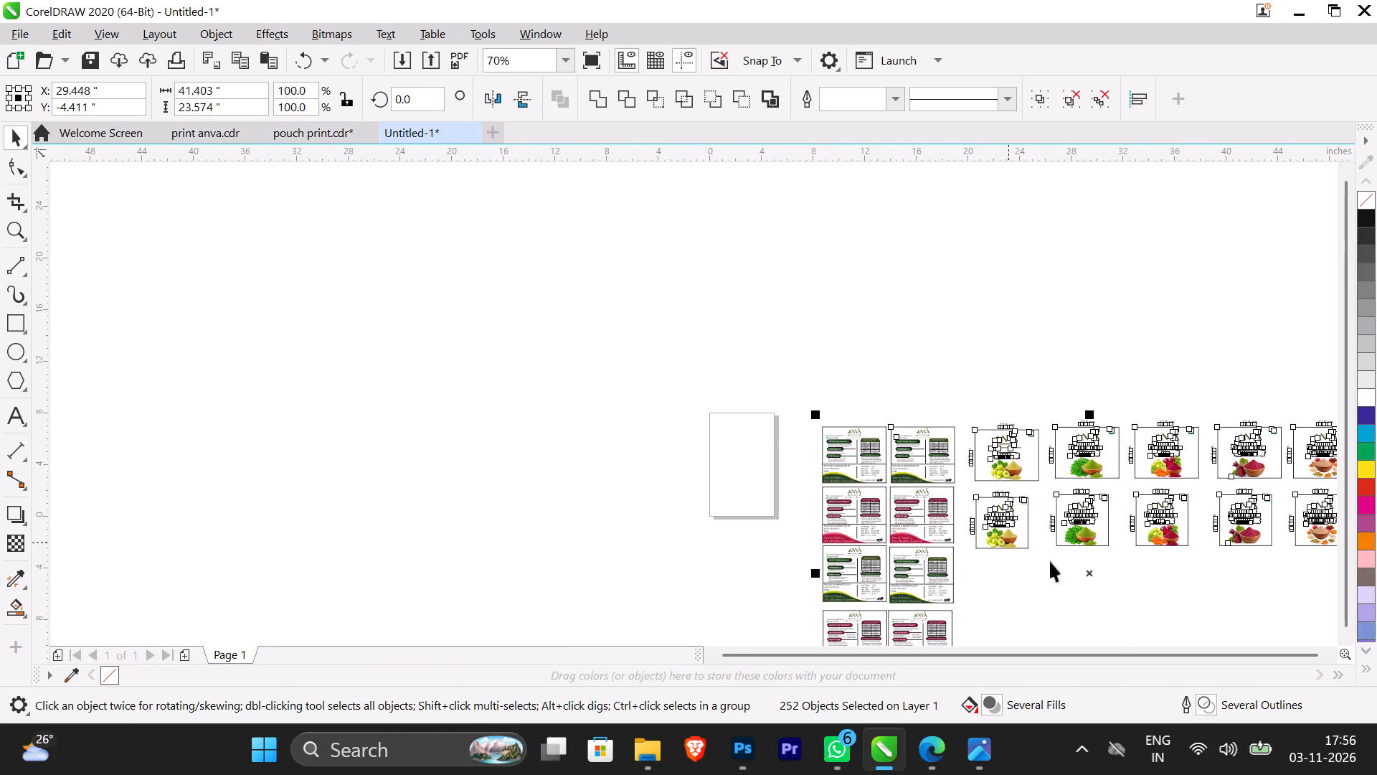
{"action": "scroll", "coordinate": [1107, 568], "scroll_direction": "down", "scroll_amount": 2}
{"action": "scroll", "coordinate": [1148, 601], "scroll_direction": "up", "scroll_amount": 2}
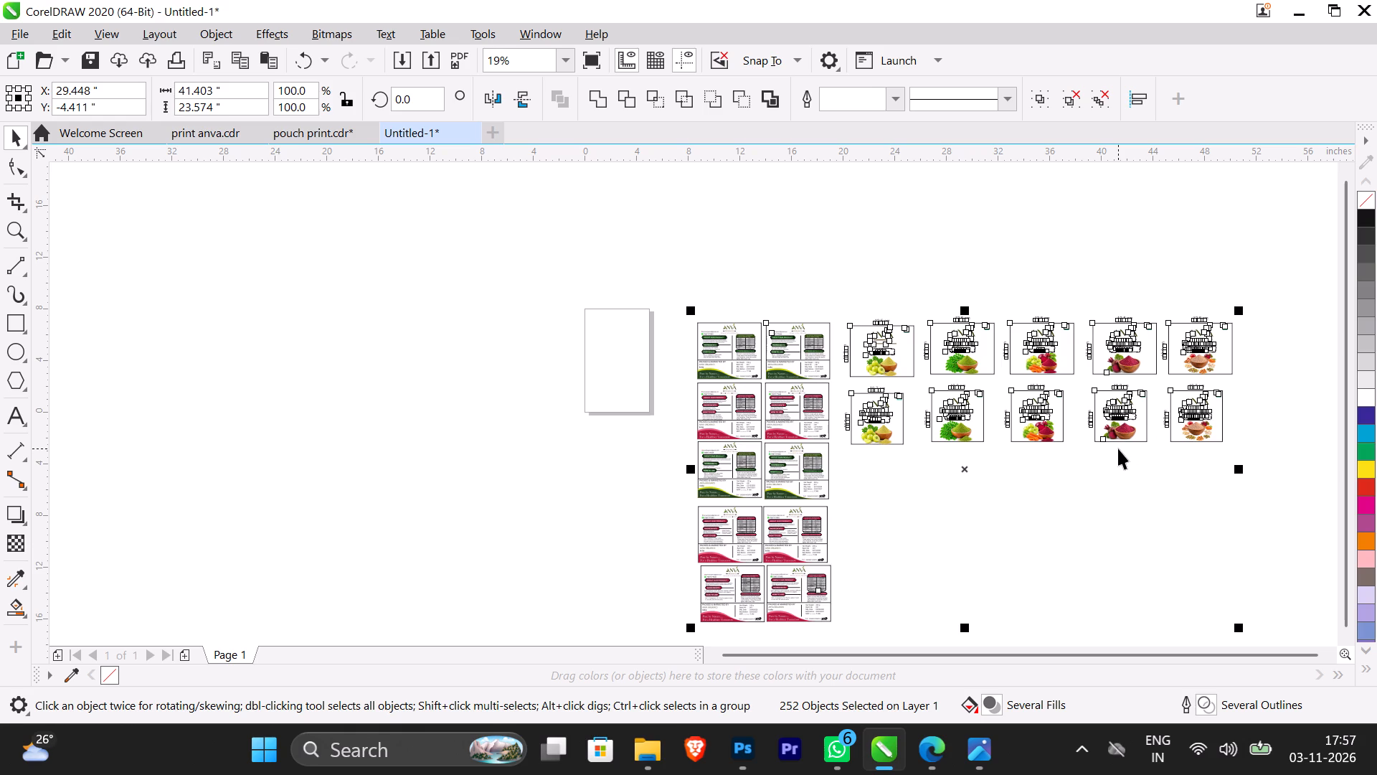
{"action": "left_click", "coordinate": [1026, 264]}
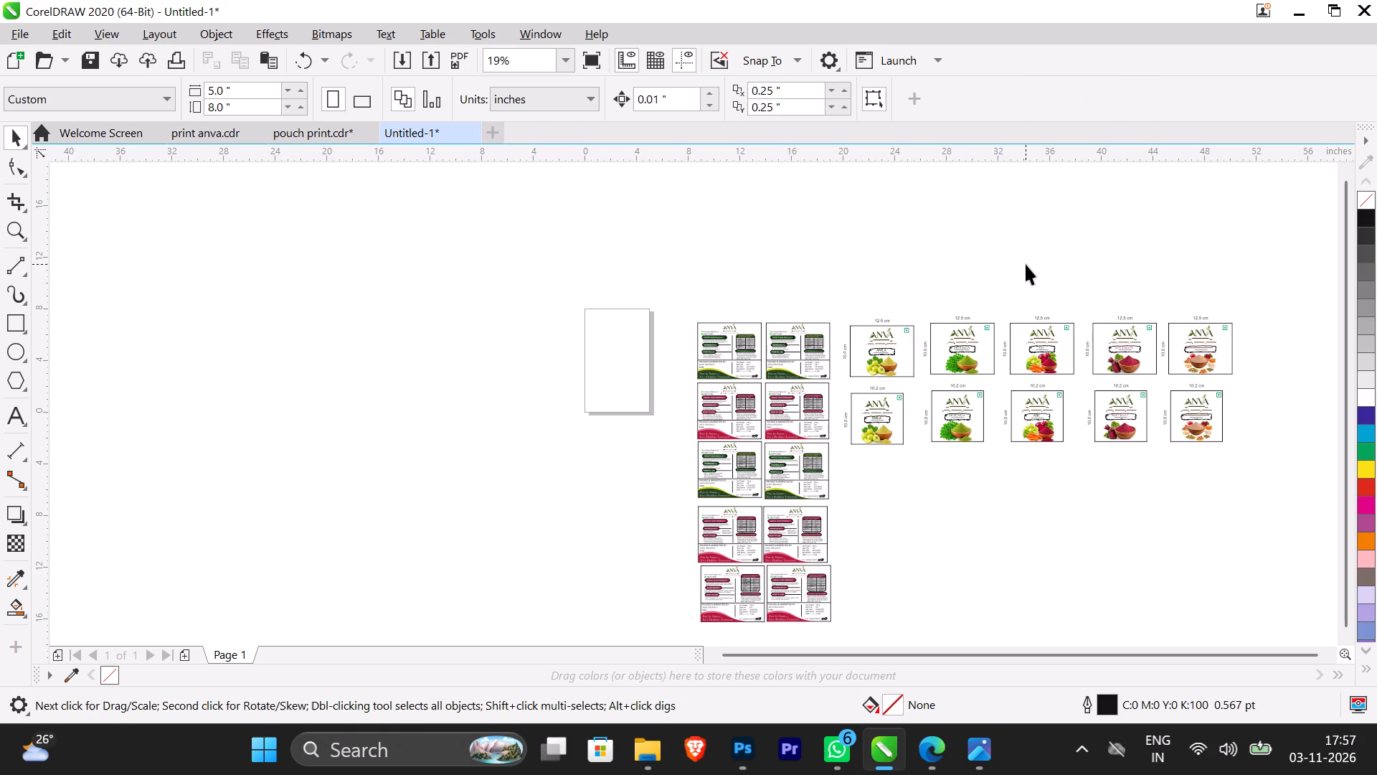
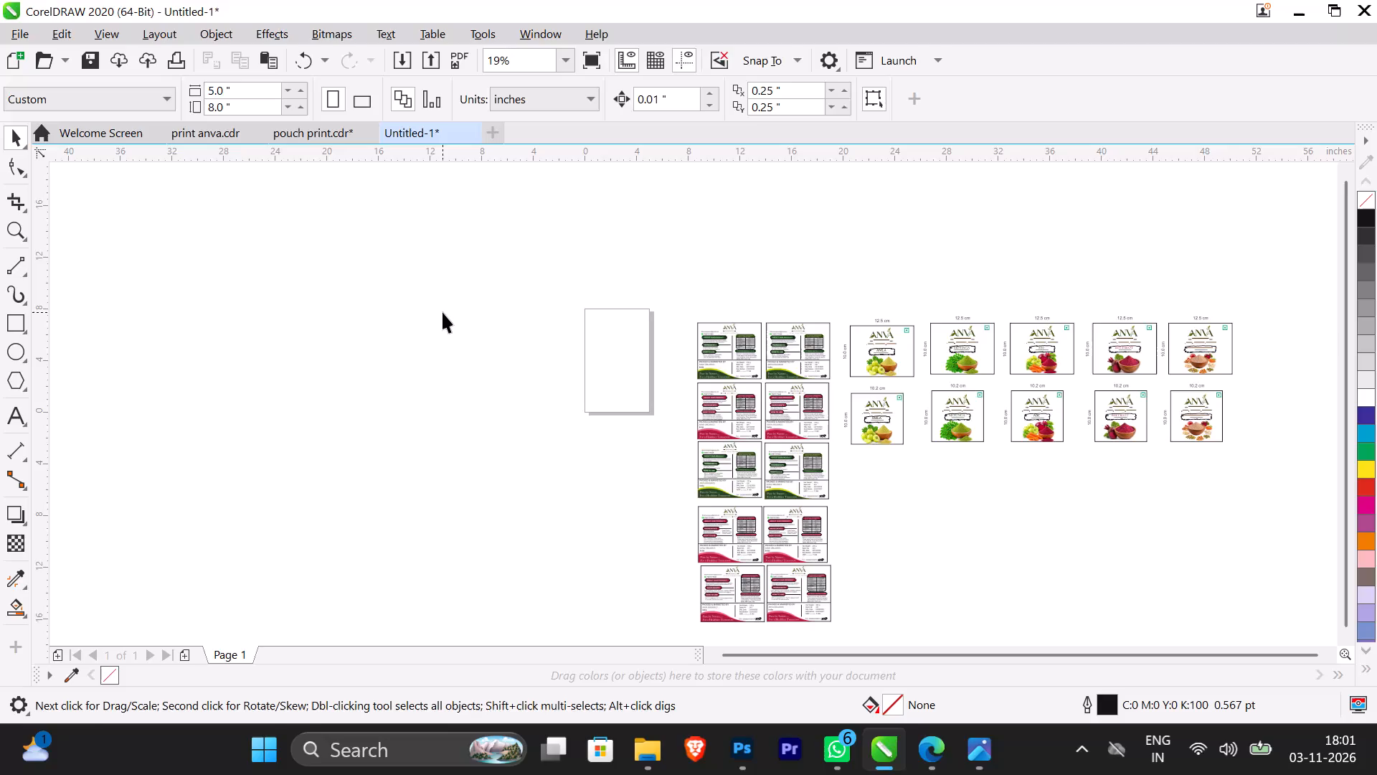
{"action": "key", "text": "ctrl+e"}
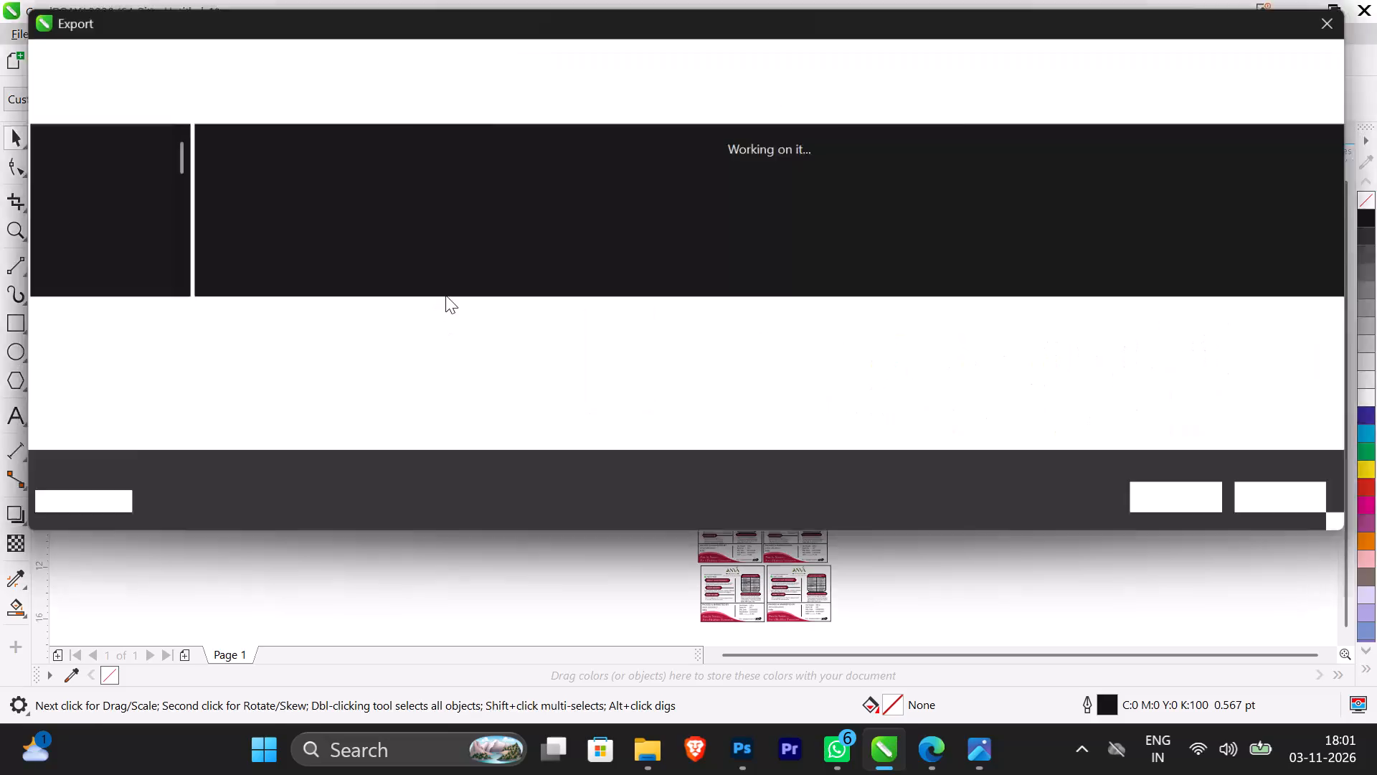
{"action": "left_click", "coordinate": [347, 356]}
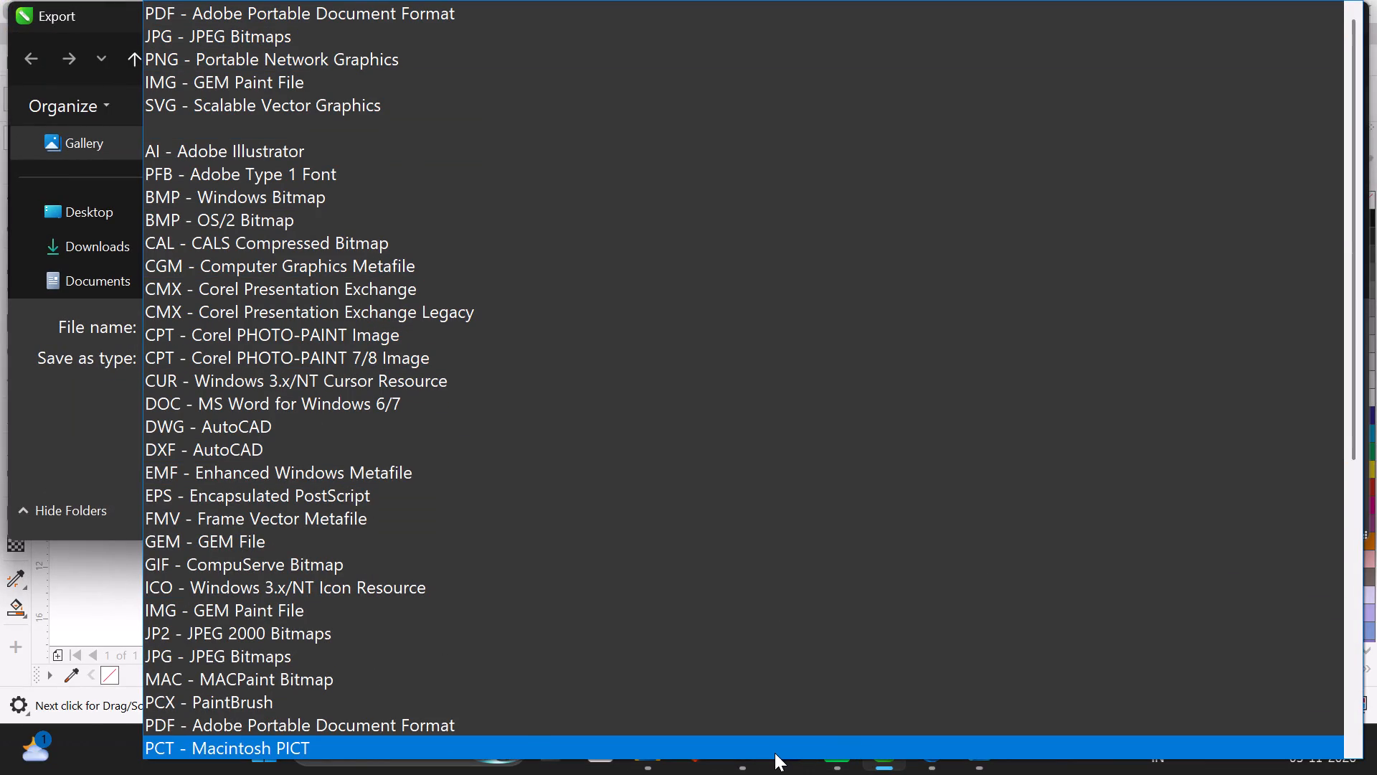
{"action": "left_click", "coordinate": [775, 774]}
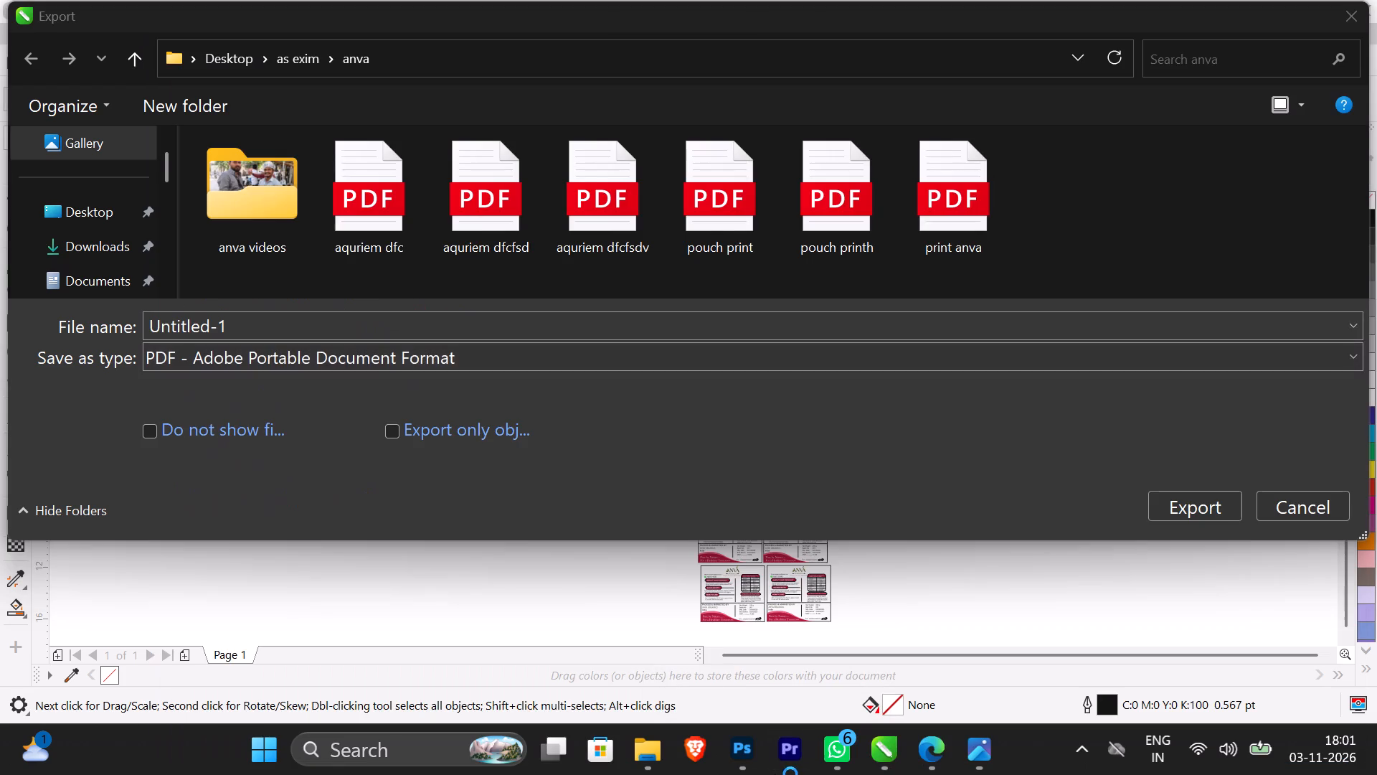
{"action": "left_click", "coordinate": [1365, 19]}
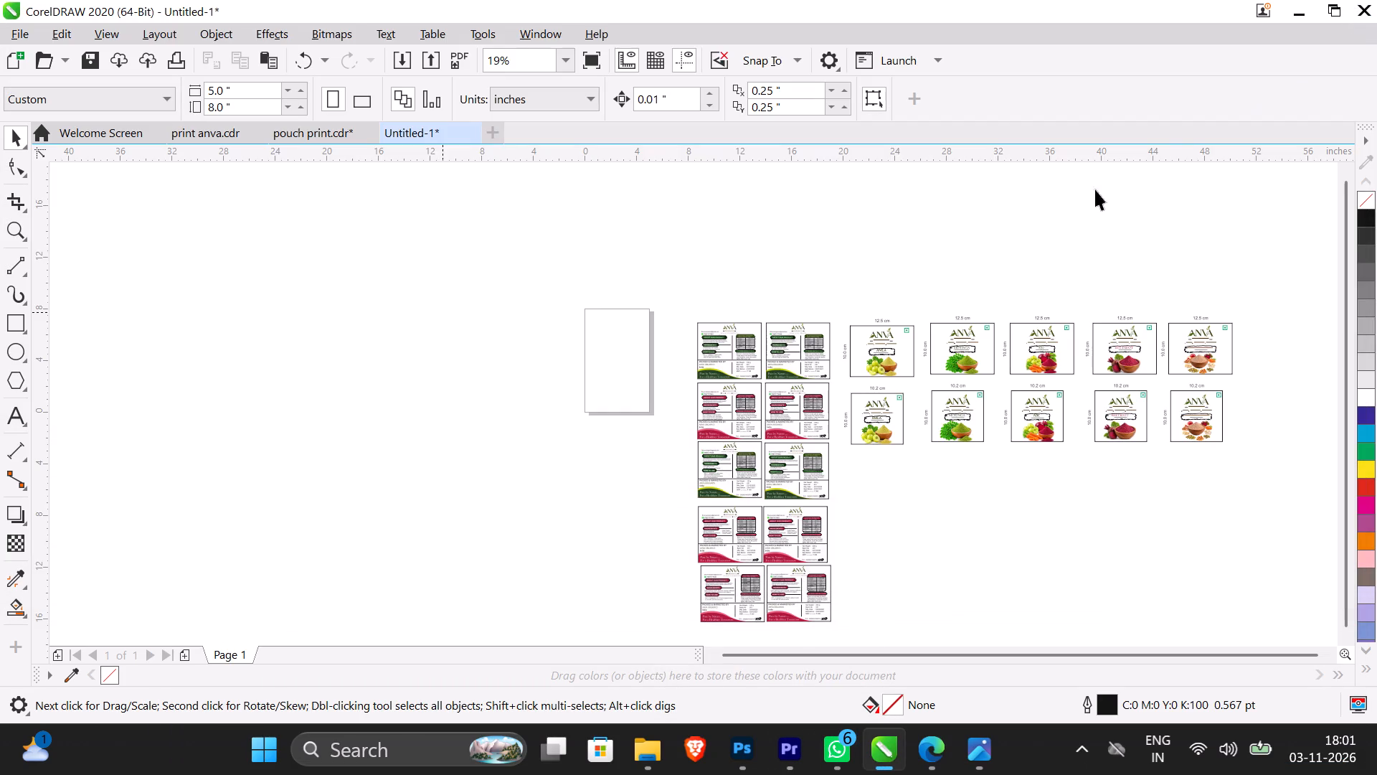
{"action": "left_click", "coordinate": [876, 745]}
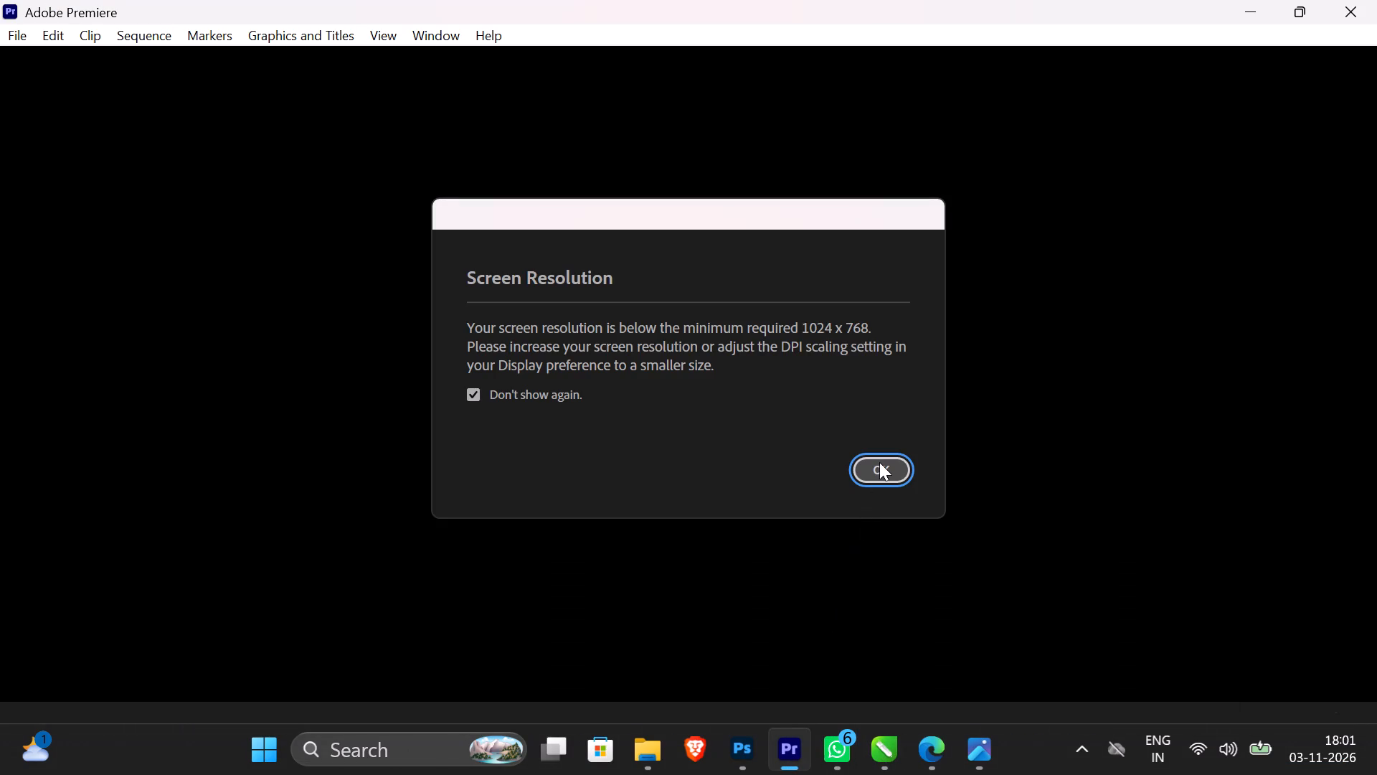
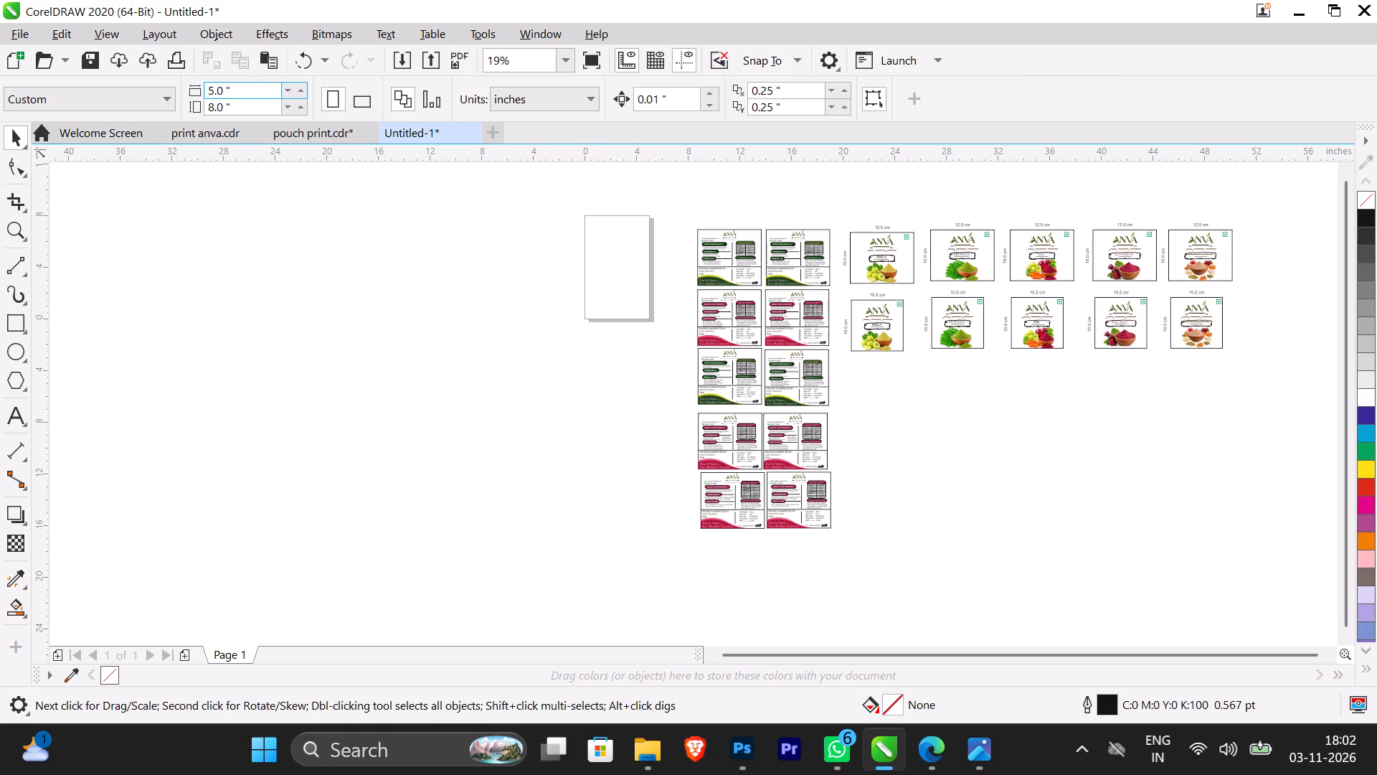
Set the page size to 42 inches wide and 25 inches high.
{"action": "left_click_drag", "start_coordinate": [257, 85], "coordinate": [135, 90]}
{"action": "key", "text": "2"}
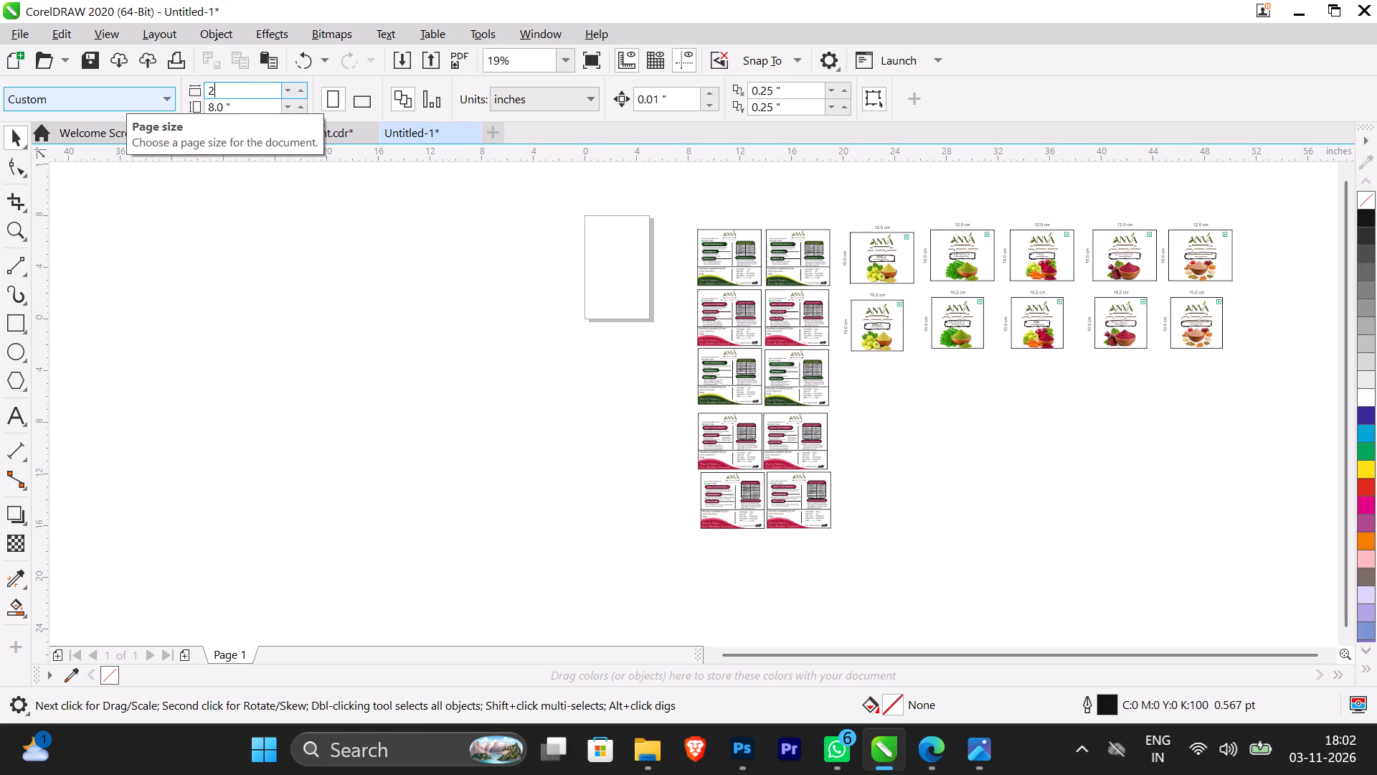
{"action": "key", "text": "BackSpace"}
{"action": "type", "text": "42"}
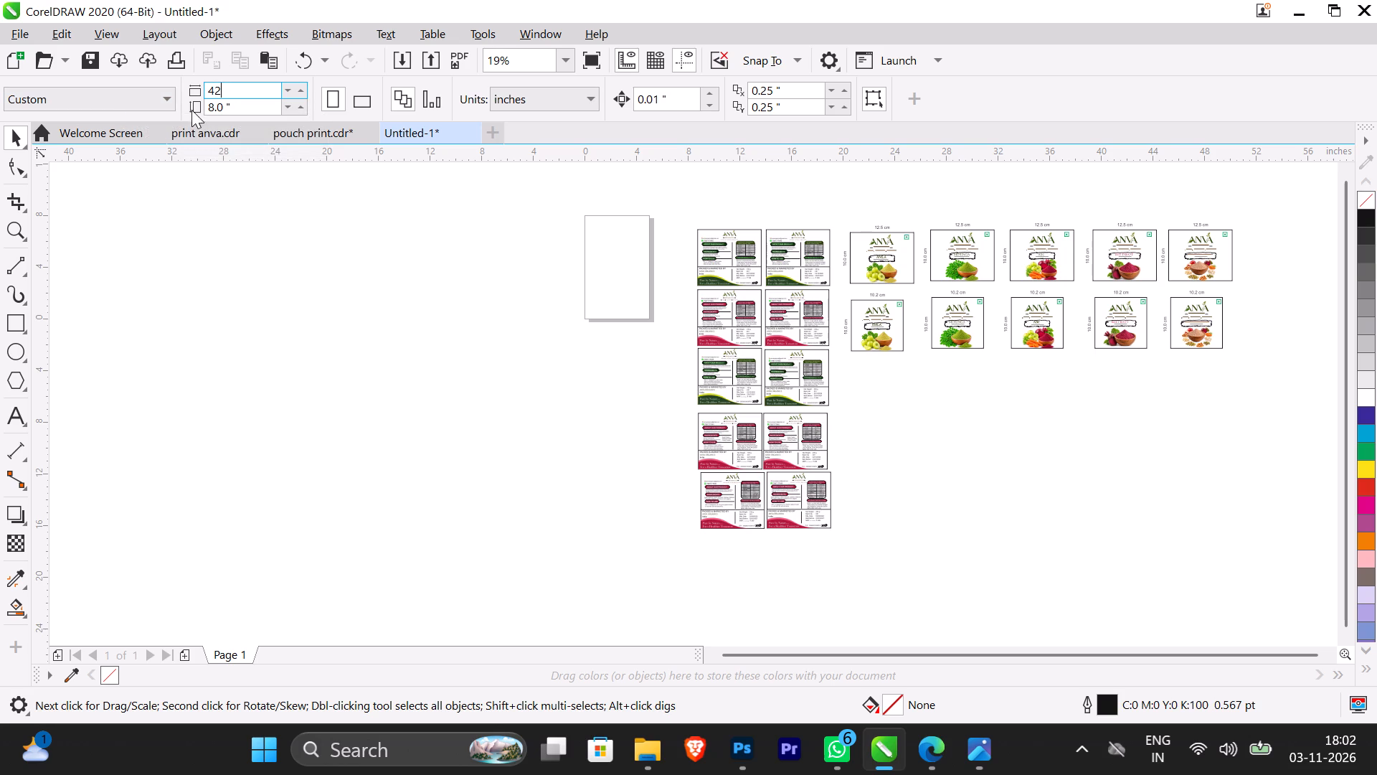
{"action": "left_click", "coordinate": [234, 105]}
{"action": "key", "text": "BackSpace"}
{"action": "key", "text": "BackSpace"}
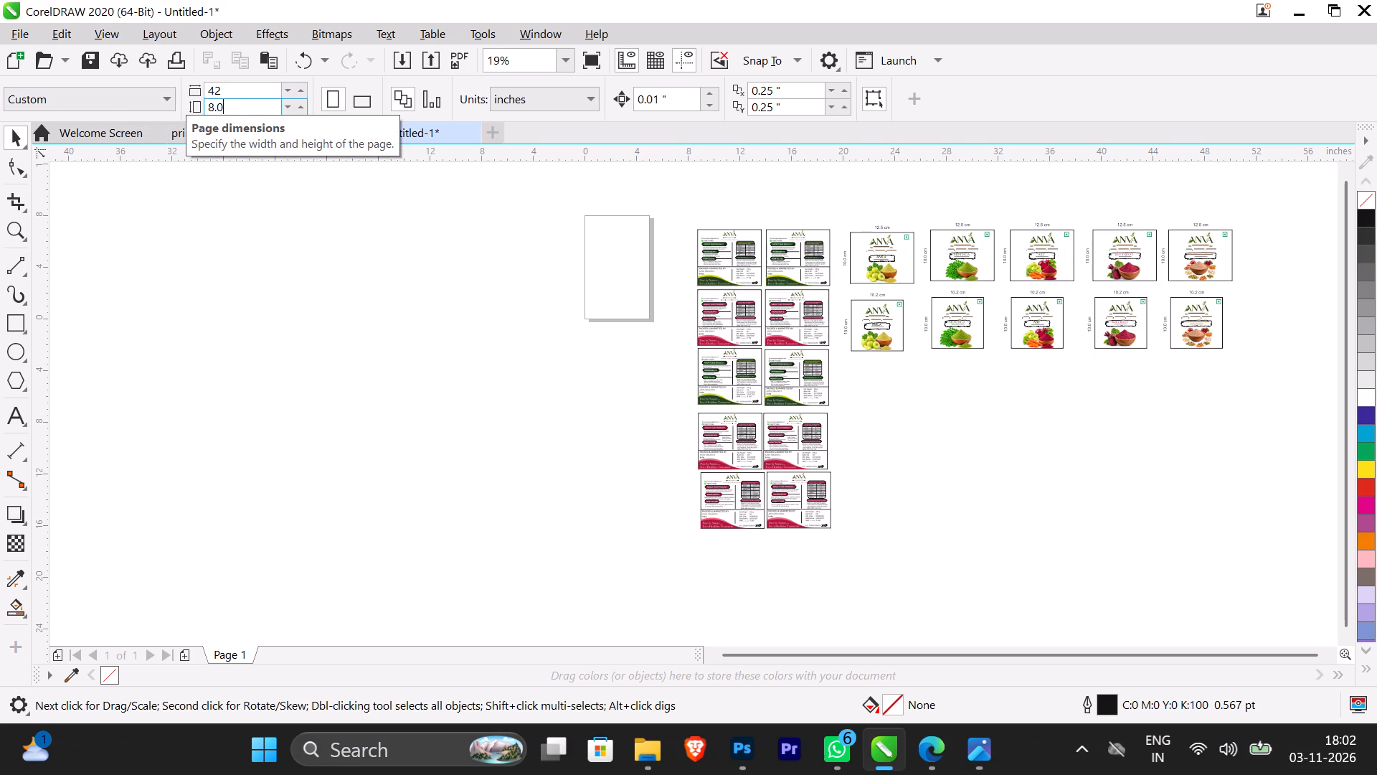
{"action": "key", "text": "BackSpace"}
{"action": "key", "text": "BackSpace"}
{"action": "key", "text": "BackSpace"}
{"action": "type", "text": "25"}
{"action": "key", "text": "Return"}
Group all the front and back labels together and centre the group on the page.
{"action": "scroll", "coordinate": [464, 266], "scroll_direction": "down", "scroll_amount": 2}
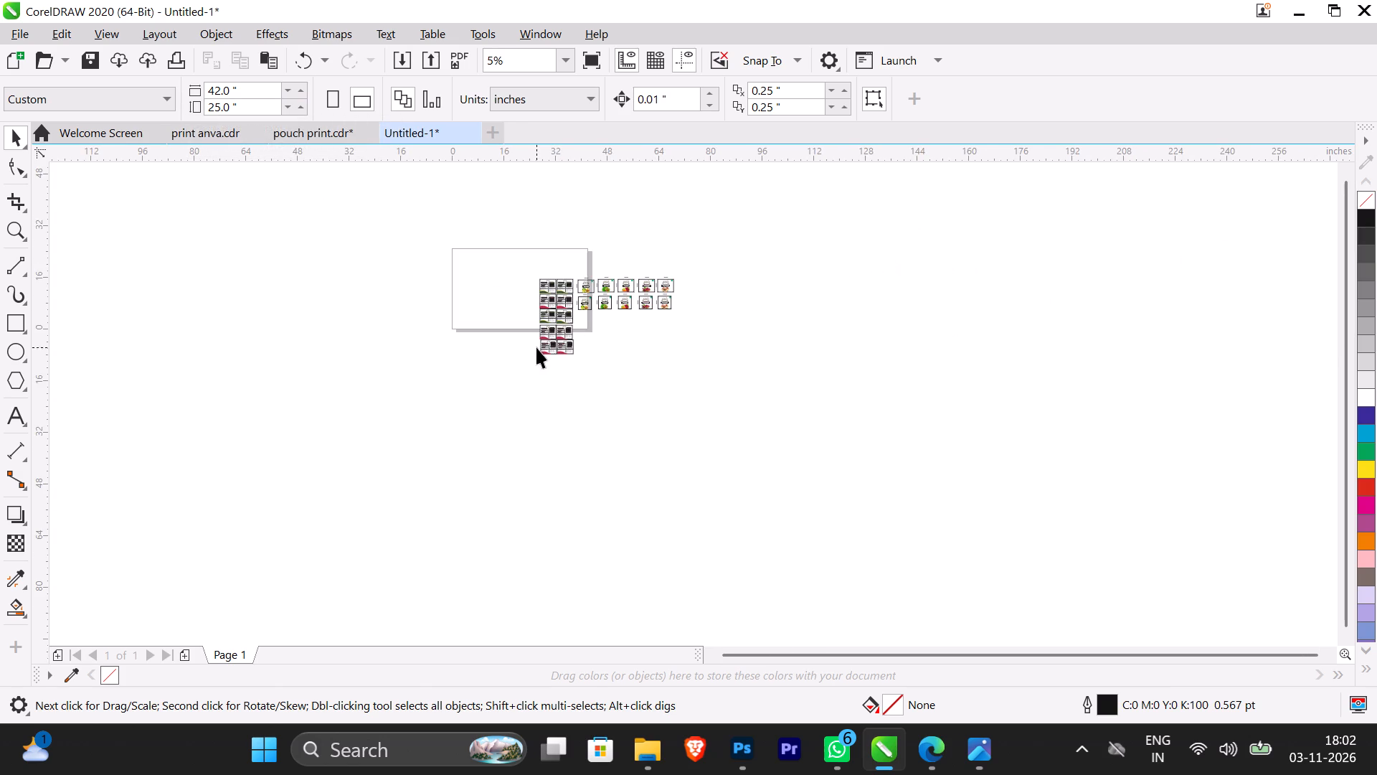
{"action": "left_click_drag", "start_coordinate": [714, 375], "coordinate": [503, 263]}
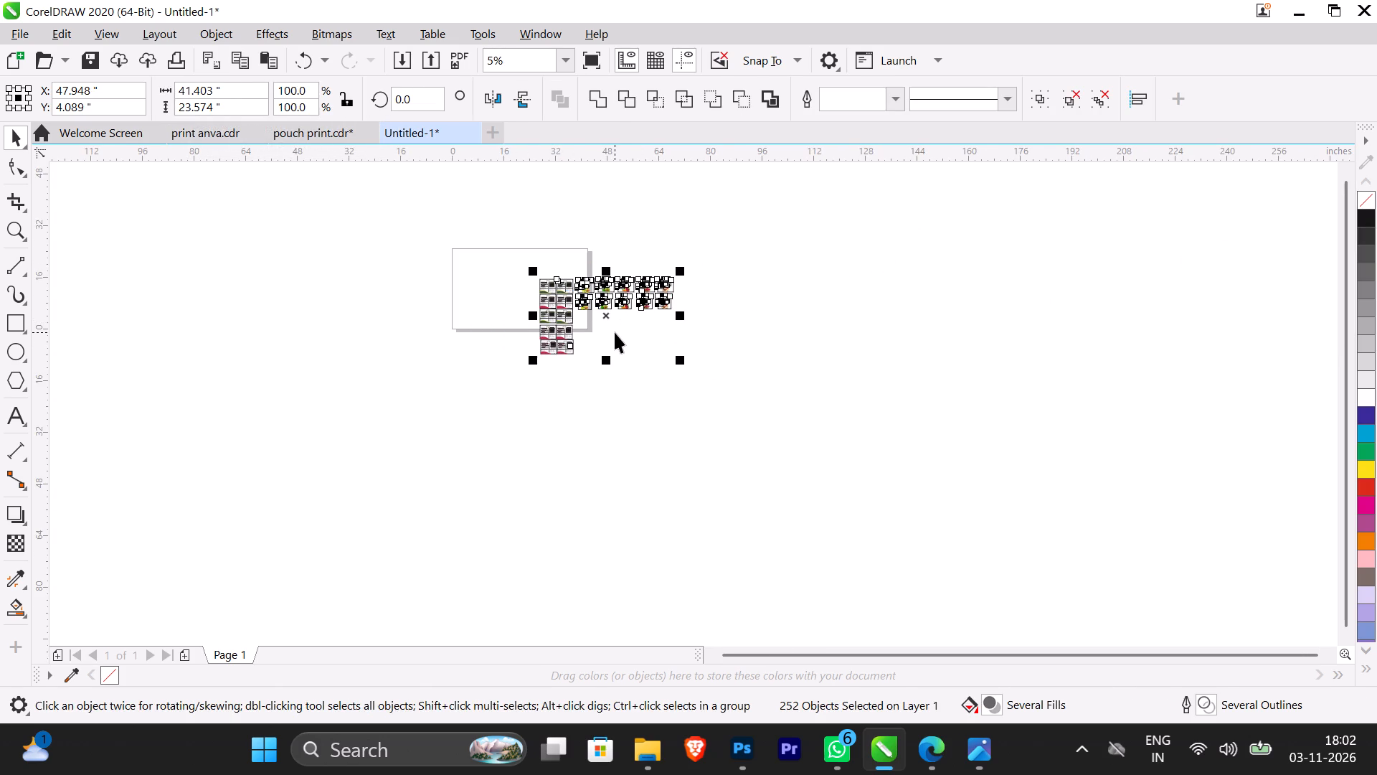
{"action": "key", "text": "p"}
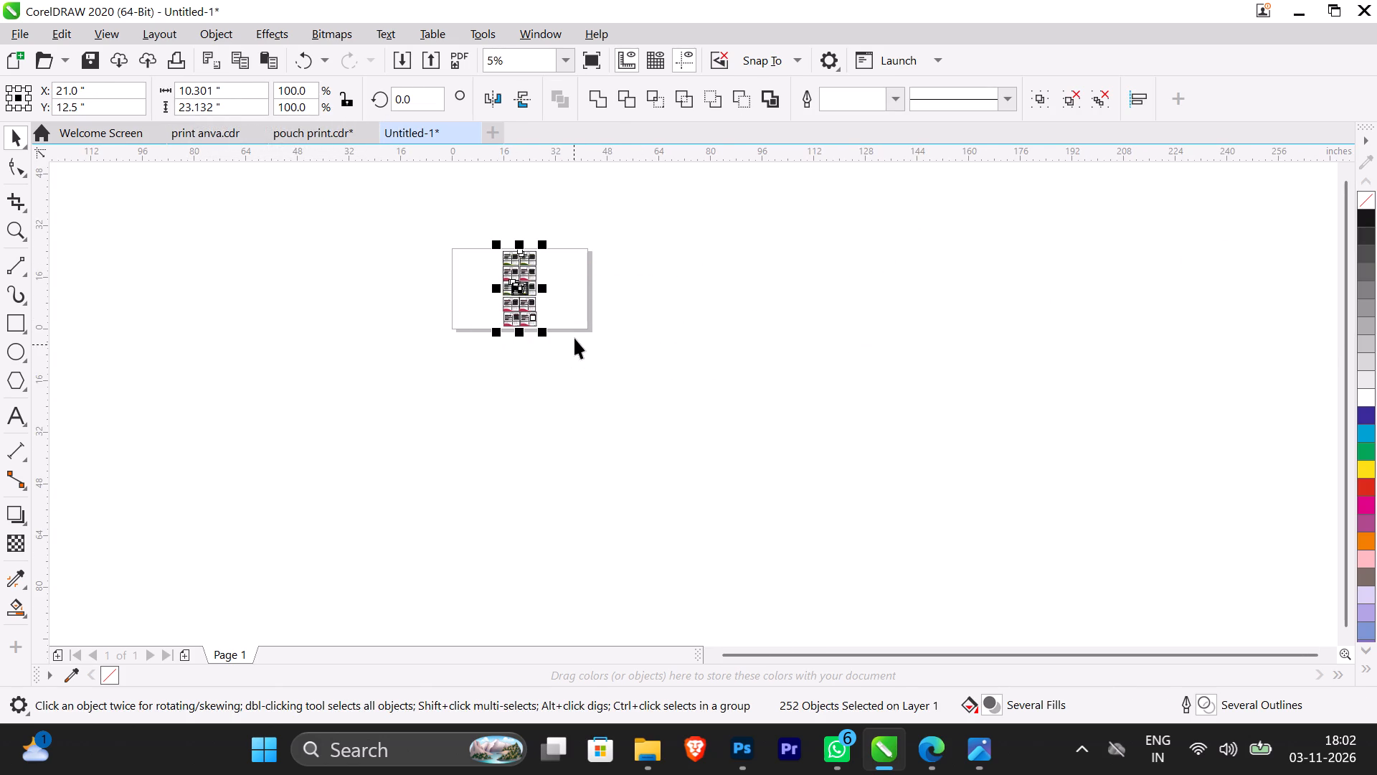
{"action": "key", "text": "ctrl+z"}
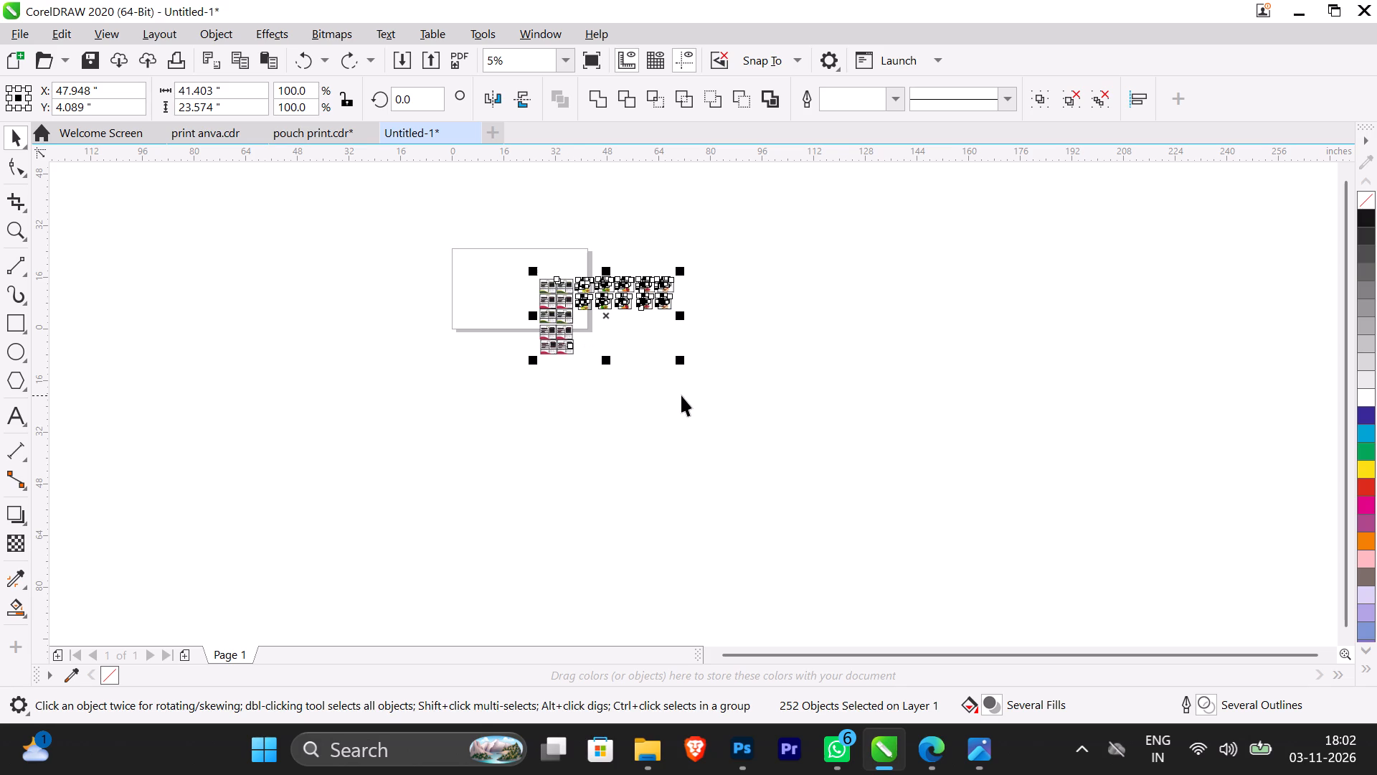
{"action": "key", "text": "ctrl+g"}
{"action": "key", "text": "p"}
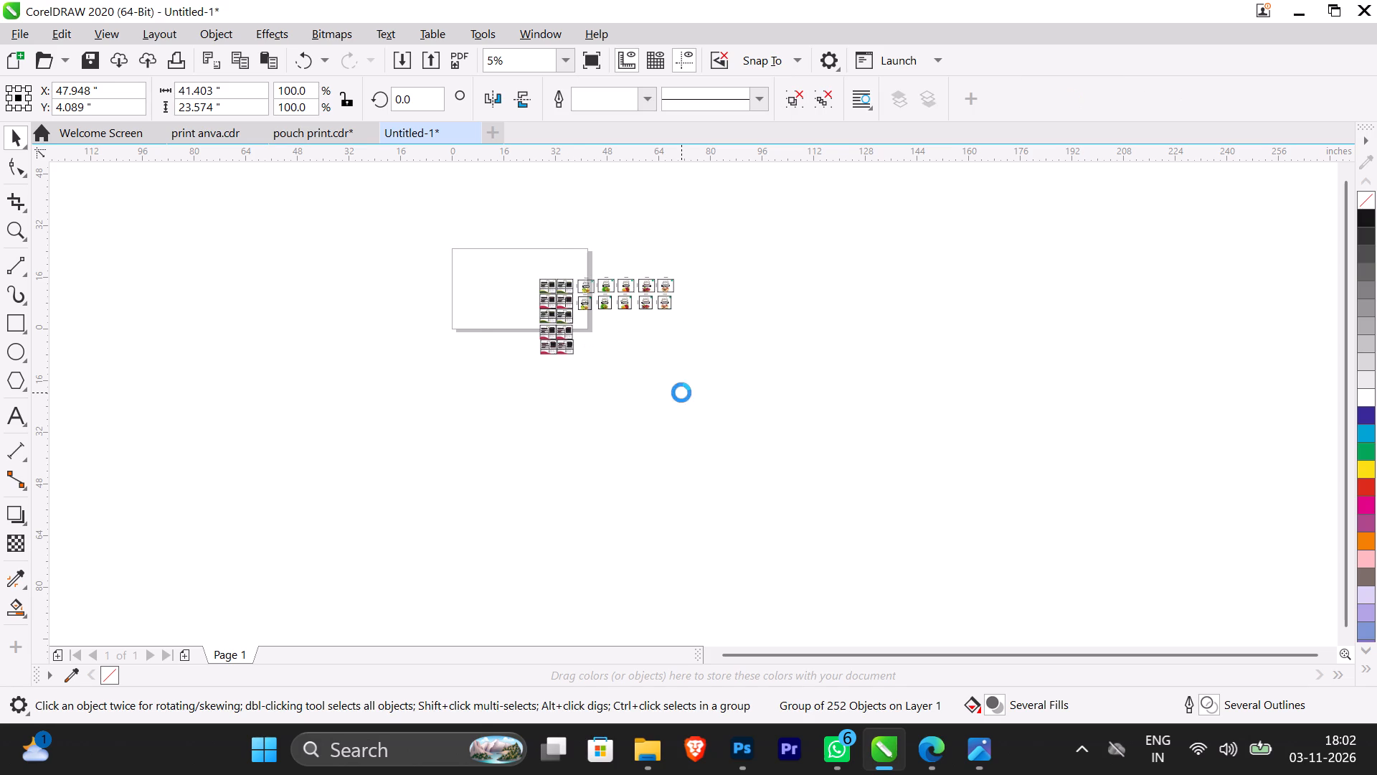
{"action": "left_click", "coordinate": [672, 339]}
{"action": "scroll", "coordinate": [494, 268], "scroll_direction": "up", "scroll_amount": 2}
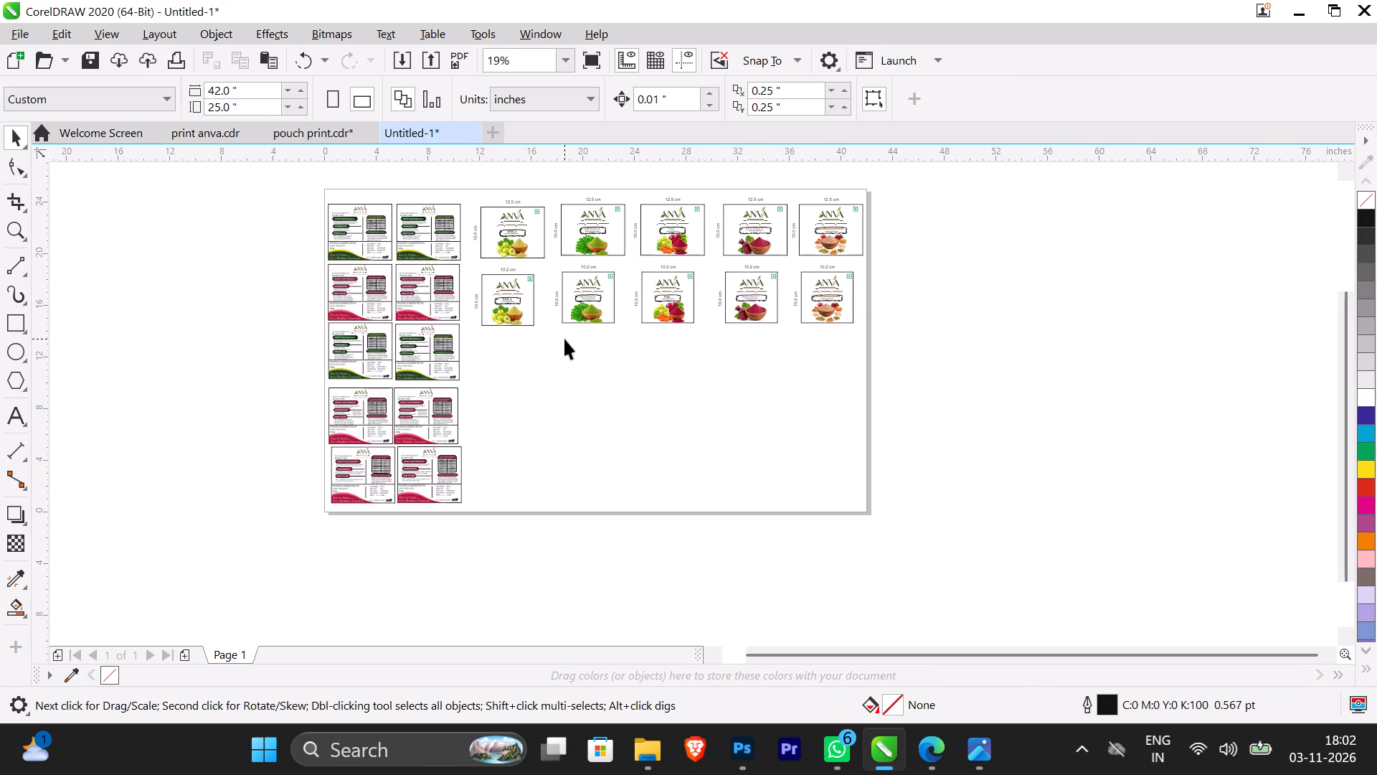
Select the grouped front and back labels and start exporting them.
{"action": "left_click", "coordinate": [582, 304]}
{"action": "left_click", "coordinate": [583, 305]}
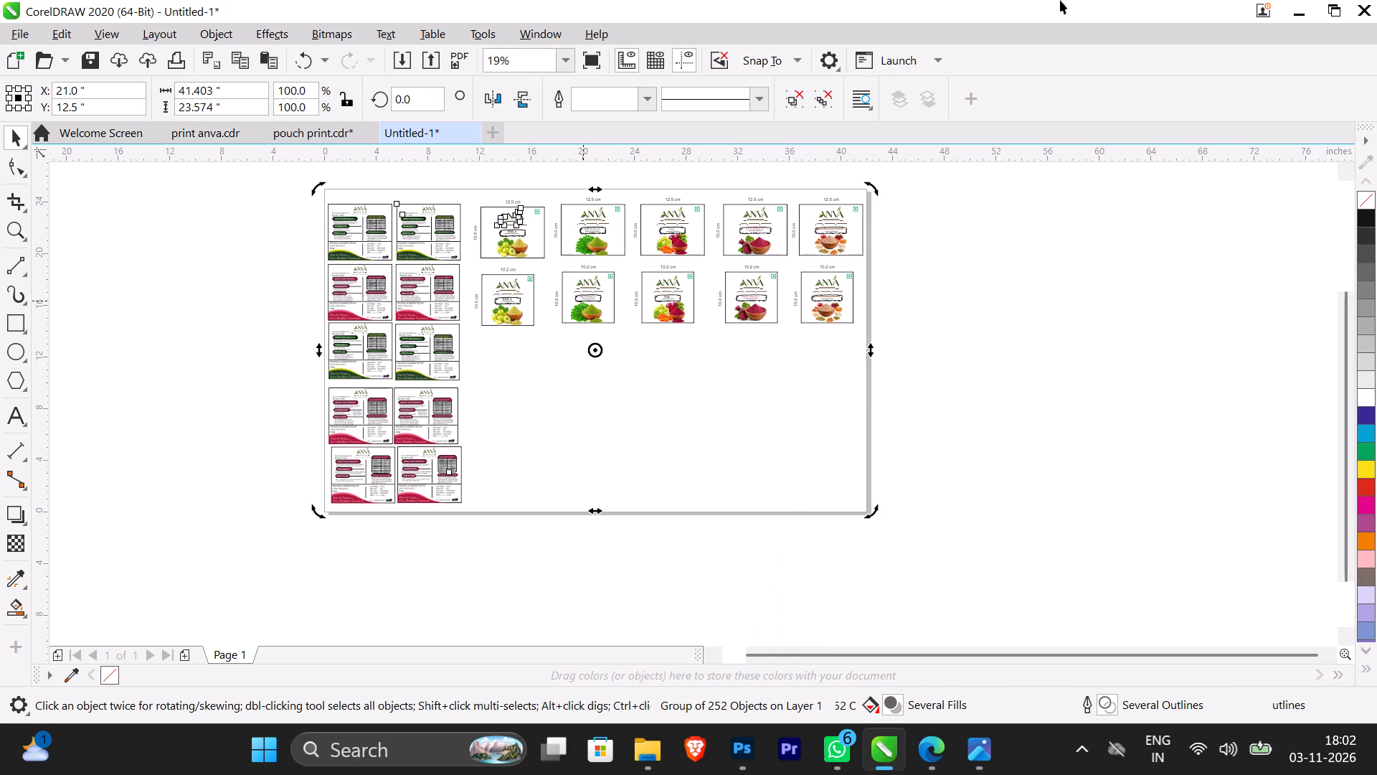
{"action": "key", "text": "ctrl+e"}
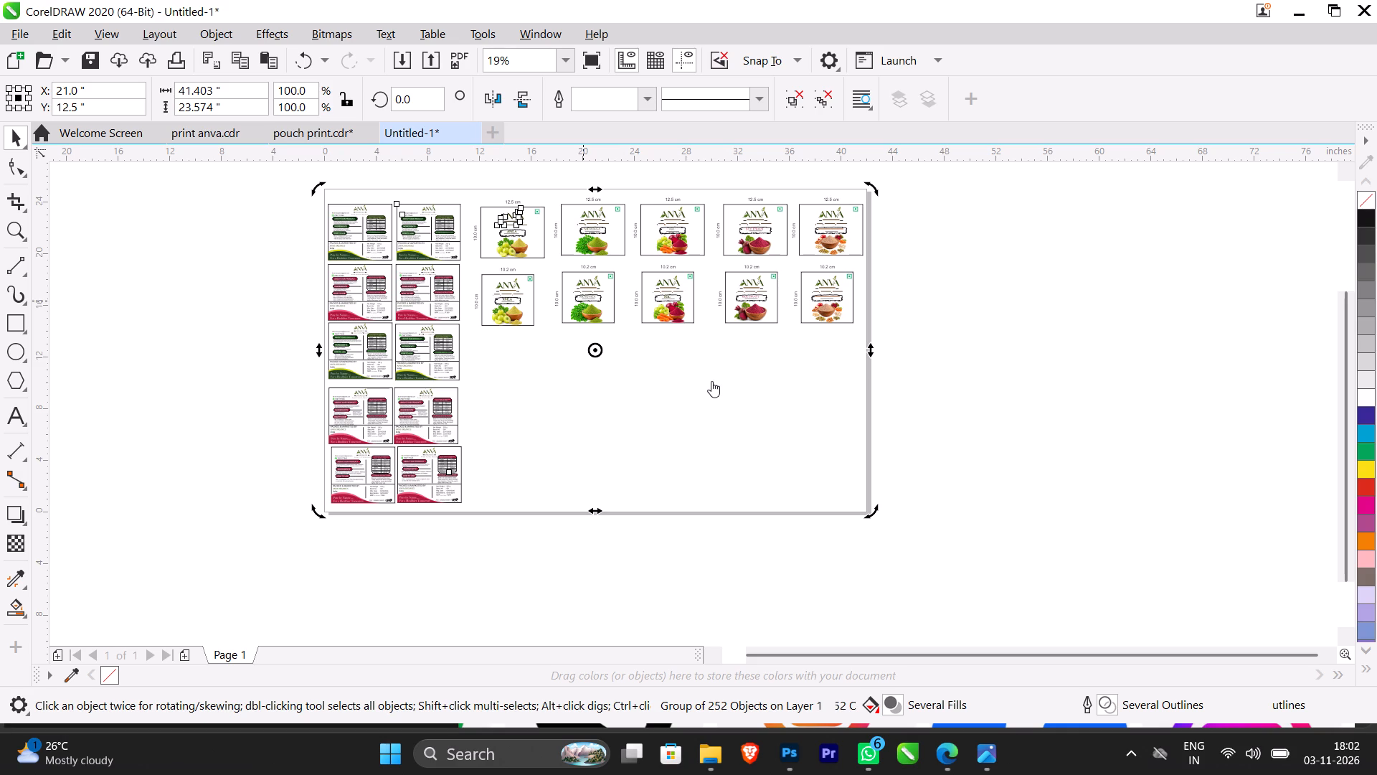
Save the new document containing the grouped front and back labels.
{"action": "key", "text": "ctrl+s"}
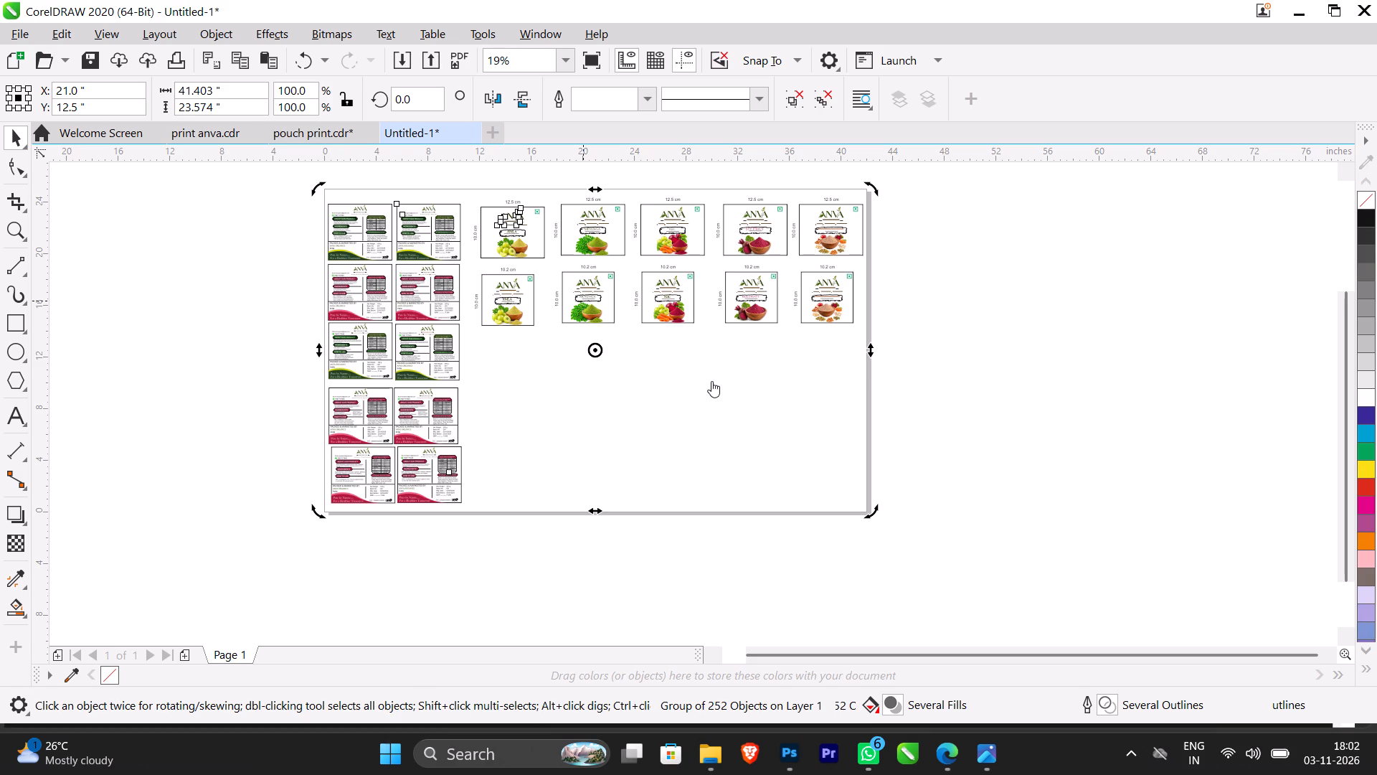
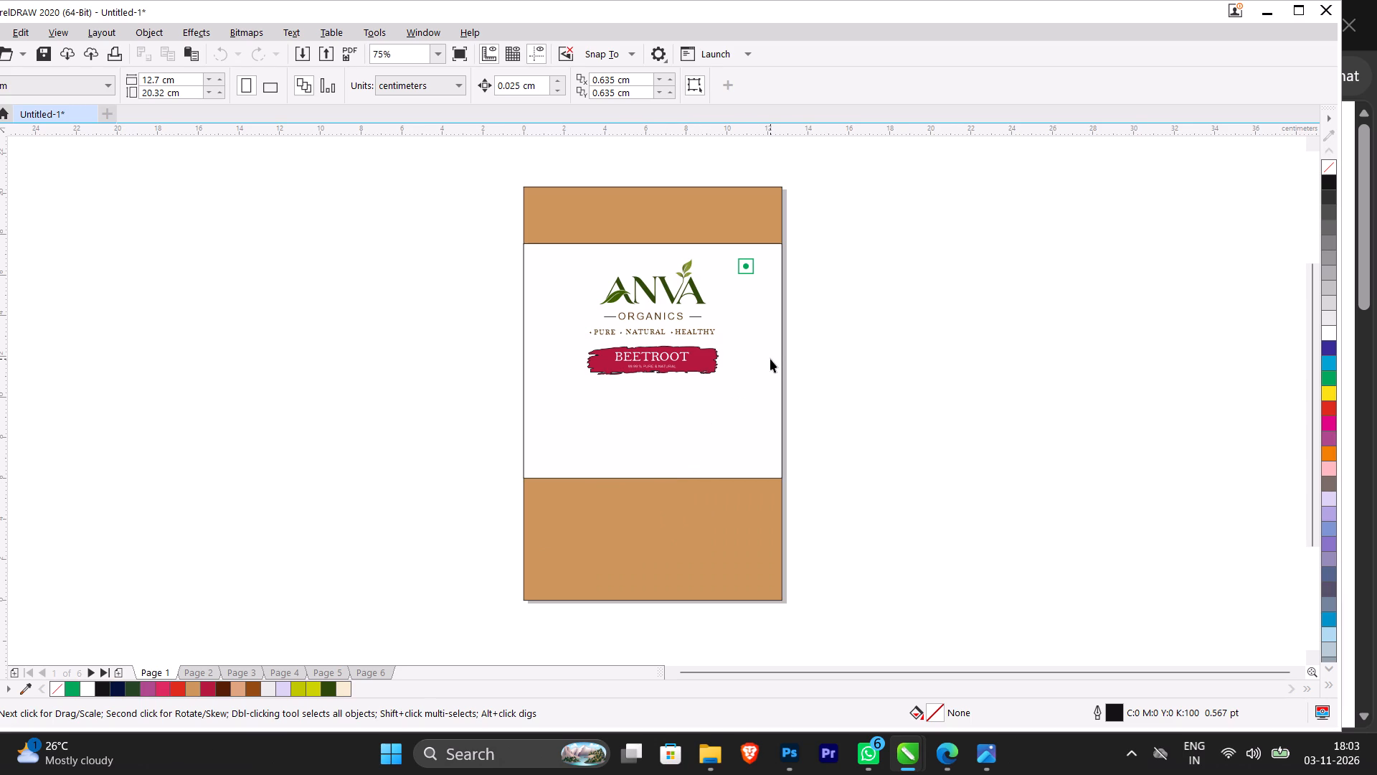
Examine page 6 of the Untitled-1 document and the label artwork beside it.
{"action": "left_click", "coordinate": [372, 668]}
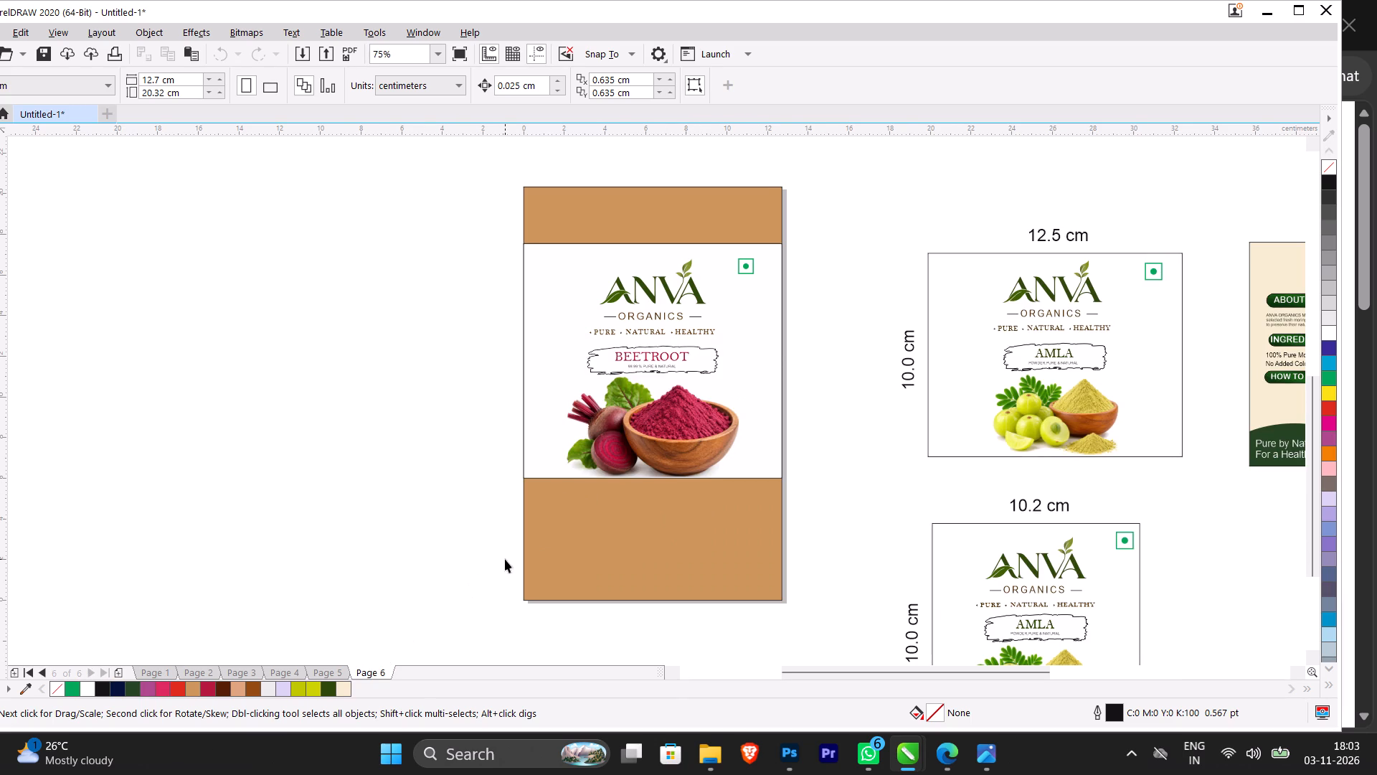
{"action": "scroll", "coordinate": [572, 559], "scroll_direction": "down", "scroll_amount": 2}
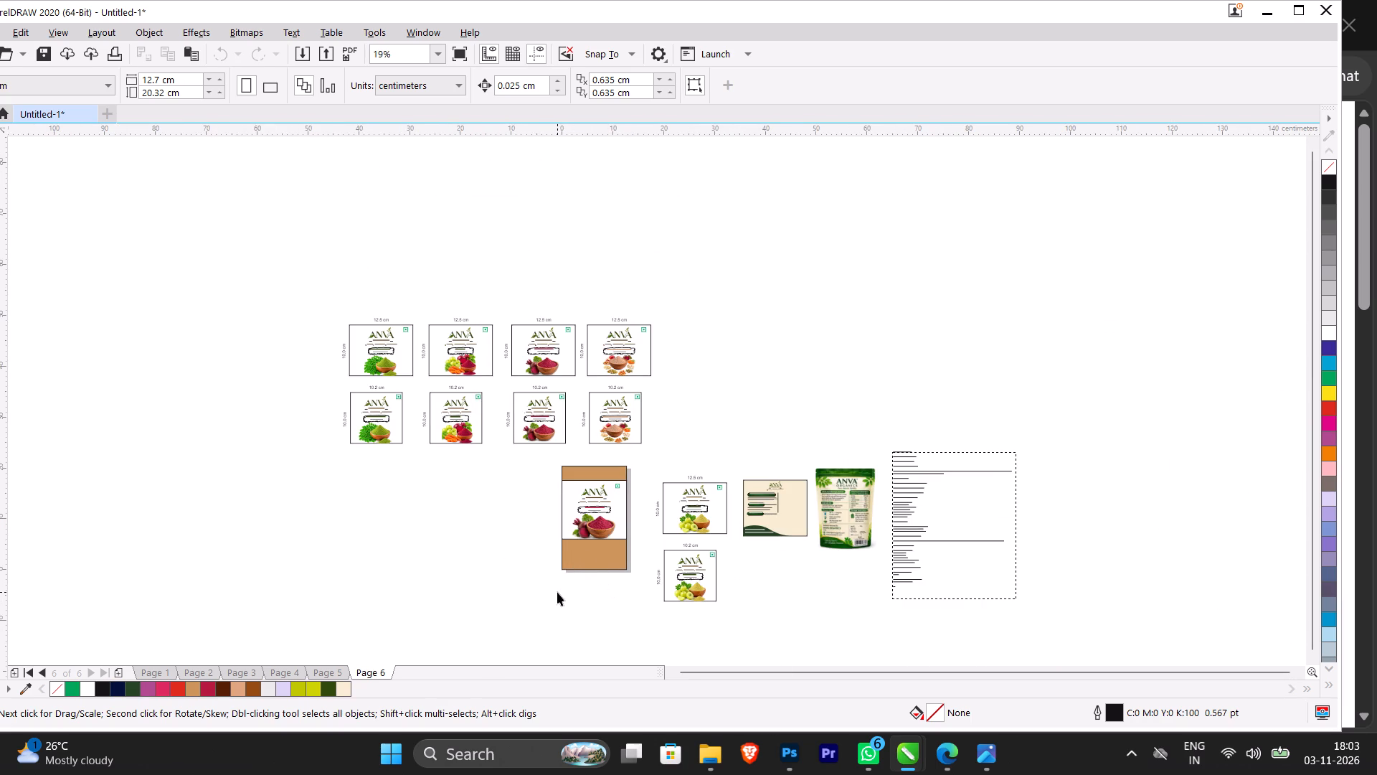
Examine the Amla label on page 6 up close and switch to page 5.
{"action": "scroll", "coordinate": [583, 615], "scroll_direction": "up", "scroll_amount": 1}
{"action": "scroll", "coordinate": [722, 609], "scroll_direction": "up", "scroll_amount": 2}
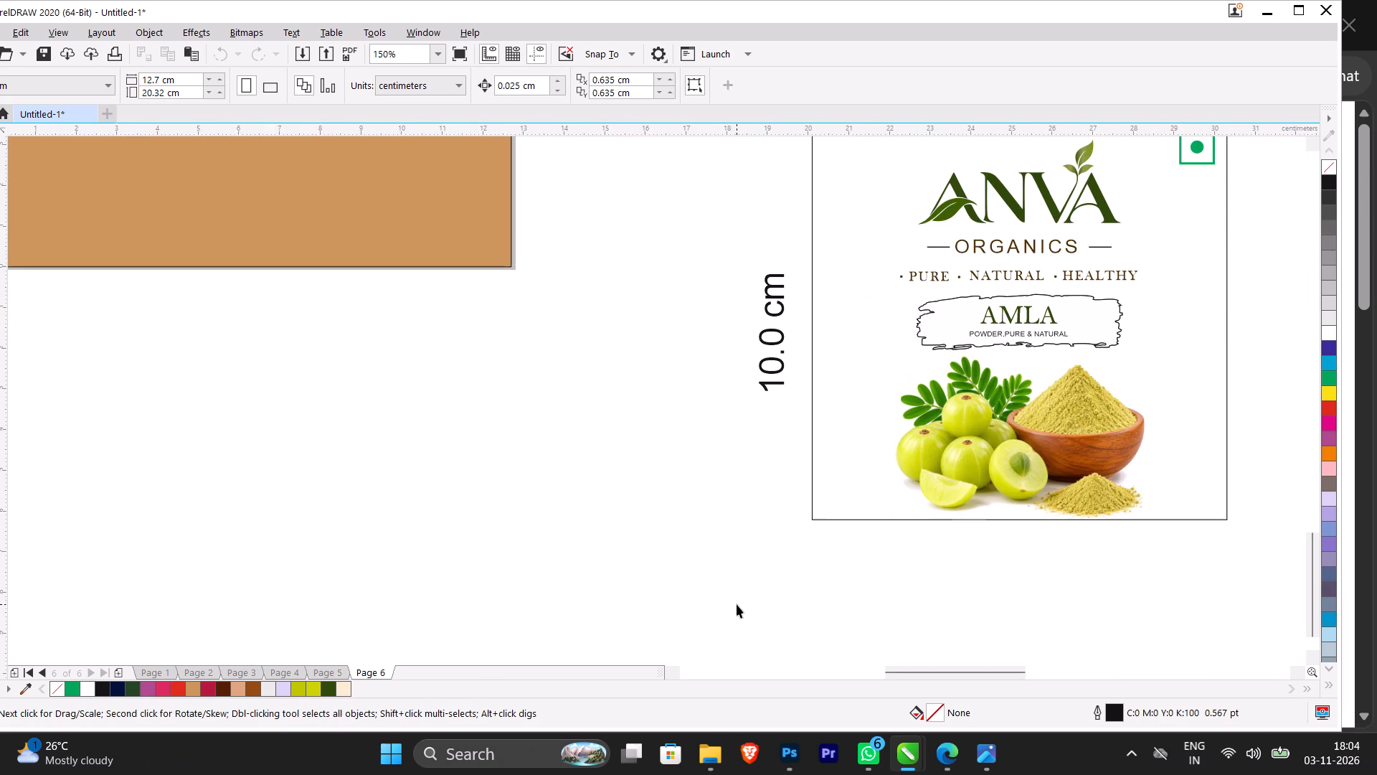
{"action": "scroll", "coordinate": [737, 604], "scroll_direction": "down", "scroll_amount": 3}
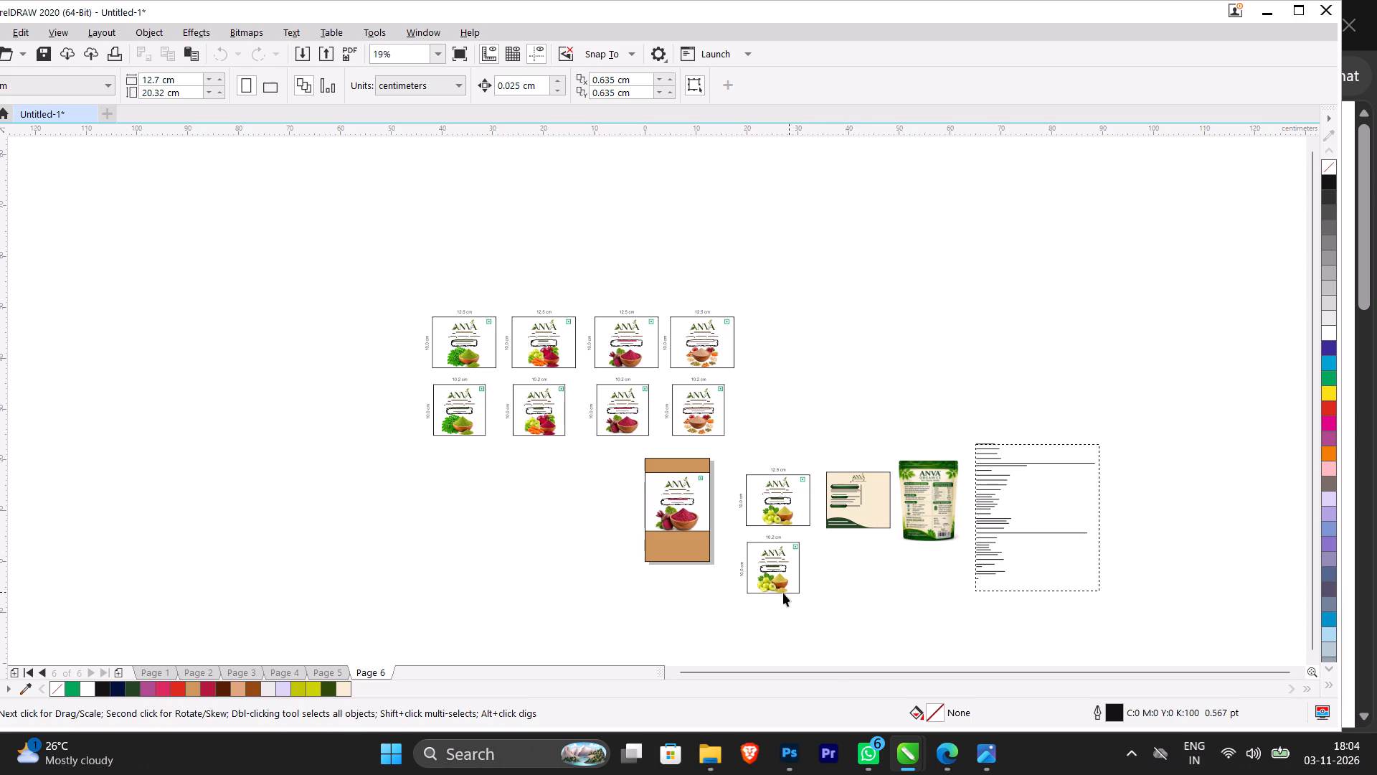
{"action": "left_click", "coordinate": [341, 670]}
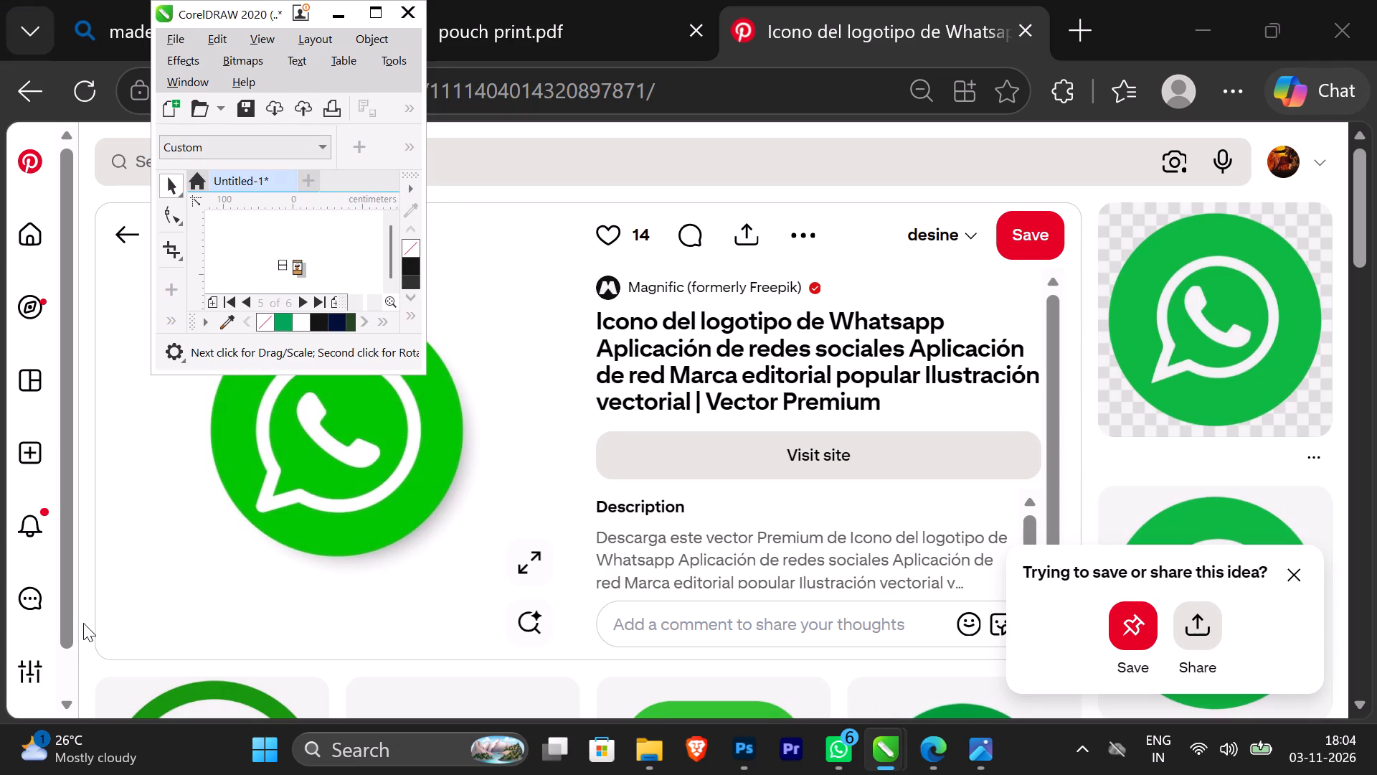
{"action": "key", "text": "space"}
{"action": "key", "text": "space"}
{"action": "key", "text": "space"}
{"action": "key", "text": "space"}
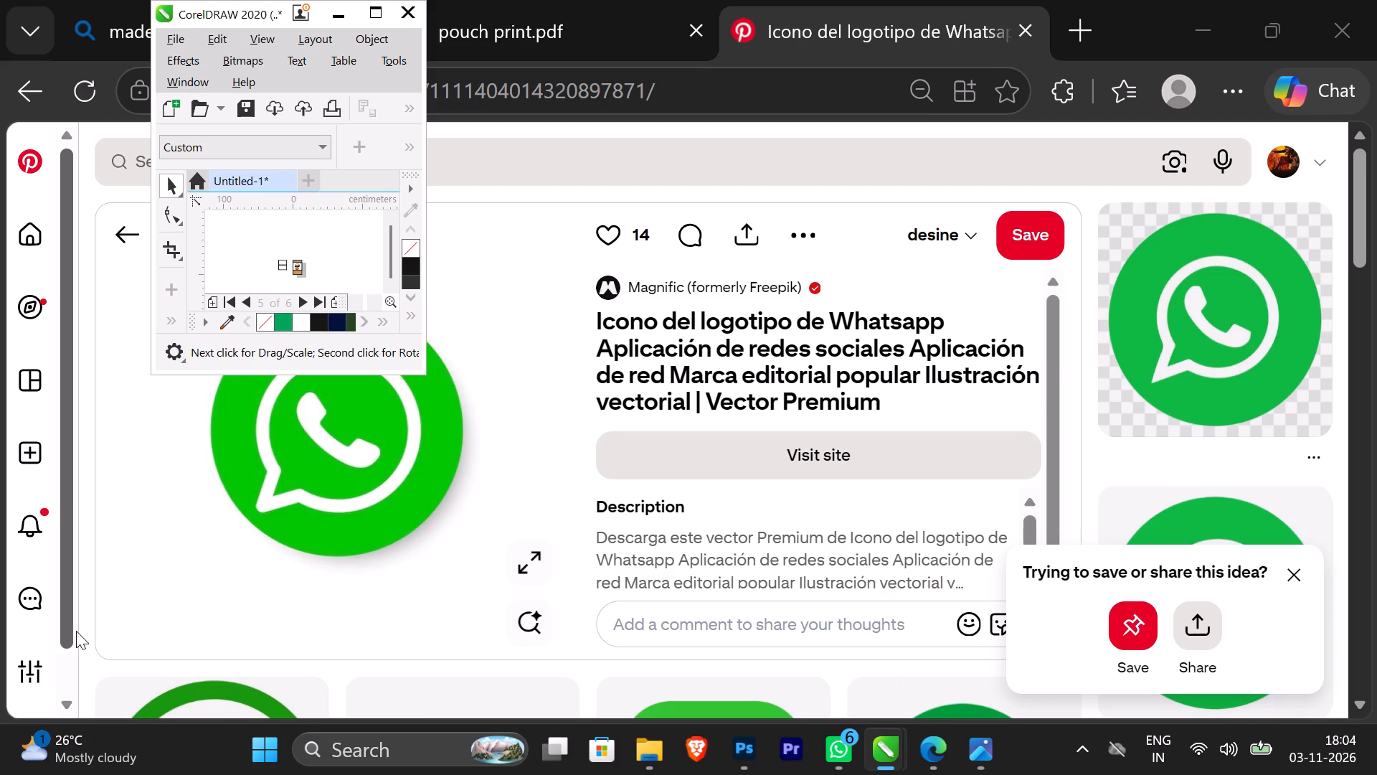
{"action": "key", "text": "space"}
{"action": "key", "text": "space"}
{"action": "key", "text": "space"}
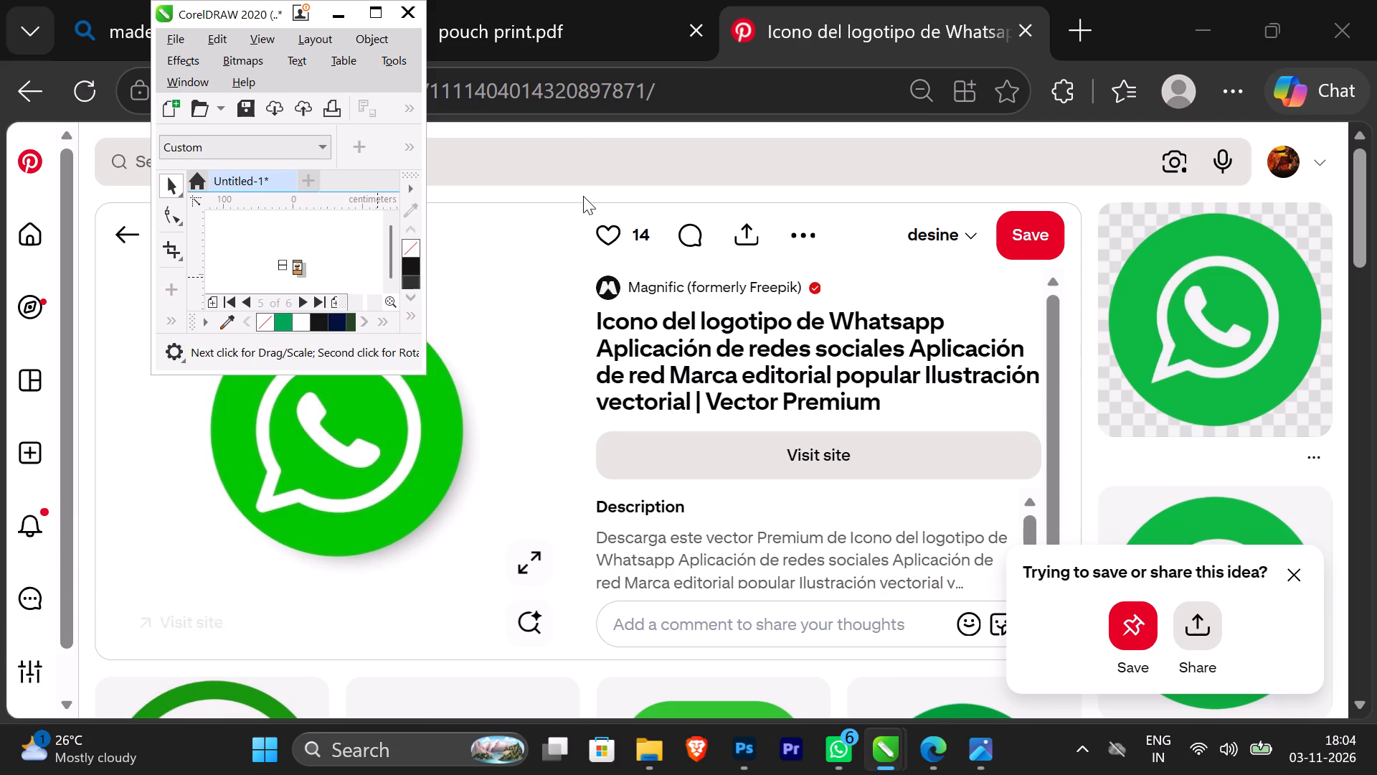
Maximize the document window and look through the pouch and label artwork from page 6 back to page 1.
{"action": "left_click", "coordinate": [382, 14]}
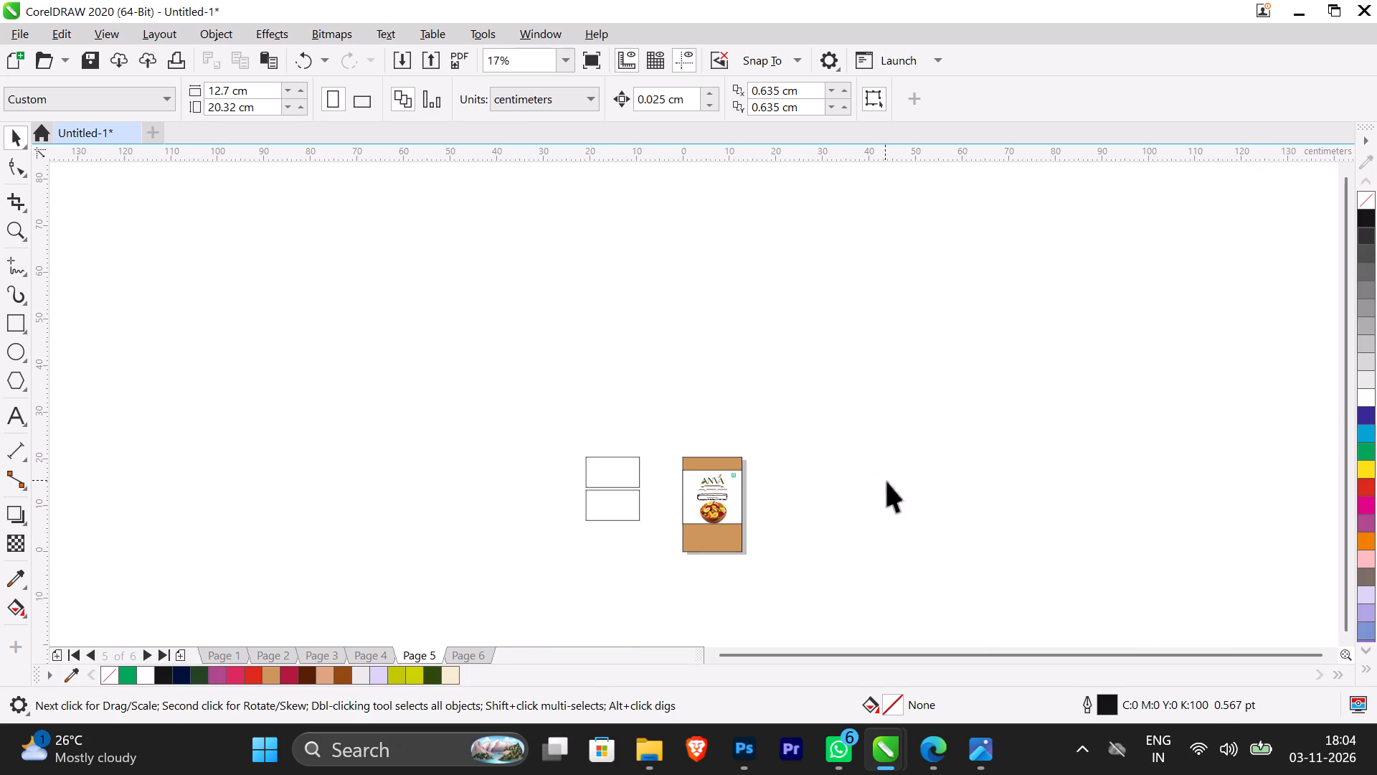
{"action": "left_click", "coordinate": [475, 657]}
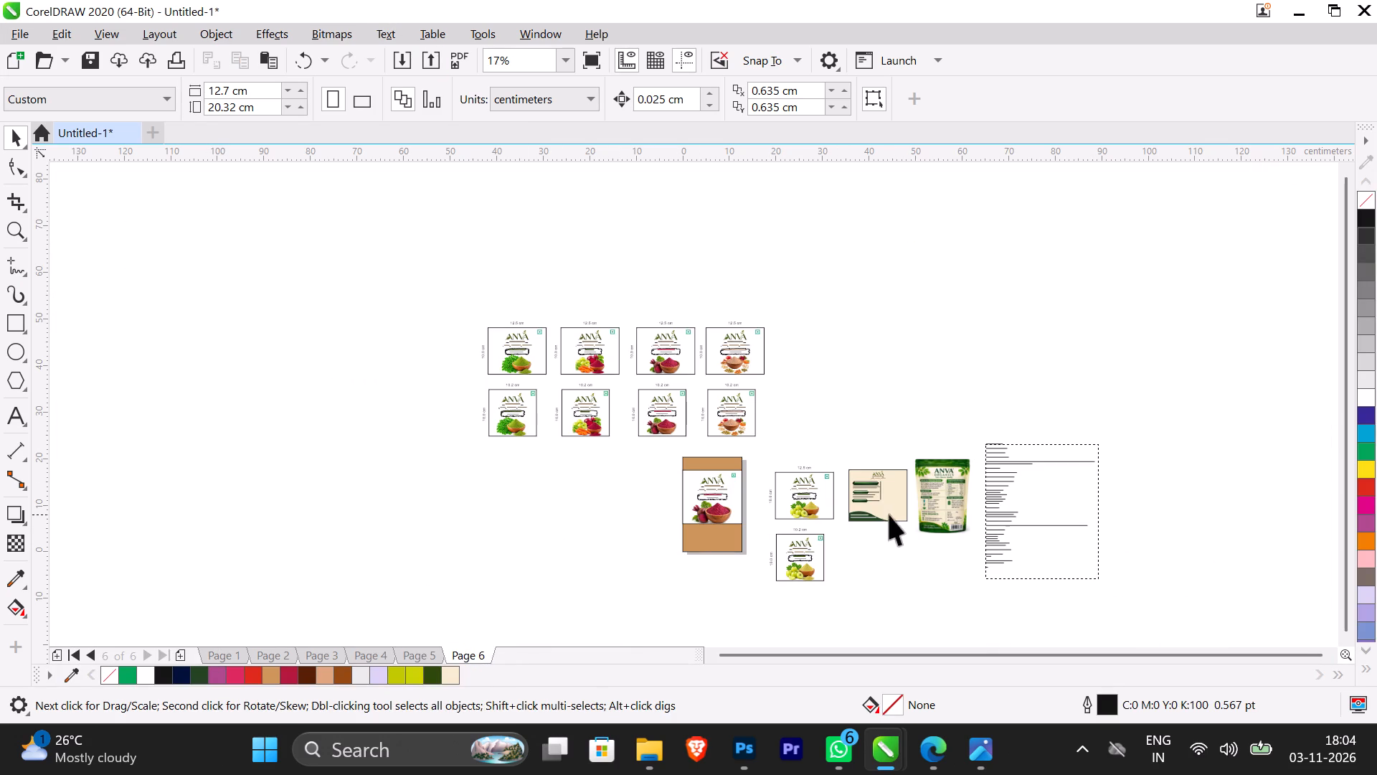
{"action": "scroll", "coordinate": [864, 543], "scroll_direction": "down", "scroll_amount": 1}
{"action": "scroll", "coordinate": [886, 555], "scroll_direction": "up", "scroll_amount": 2}
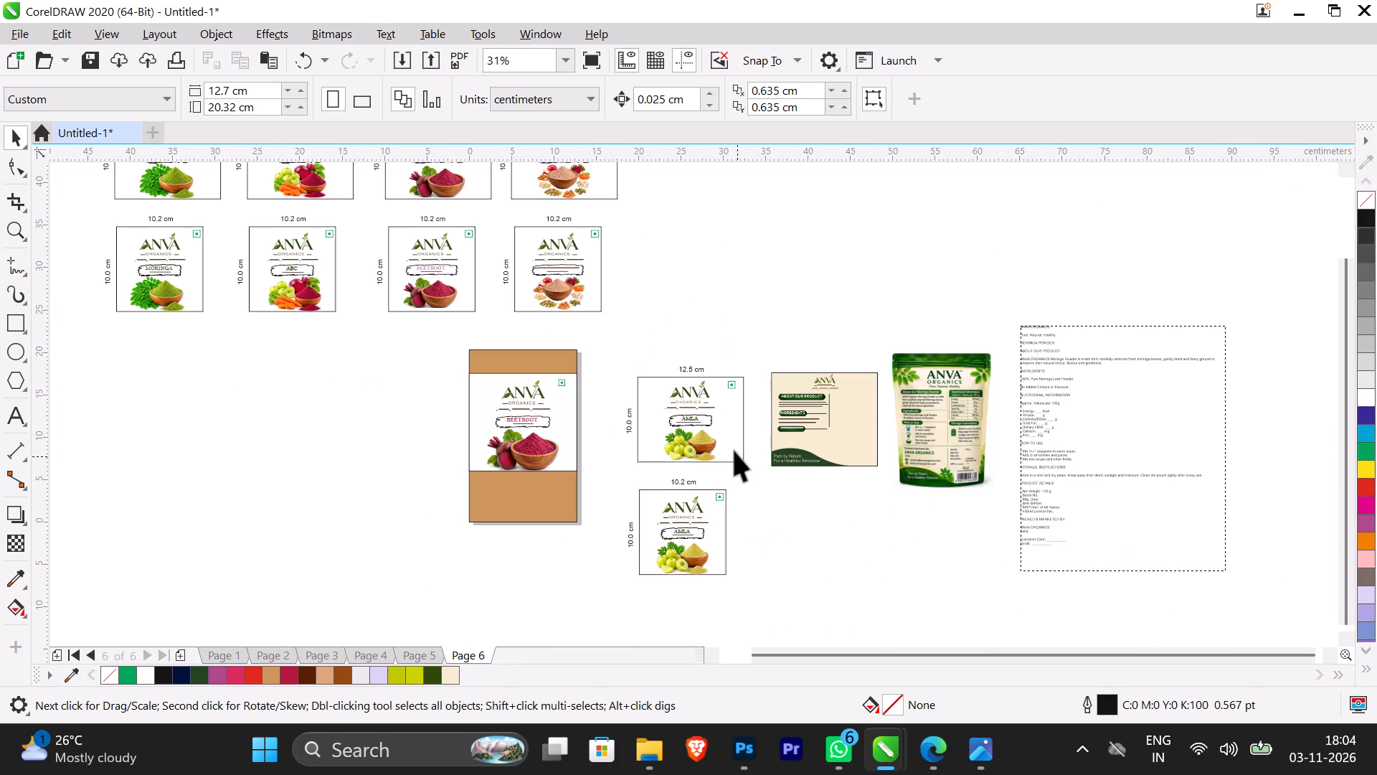
{"action": "scroll", "coordinate": [781, 492], "scroll_direction": "down", "scroll_amount": 1}
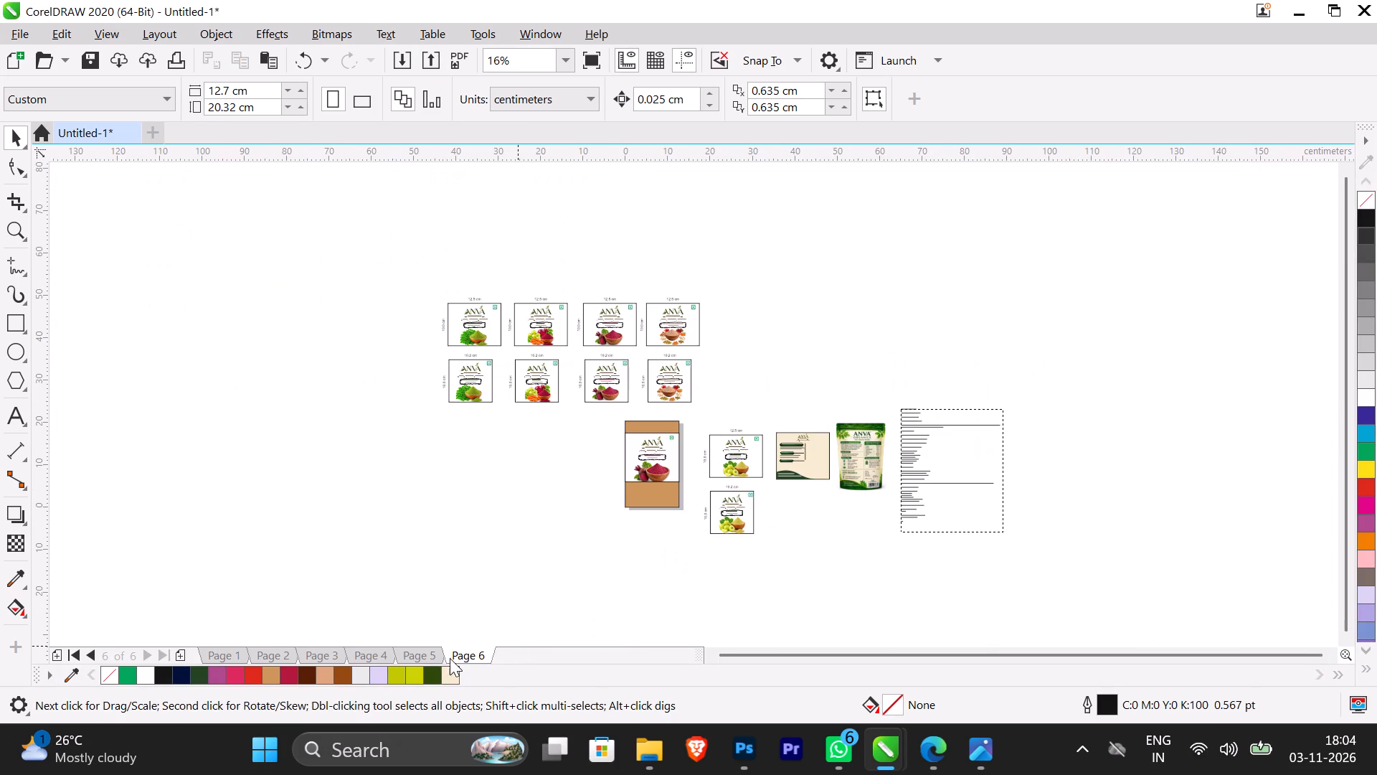
{"action": "left_click", "coordinate": [431, 658]}
{"action": "left_click", "coordinate": [382, 658]}
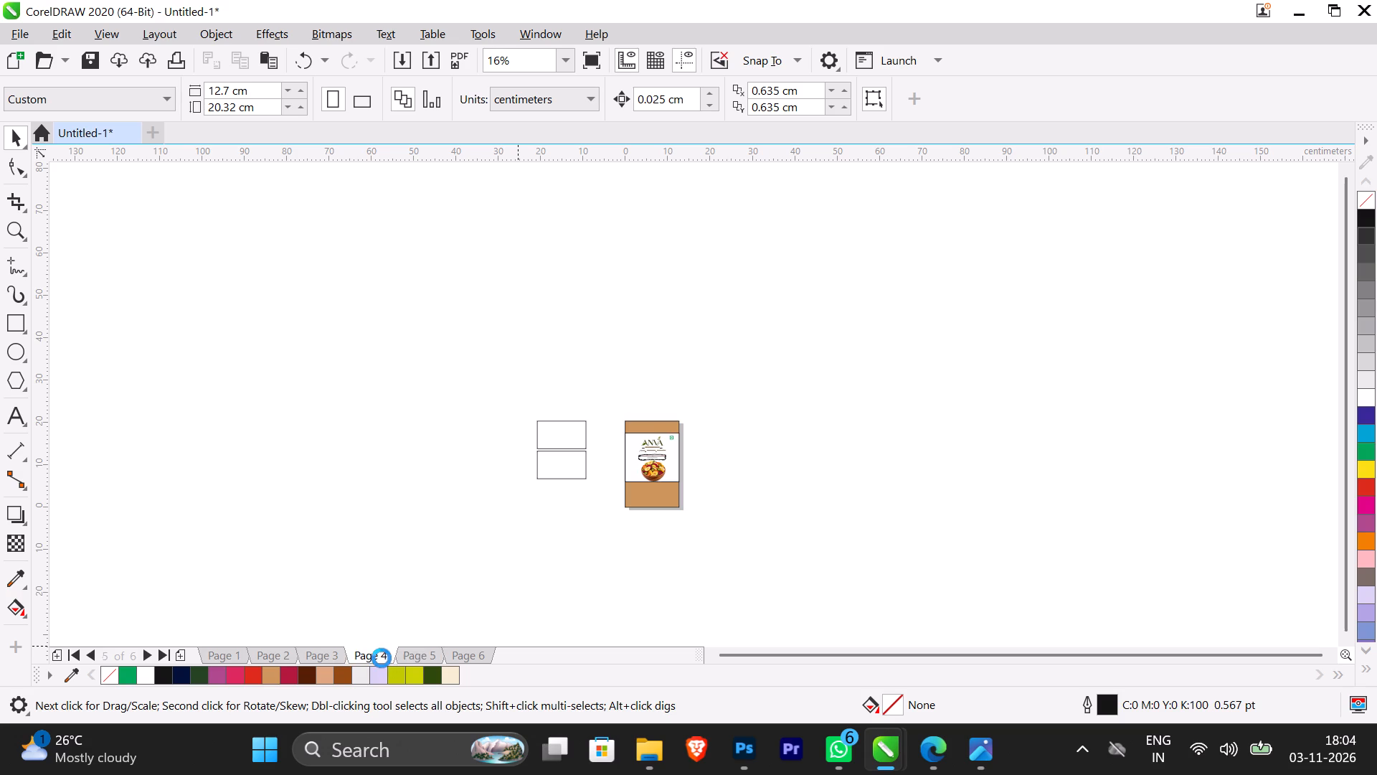
{"action": "left_click", "coordinate": [293, 649]}
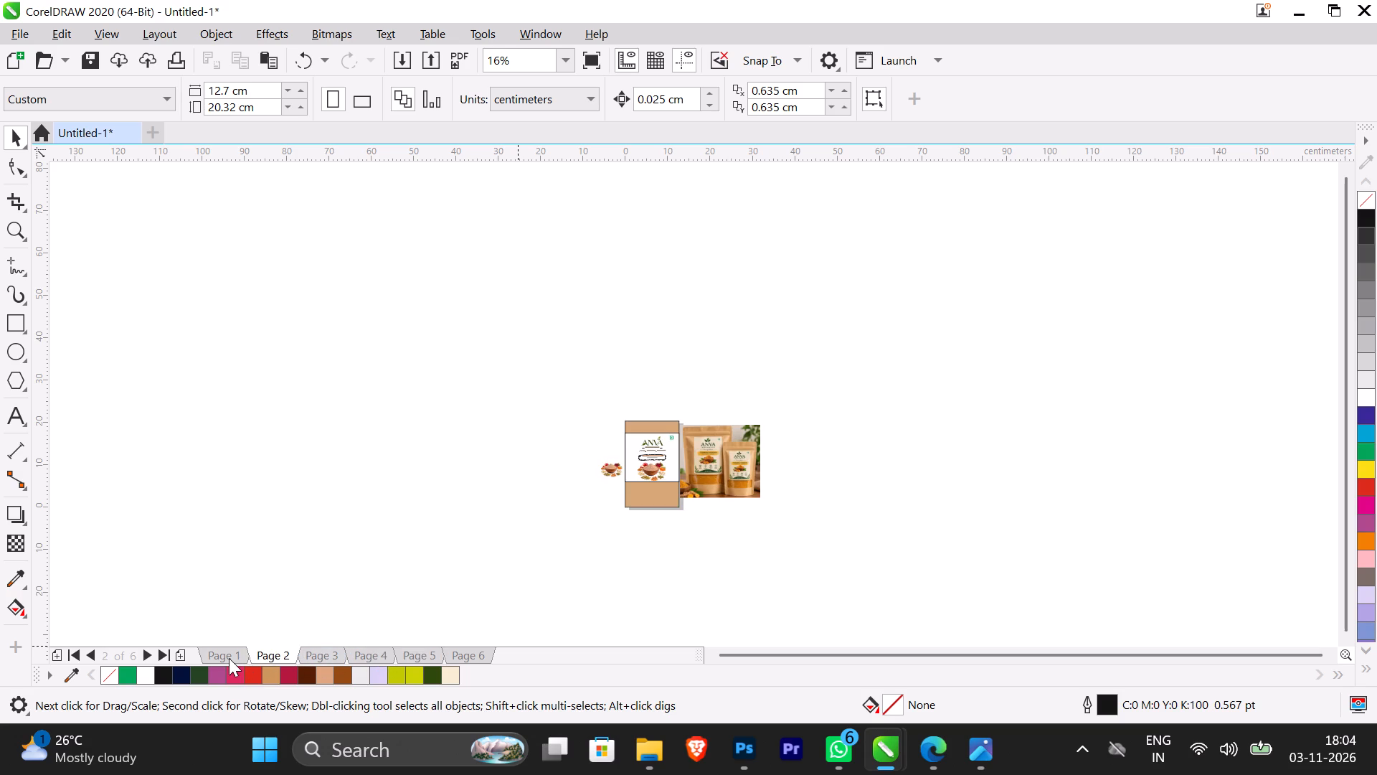
{"action": "left_click", "coordinate": [229, 658]}
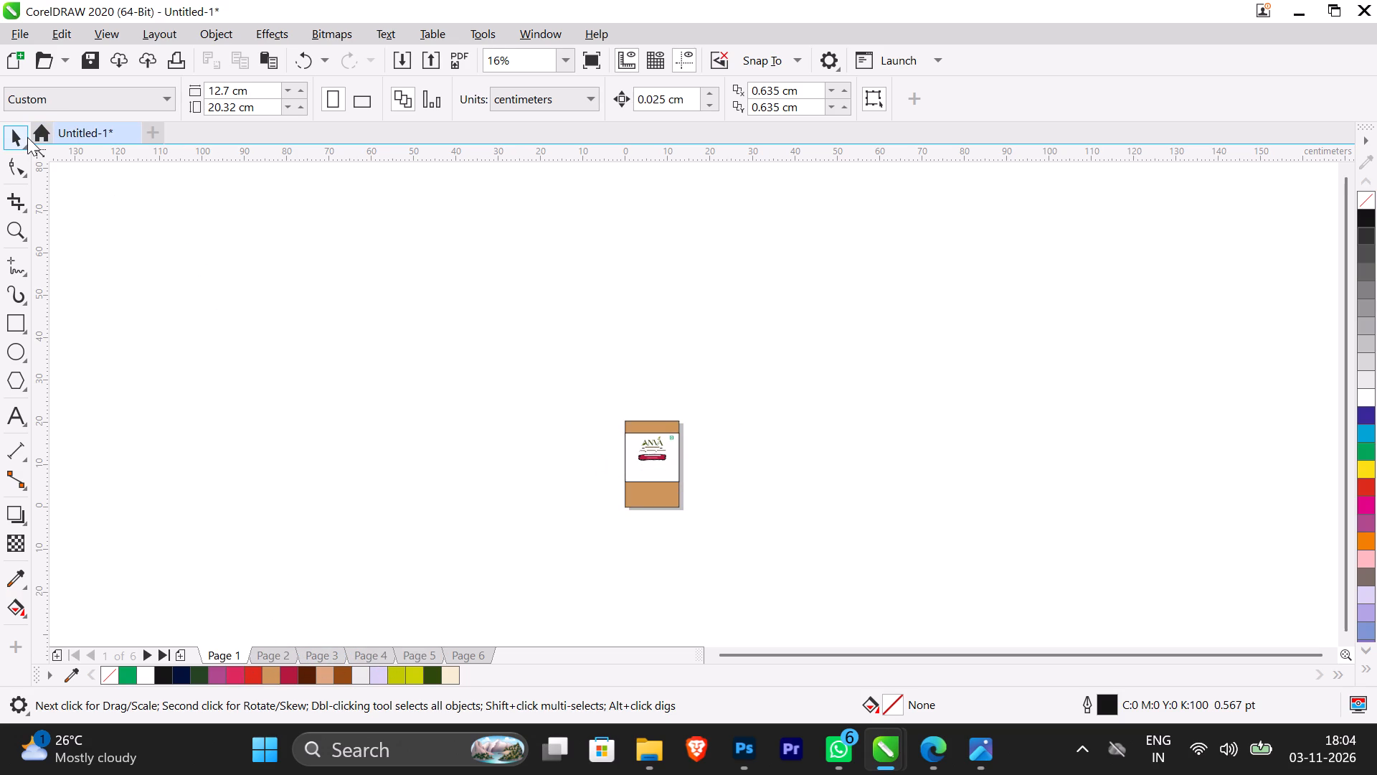
{"action": "left_click", "coordinate": [40, 133]}
Open the recent file print anva.cdr and look over its pages 4 and 3.
{"action": "left_click", "coordinate": [37, 136]}
{"action": "left_click", "coordinate": [37, 136]}
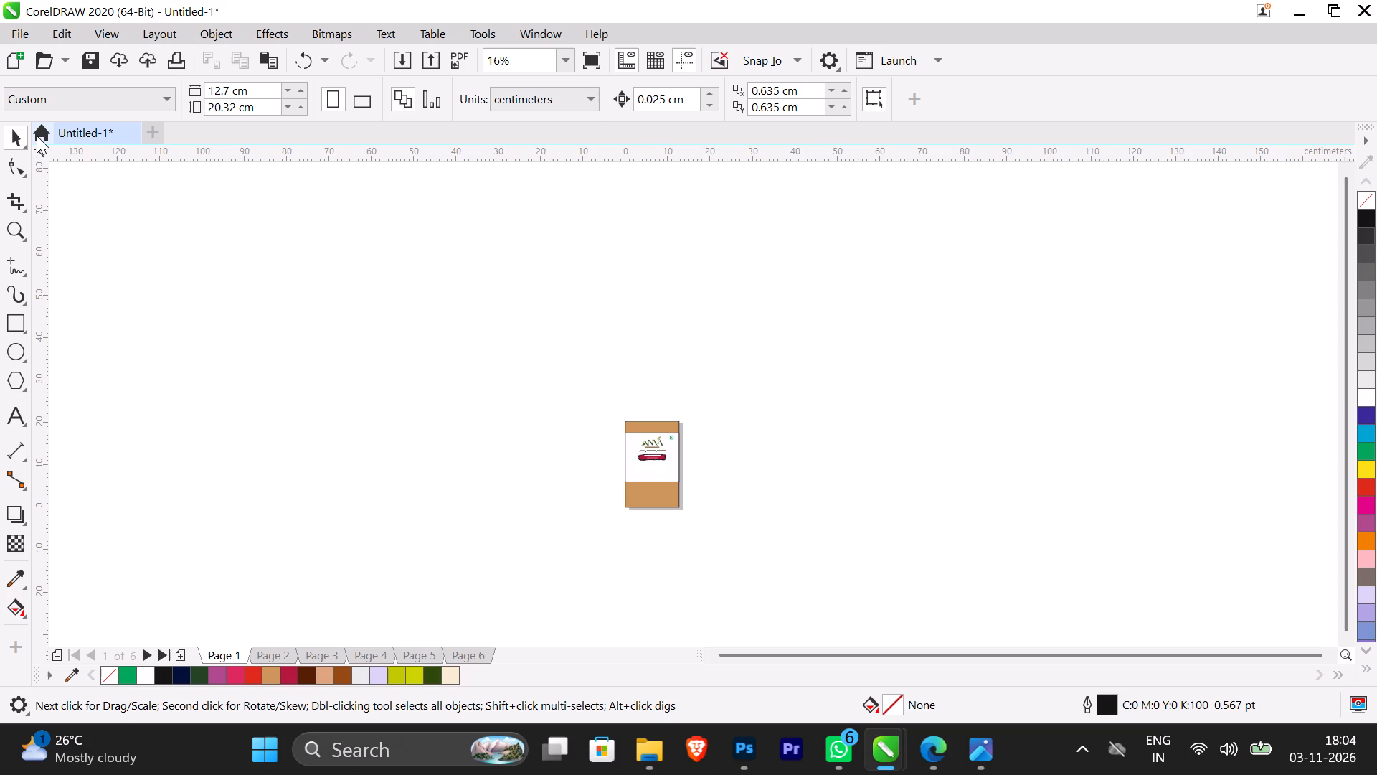
{"action": "triple_click", "coordinate": [37, 136]}
{"action": "left_click", "coordinate": [37, 136]}
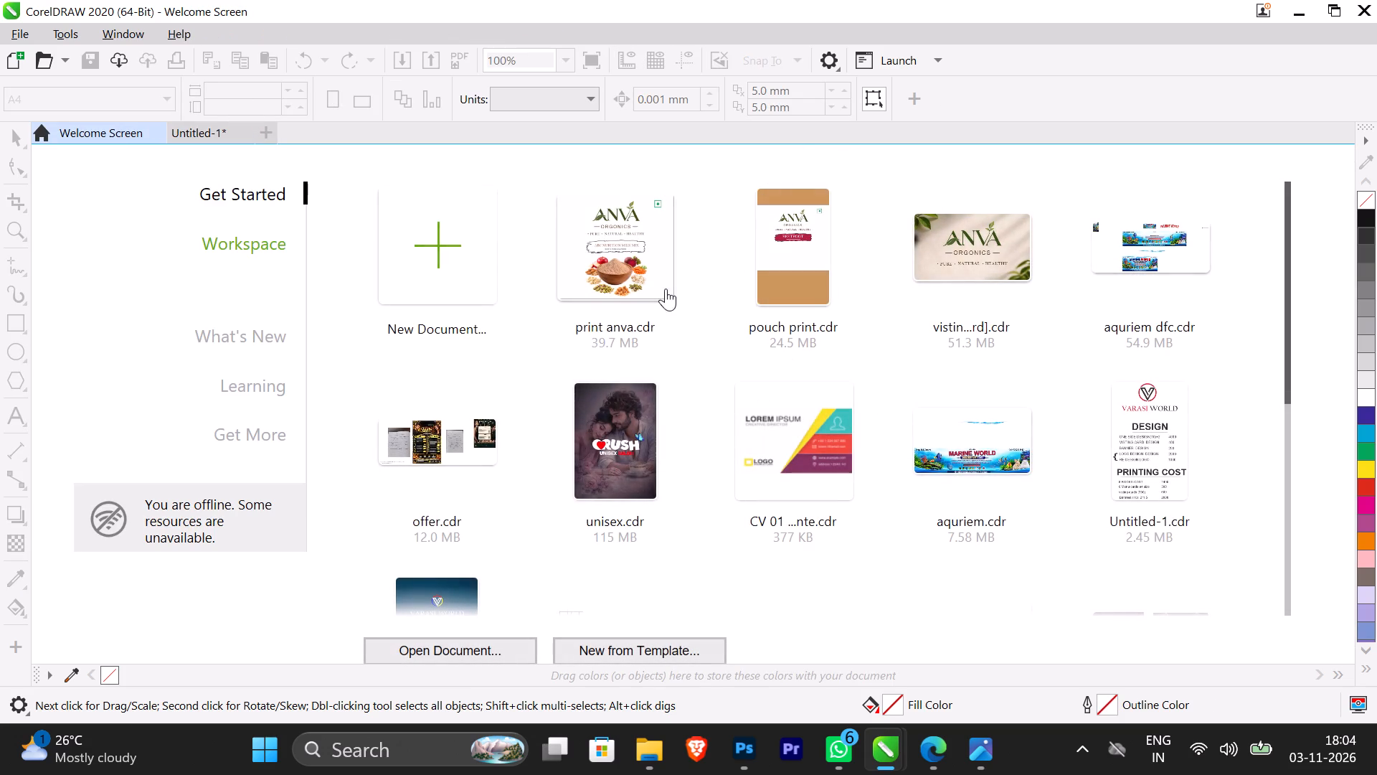
{"action": "left_click", "coordinate": [620, 292]}
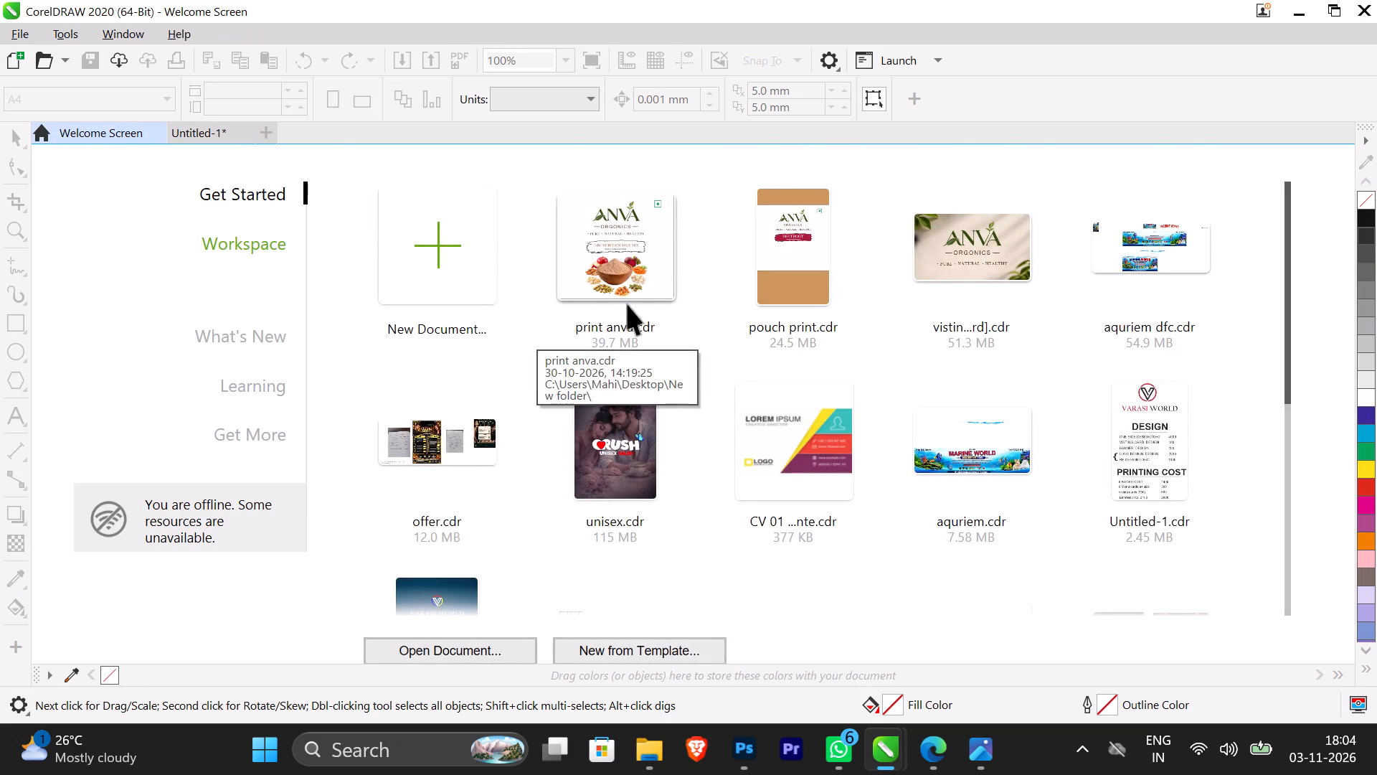
{"action": "left_click", "coordinate": [377, 649]}
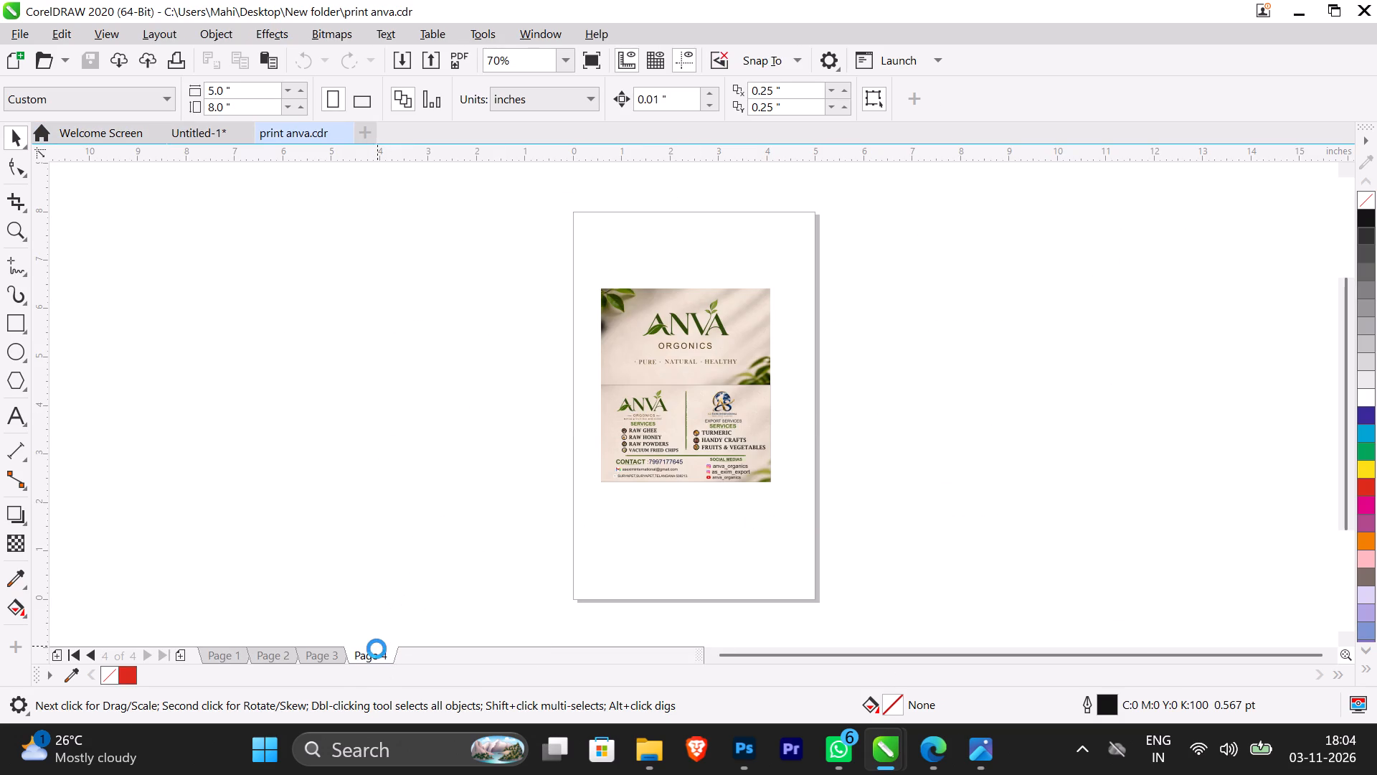
{"action": "left_click", "coordinate": [319, 655]}
Open the recent file pouch print.cdr and bring all the front and back labels on page 7 into view.
{"action": "left_click", "coordinate": [87, 127]}
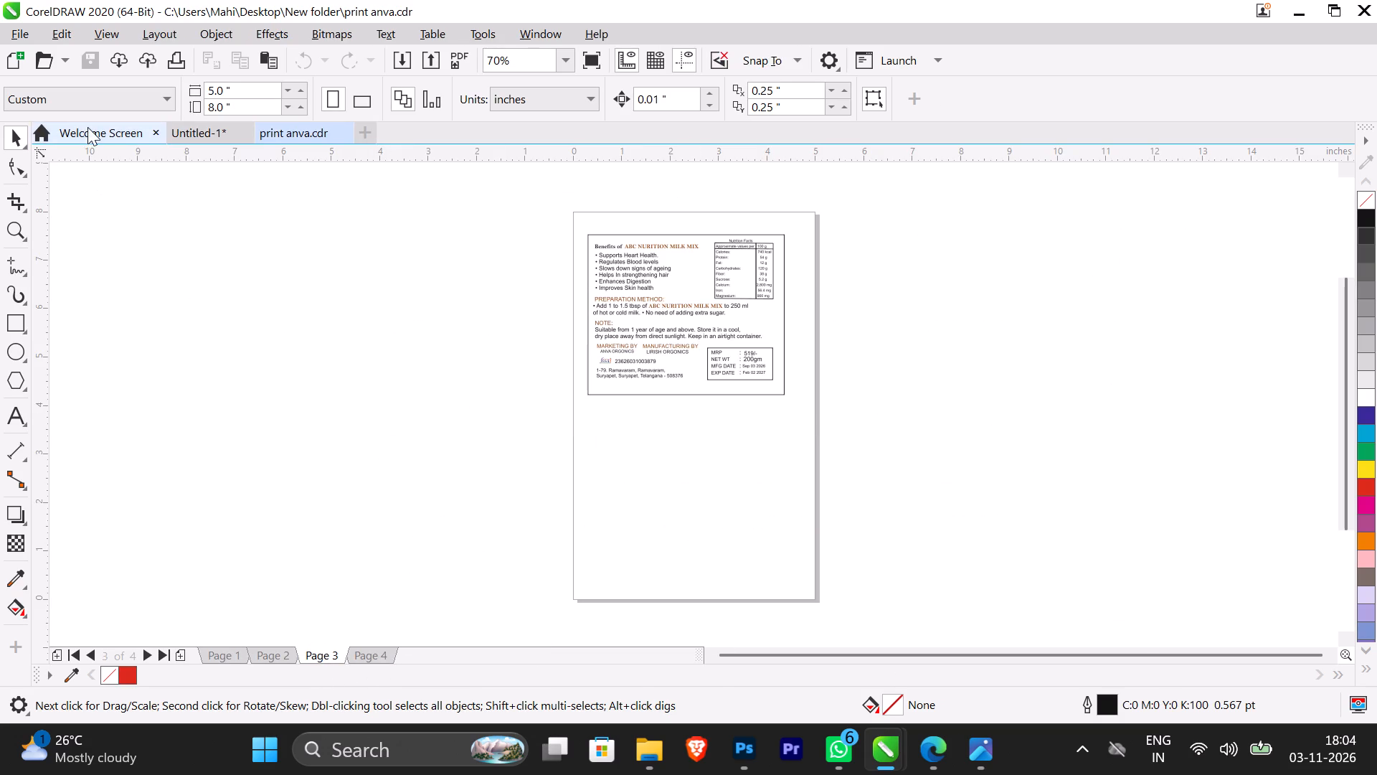
{"action": "left_click", "coordinate": [815, 275]}
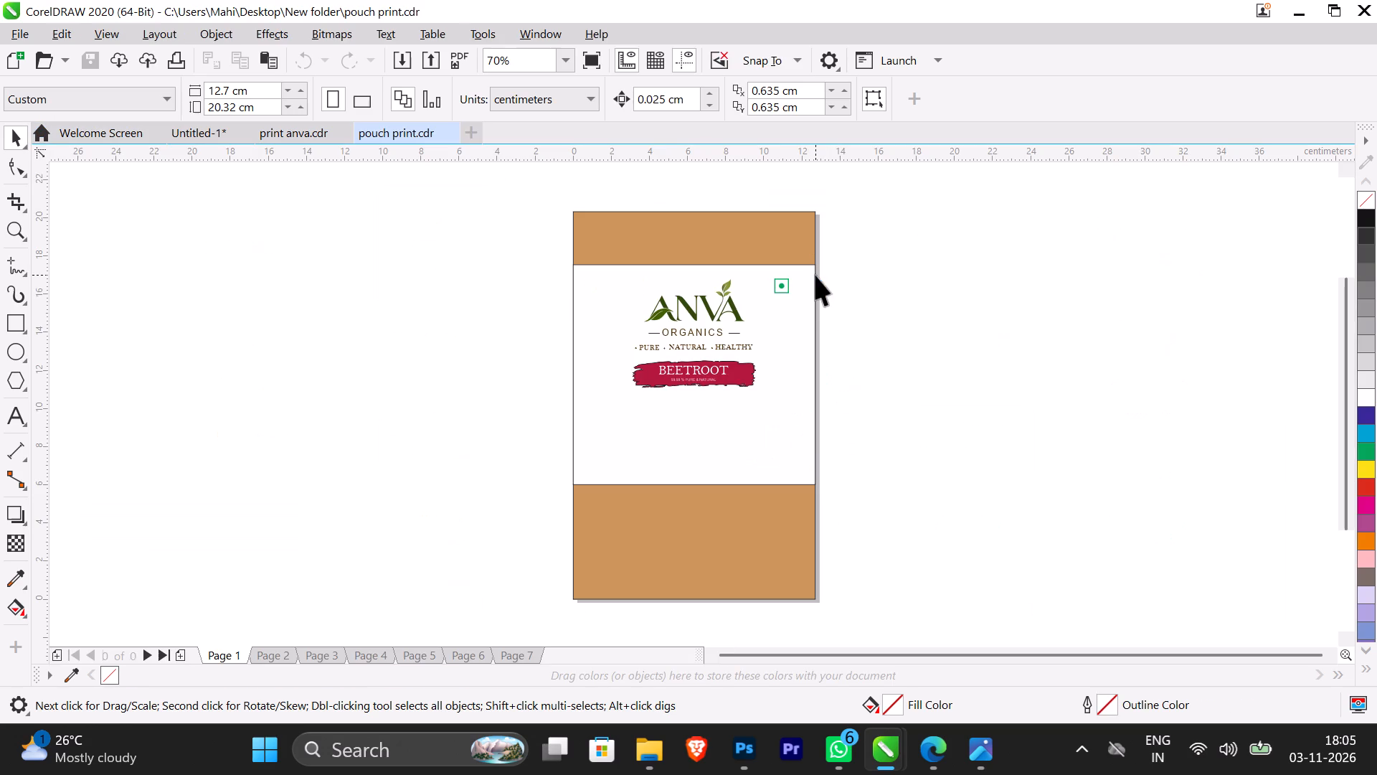
{"action": "left_click", "coordinate": [510, 649]}
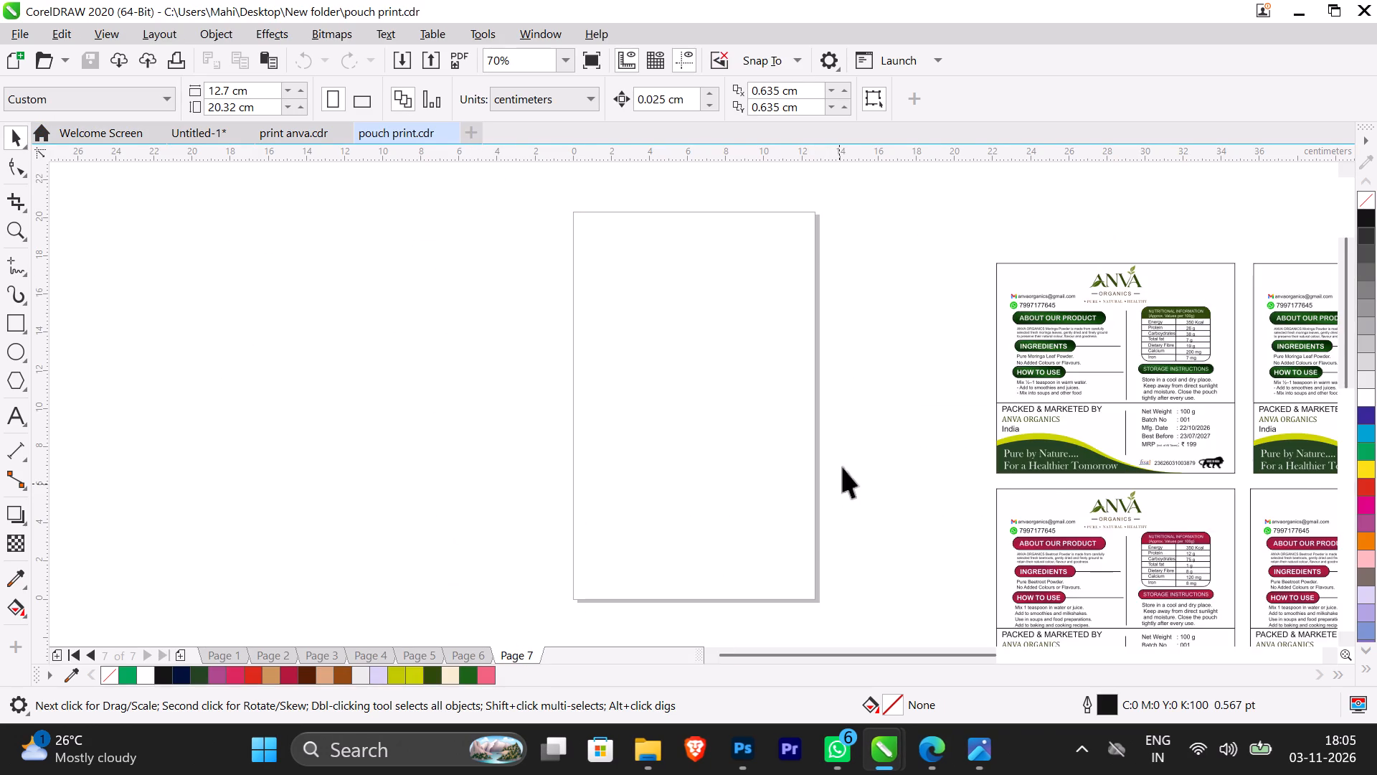
{"action": "scroll", "coordinate": [846, 458], "scroll_direction": "down", "scroll_amount": 2}
{"action": "scroll", "coordinate": [927, 464], "scroll_direction": "down", "scroll_amount": 2}
{"action": "scroll", "coordinate": [1008, 504], "scroll_direction": "up", "scroll_amount": 1}
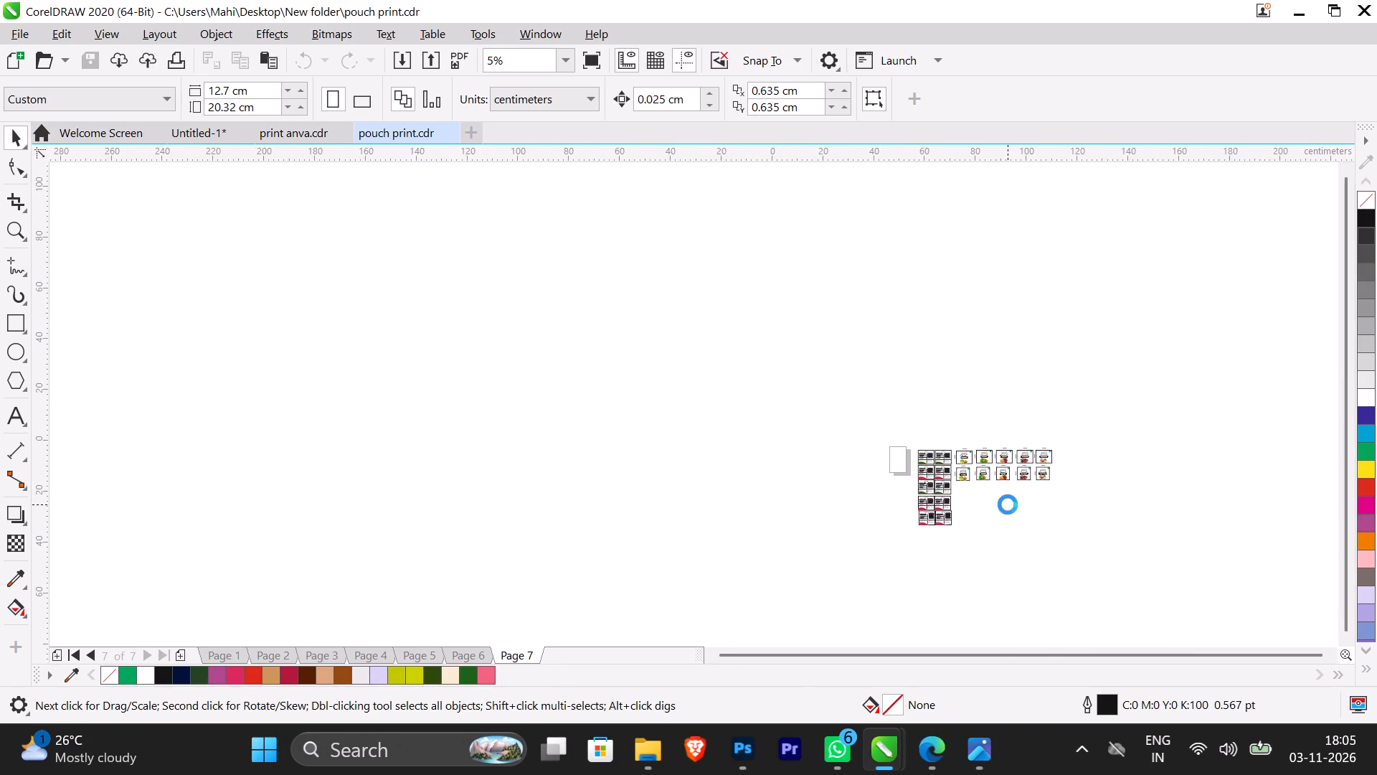
{"action": "scroll", "coordinate": [1008, 504], "scroll_direction": "up", "scroll_amount": 1}
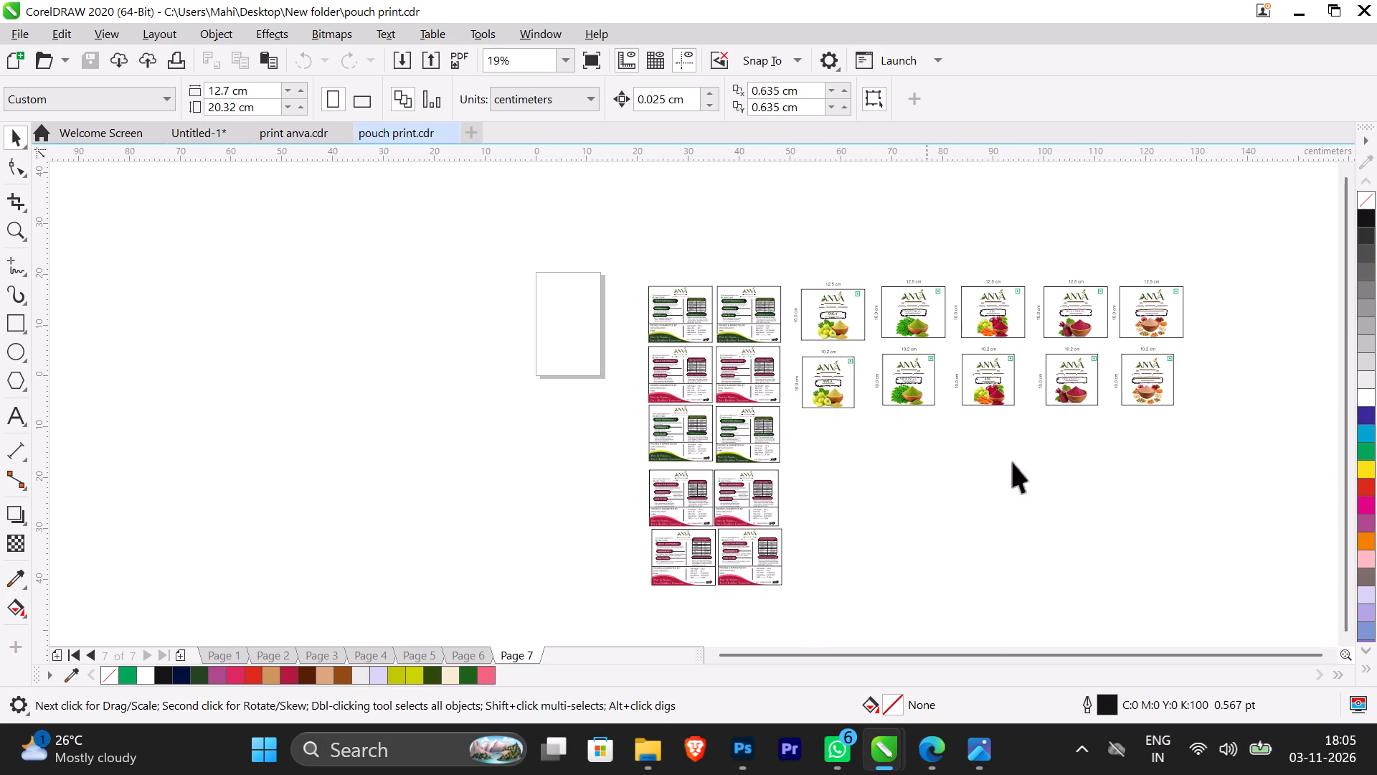
{"action": "left_click", "coordinate": [1073, 438]}
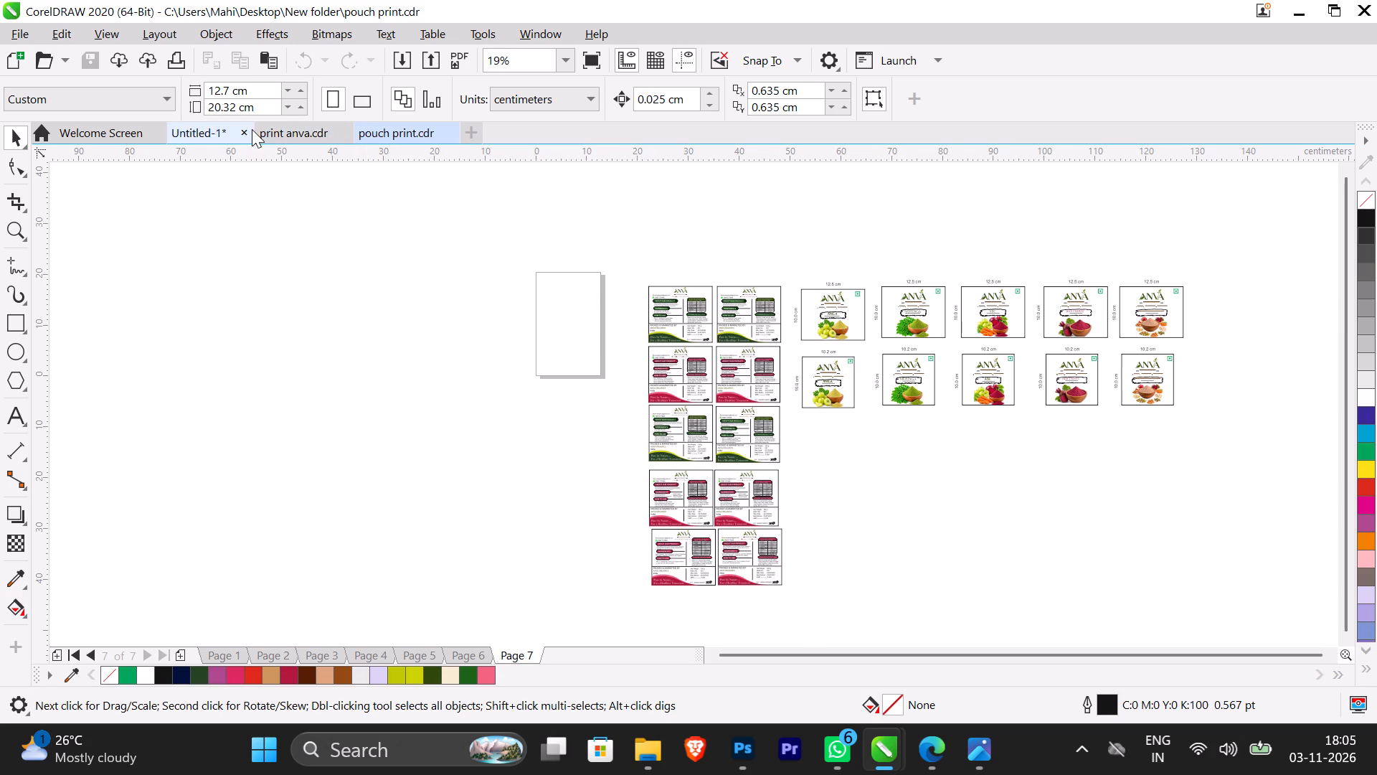
Close the Untitled-1 document without saving it.
{"action": "left_click", "coordinate": [247, 135]}
{"action": "left_click", "coordinate": [689, 422]}
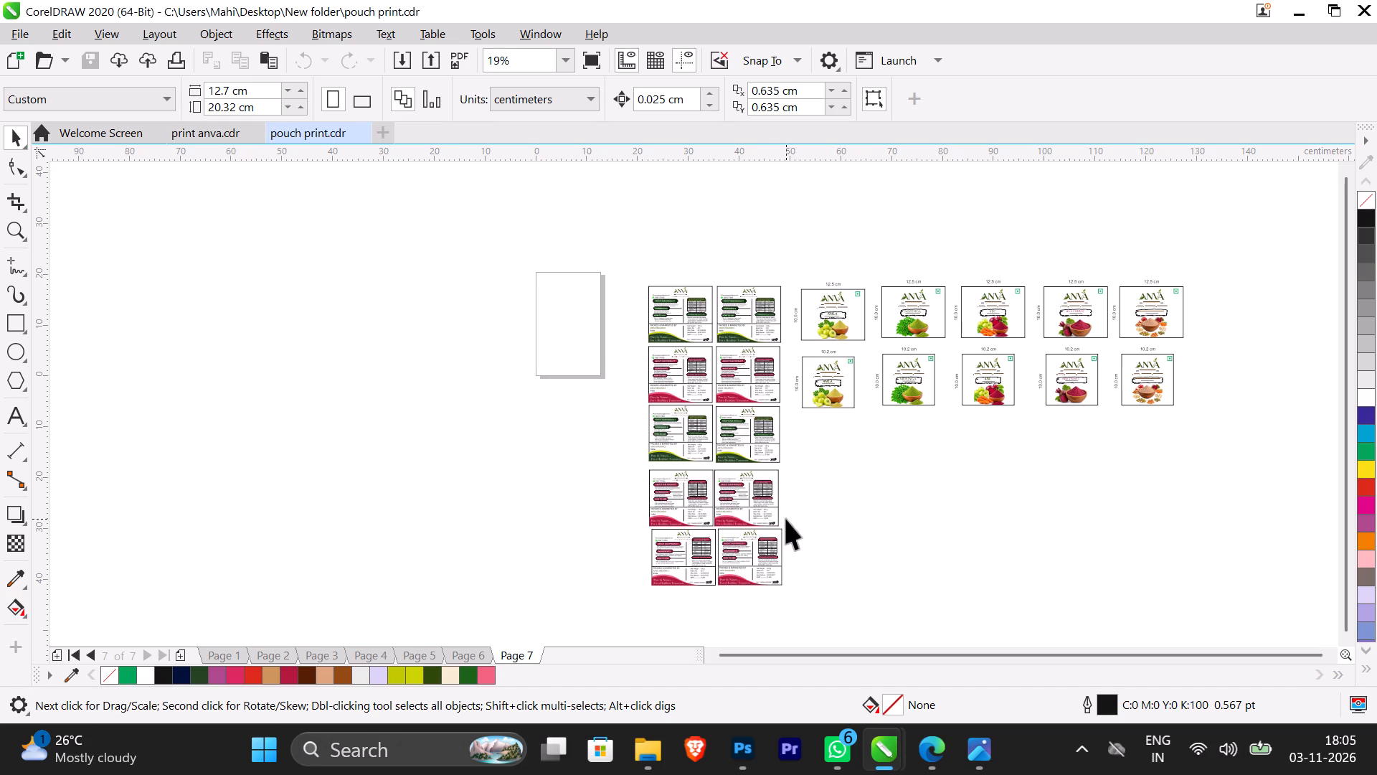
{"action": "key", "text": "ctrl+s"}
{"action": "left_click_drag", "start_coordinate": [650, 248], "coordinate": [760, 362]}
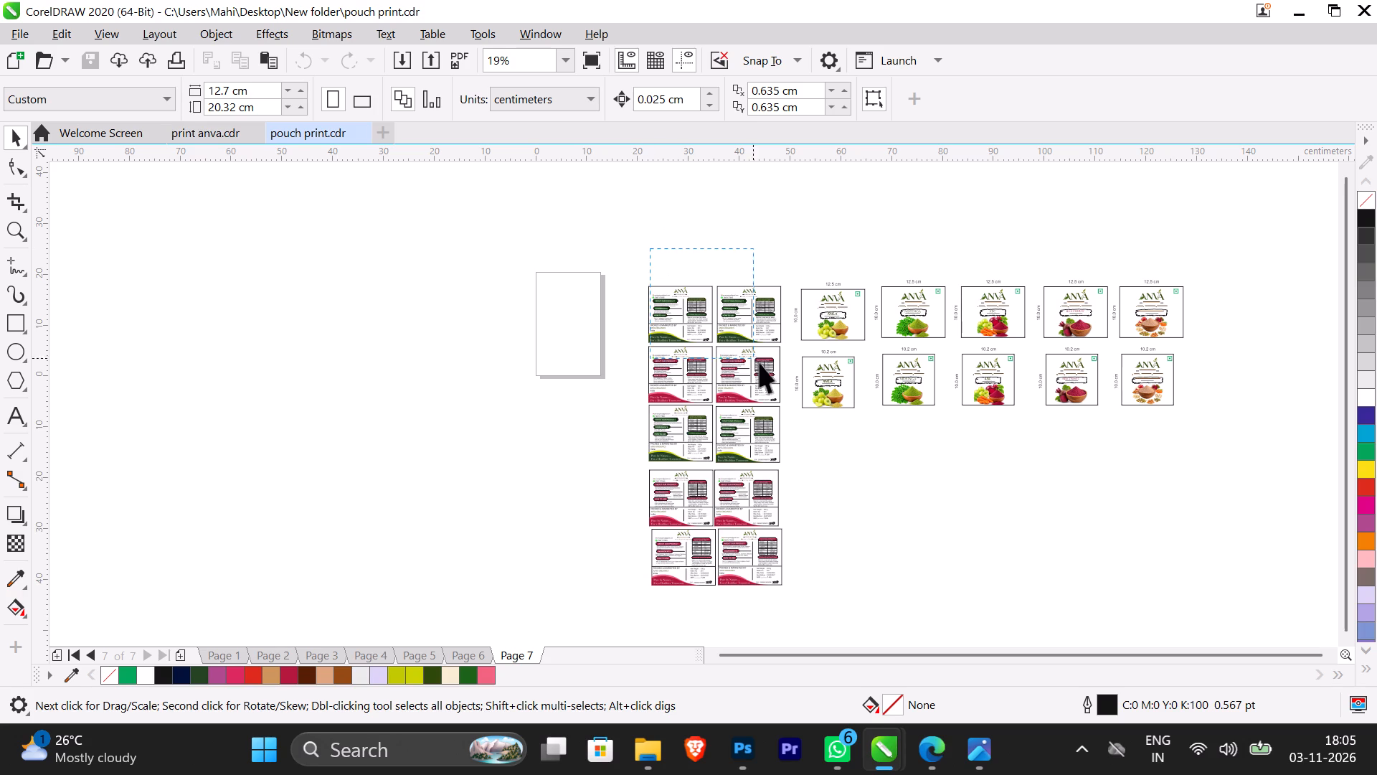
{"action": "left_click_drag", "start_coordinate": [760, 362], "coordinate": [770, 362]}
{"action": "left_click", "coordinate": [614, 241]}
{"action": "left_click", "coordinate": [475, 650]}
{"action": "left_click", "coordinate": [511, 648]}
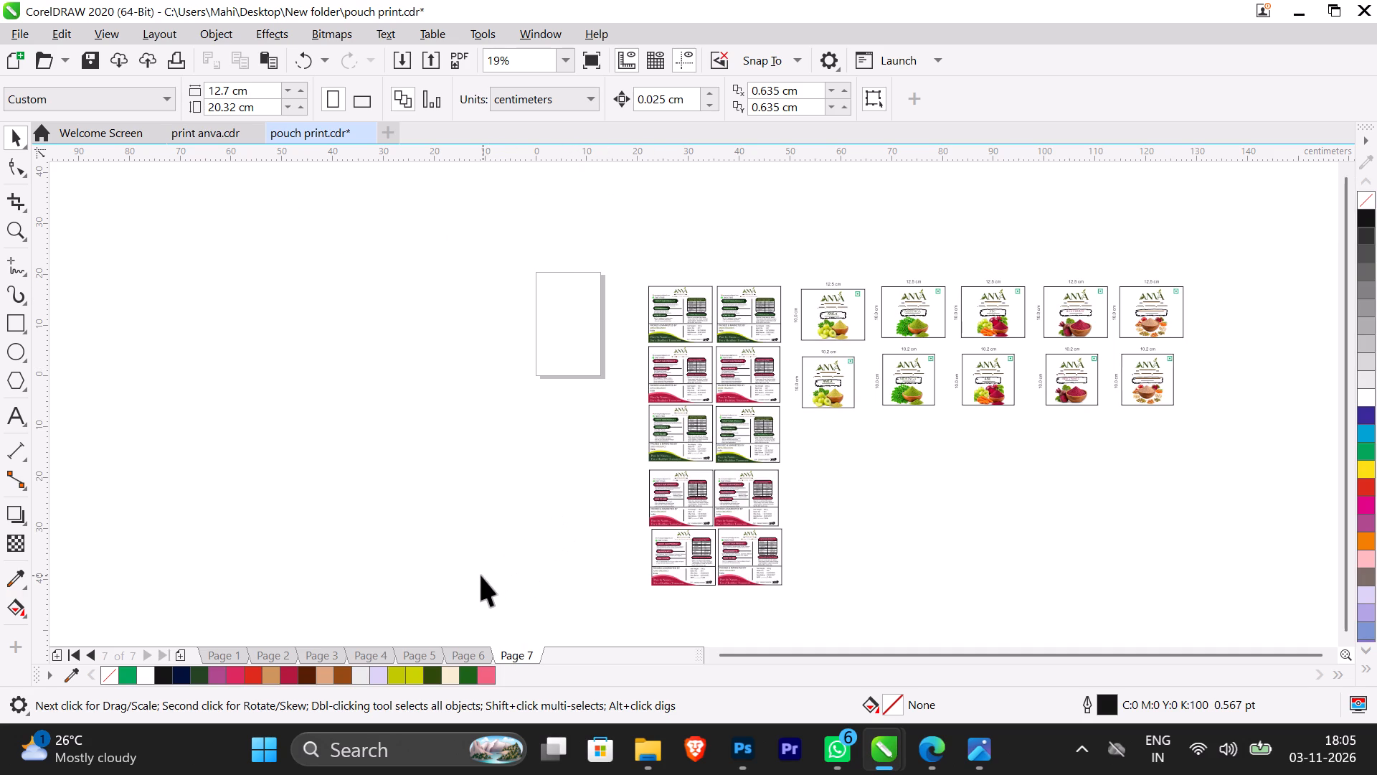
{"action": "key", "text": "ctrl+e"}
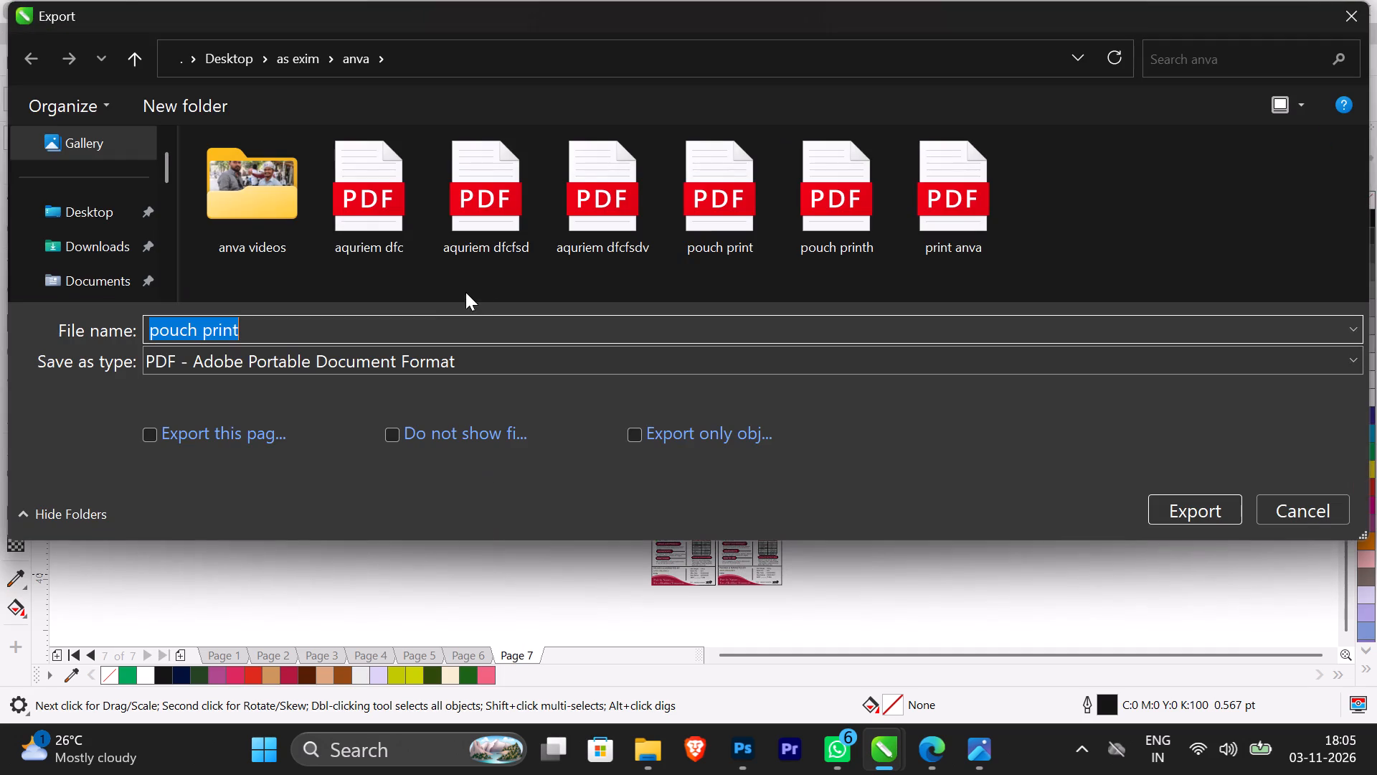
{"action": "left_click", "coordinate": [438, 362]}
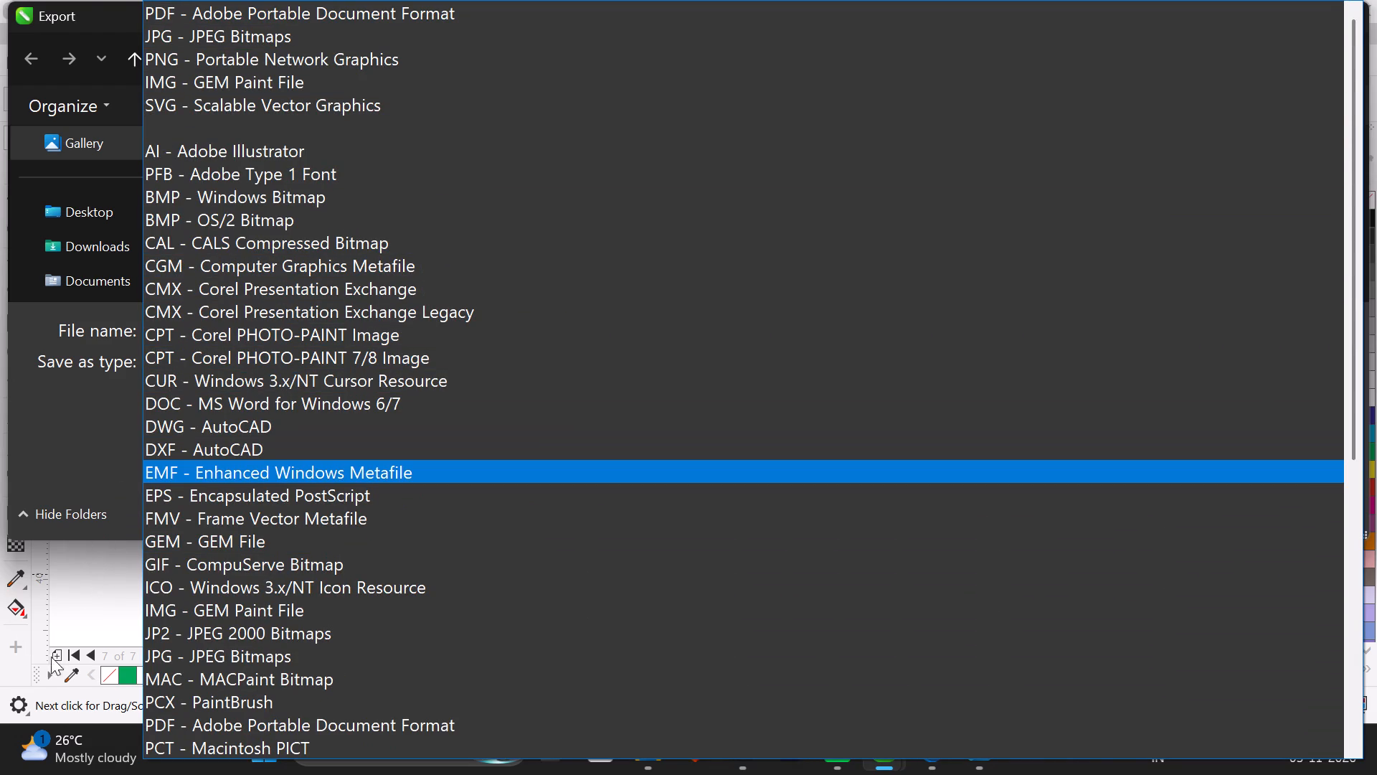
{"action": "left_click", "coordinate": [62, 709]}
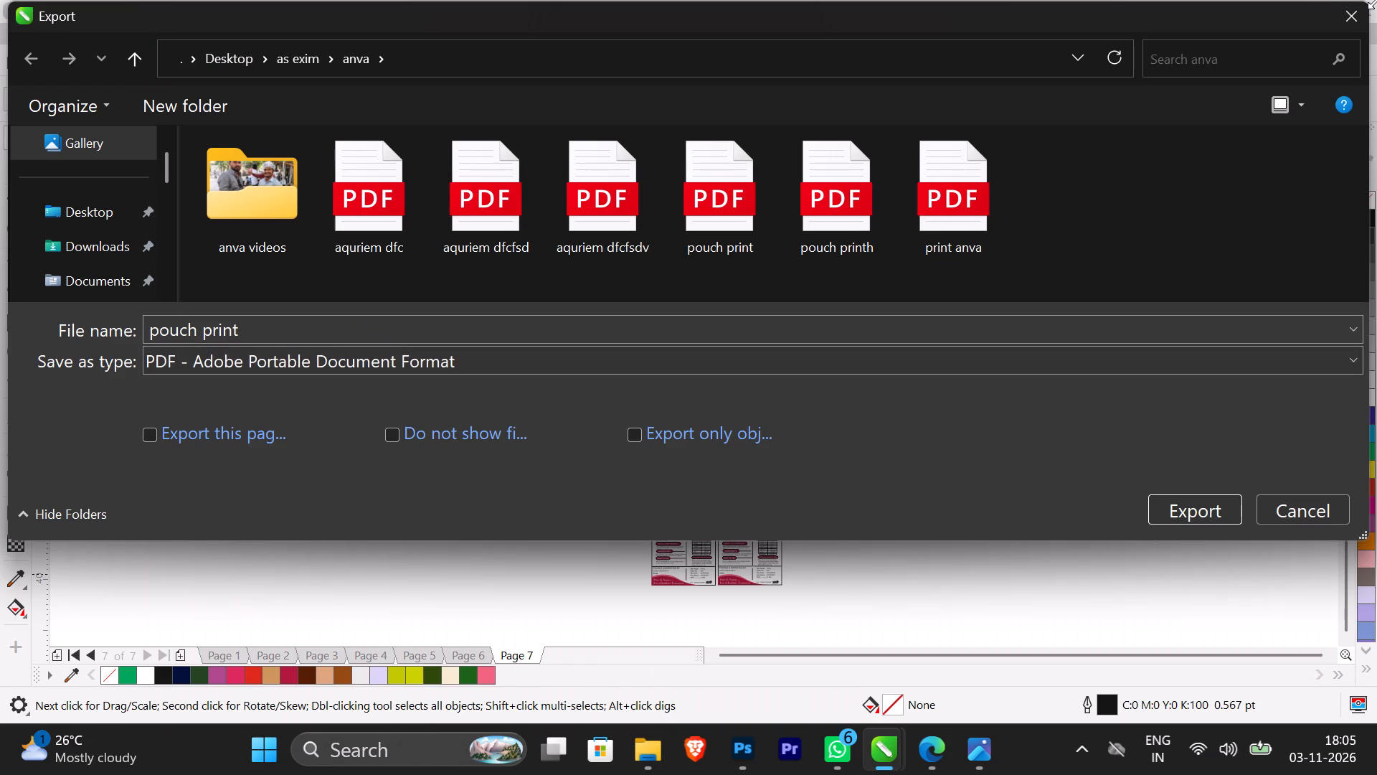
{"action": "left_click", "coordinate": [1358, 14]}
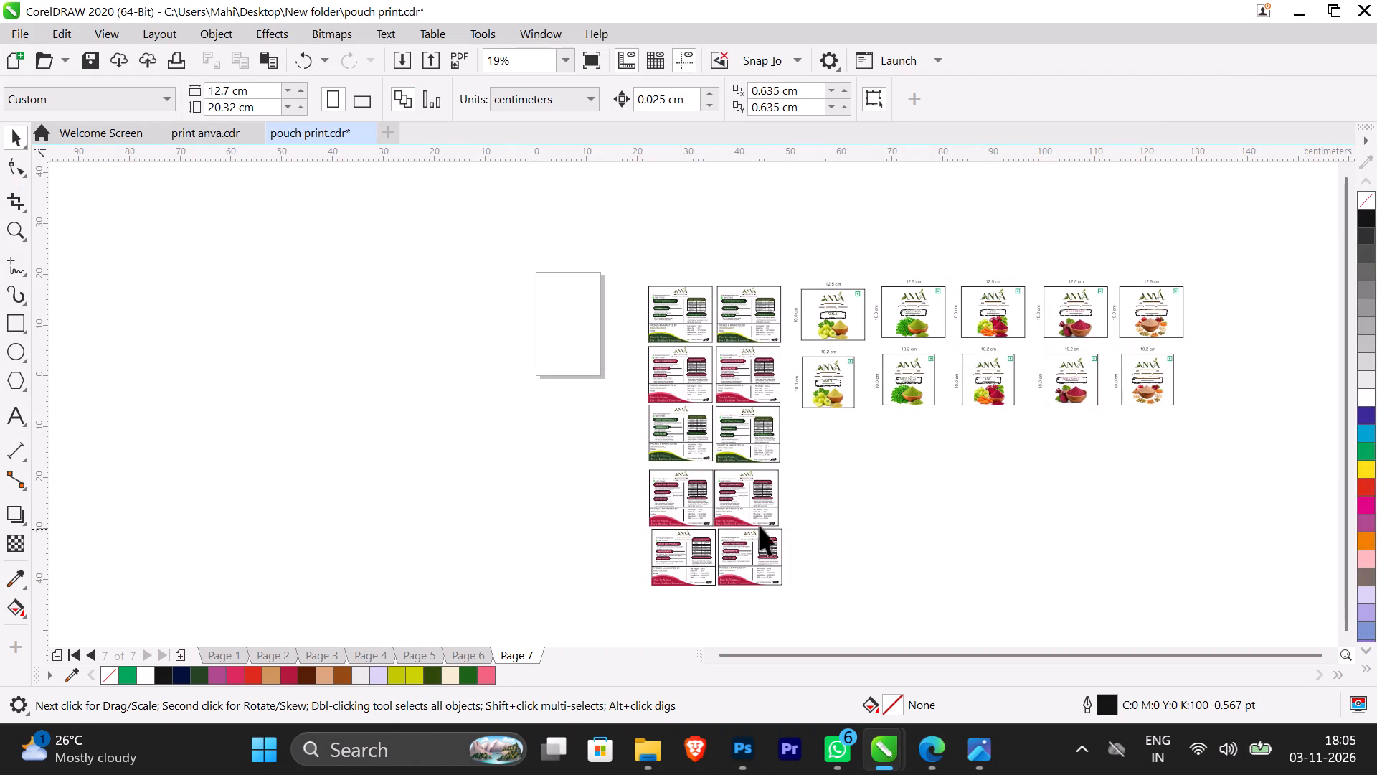
Select all the front and back labels beside page 7 of pouch print.cdr and copy them.
{"action": "left_click", "coordinate": [450, 213]}
{"action": "left_click_drag", "start_coordinate": [629, 247], "coordinate": [1241, 583]}
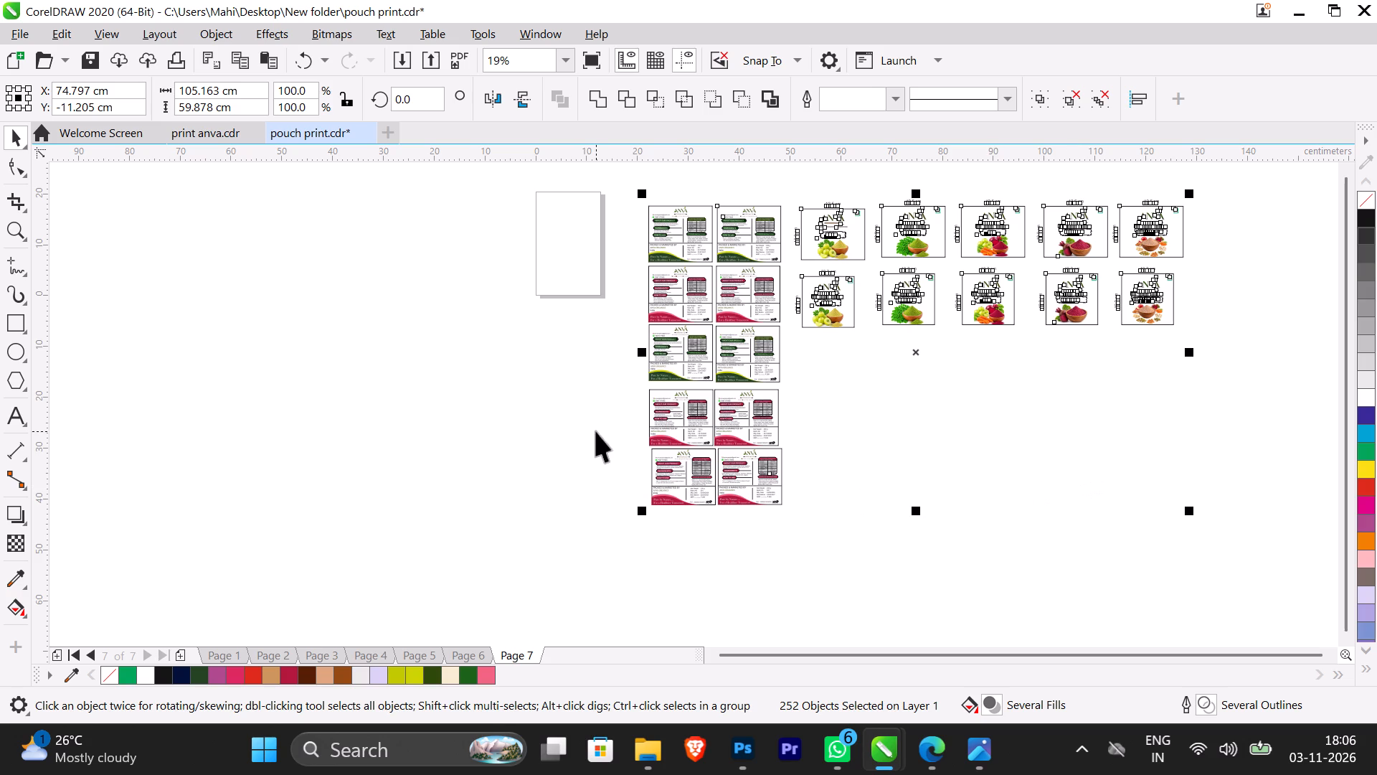
{"action": "left_click", "coordinate": [562, 394]}
{"action": "left_click_drag", "start_coordinate": [638, 179], "coordinate": [1264, 566]}
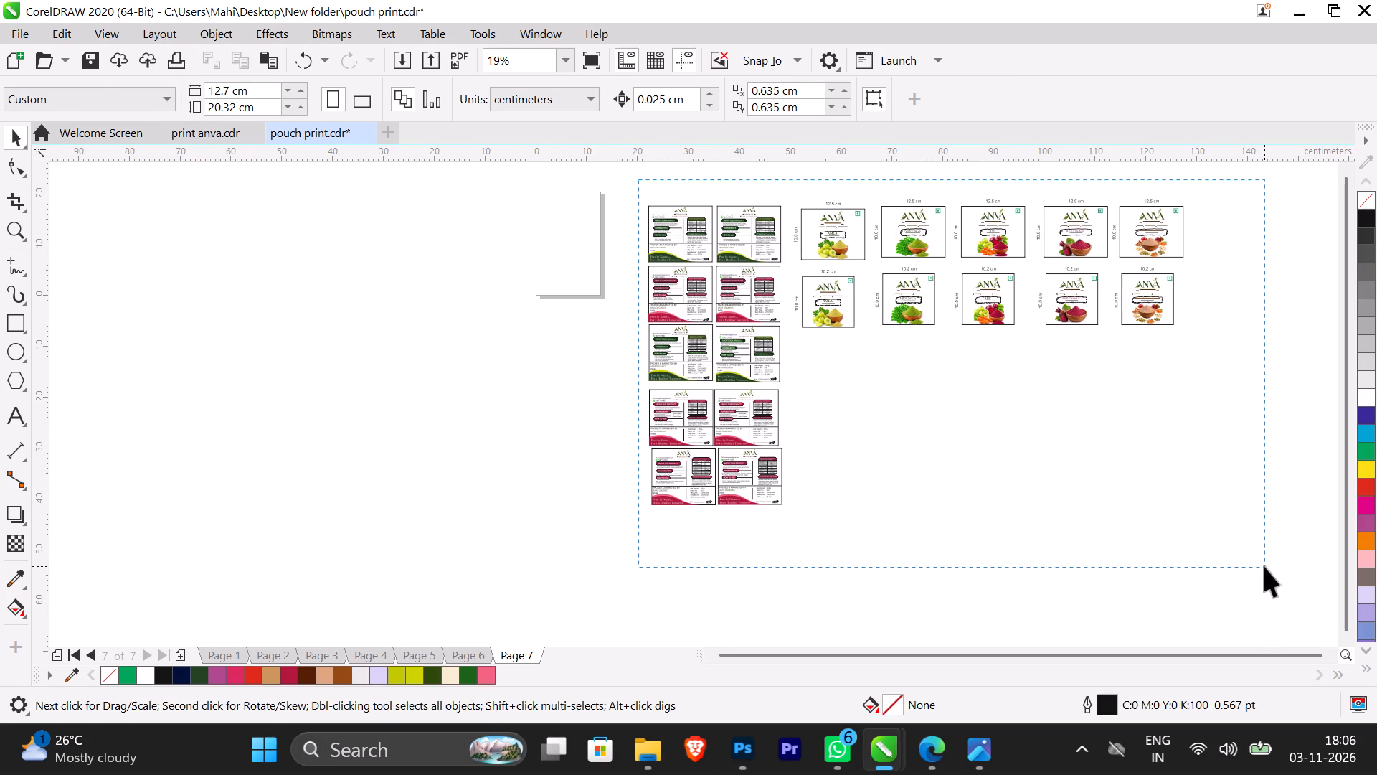
{"action": "left_click_drag", "start_coordinate": [1264, 566], "coordinate": [1266, 563]}
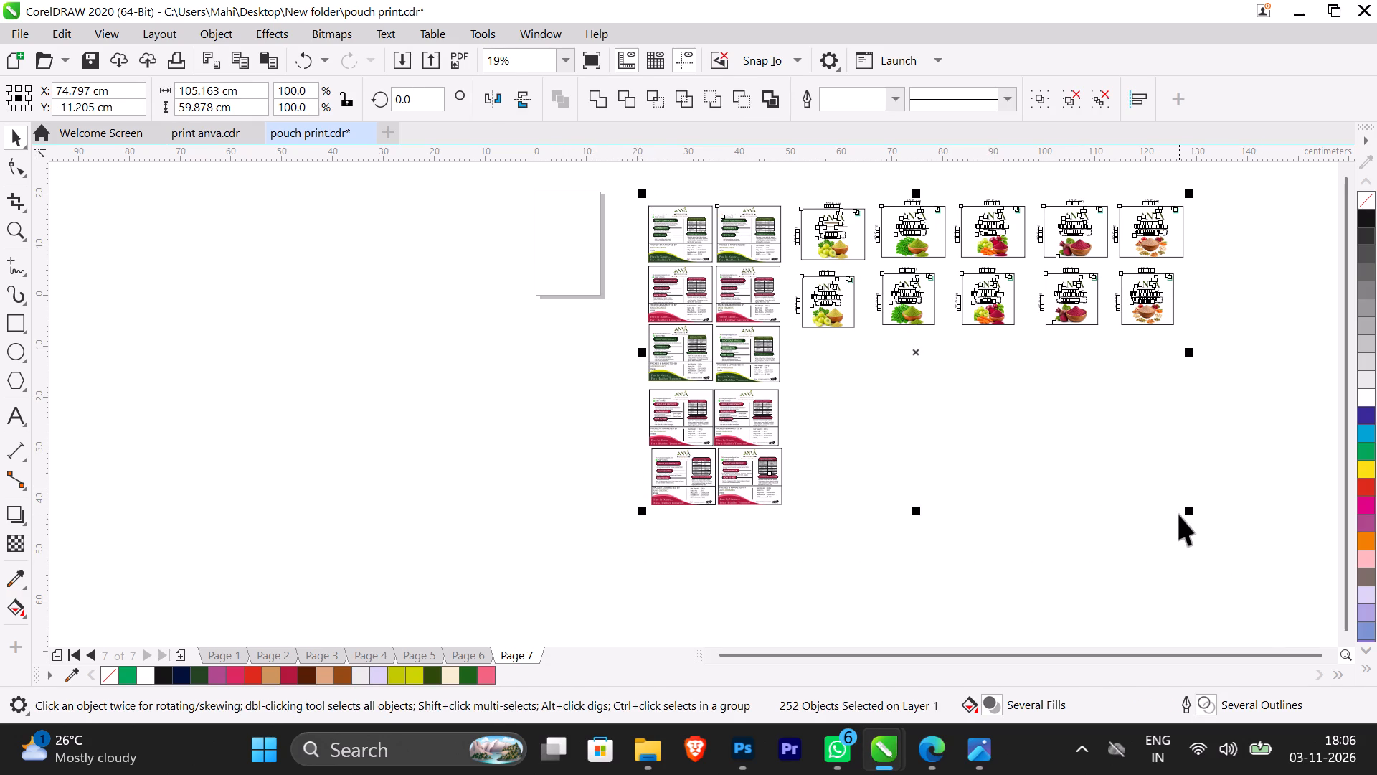
{"action": "key", "text": "ctrl+c"}
Start a new document and name it "print readyh".
{"action": "left_click", "coordinate": [389, 133]}
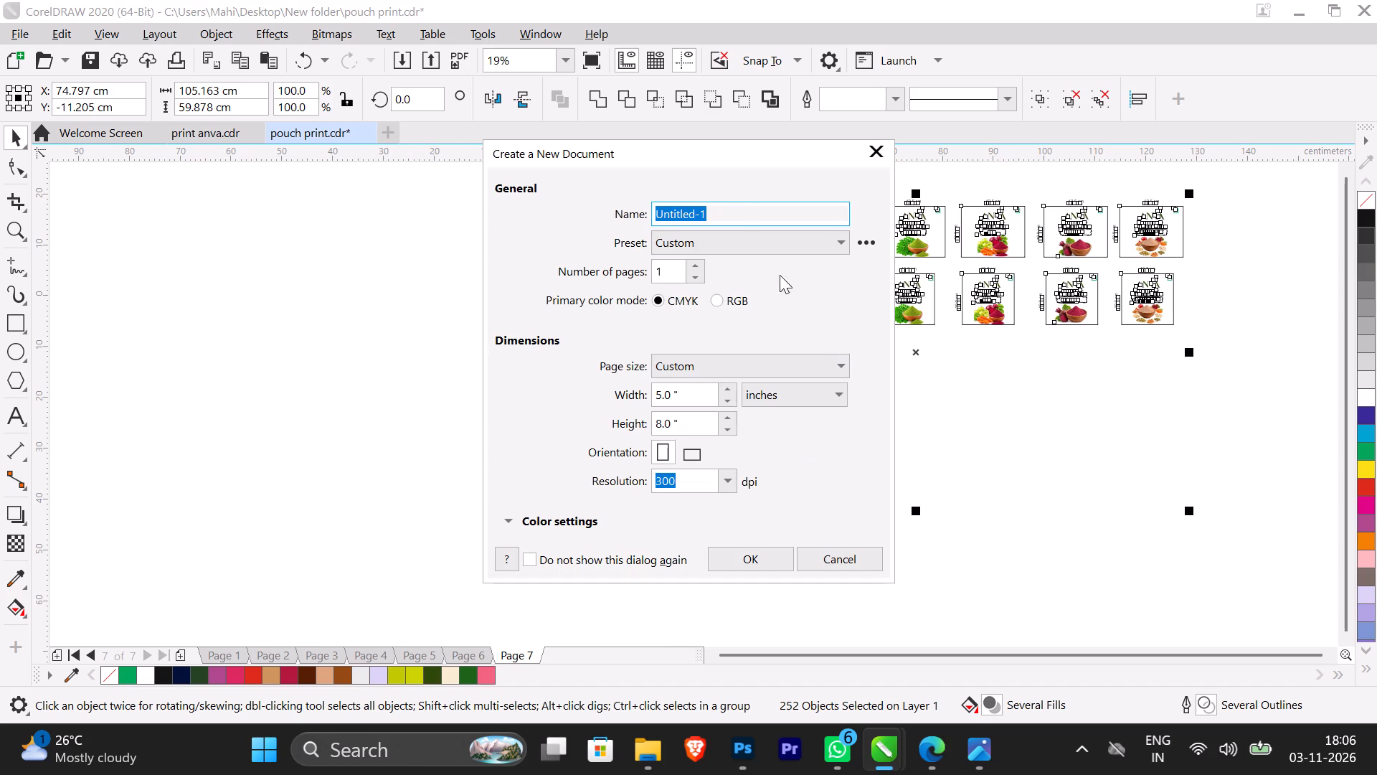
{"action": "left_click", "coordinate": [742, 203]}
{"action": "left_click_drag", "start_coordinate": [739, 210], "coordinate": [644, 218]}
{"action": "left_click_drag", "start_coordinate": [644, 218], "coordinate": [644, 219]}
{"action": "key", "text": "BackSpace"}
{"action": "type", "text": "print"}
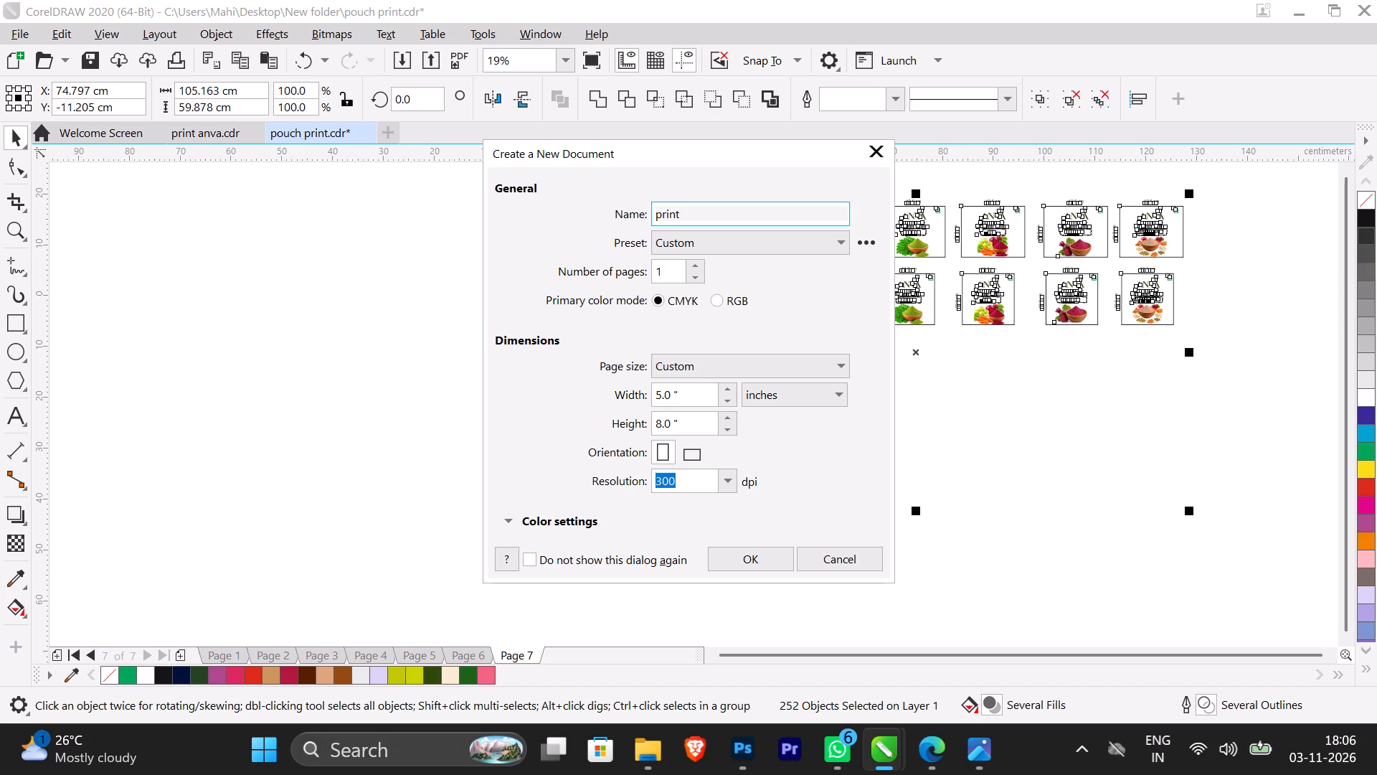
{"action": "key", "text": "space"}
{"action": "type", "text": "readyh"}
Set the new document's units to centimeters with a page 110 cm wide and 65 cm high, and create it.
{"action": "left_click", "coordinate": [771, 398]}
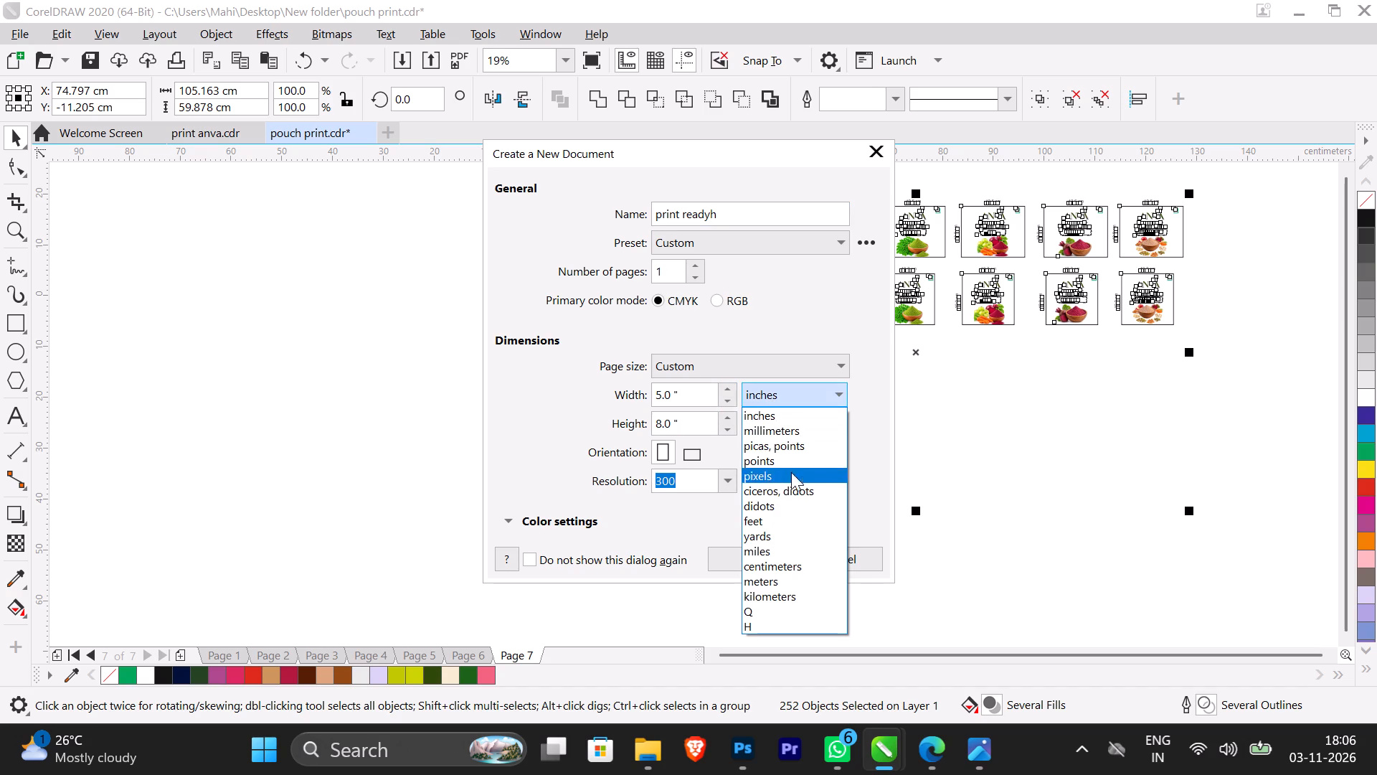
{"action": "left_click", "coordinate": [793, 569]}
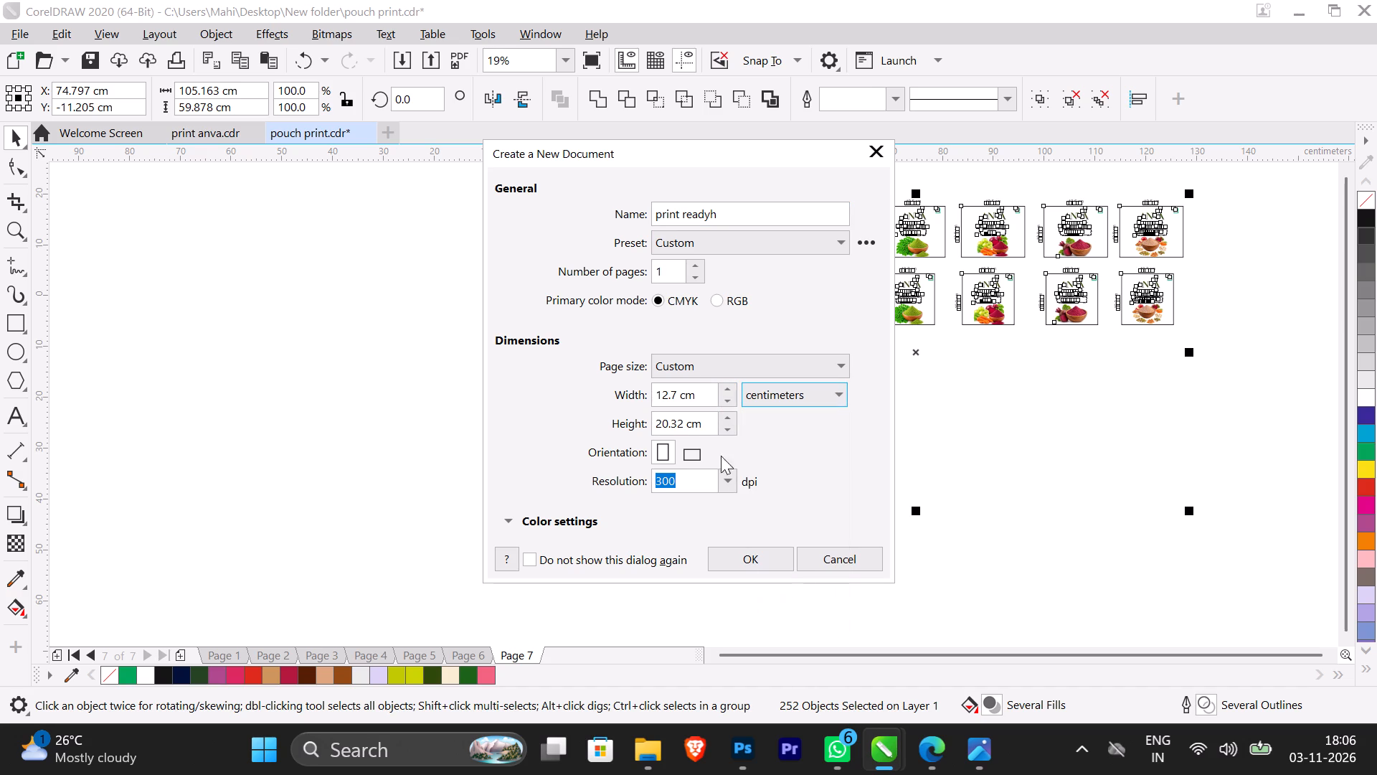
{"action": "left_click_drag", "start_coordinate": [703, 391], "coordinate": [656, 402]}
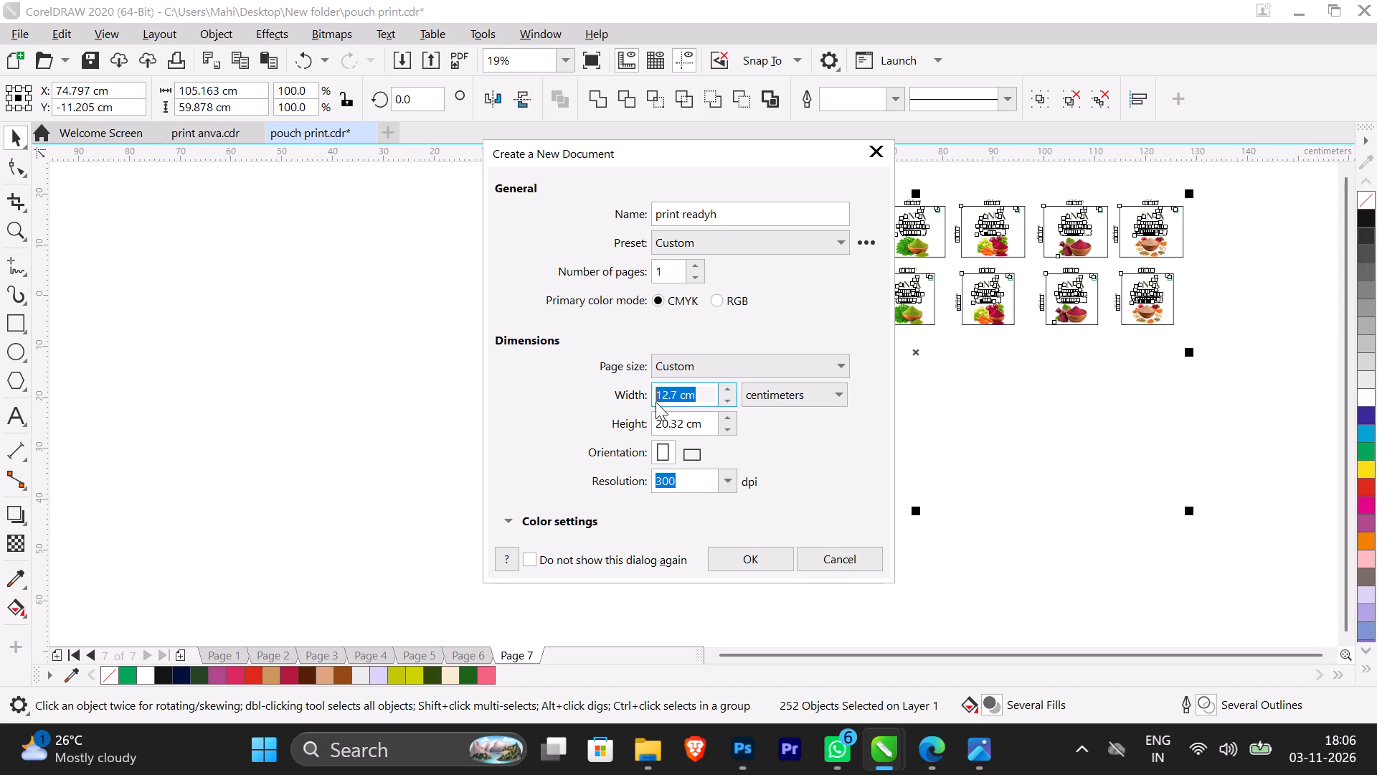
{"action": "key", "text": "1"}
{"action": "type", "text": "10"}
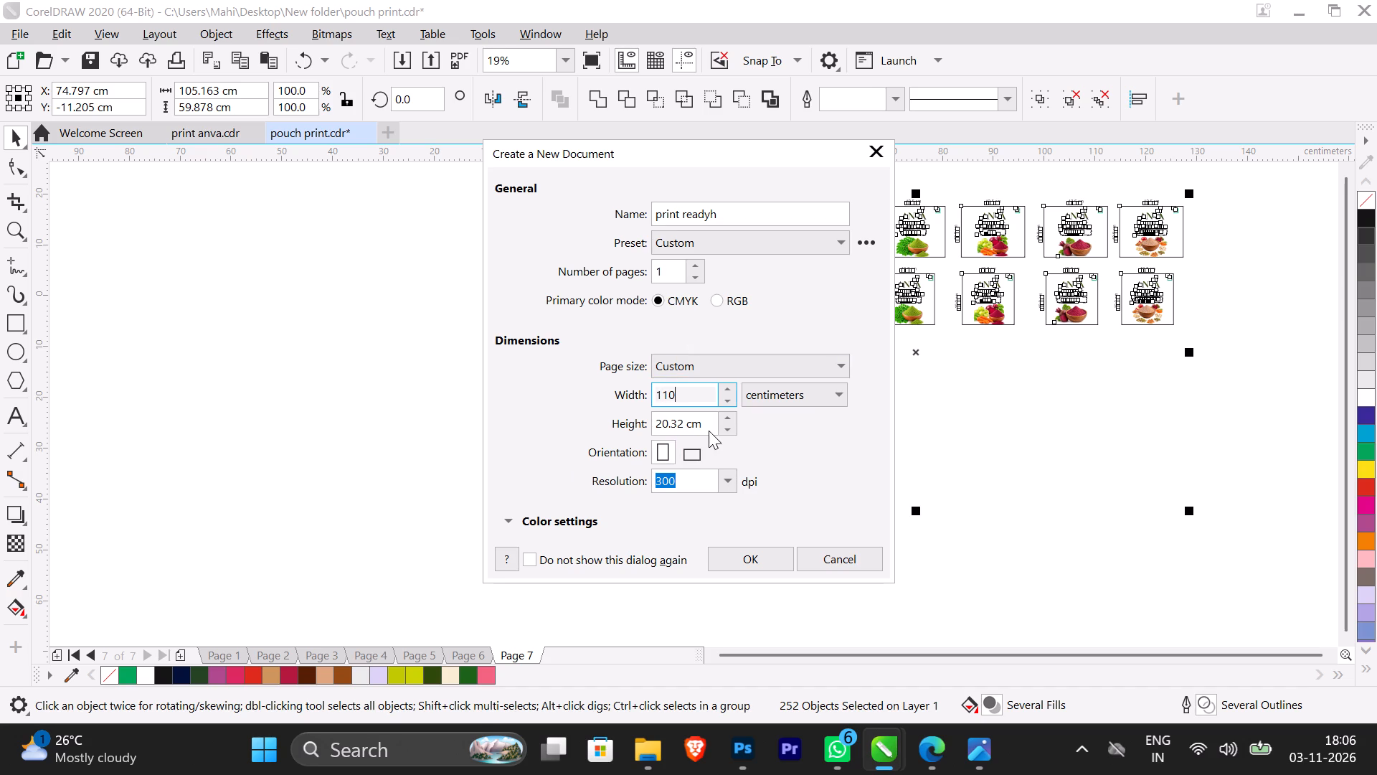
{"action": "left_click_drag", "start_coordinate": [706, 423], "coordinate": [645, 429]}
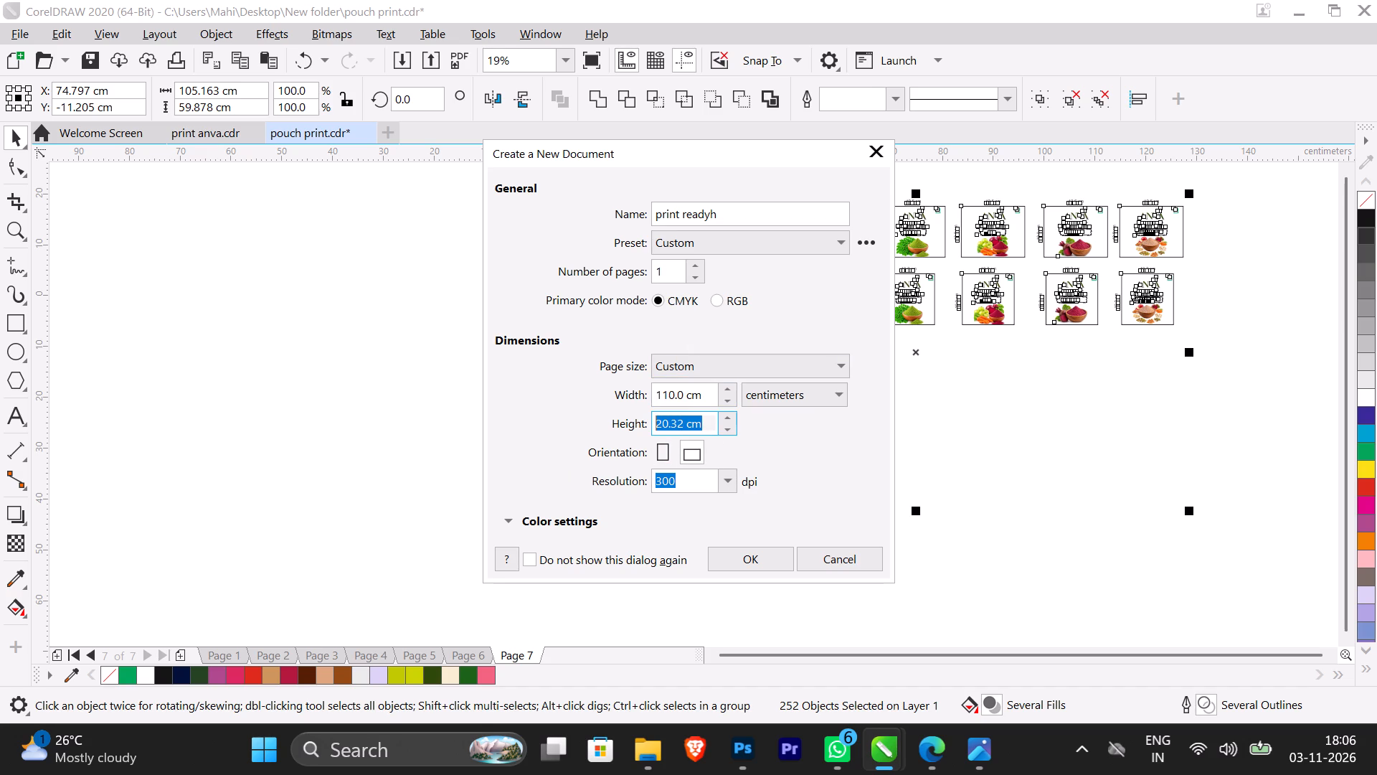
{"action": "left_click_drag", "start_coordinate": [645, 429], "coordinate": [645, 430]}
{"action": "type", "text": "65"}
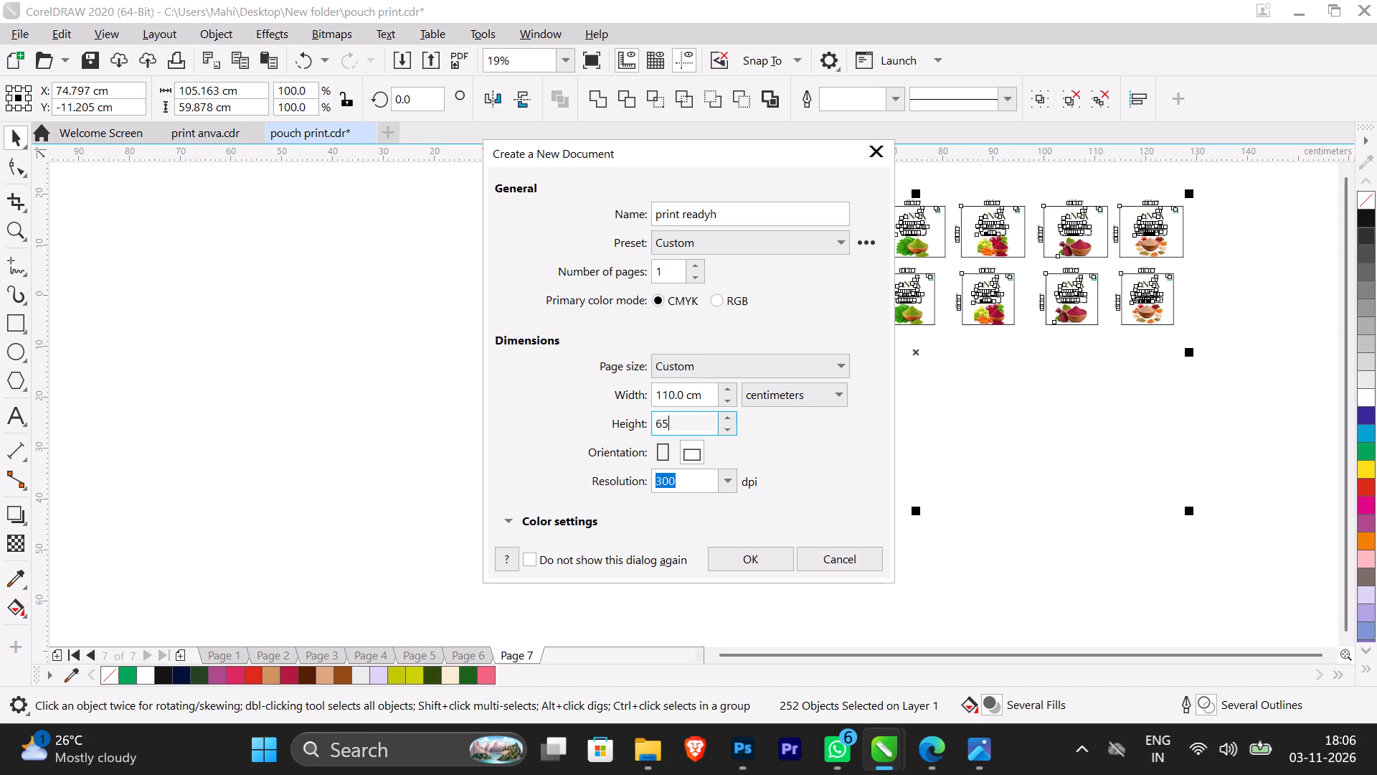
{"action": "left_click", "coordinate": [726, 556]}
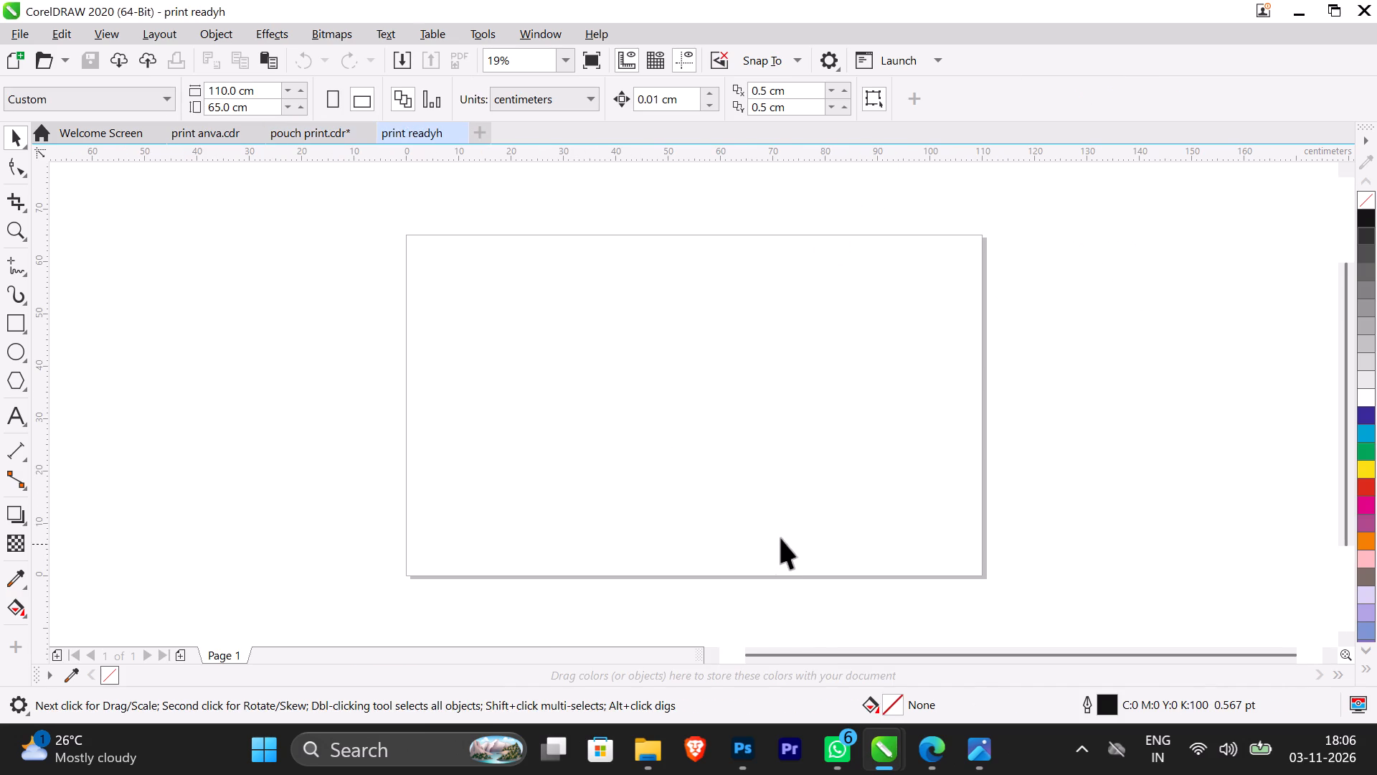
Paste the copied labels into the new document, group them and centre the group on the page.
{"action": "key", "text": "ctrl+v"}
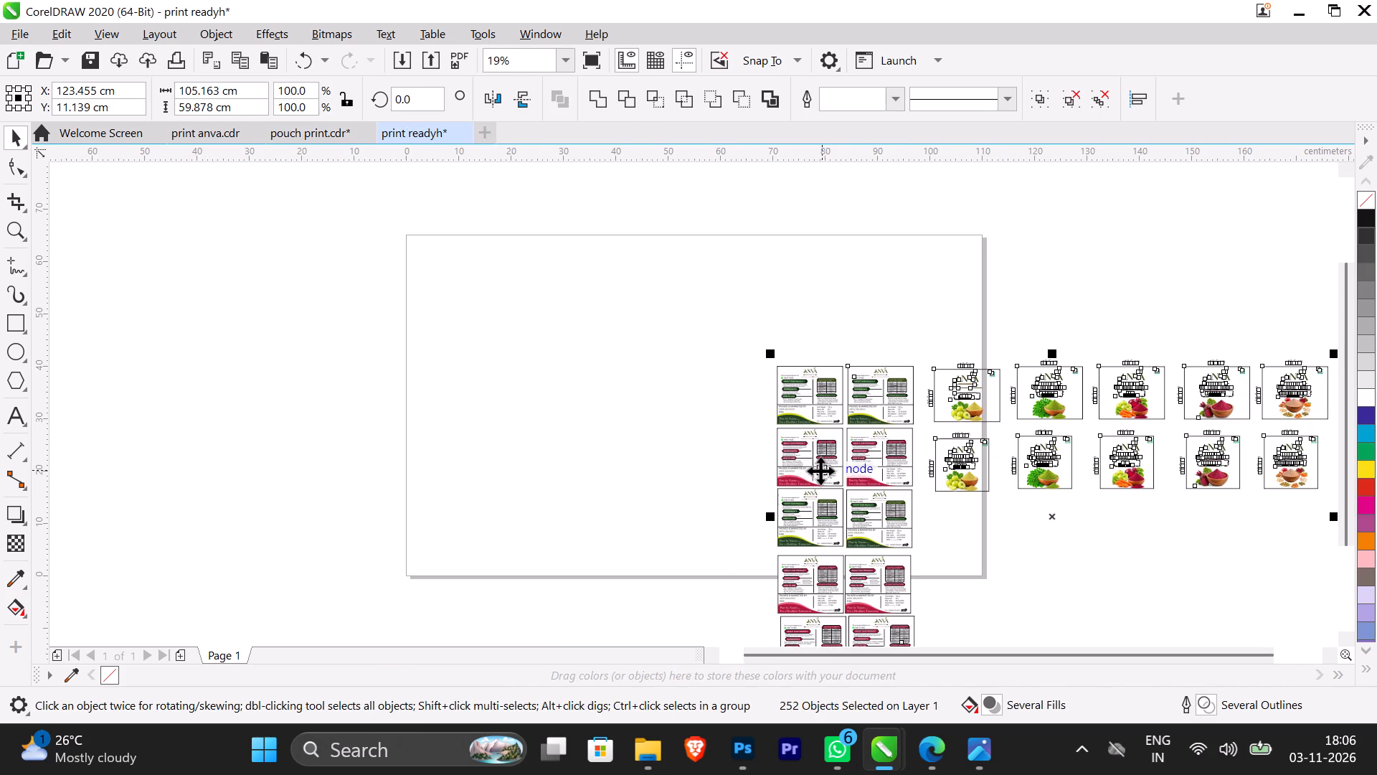
{"action": "key", "text": "ctrl+g"}
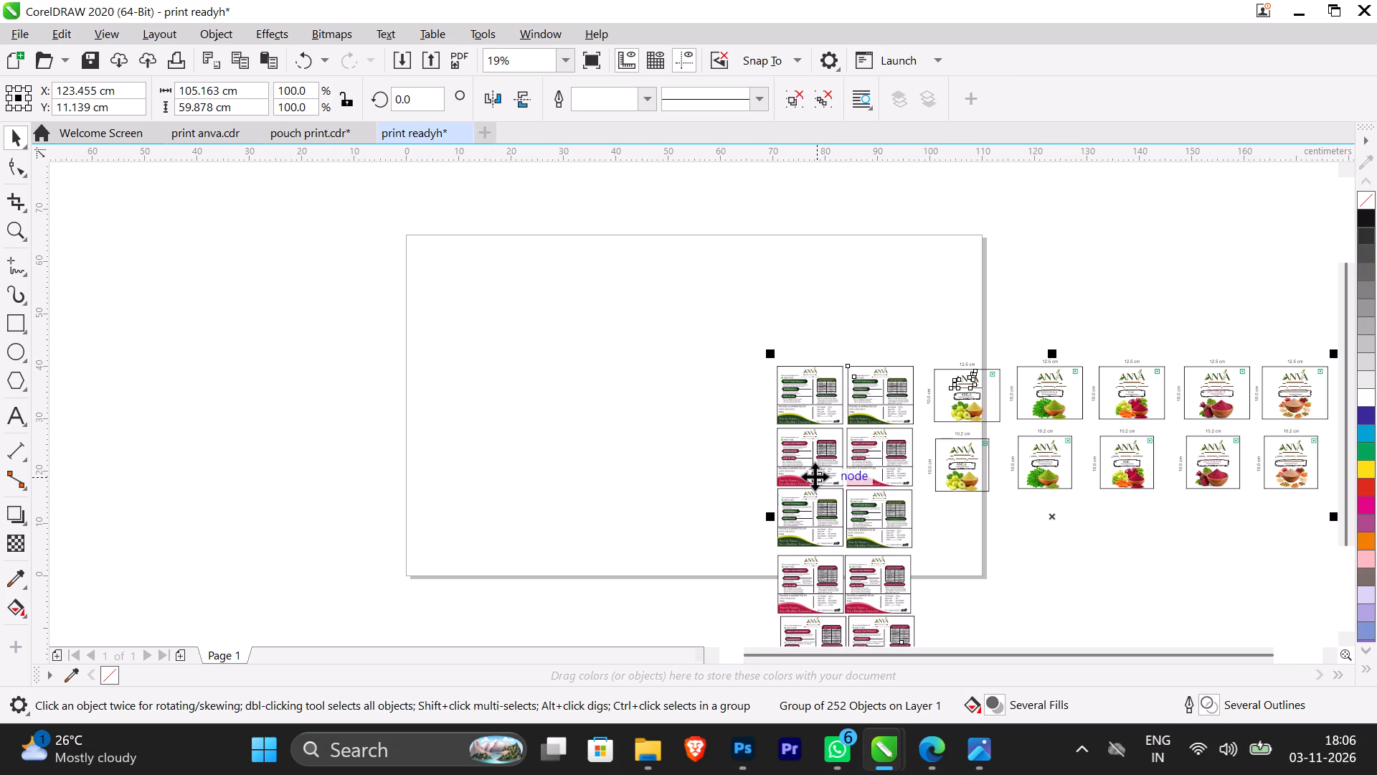
{"action": "key", "text": "p"}
{"action": "left_click", "coordinate": [1158, 371]}
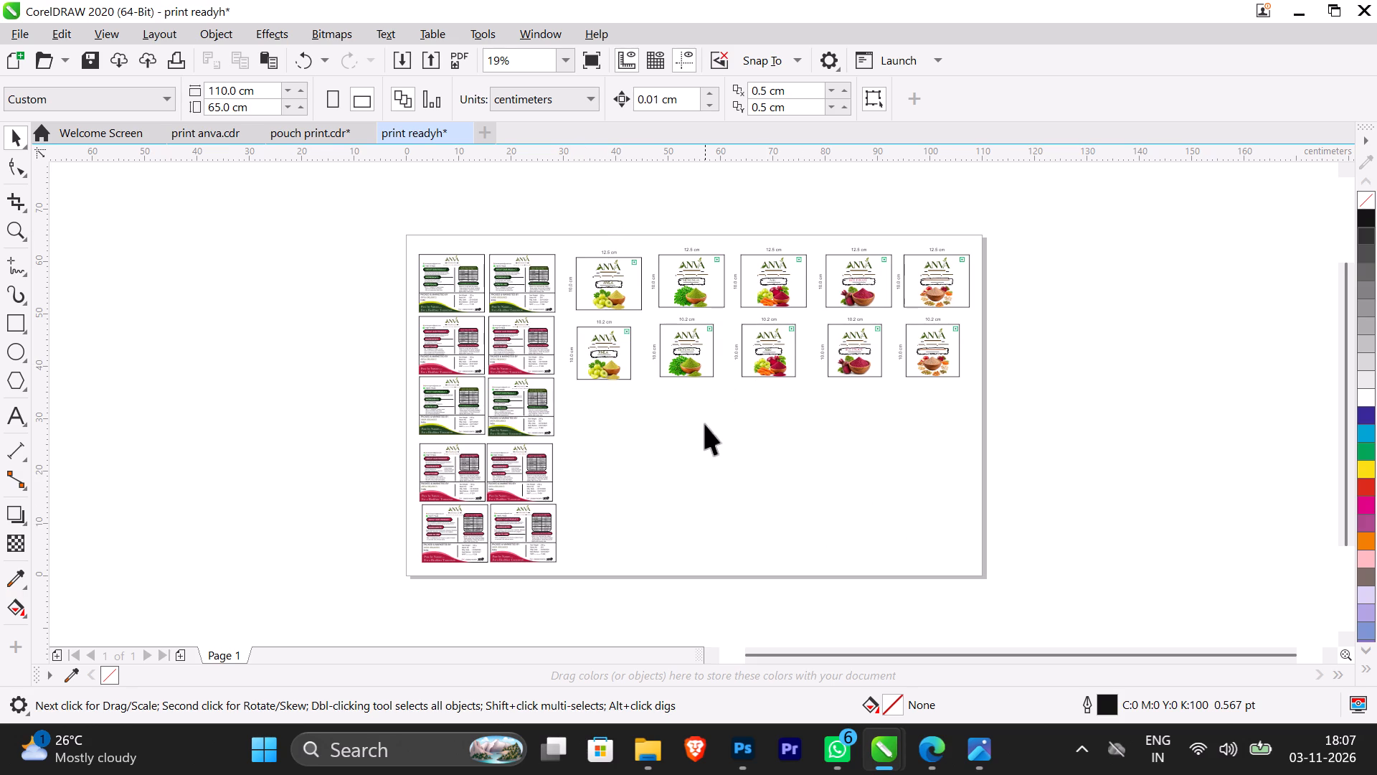
Save the drawing as the CDR file "print readyh" in the anva folder inside as exim on the Desktop.
{"action": "key", "text": "ctrl+s"}
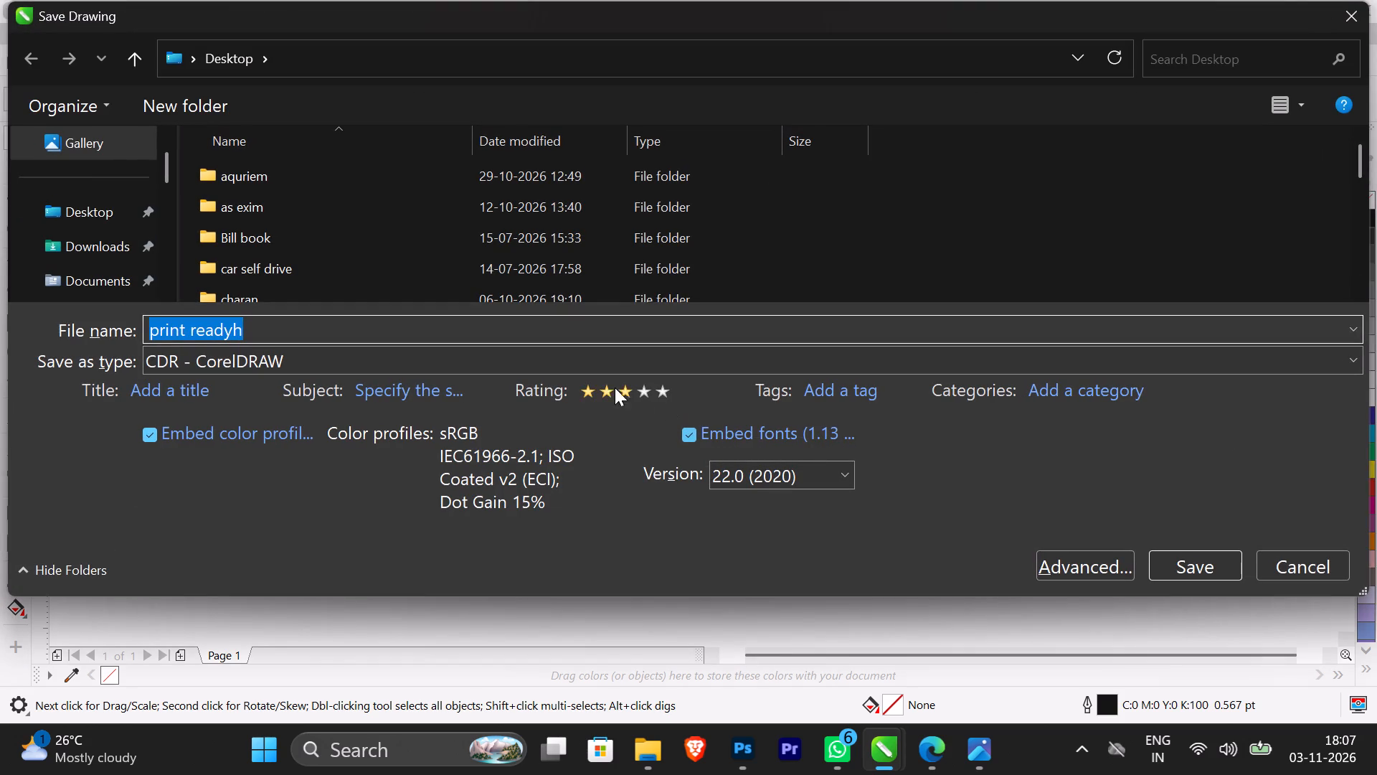
{"action": "left_click", "coordinate": [109, 212]}
{"action": "scroll", "coordinate": [221, 194], "scroll_direction": "up", "scroll_amount": 4}
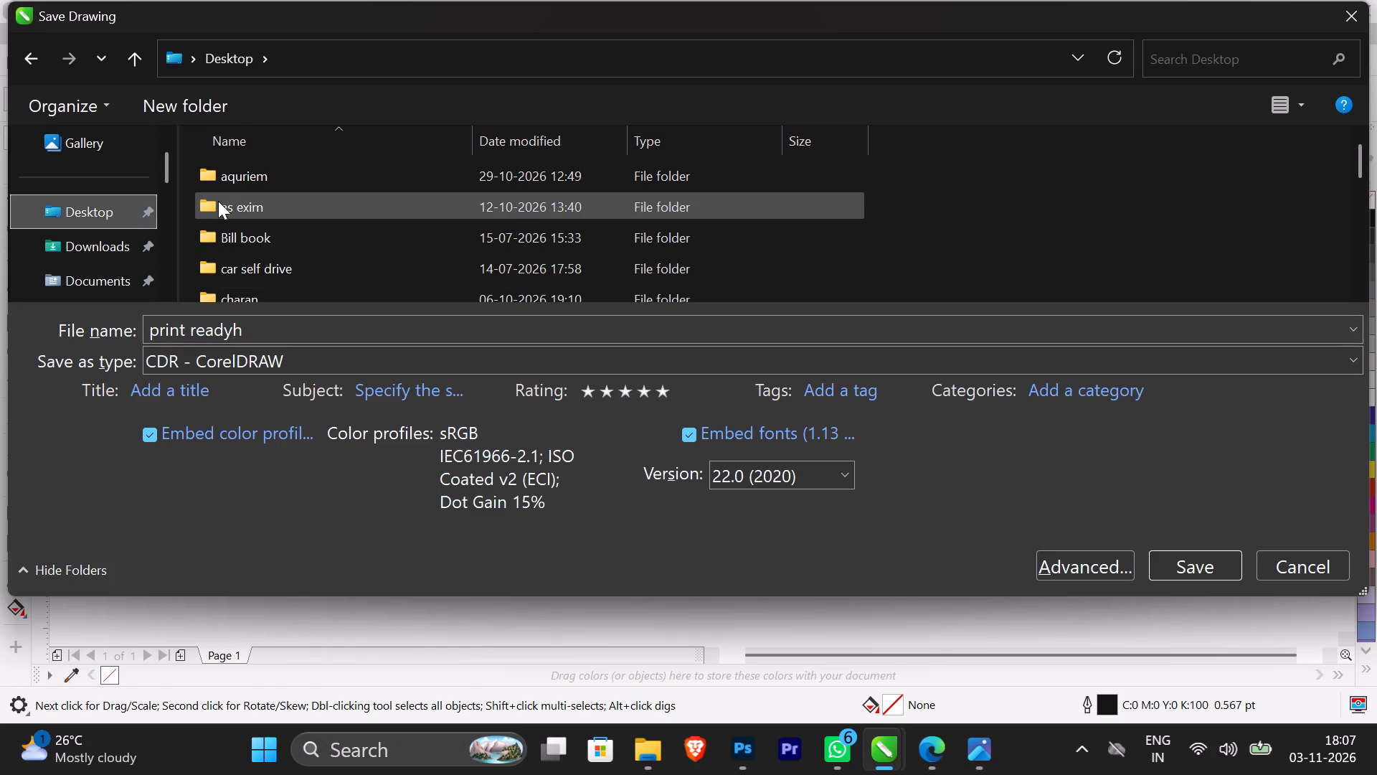
{"action": "scroll", "coordinate": [84, 211], "scroll_direction": "up", "scroll_amount": 5}
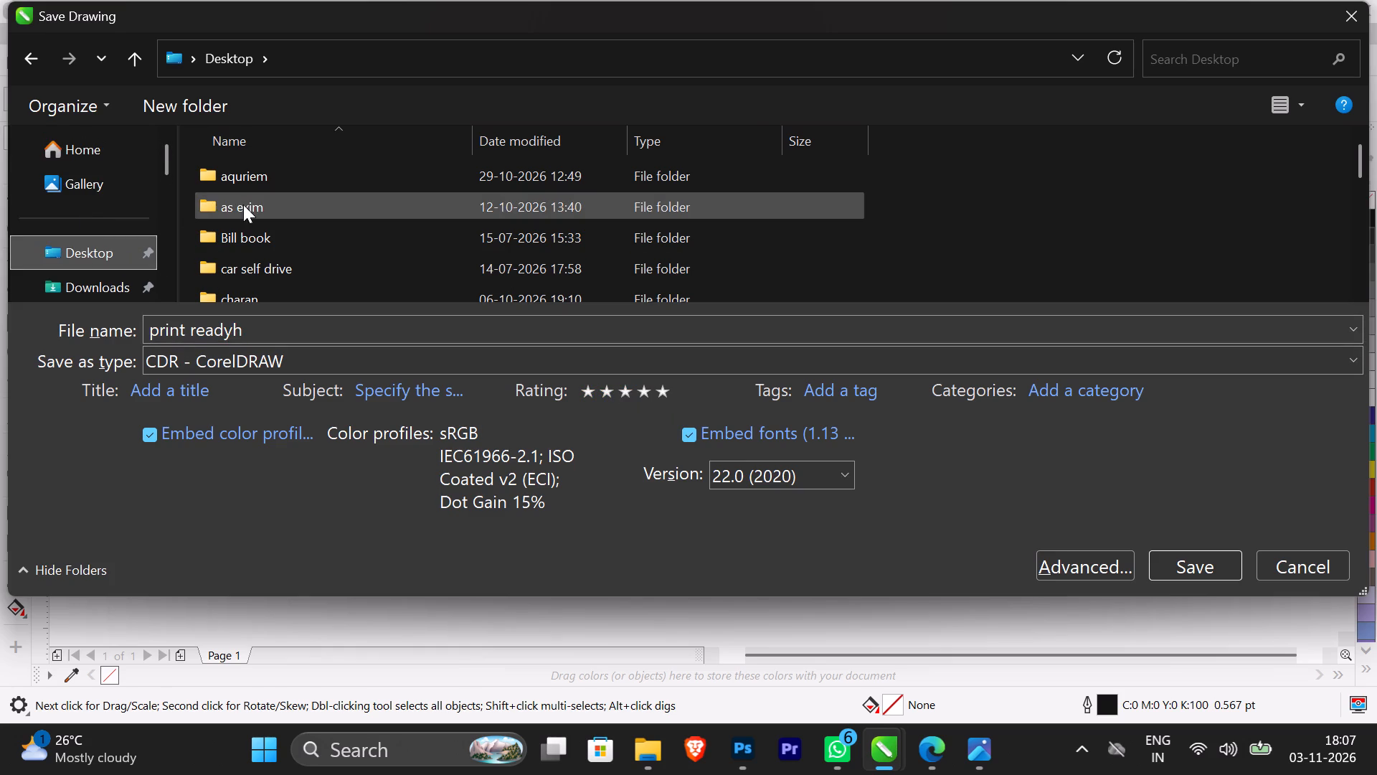
{"action": "double_click", "coordinate": [243, 205]}
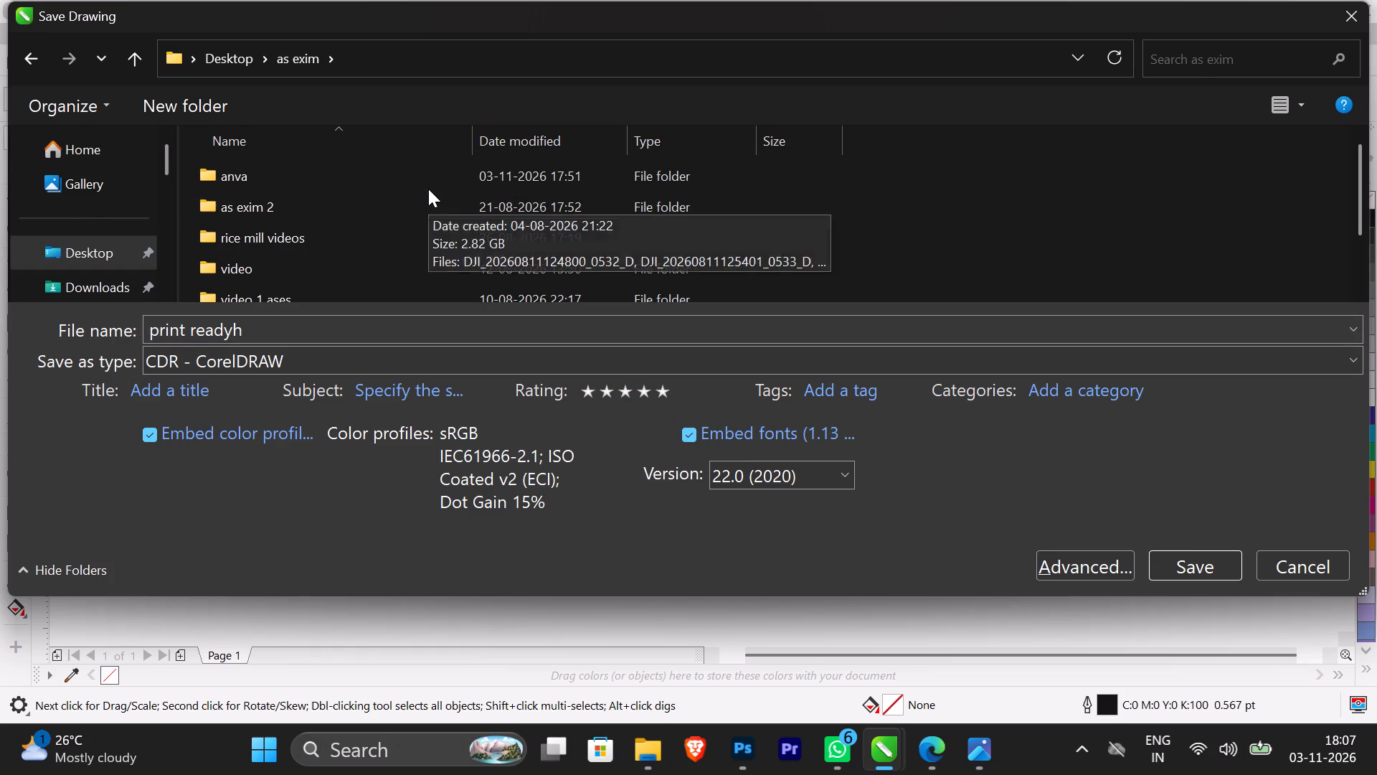
{"action": "triple_click", "coordinate": [430, 187]}
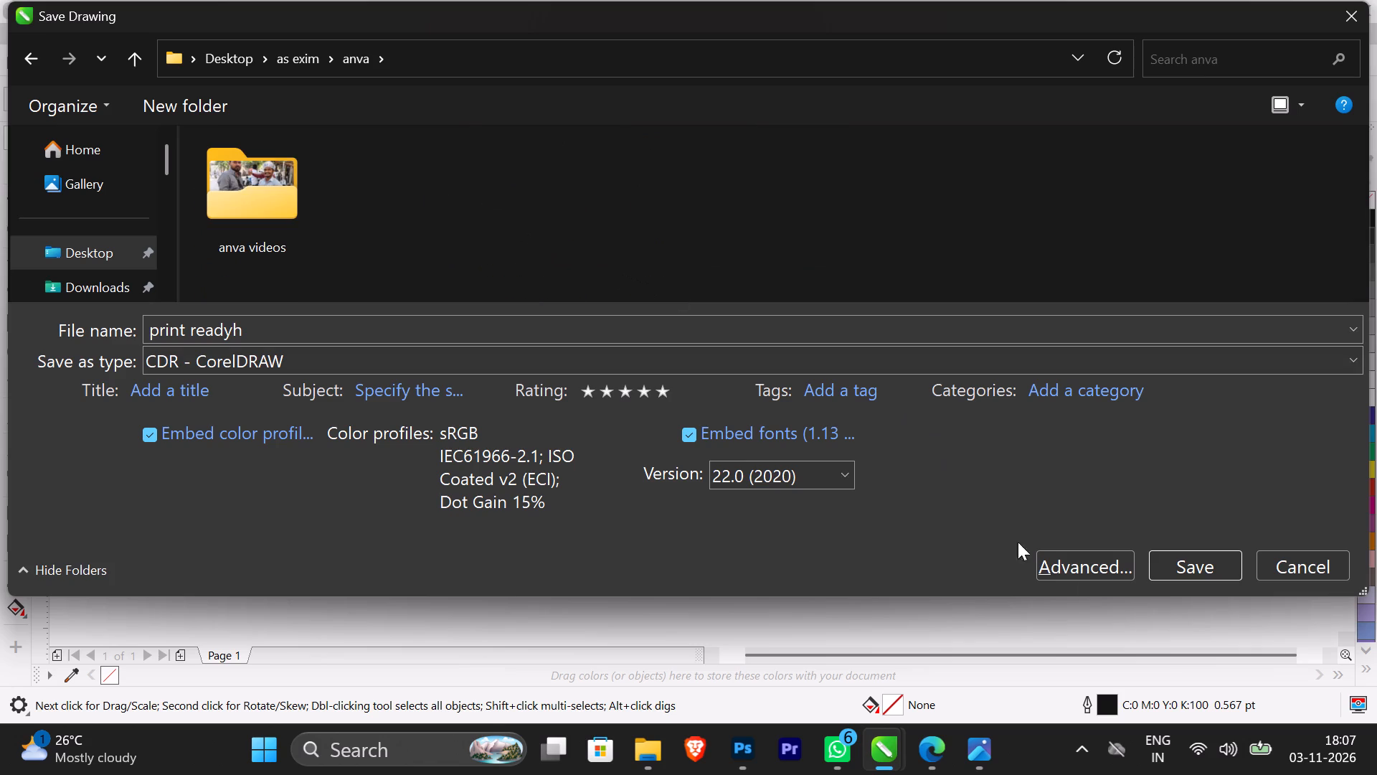
Complete saving the drawing as the version 22.0 (2020) CDR file "print readyh" in the anva folder.
{"action": "left_click", "coordinate": [1192, 569]}
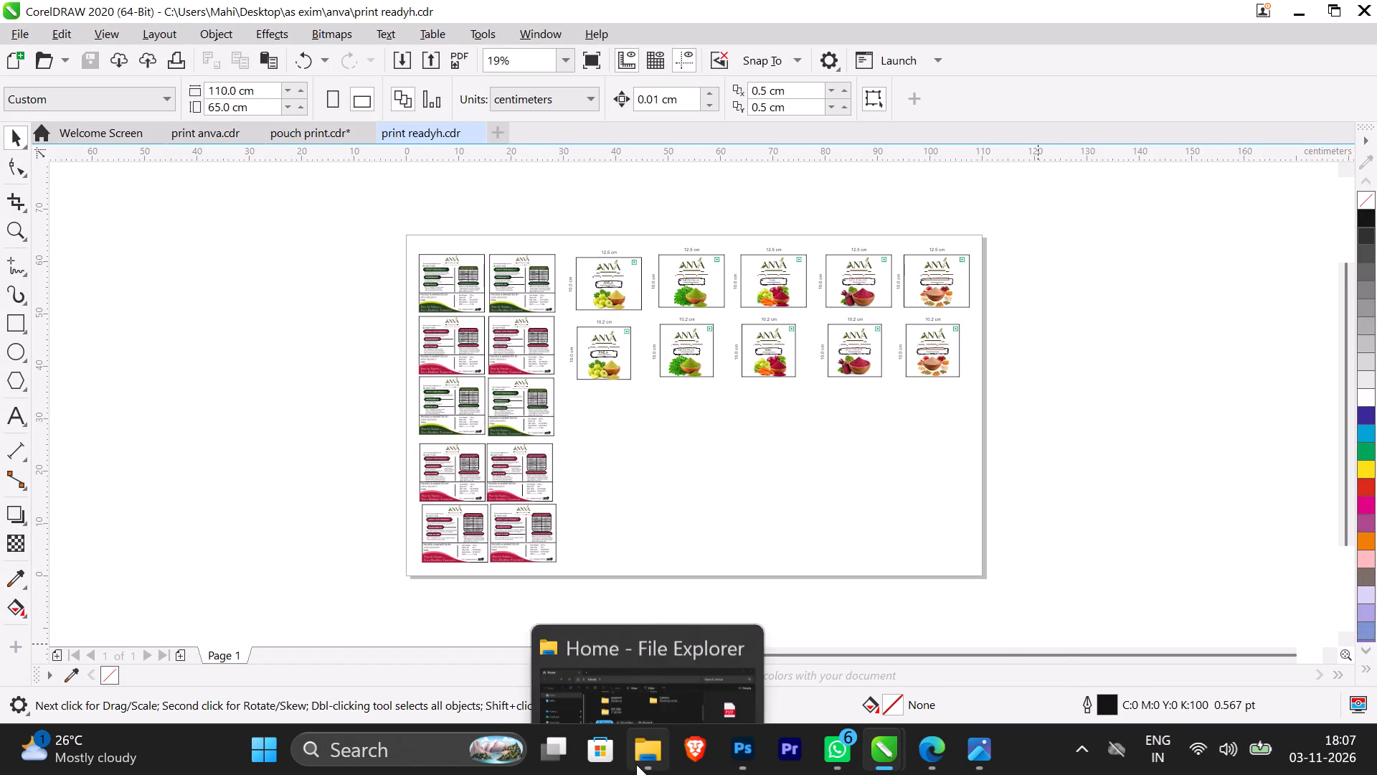
Switch to File Explorer and pick up the "print readyh" CorelDRAW file from the recent files.
{"action": "left_click", "coordinate": [661, 651]}
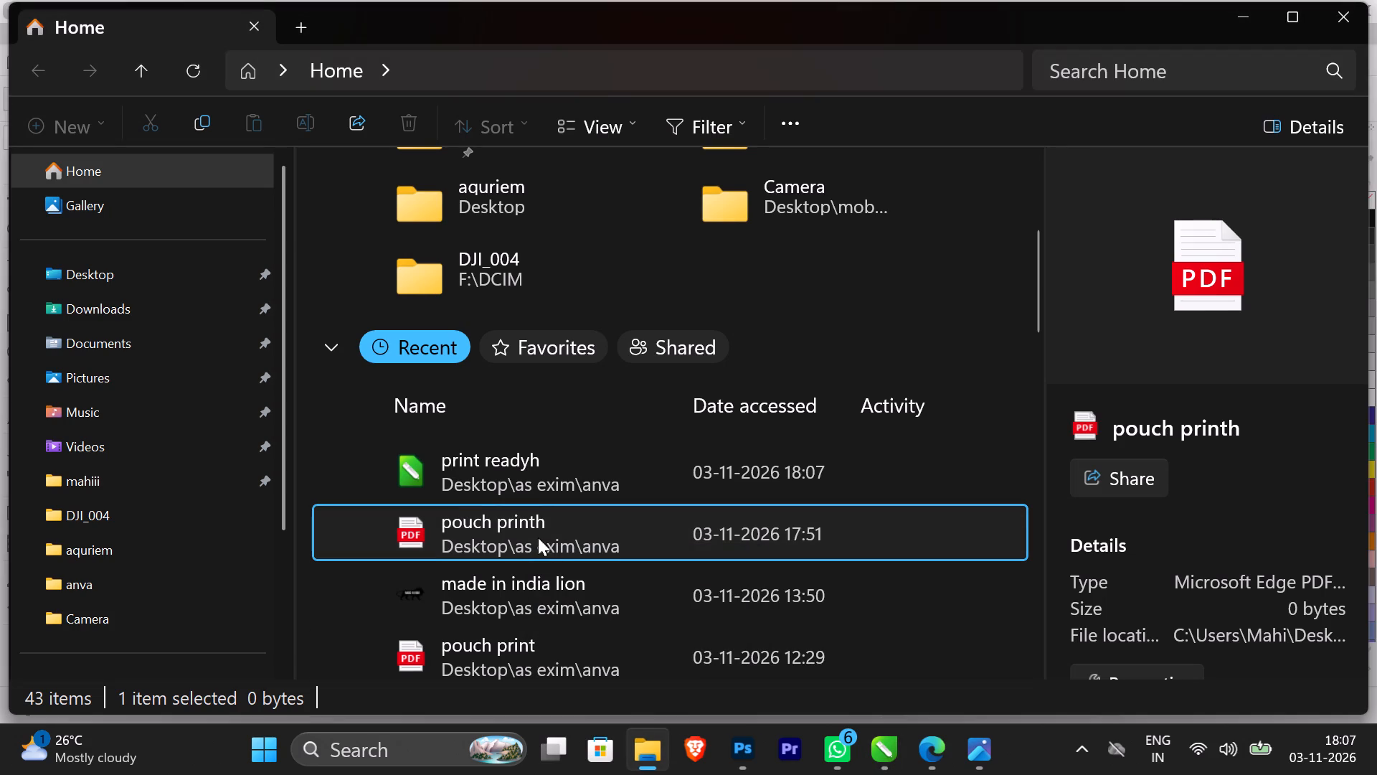
{"action": "left_click", "coordinate": [493, 452]}
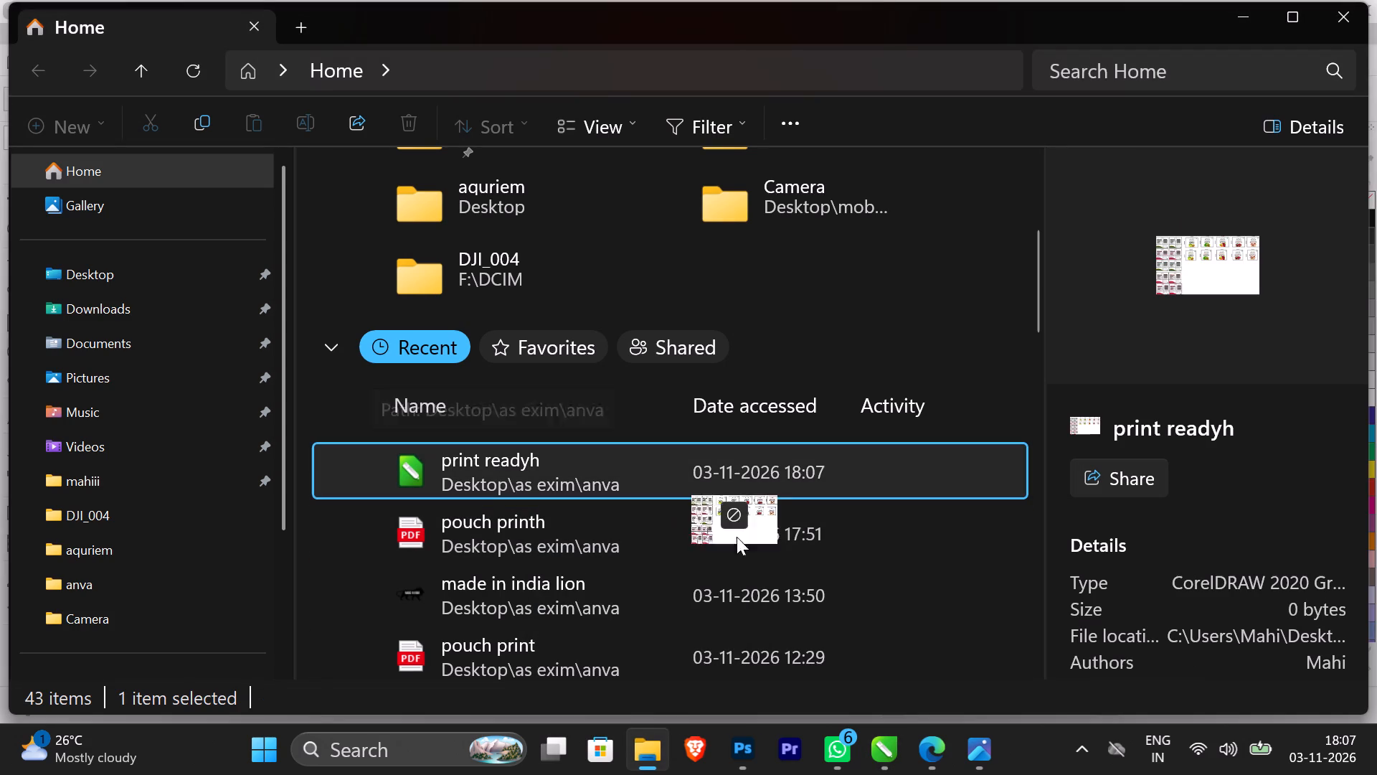
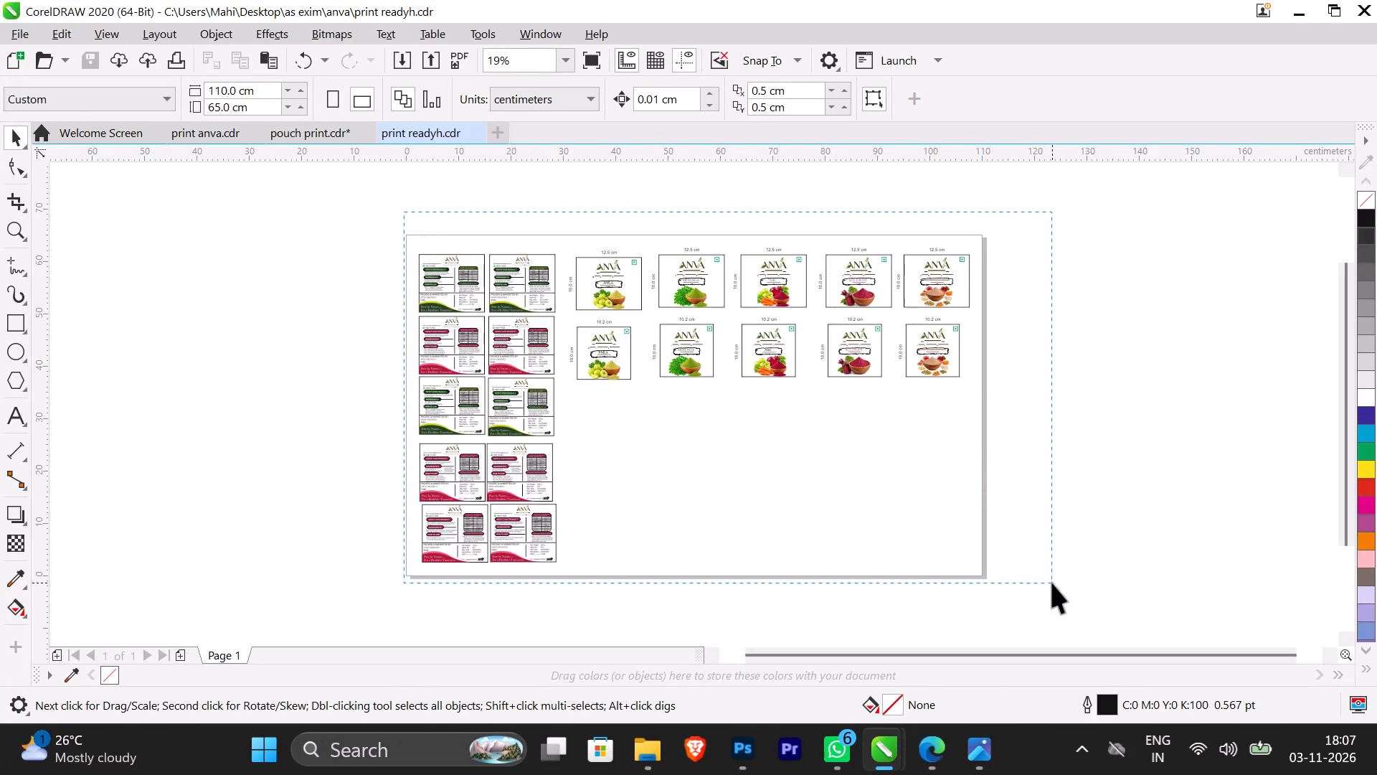
Export the selected label group as the PDF "print readyh" in the anva folder, with the page size defined by the selected objects.
{"action": "key", "text": "ctrl+e"}
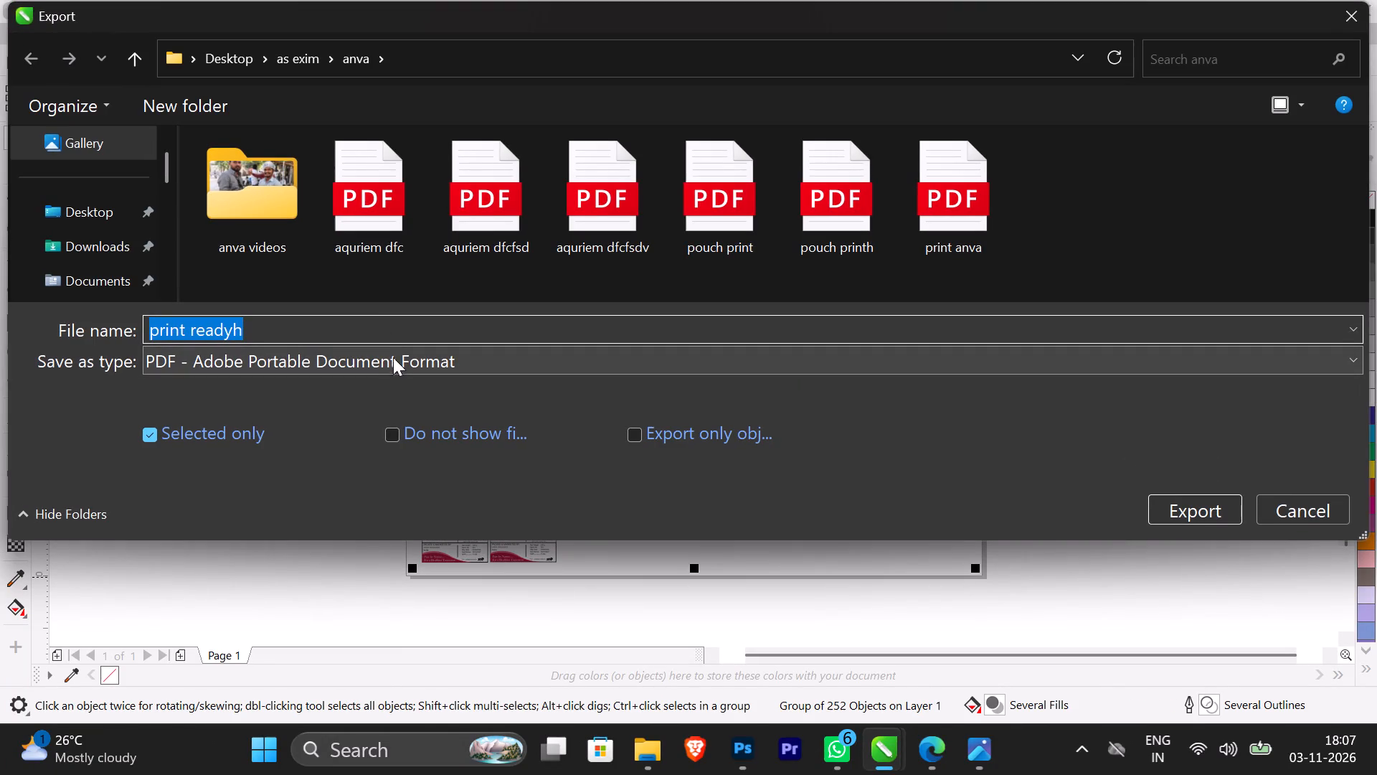
{"action": "left_click", "coordinate": [1184, 509]}
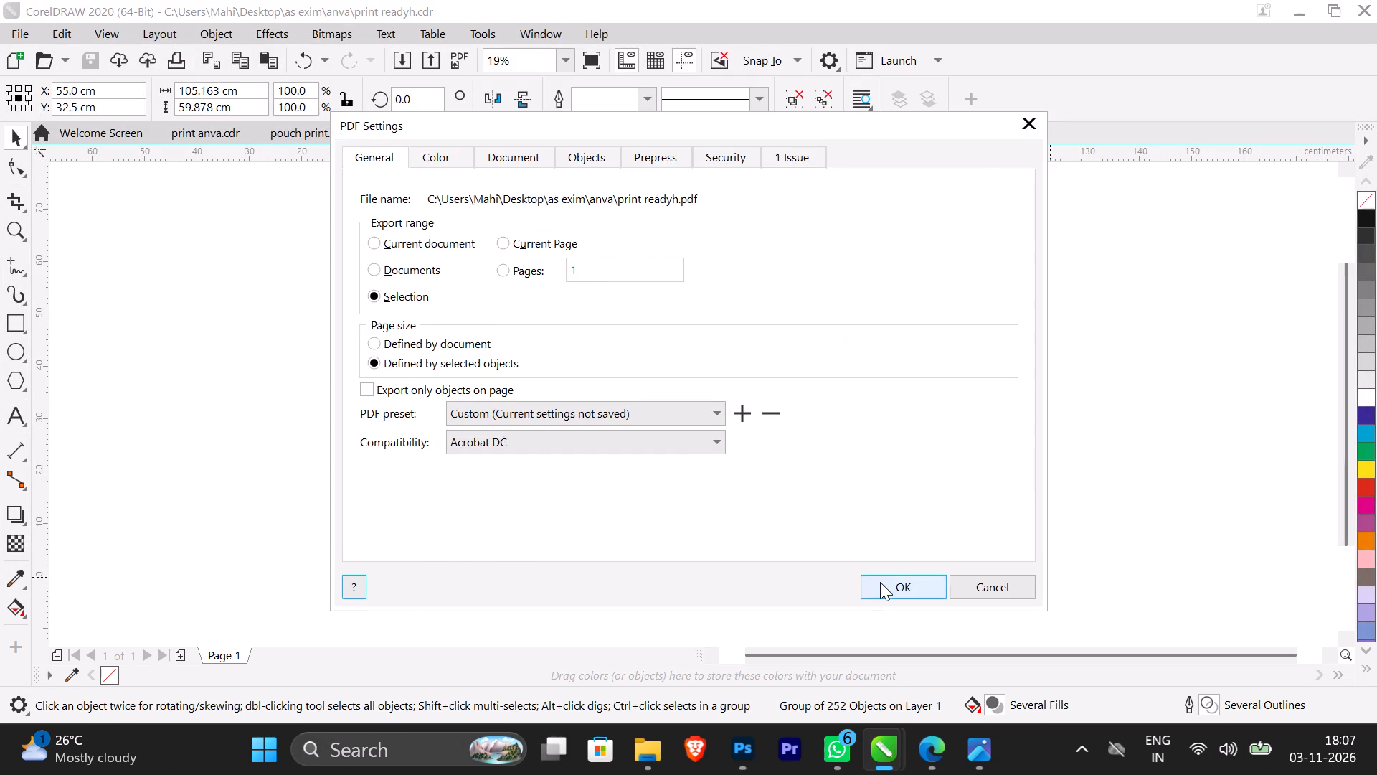
{"action": "left_click", "coordinate": [880, 582]}
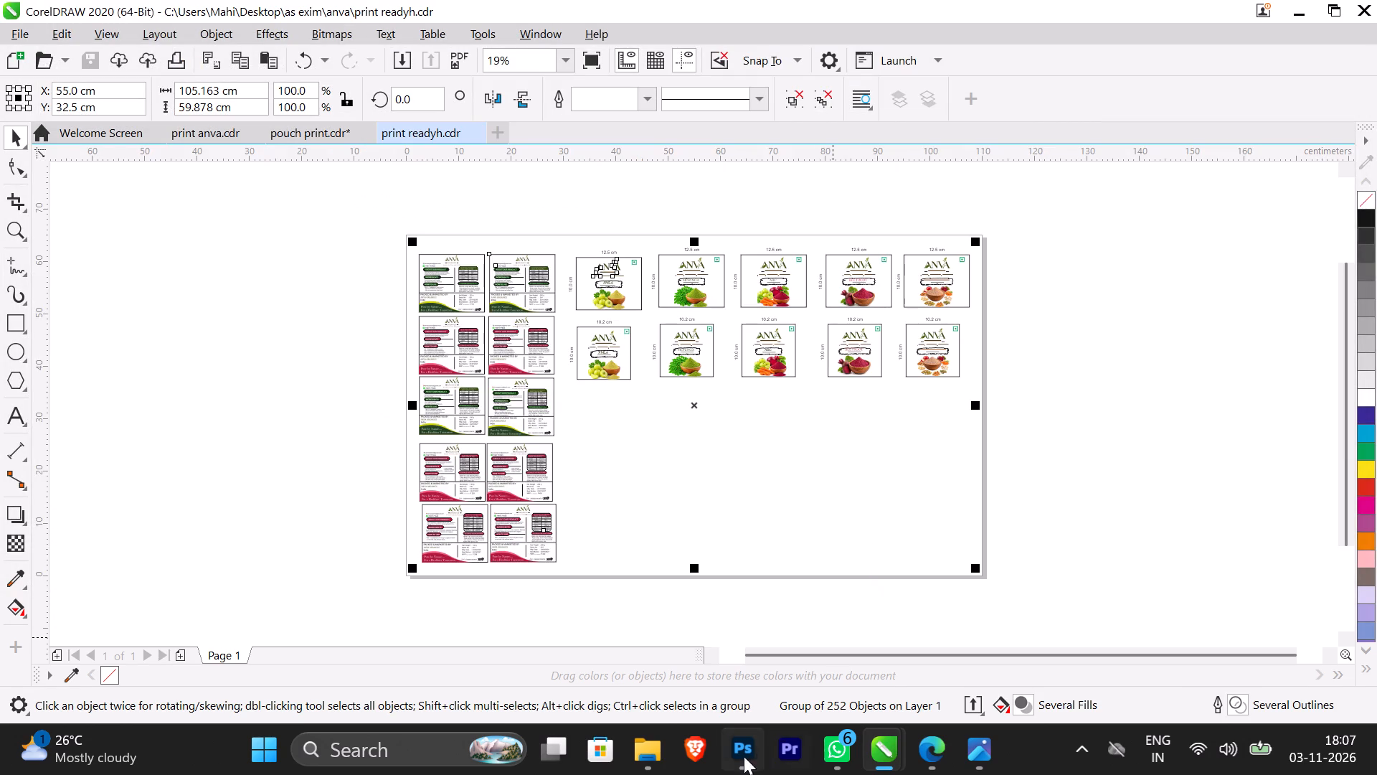
Switch to File Explorer and pick up the exported "print readyh" PDF from the recent files to bring it into another app.
{"action": "left_click", "coordinate": [638, 682]}
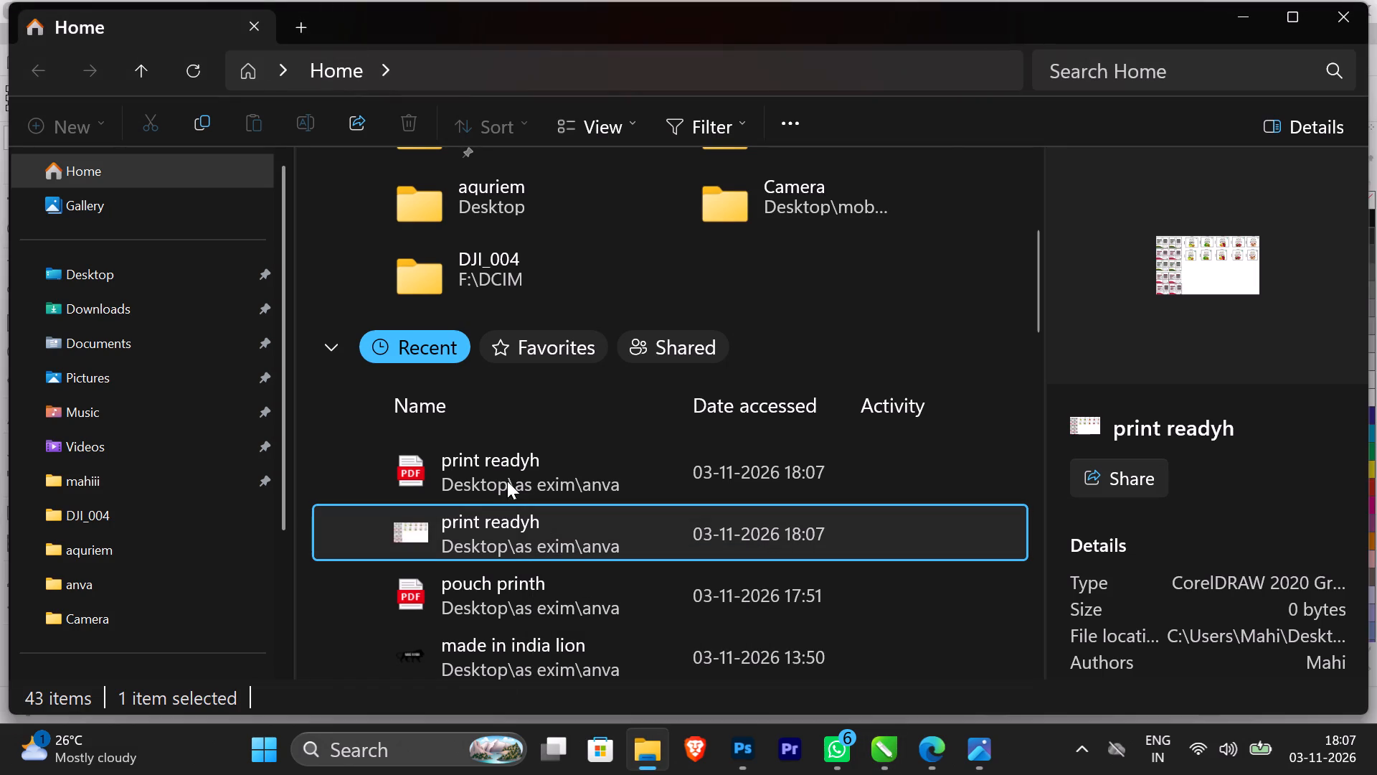
{"action": "left_click", "coordinate": [480, 451]}
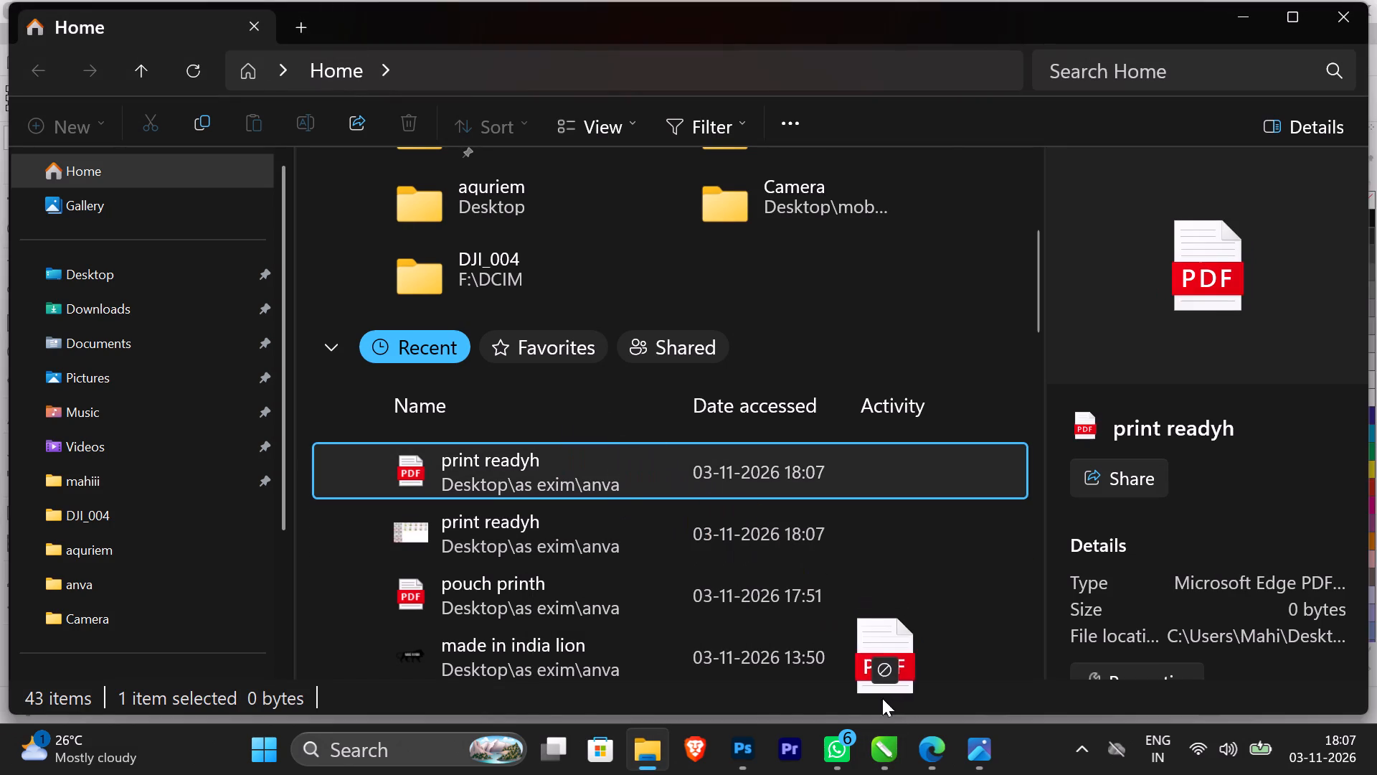
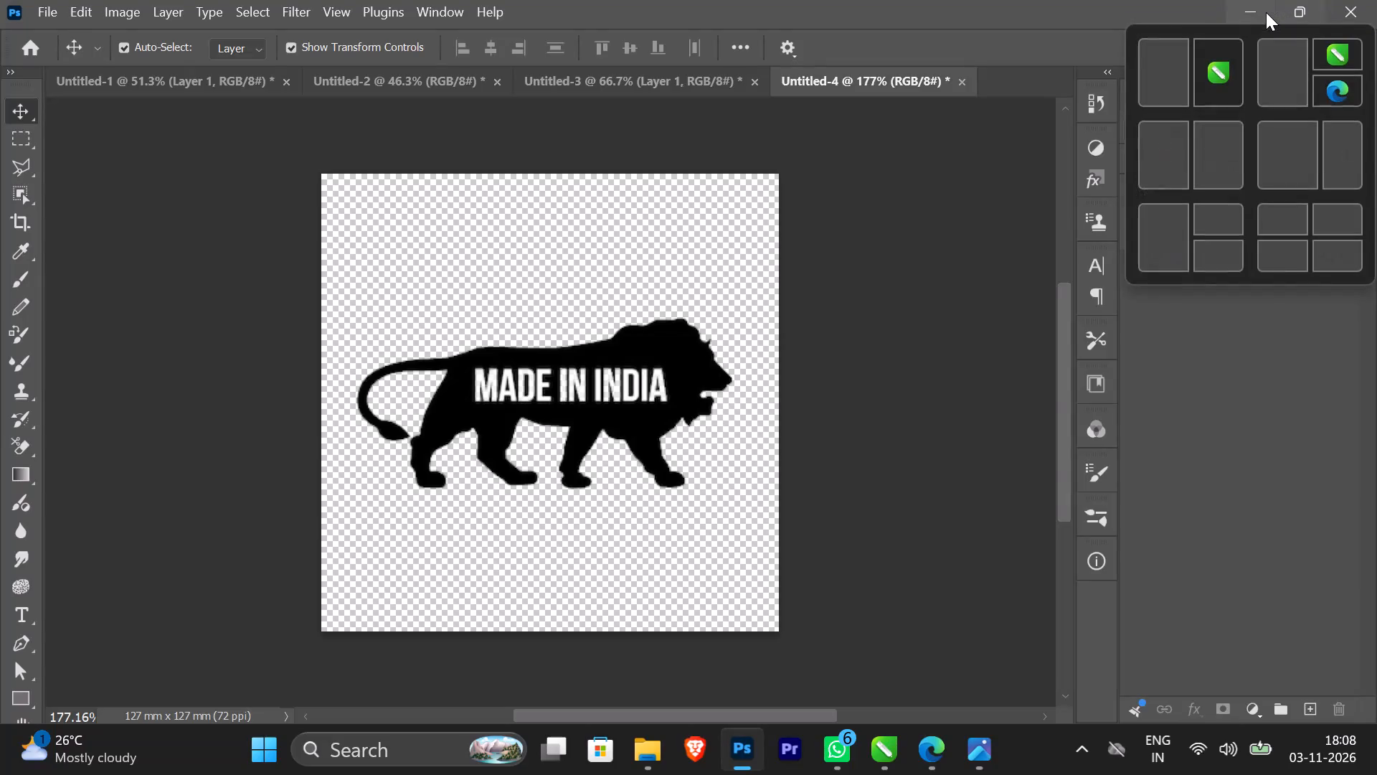
Minimize Photoshop and launch the Kuro app from the desktop.
{"action": "left_click", "coordinate": [1256, 7]}
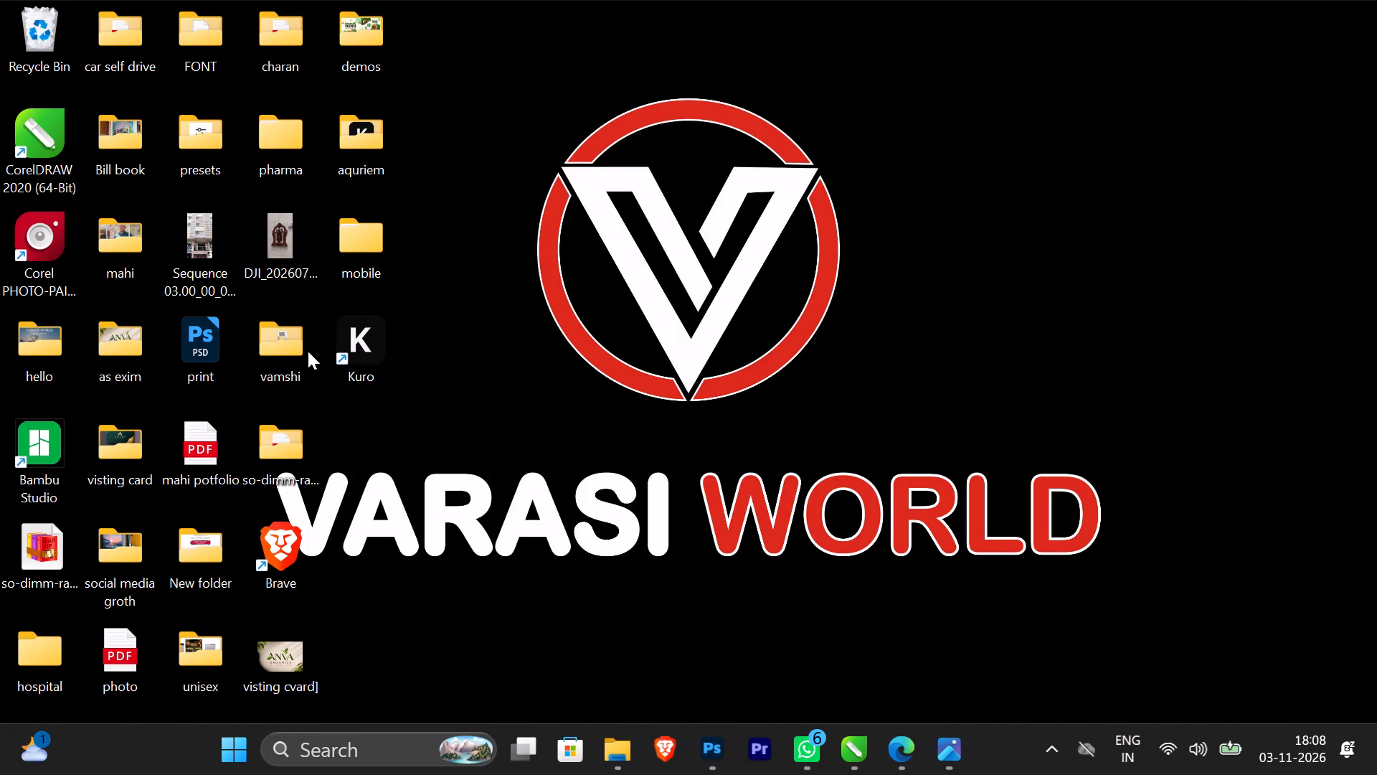
{"action": "left_click", "coordinate": [359, 334]}
{"action": "double_click", "coordinate": [359, 334]}
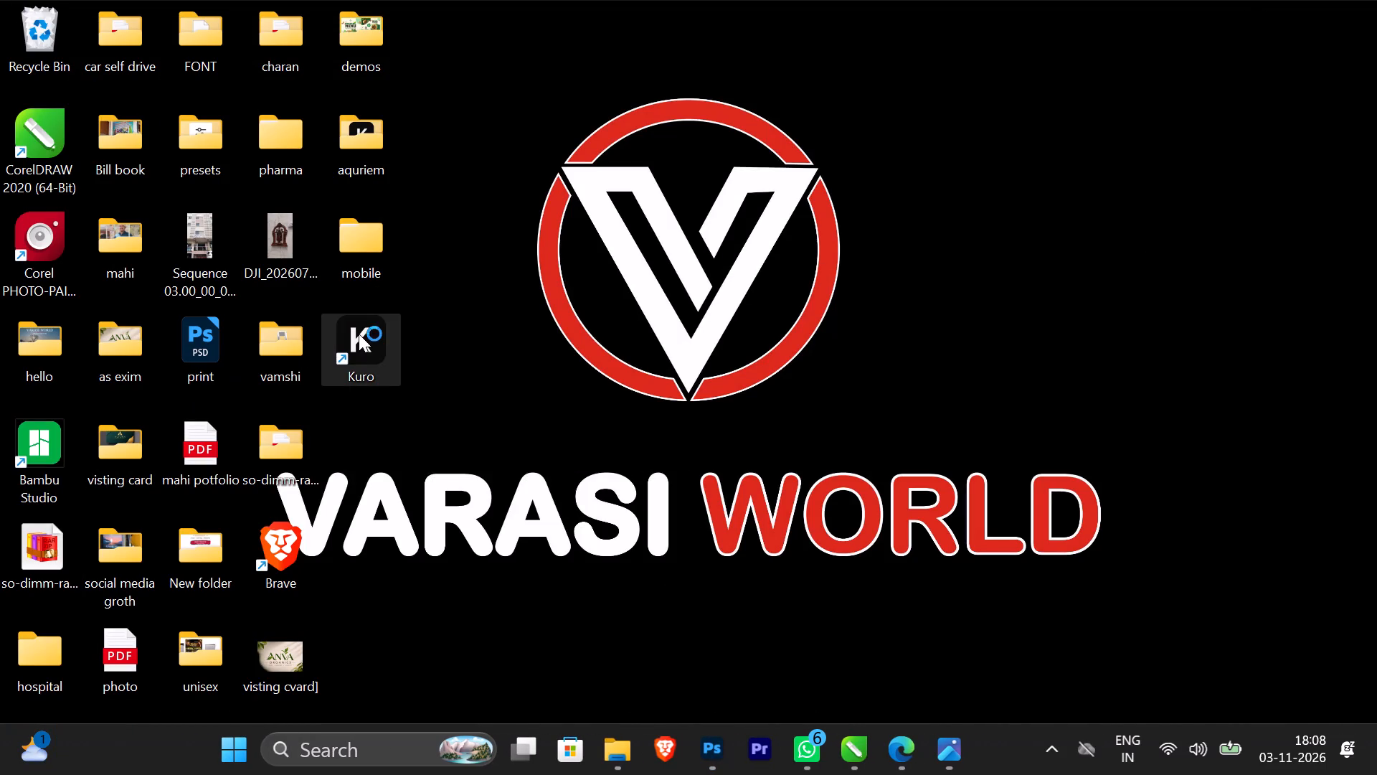